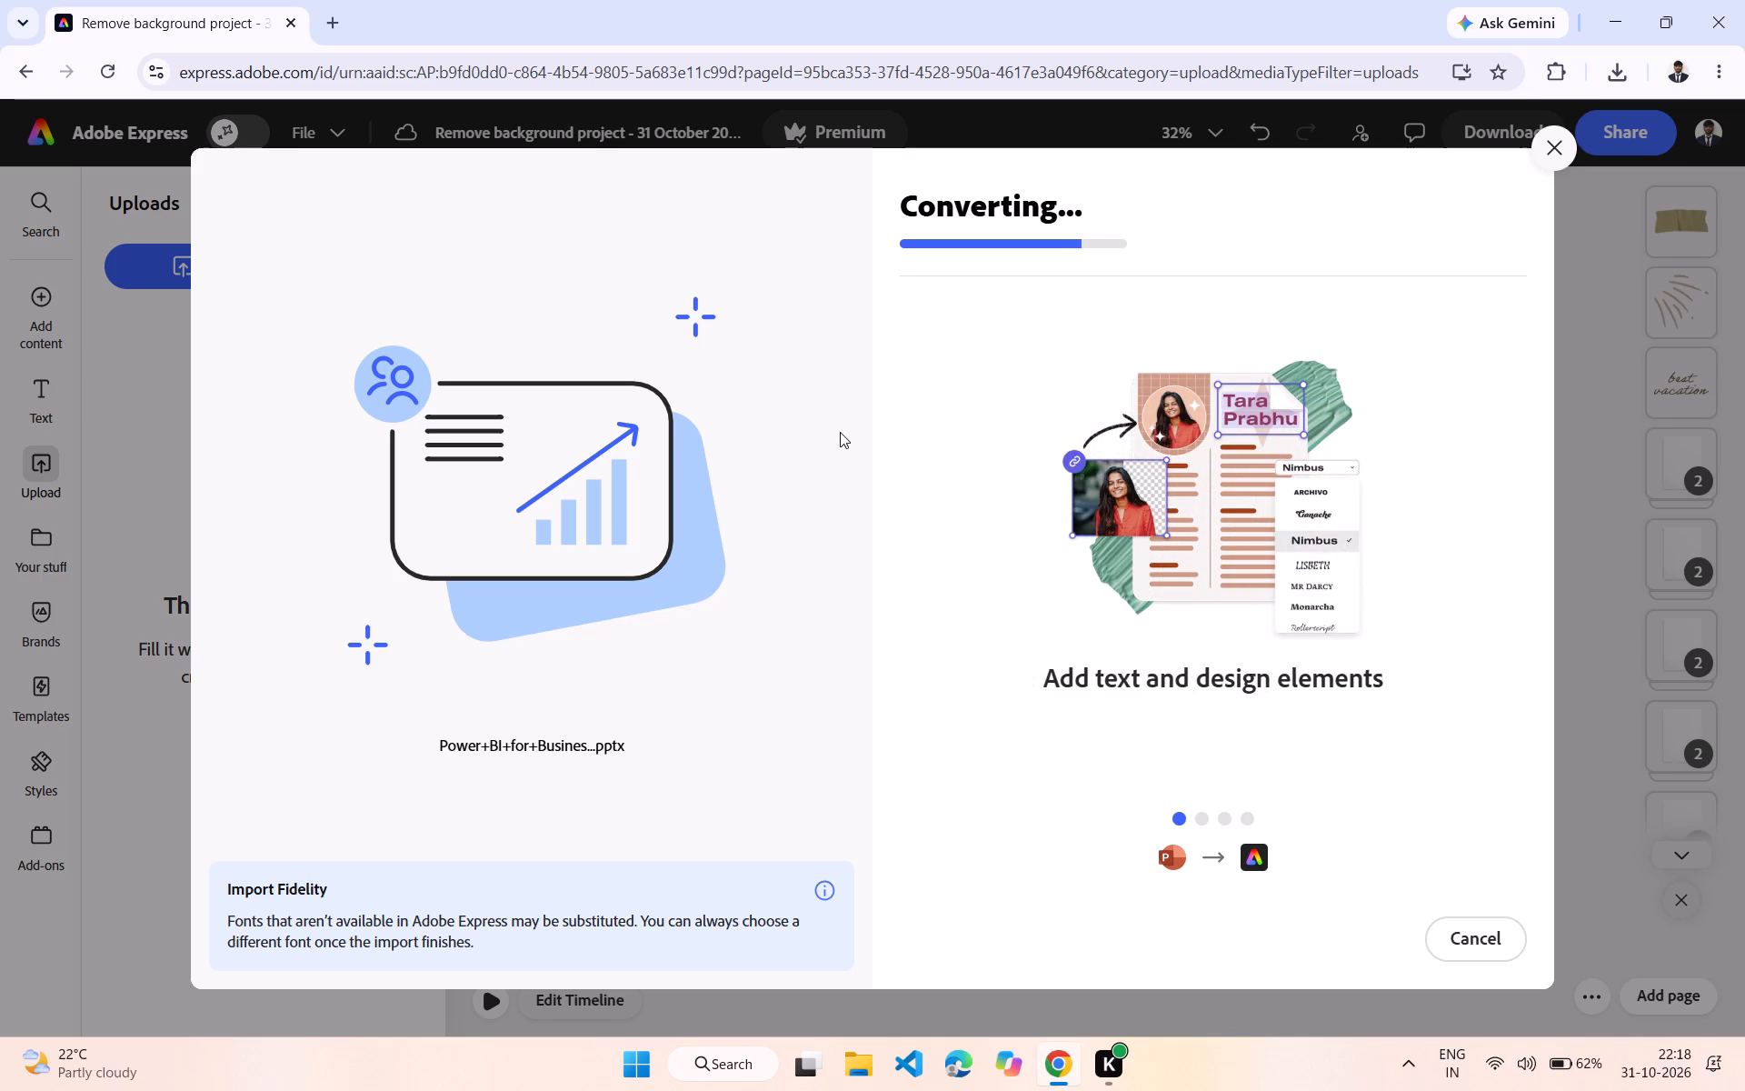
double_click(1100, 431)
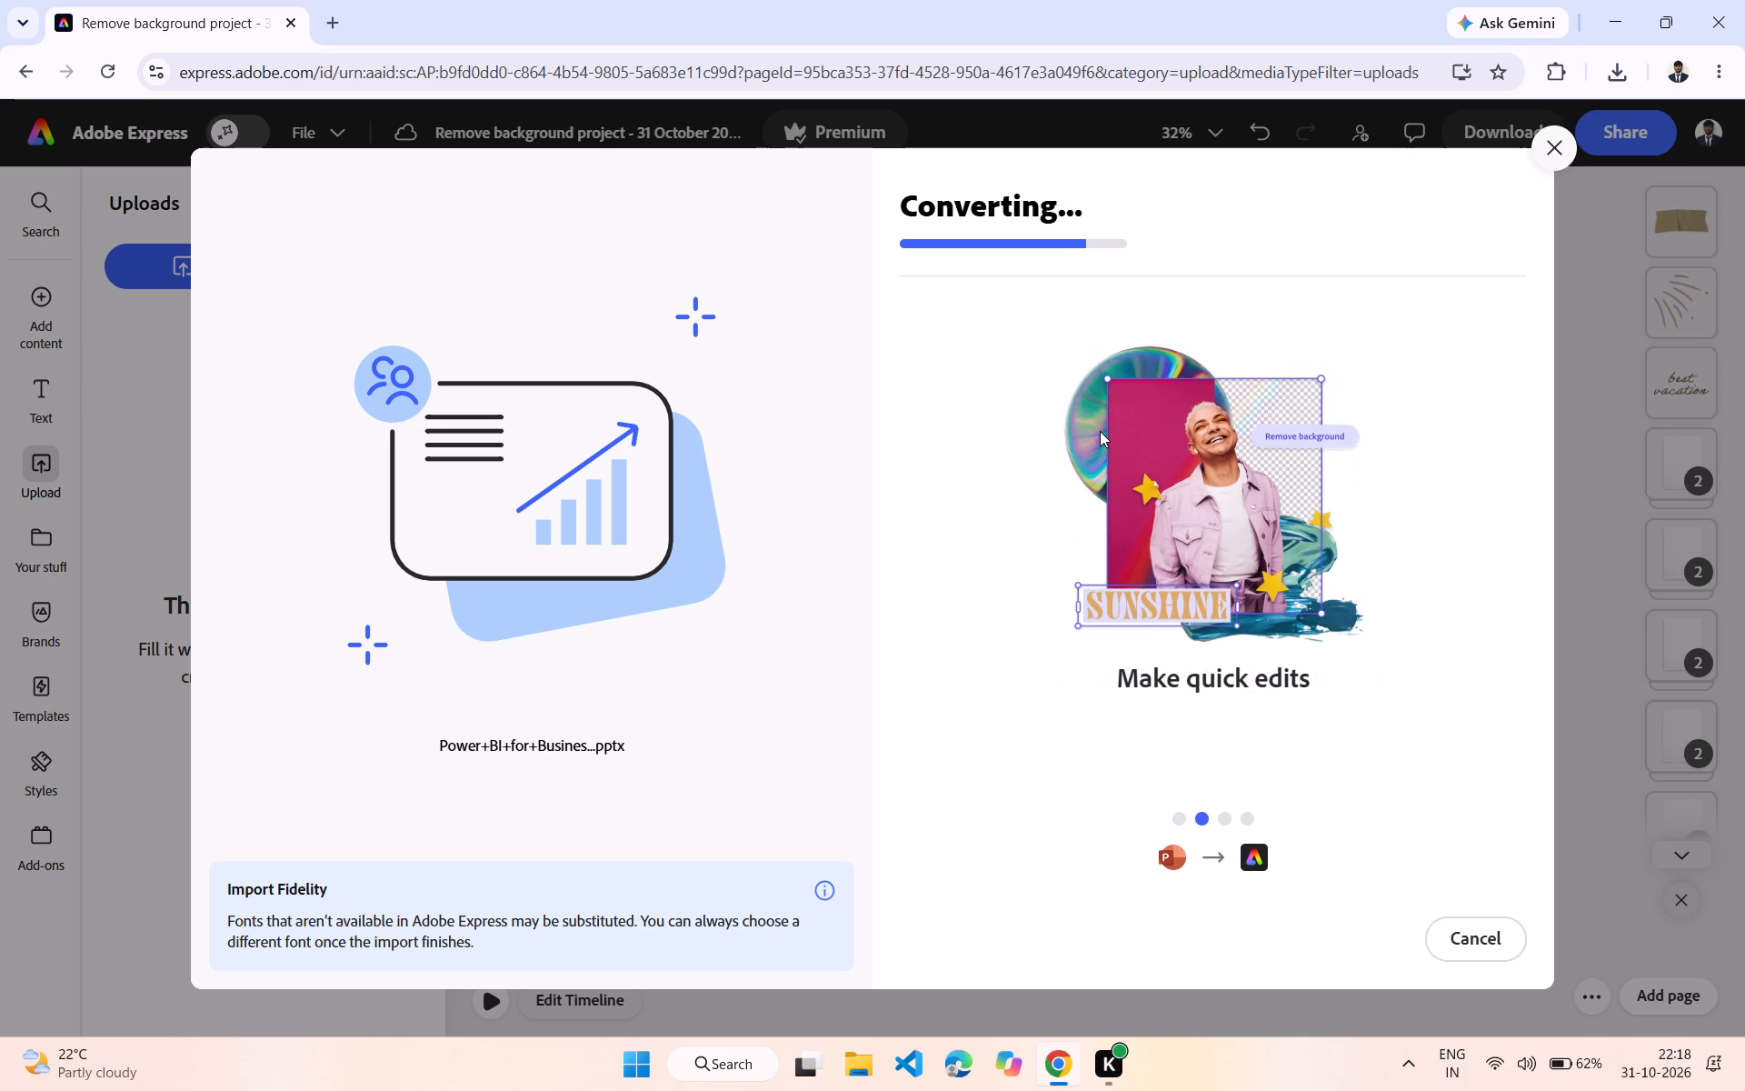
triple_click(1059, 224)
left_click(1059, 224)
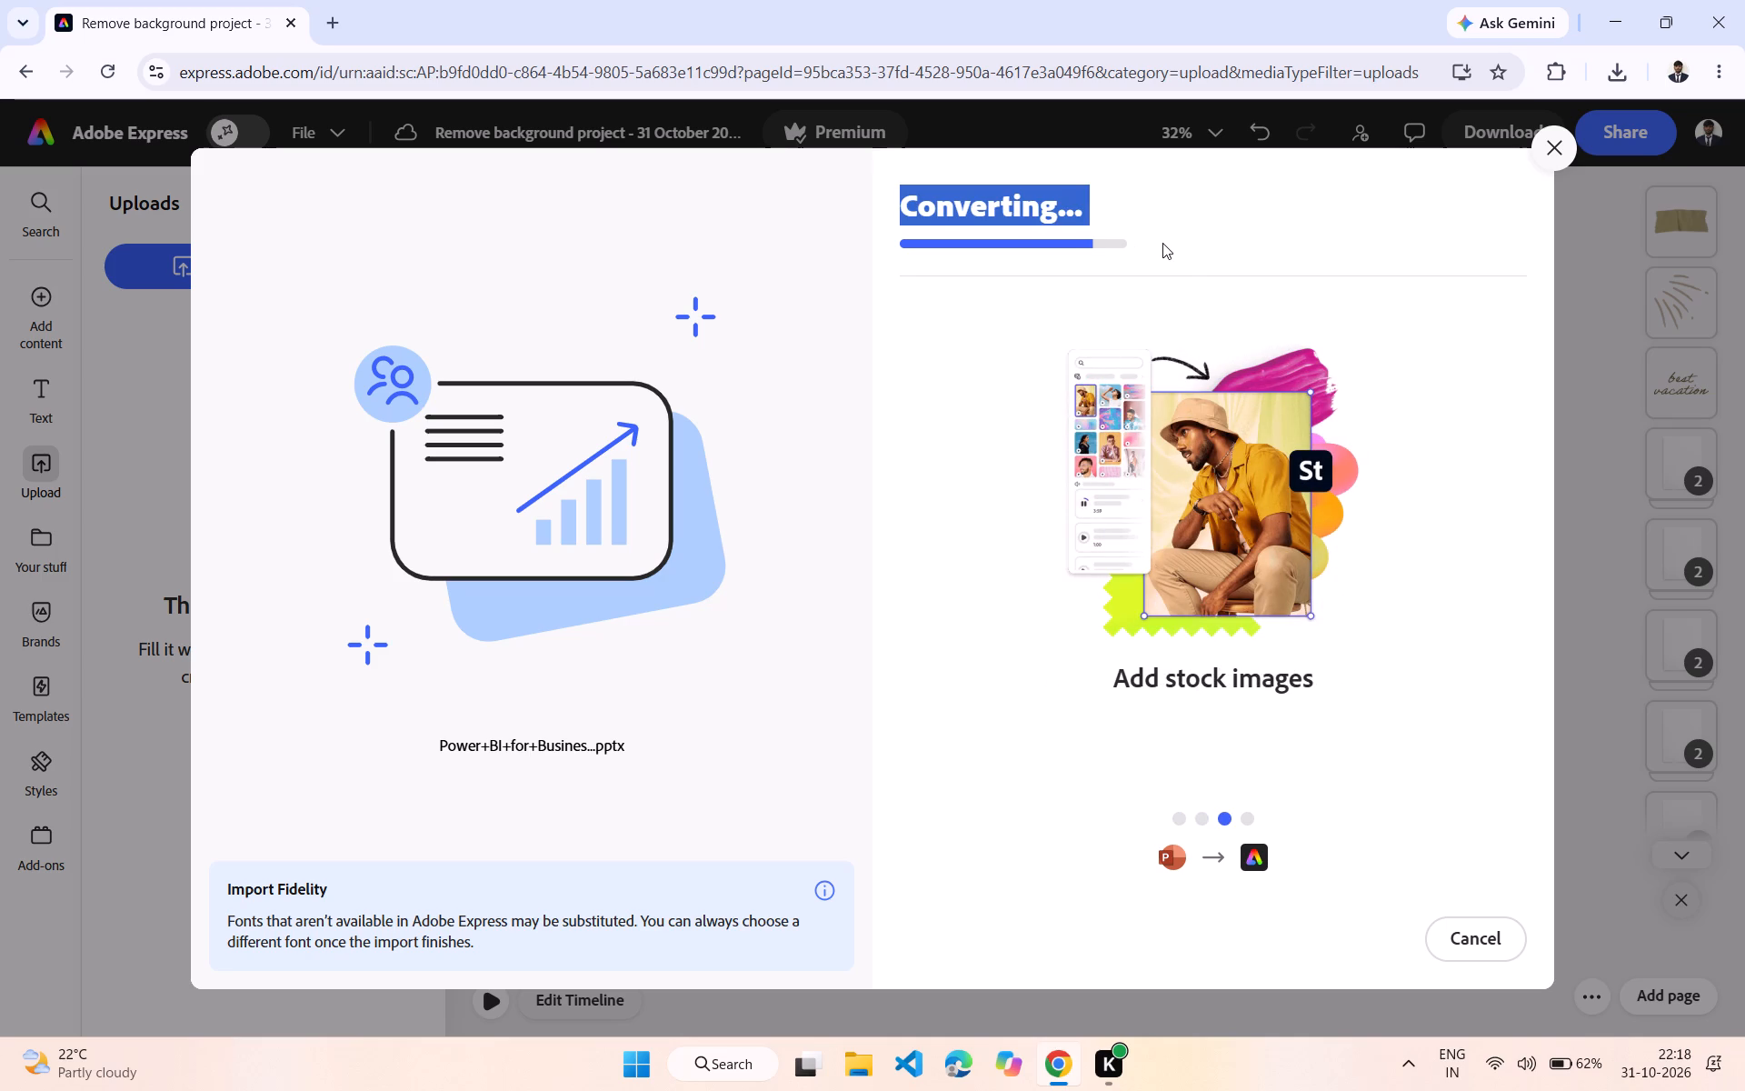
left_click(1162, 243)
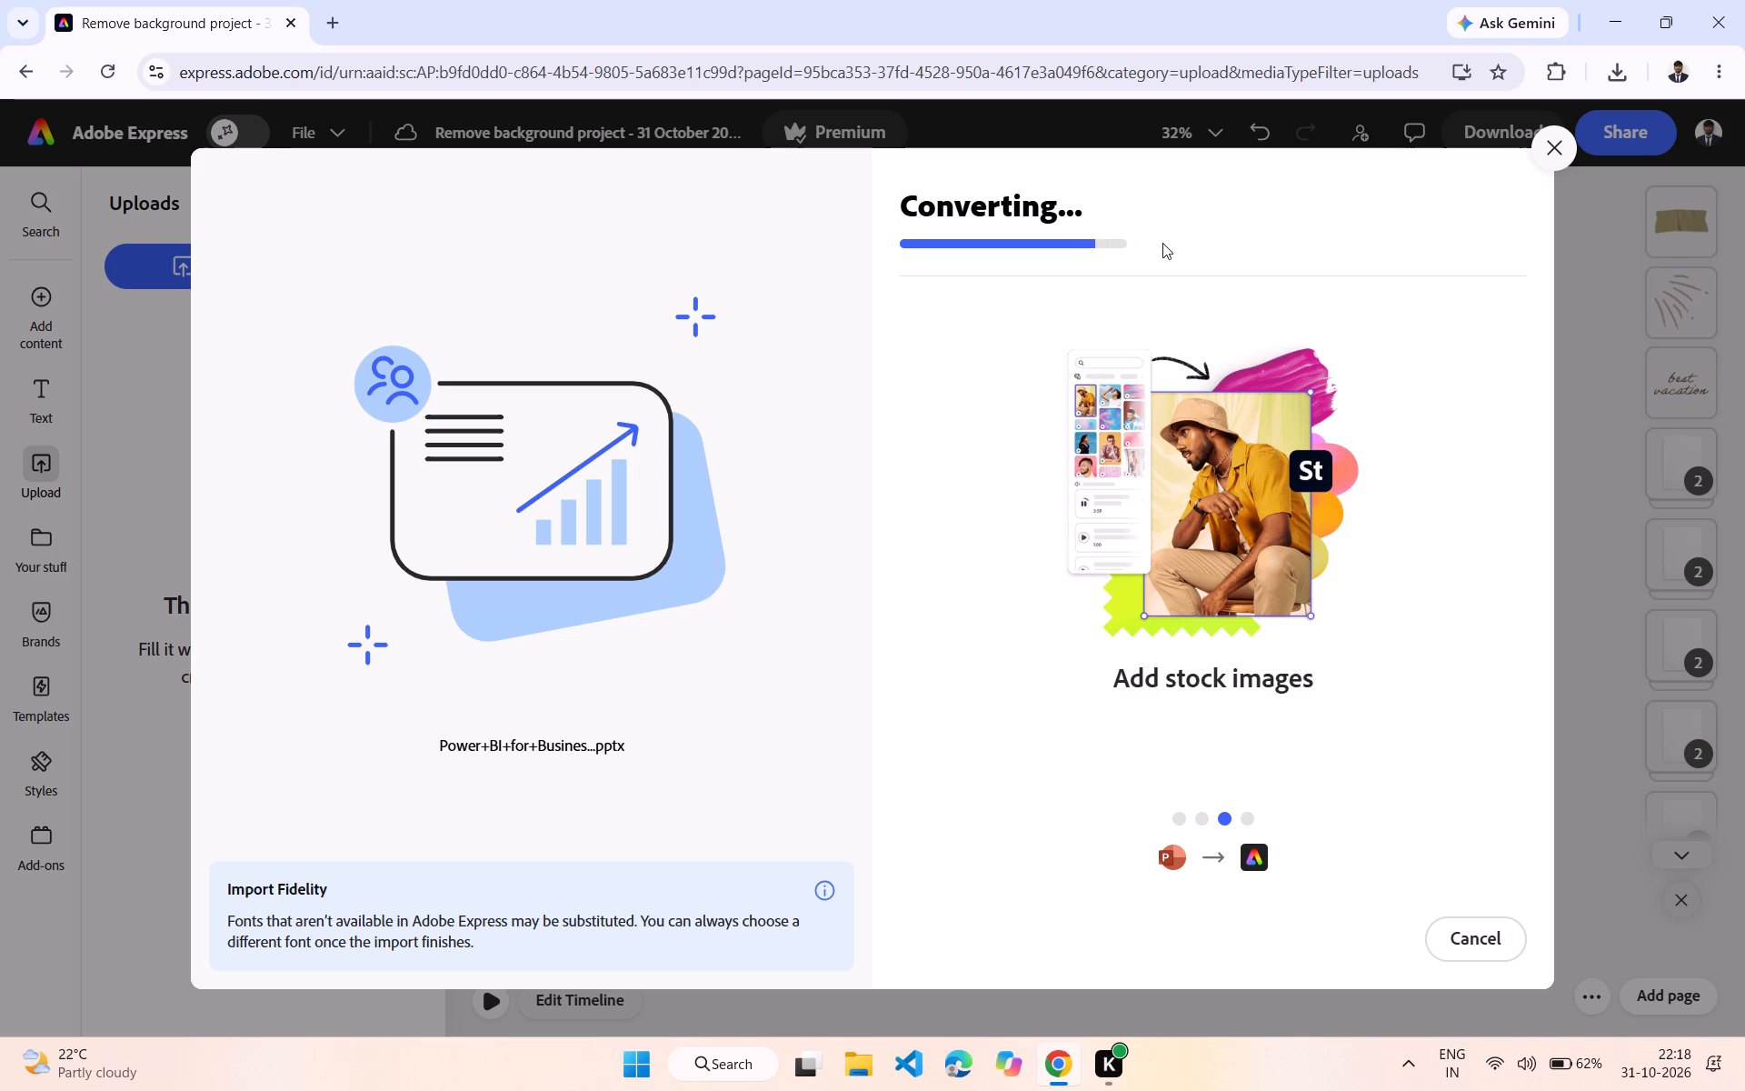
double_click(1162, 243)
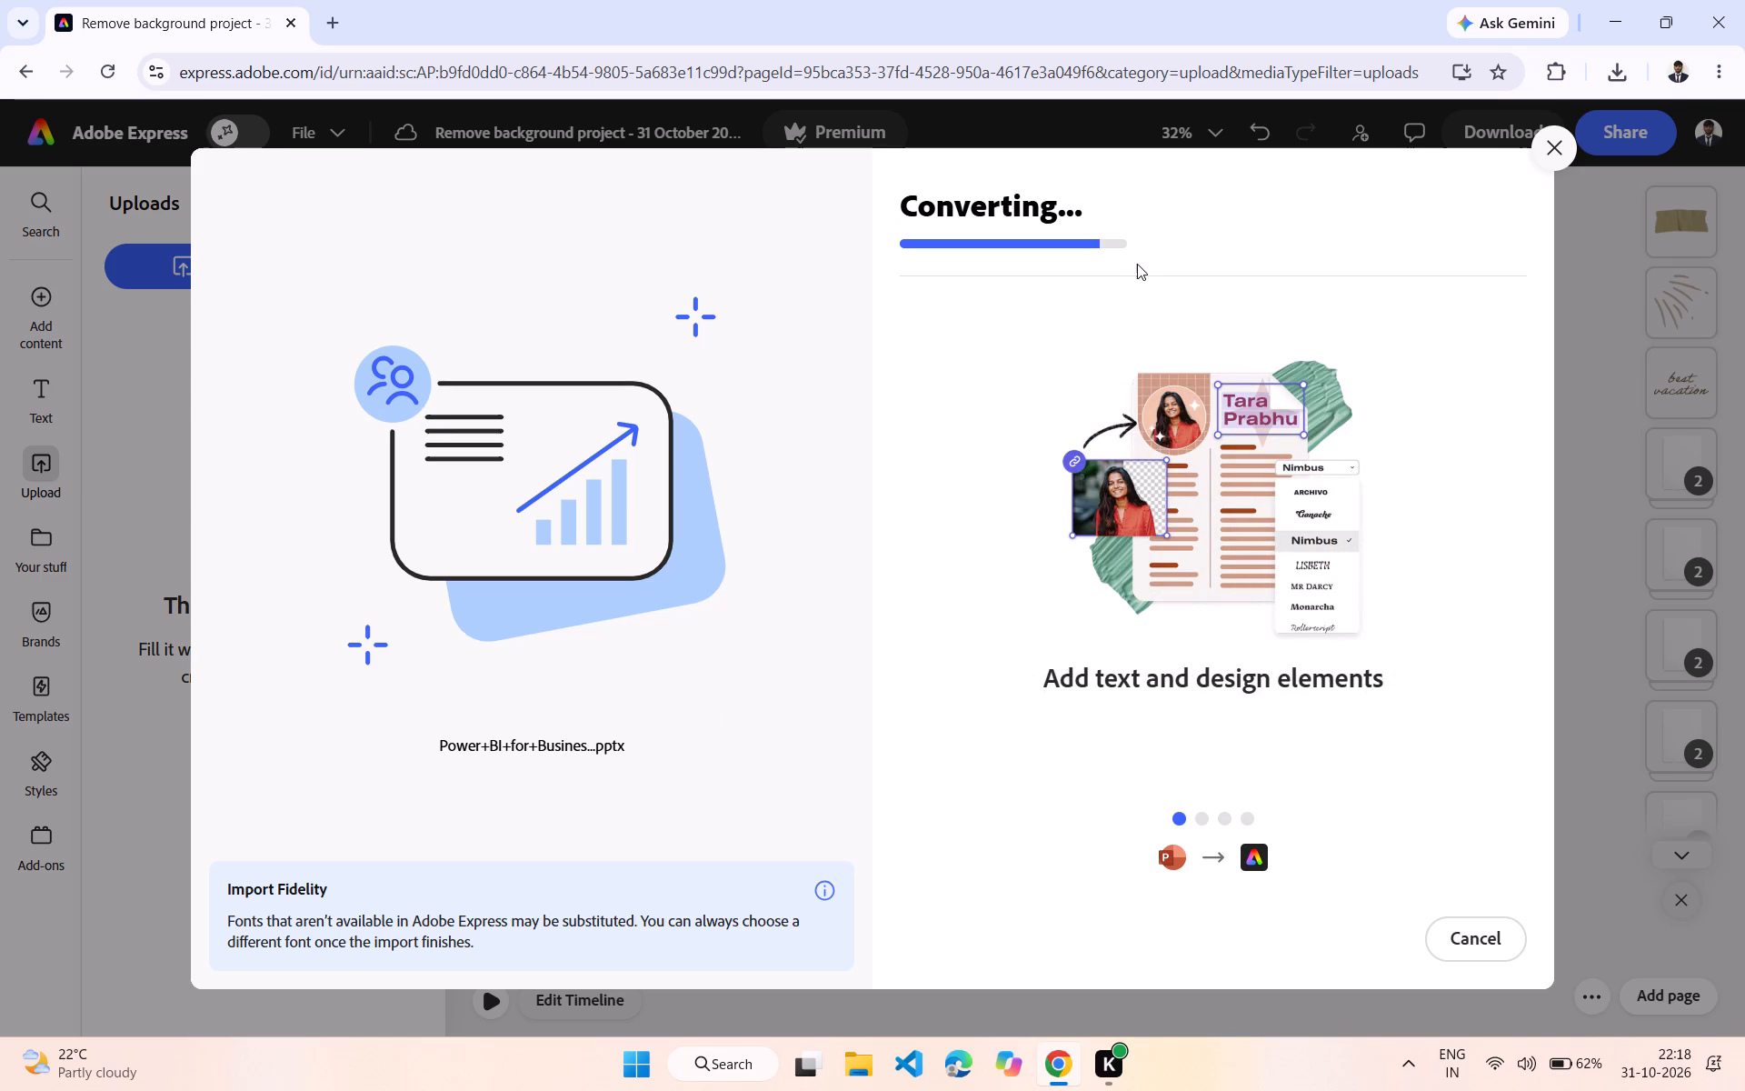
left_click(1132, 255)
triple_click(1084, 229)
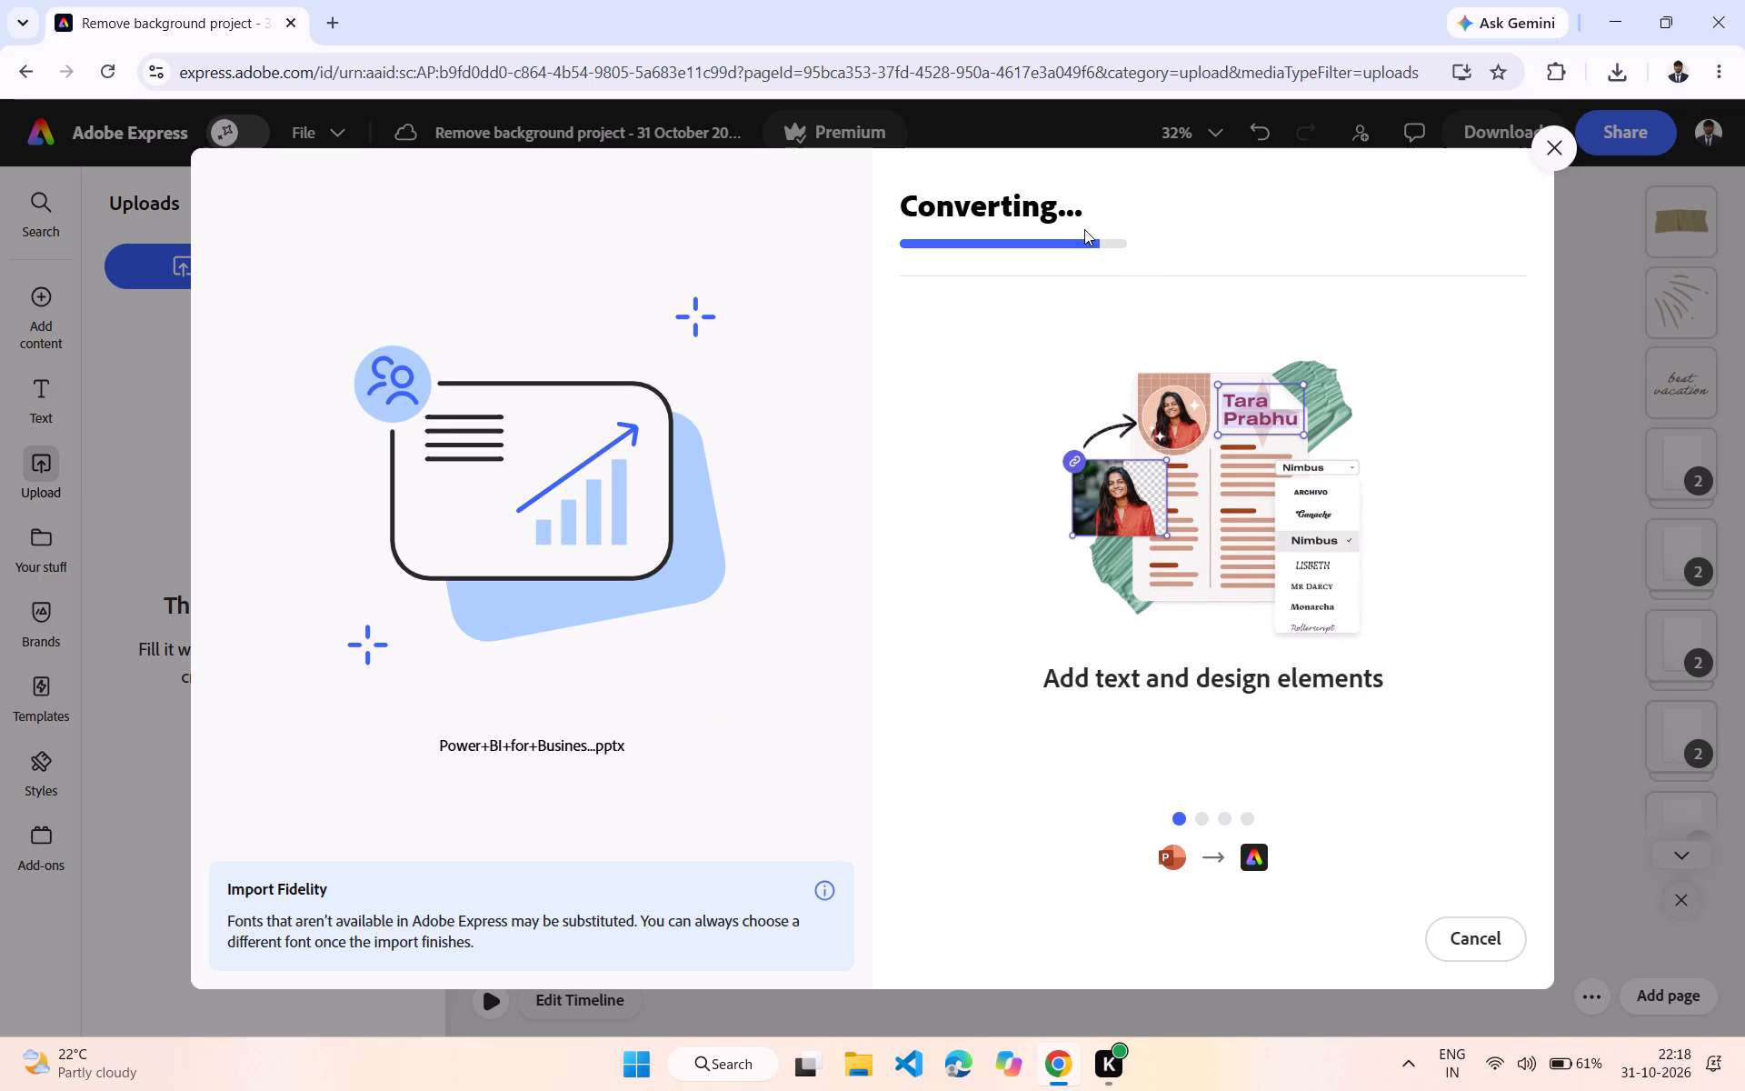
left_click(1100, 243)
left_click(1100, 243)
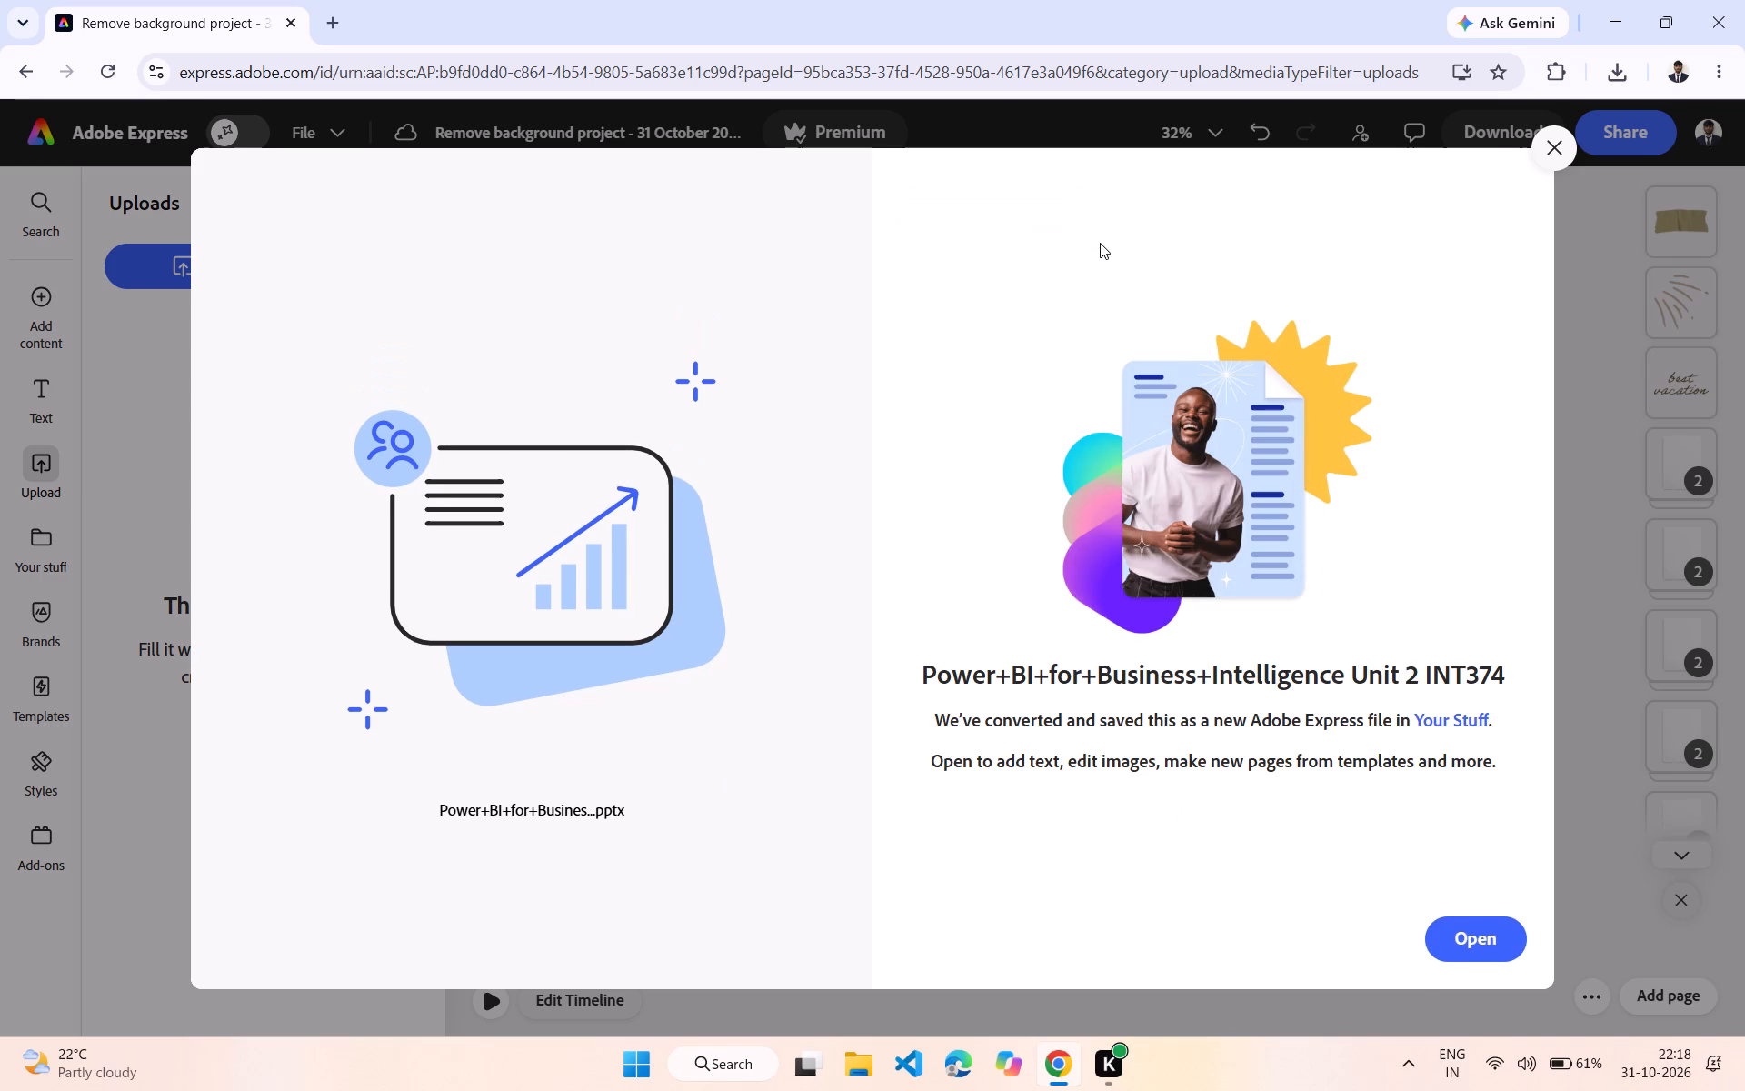
Open the converted Power BI for Business Intelligence presentation and dismiss the font review.
left_click(1474, 941)
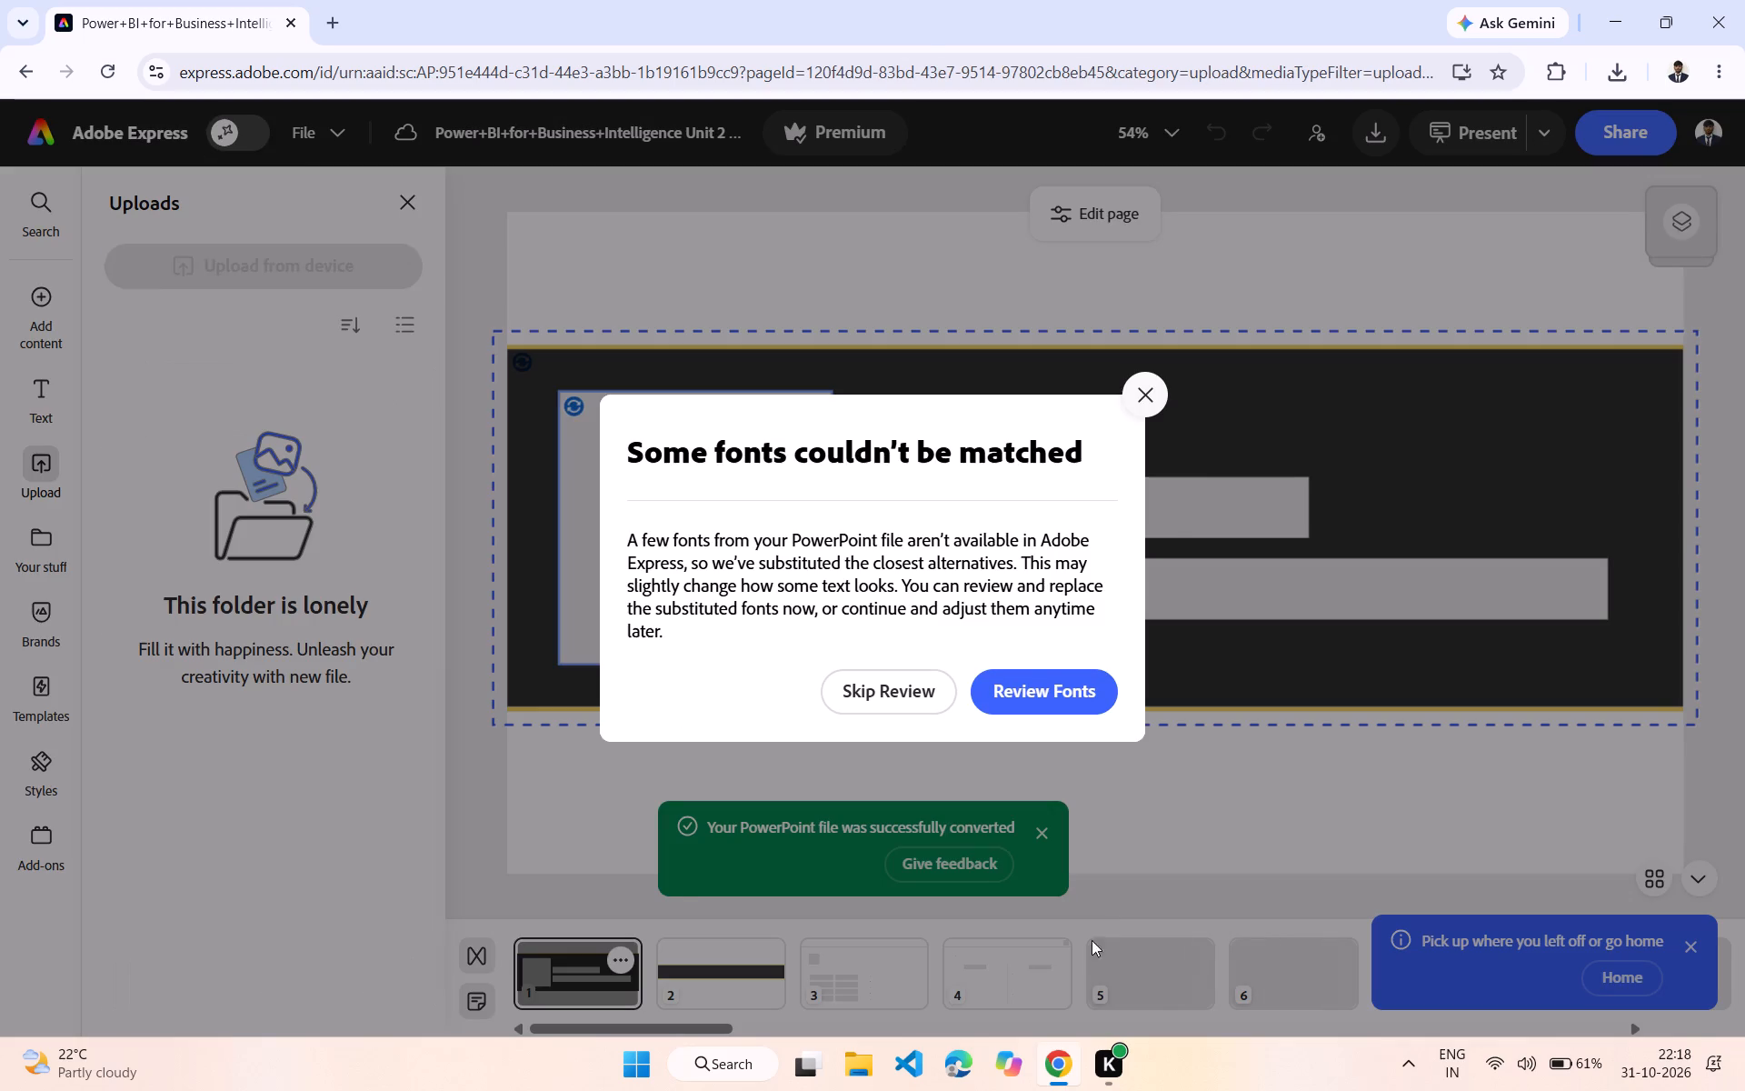
left_click(1146, 405)
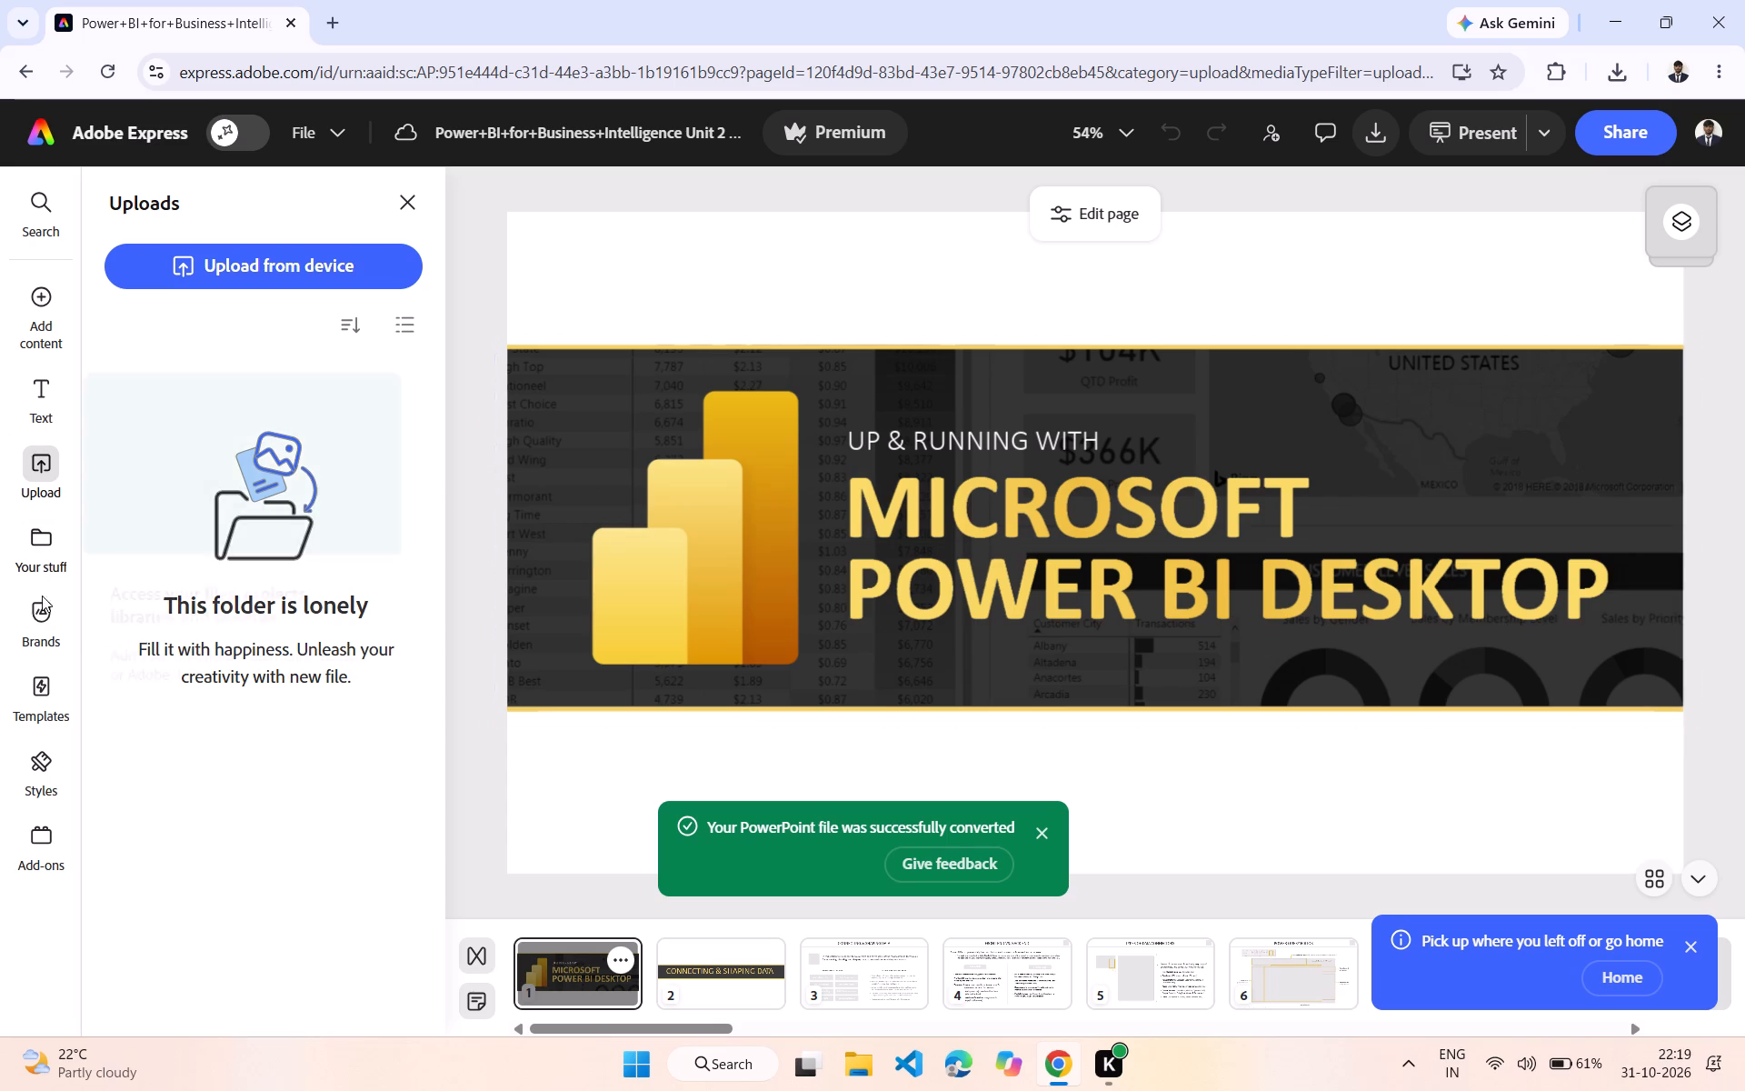
Preview the Orange Green Creative Presentation template and close it without adding its pages.
left_click(62, 694)
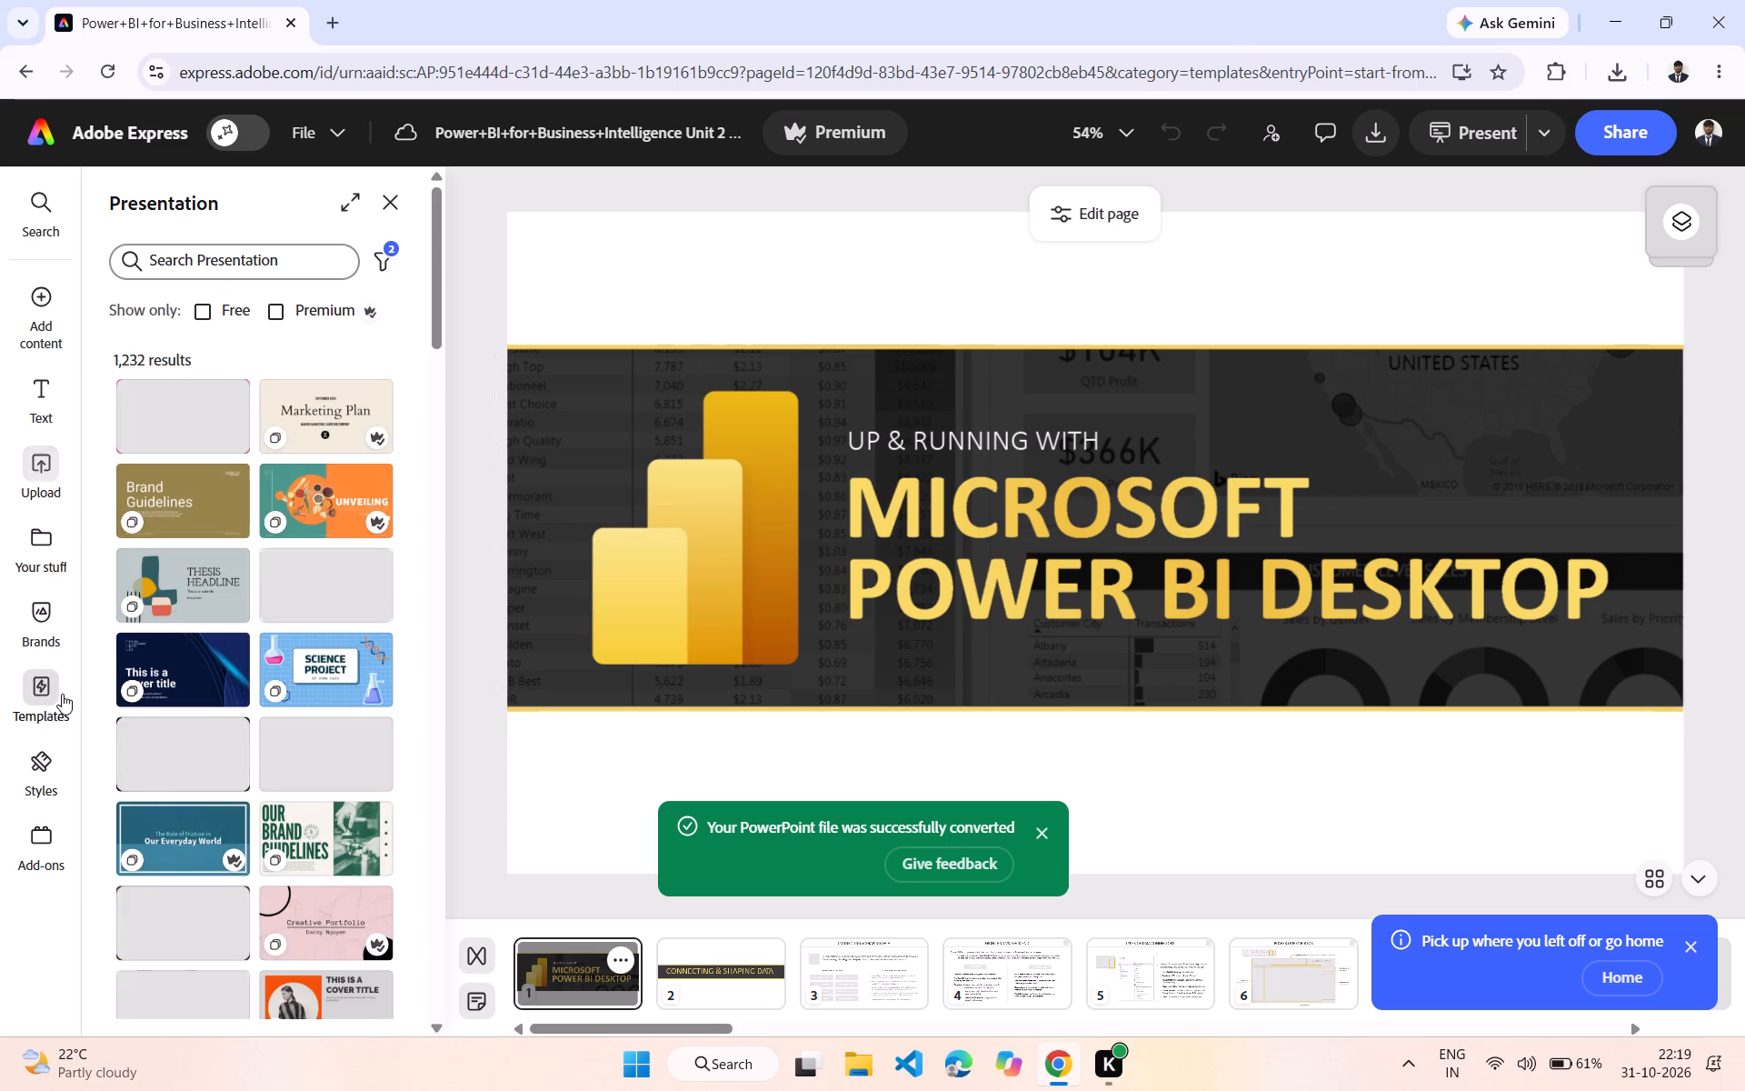
left_click(370, 503)
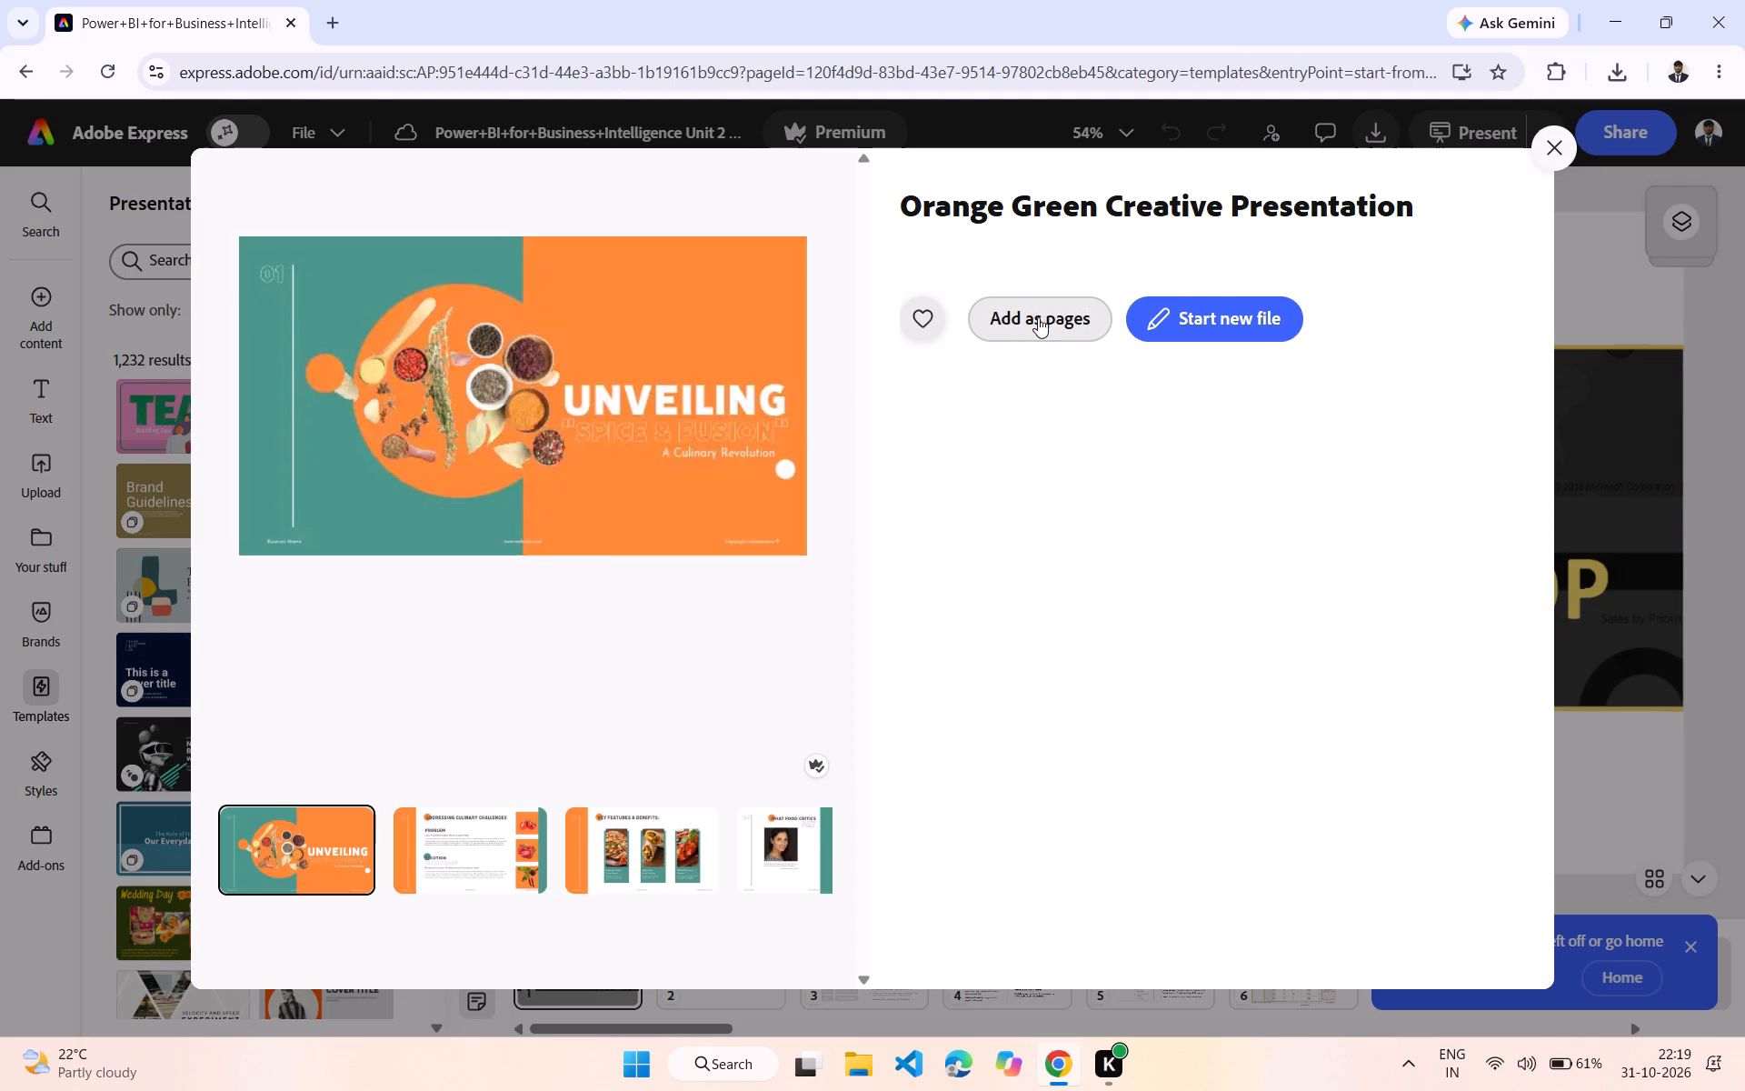
left_click(1551, 151)
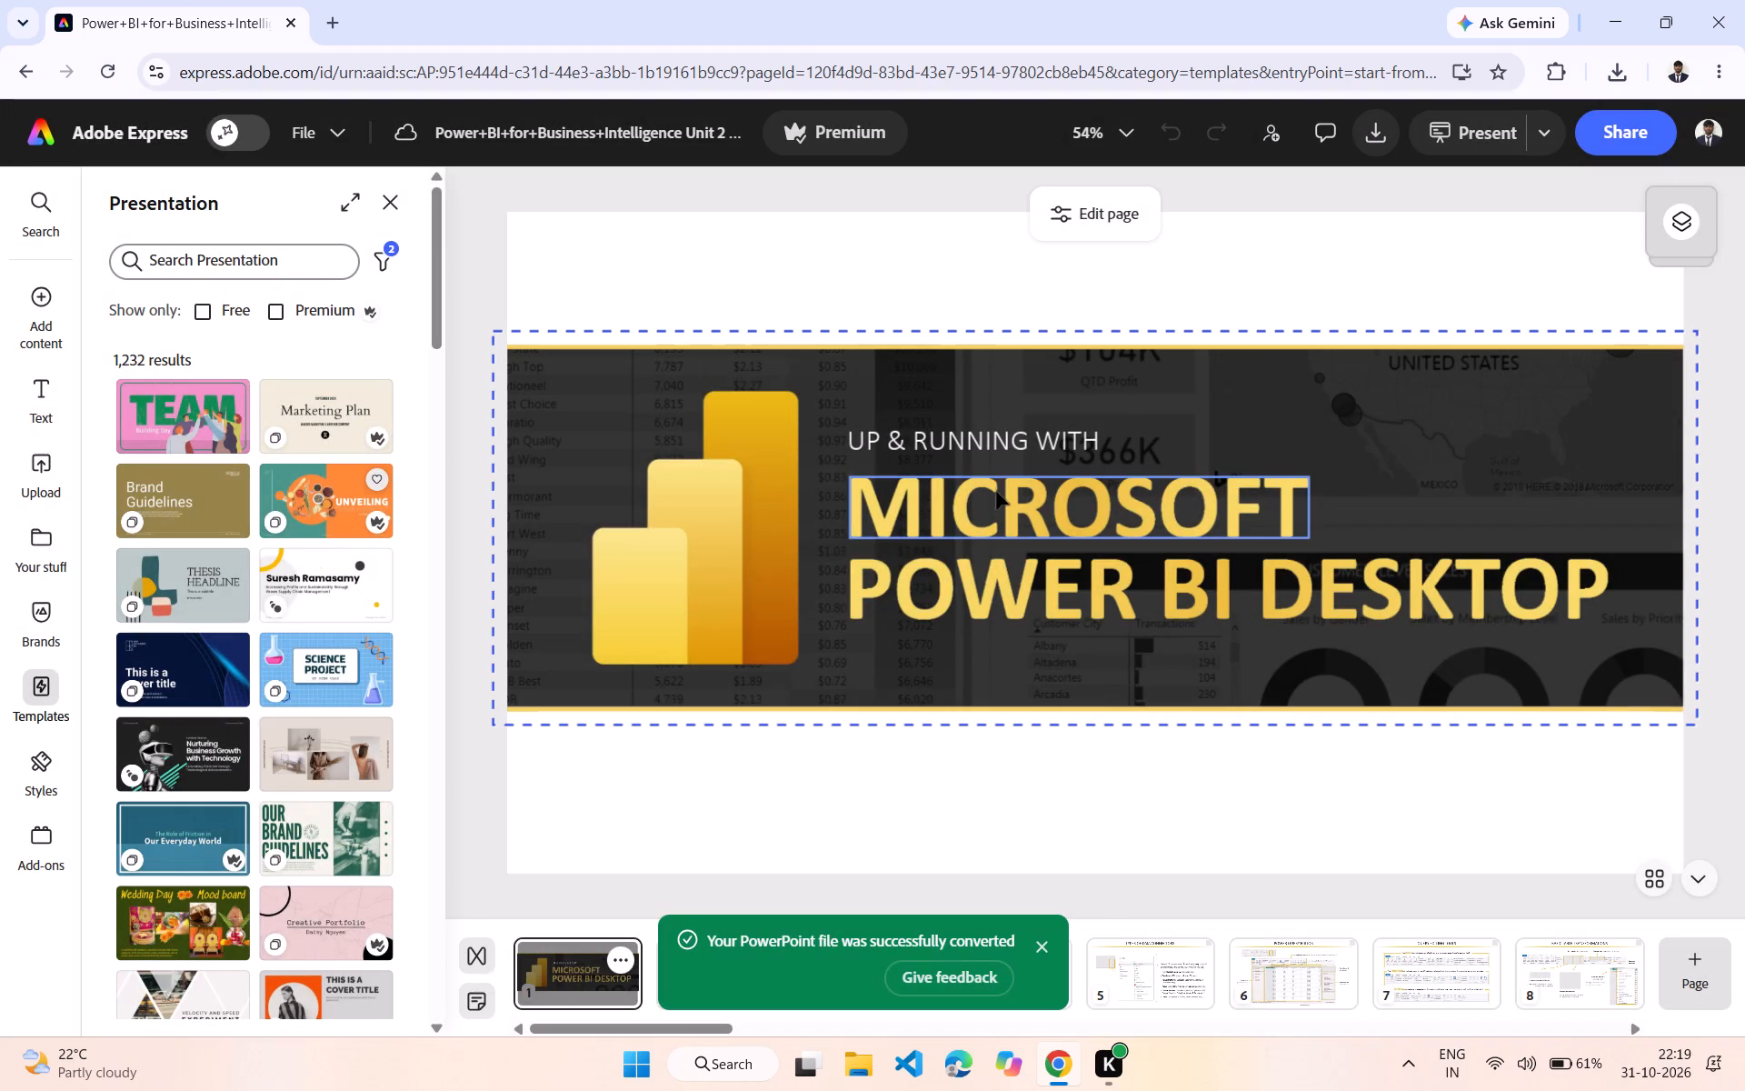
On page 1, shift the group with the bar-chart logo and MICROSOFT heading slightly upward, realigned horizontally with POWER BI DESKTOP.
left_click(996, 488)
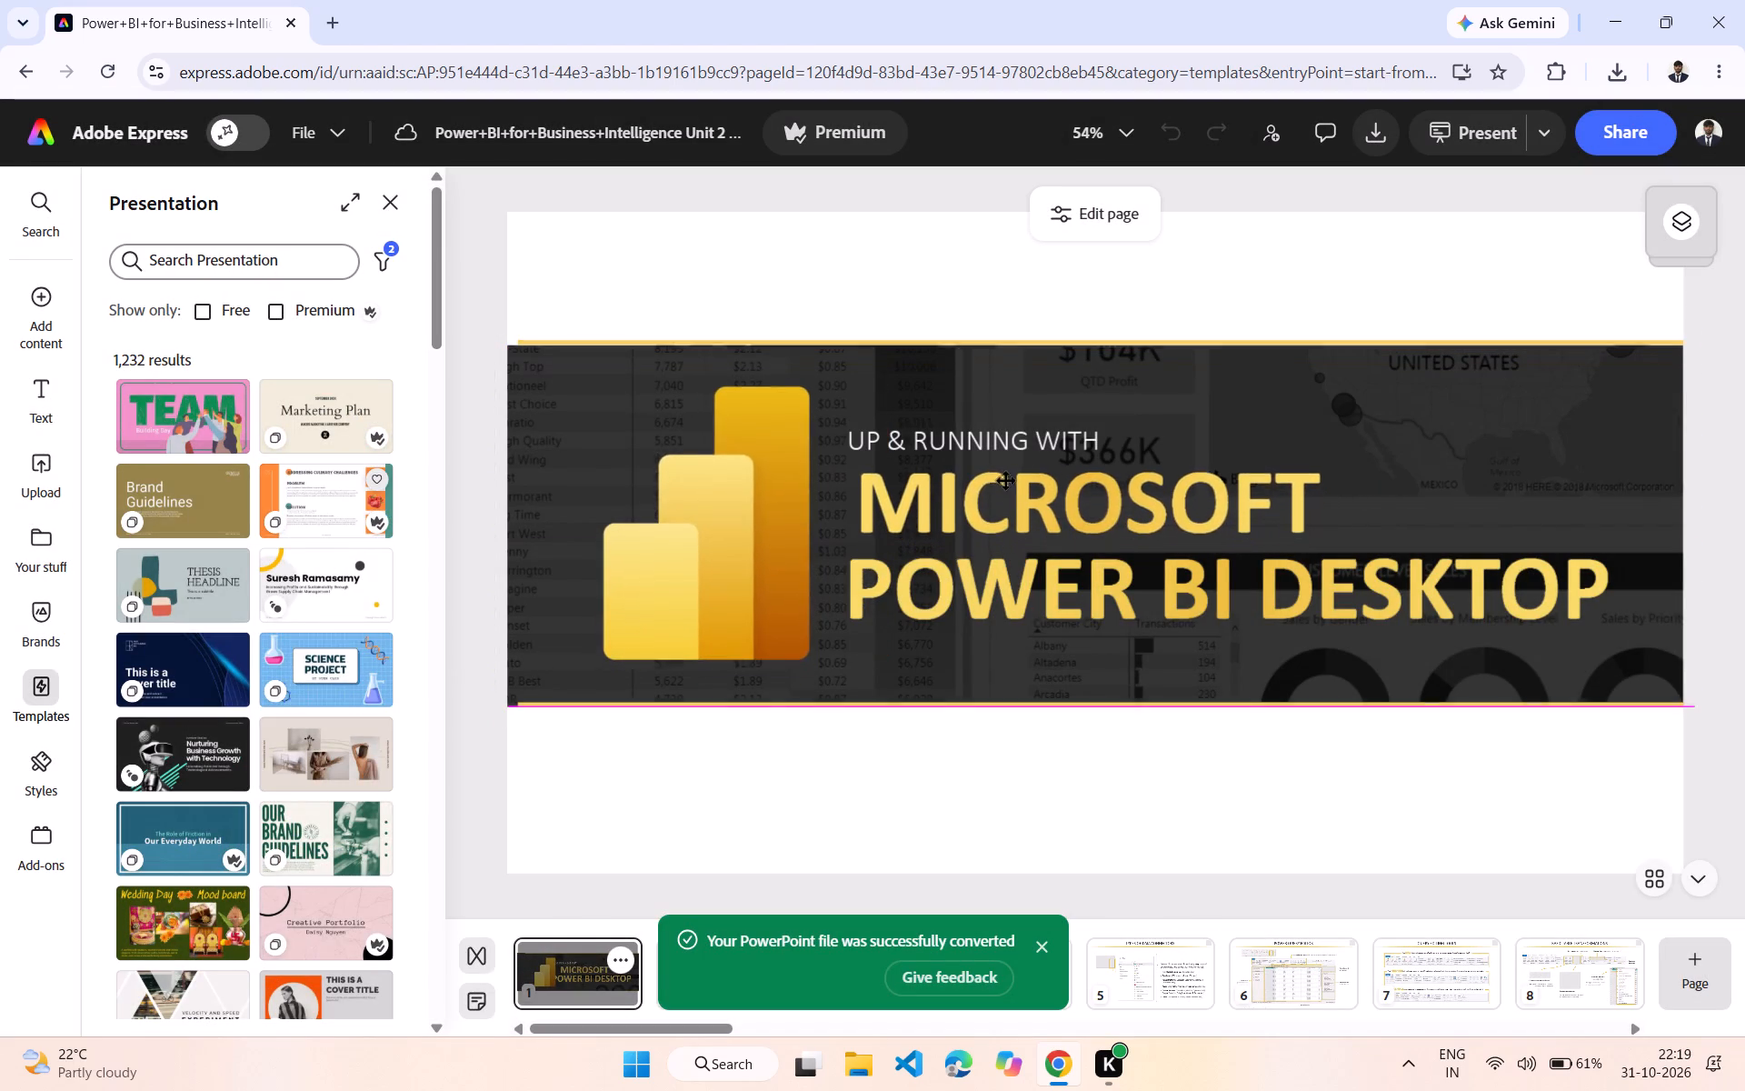
left_click_drag(1010, 430, 1024, 430)
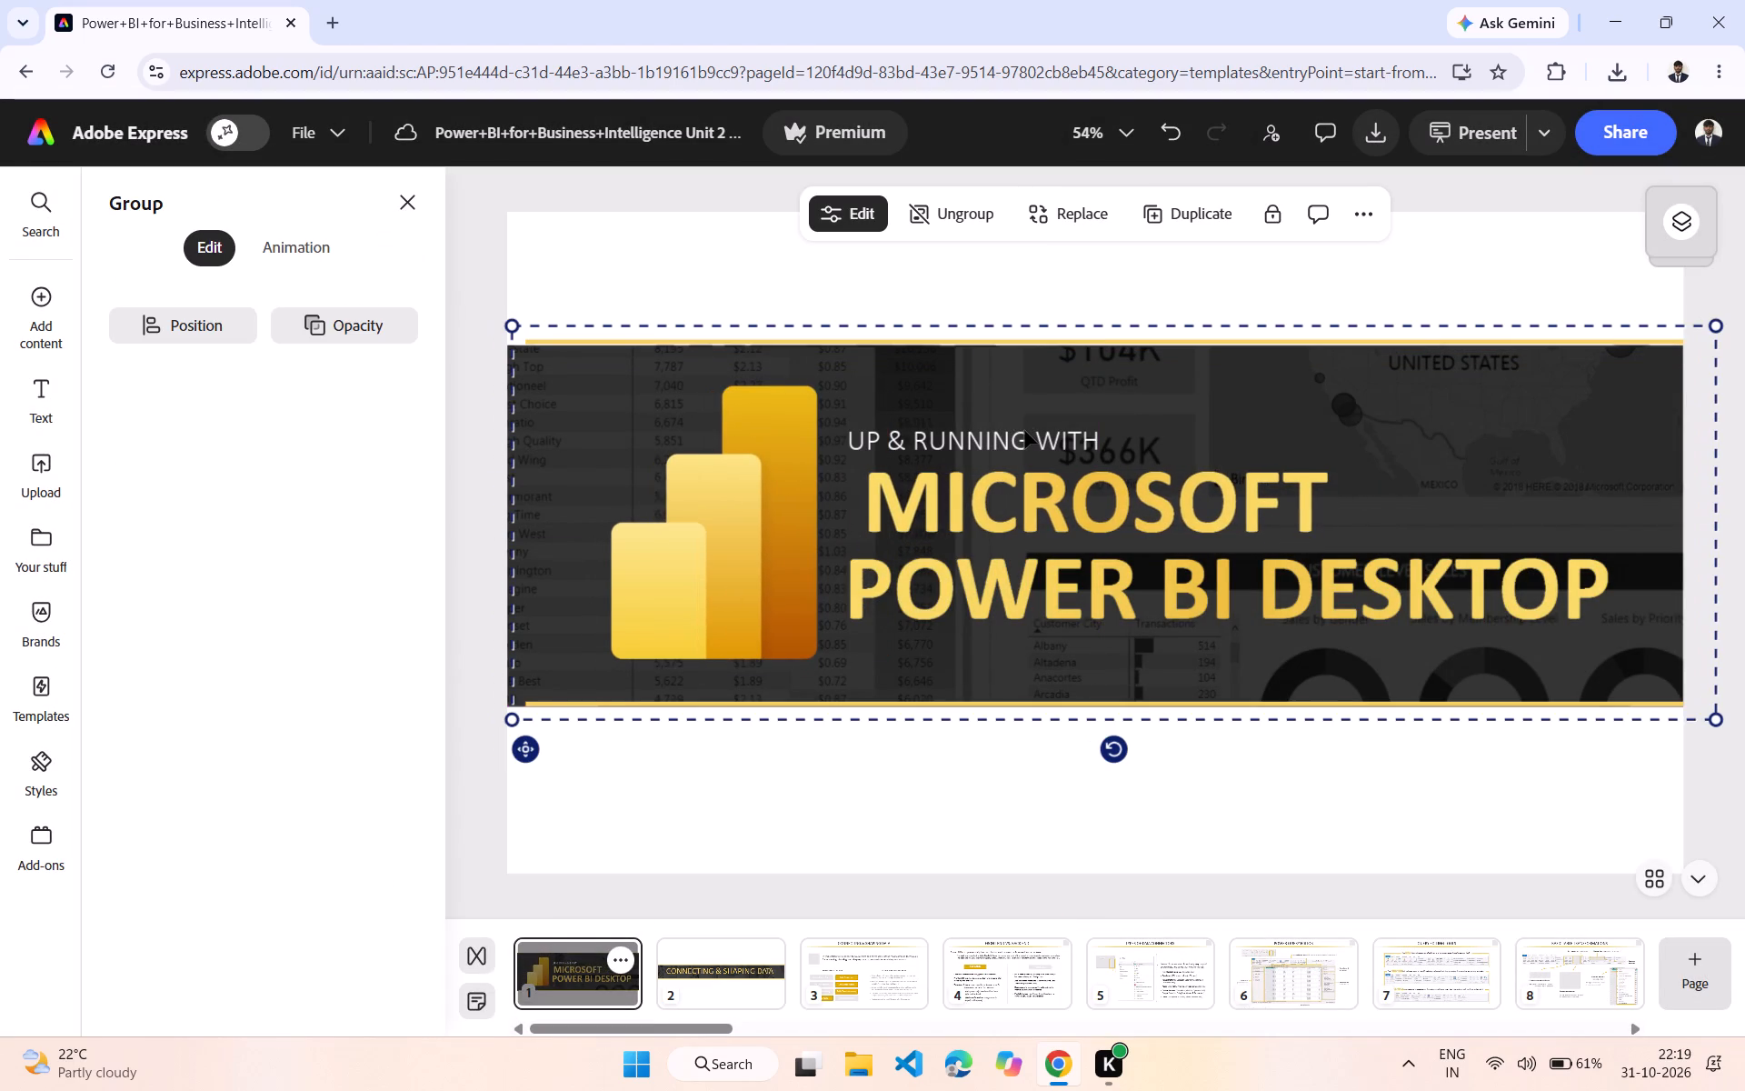
left_click(1024, 430)
left_click(1102, 582)
left_click_drag(1031, 525, 1001, 510)
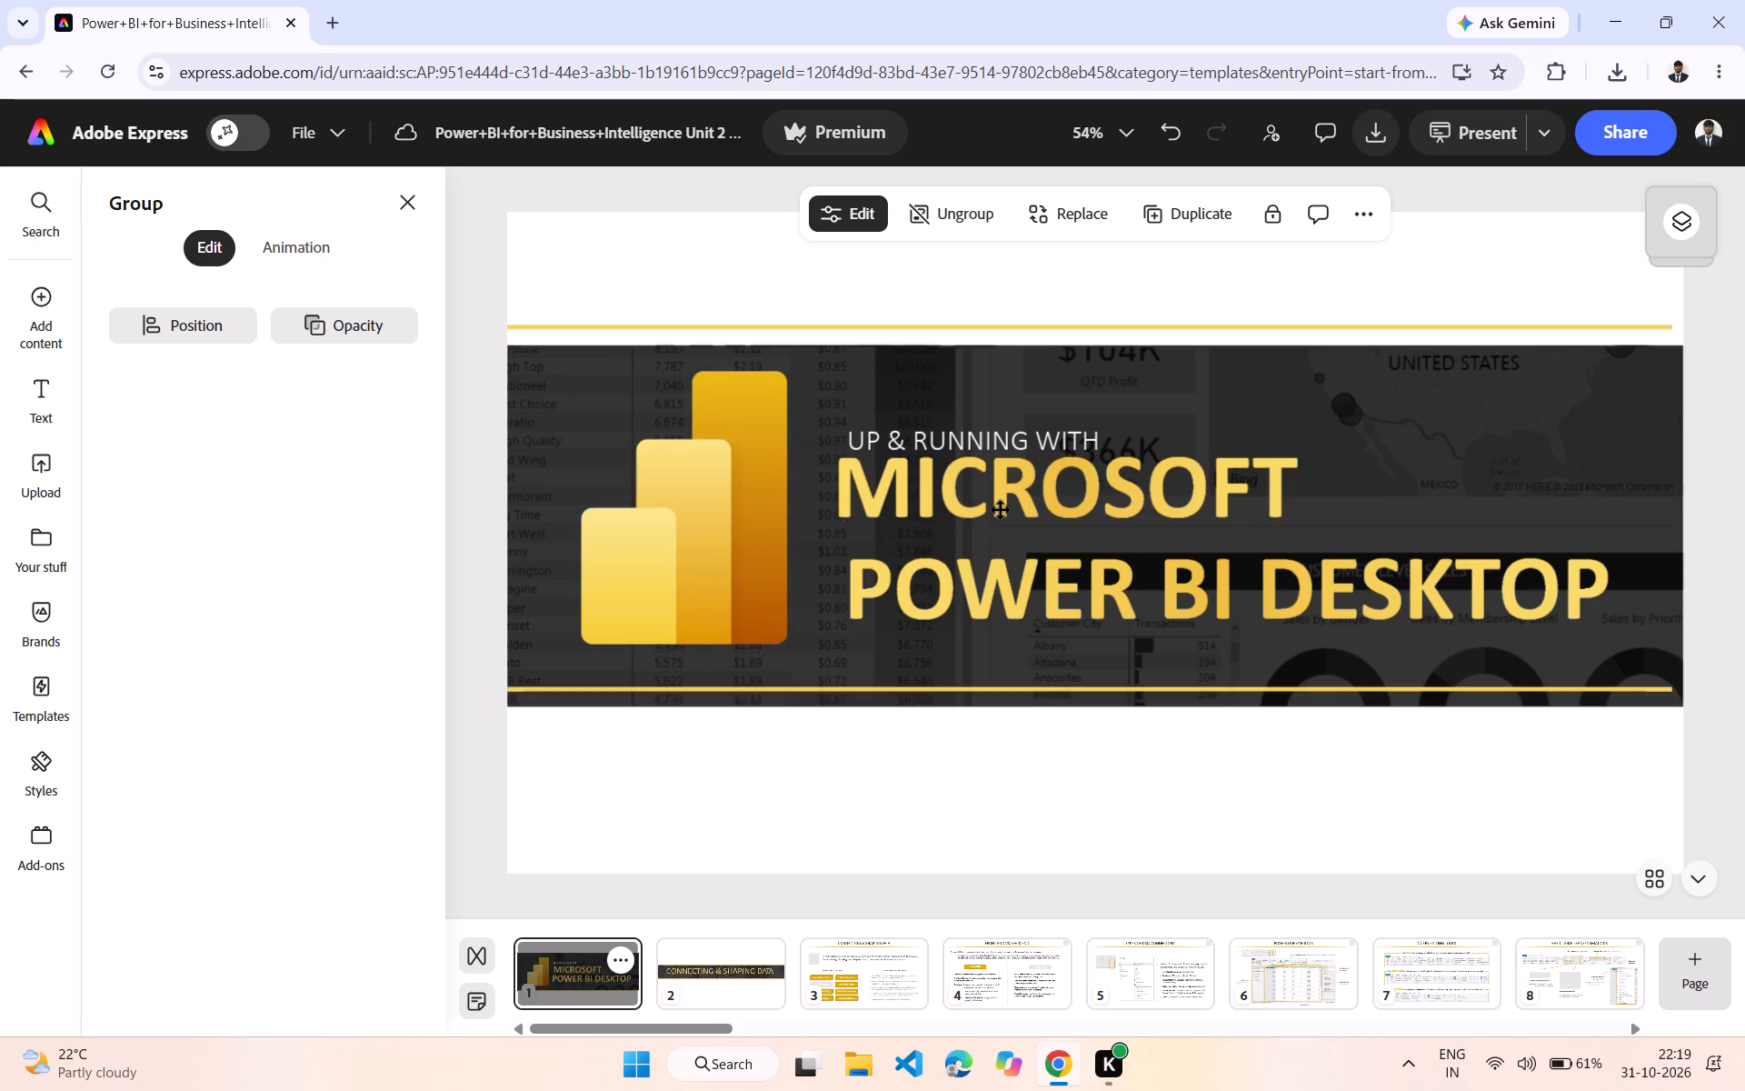
left_click_drag(1001, 510, 1005, 524)
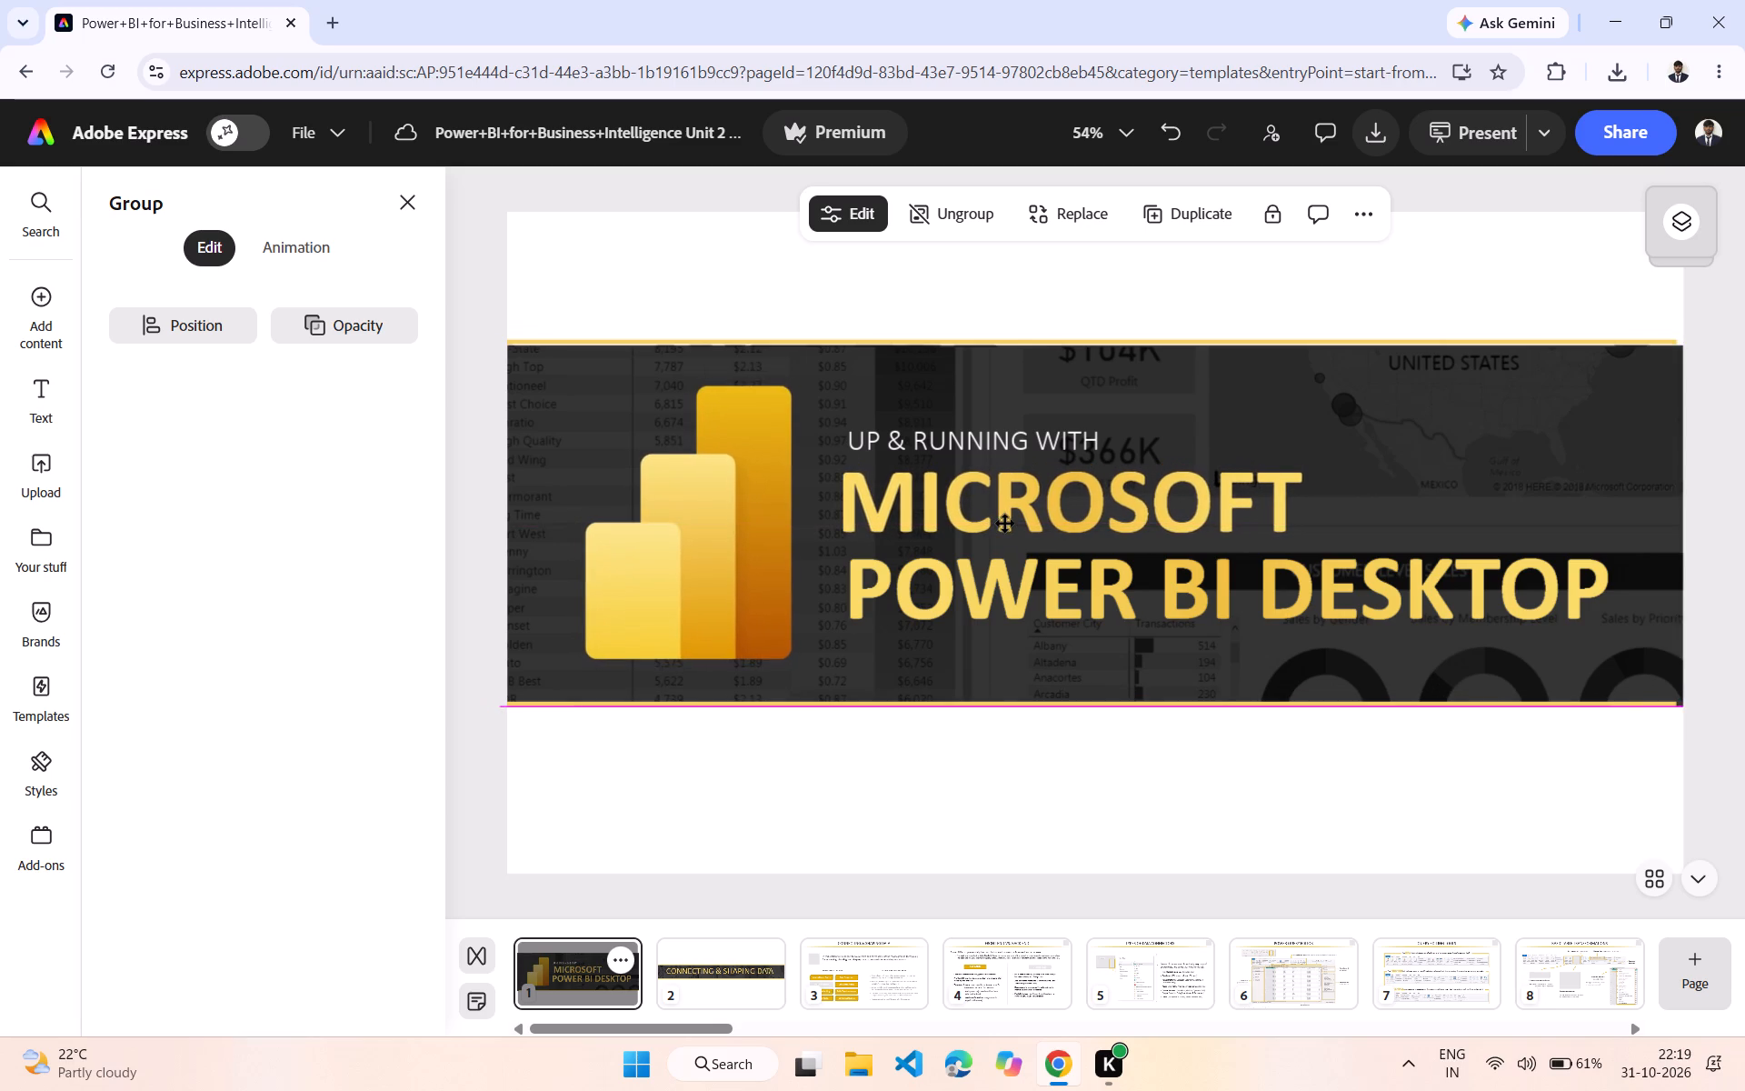
left_click_drag(1005, 524, 1009, 523)
key("Right")
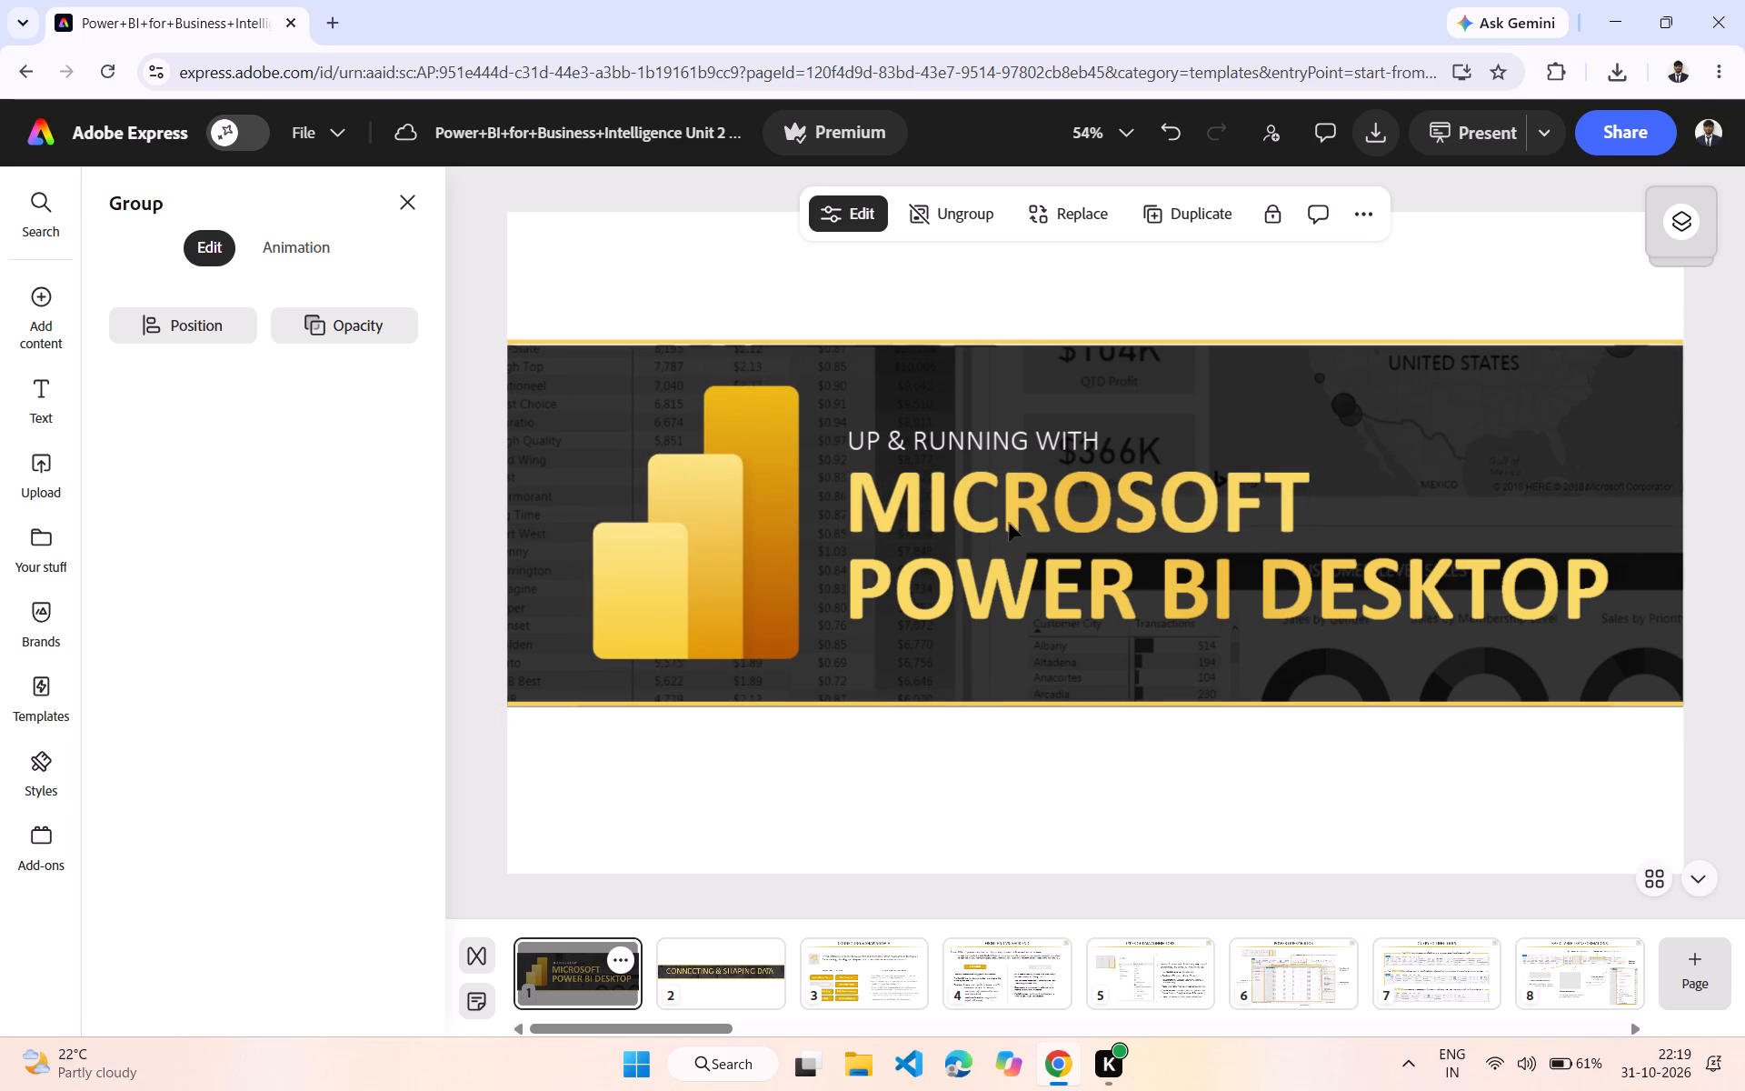
key("Right")
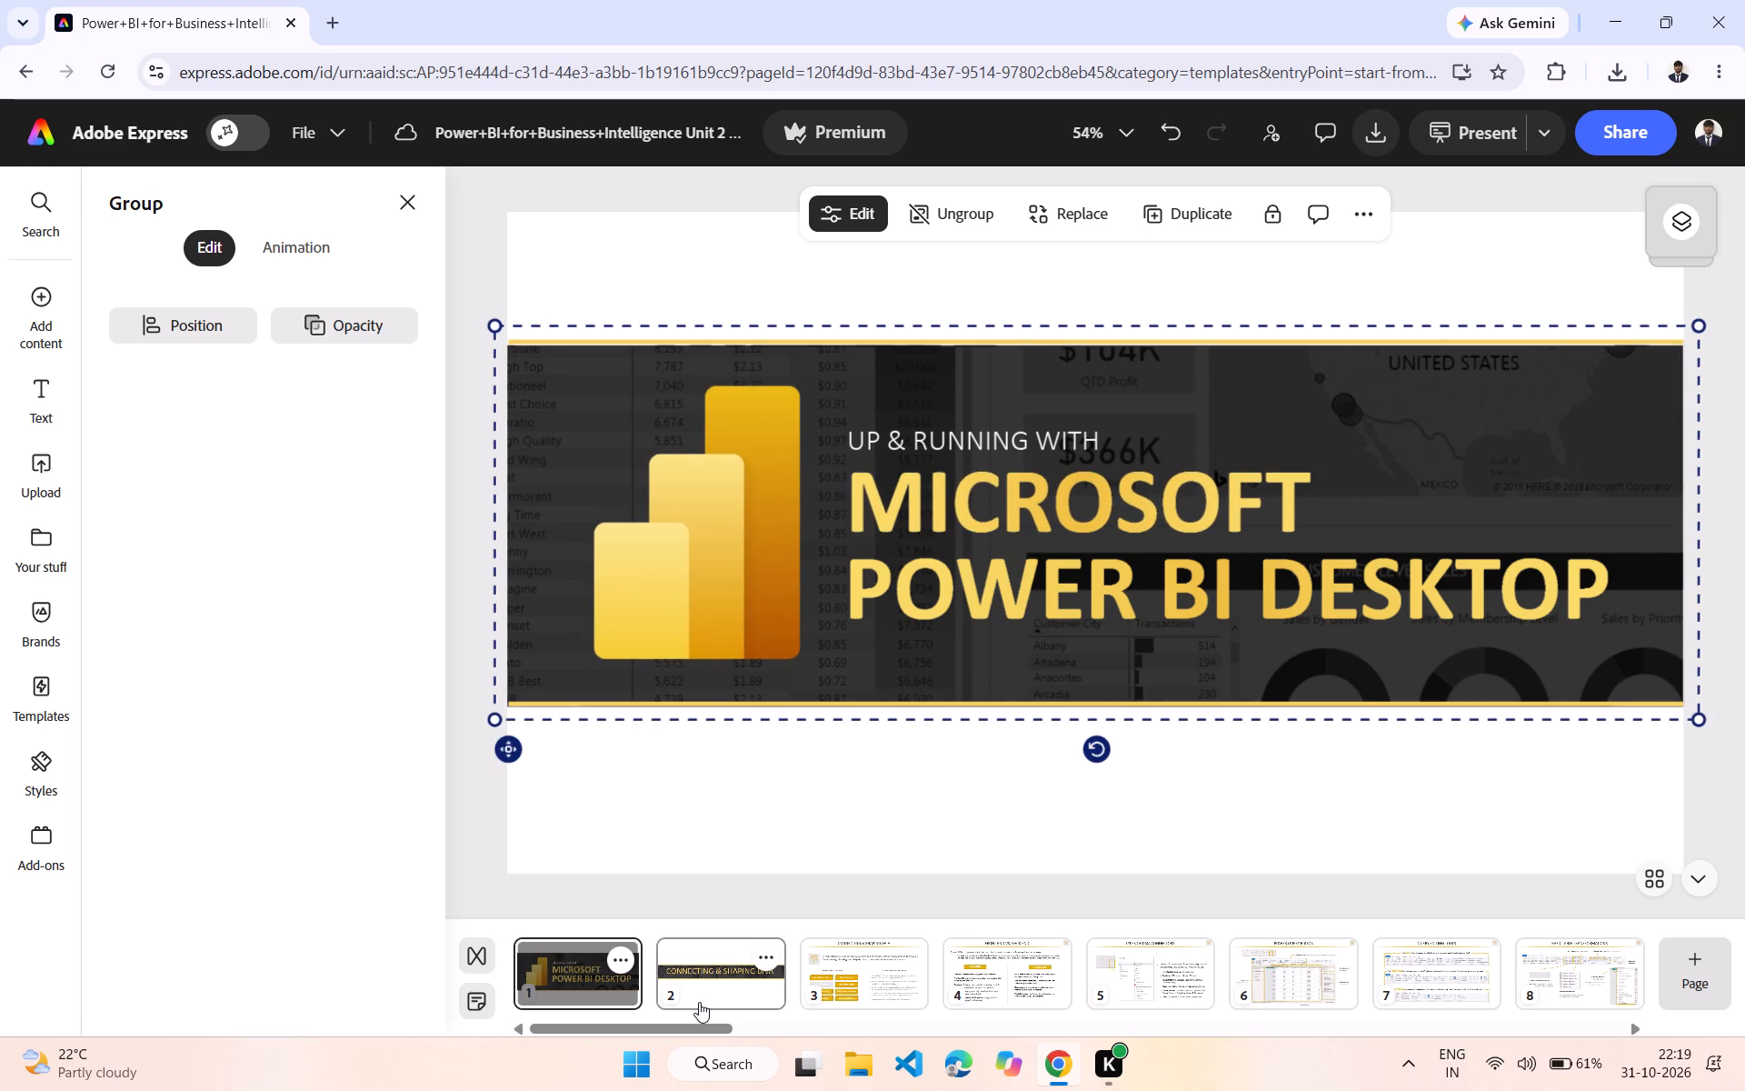
On page 2, slightly enlarge the CONNECTING & SHAPING DATA banner group, extending its left edge farther beyond the page.
left_click(699, 1002)
left_click(823, 975)
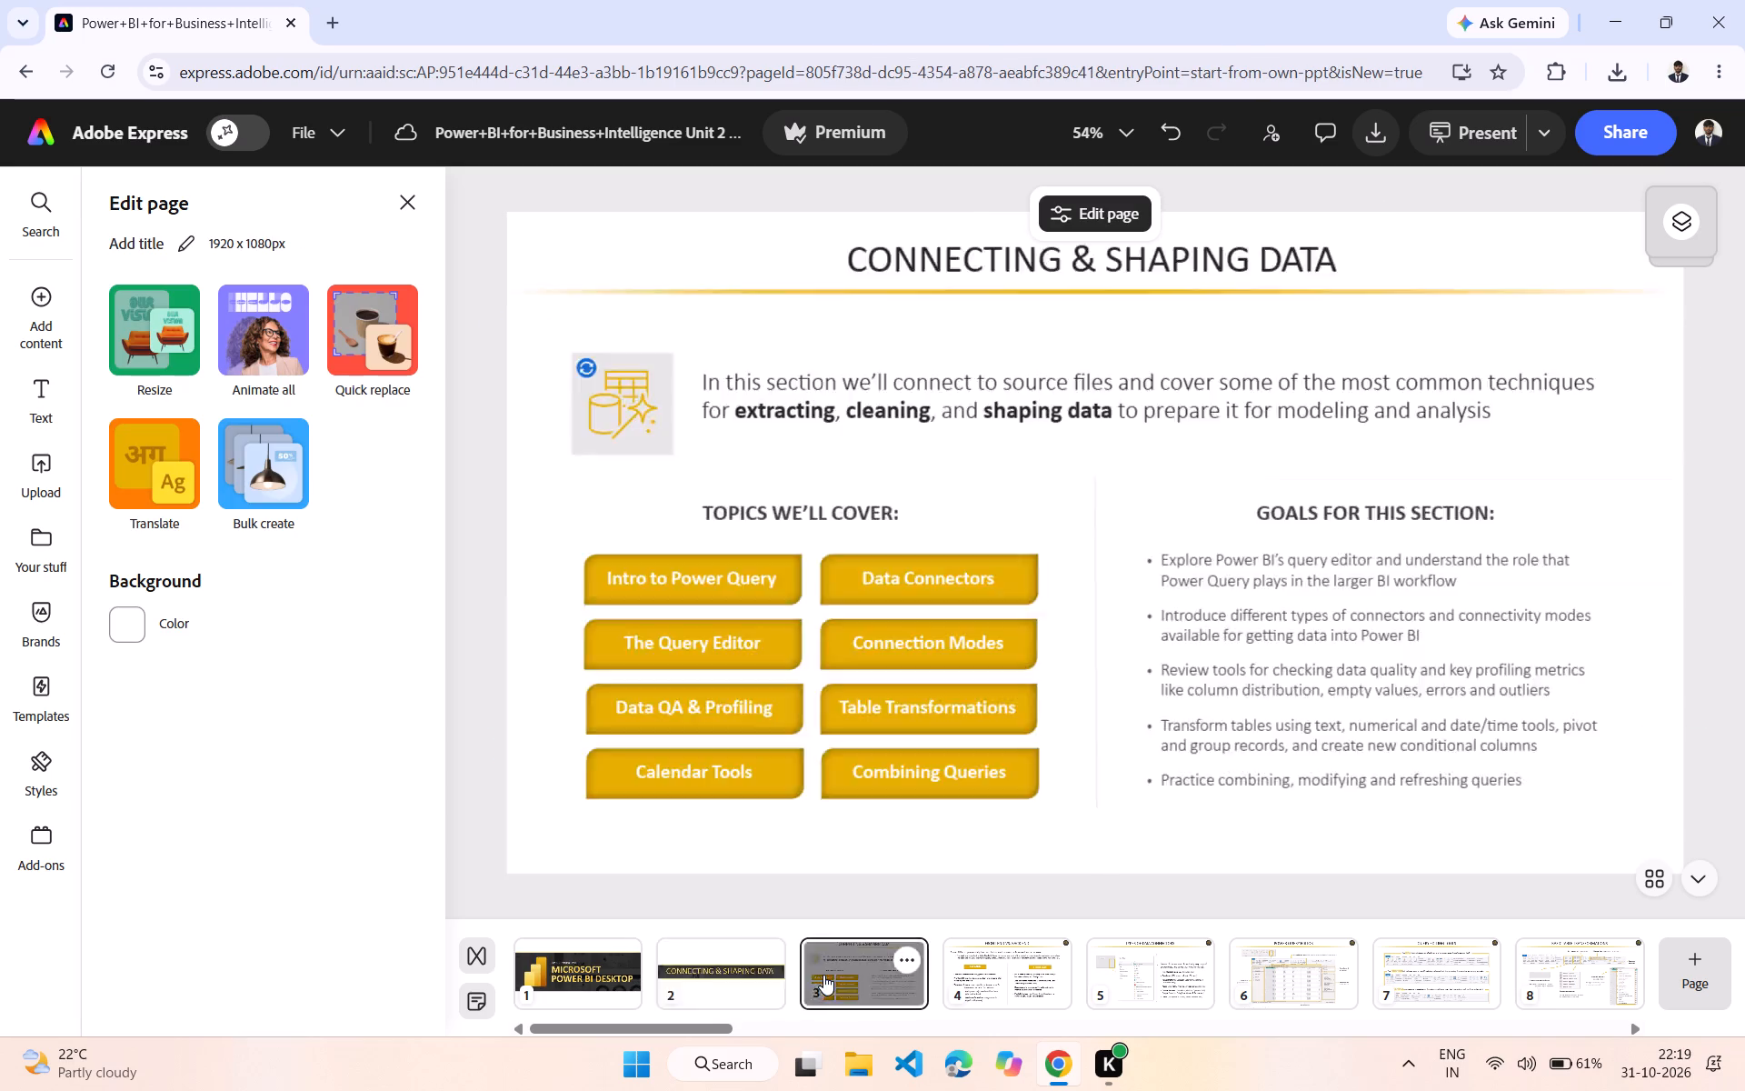
left_click(713, 986)
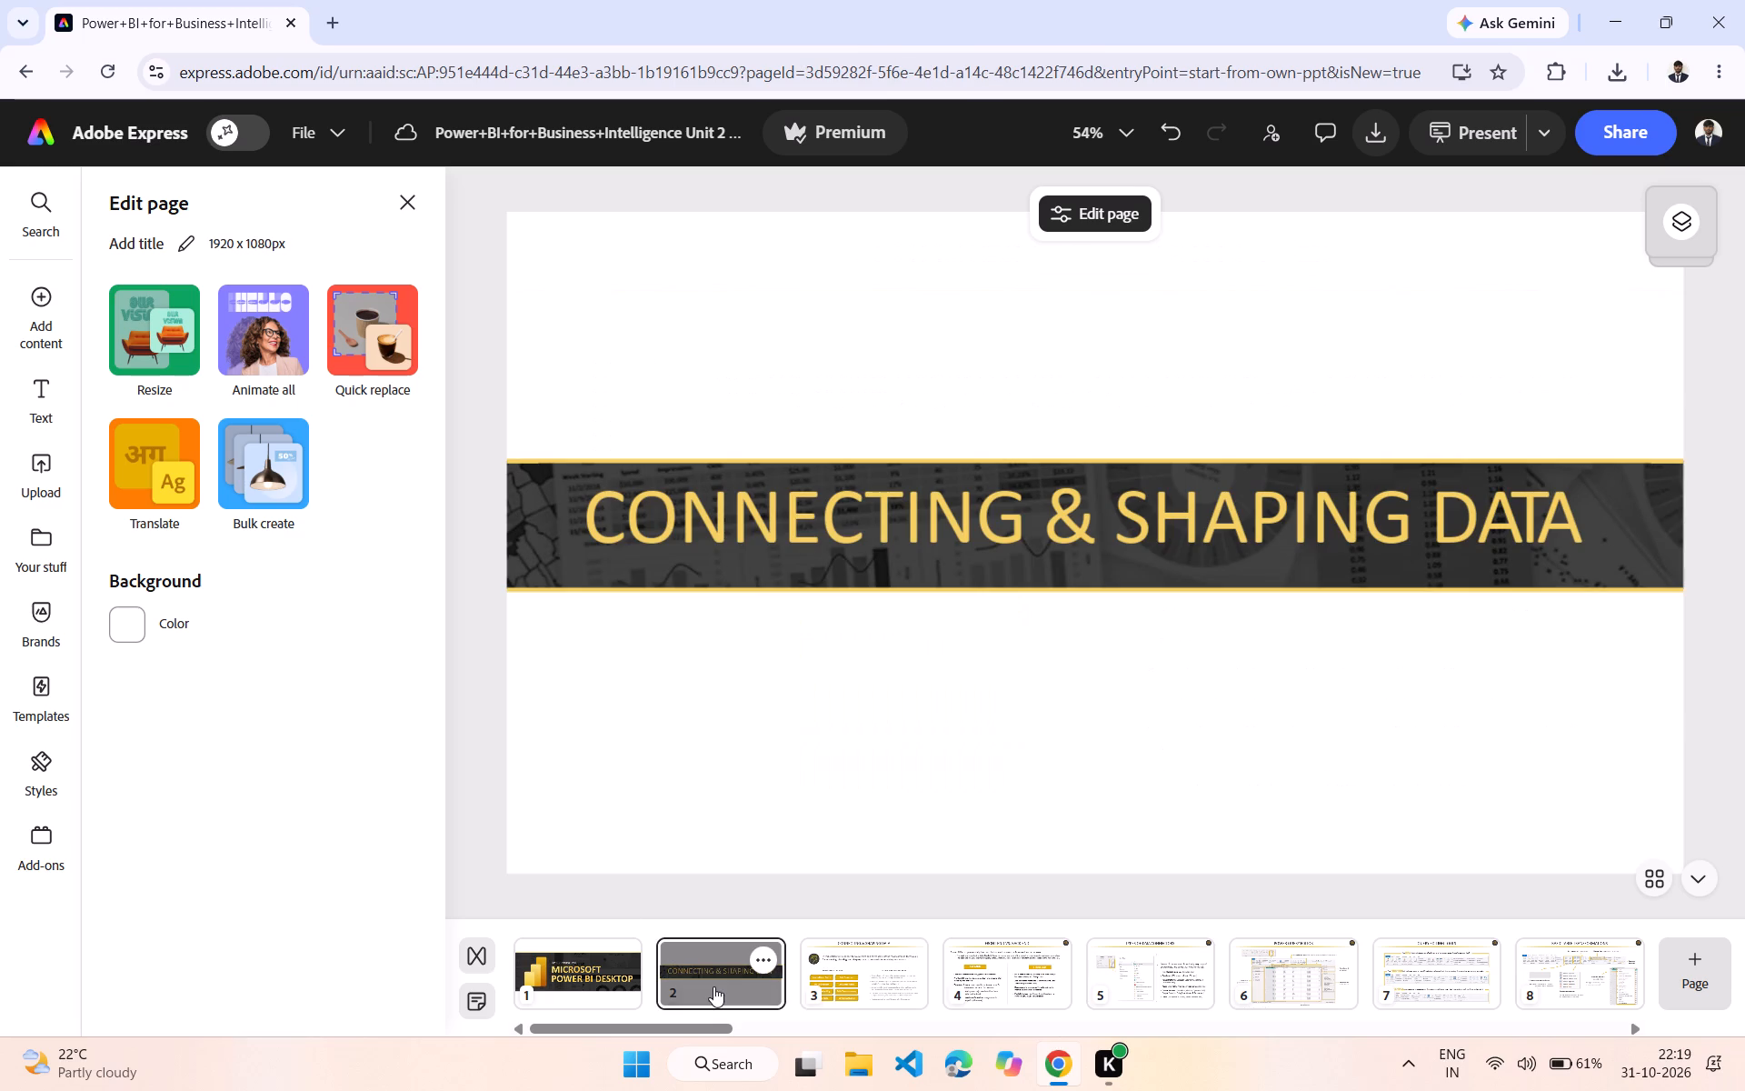
left_click(1092, 595)
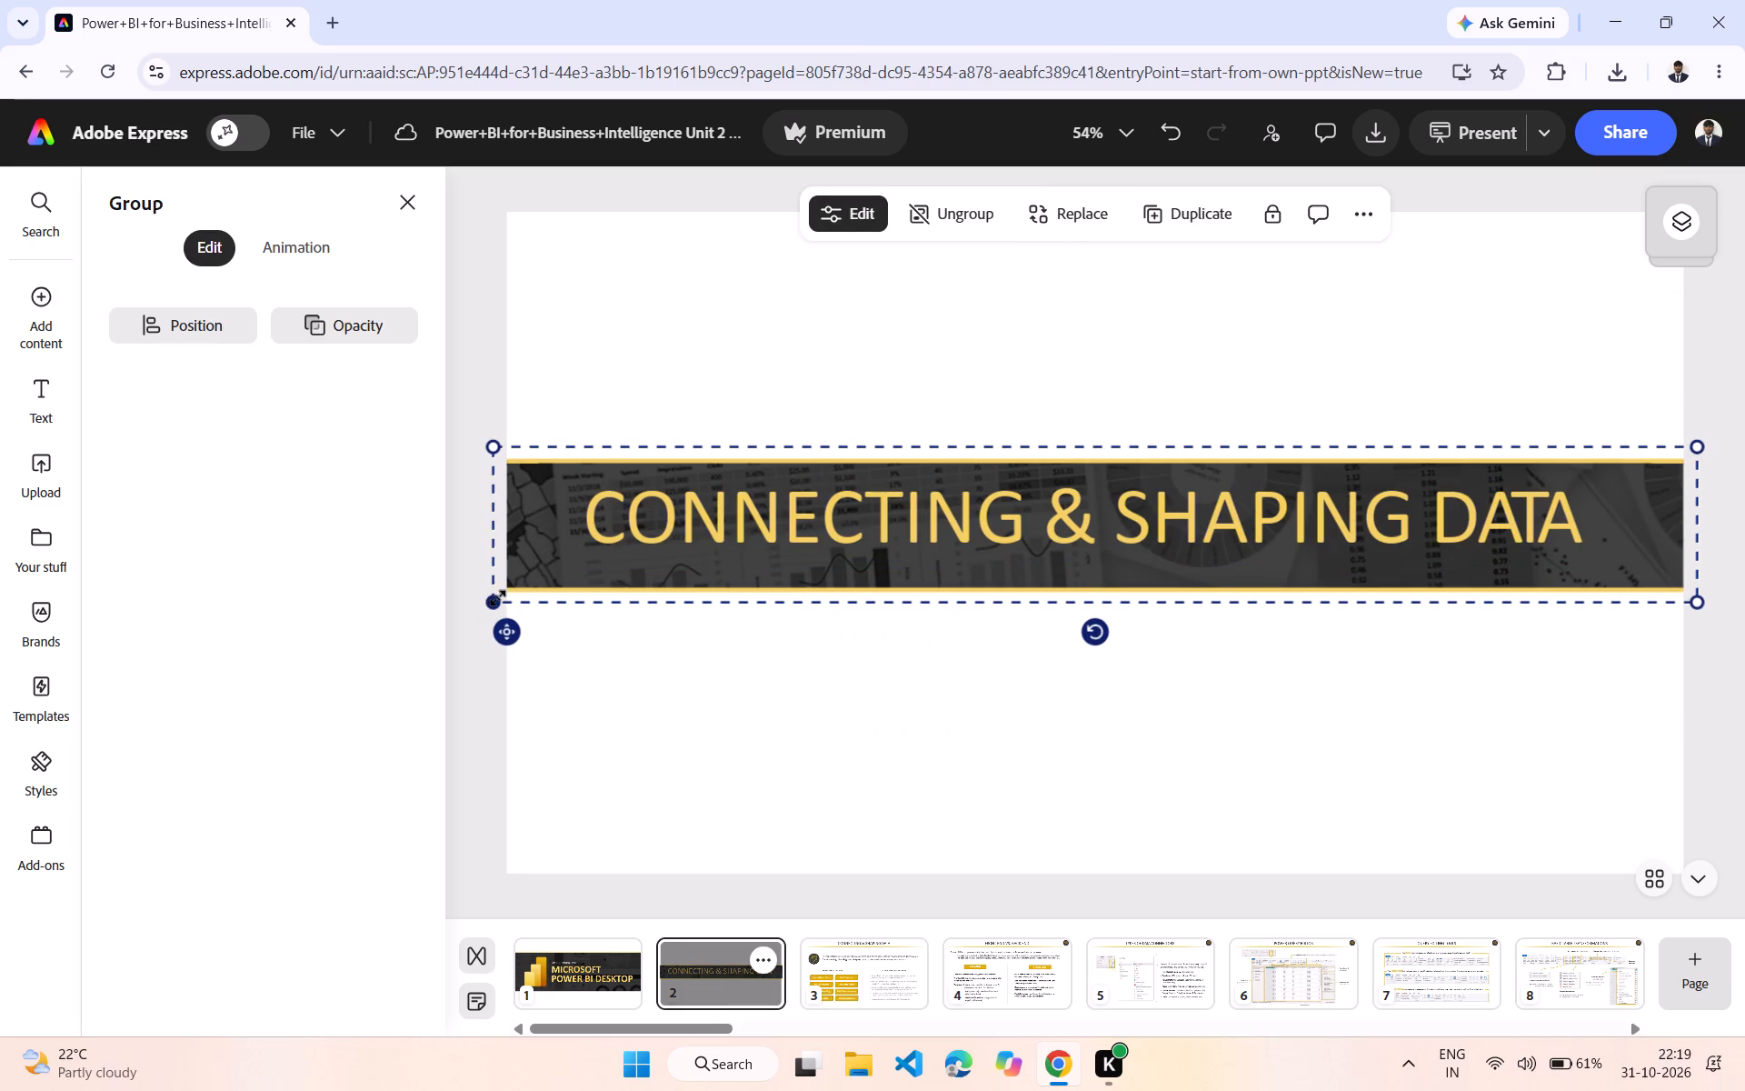
left_click_drag(497, 597, 484, 616)
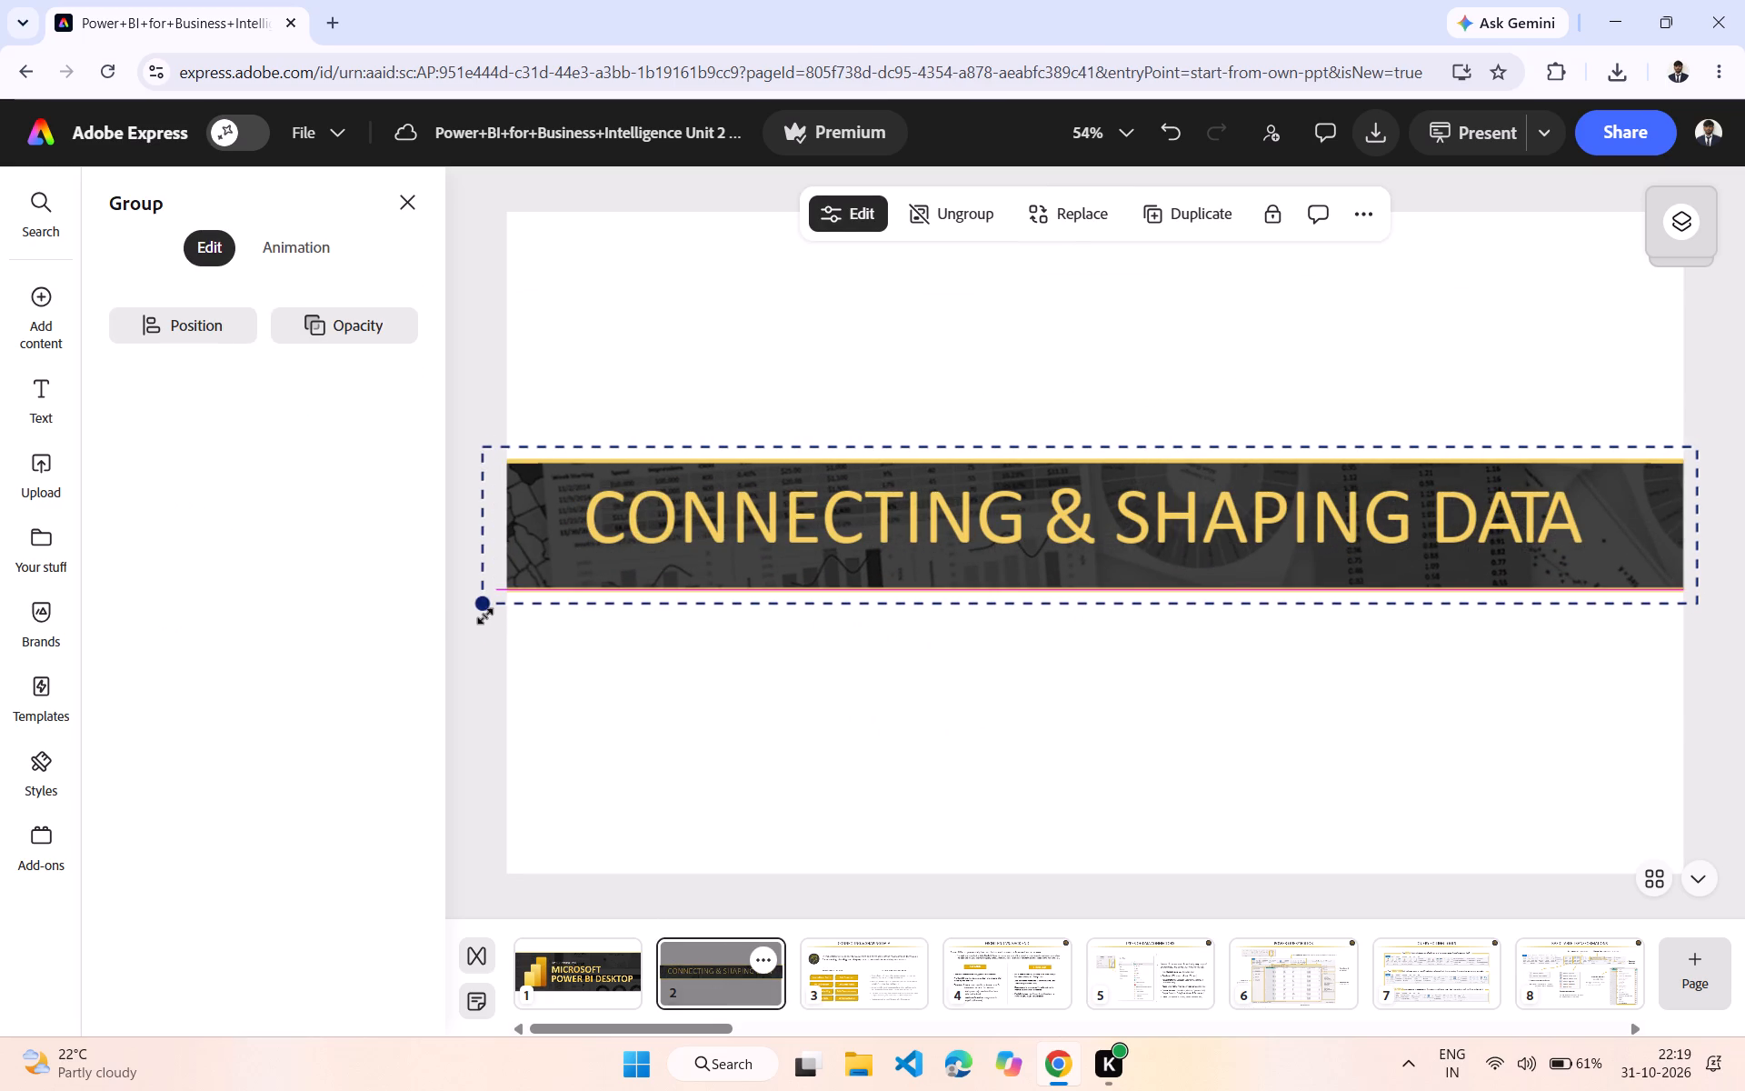
left_click_drag(484, 616, 438, 598)
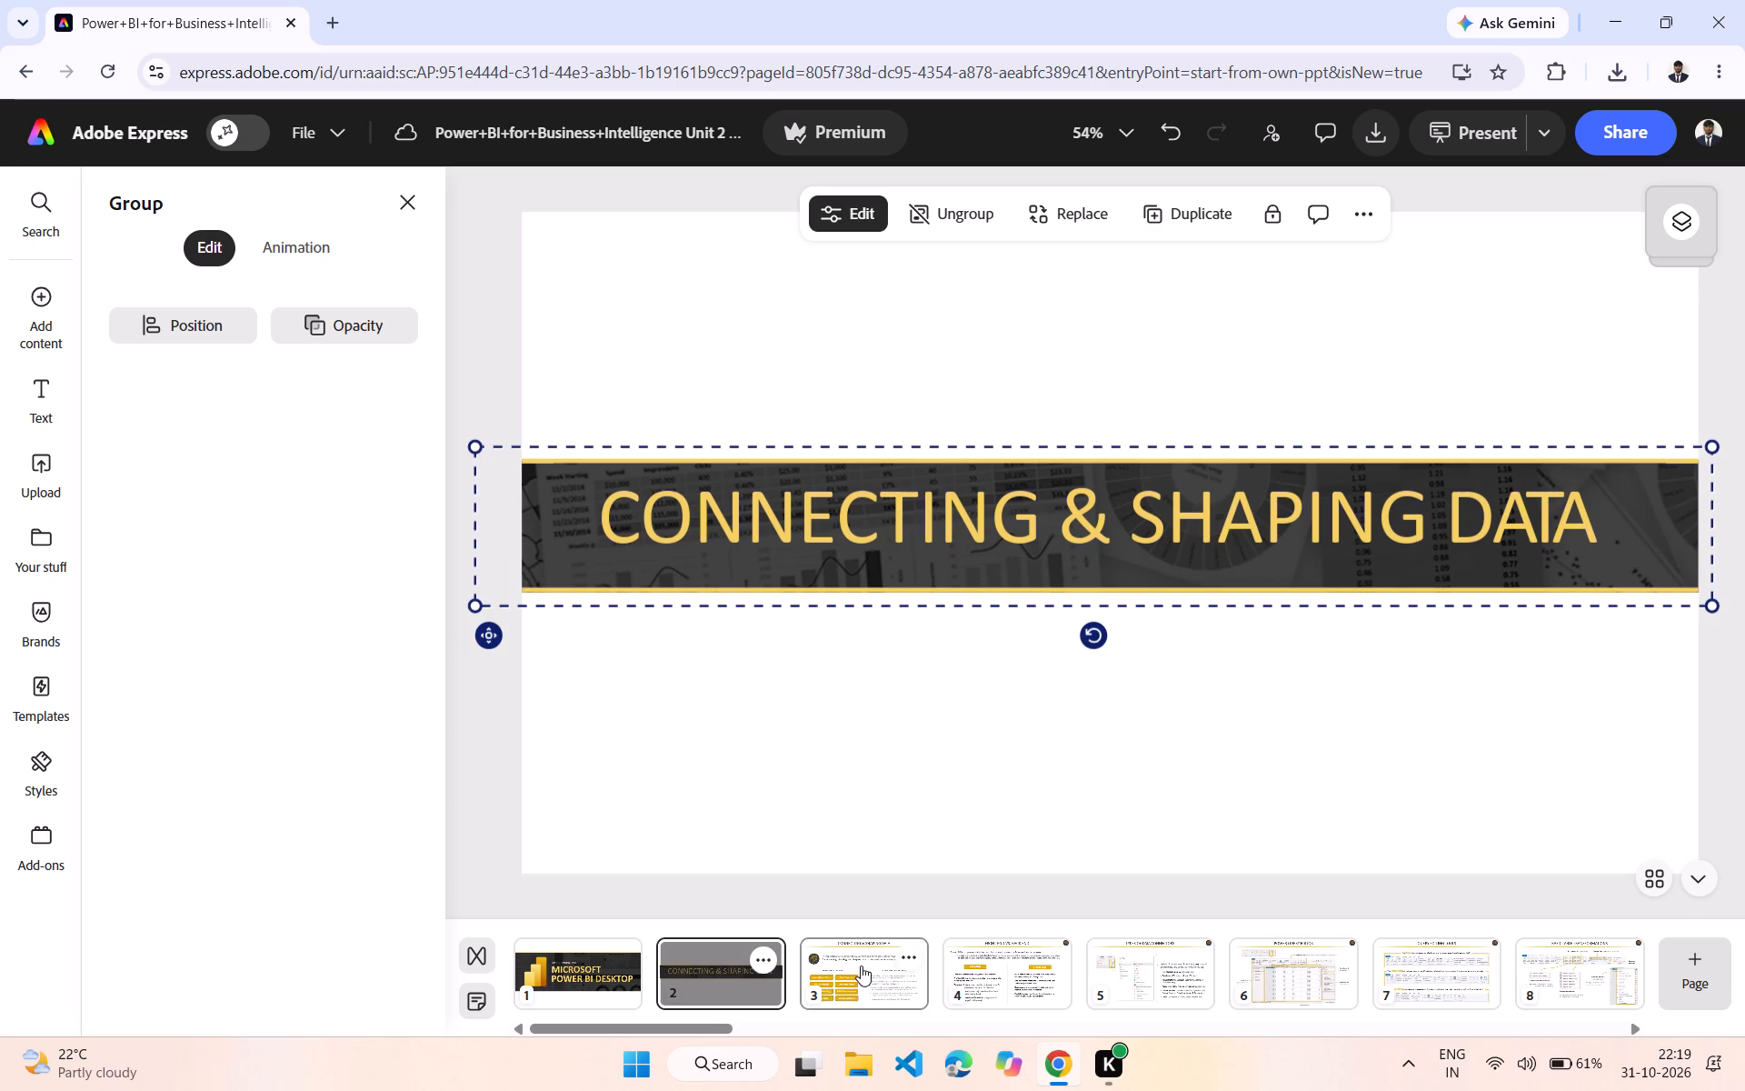
On page 3, nudge the topic labels, aligning The Query Editor with the left edge of the Intro to Power Query text.
left_click(861, 966)
left_click(906, 606)
left_click_drag(906, 606, 952, 607)
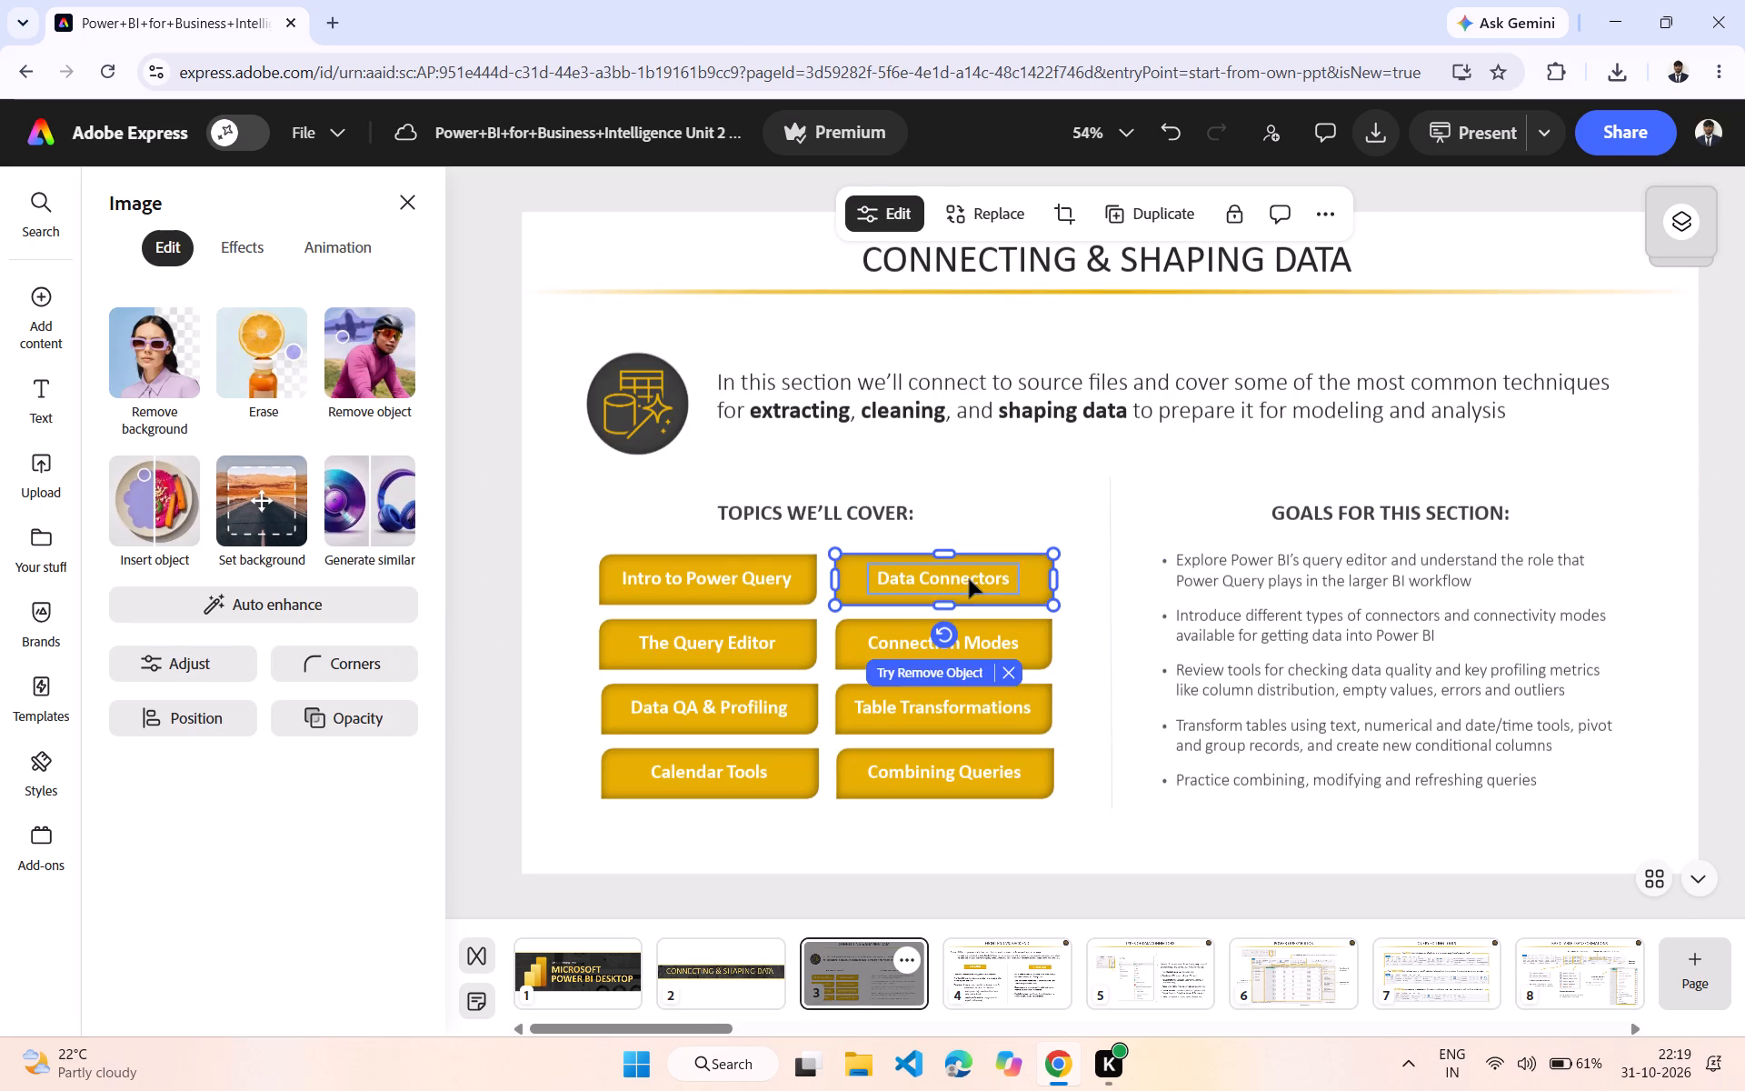
left_click(969, 579)
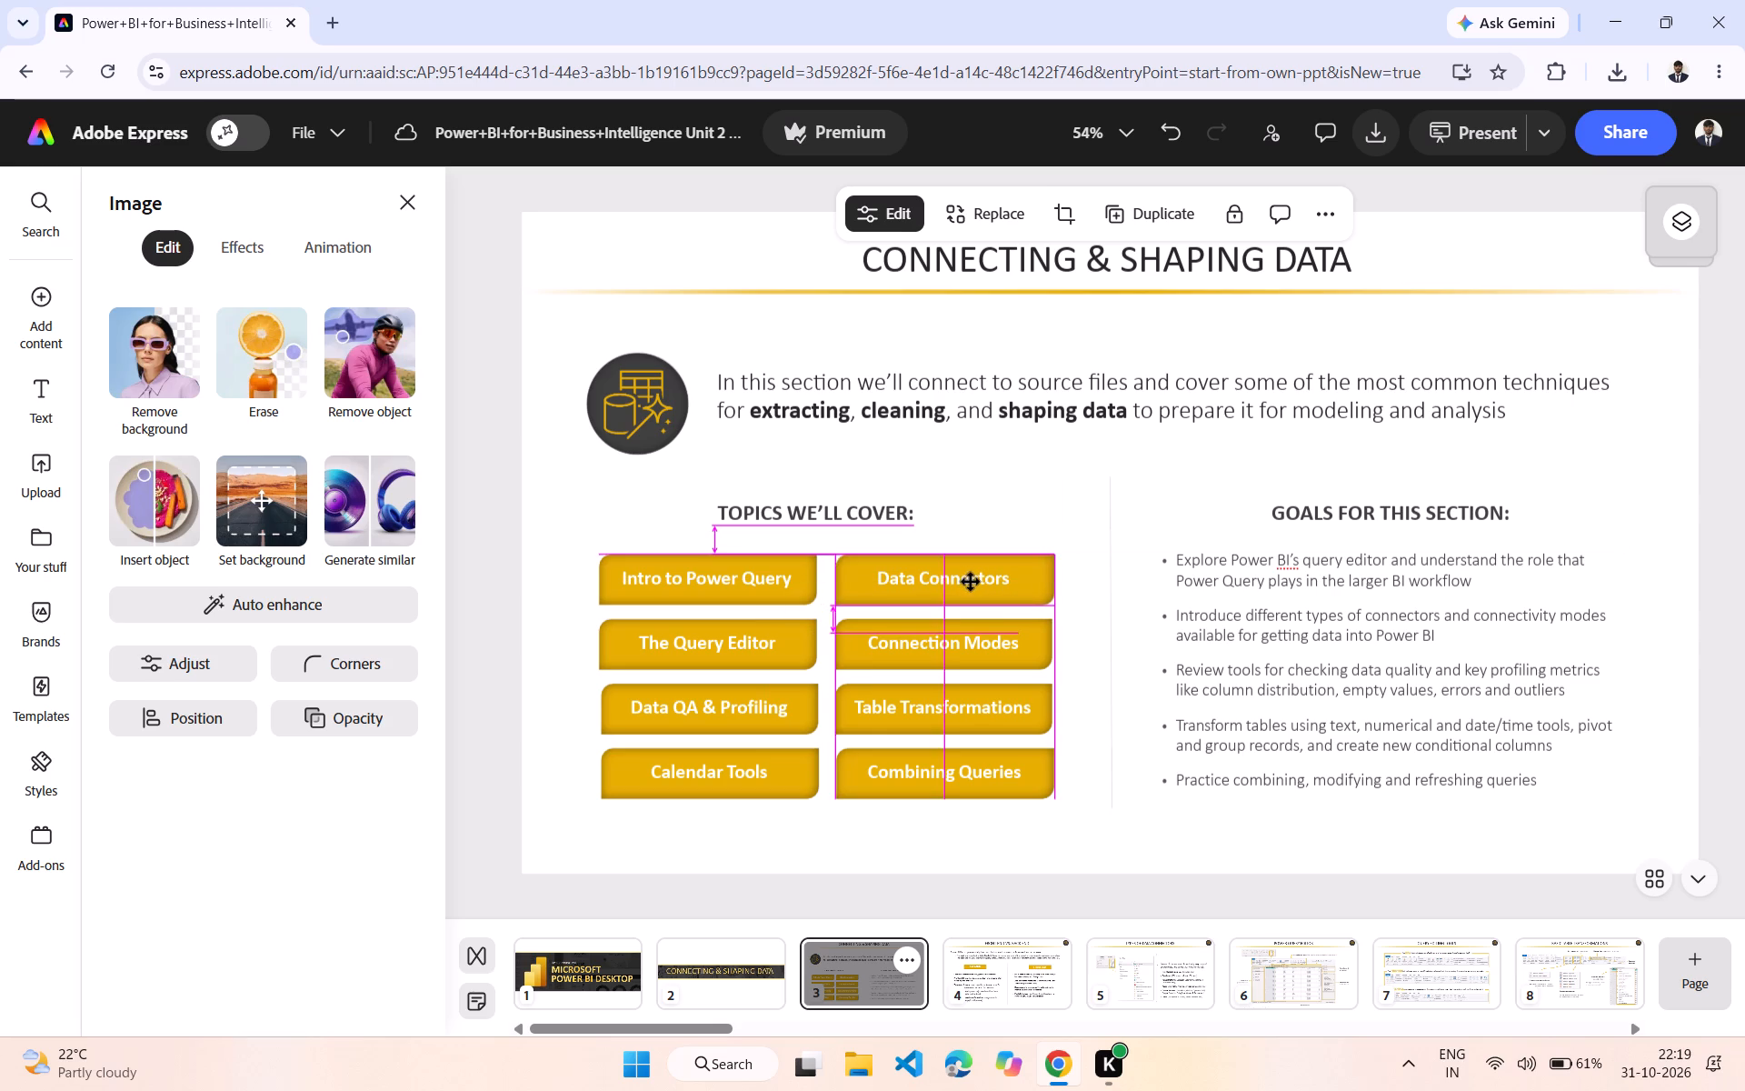
left_click(745, 564)
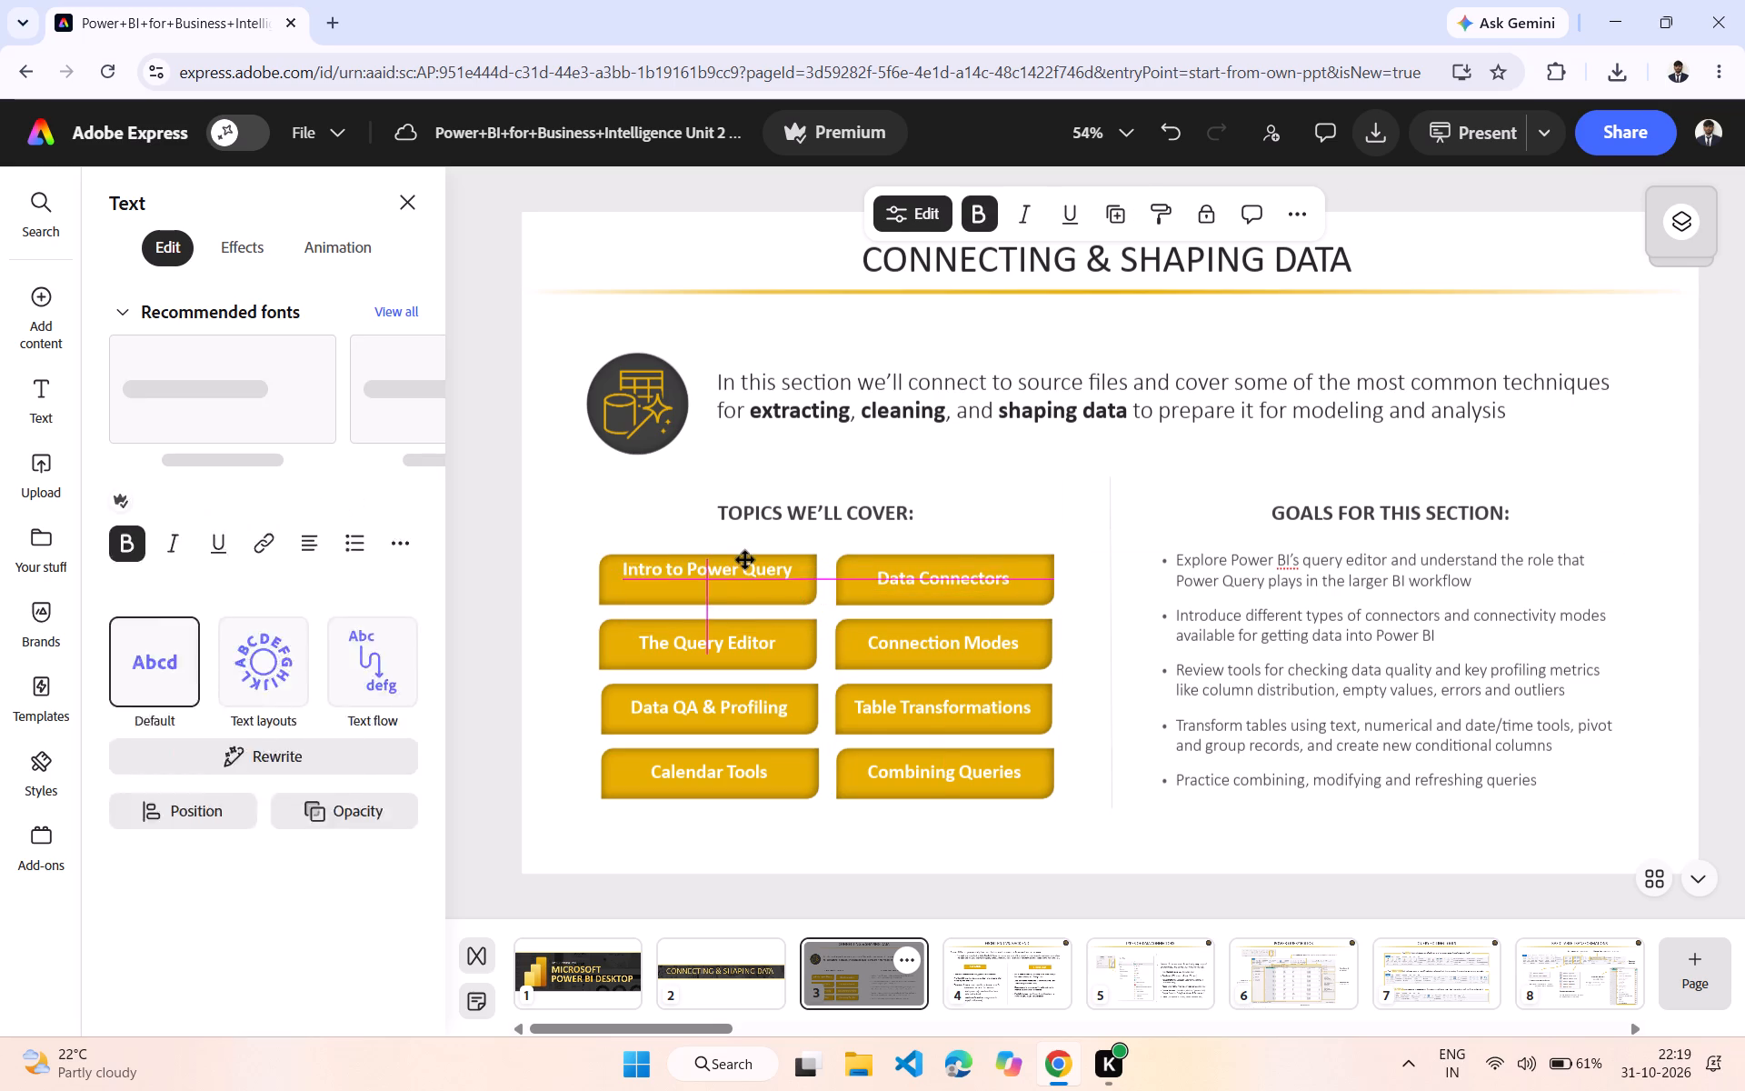
left_click_drag(732, 637, 748, 643)
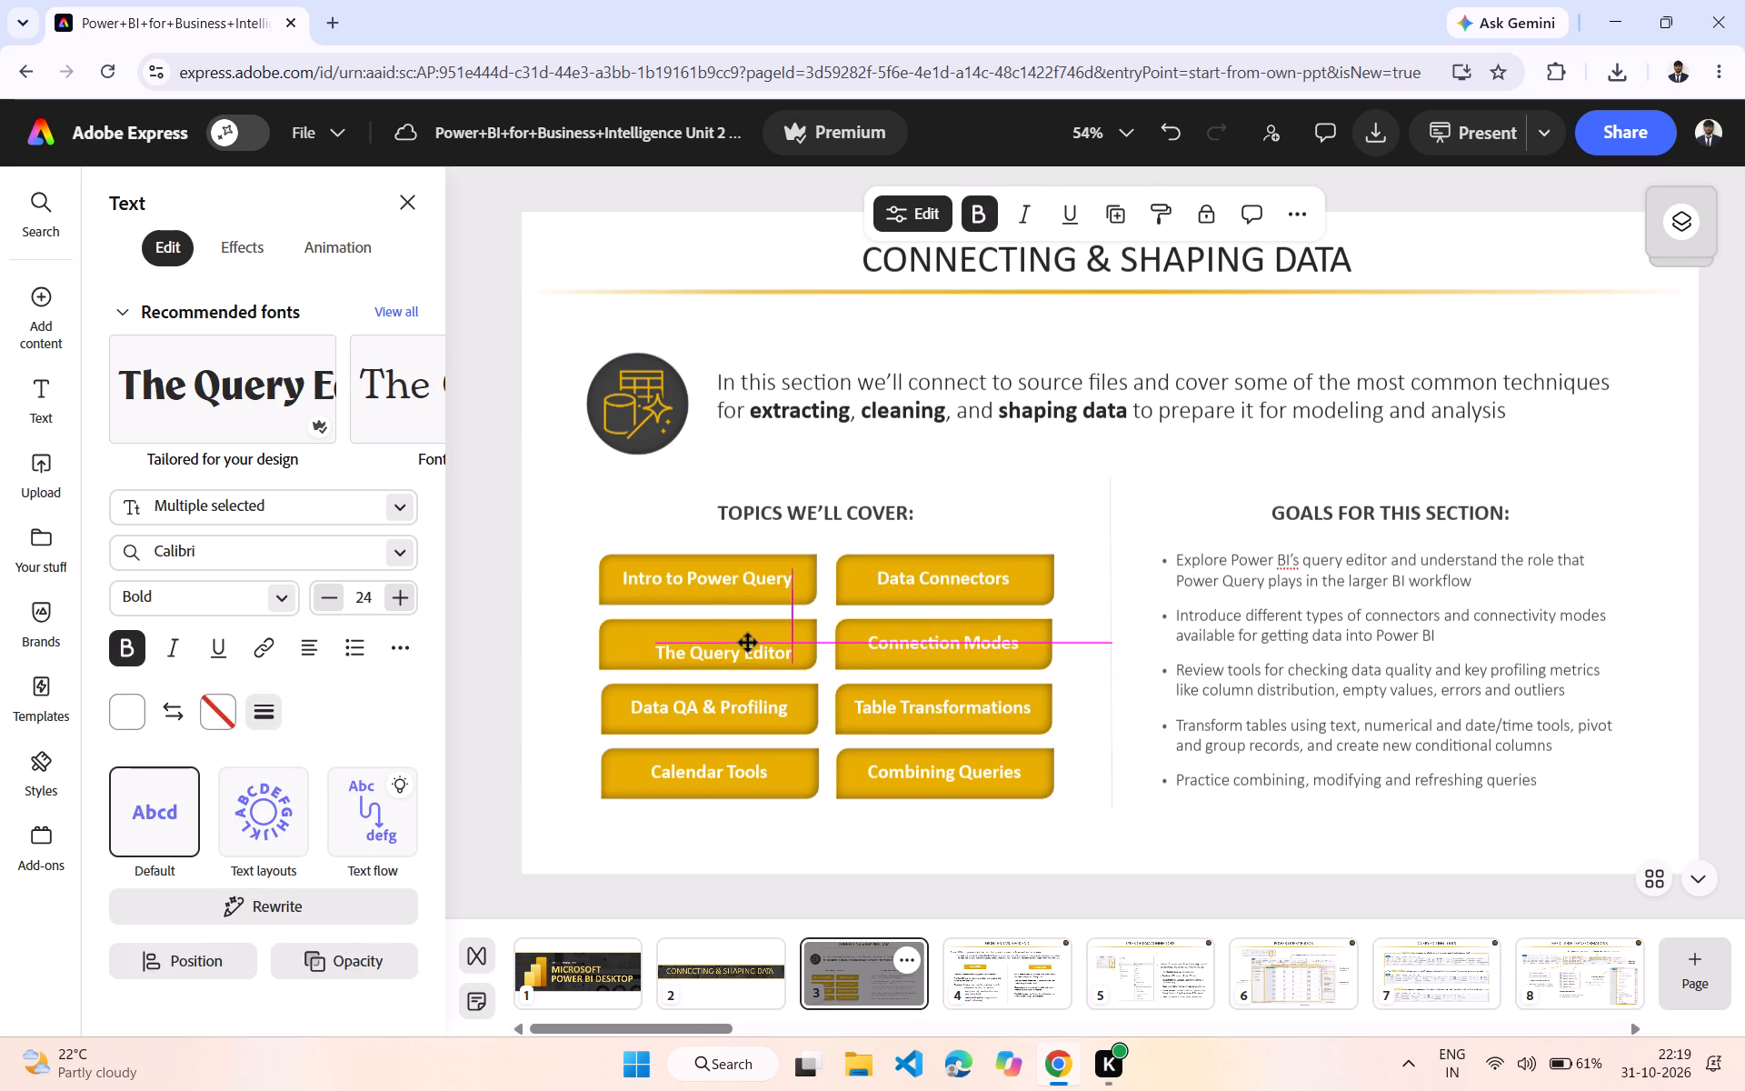
left_click_drag(748, 643, 750, 634)
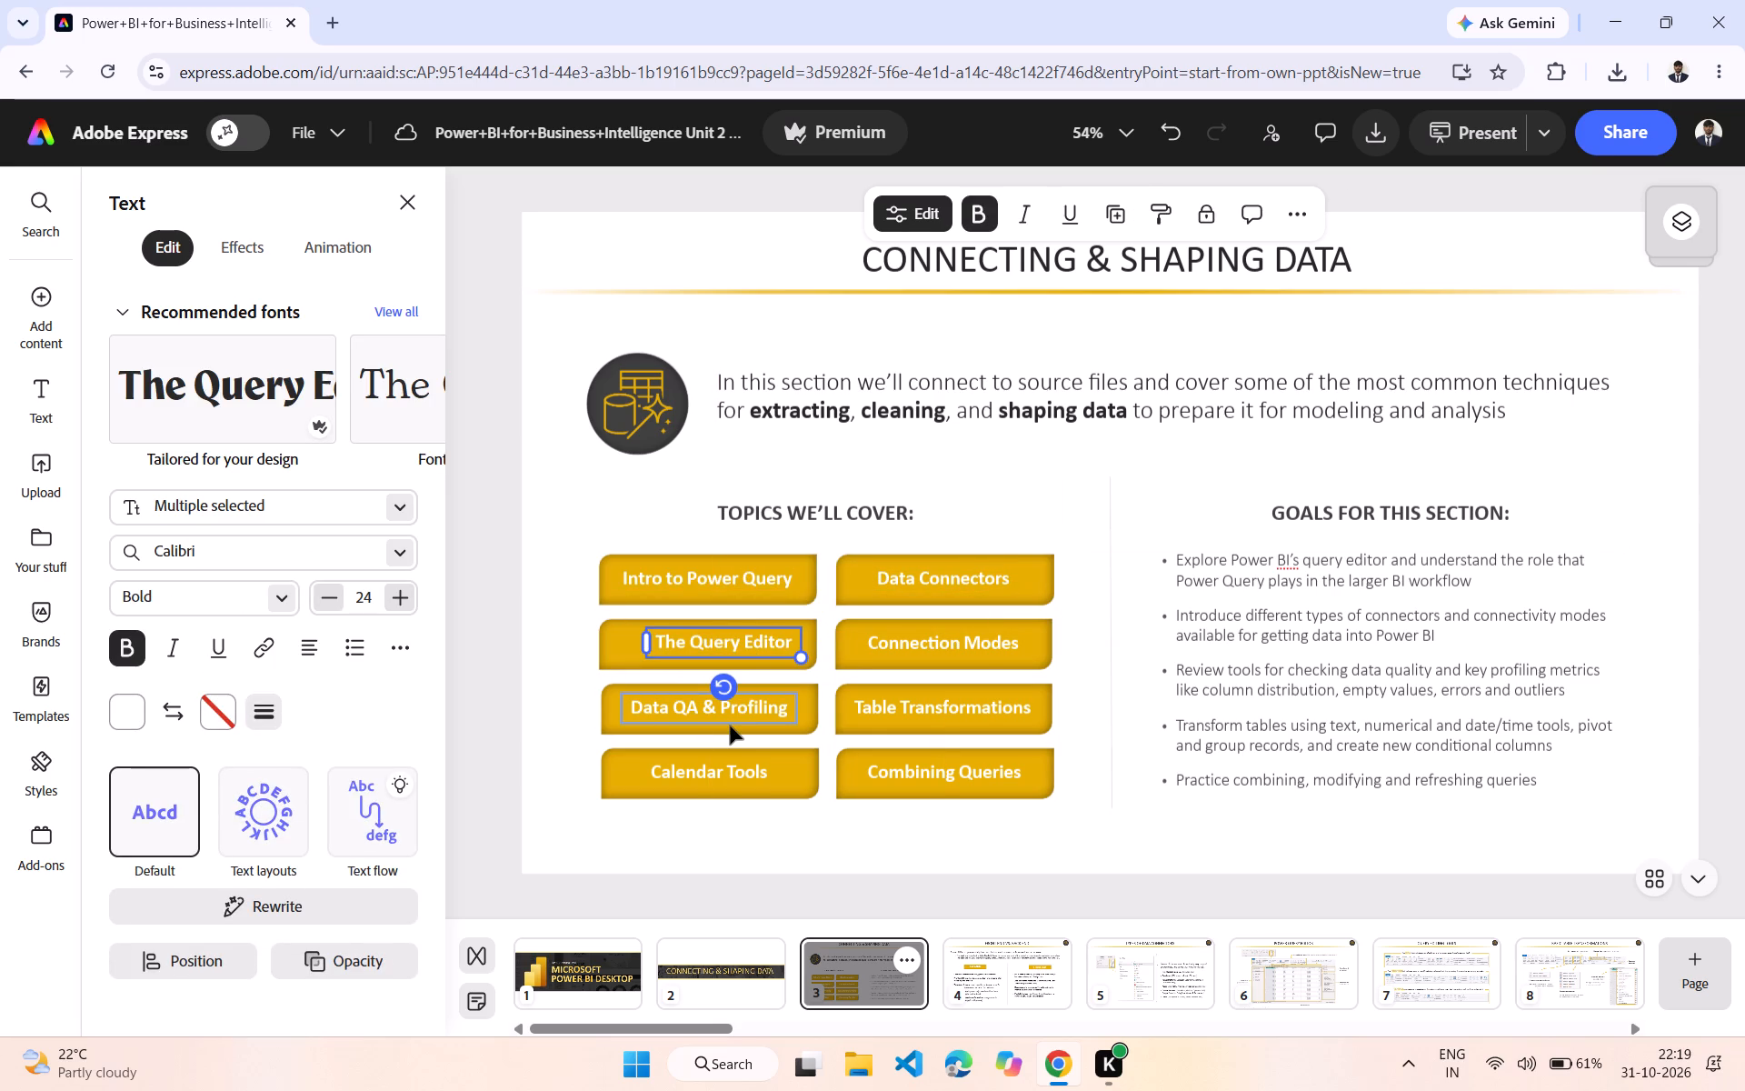
left_click(730, 726)
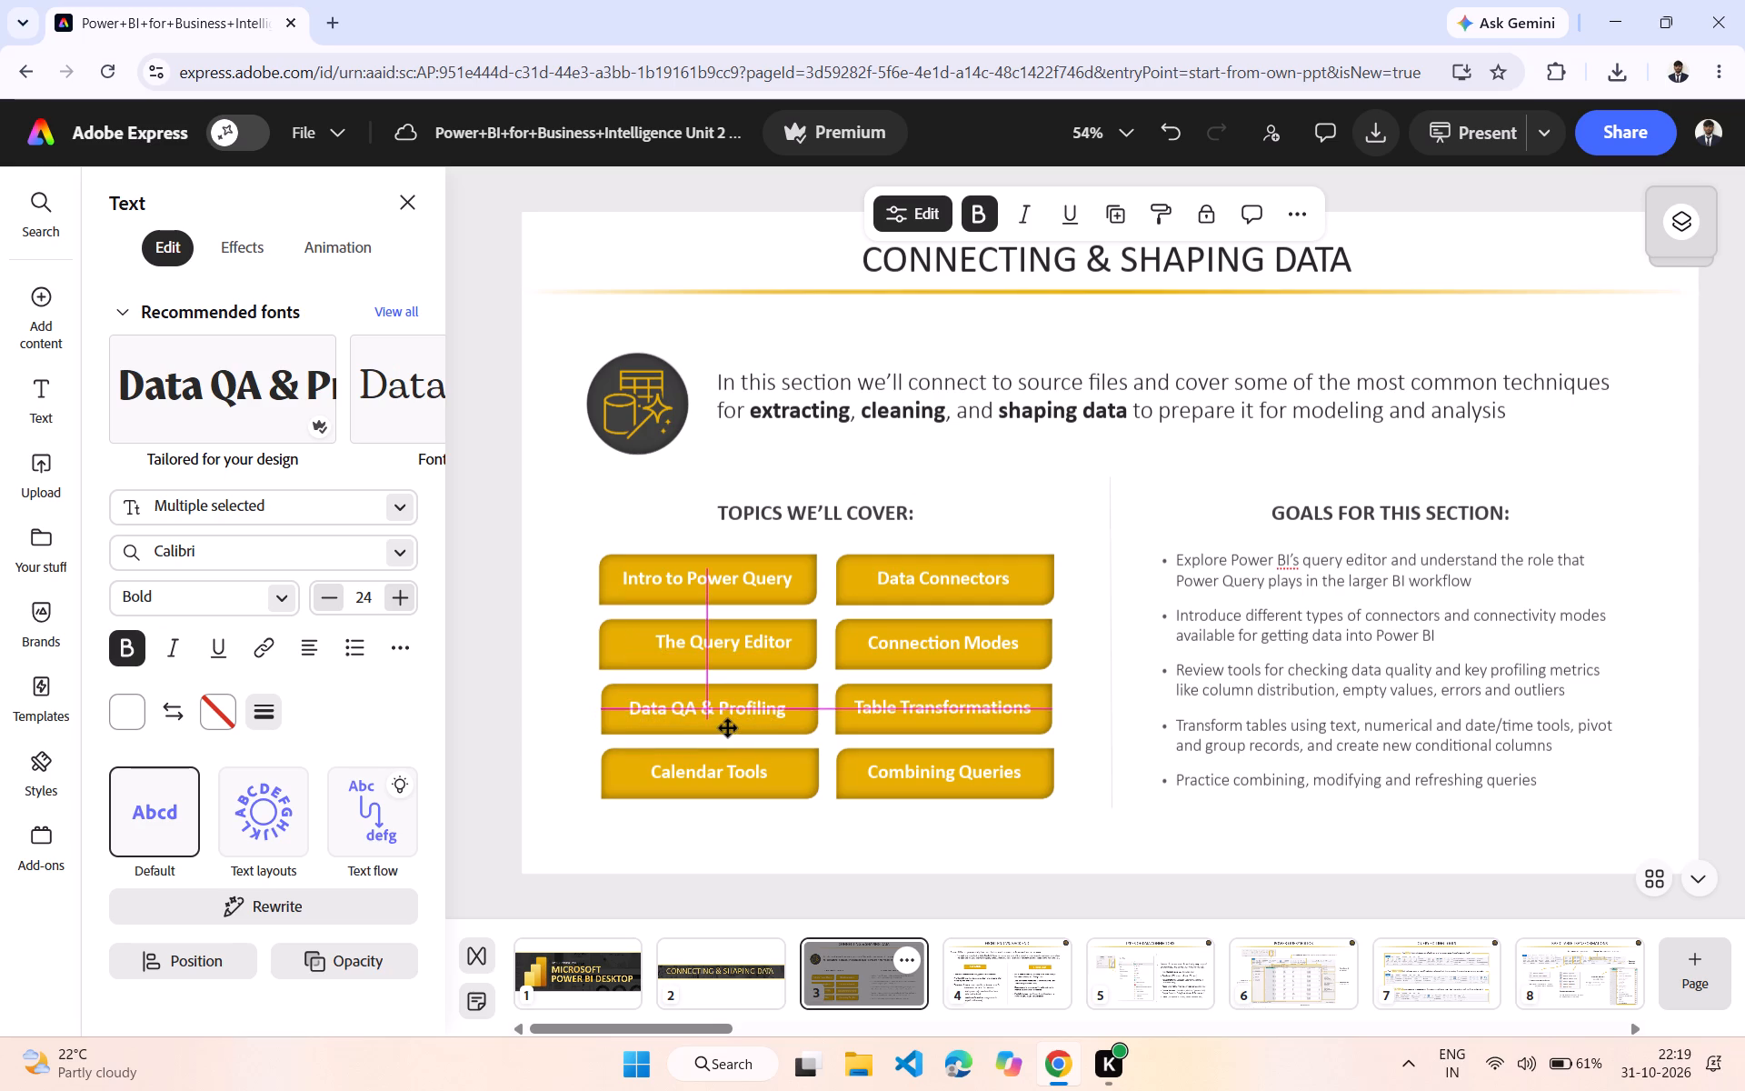
left_click_drag(749, 645, 719, 648)
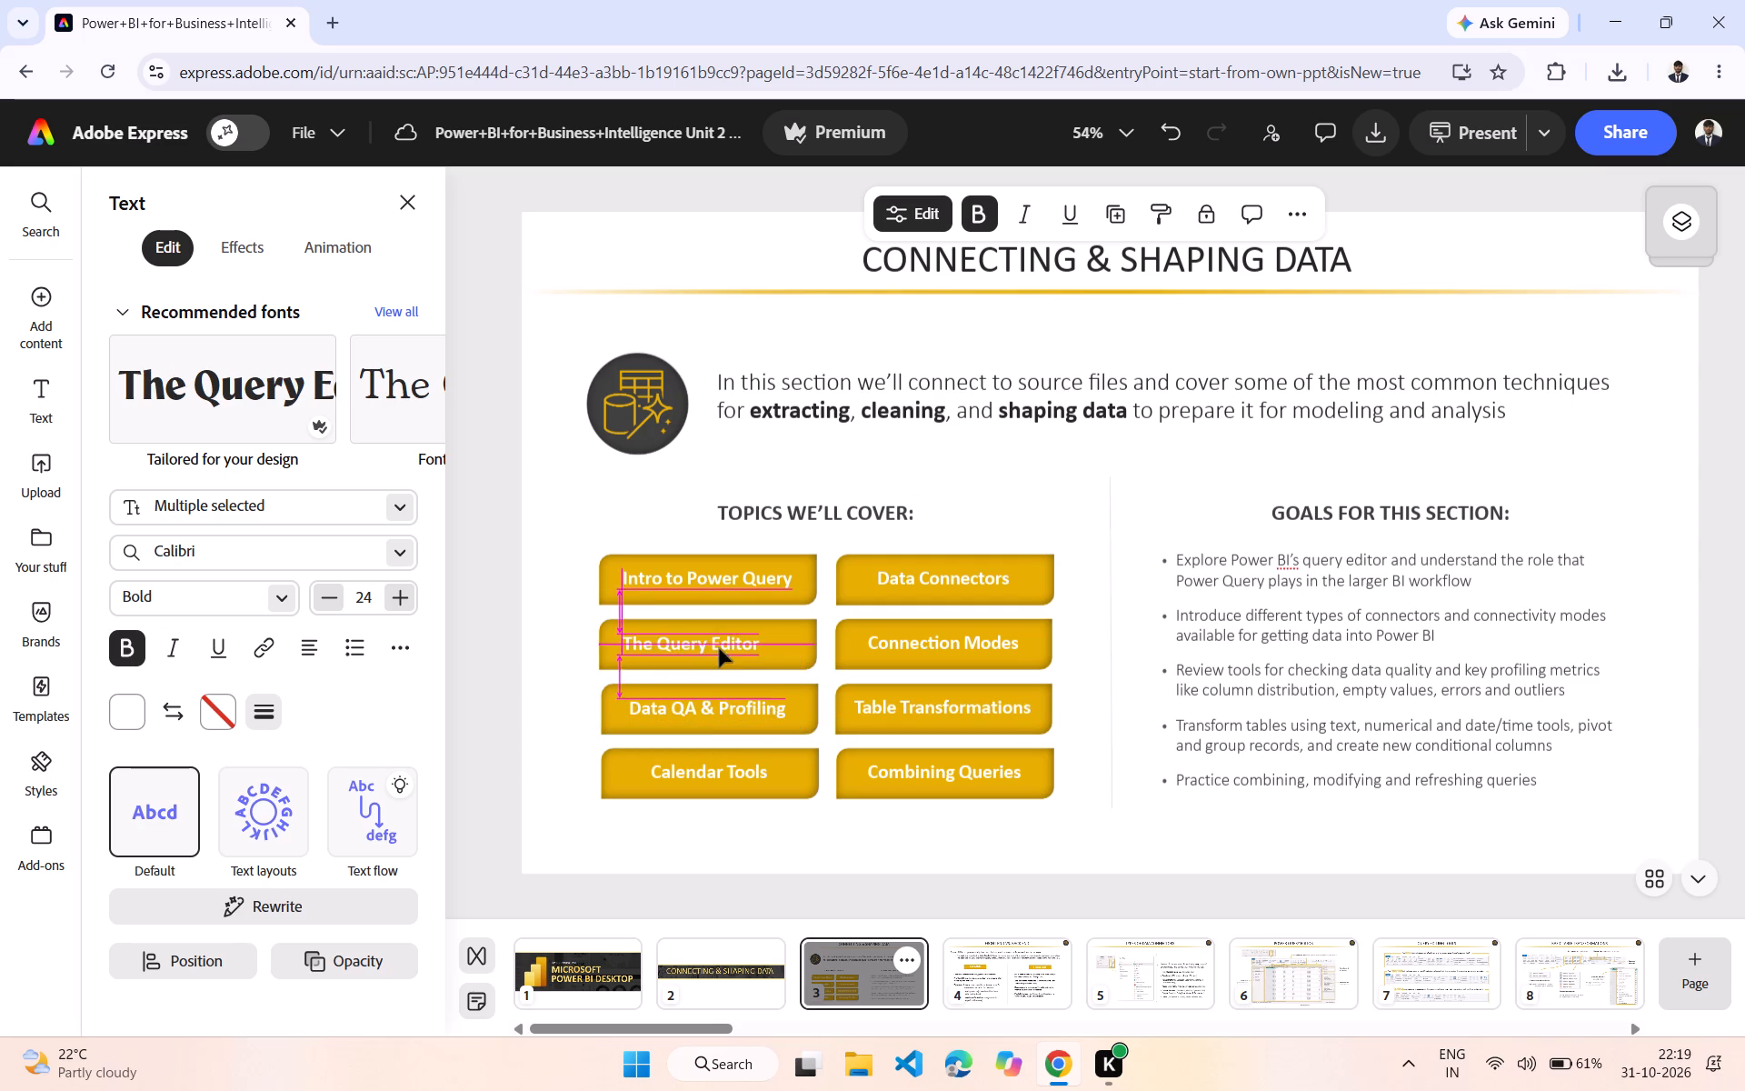
Move the round database icon group on page 3 slightly down and to the left of the introduction text.
left_click_drag(643, 410, 631, 441)
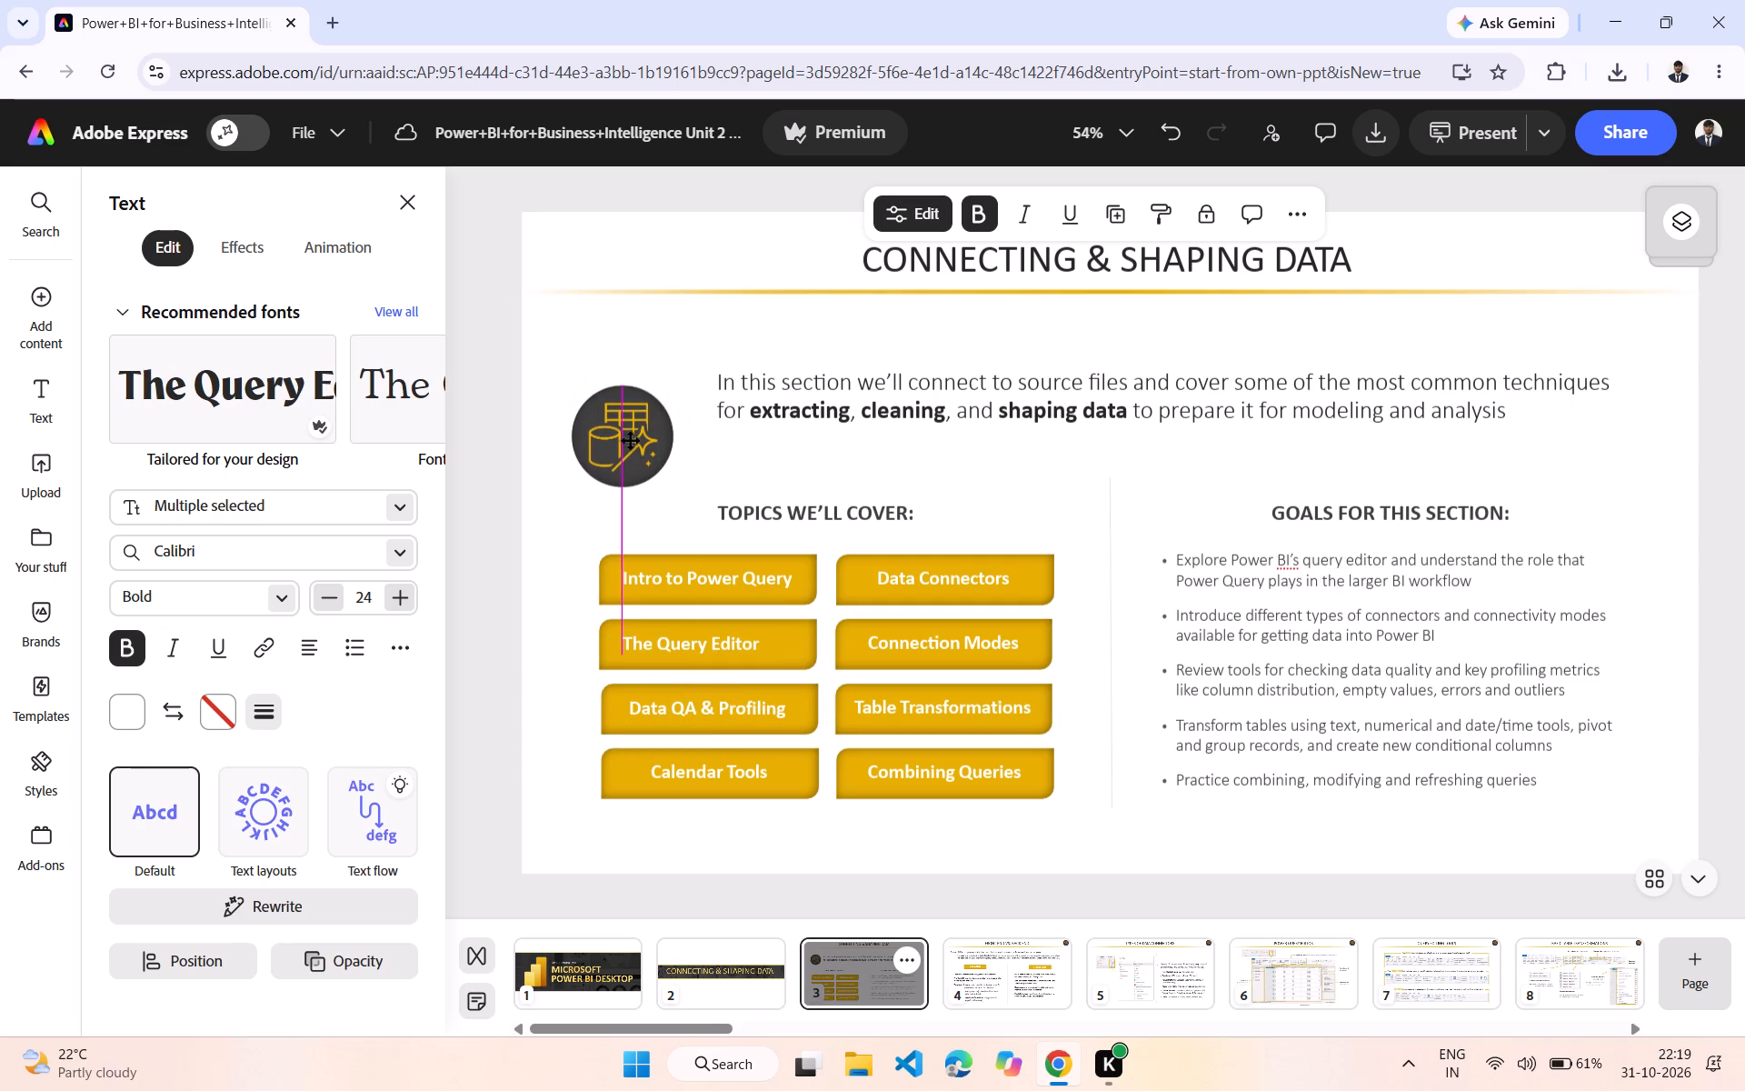
double_click(631, 441)
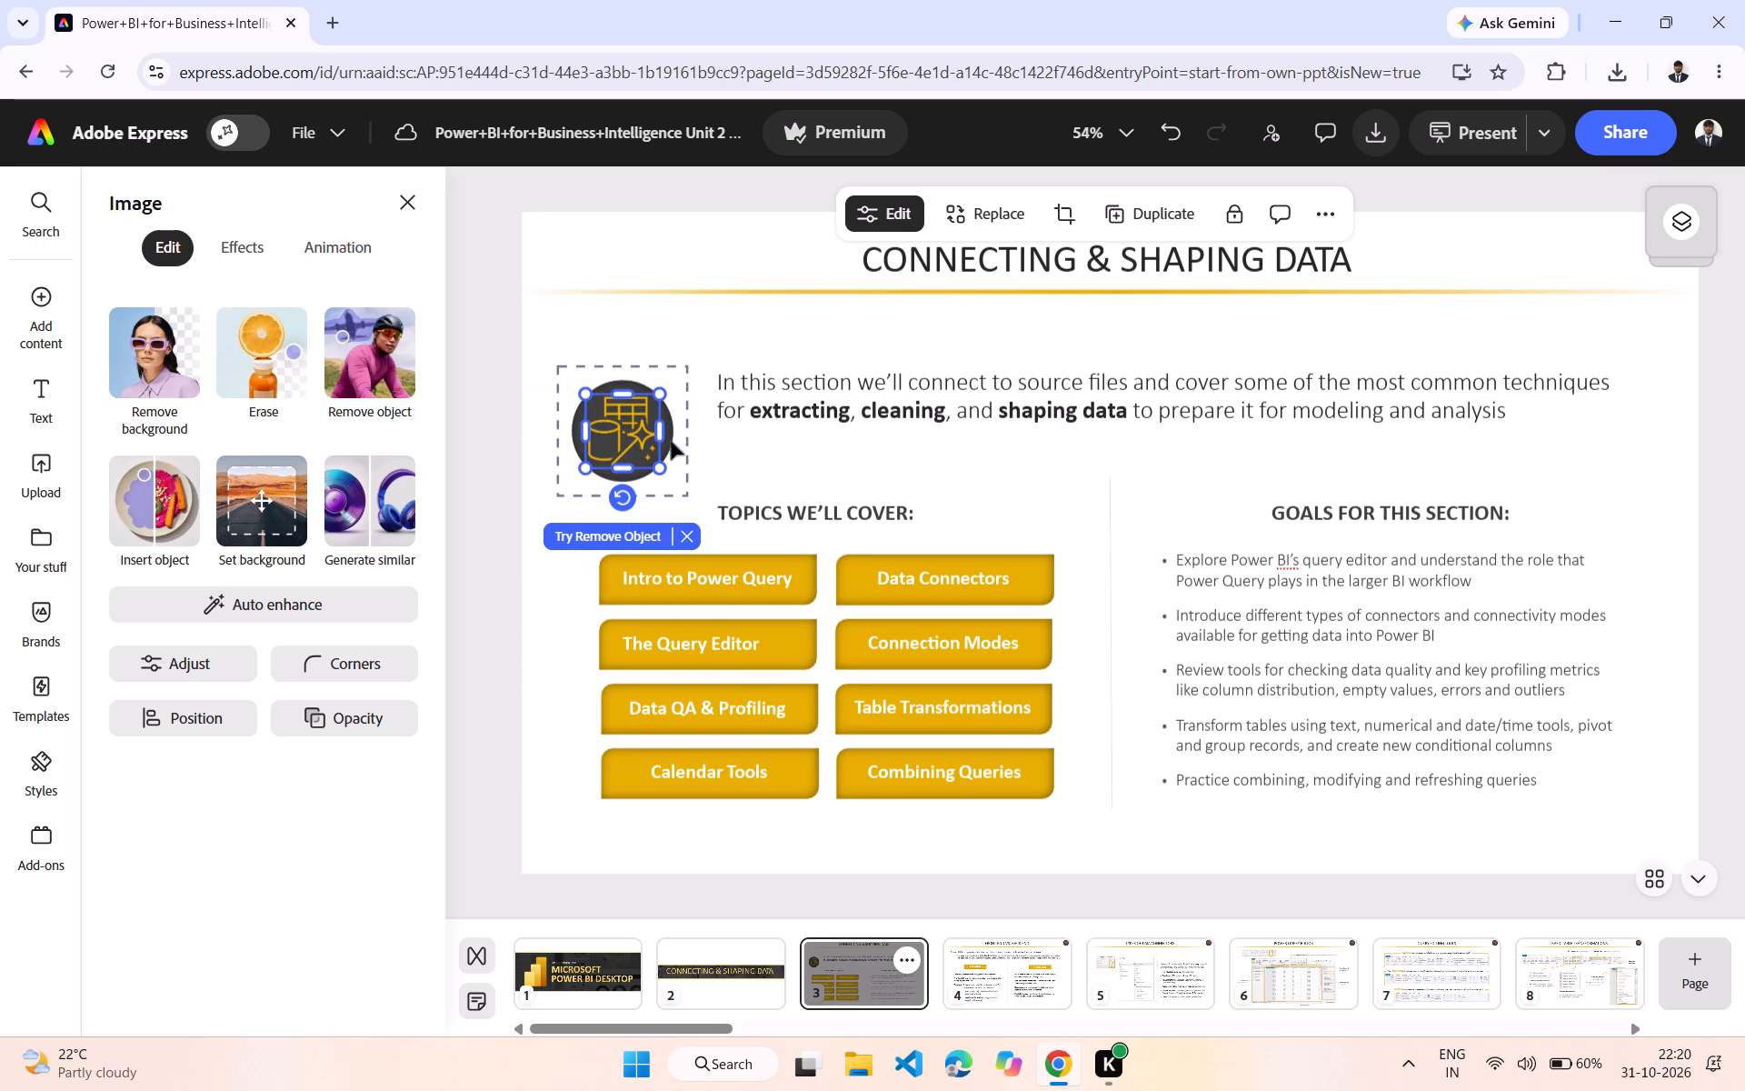
Move the CONNECTING & SHAPING DATA heading on page 3 left so it starts roughly above the introduction text's left edge.
left_click(1022, 280)
left_click_drag(1022, 280, 921, 284)
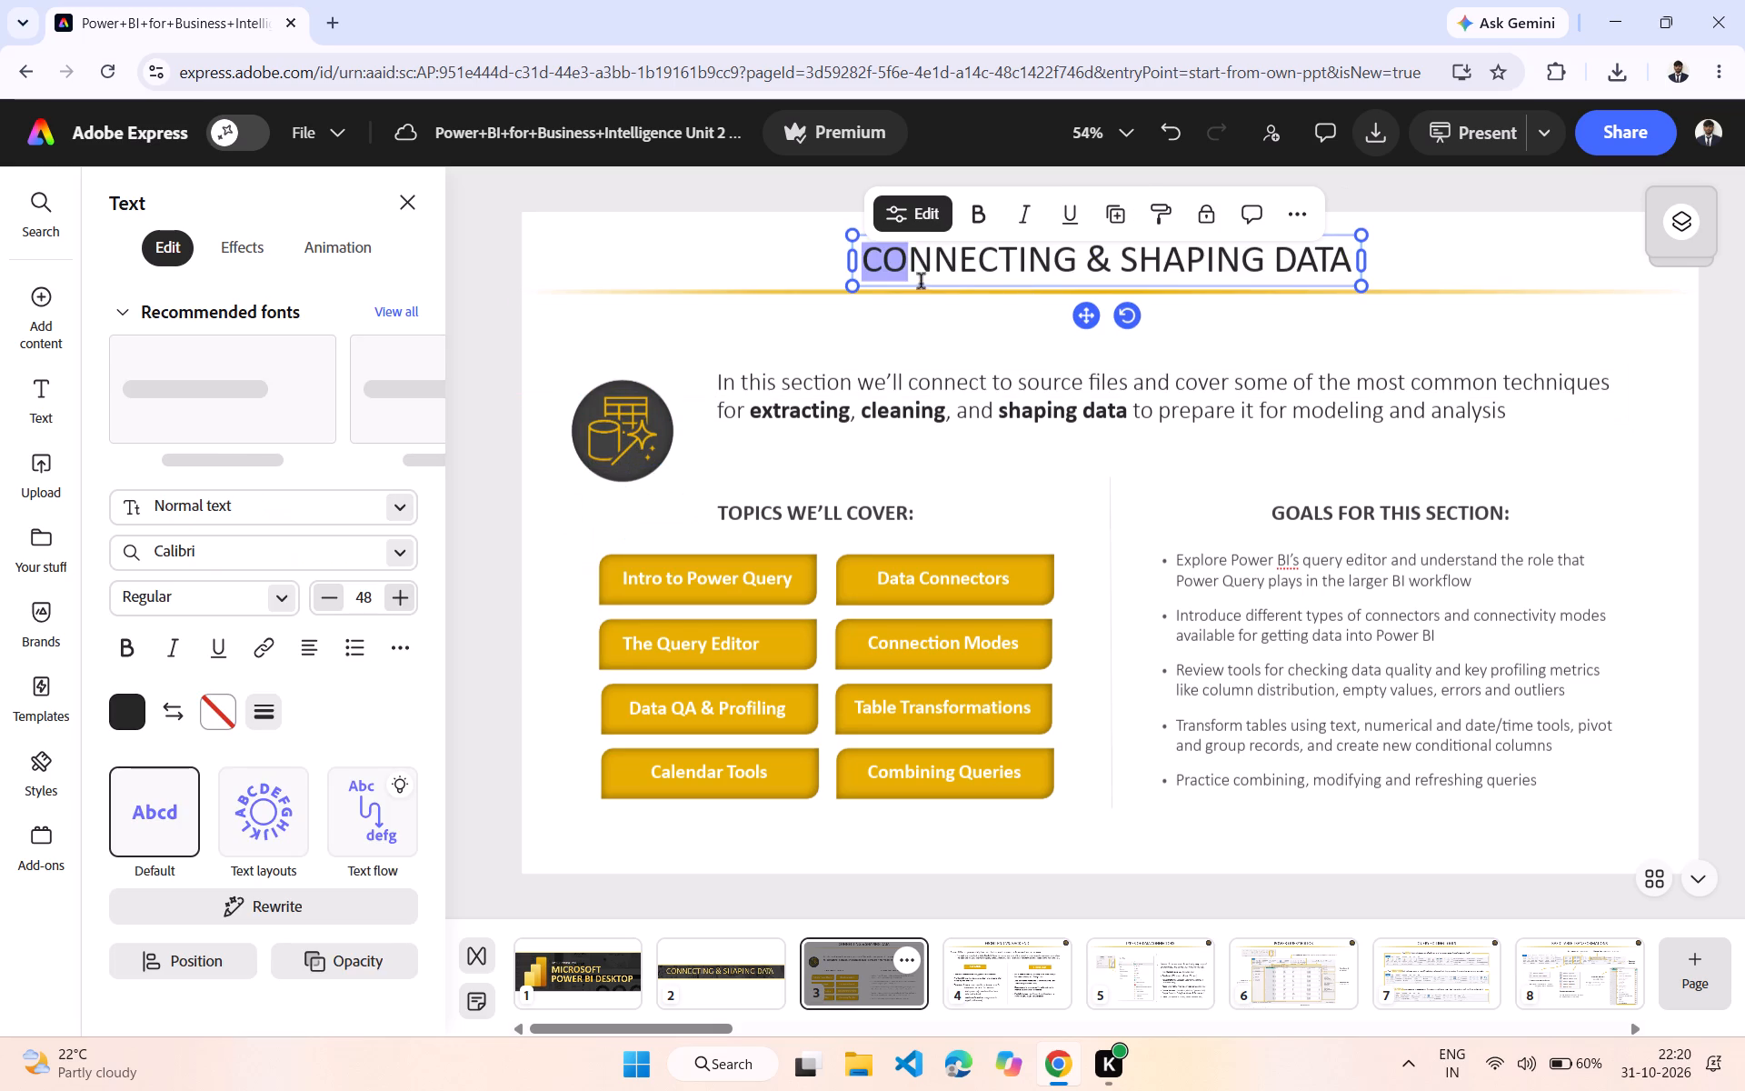
left_click_drag(921, 284, 1062, 295)
left_click_drag(1070, 292, 933, 292)
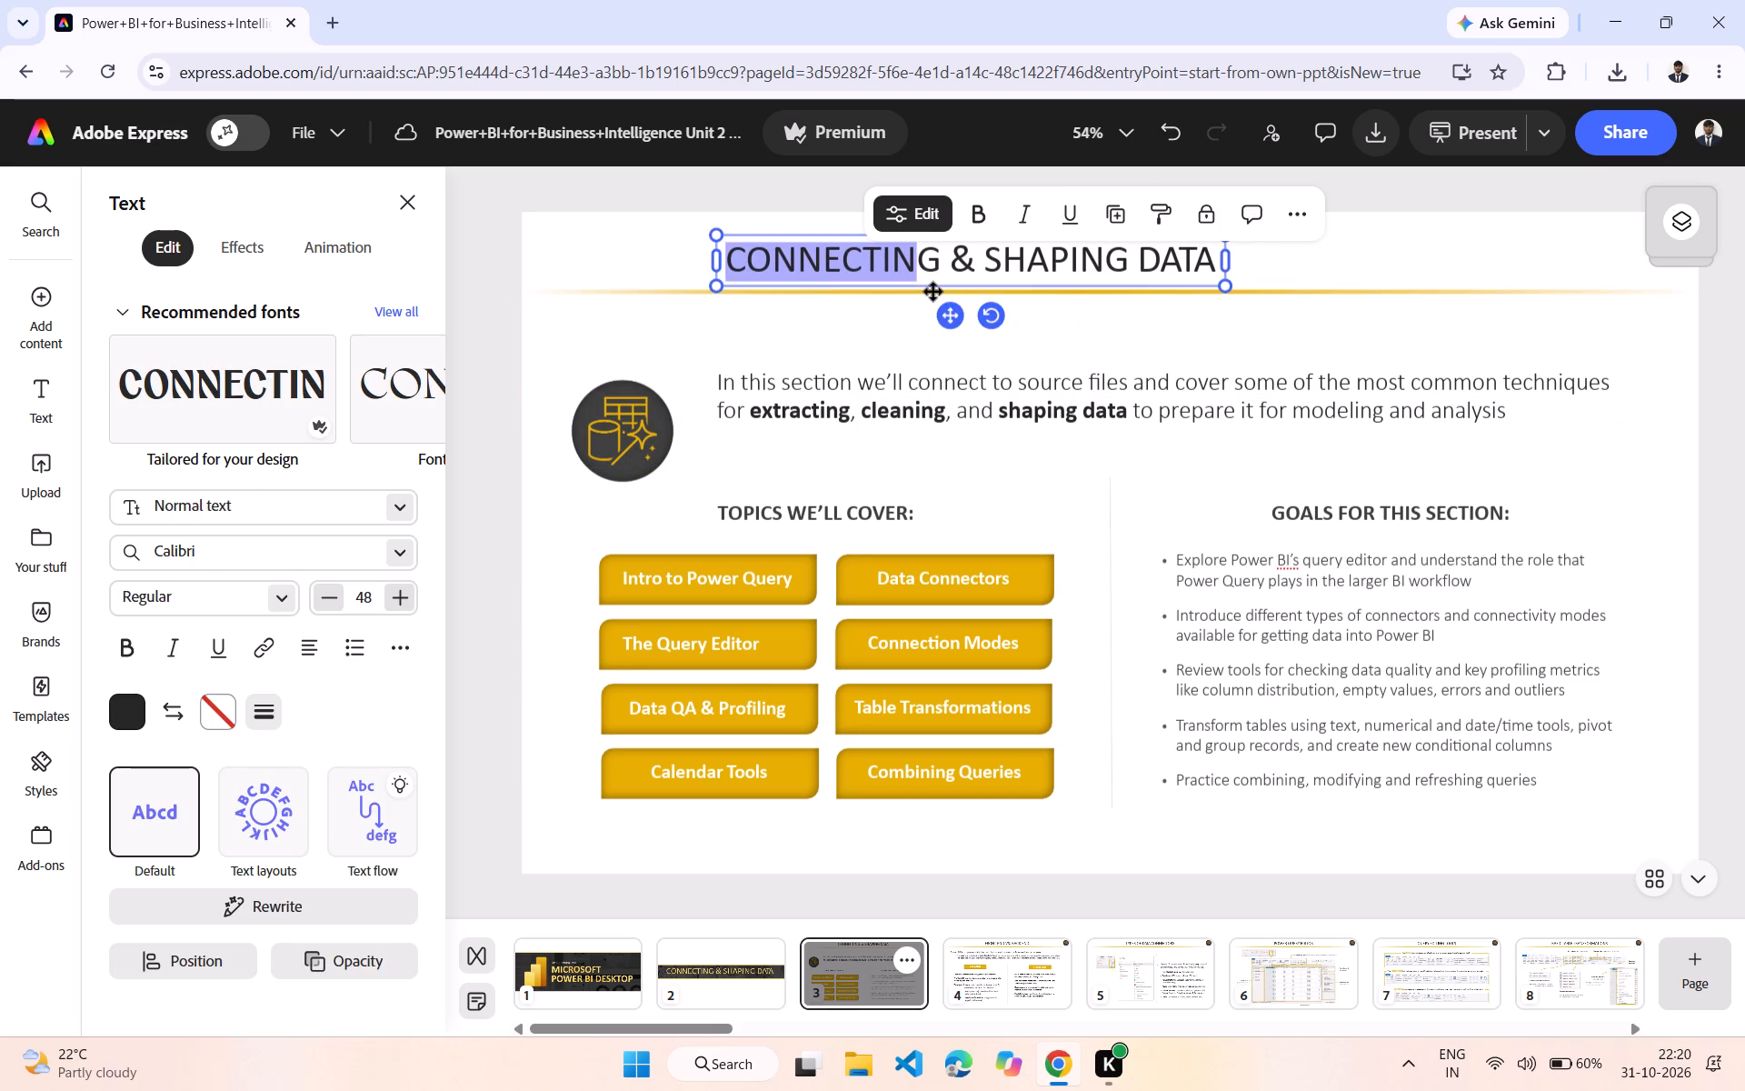
left_click(933, 292)
left_click(1148, 482)
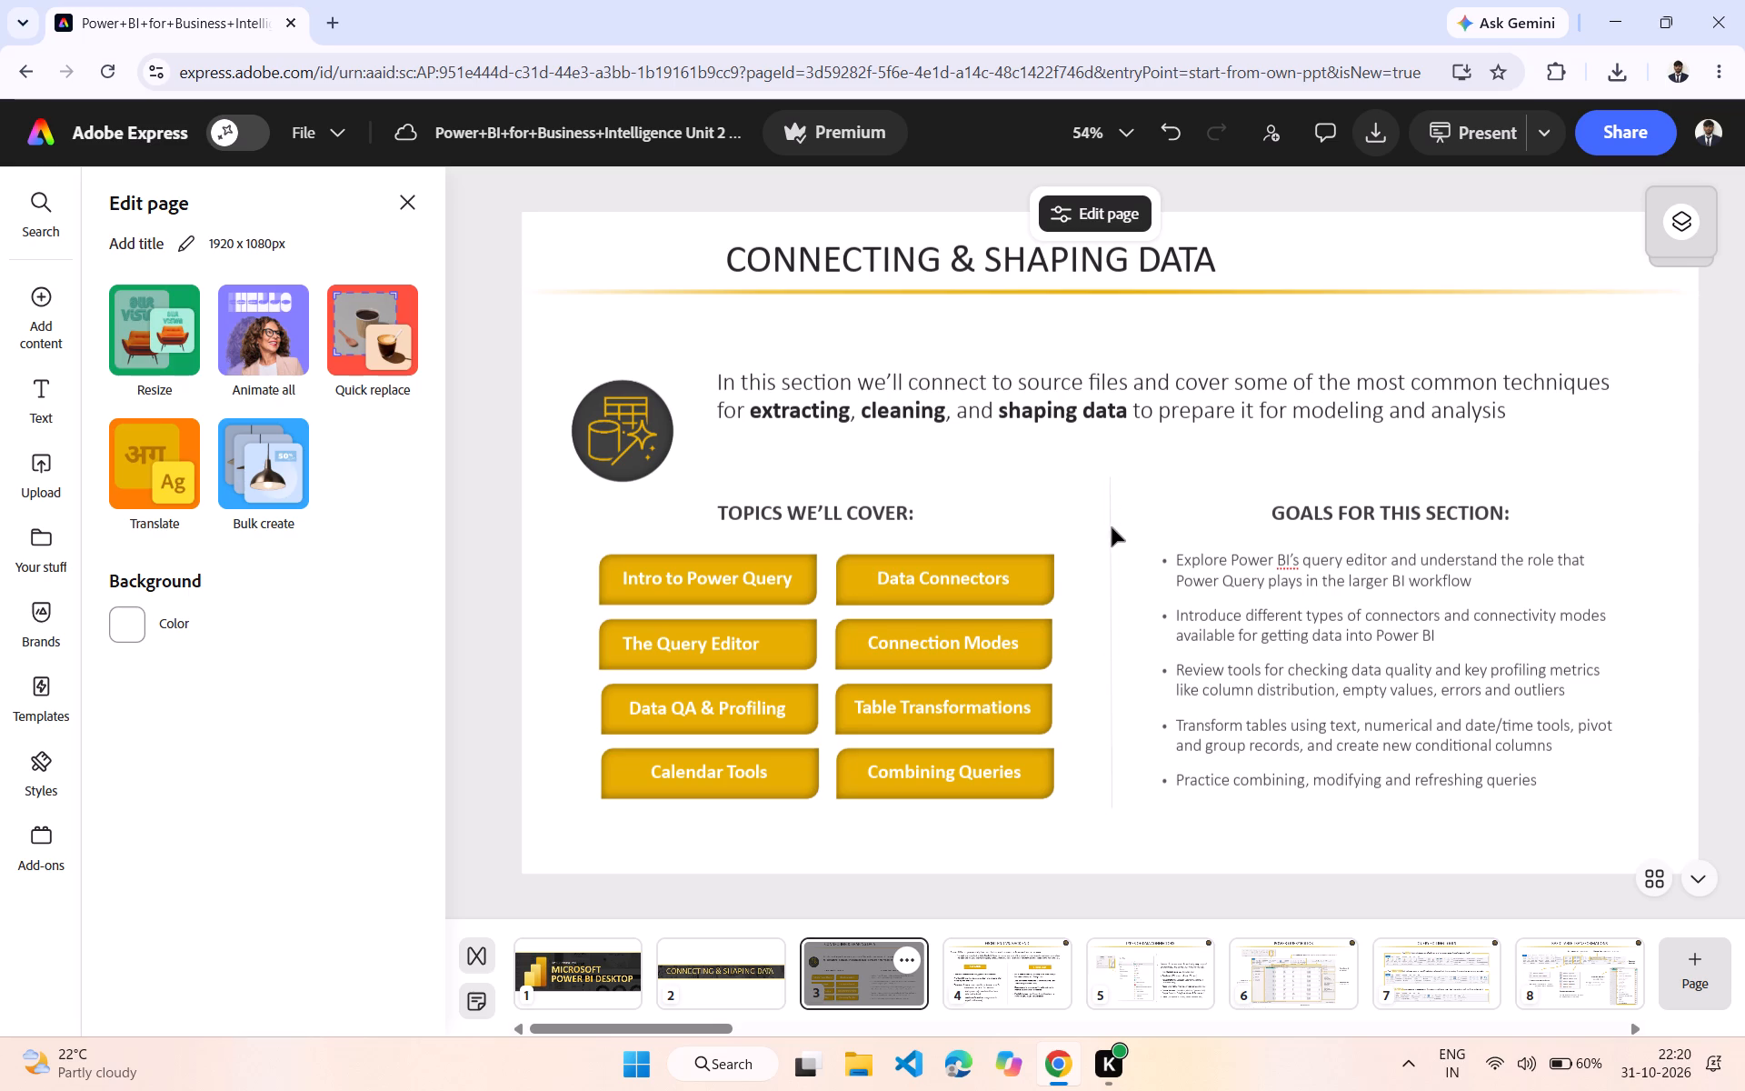
On page 3, slant the vertical divider between the topics and goals columns by shifting its upper end slightly left.
left_click(1112, 527)
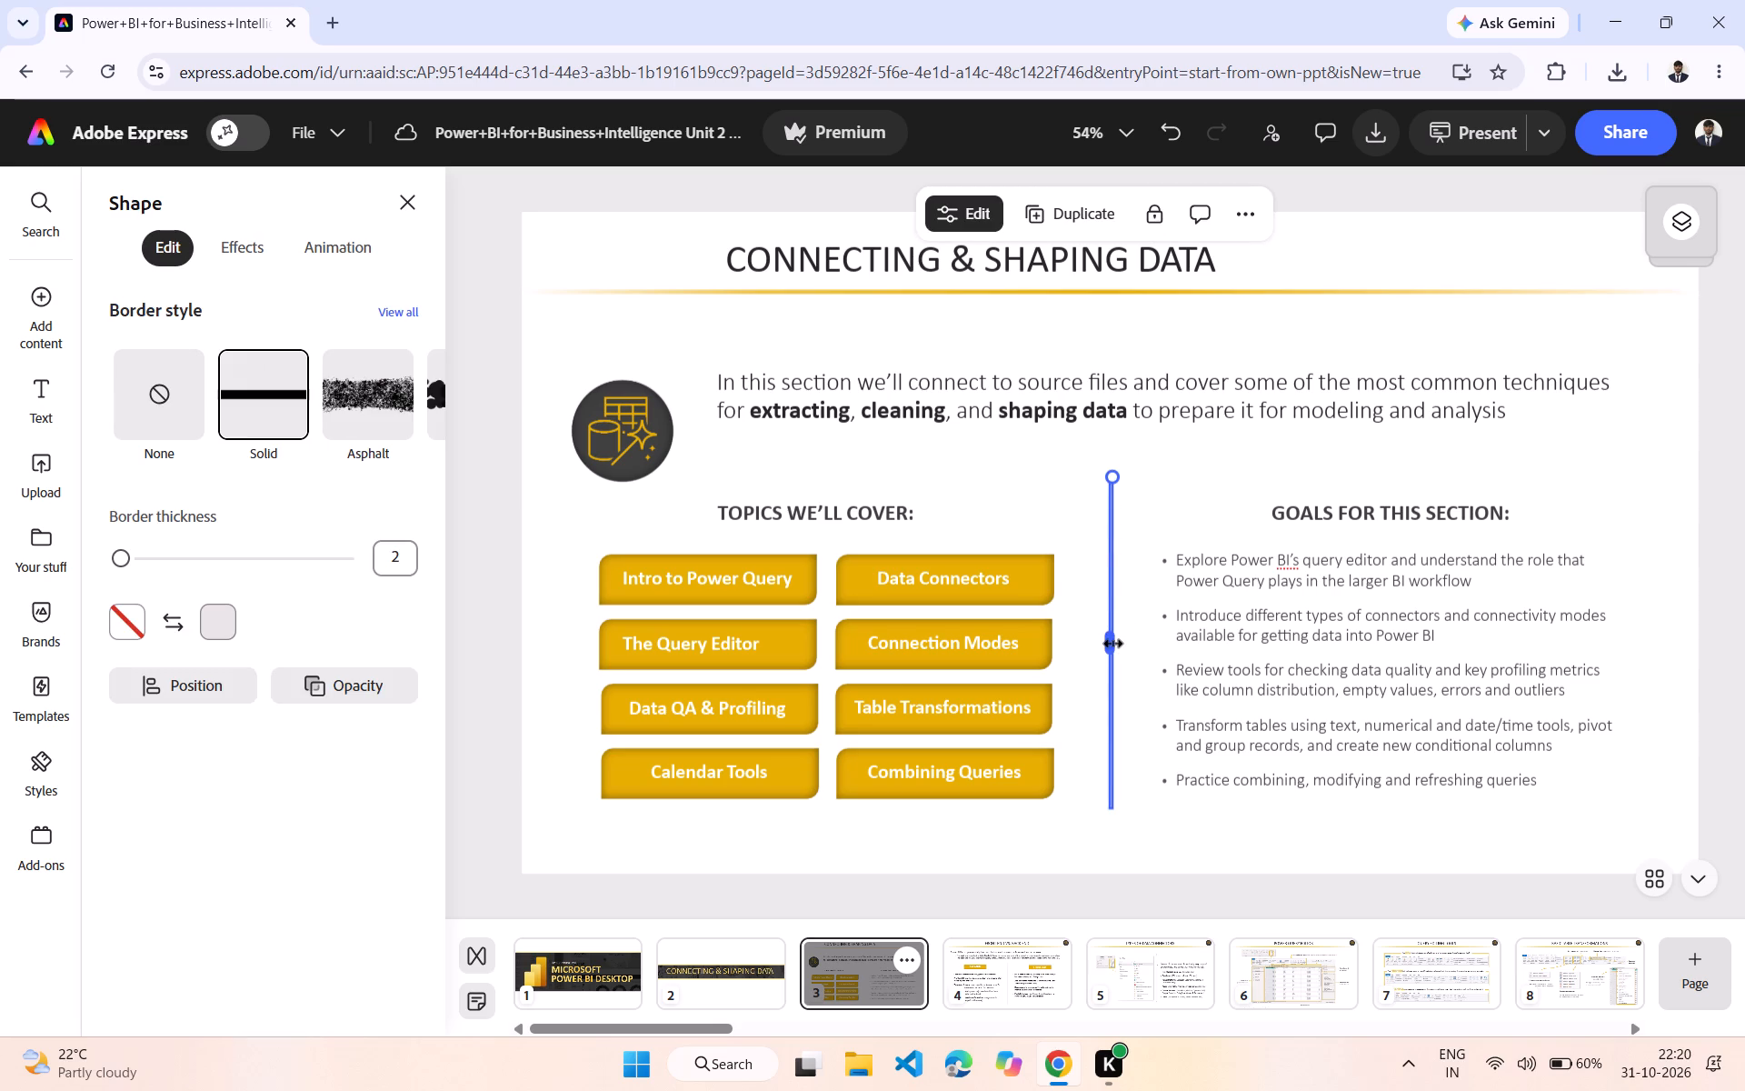
left_click_drag(1112, 643, 1085, 647)
Rotate the goals bullet list on page 3 slightly clockwise.
left_click(1205, 545)
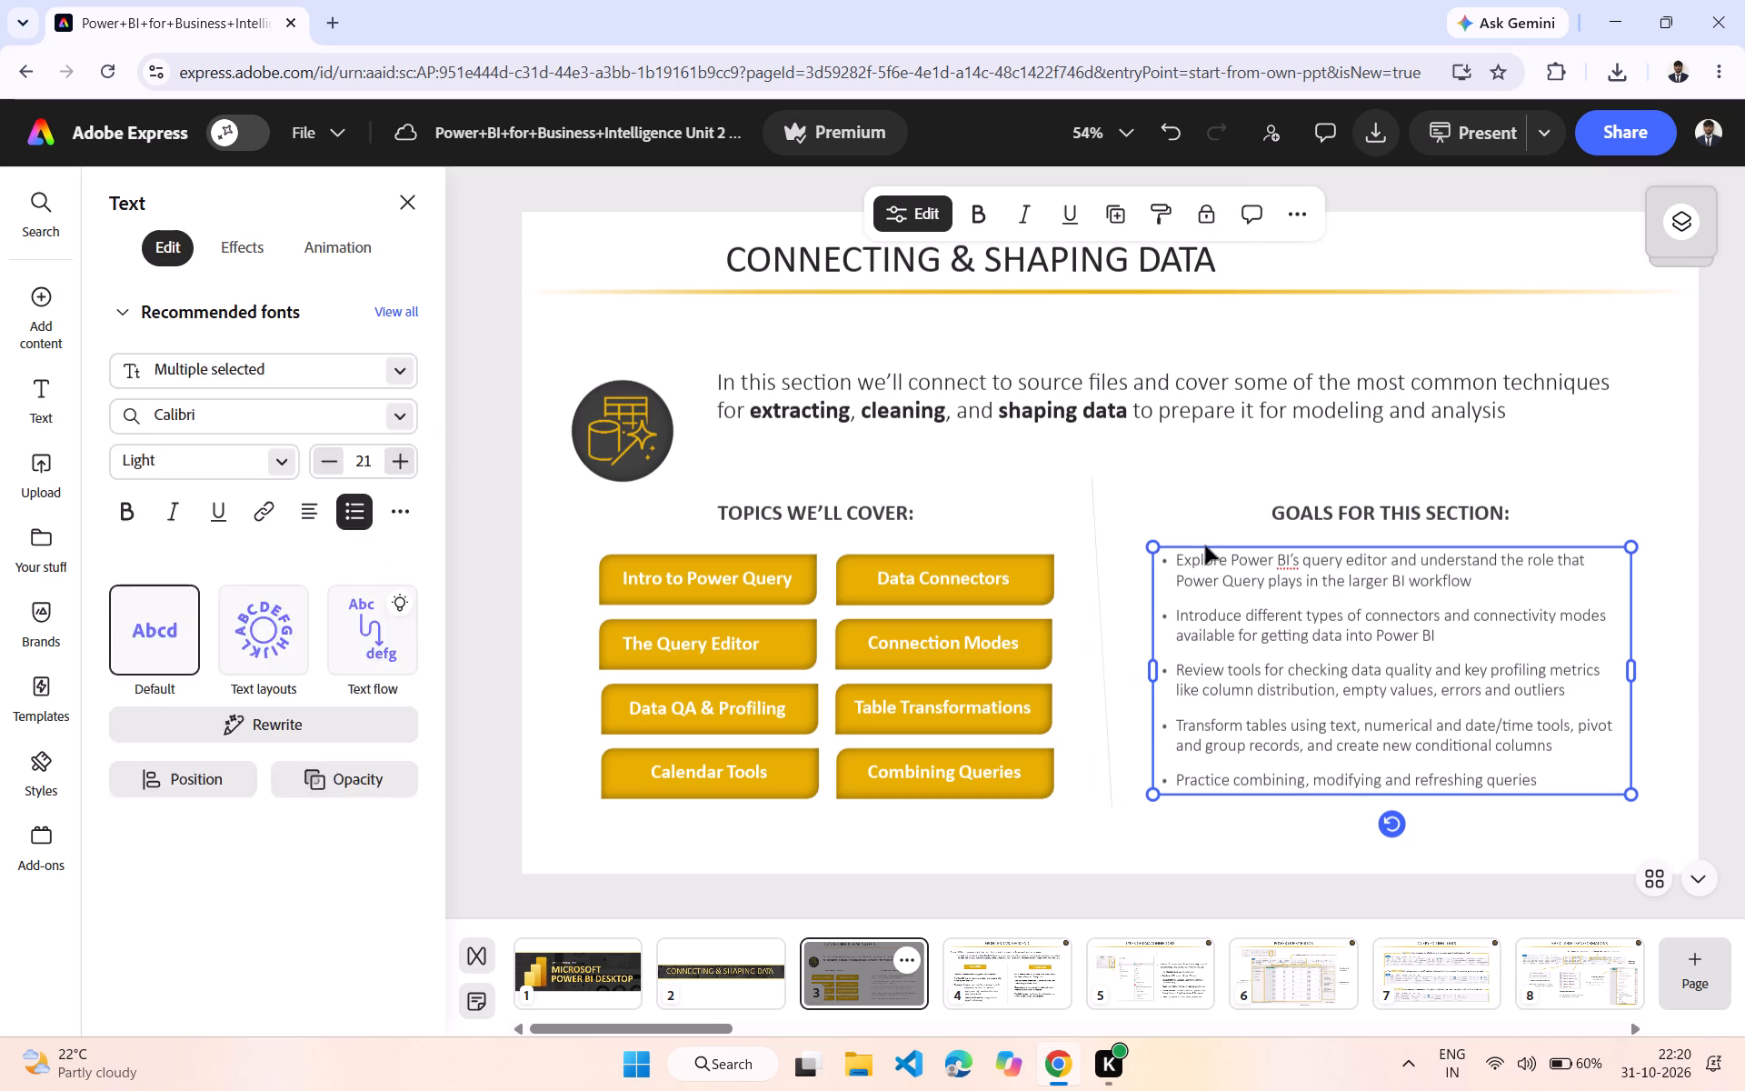
left_click(1398, 826)
left_click(1398, 826)
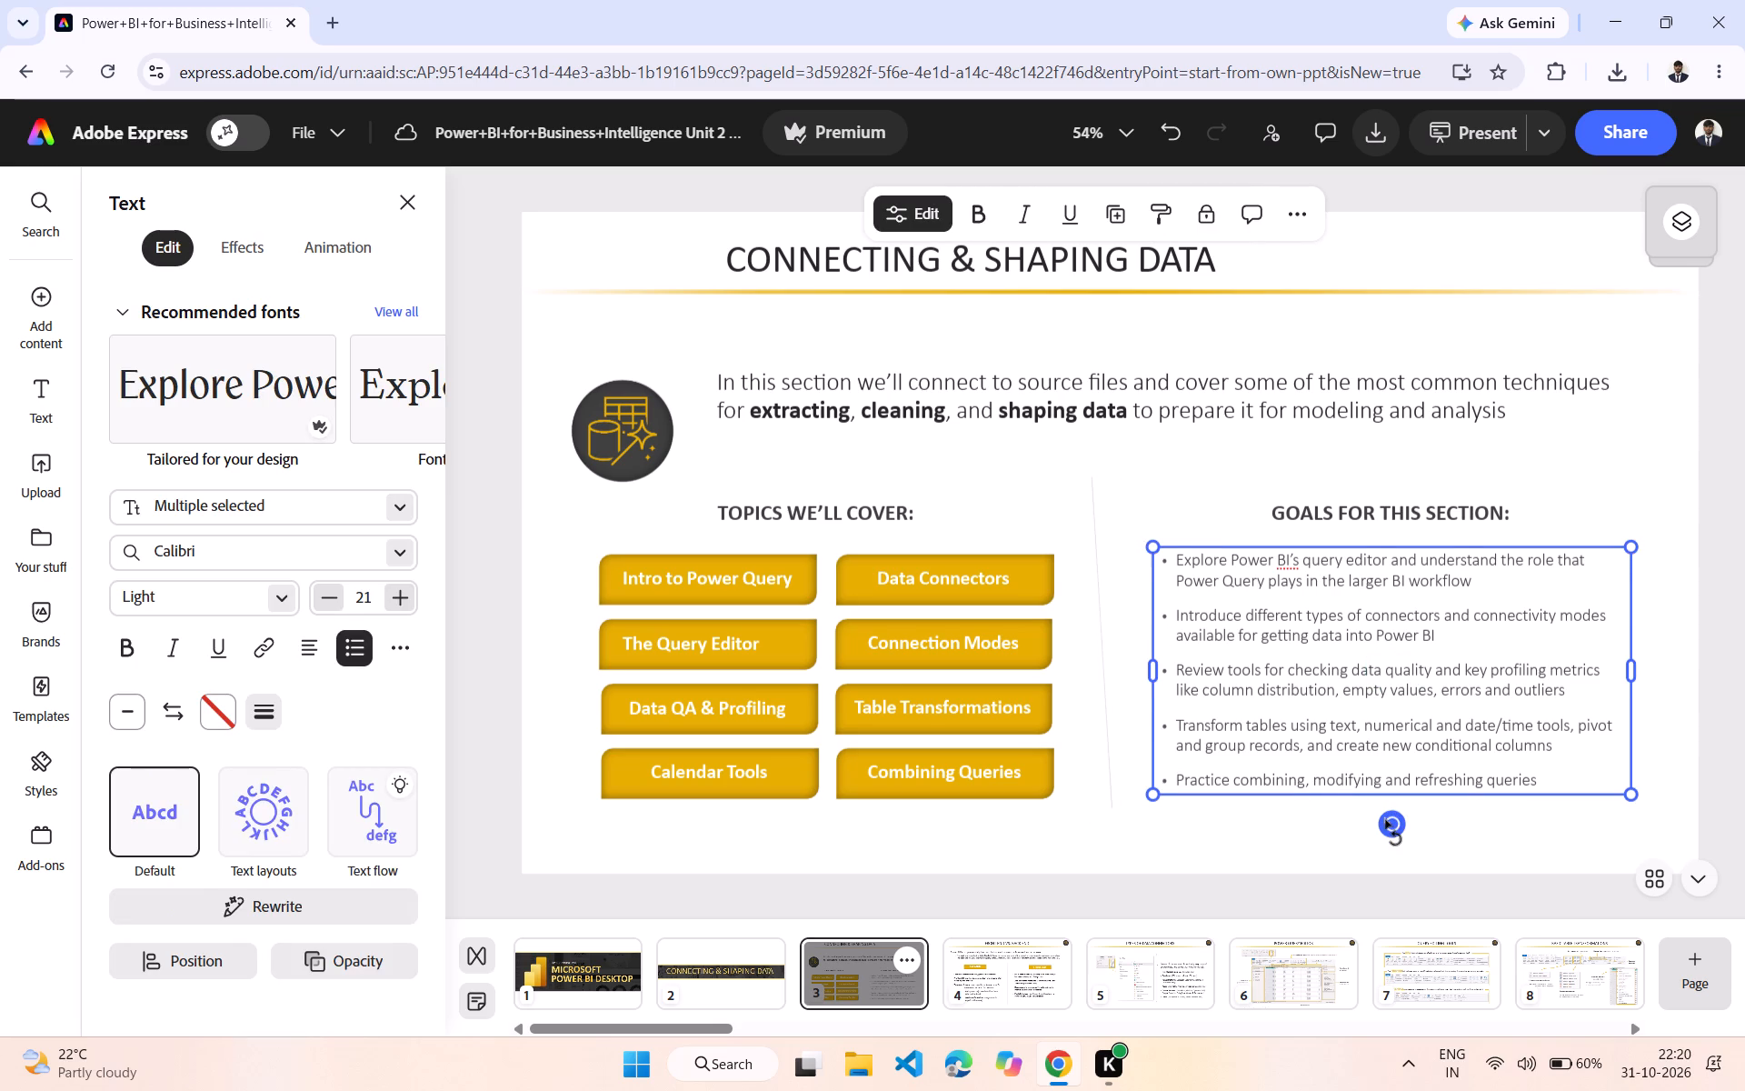
left_click_drag(1385, 818, 1299, 707)
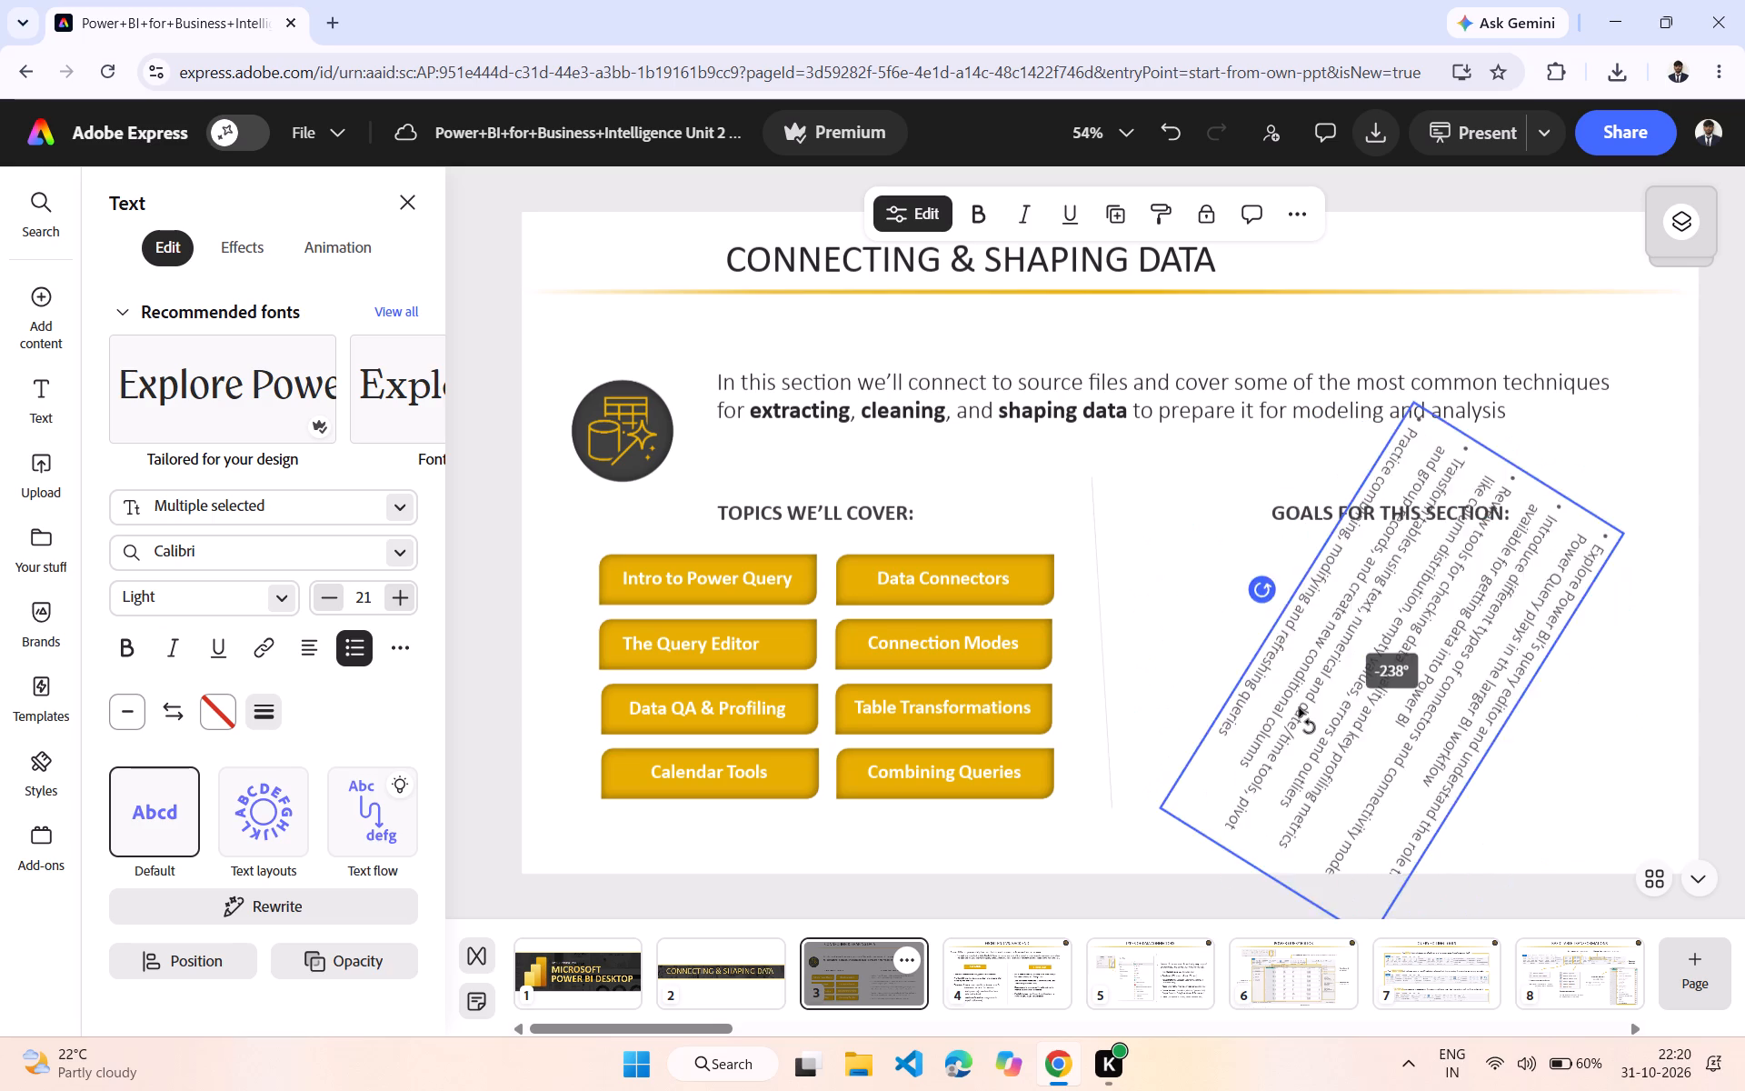
left_click_drag(1299, 707, 1359, 791)
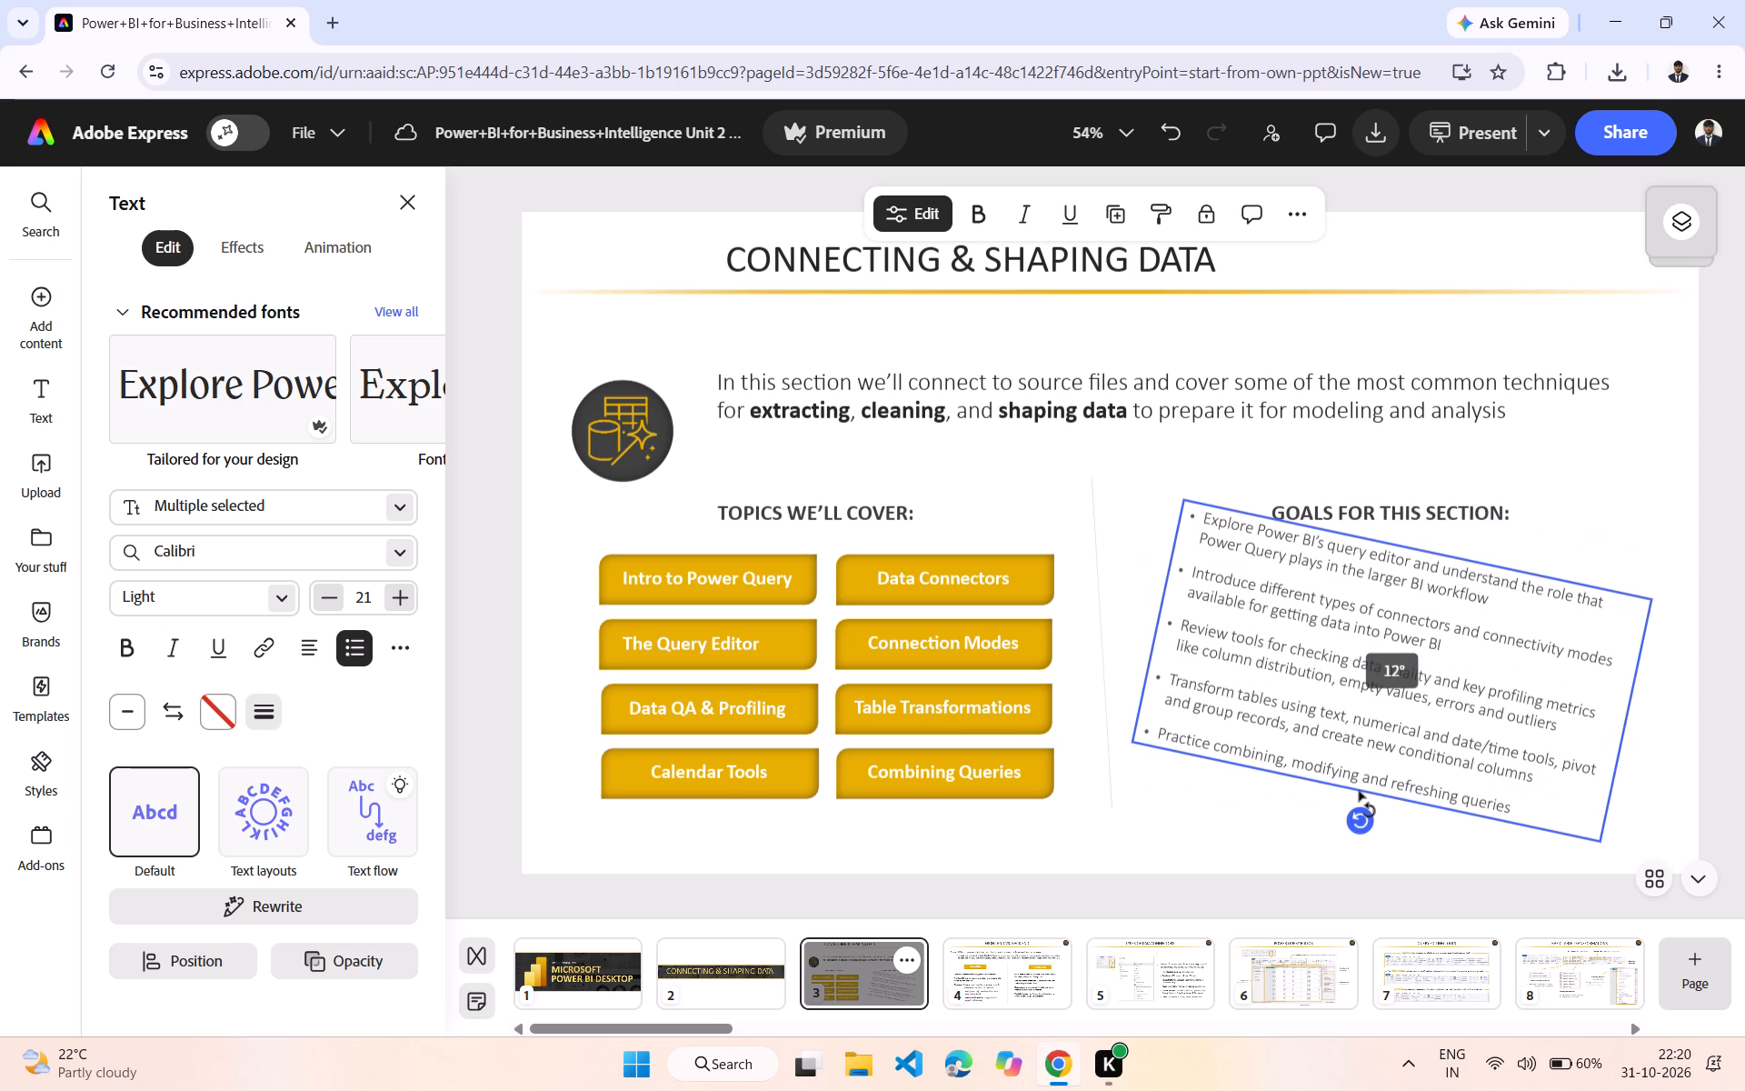
left_click_drag(1359, 791, 1370, 786)
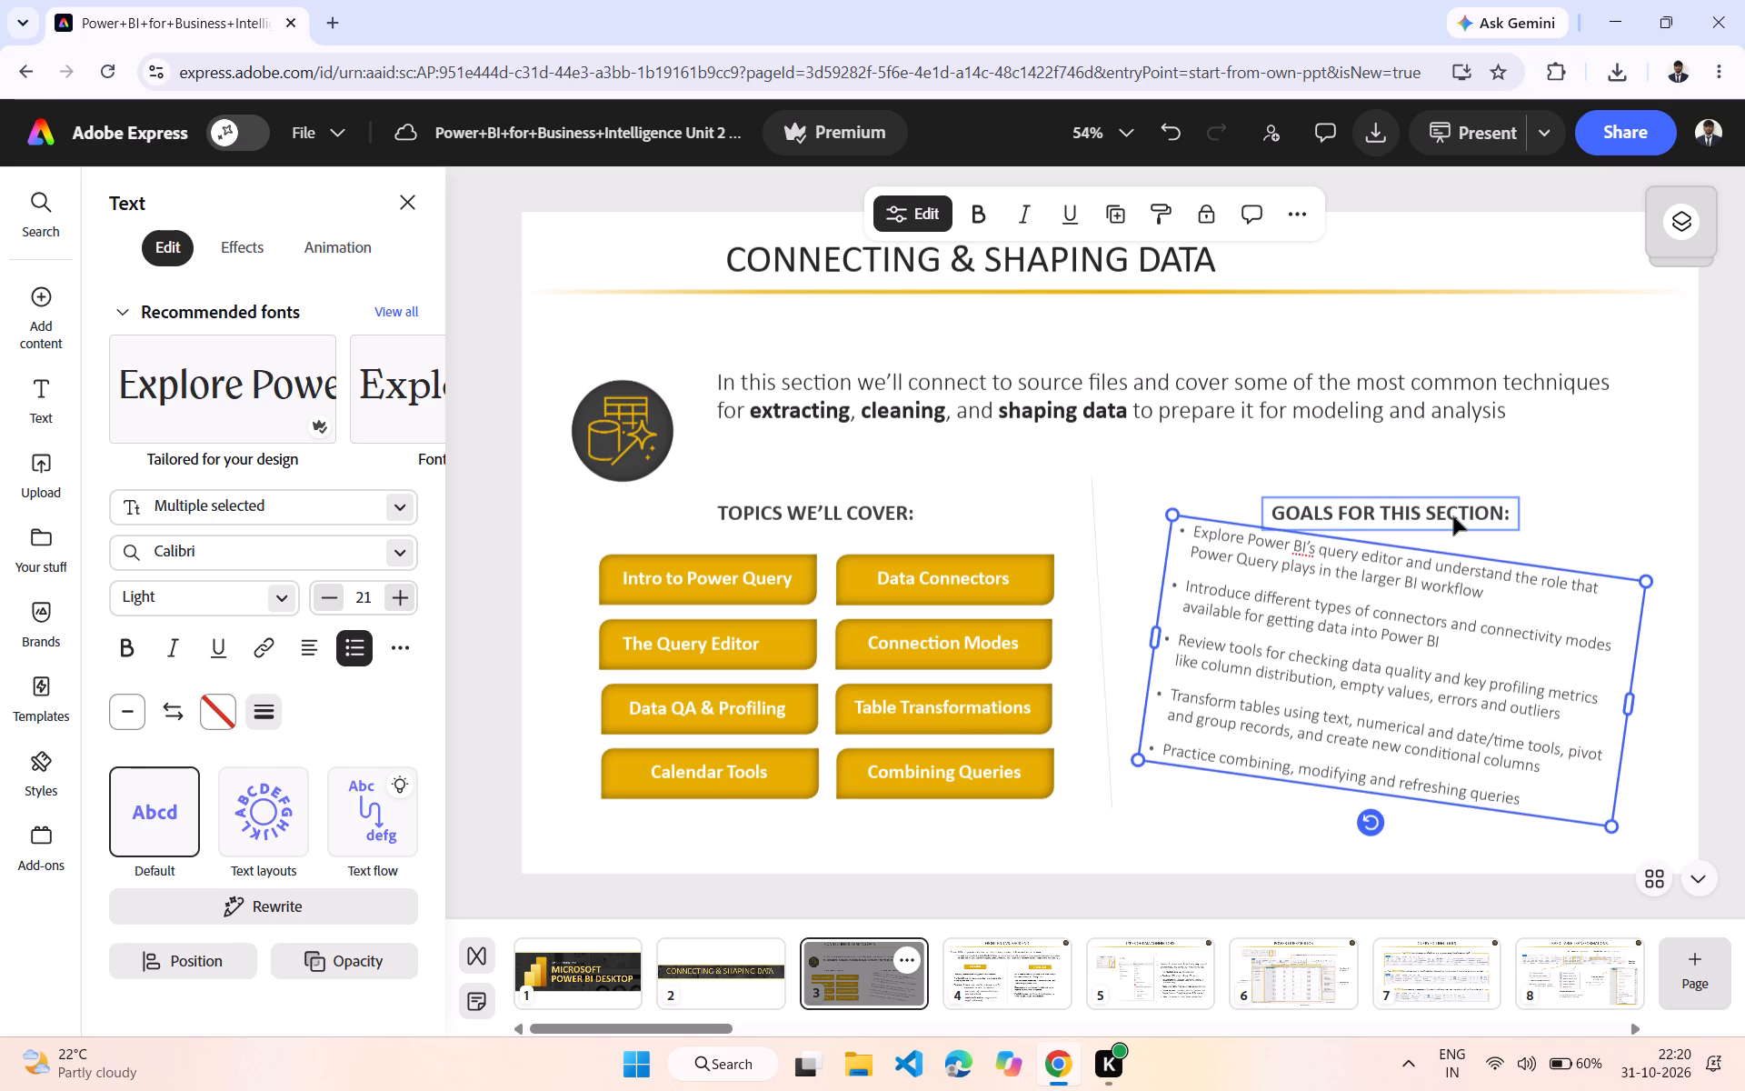
Move the GOALS FOR THIS SECTION heading up and to the right, and tilt it clockwise to match the bullet list.
left_click(1453, 516)
left_click_drag(1453, 516, 1518, 494)
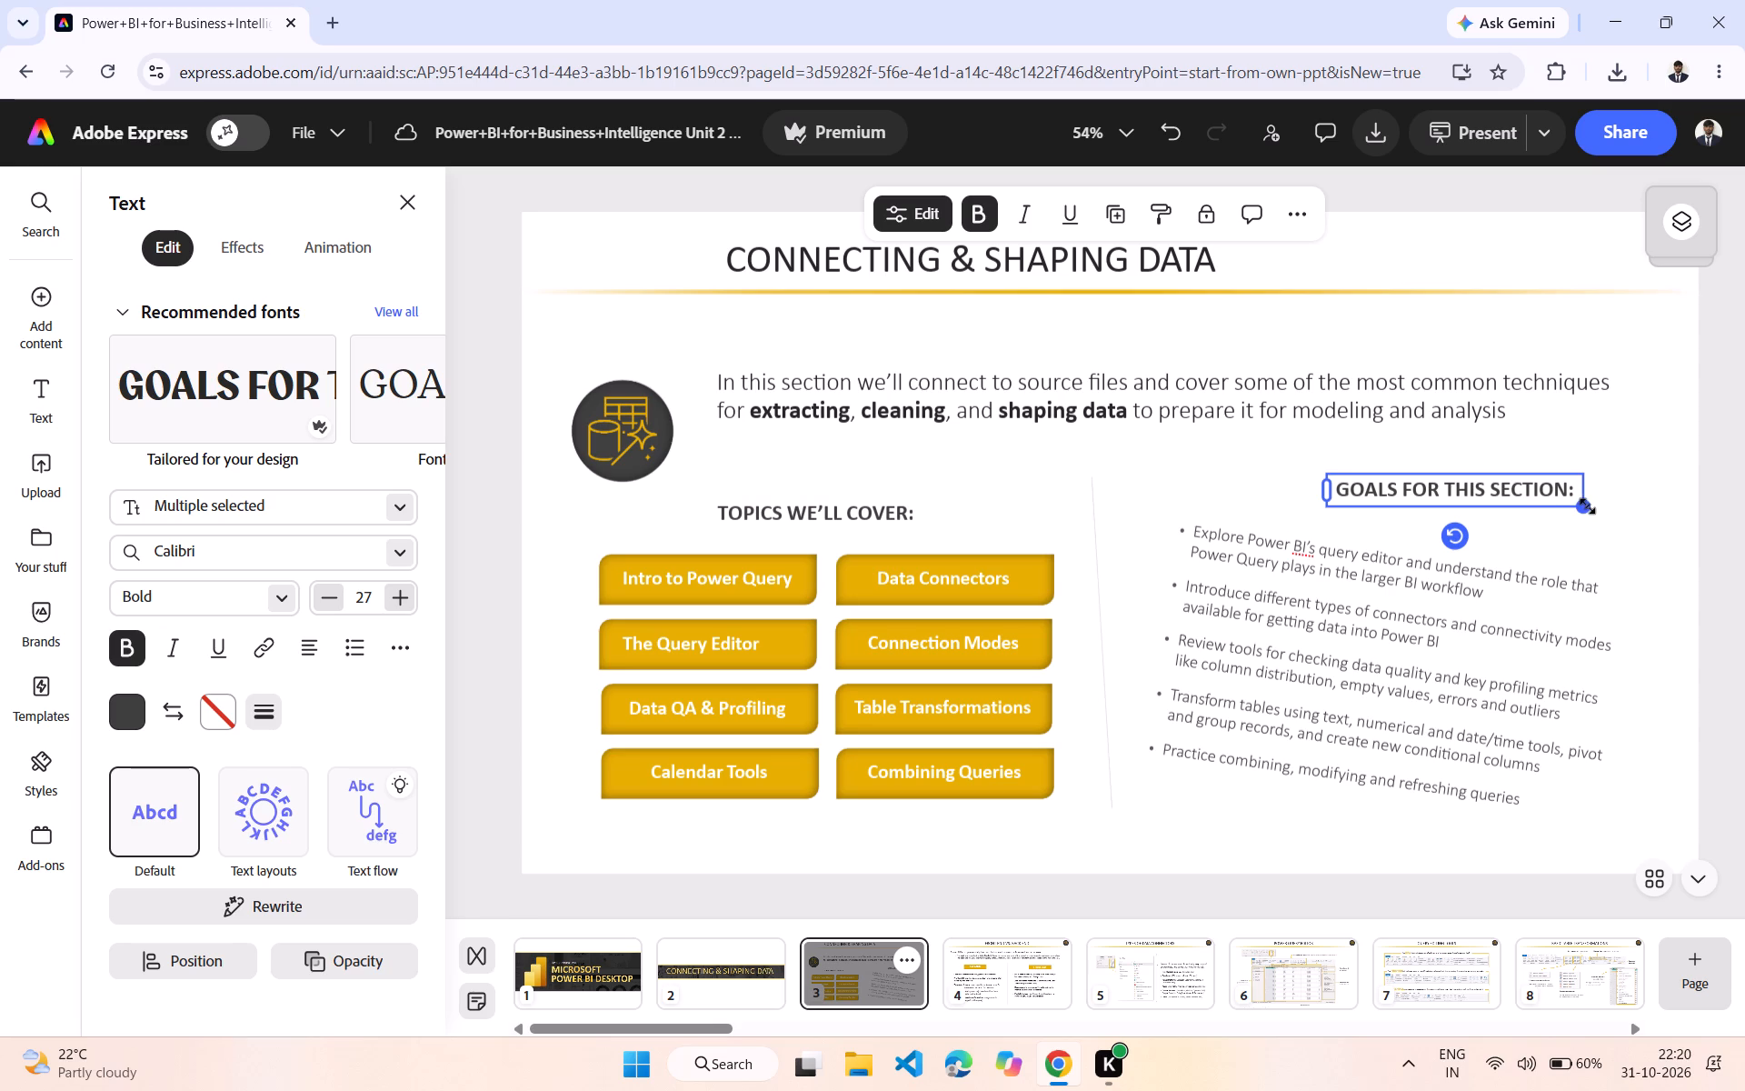
left_click_drag(1587, 505, 1574, 578)
left_click_drag(1454, 529, 1439, 539)
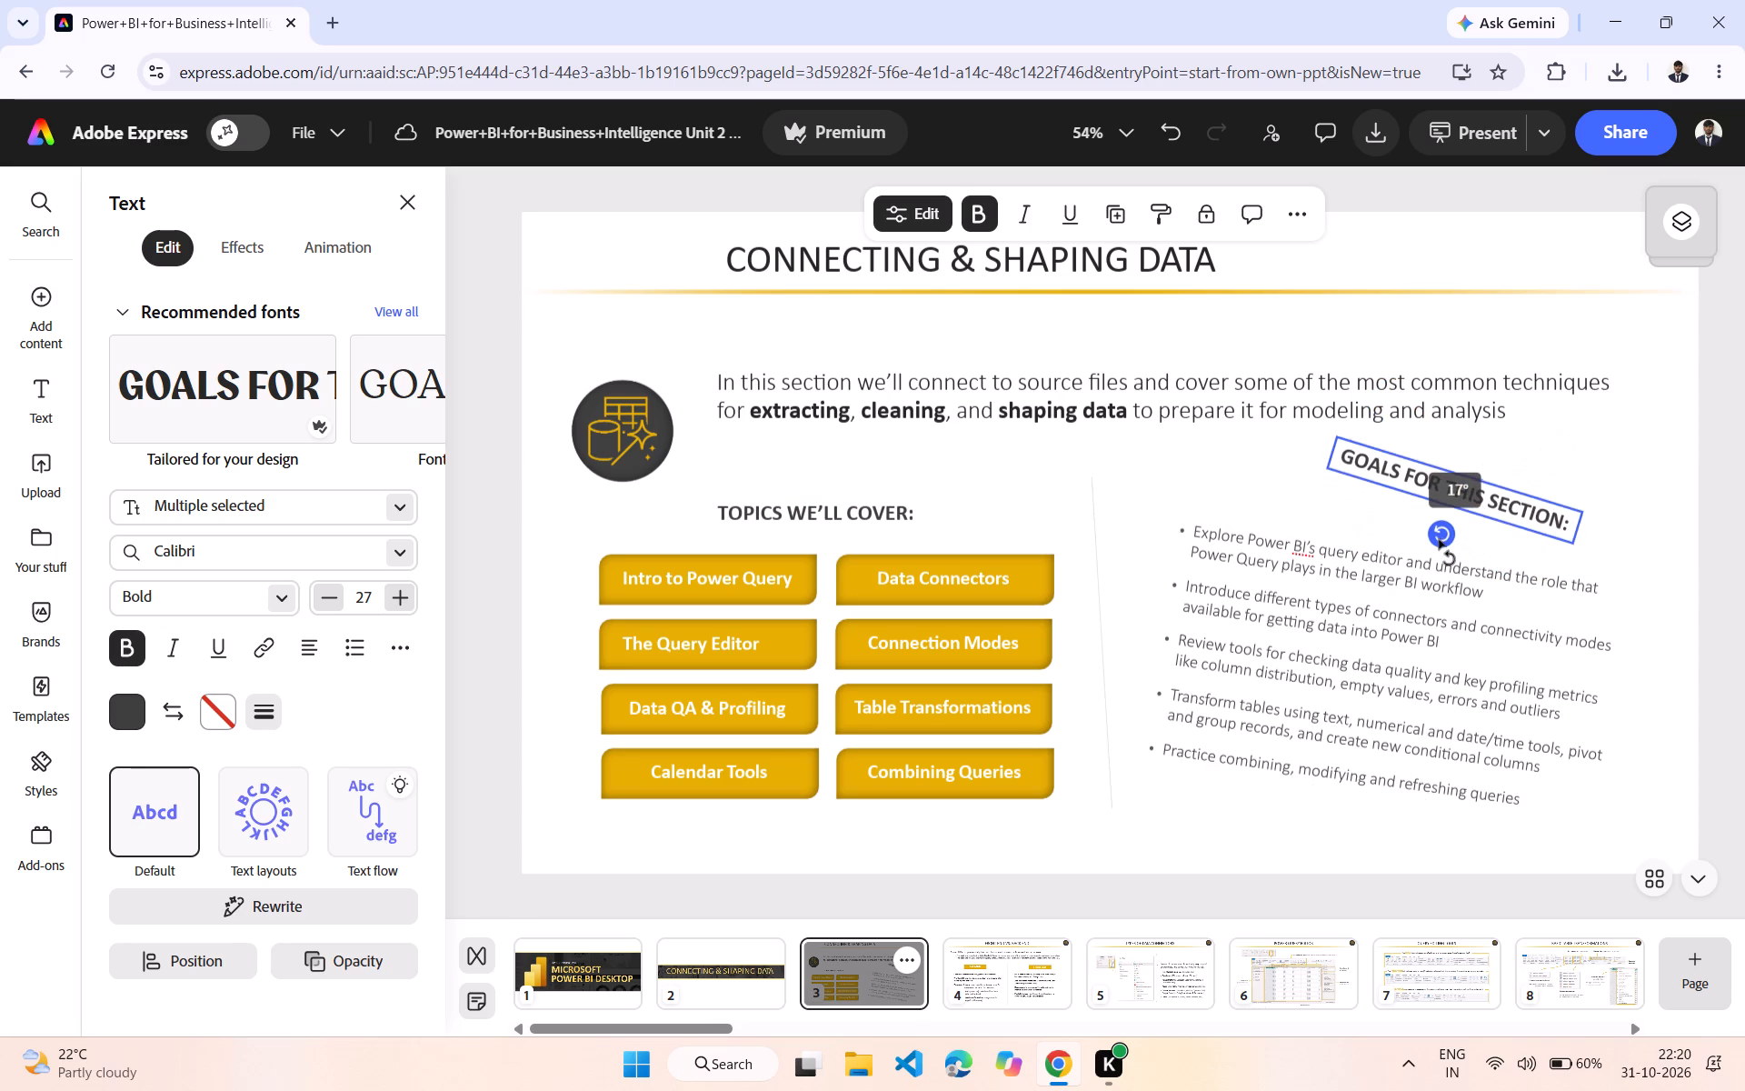
left_click_drag(1439, 539, 1447, 540)
Tilt the TOPICS WE'LL COVER heading clockwise and shift it up and to the right, above the topic labels.
left_click(840, 502)
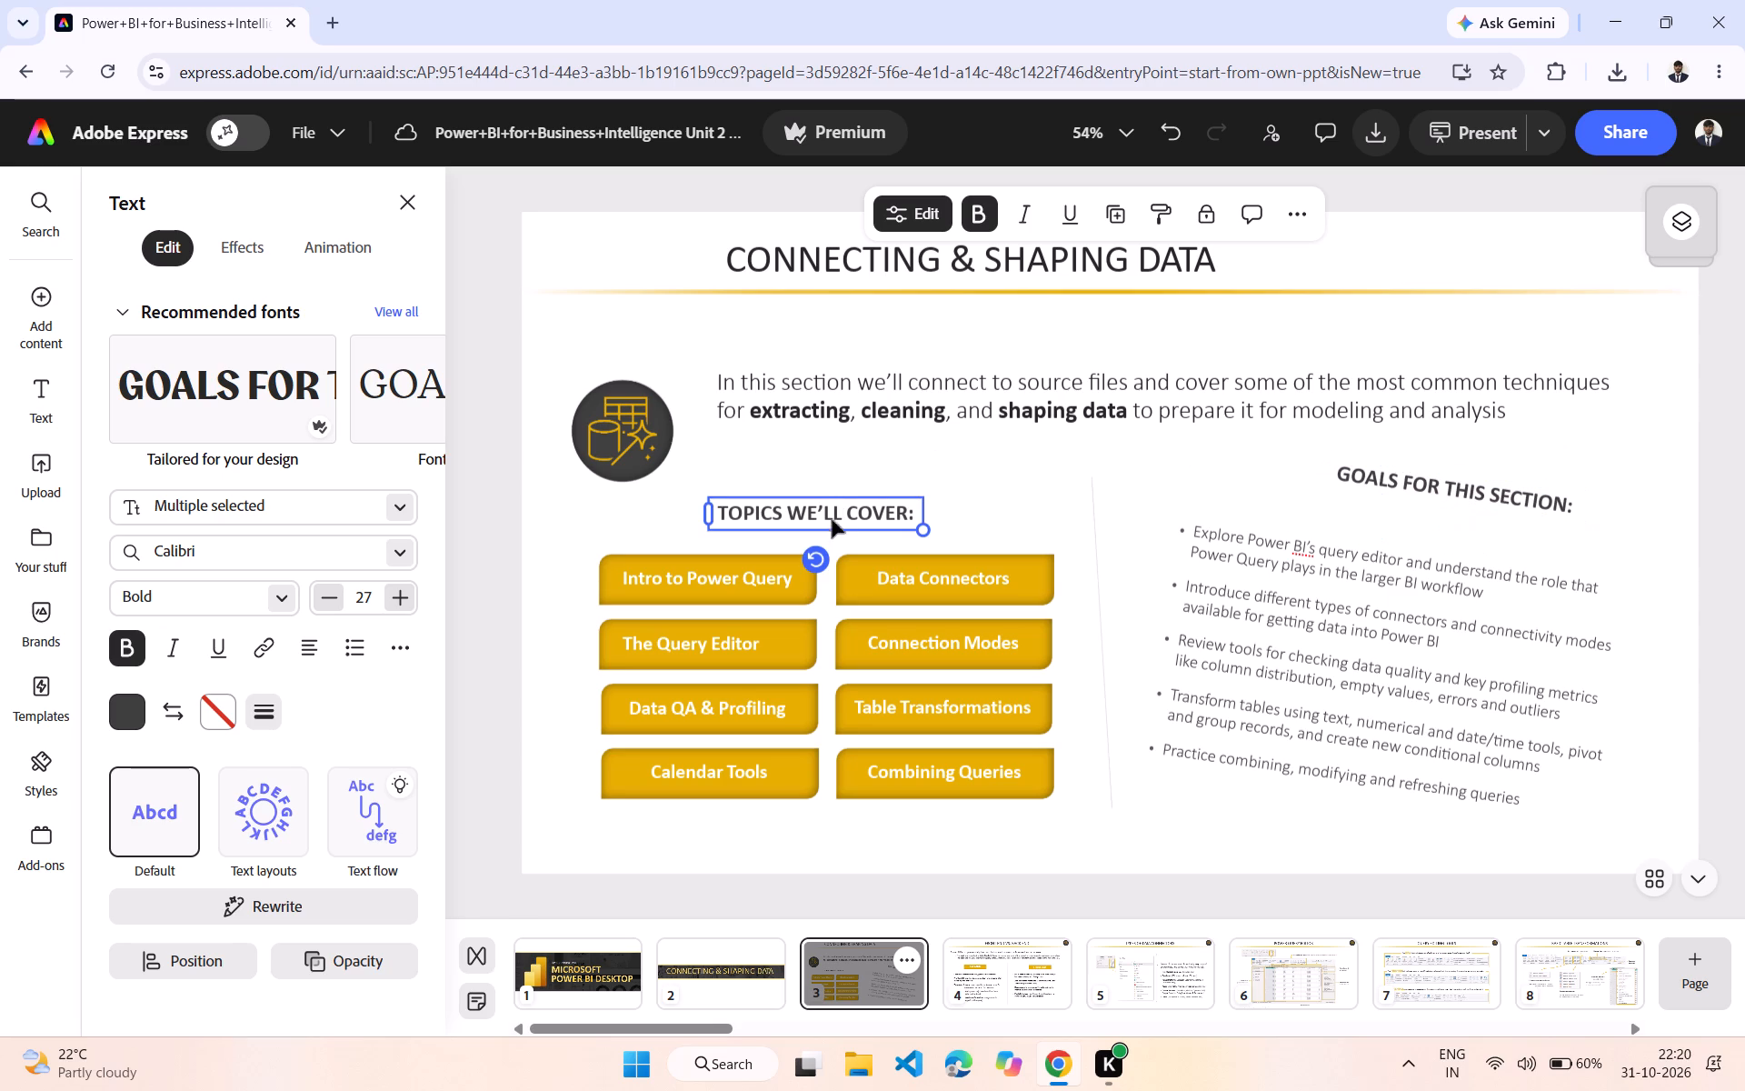
left_click_drag(819, 552, 828, 514)
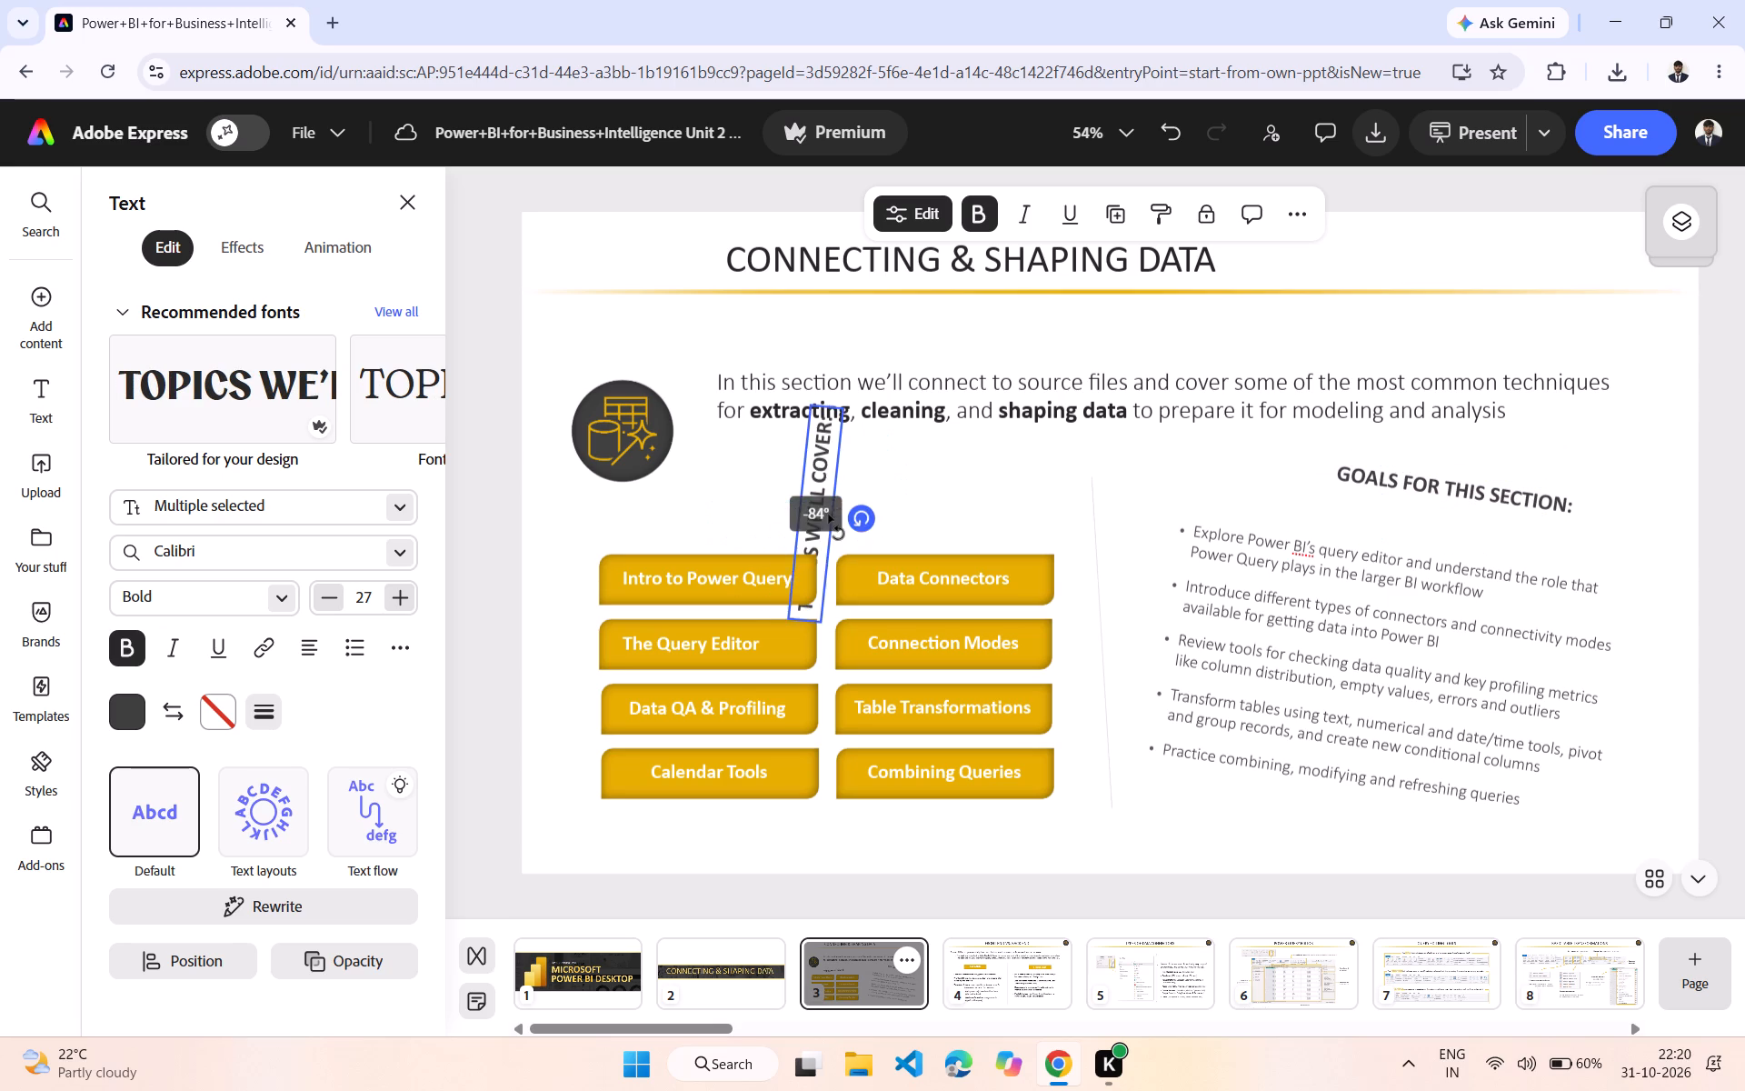
left_click_drag(828, 514, 783, 625)
left_click_drag(872, 528, 910, 502)
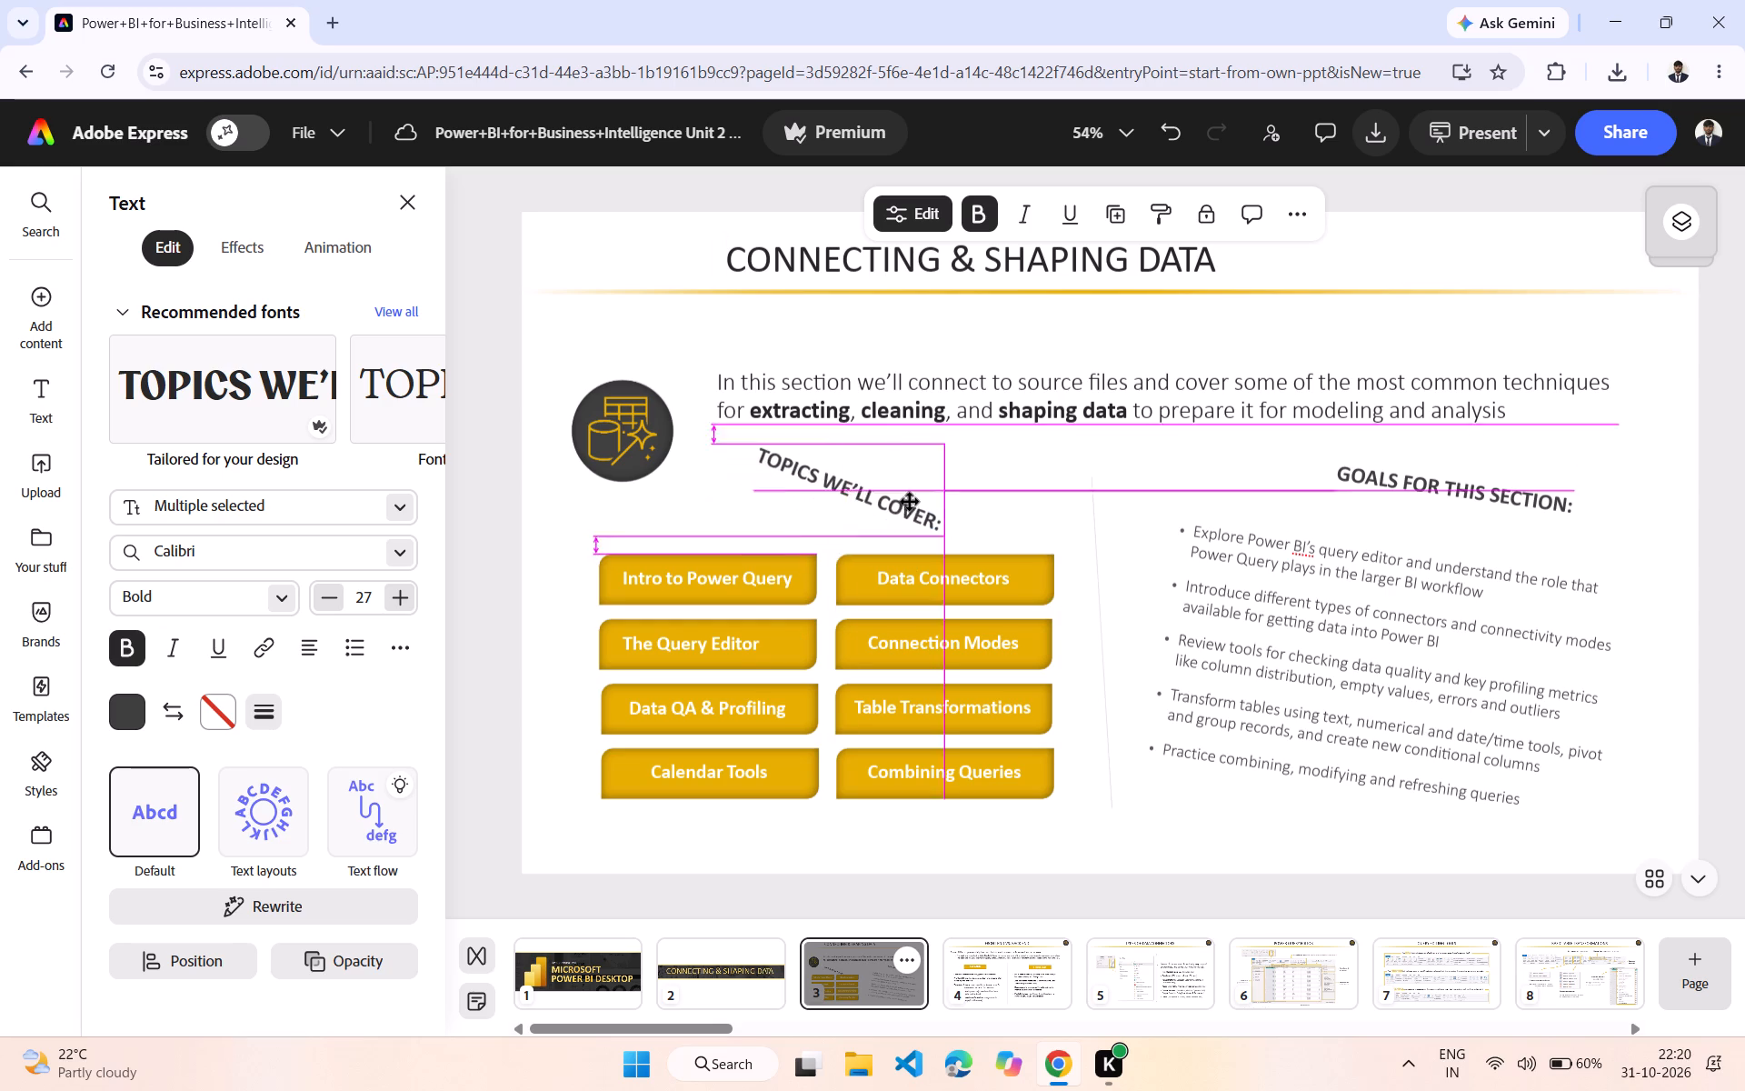
left_click_drag(910, 502, 912, 501)
Move the Intro to Power Query text slightly left within its gold label.
left_click_drag(753, 593, 723, 583)
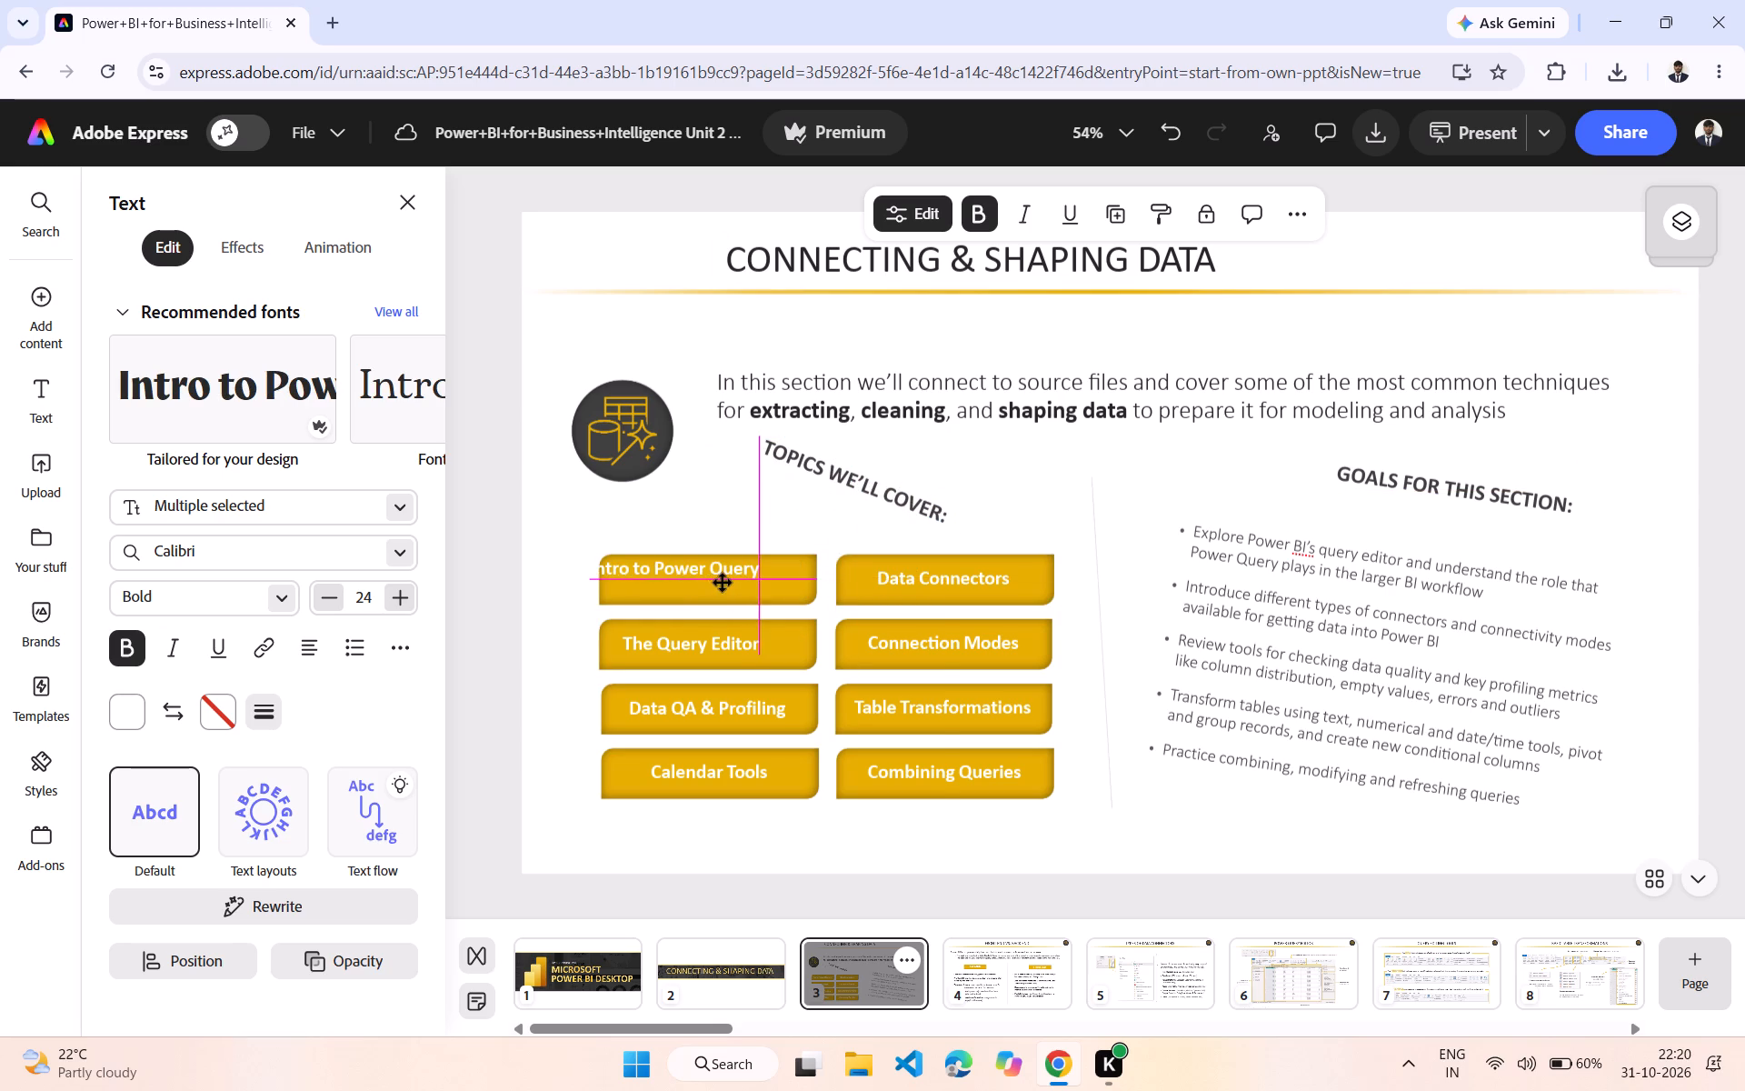
left_click_drag(723, 583, 743, 593)
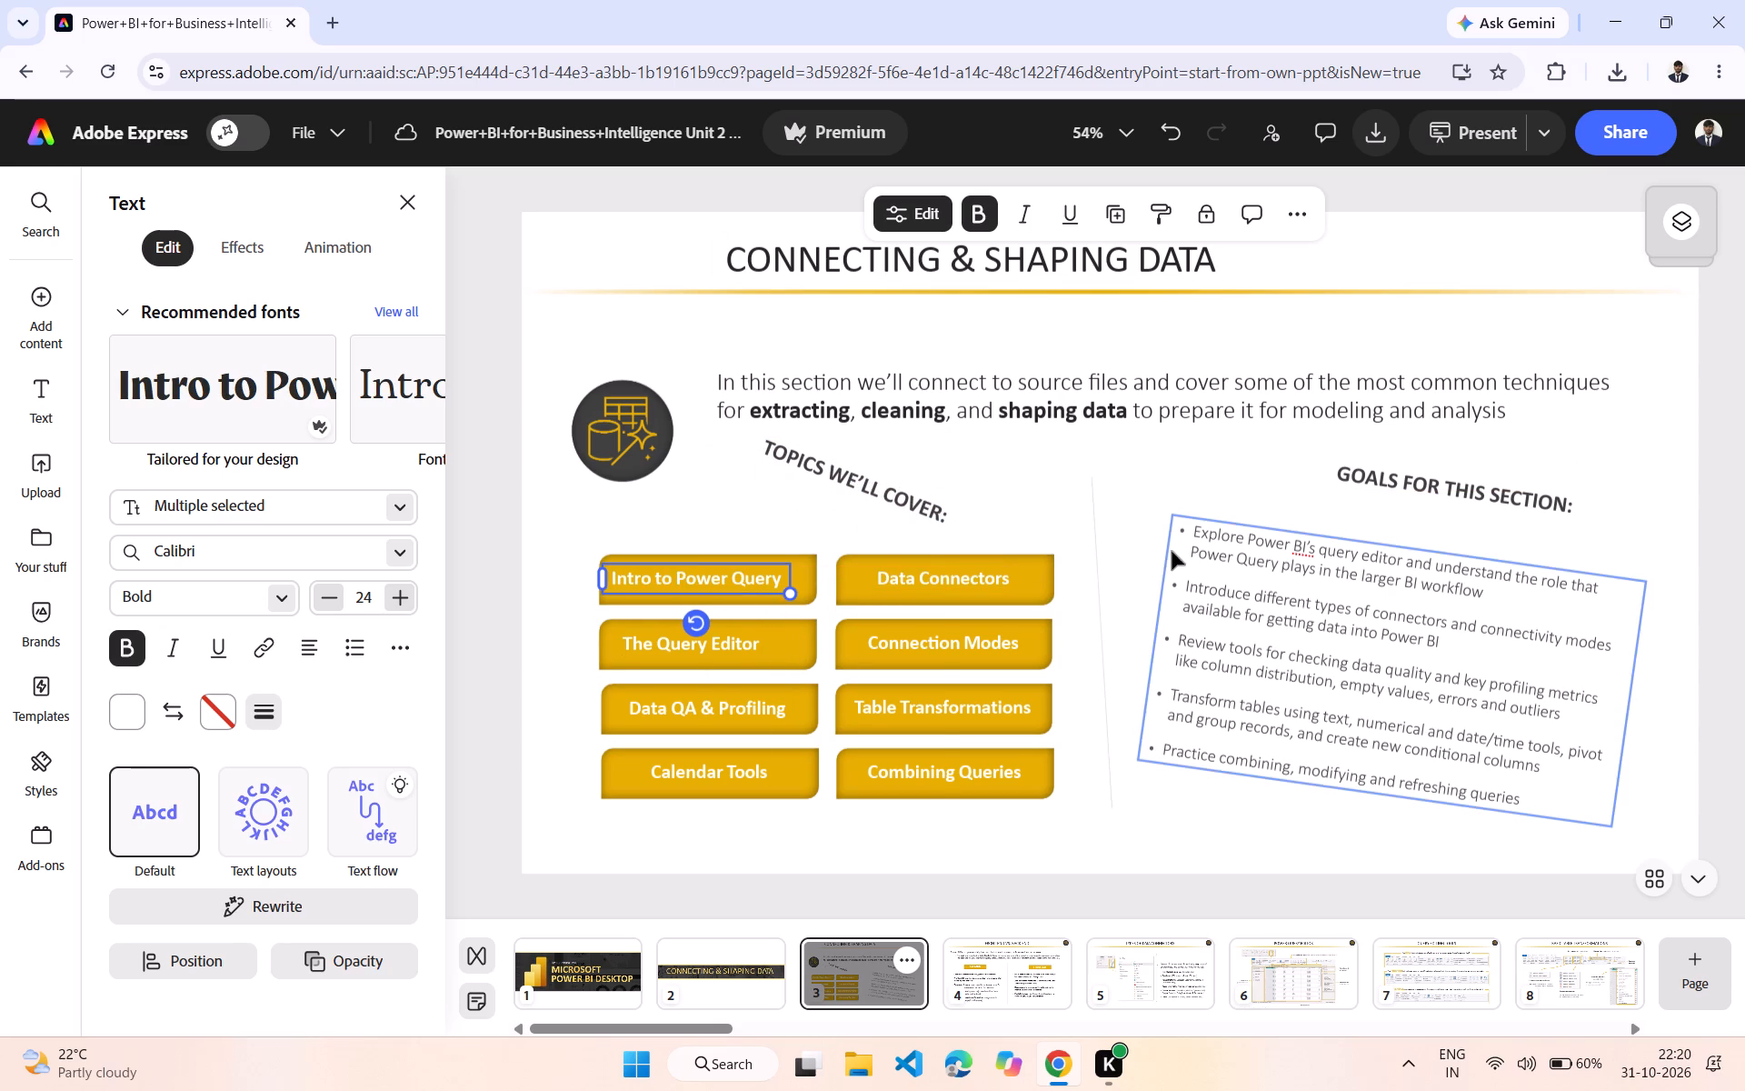
Open page 4 and shift the gold rectangle behind BACK-END slightly right.
left_click(1043, 964)
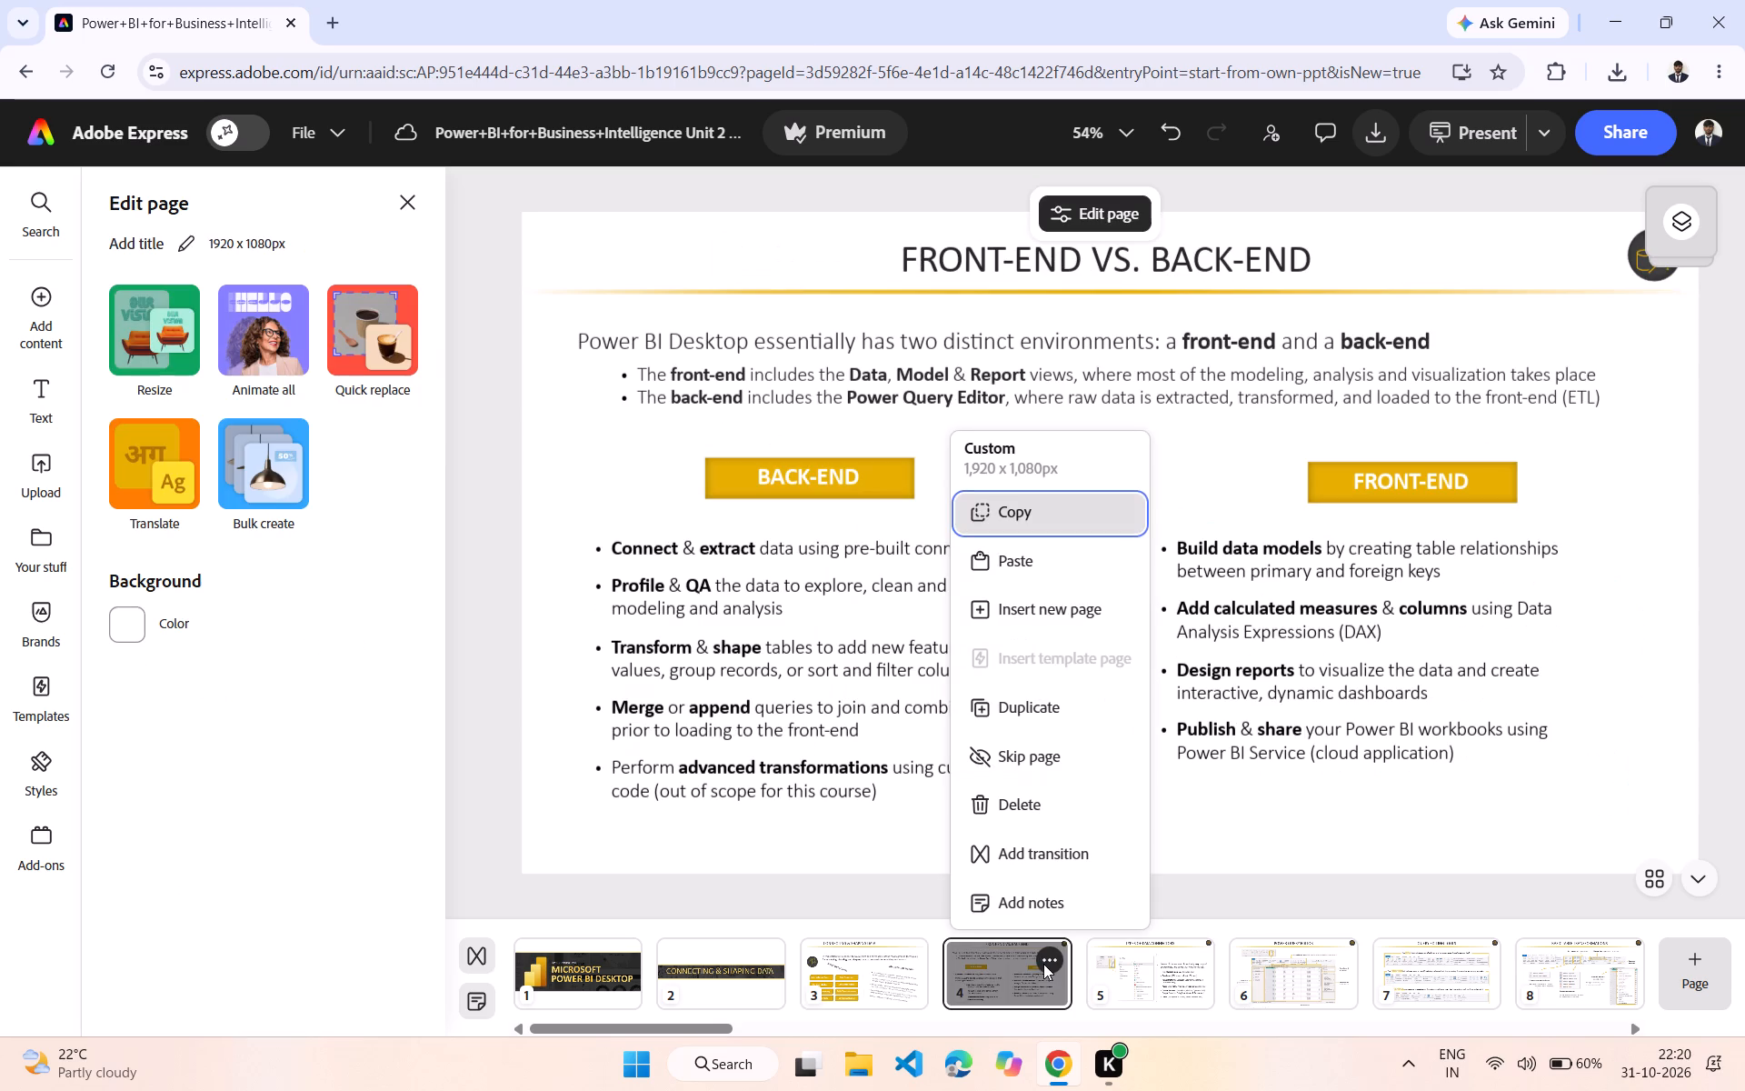
left_click(862, 439)
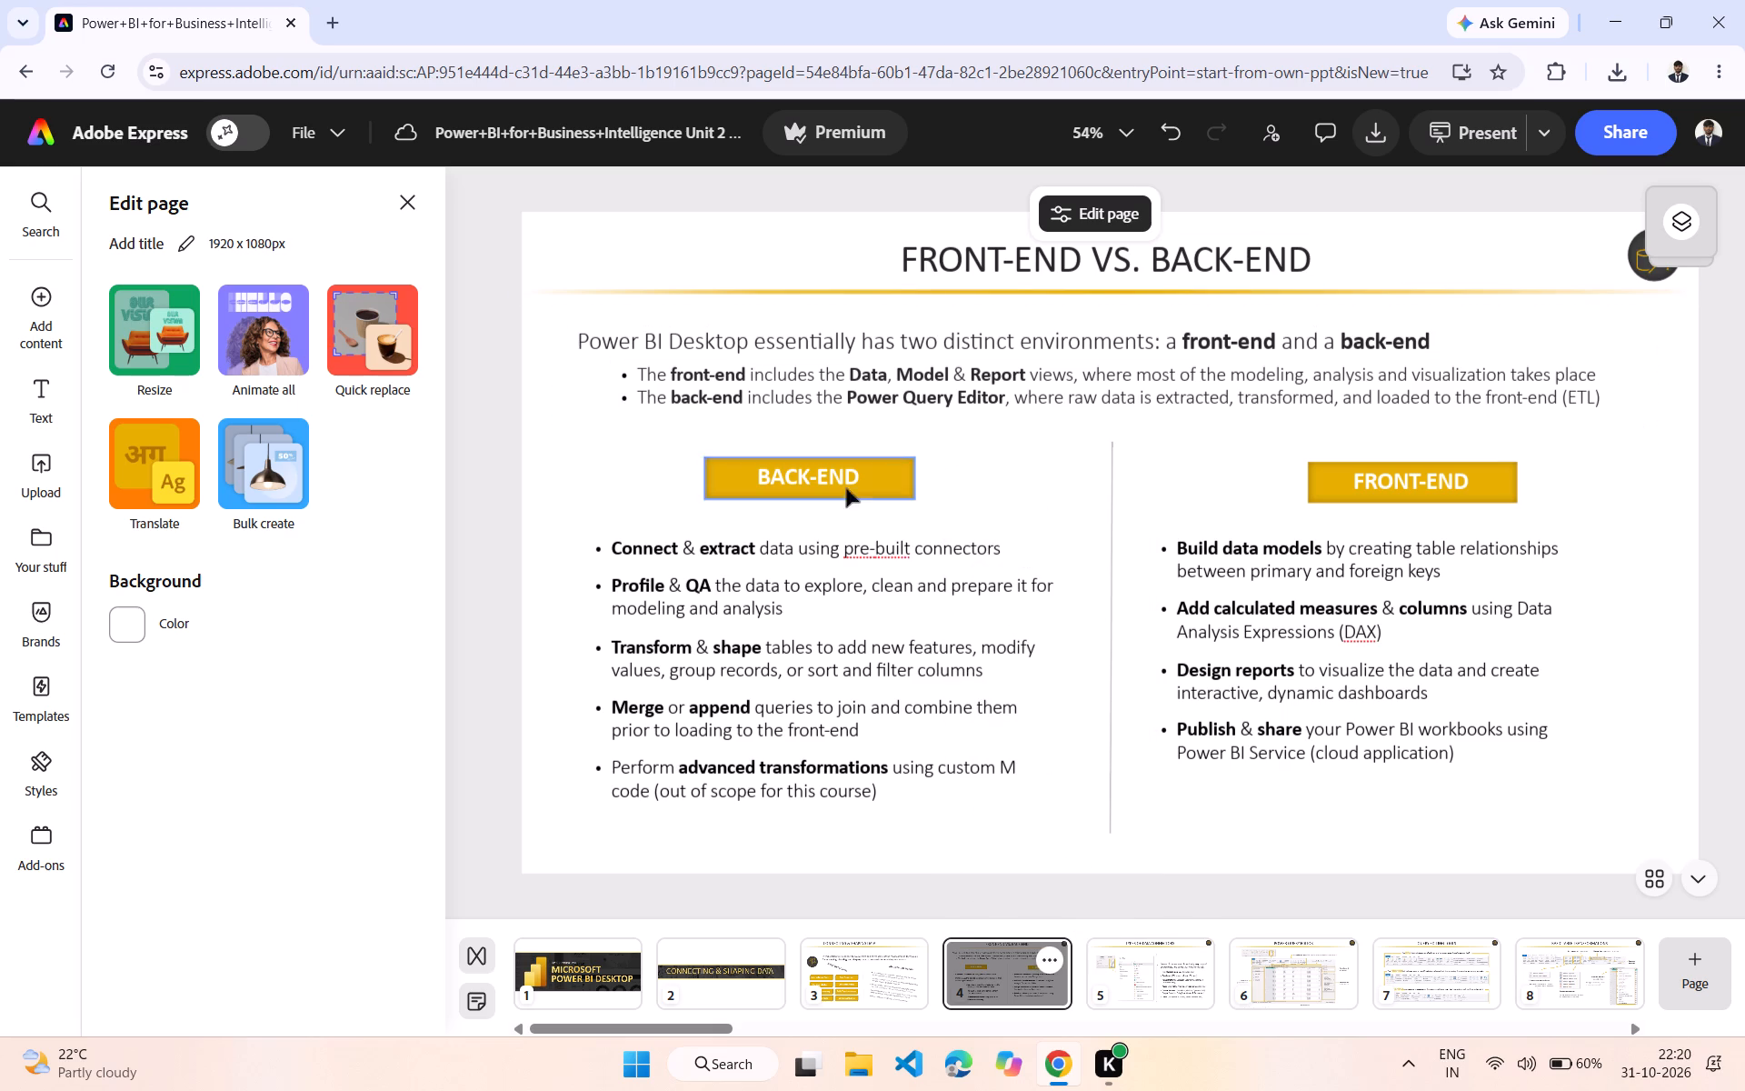
left_click_drag(890, 479, 923, 479)
Tilt the gold rectangle behind FRONT-END slightly clockwise.
left_click(1339, 496)
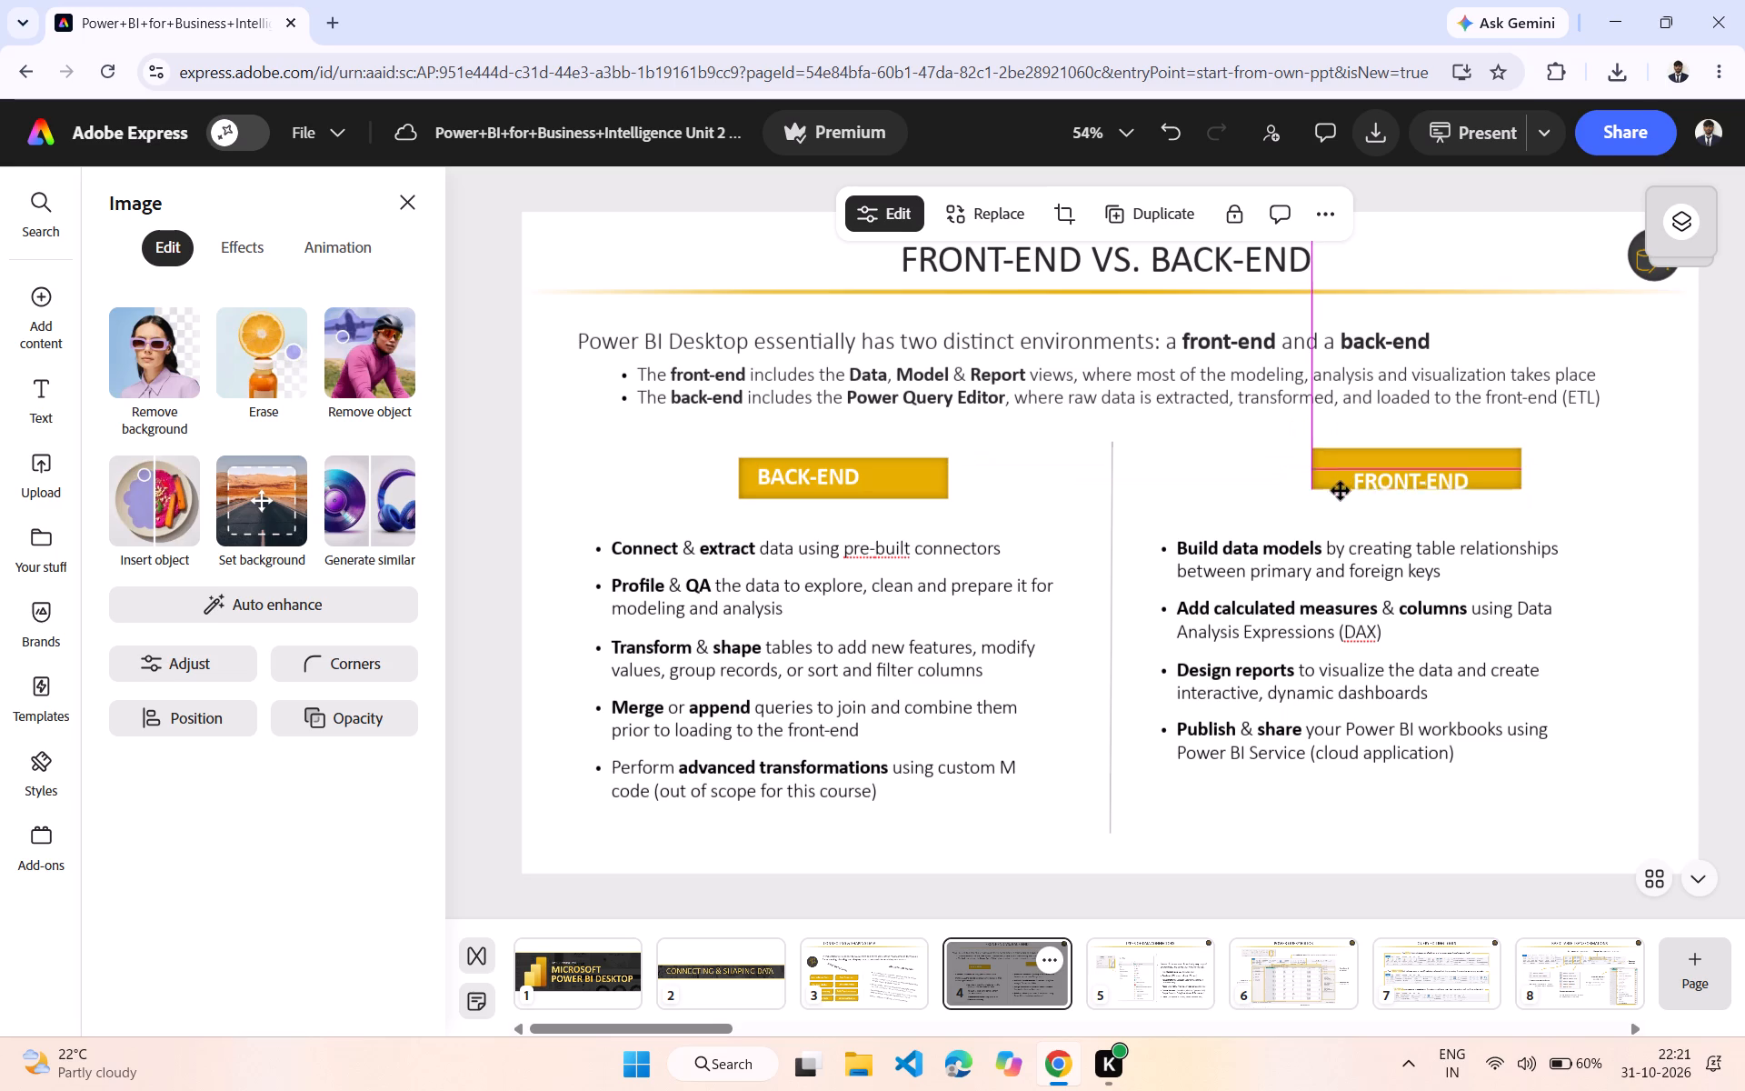
left_click_drag(1413, 528, 1415, 545)
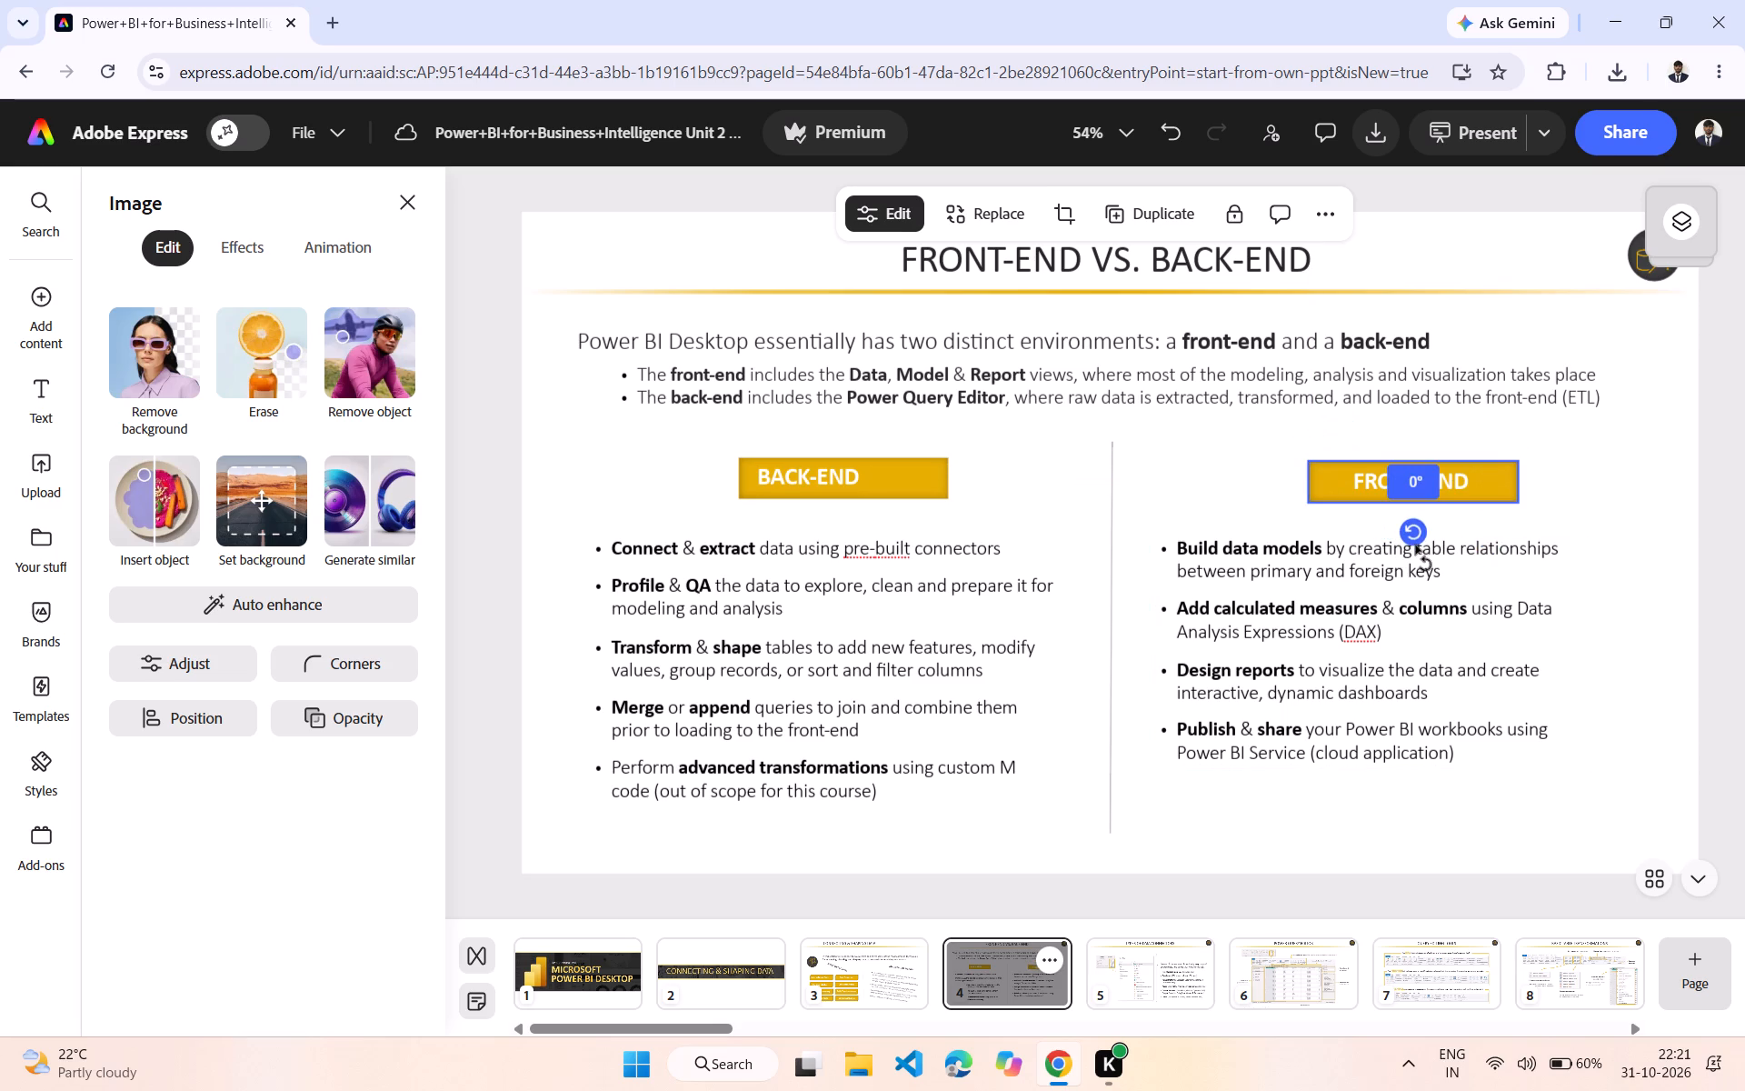
left_click_drag(1415, 545, 1410, 555)
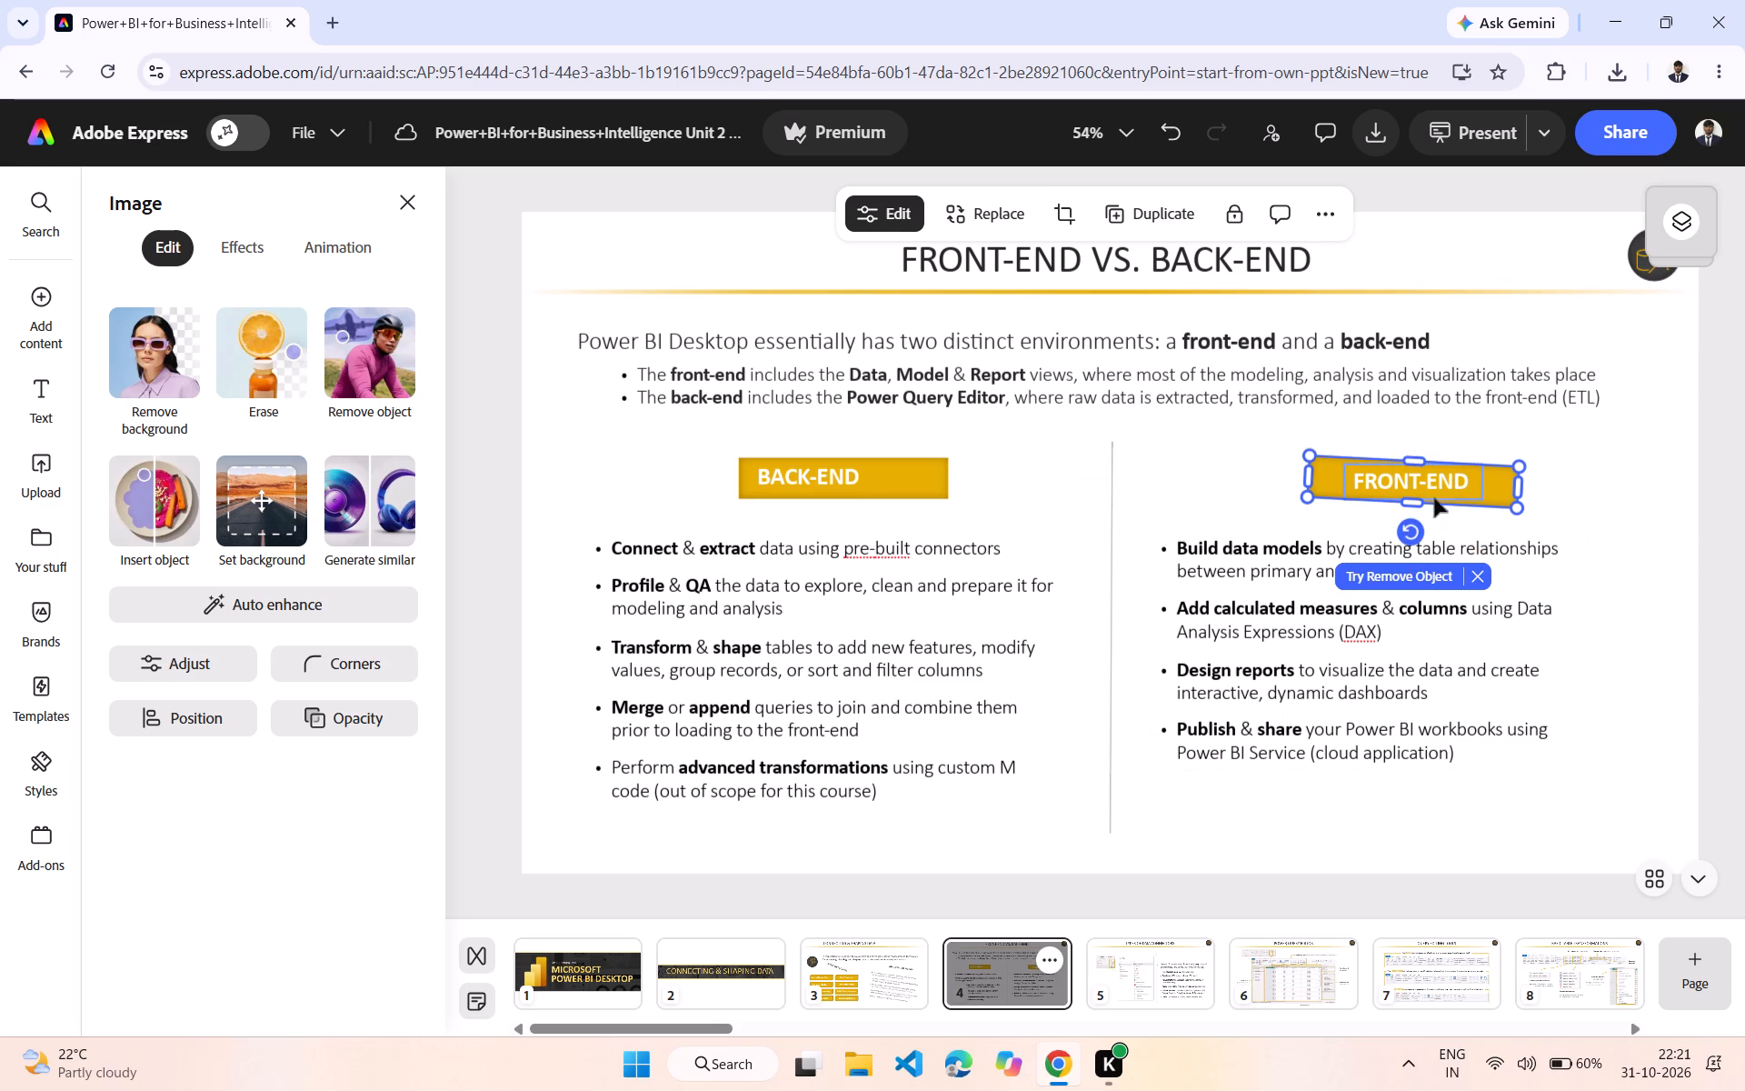
Widen the front-end bullet list's text box by extending its right edge.
left_click(1535, 594)
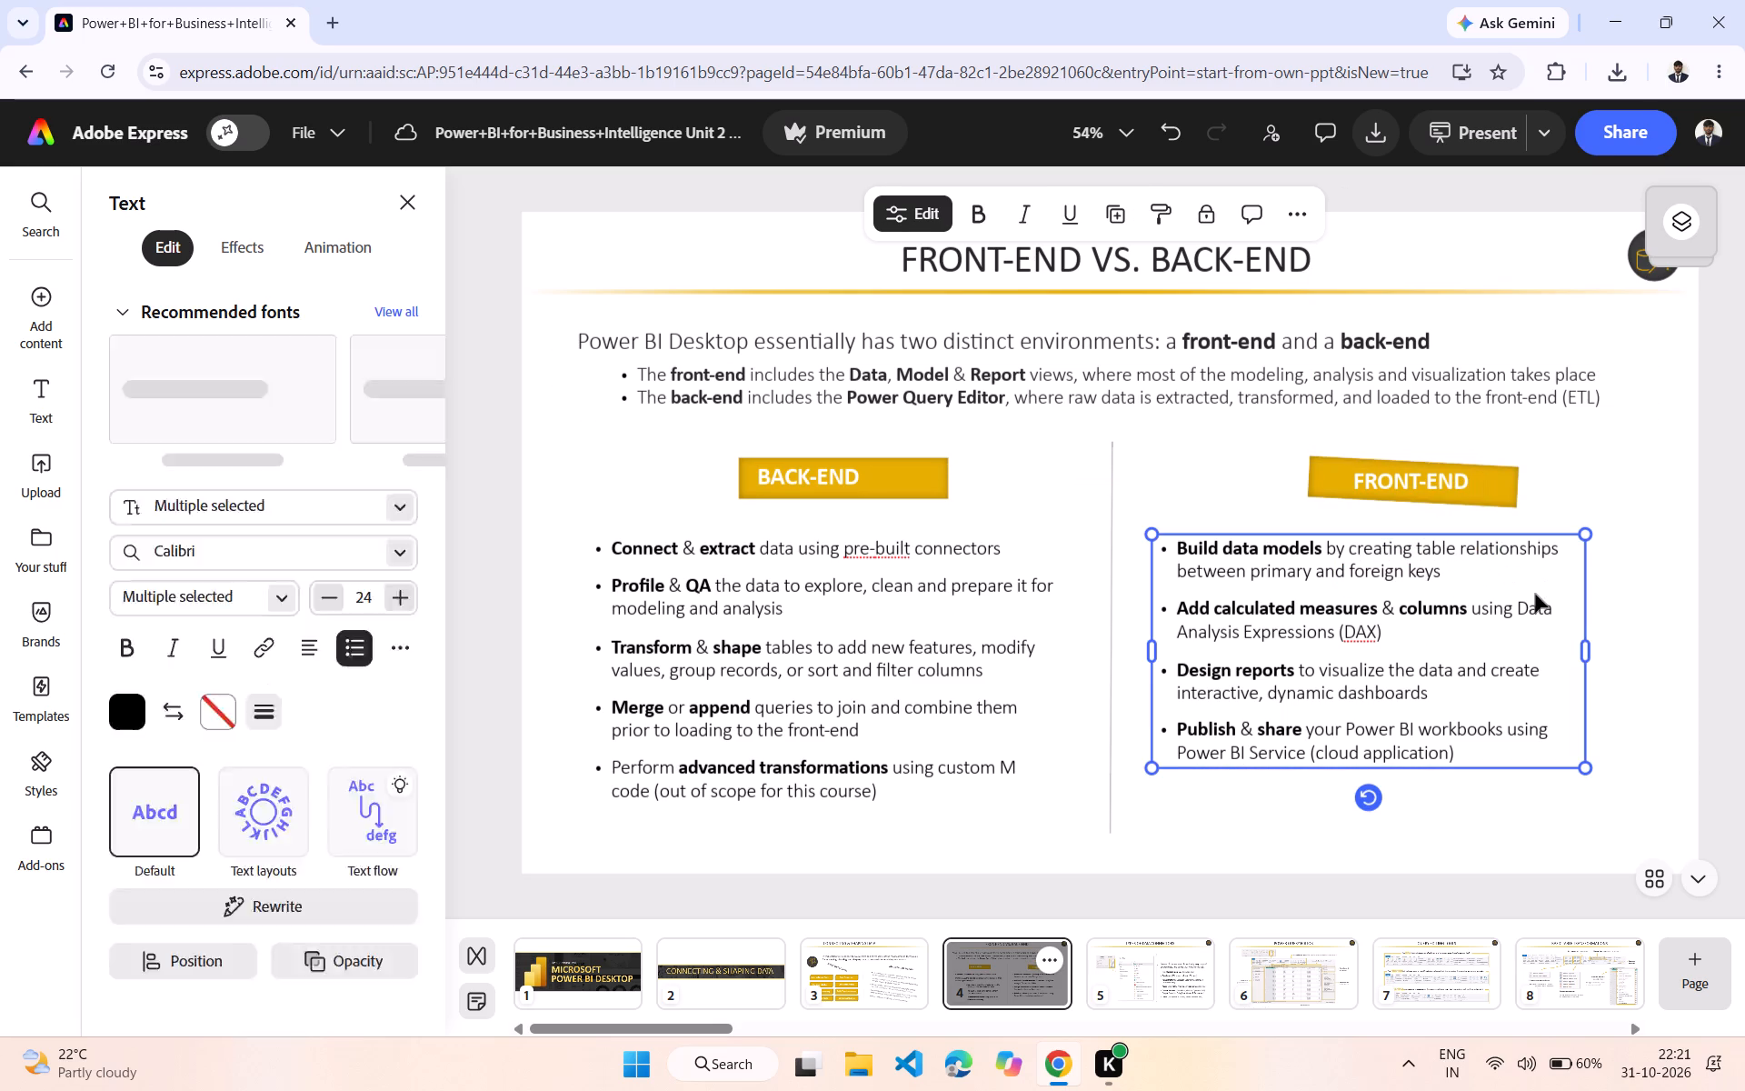
left_click_drag(1589, 665, 1632, 667)
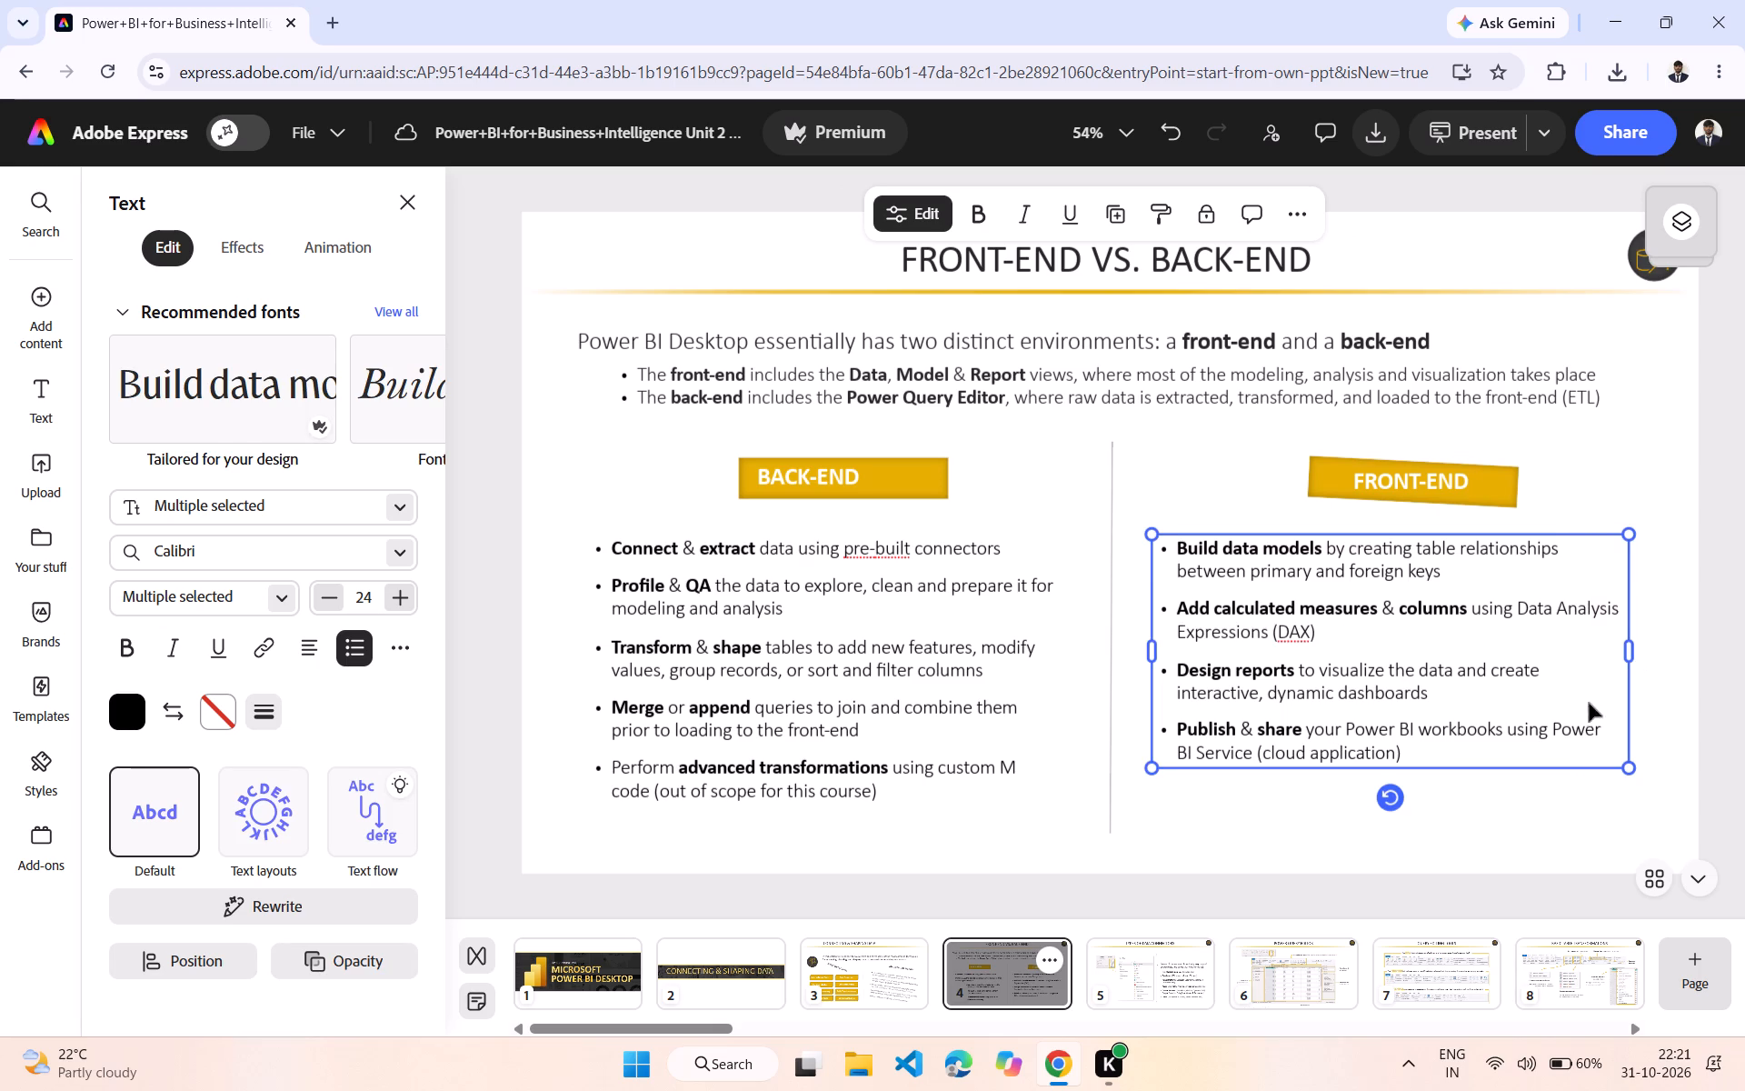
Widen and slightly enlarge the back-end bullet list, shift it left and up, and extend its right edge to the divider.
left_click(939, 701)
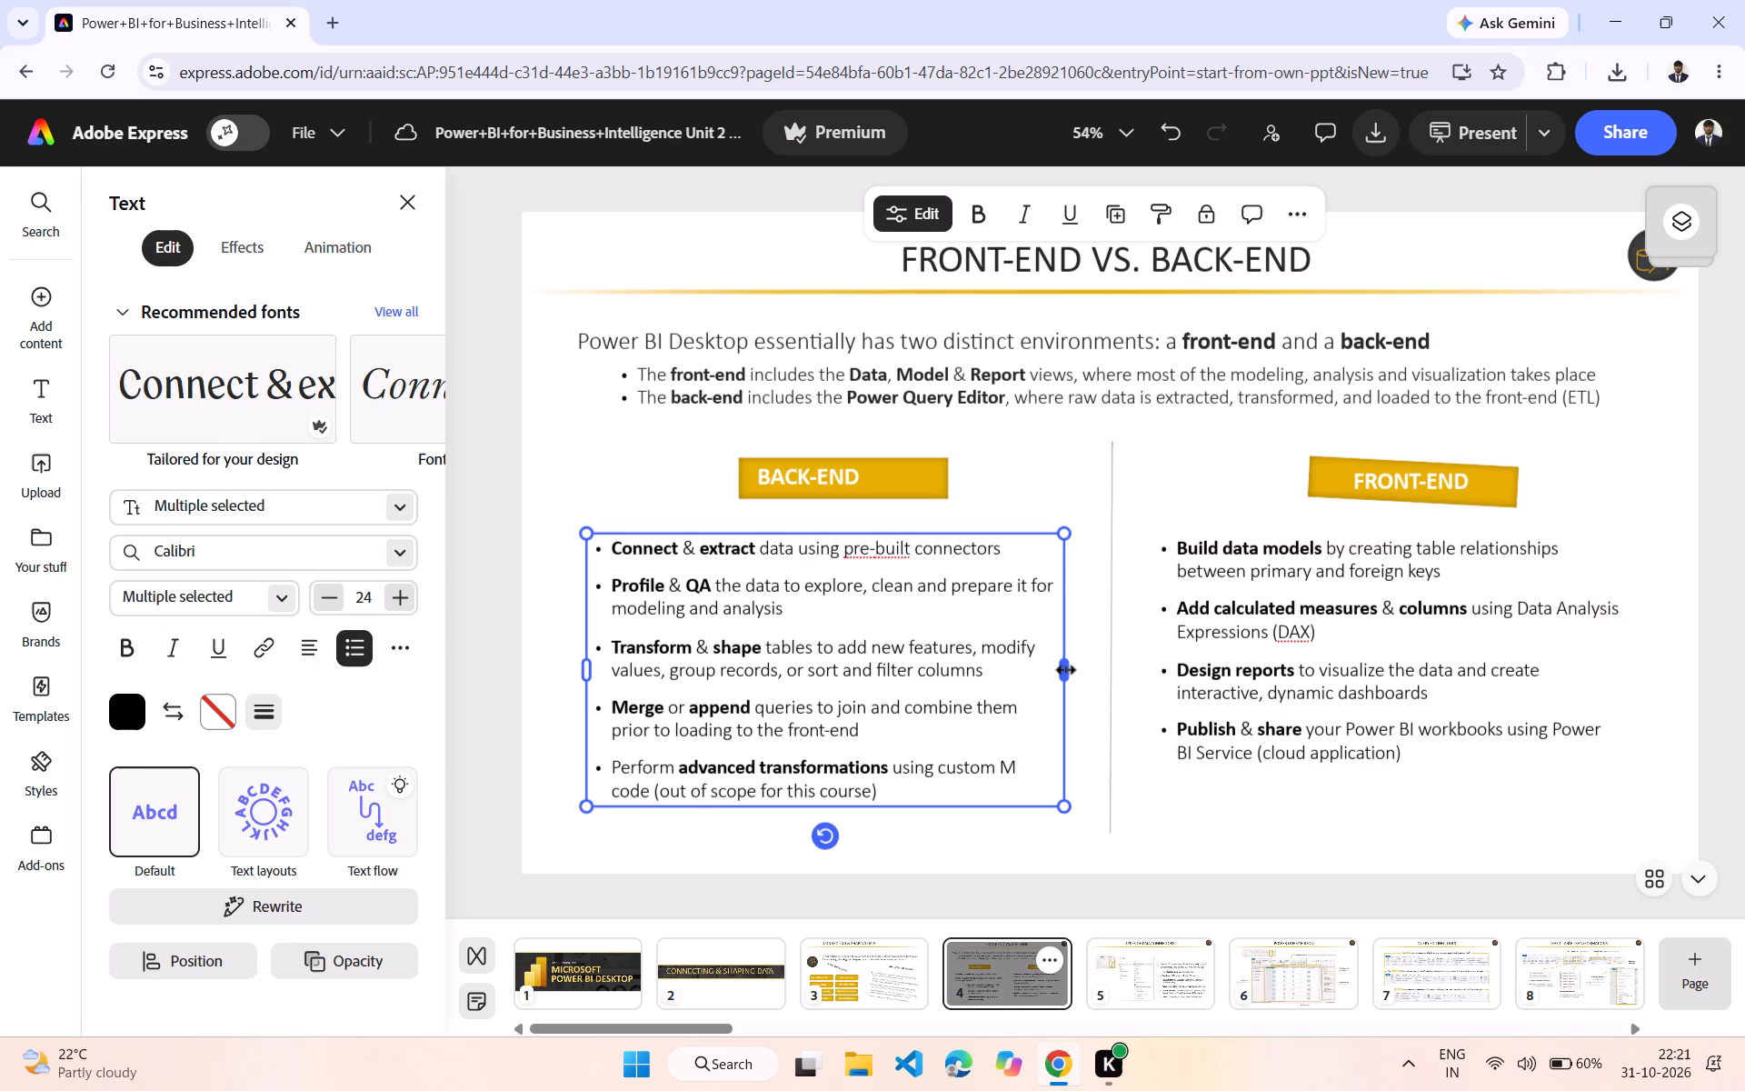
left_click_drag(1065, 669, 1106, 652)
left_click_drag(1106, 531, 961, 566)
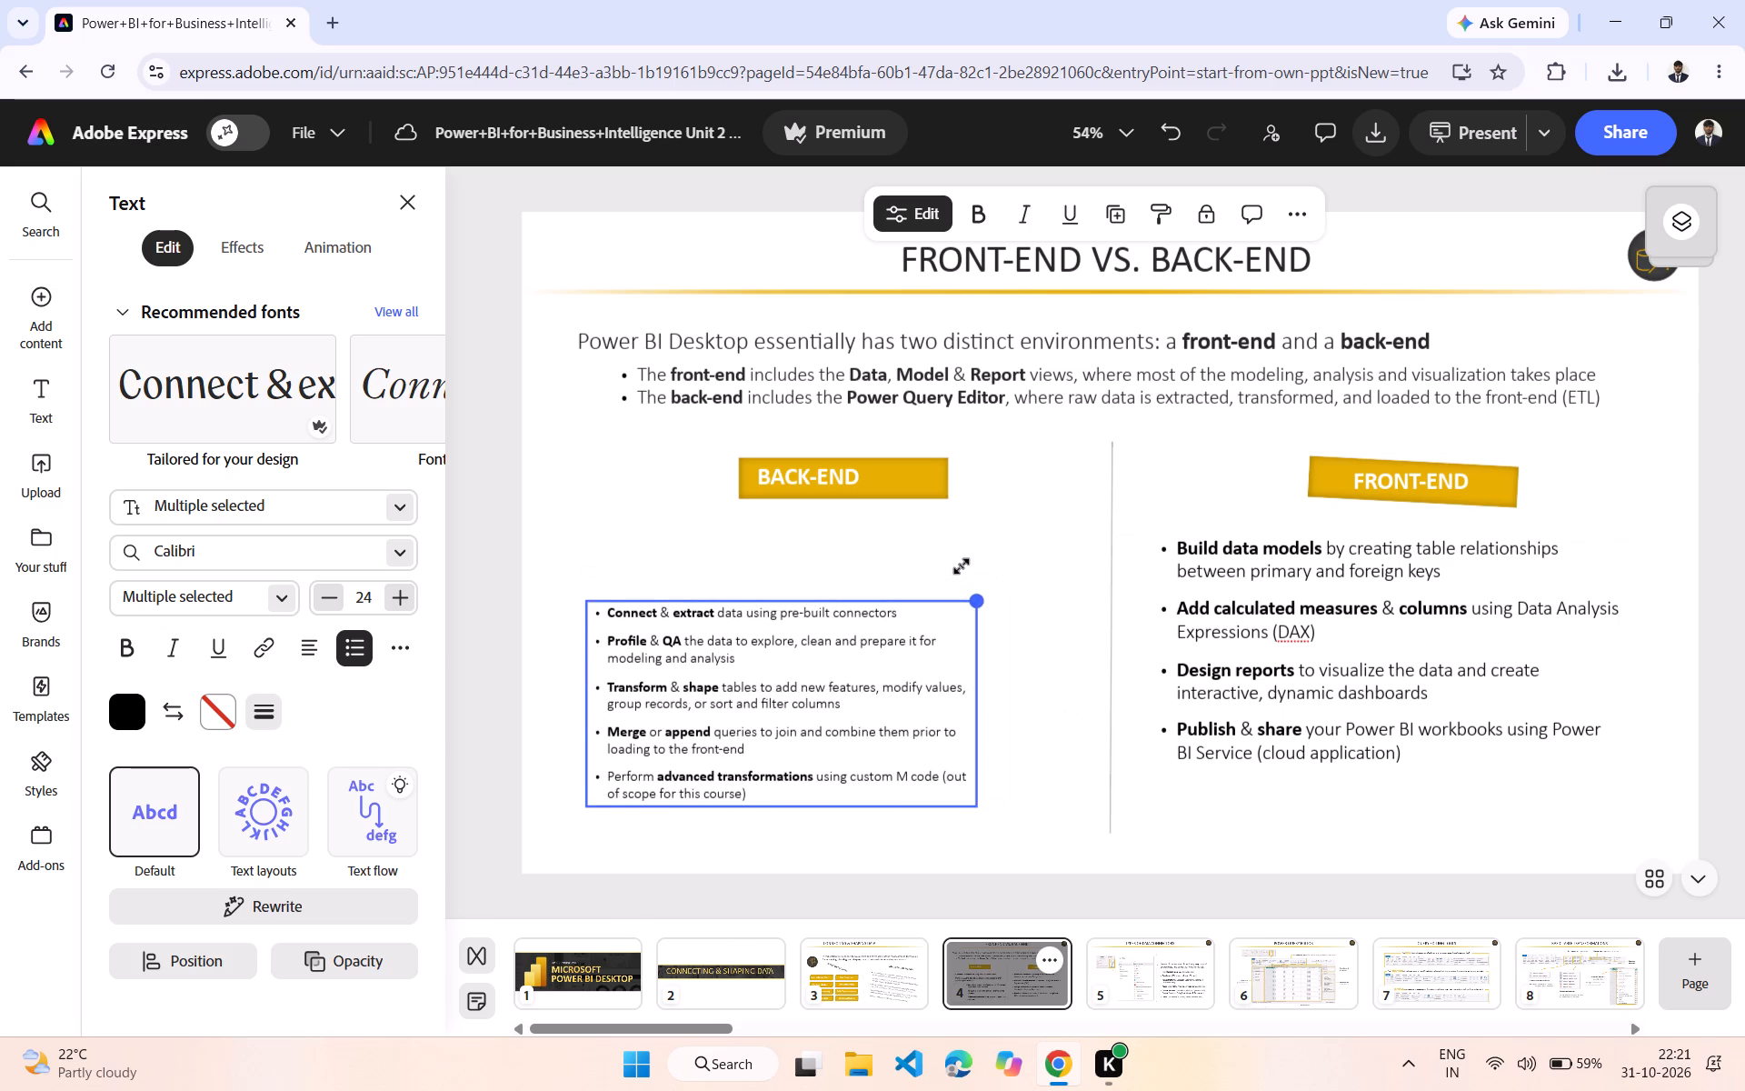
left_click_drag(961, 566, 1104, 511)
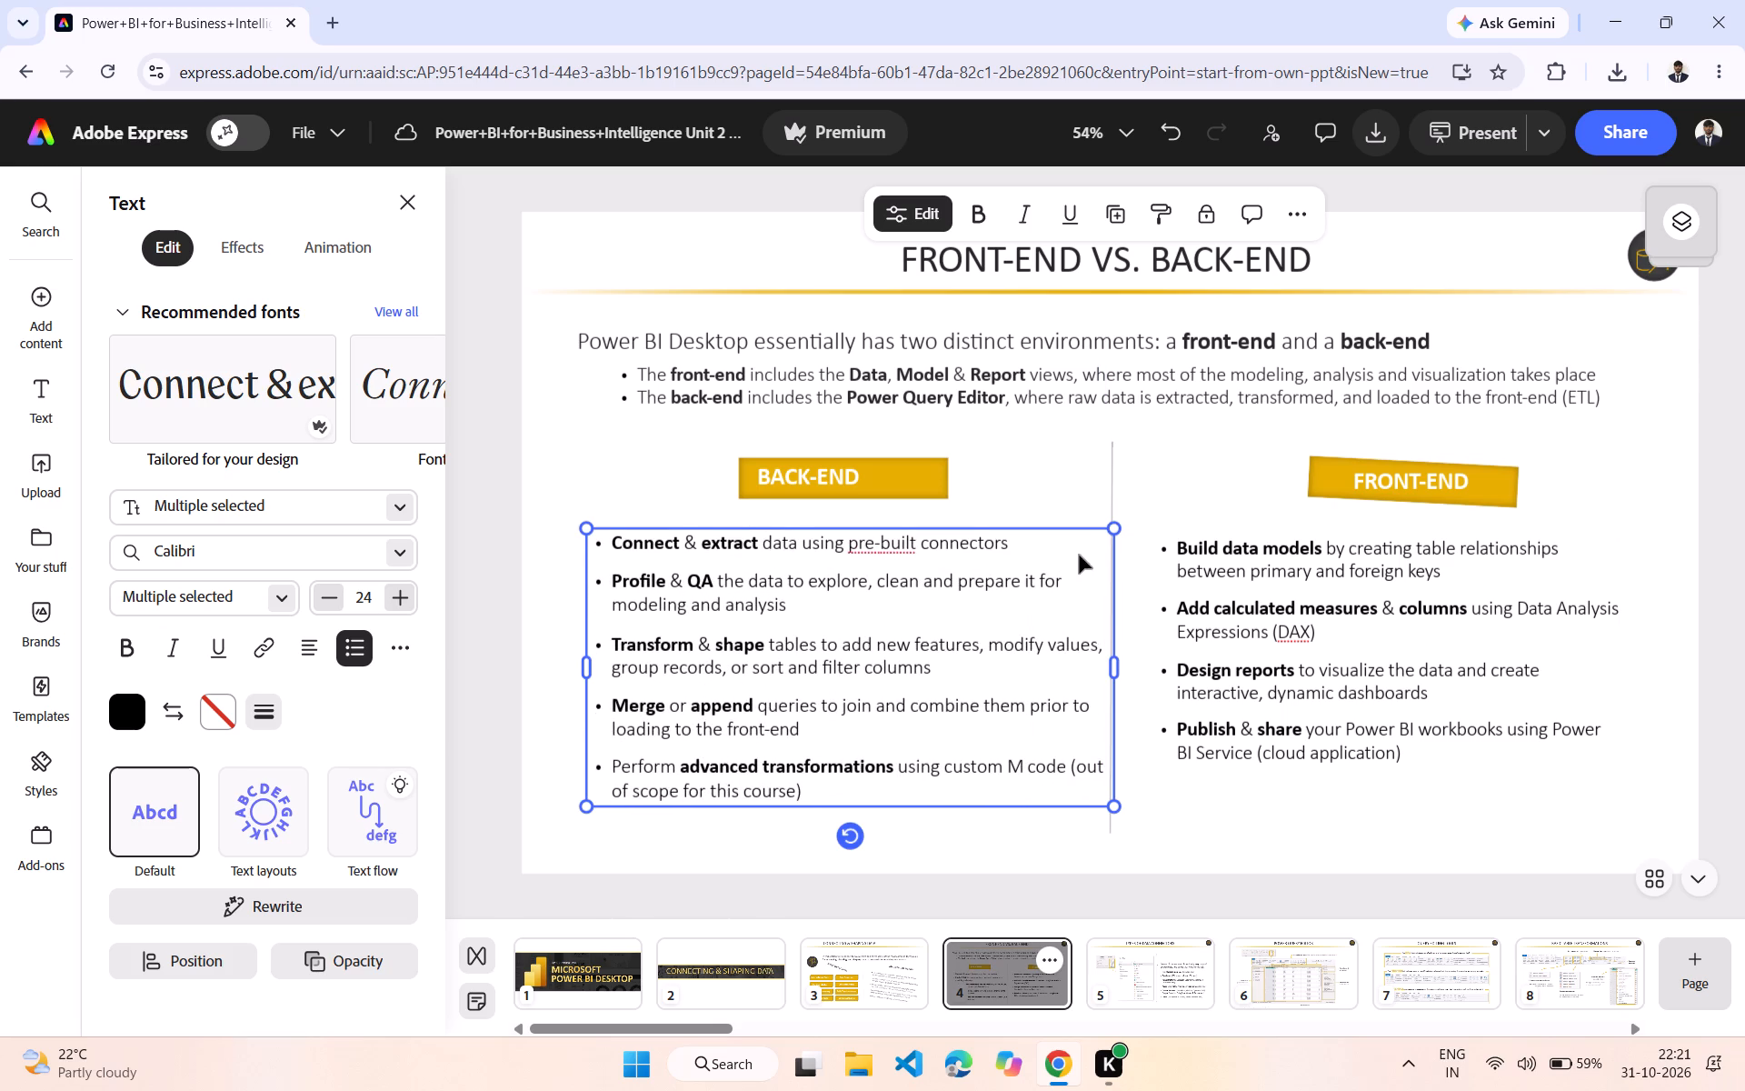
left_click_drag(1078, 557, 1032, 553)
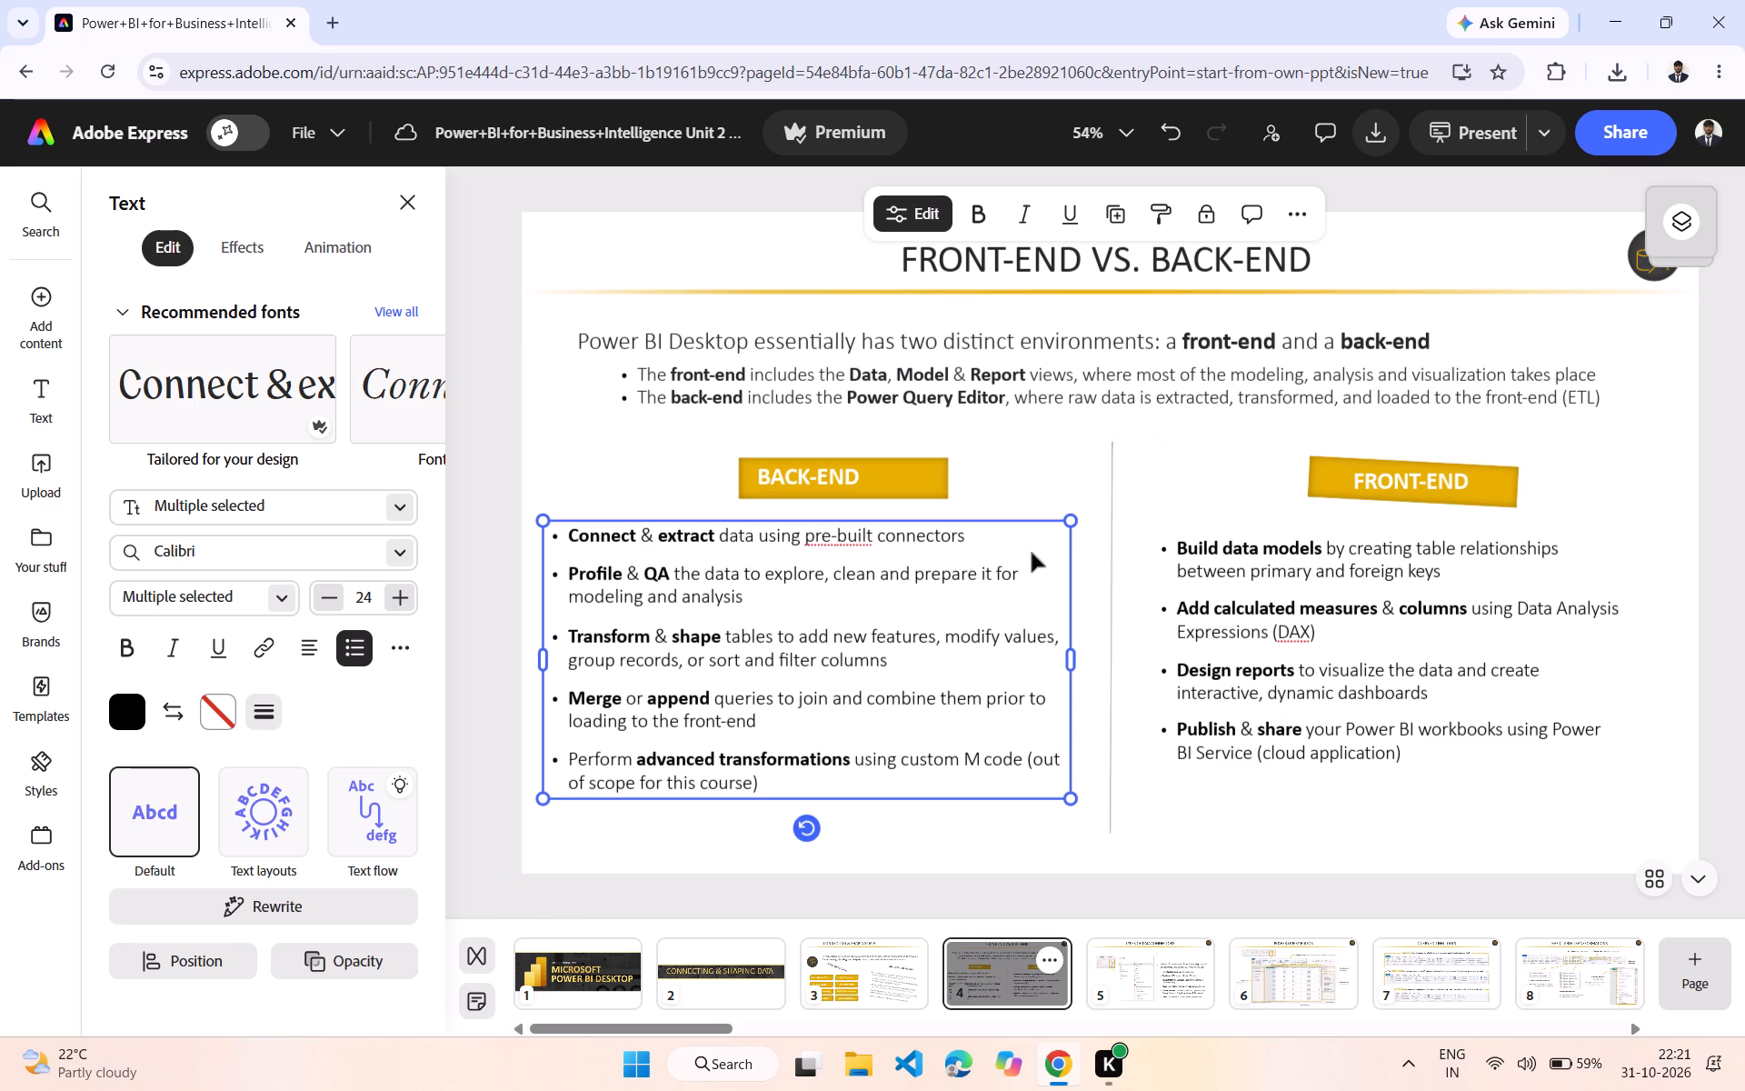
left_click_drag(1072, 652, 1103, 652)
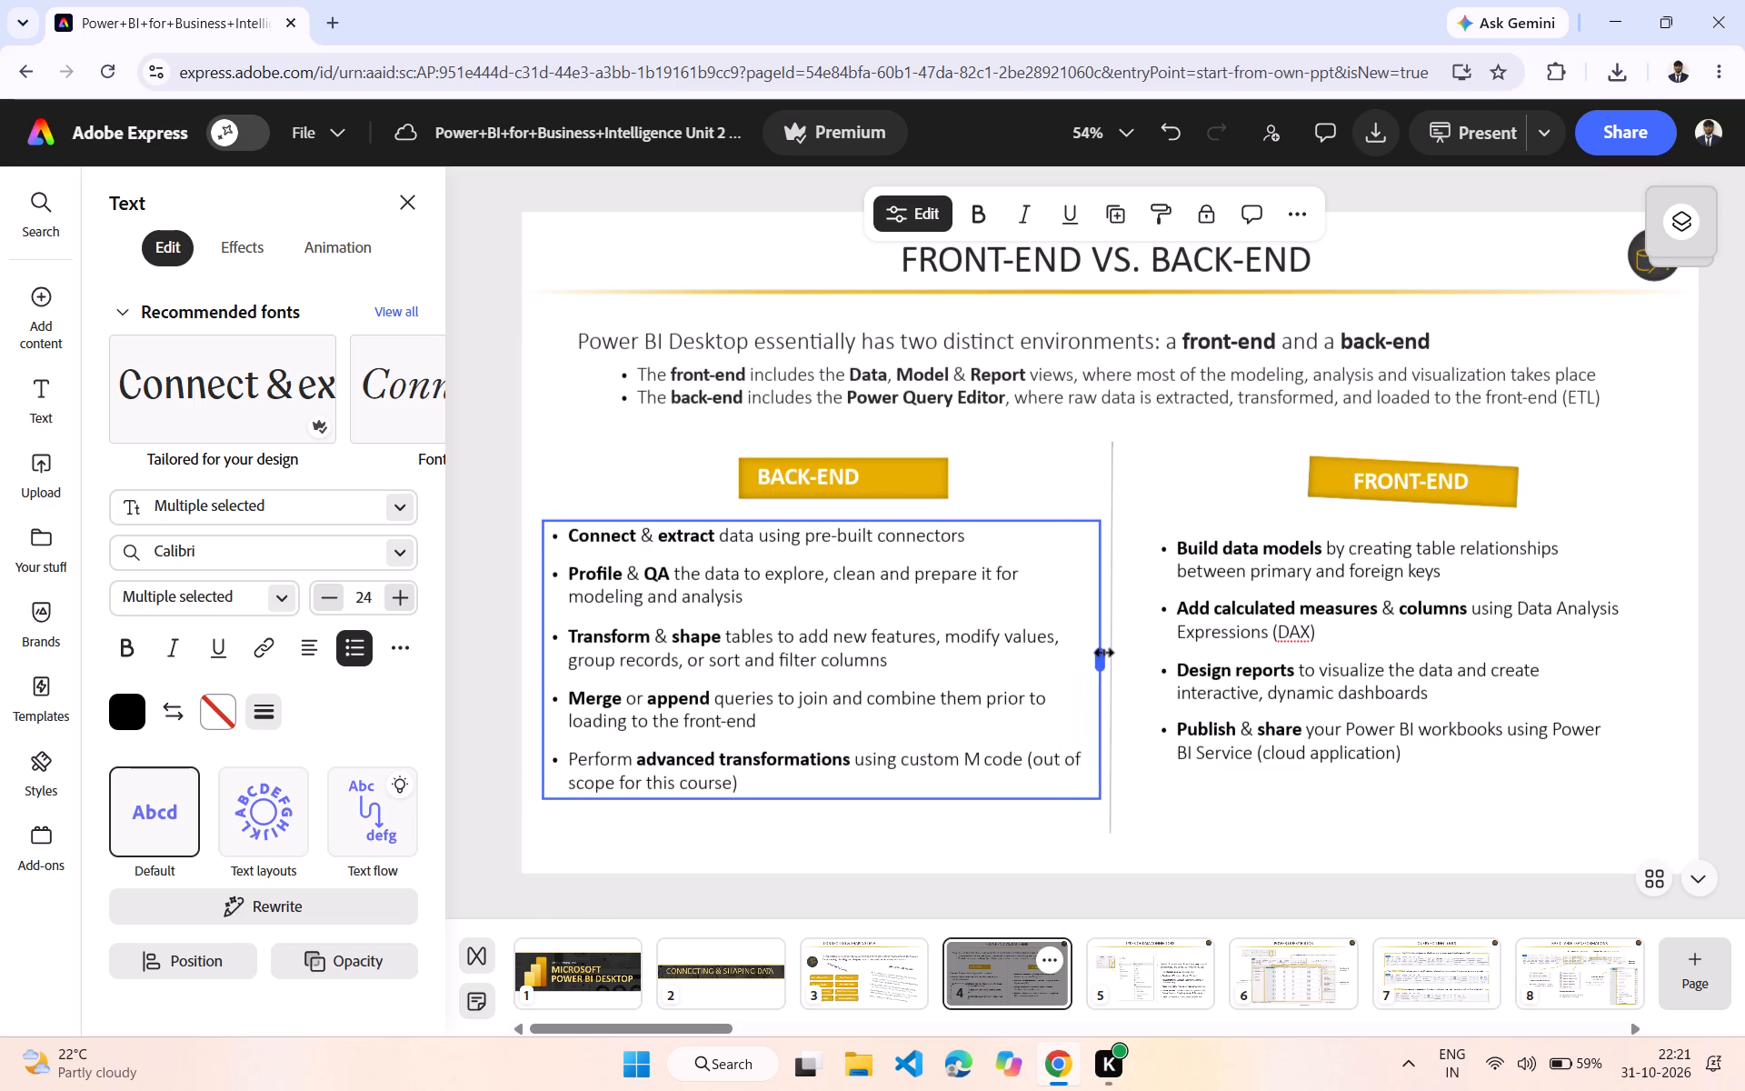
left_click_drag(1103, 652, 1109, 652)
Extend the left edge of the front-end bullet list's text box to the vertical divider.
left_click(1229, 644)
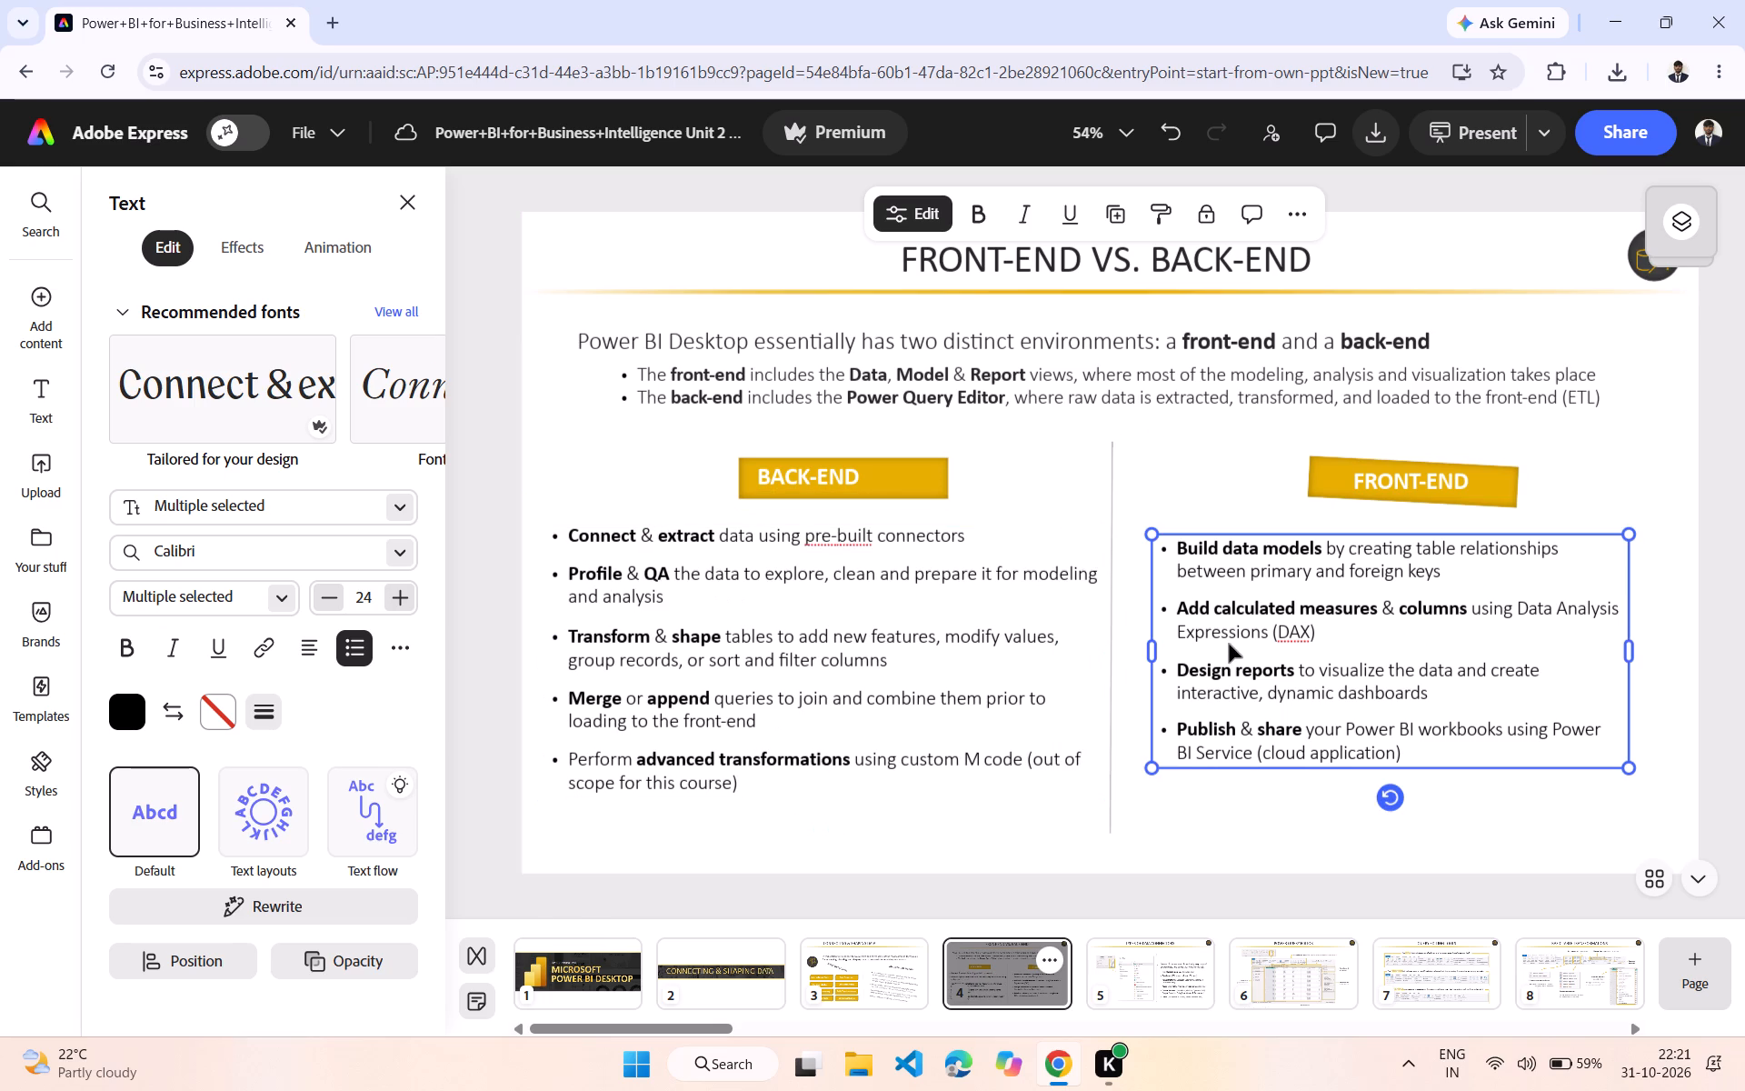
left_click_drag(1148, 651, 1112, 656)
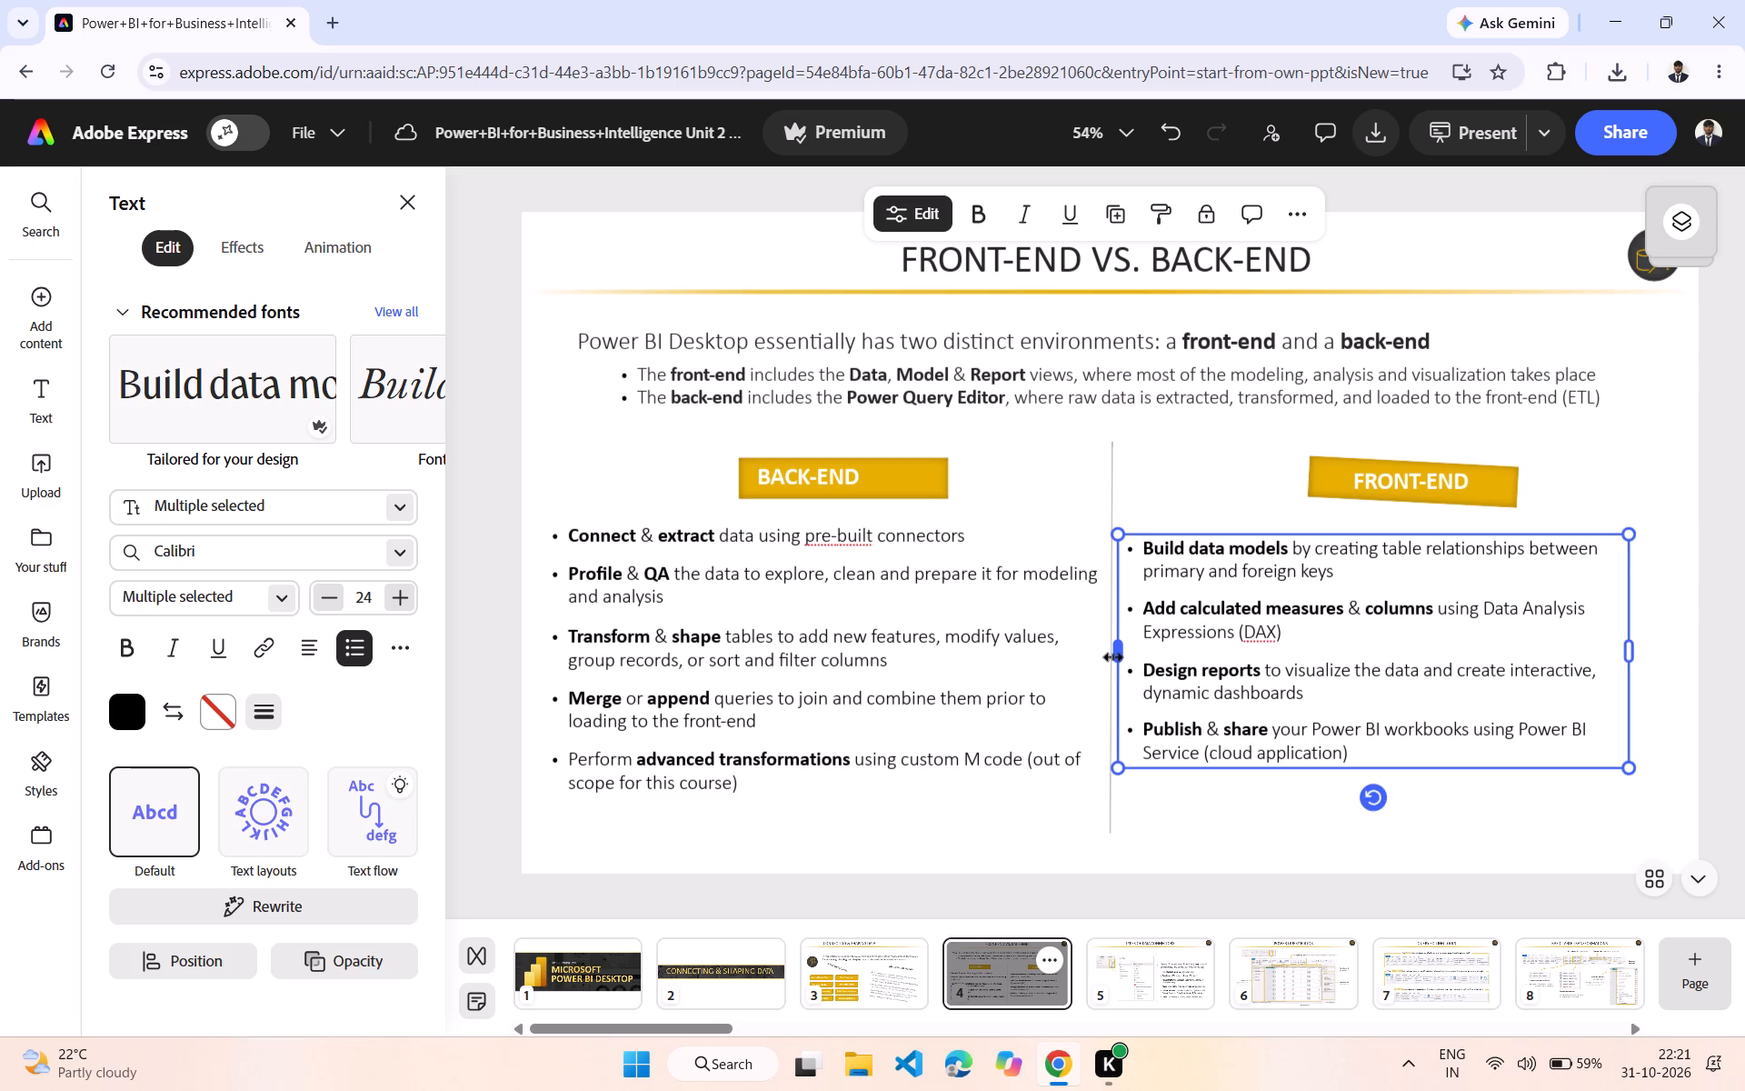
Move the gold rectangle behind BACK-END left to recenter it around the text, and tilt it clockwise.
left_click_drag(895, 477, 907, 502)
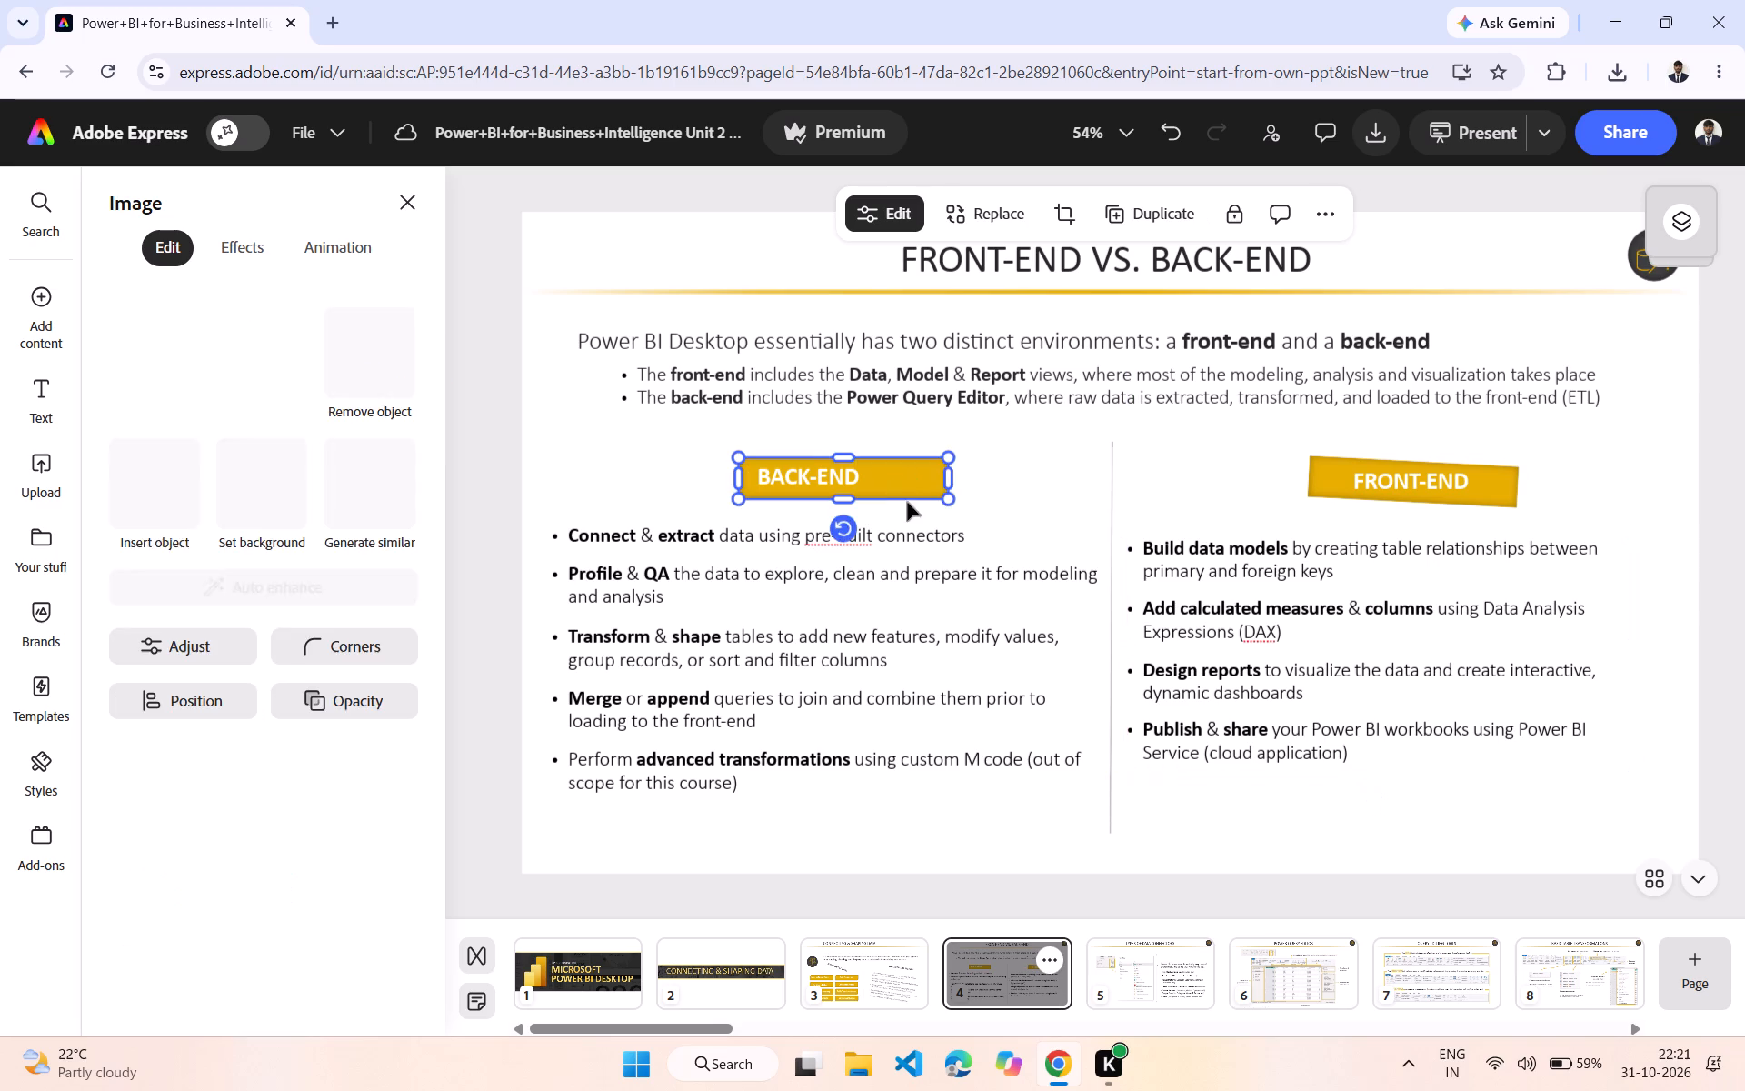
left_click_drag(907, 502, 853, 479)
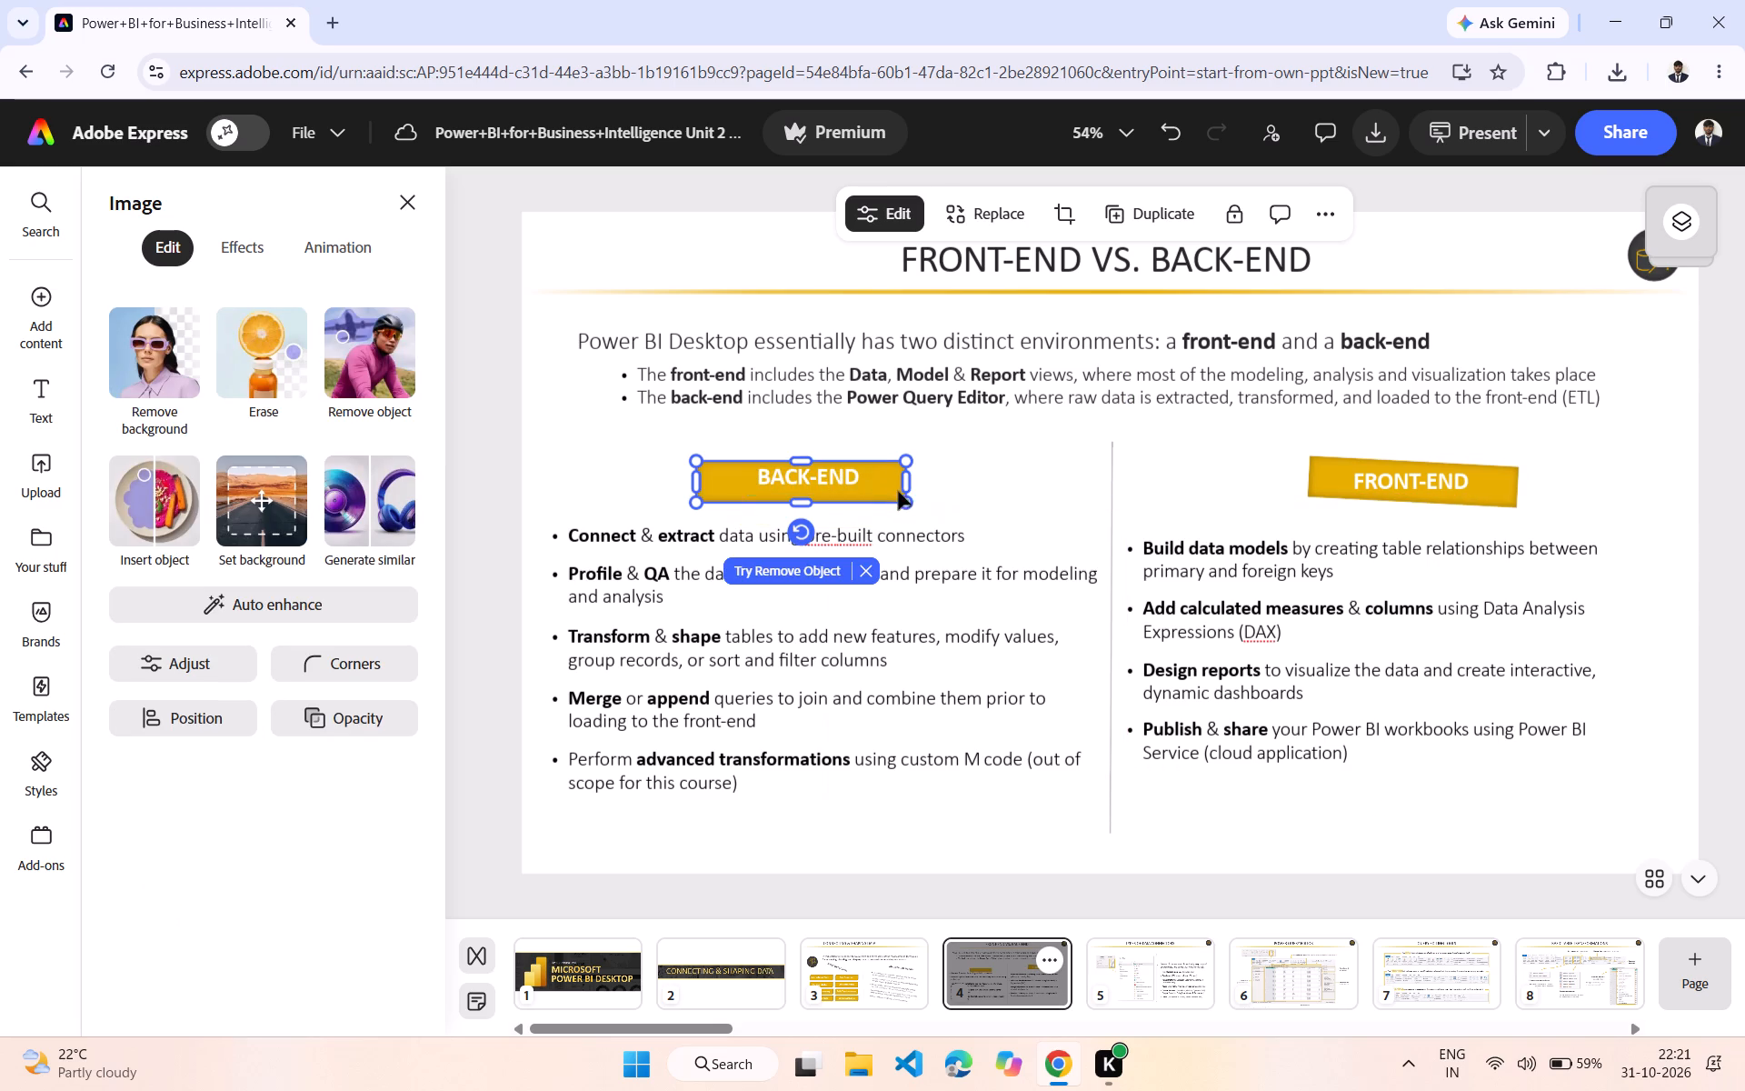
left_click_drag(798, 528, 785, 555)
Rotate the BACK-END text clockwise to match its tilted gold rectangle.
left_click(773, 477)
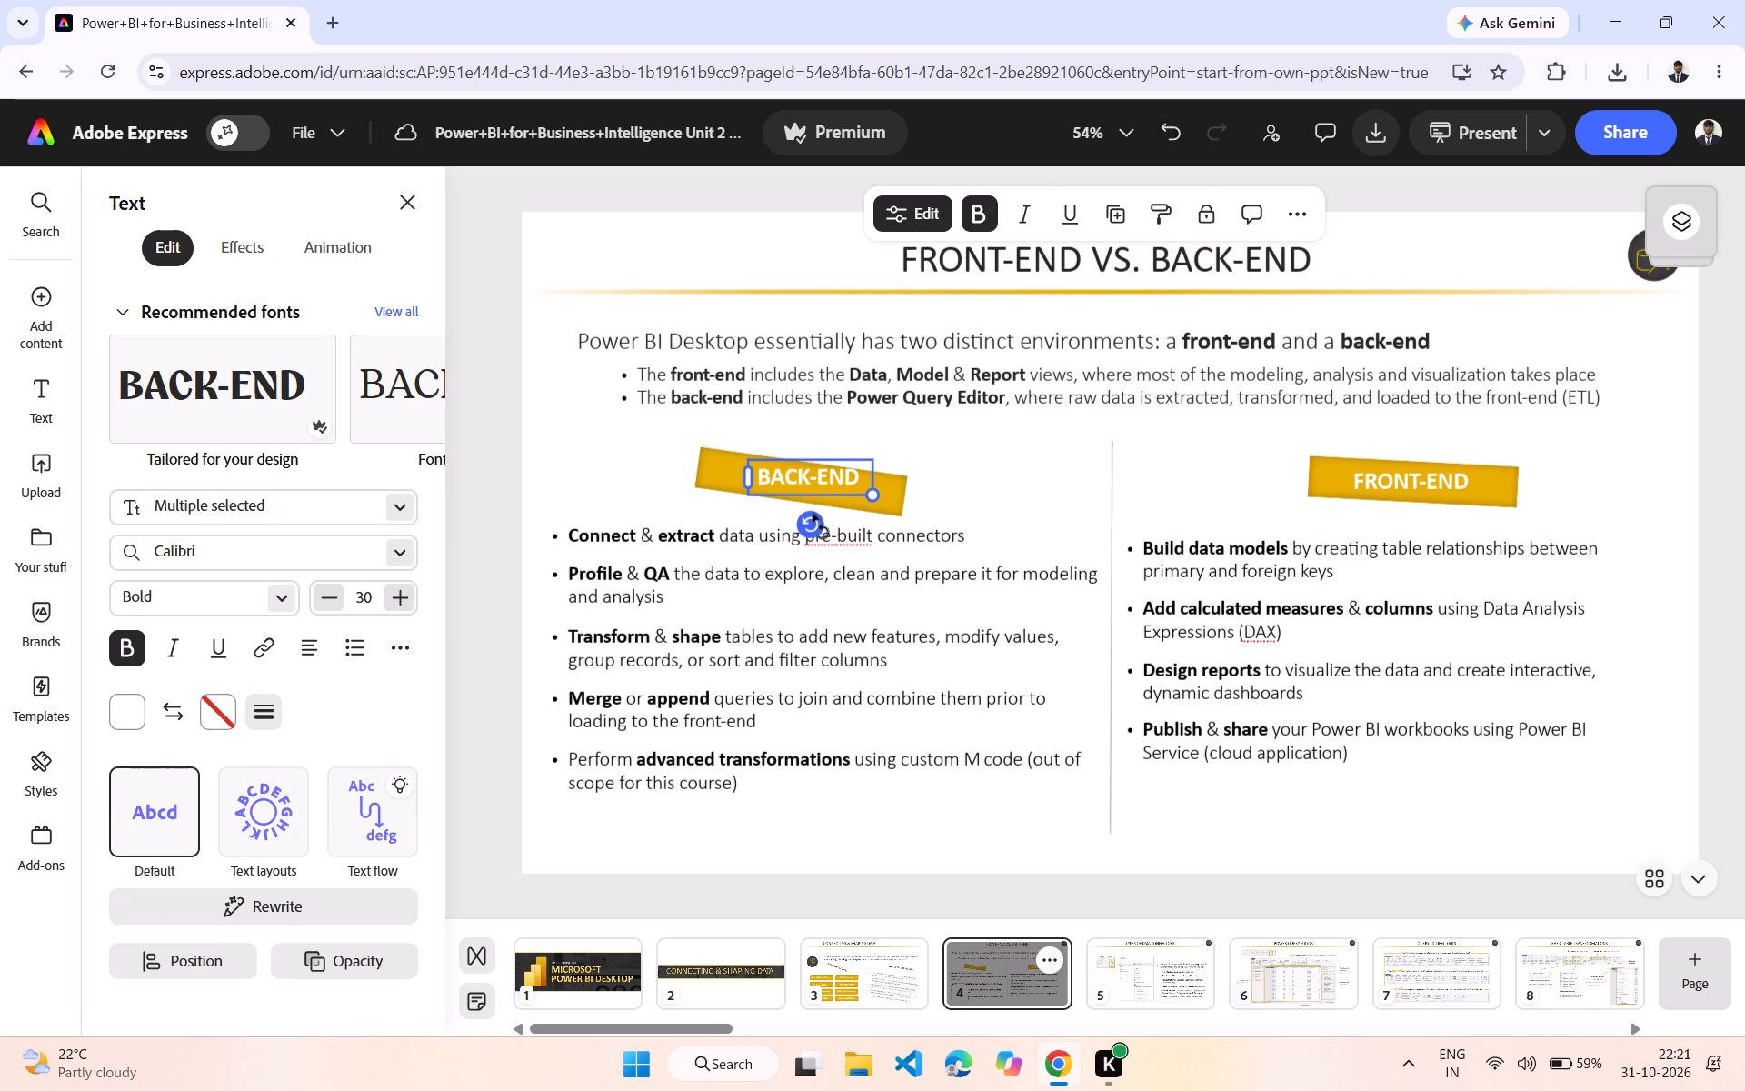
left_click_drag(812, 518, 808, 531)
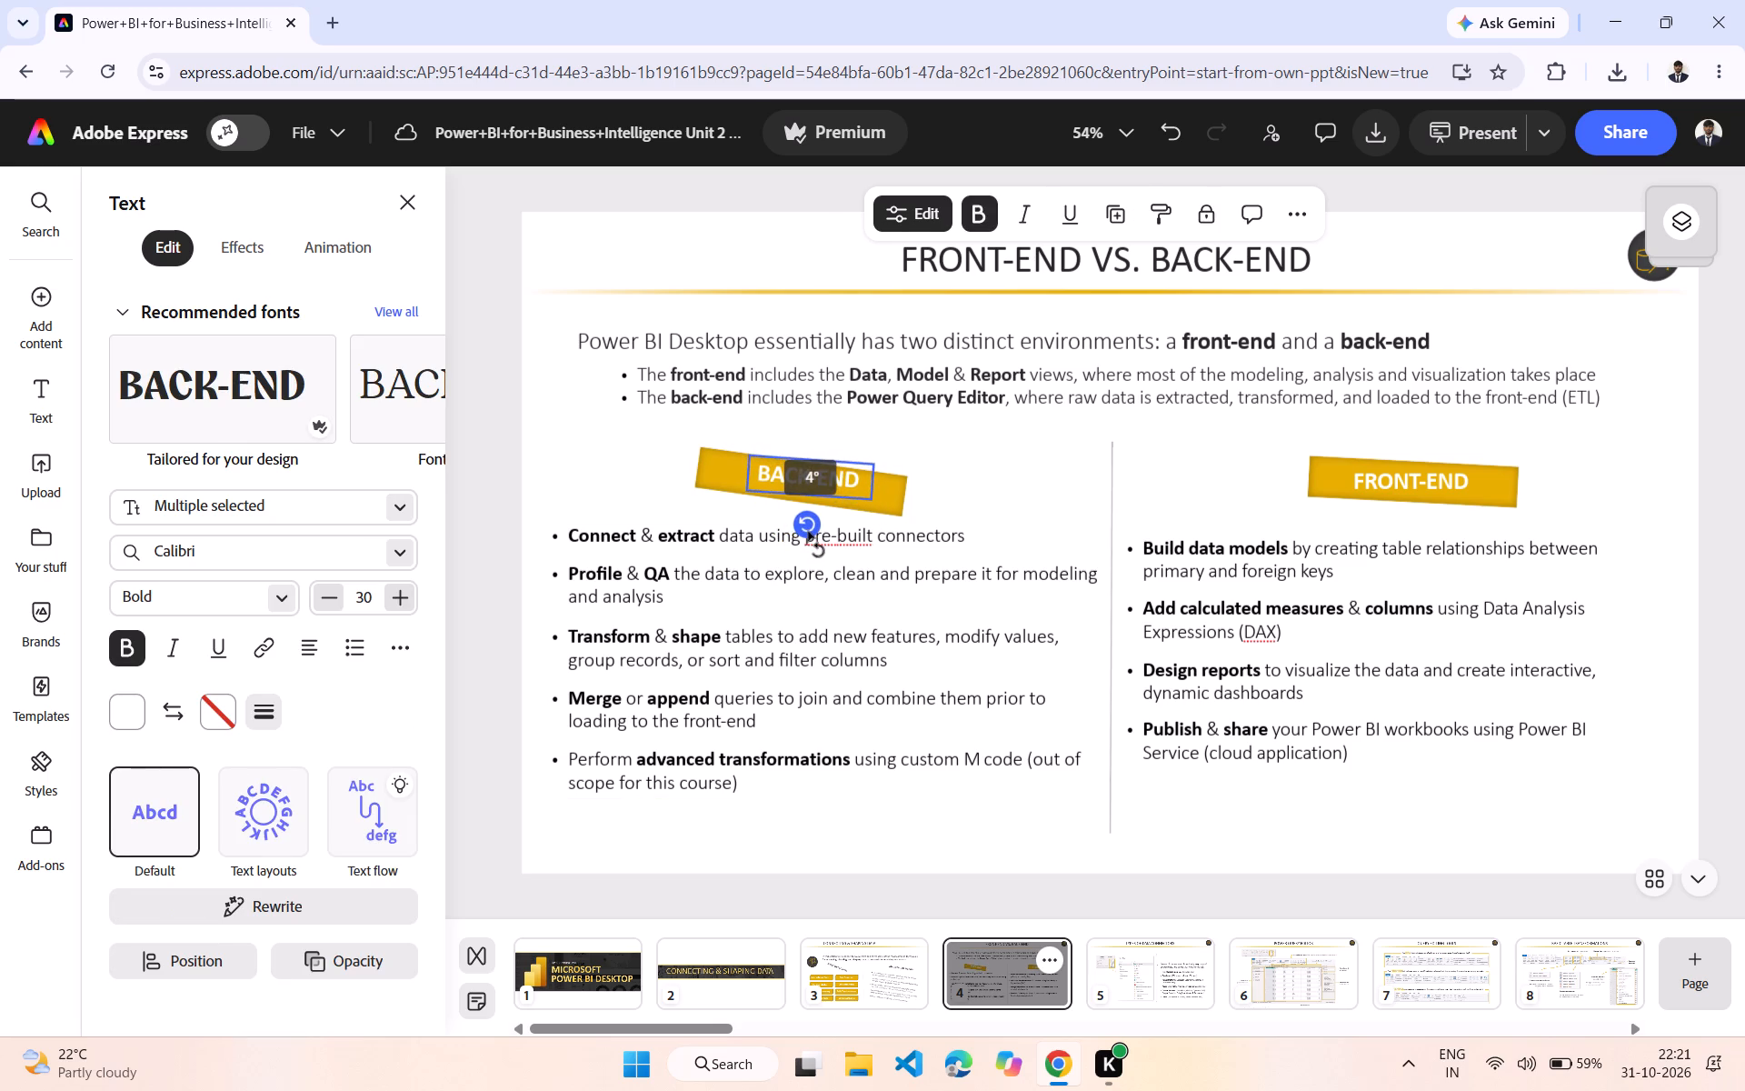
left_click_drag(808, 531, 806, 530)
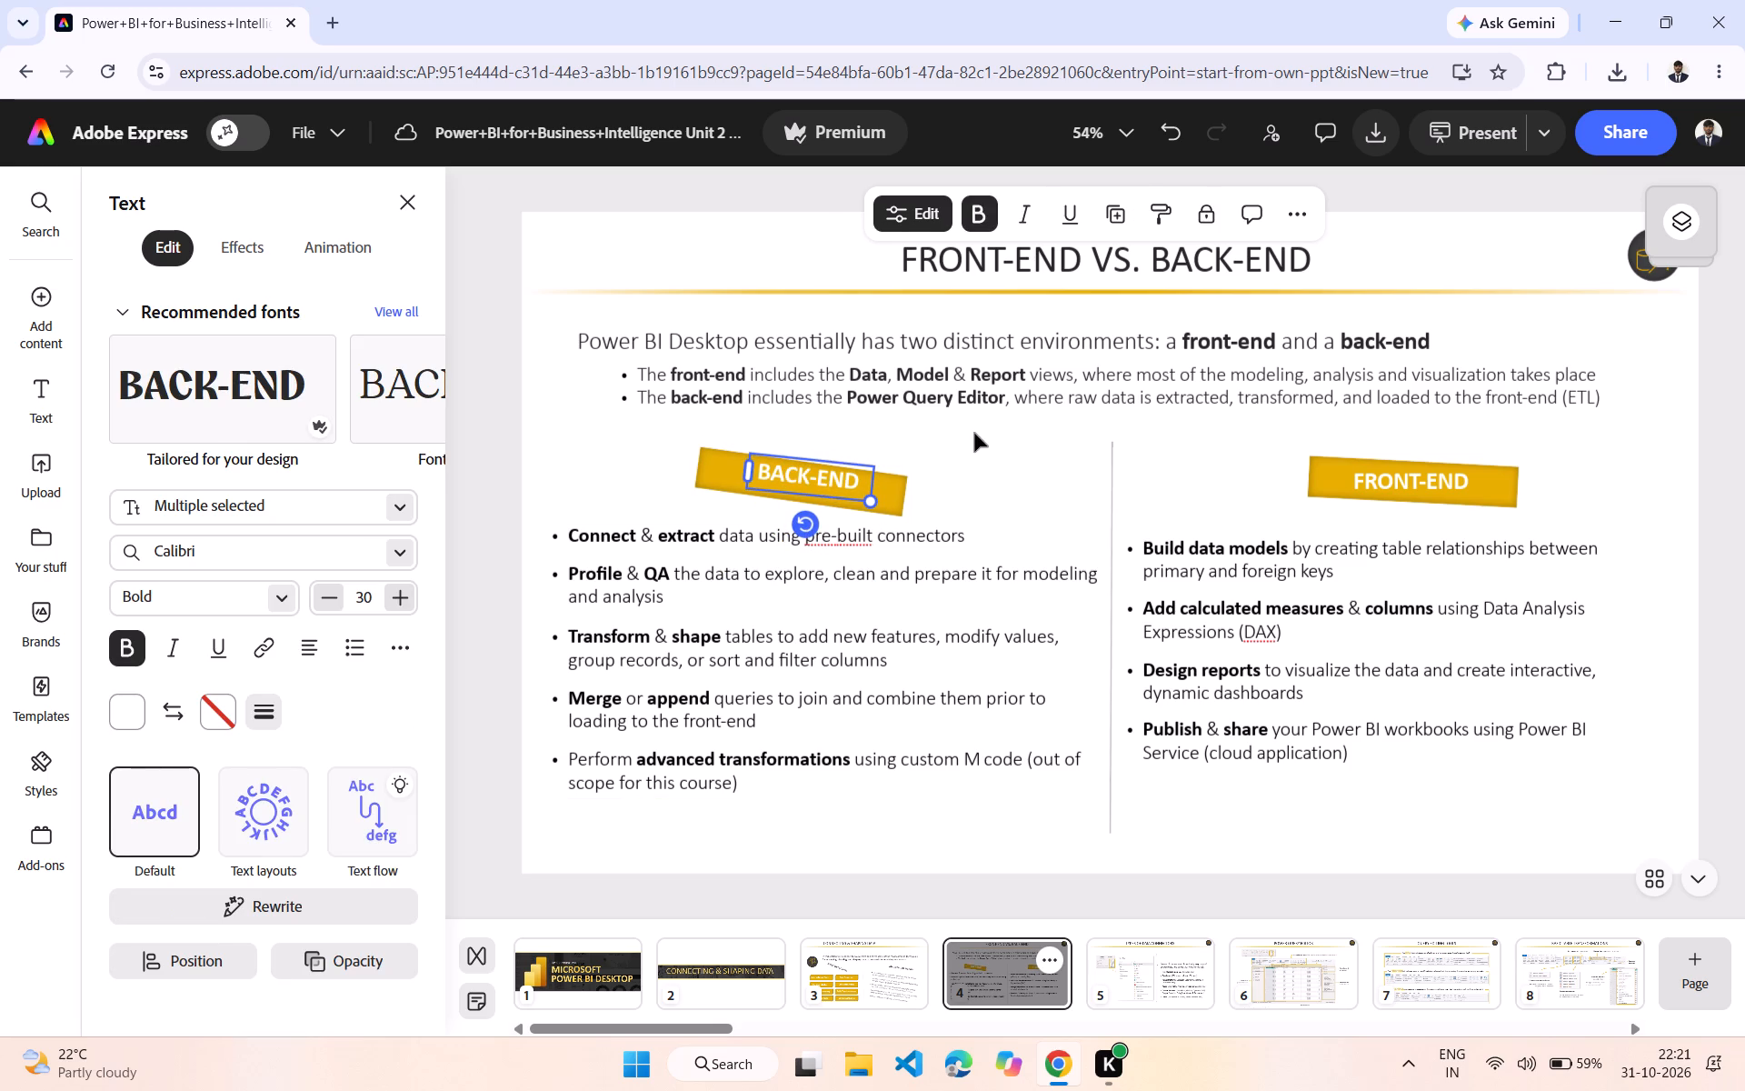
left_click(974, 433)
Move the two-line bullet text under the introductory sentence left and slightly up.
left_click(861, 384)
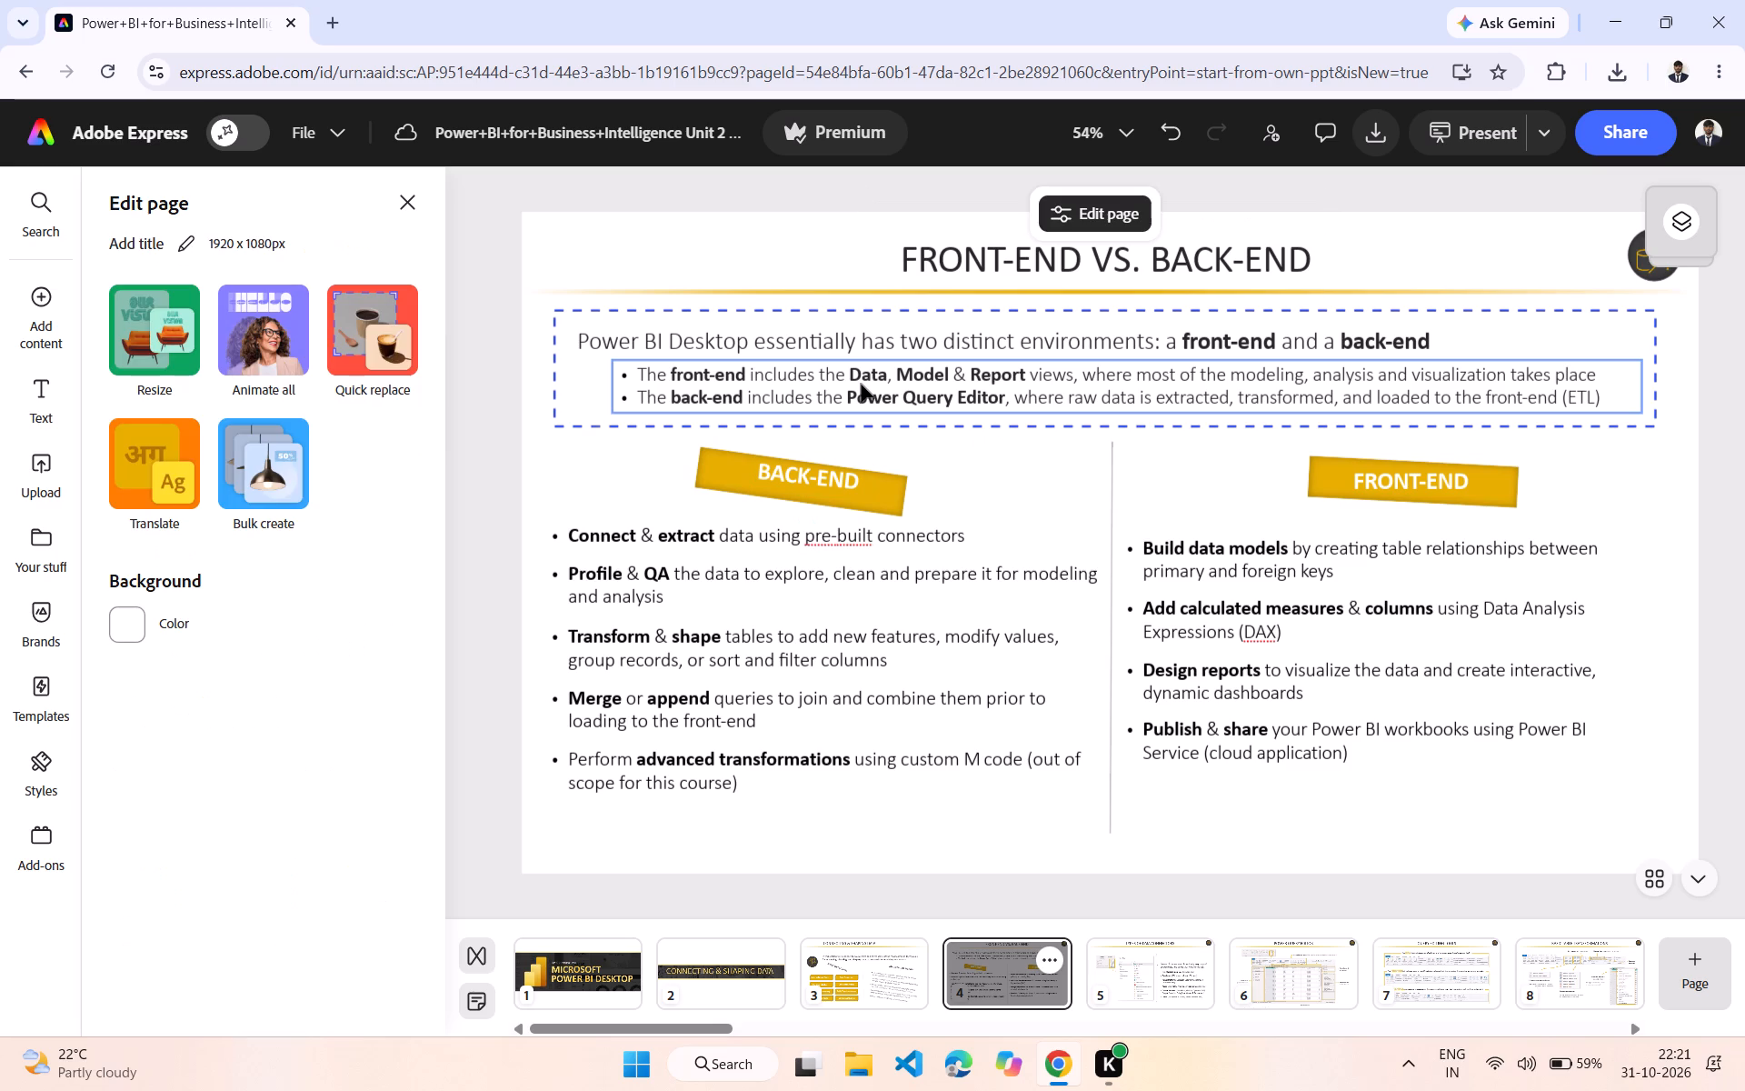
left_click_drag(861, 384, 860, 368)
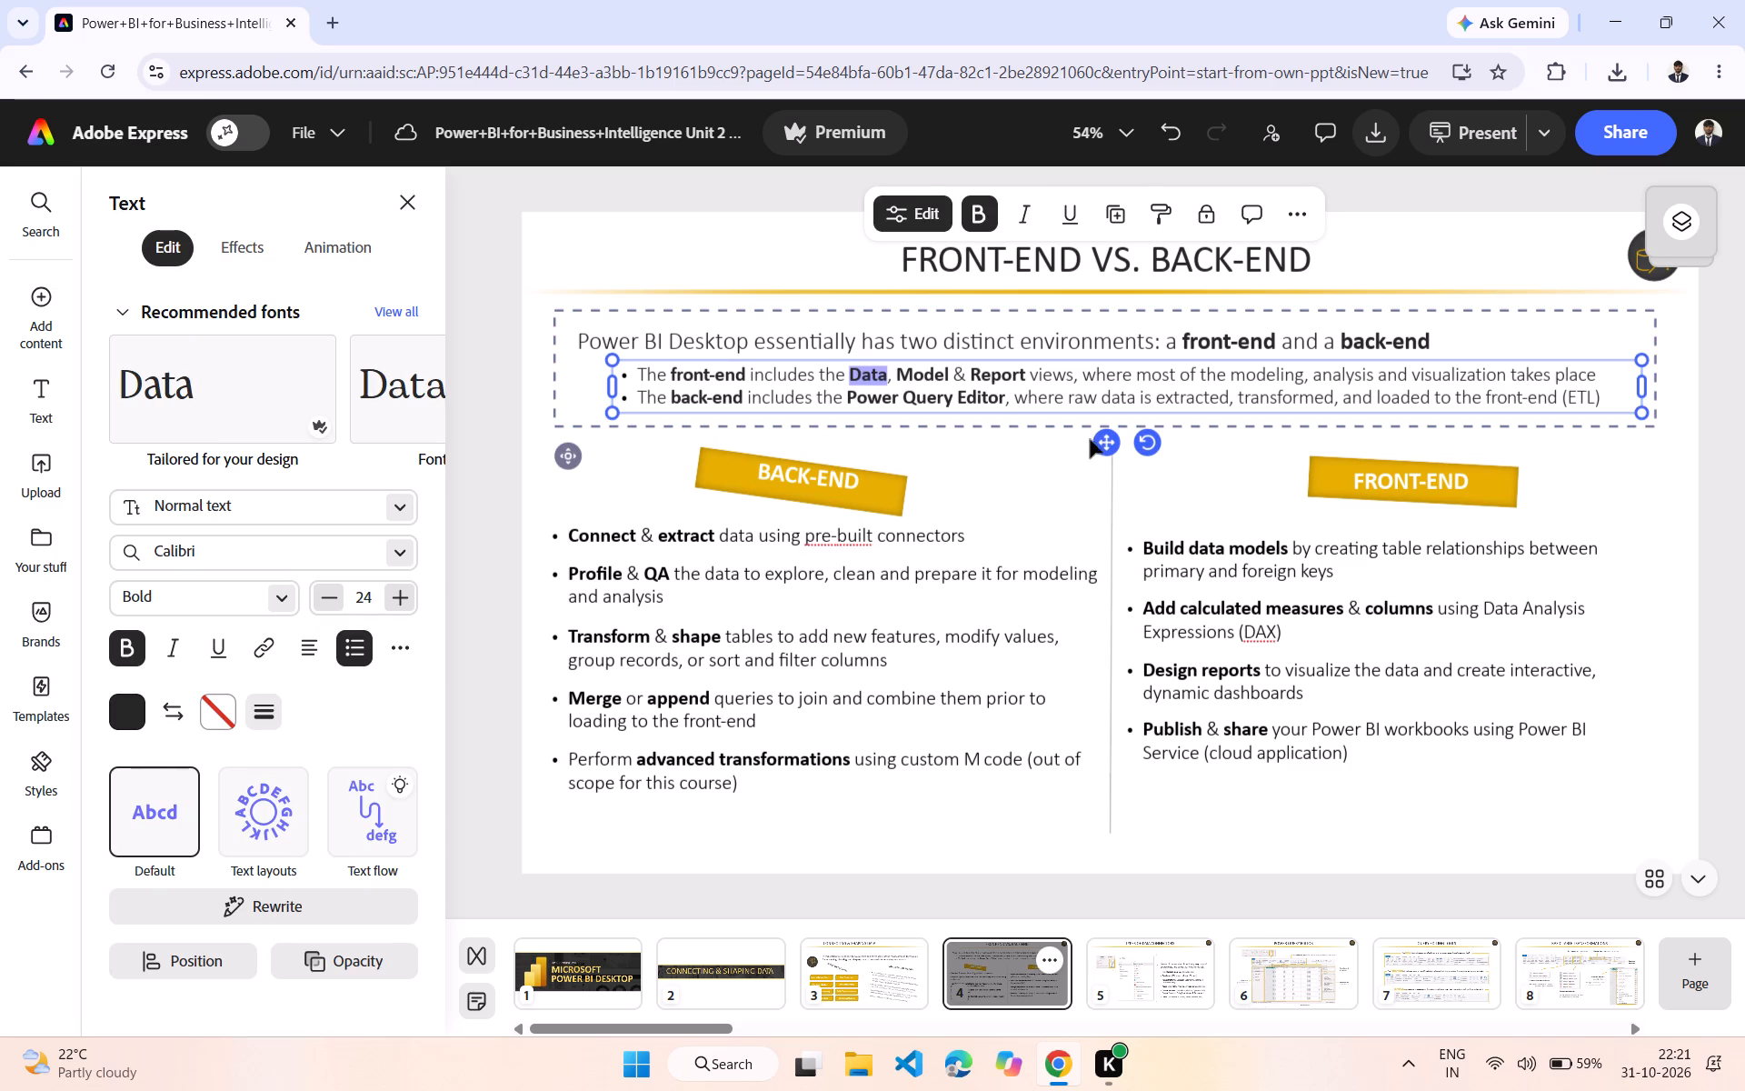
left_click_drag(1114, 444, 1091, 435)
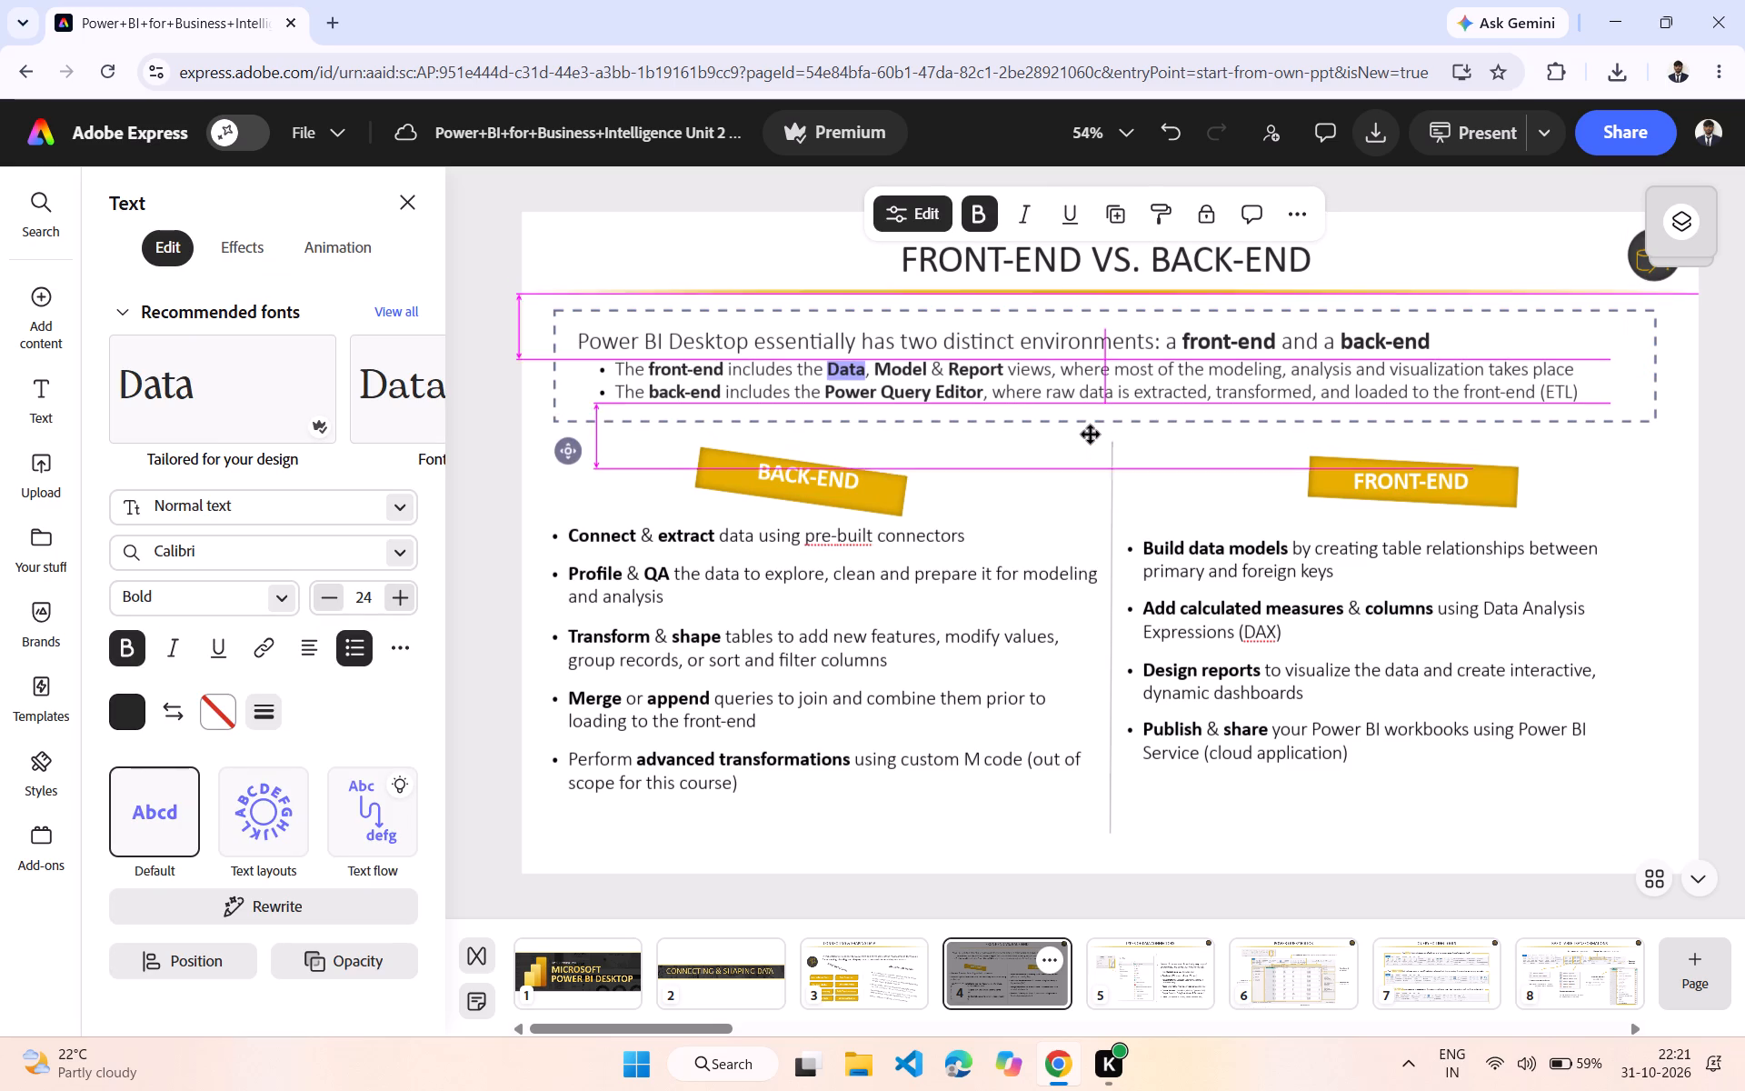
left_click_drag(1091, 435, 1088, 435)
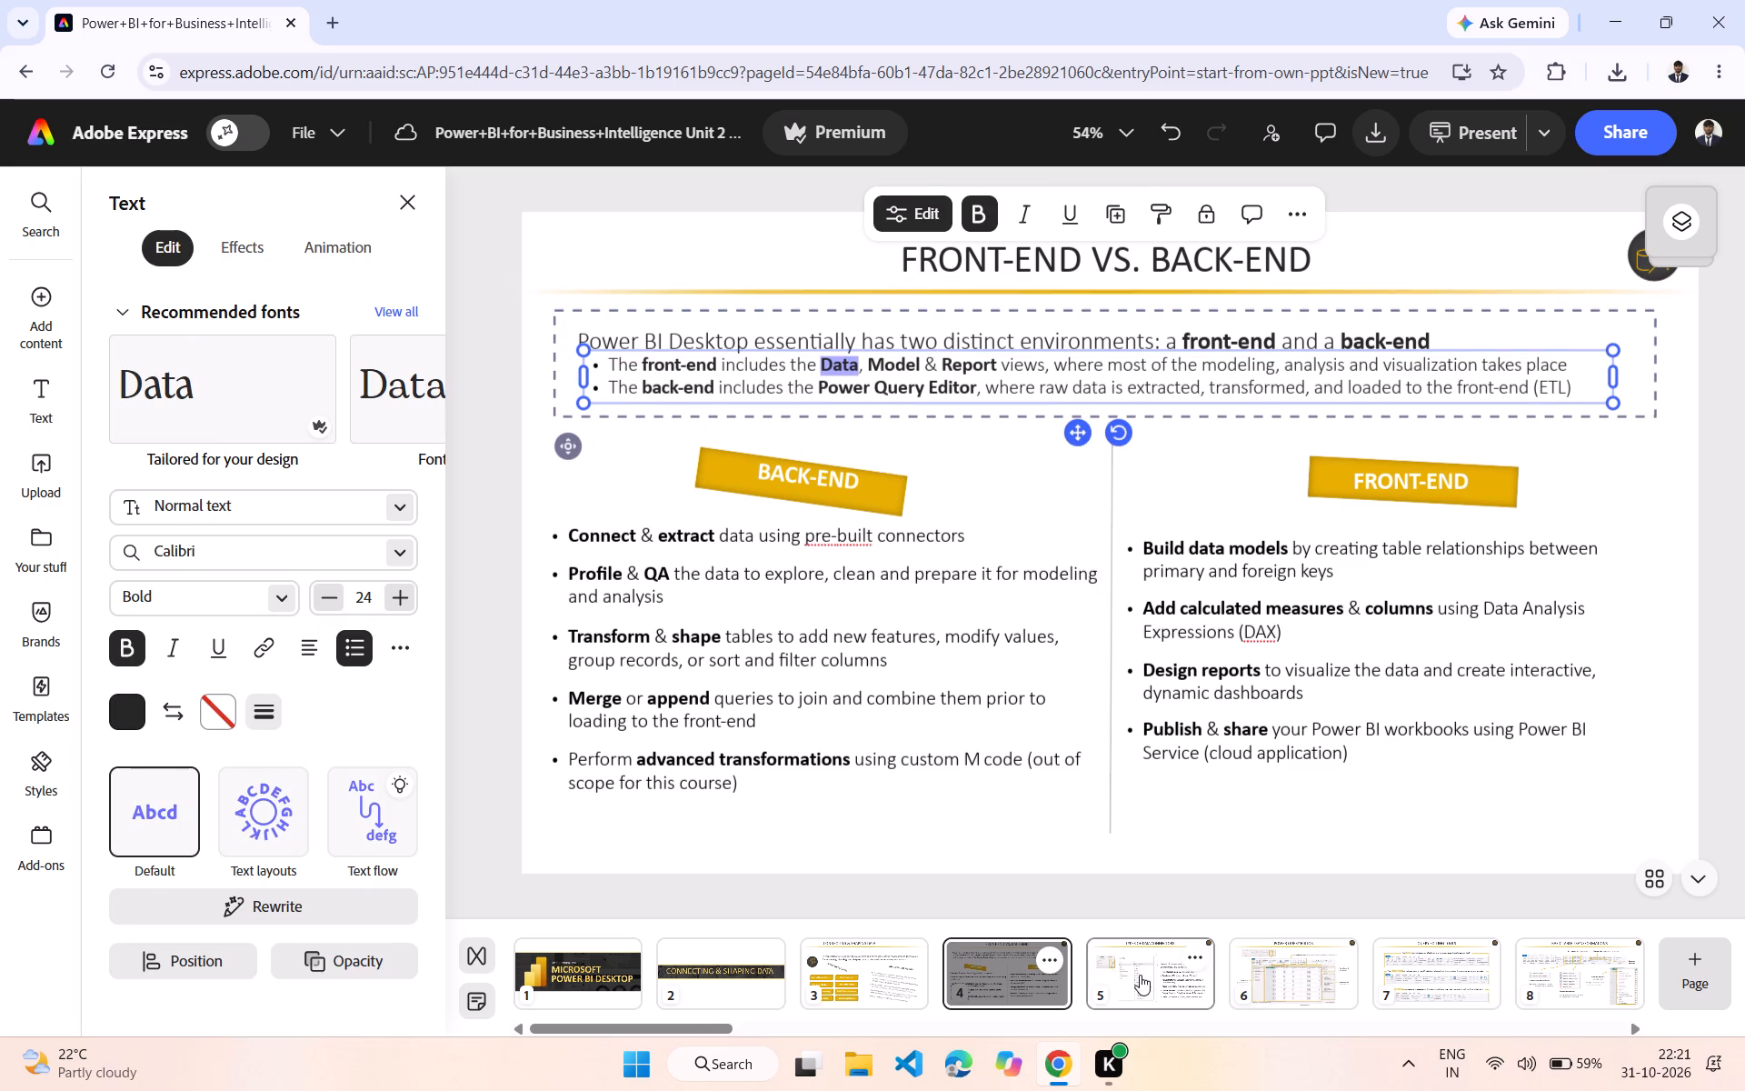
Open page 5, Types of Data Connectors.
left_click(1140, 975)
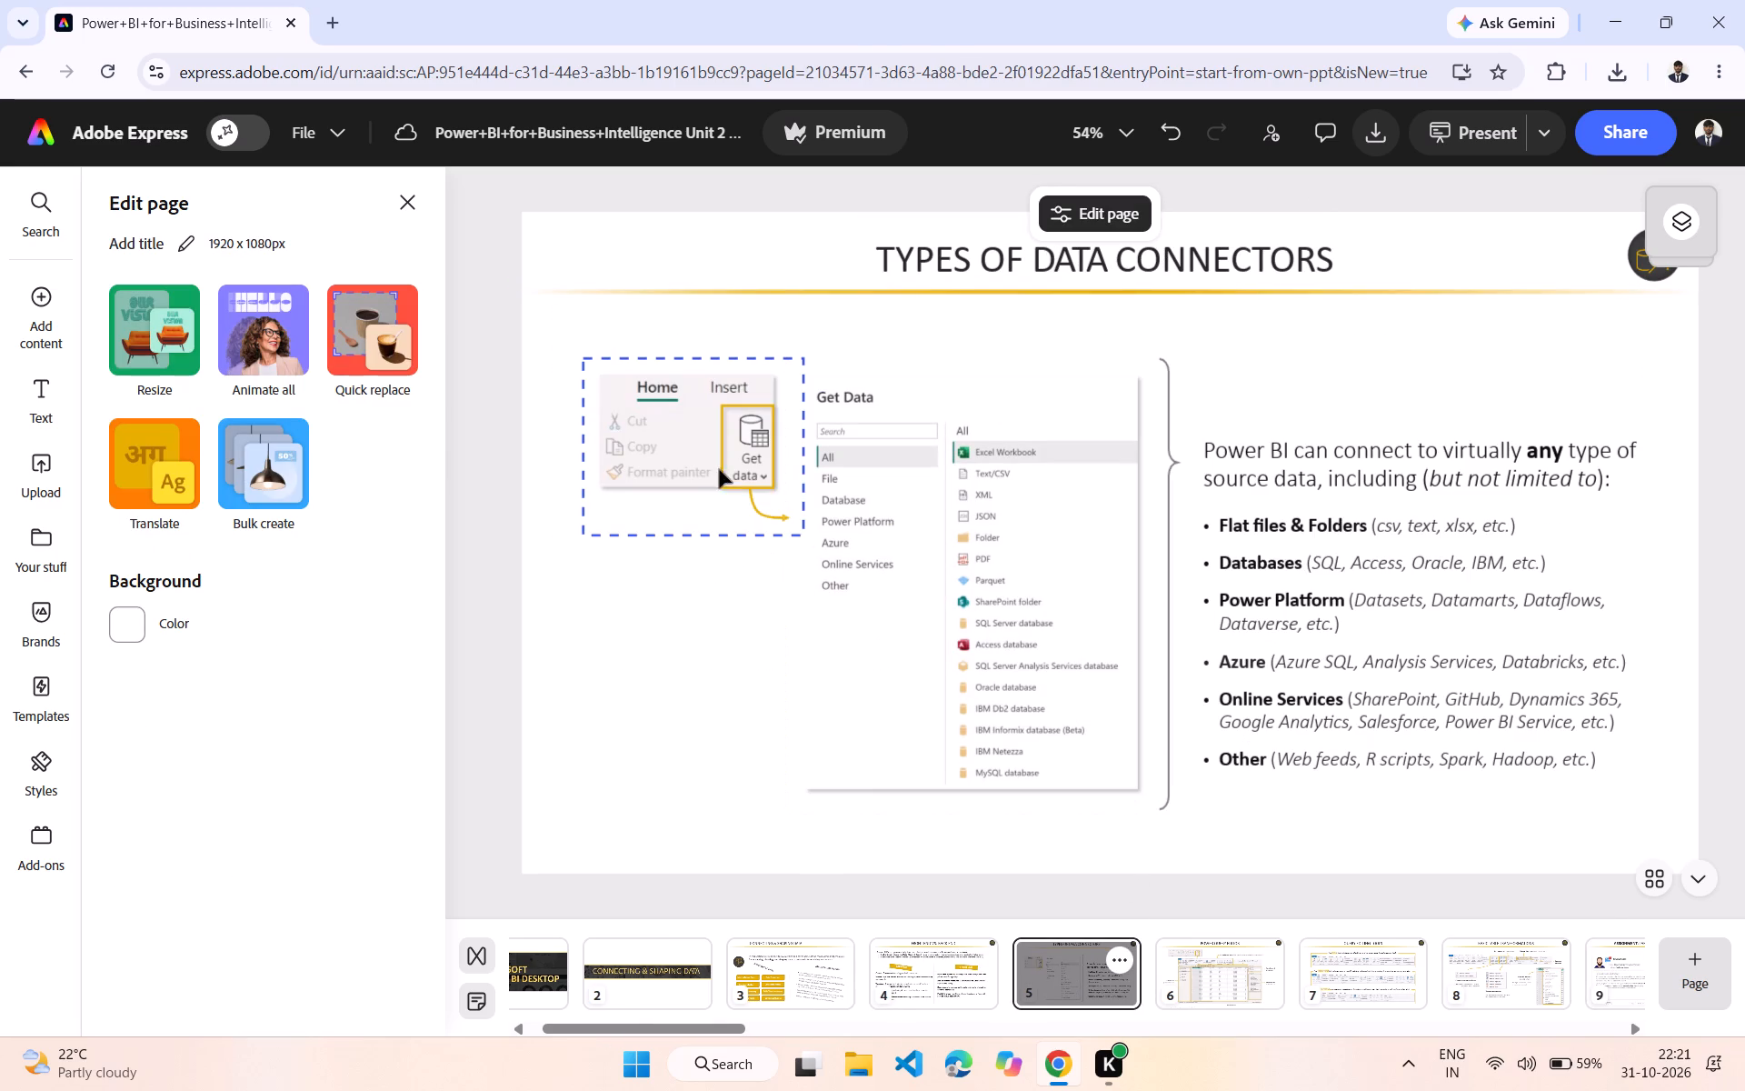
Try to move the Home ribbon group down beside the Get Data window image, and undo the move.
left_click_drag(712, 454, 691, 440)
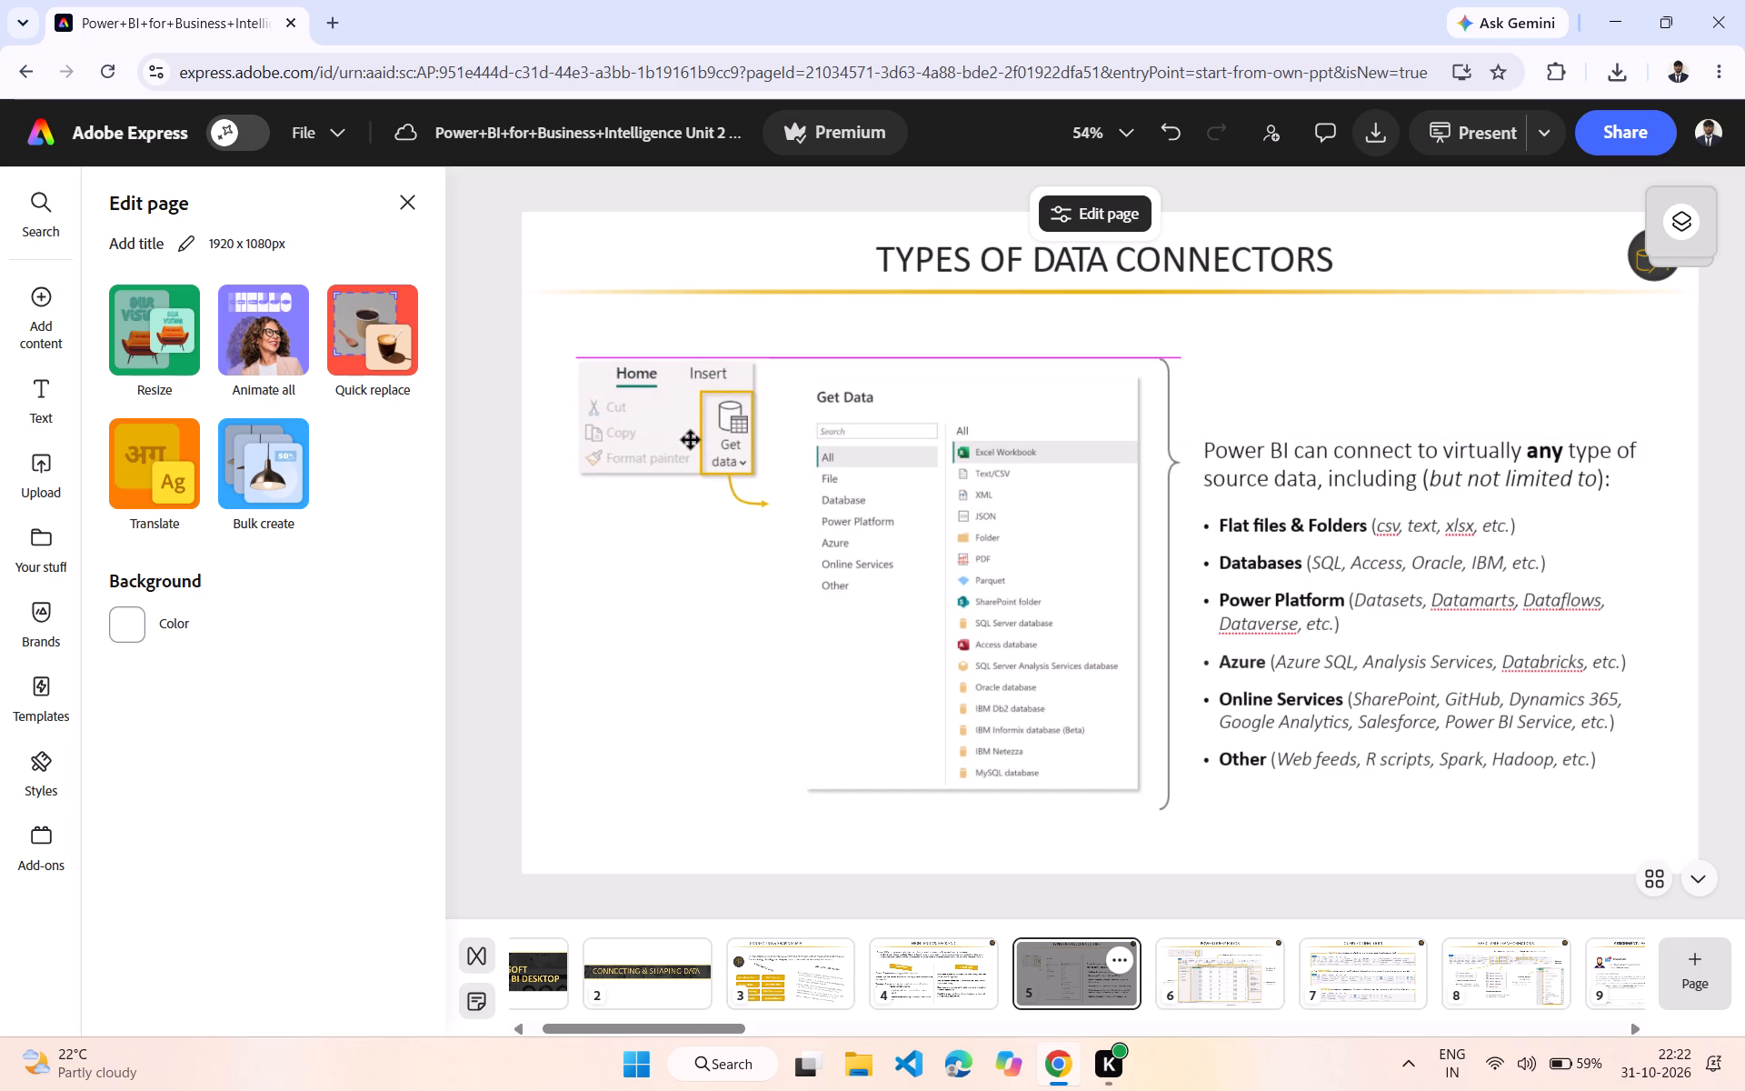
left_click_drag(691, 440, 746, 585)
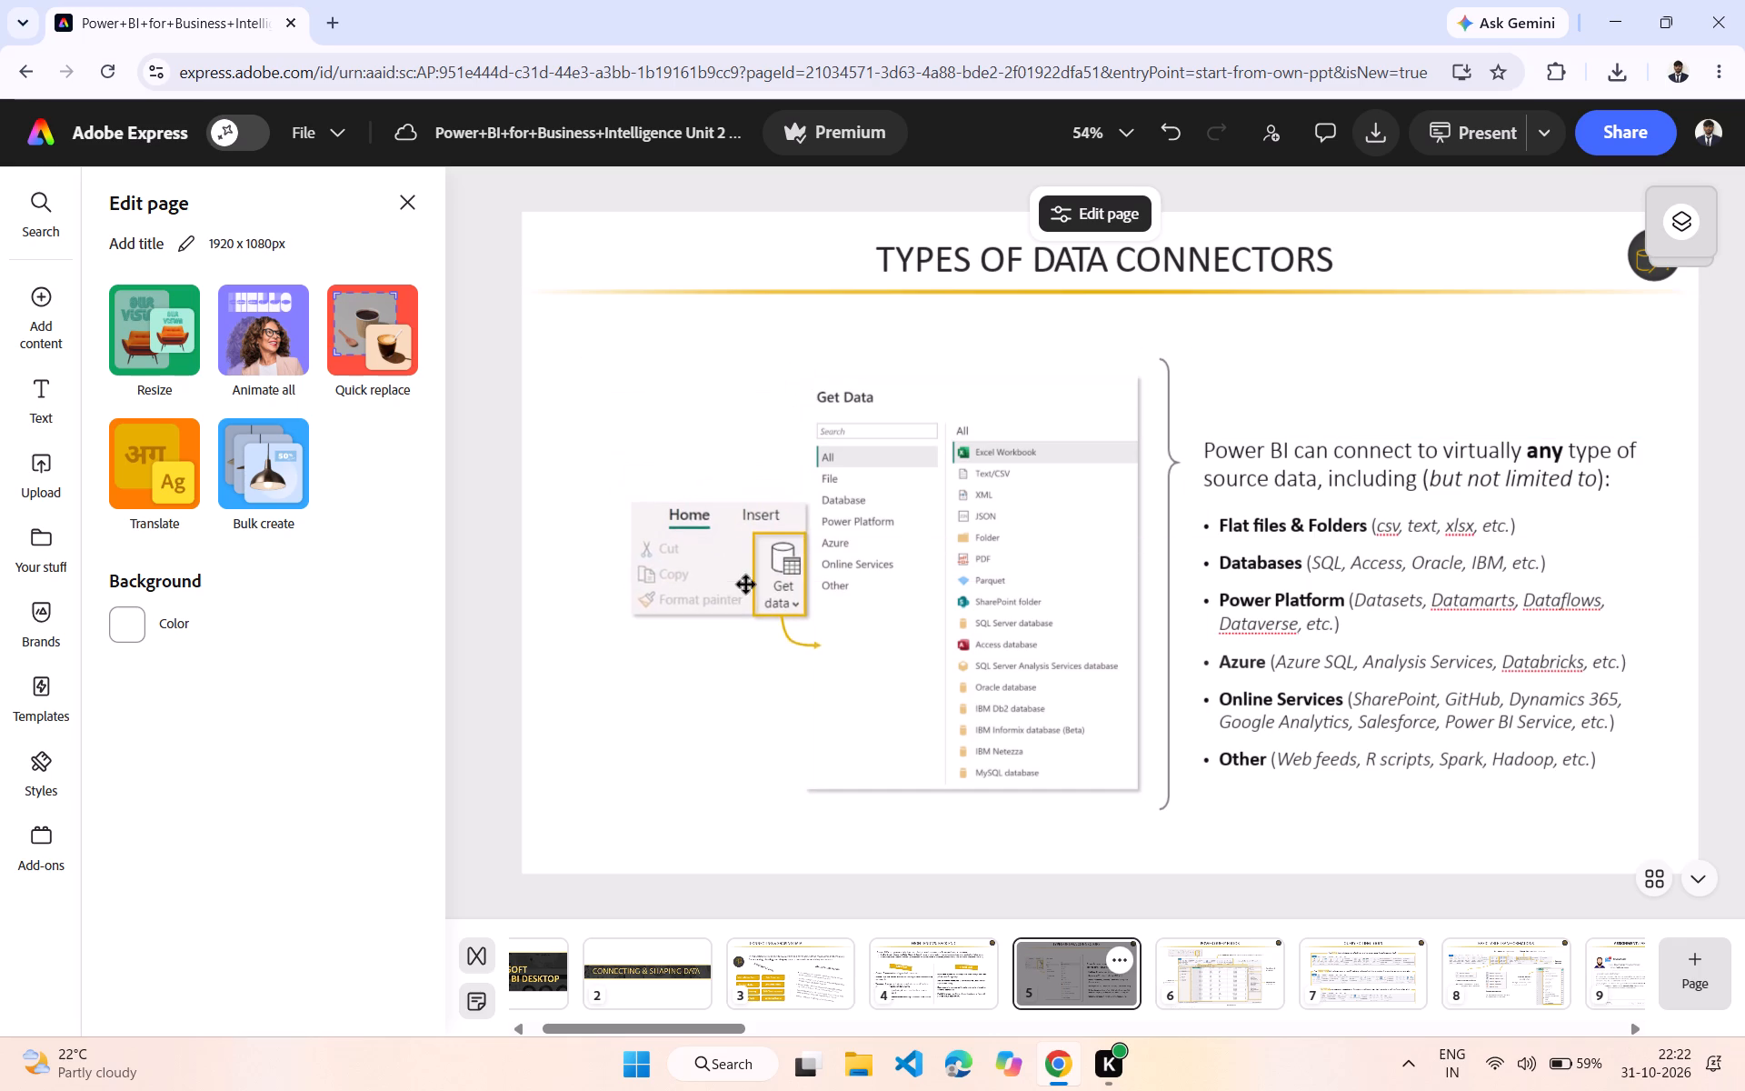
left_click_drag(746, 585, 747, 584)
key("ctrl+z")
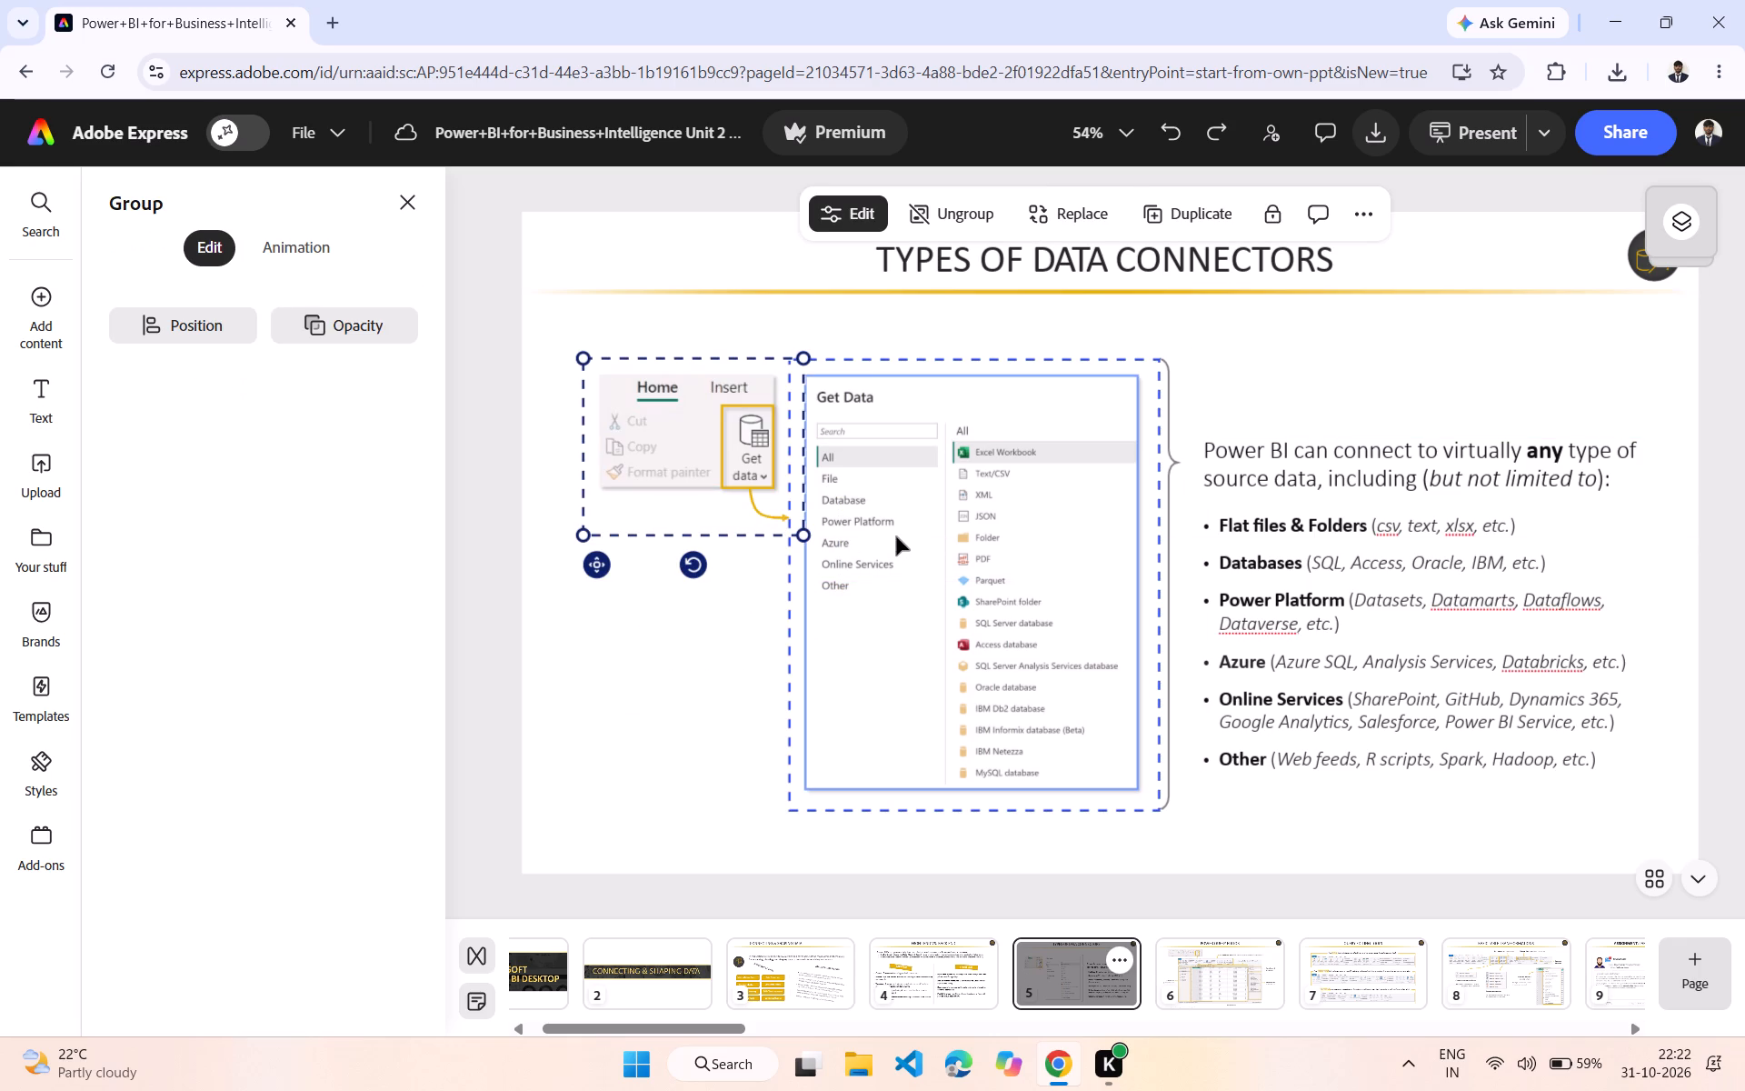
Move the Get Data window image left and slightly up, closer to the Home ribbon image.
left_click_drag(896, 536, 877, 532)
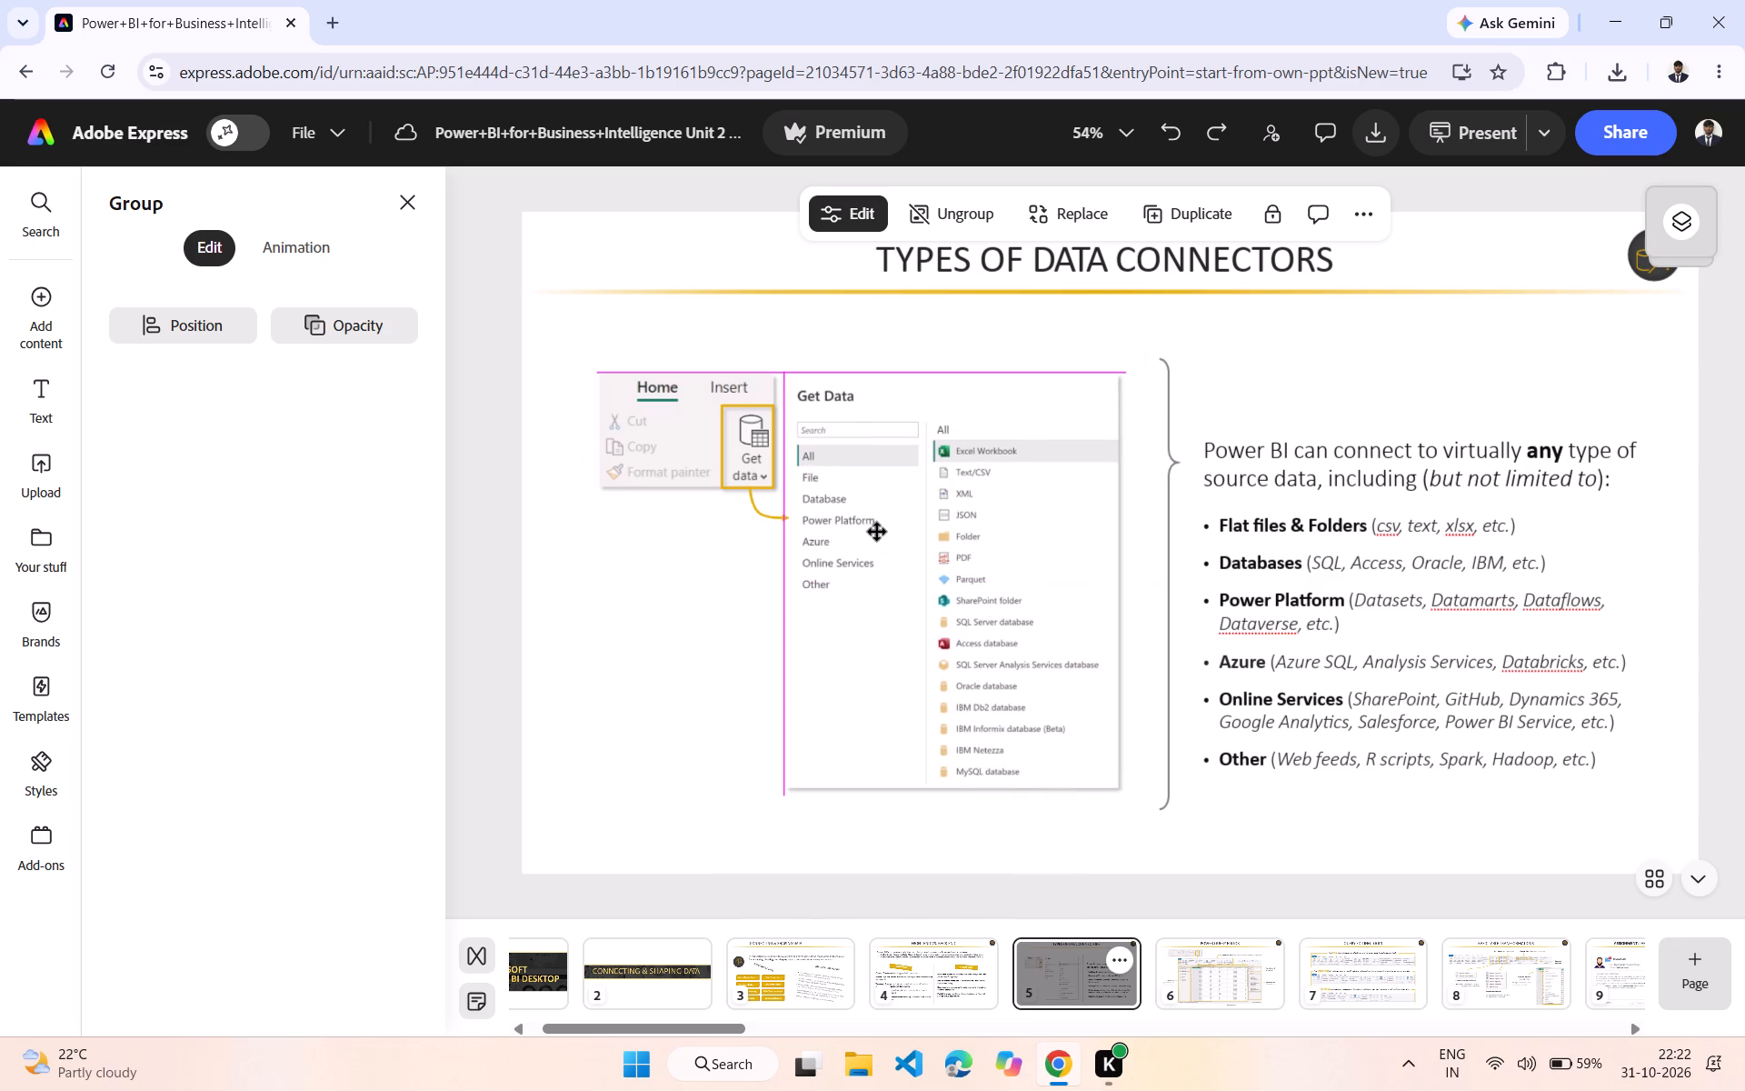
left_click_drag(877, 532, 876, 529)
left_click(1252, 397)
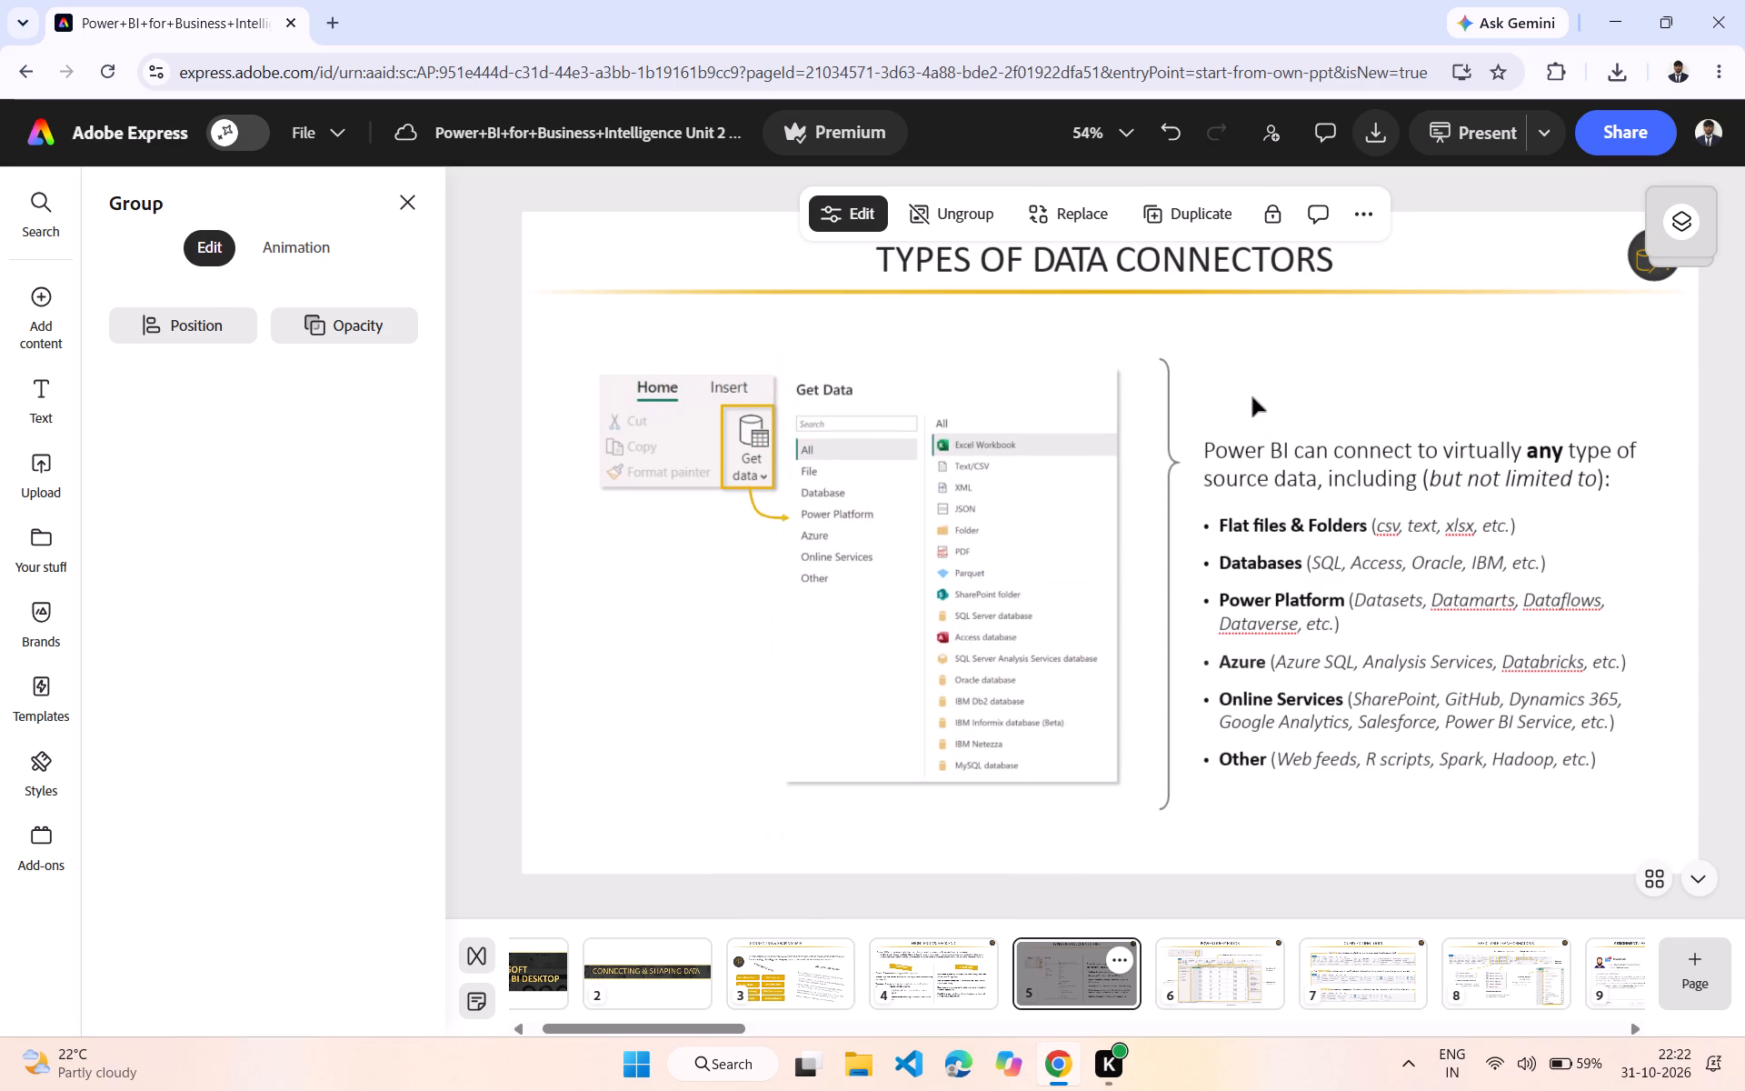
Move the connector description and its bullet list up and slightly left.
left_click_drag(1386, 601, 1375, 539)
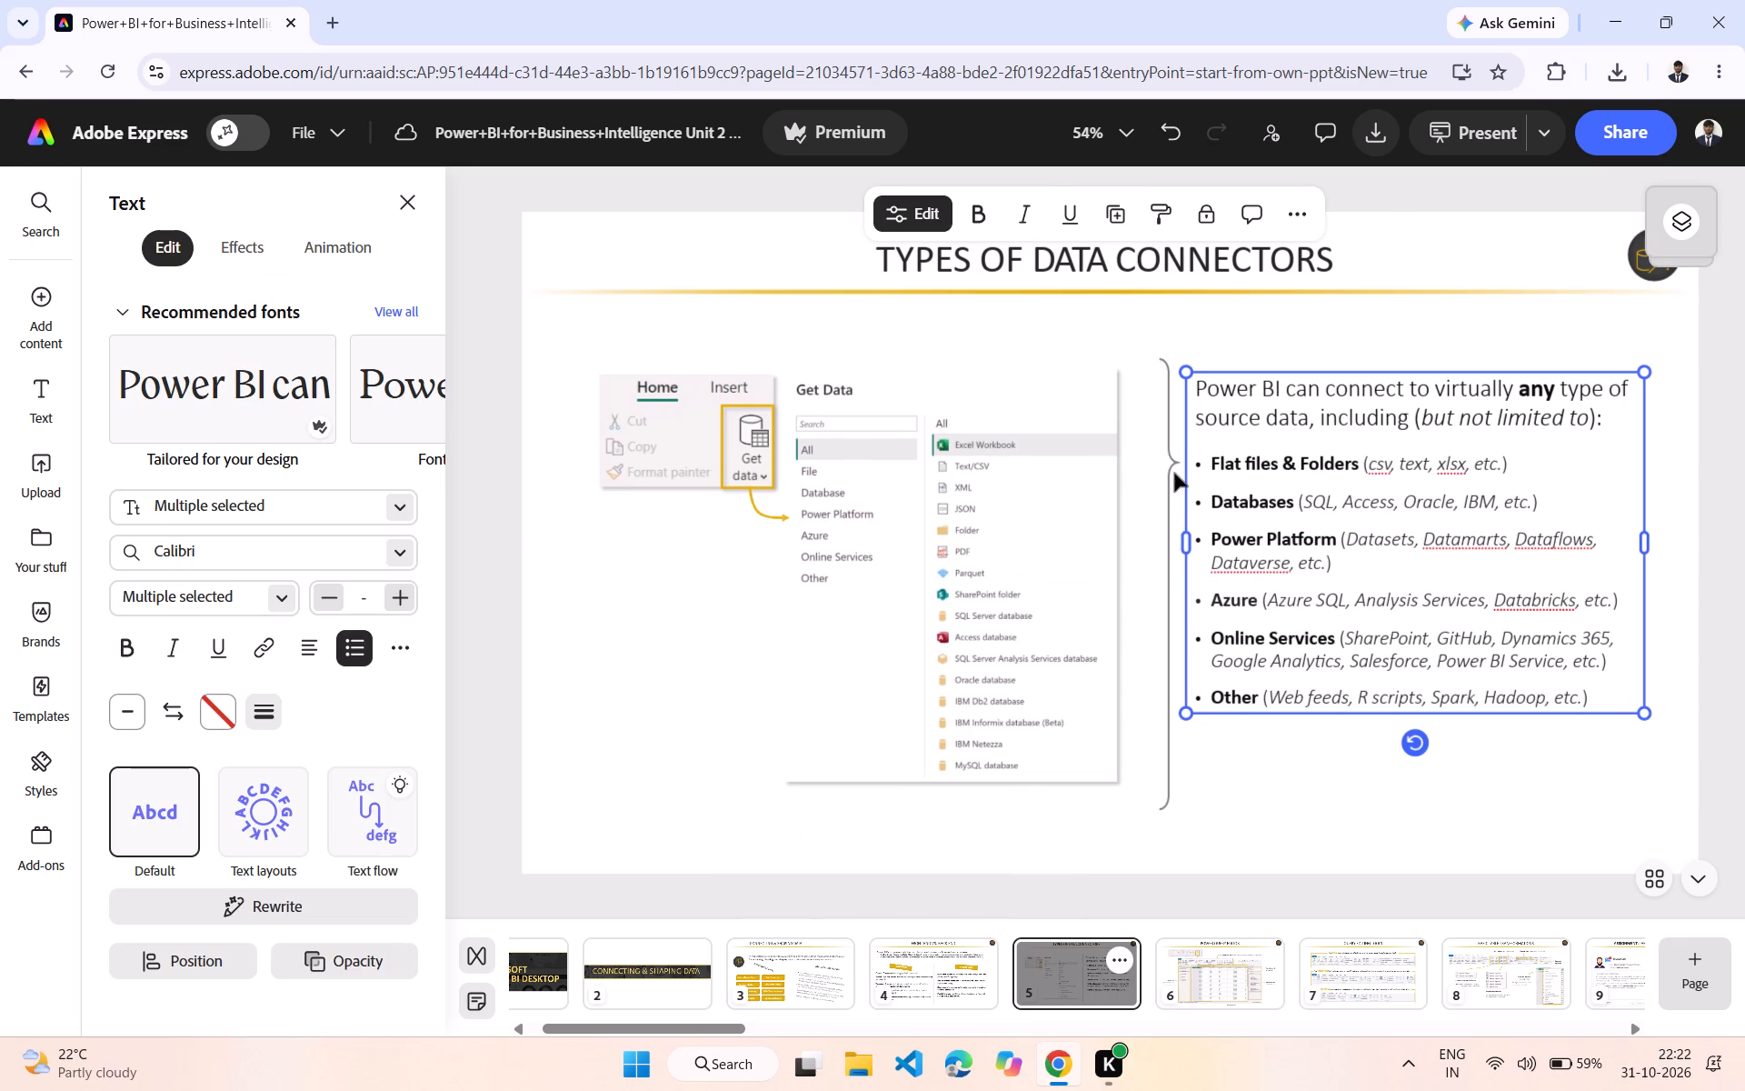
Move the curly bracket left and slightly up, closer to the Get Data window image.
left_click(1174, 470)
left_click(1164, 480)
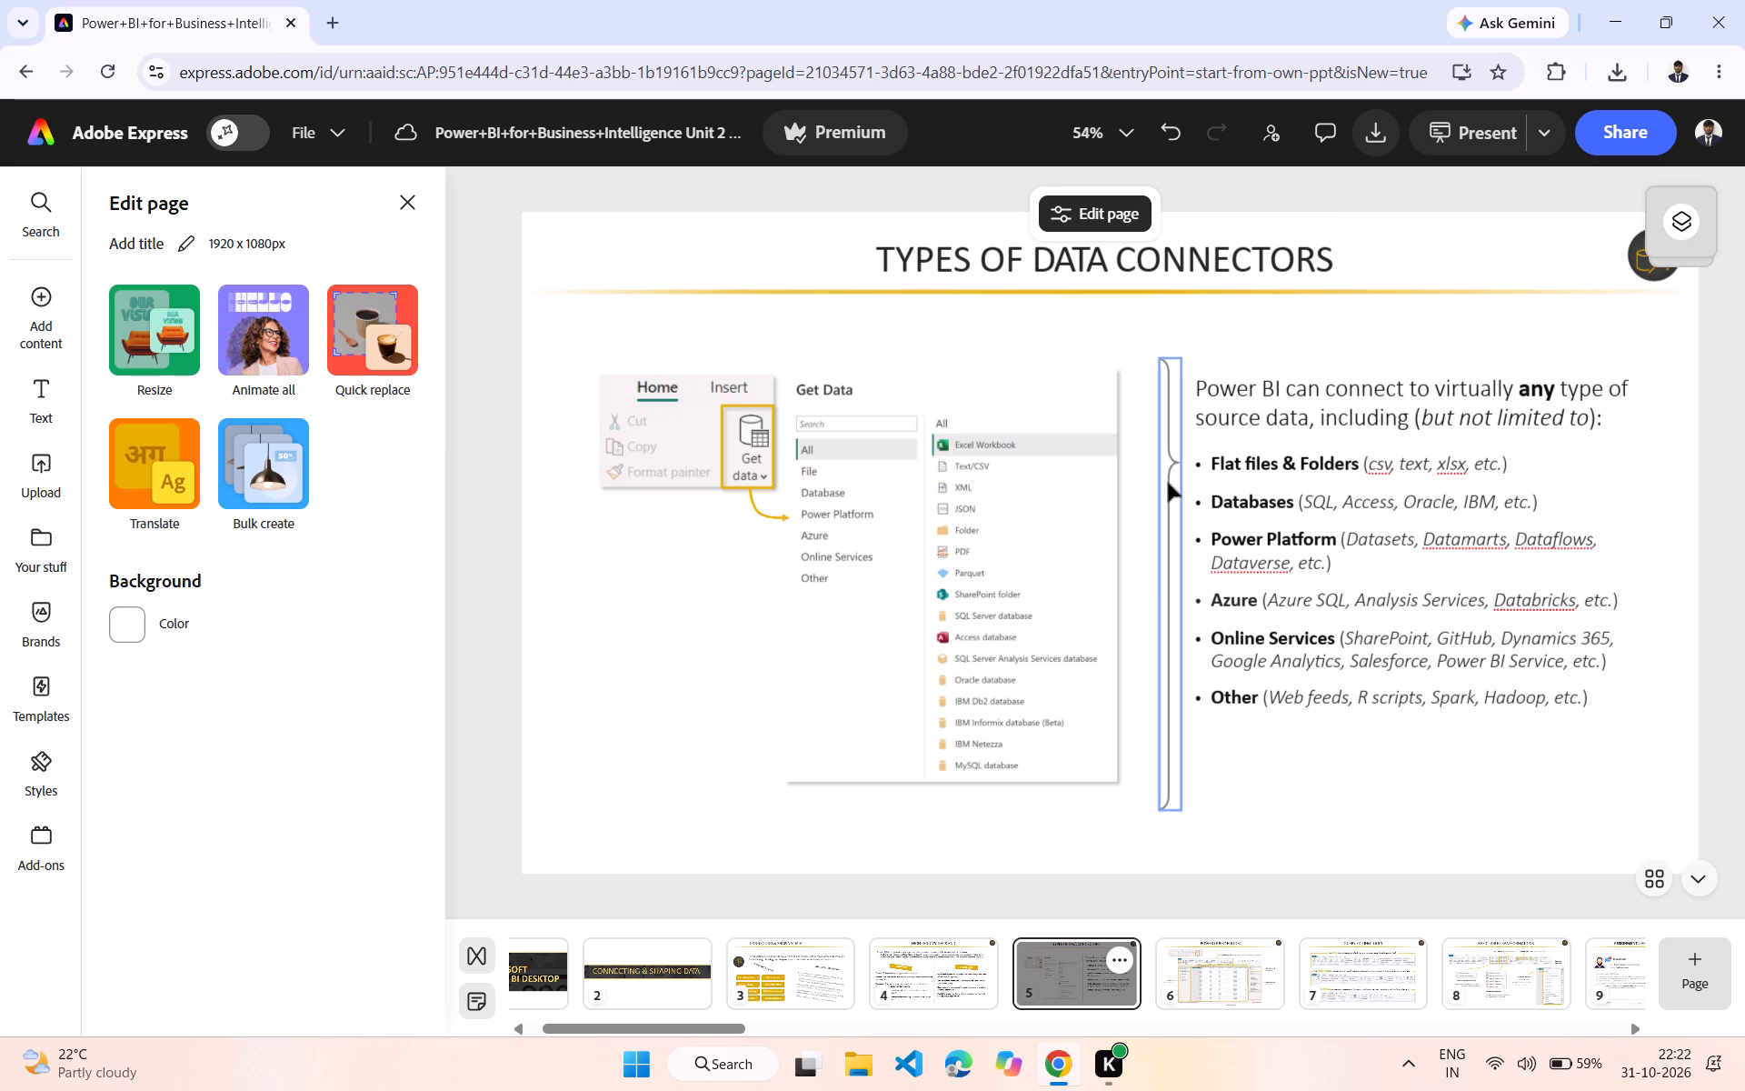
left_click(1168, 483)
left_click_drag(1168, 483, 1146, 480)
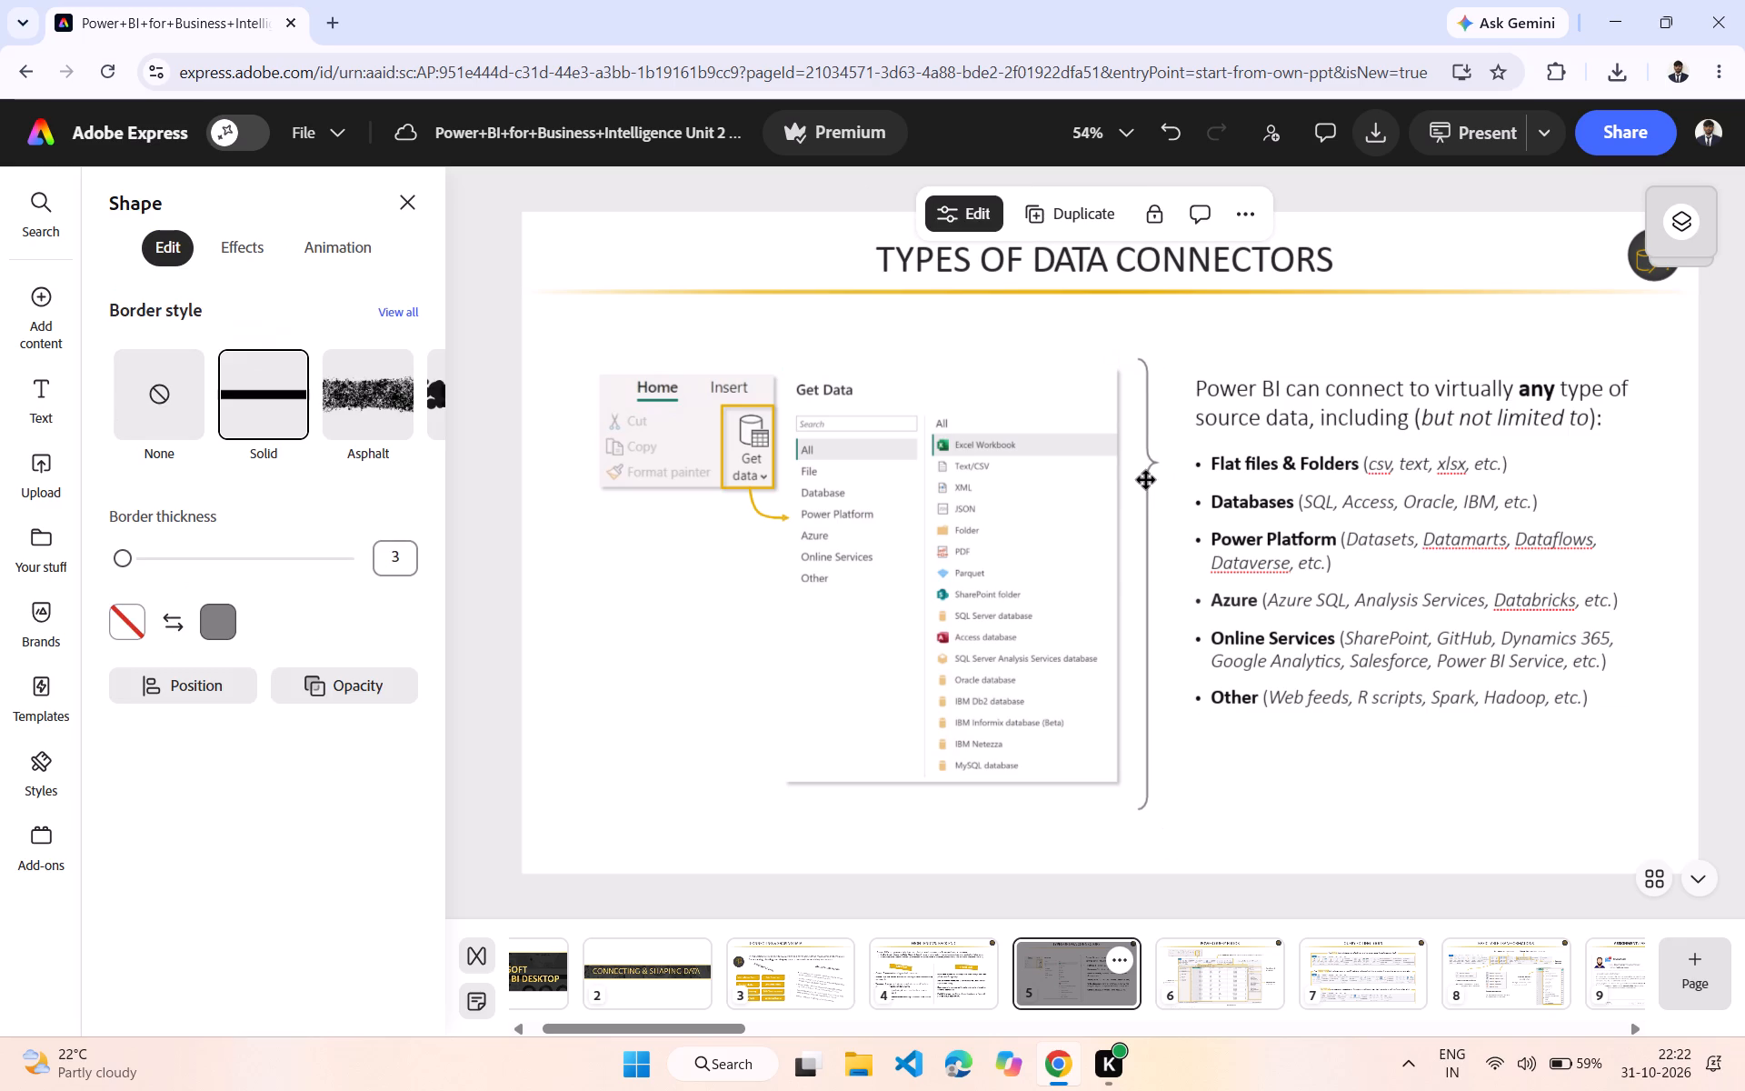
left_click_drag(1146, 480, 1148, 477)
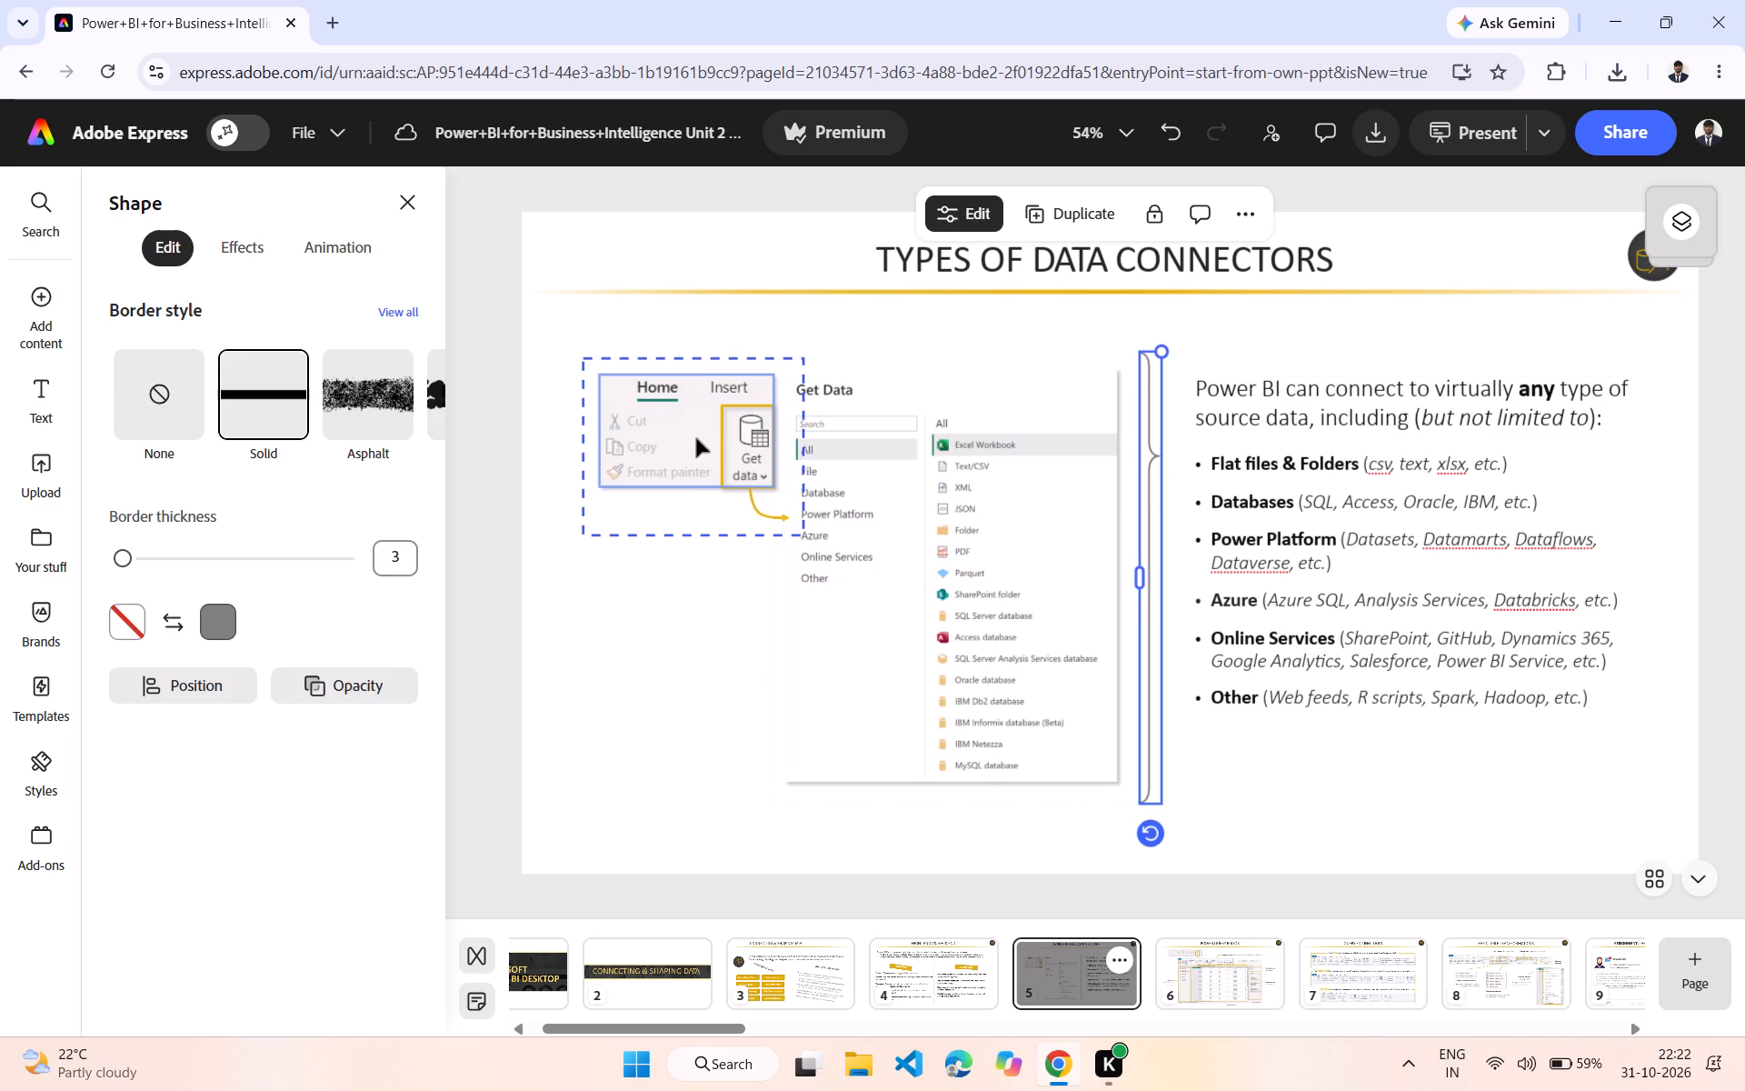
Reposition the Home ribbon image within its group, aligning its Get data icon with the gold frame.
left_click(696, 438)
left_click_drag(696, 438, 693, 469)
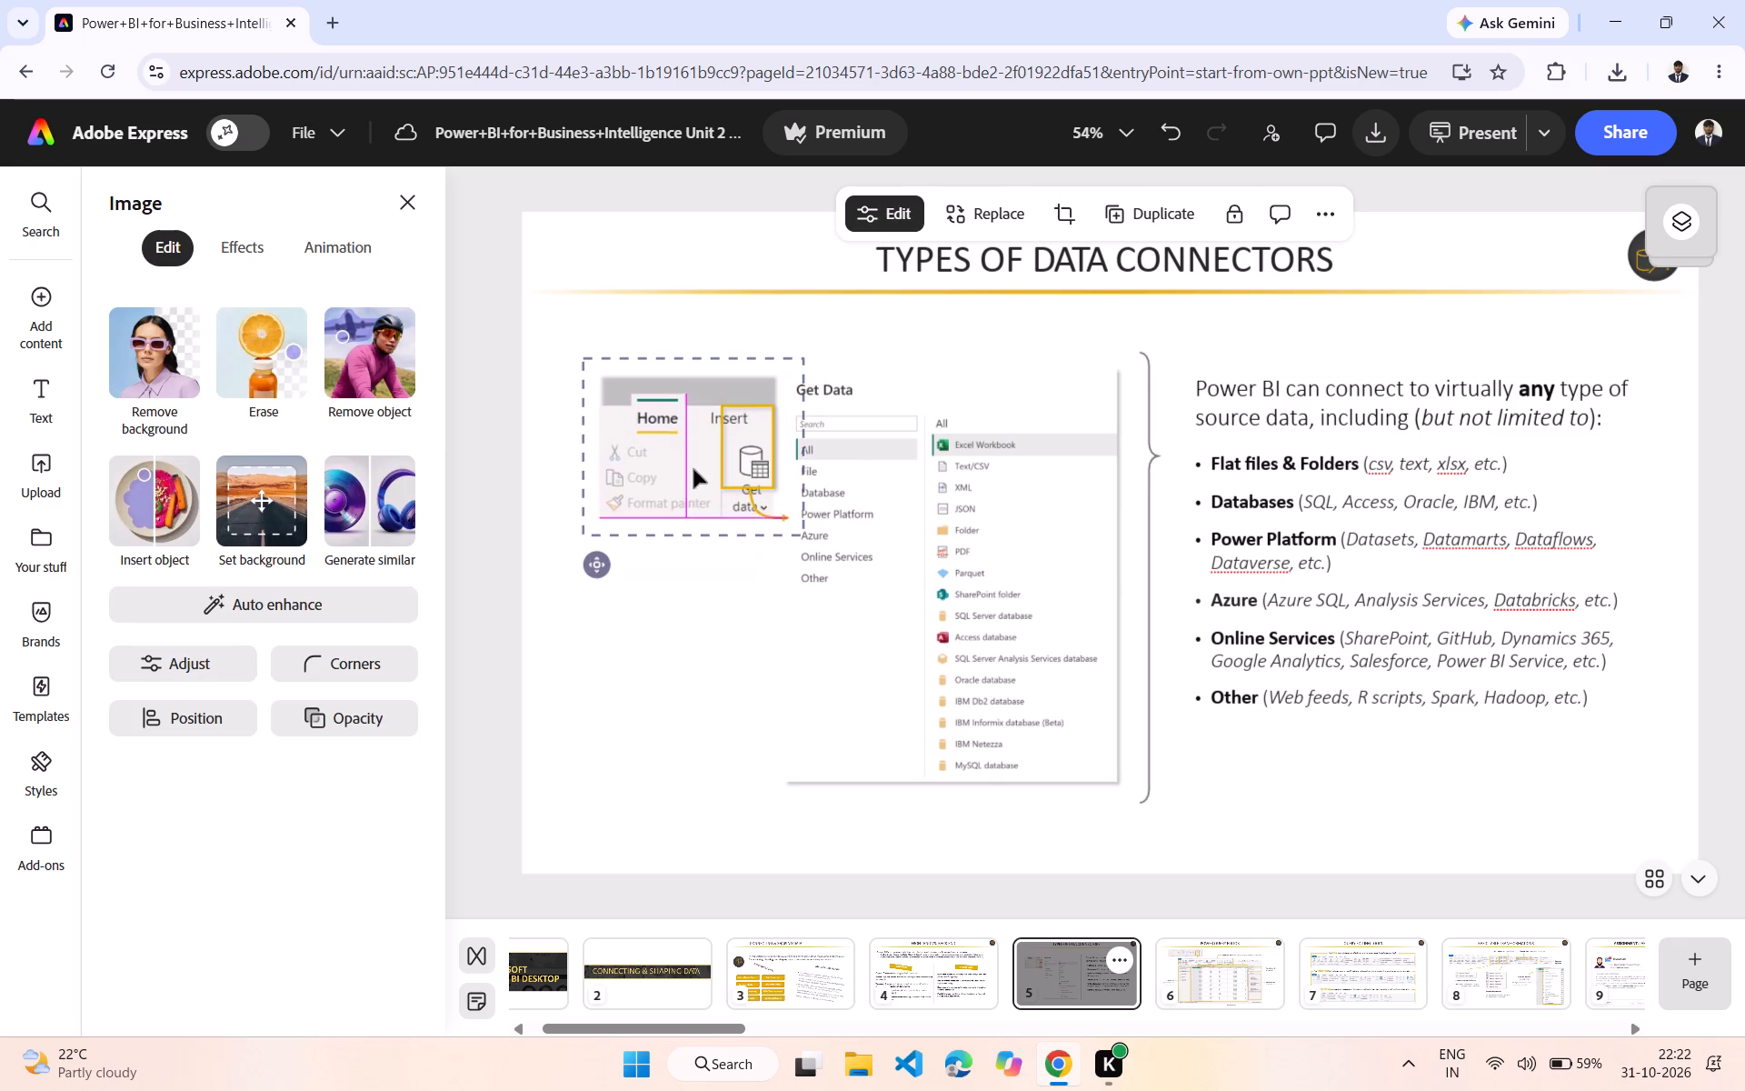
left_click_drag(740, 458, 749, 435)
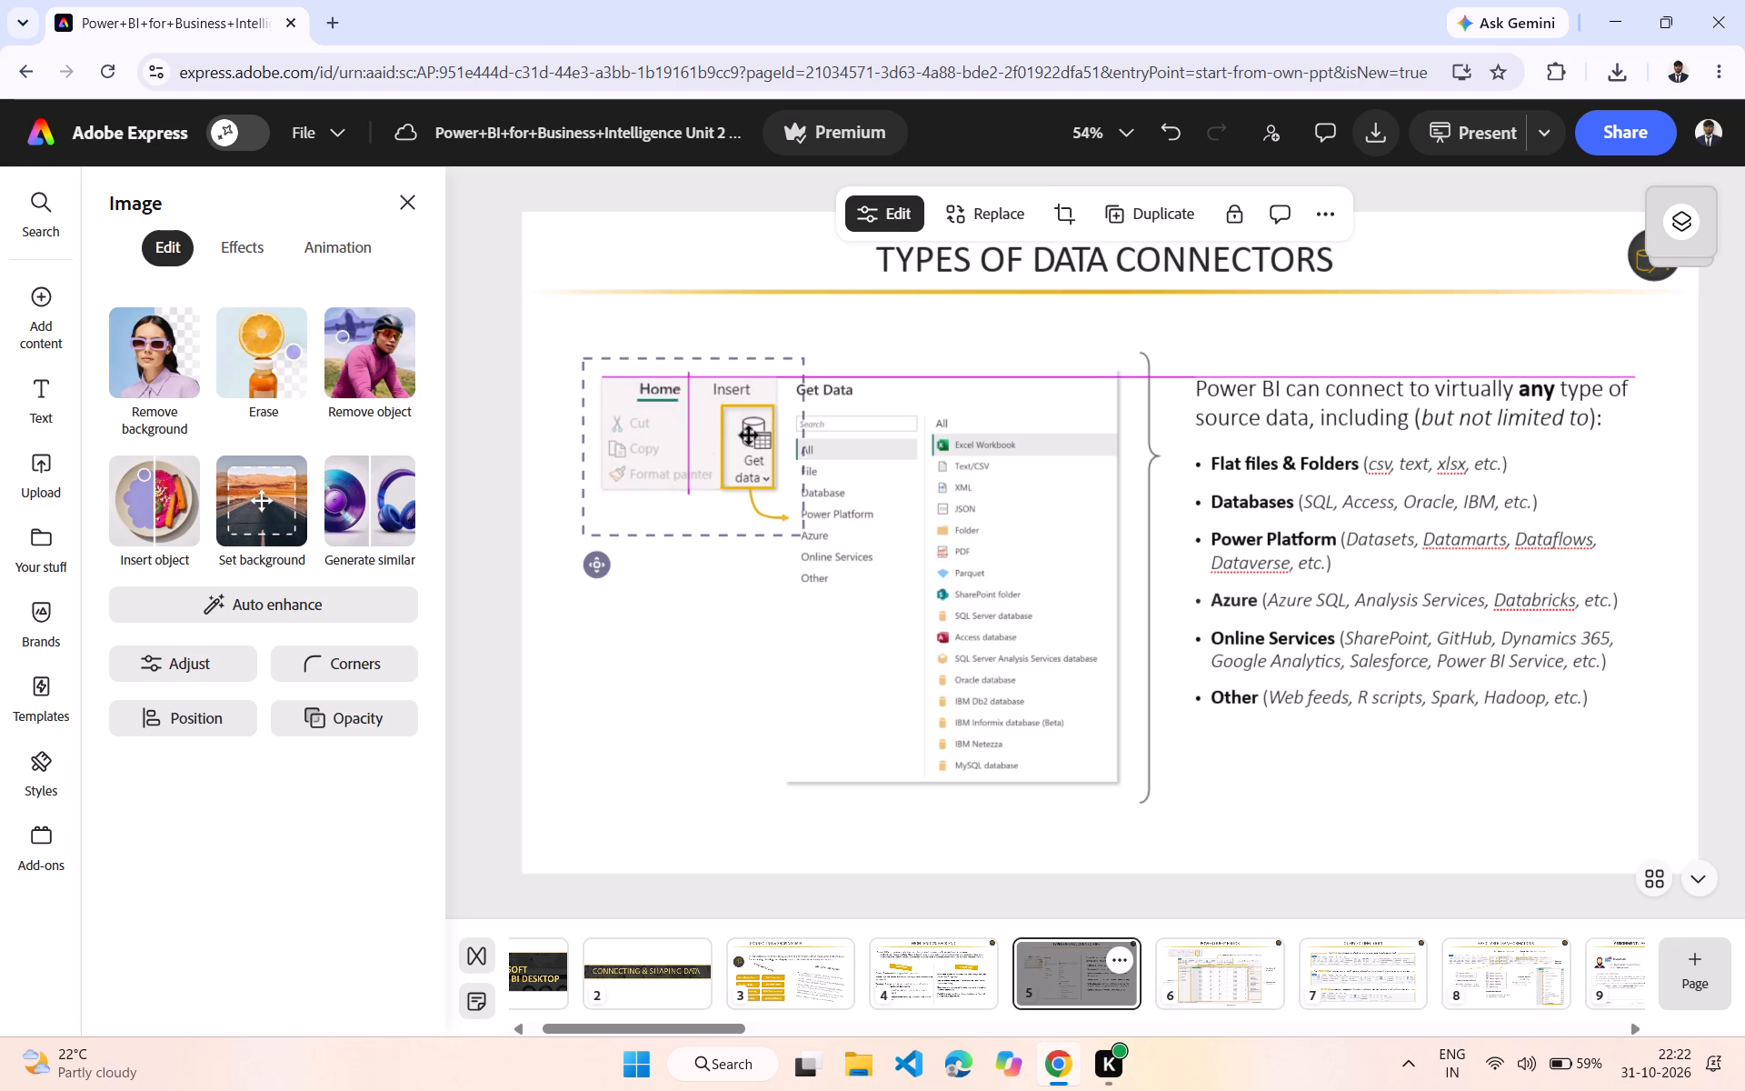
left_click_drag(749, 435, 743, 440)
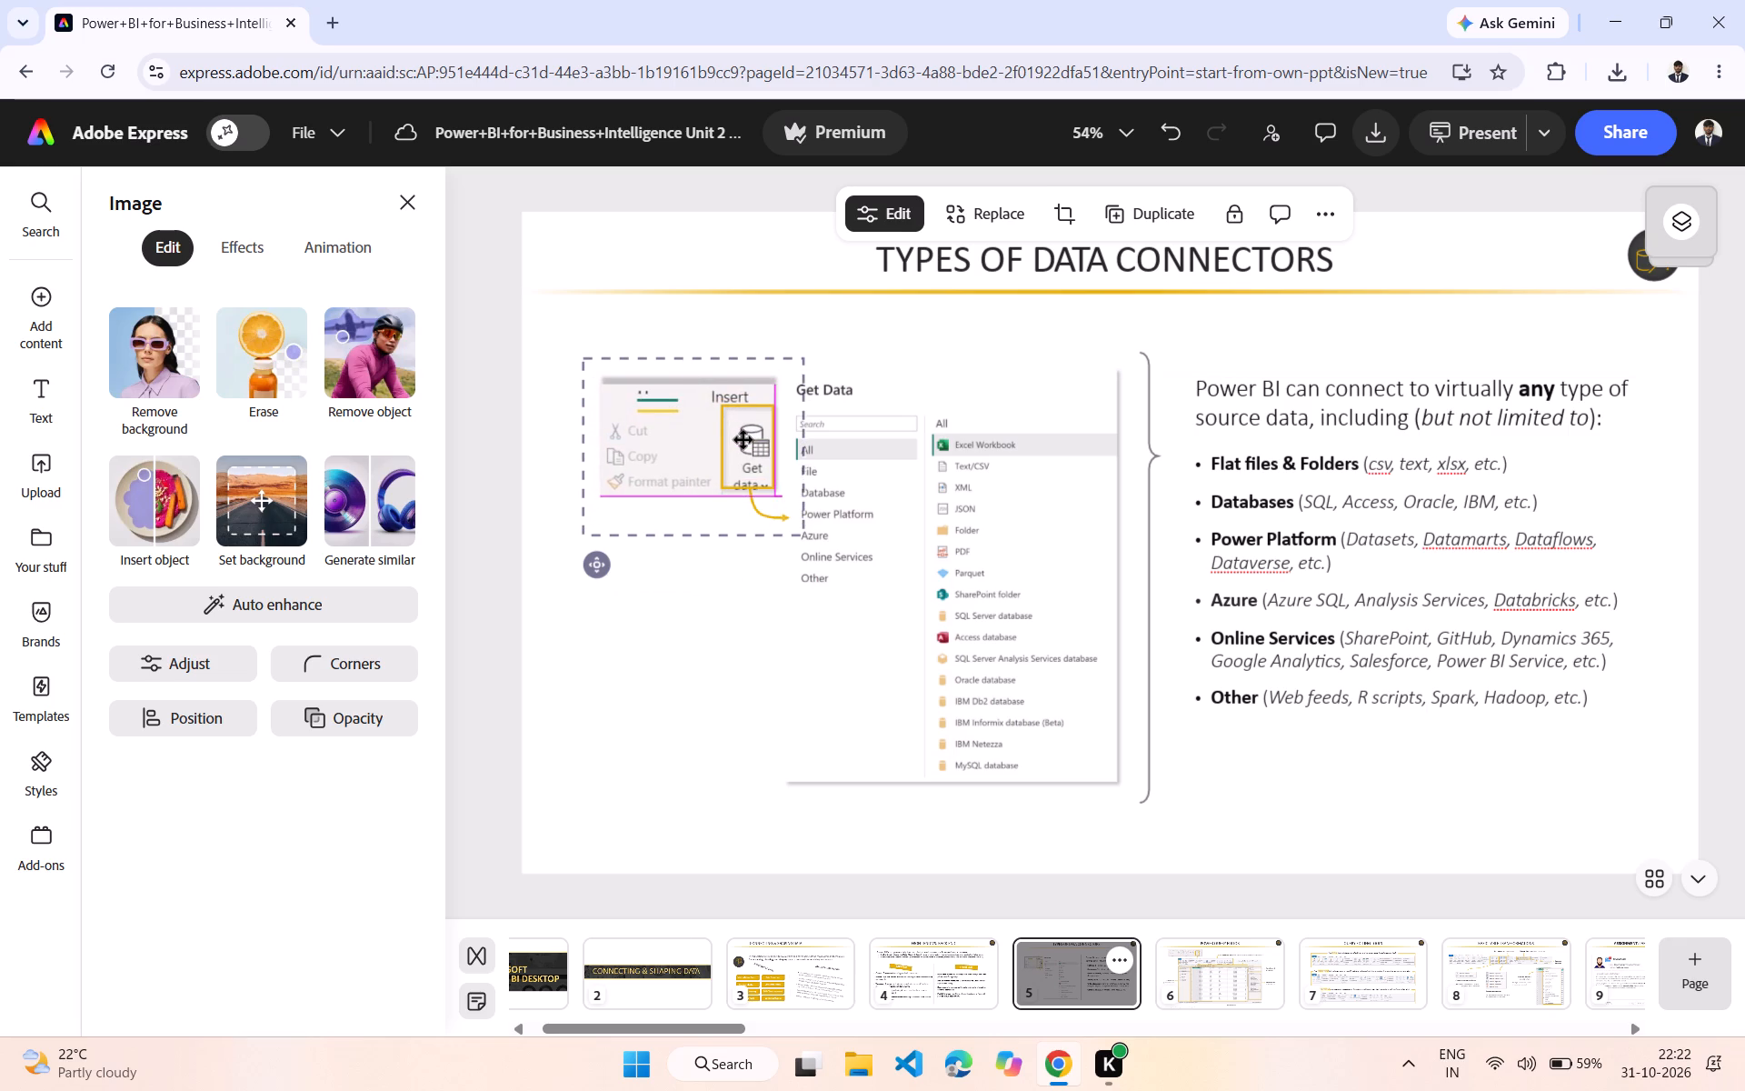
left_click_drag(743, 440, 743, 431)
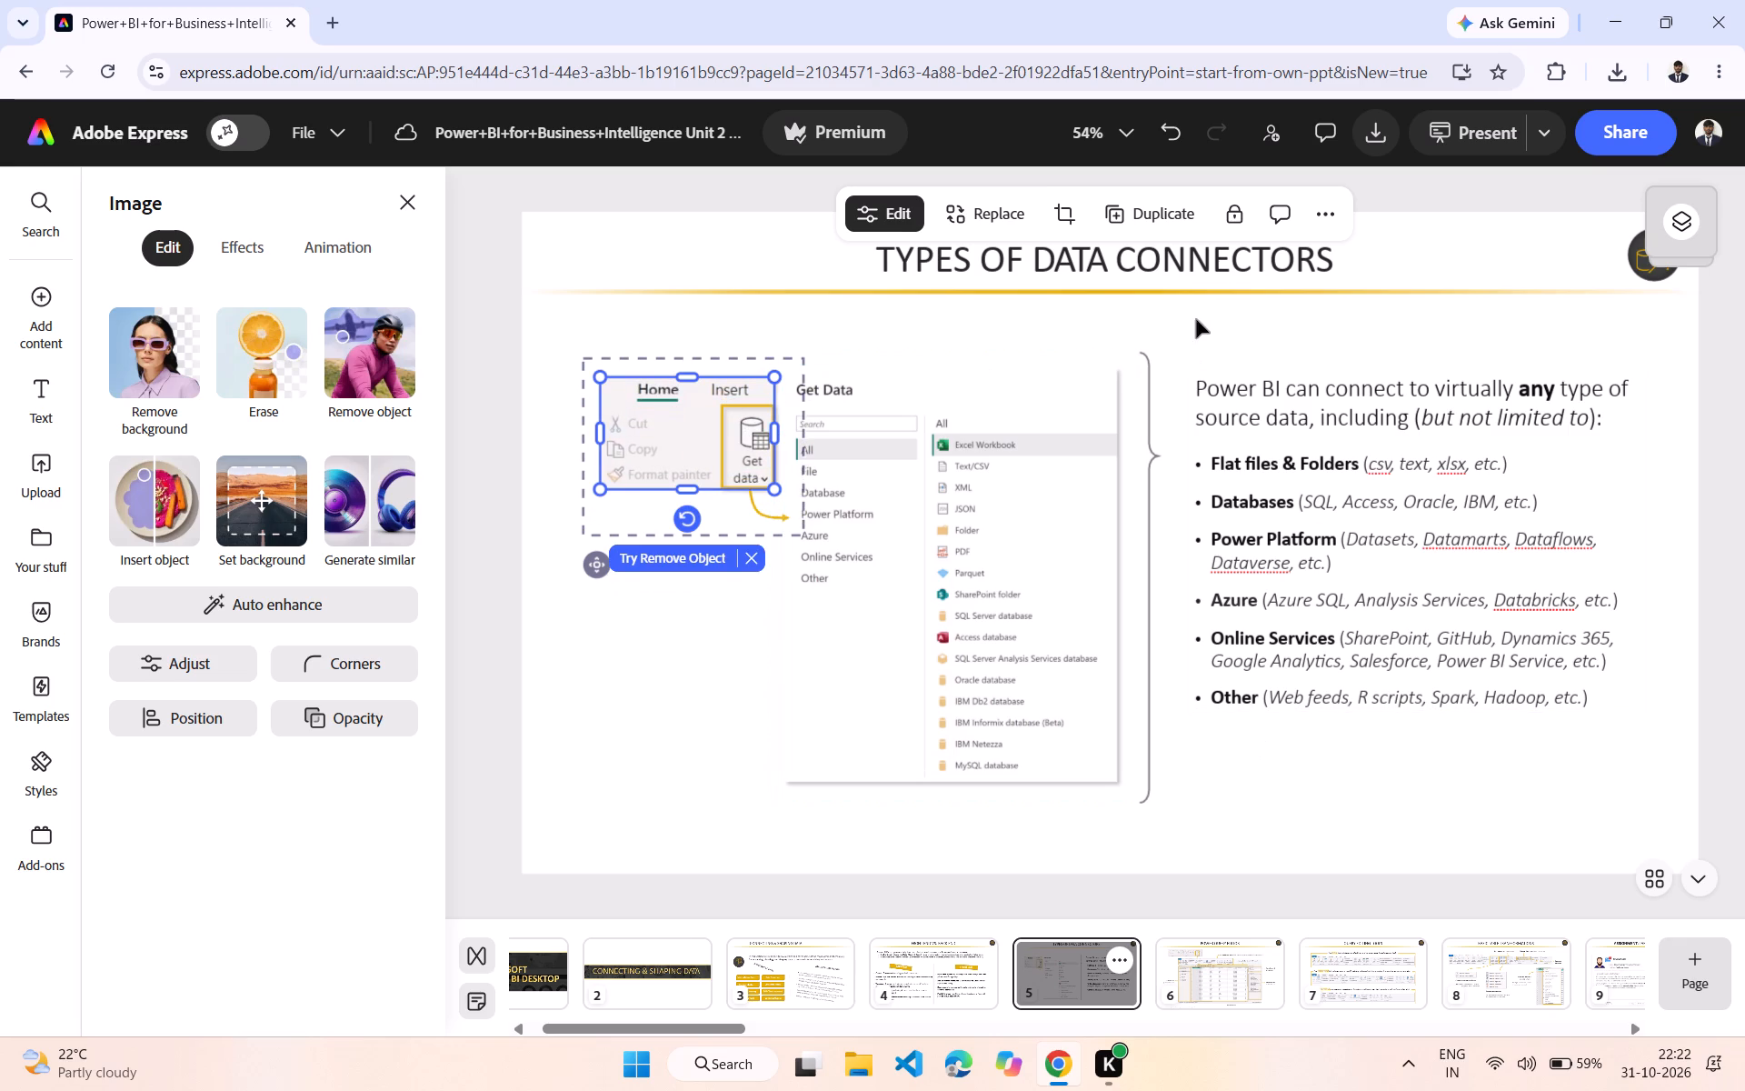
Extend the right edge of the page title's text box to widen it.
left_click(1286, 269)
left_click_drag(1286, 269, 1336, 268)
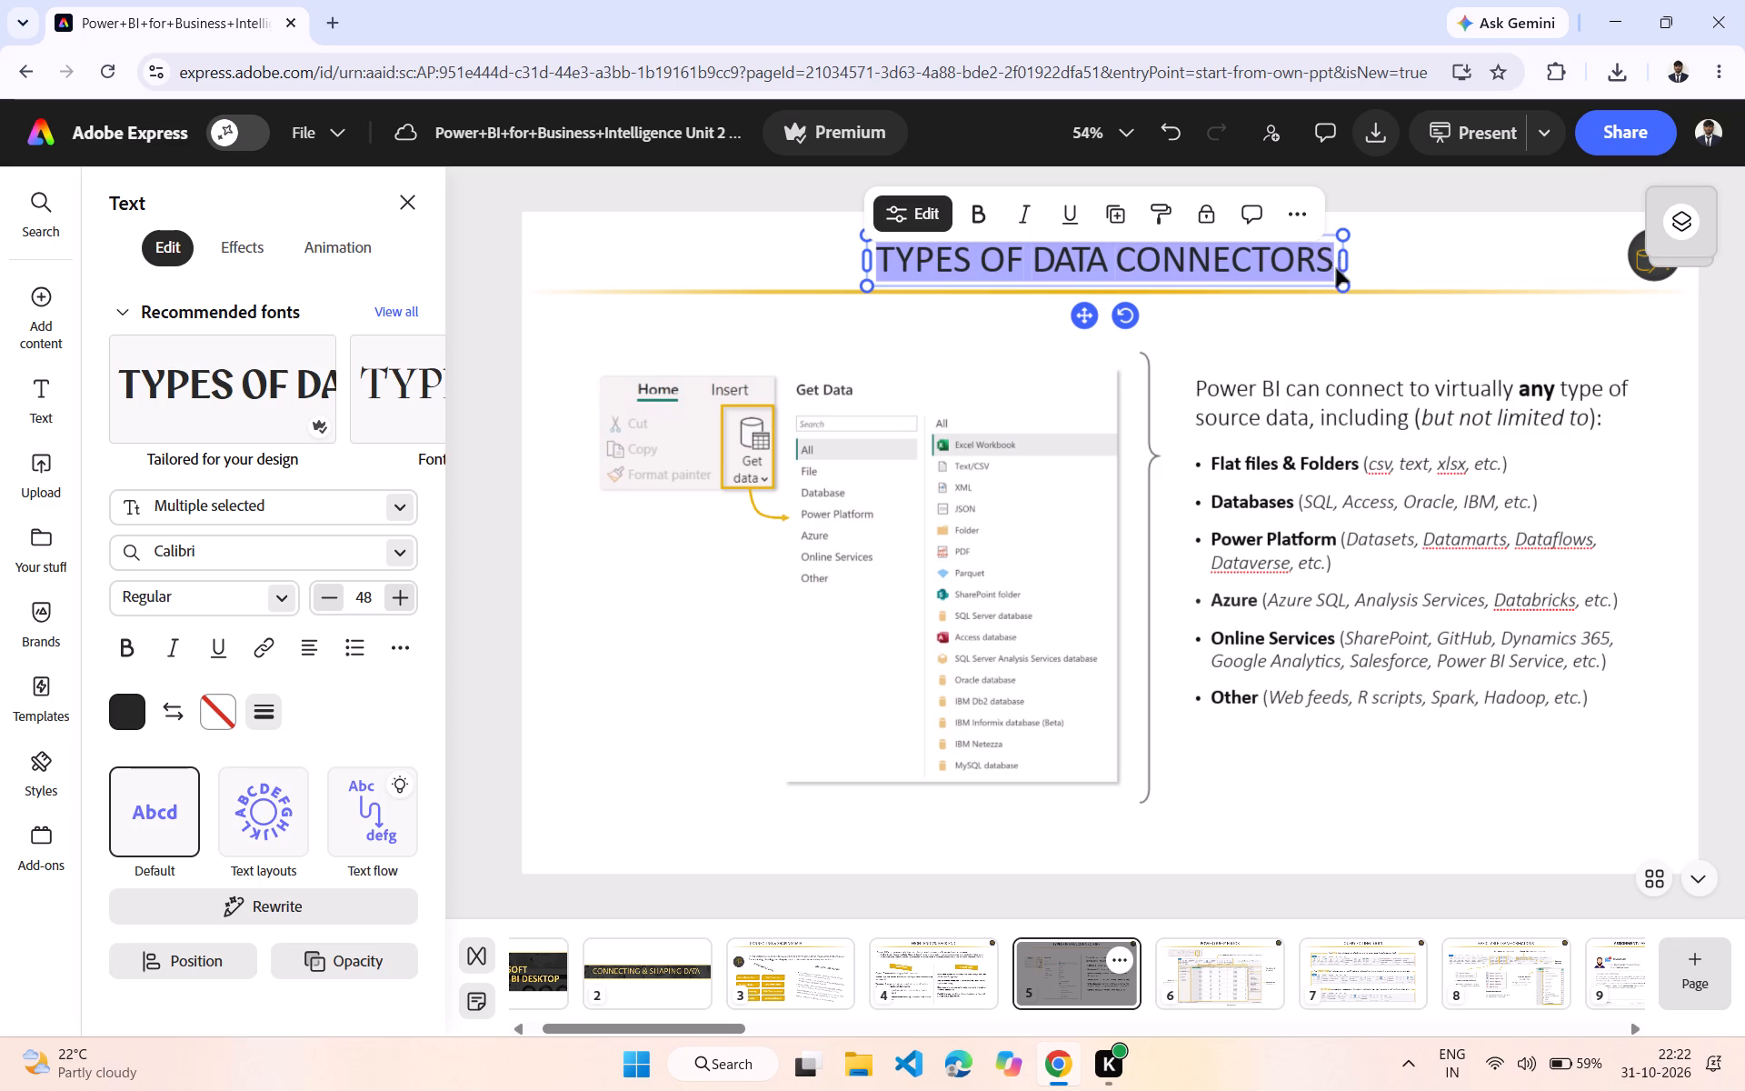
left_click_drag(1341, 261, 1359, 255)
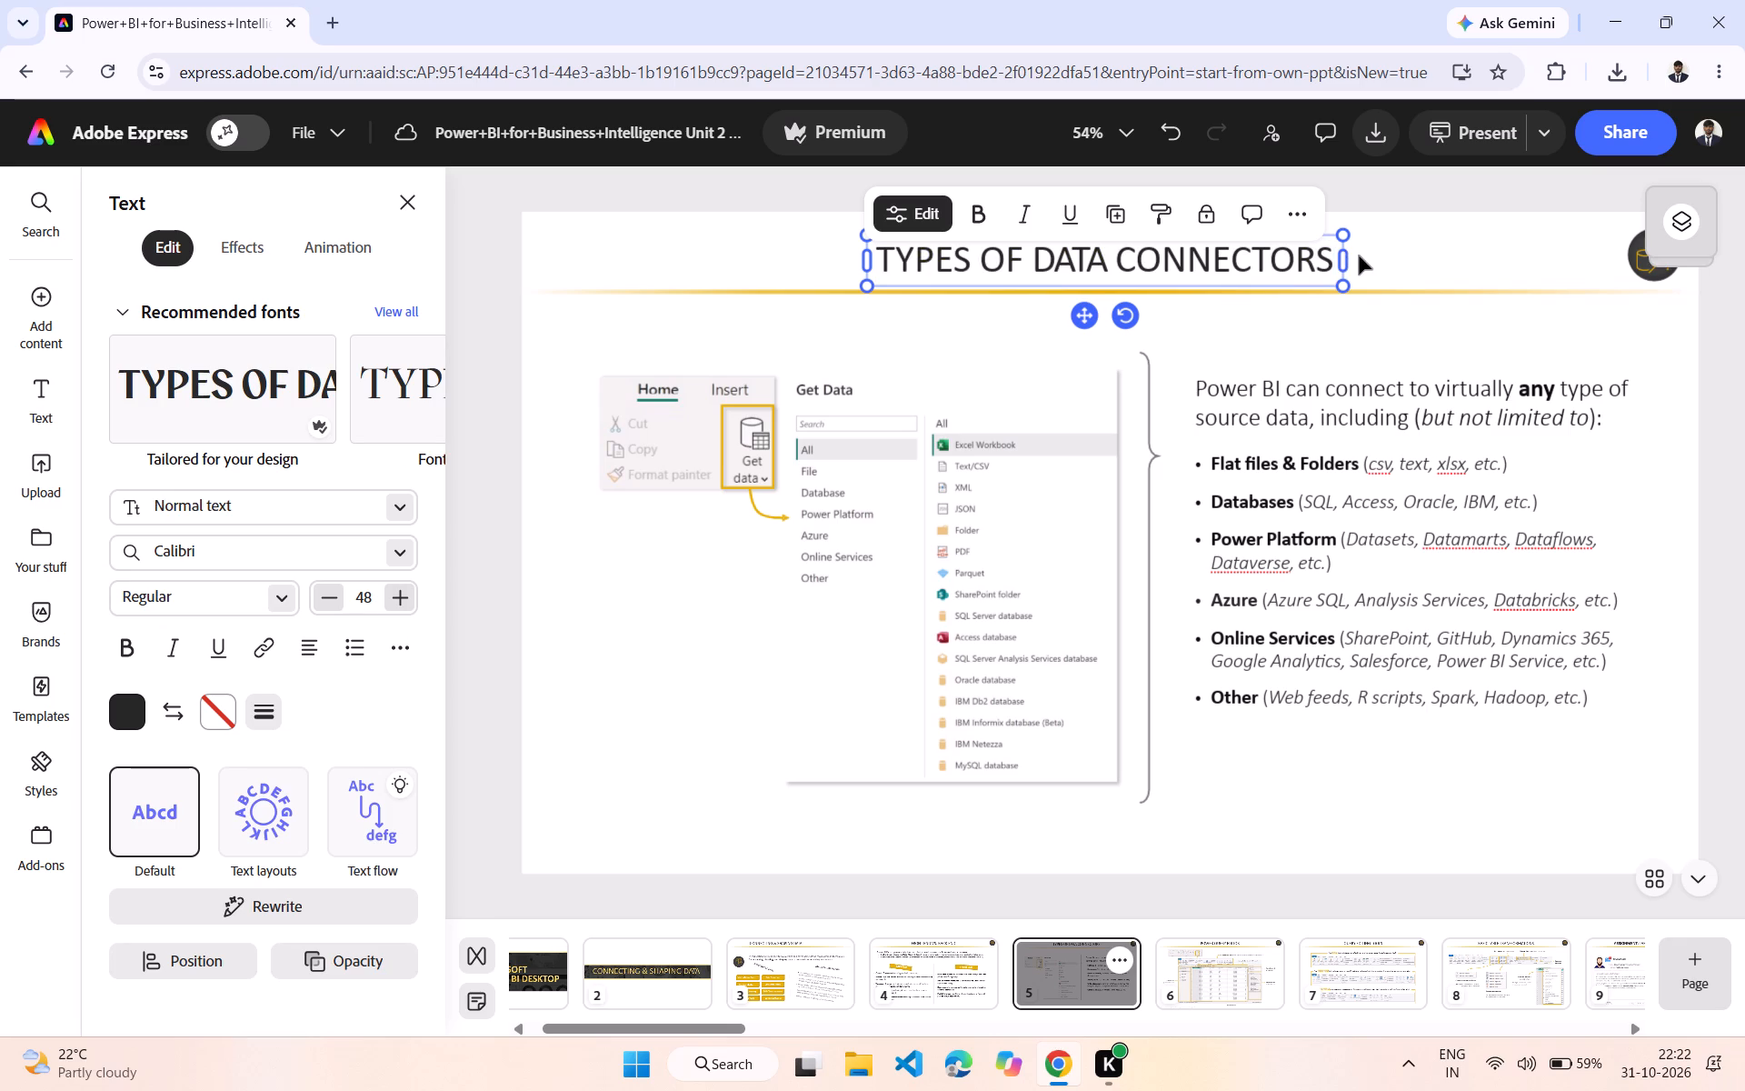
left_click_drag(1345, 255, 1384, 255)
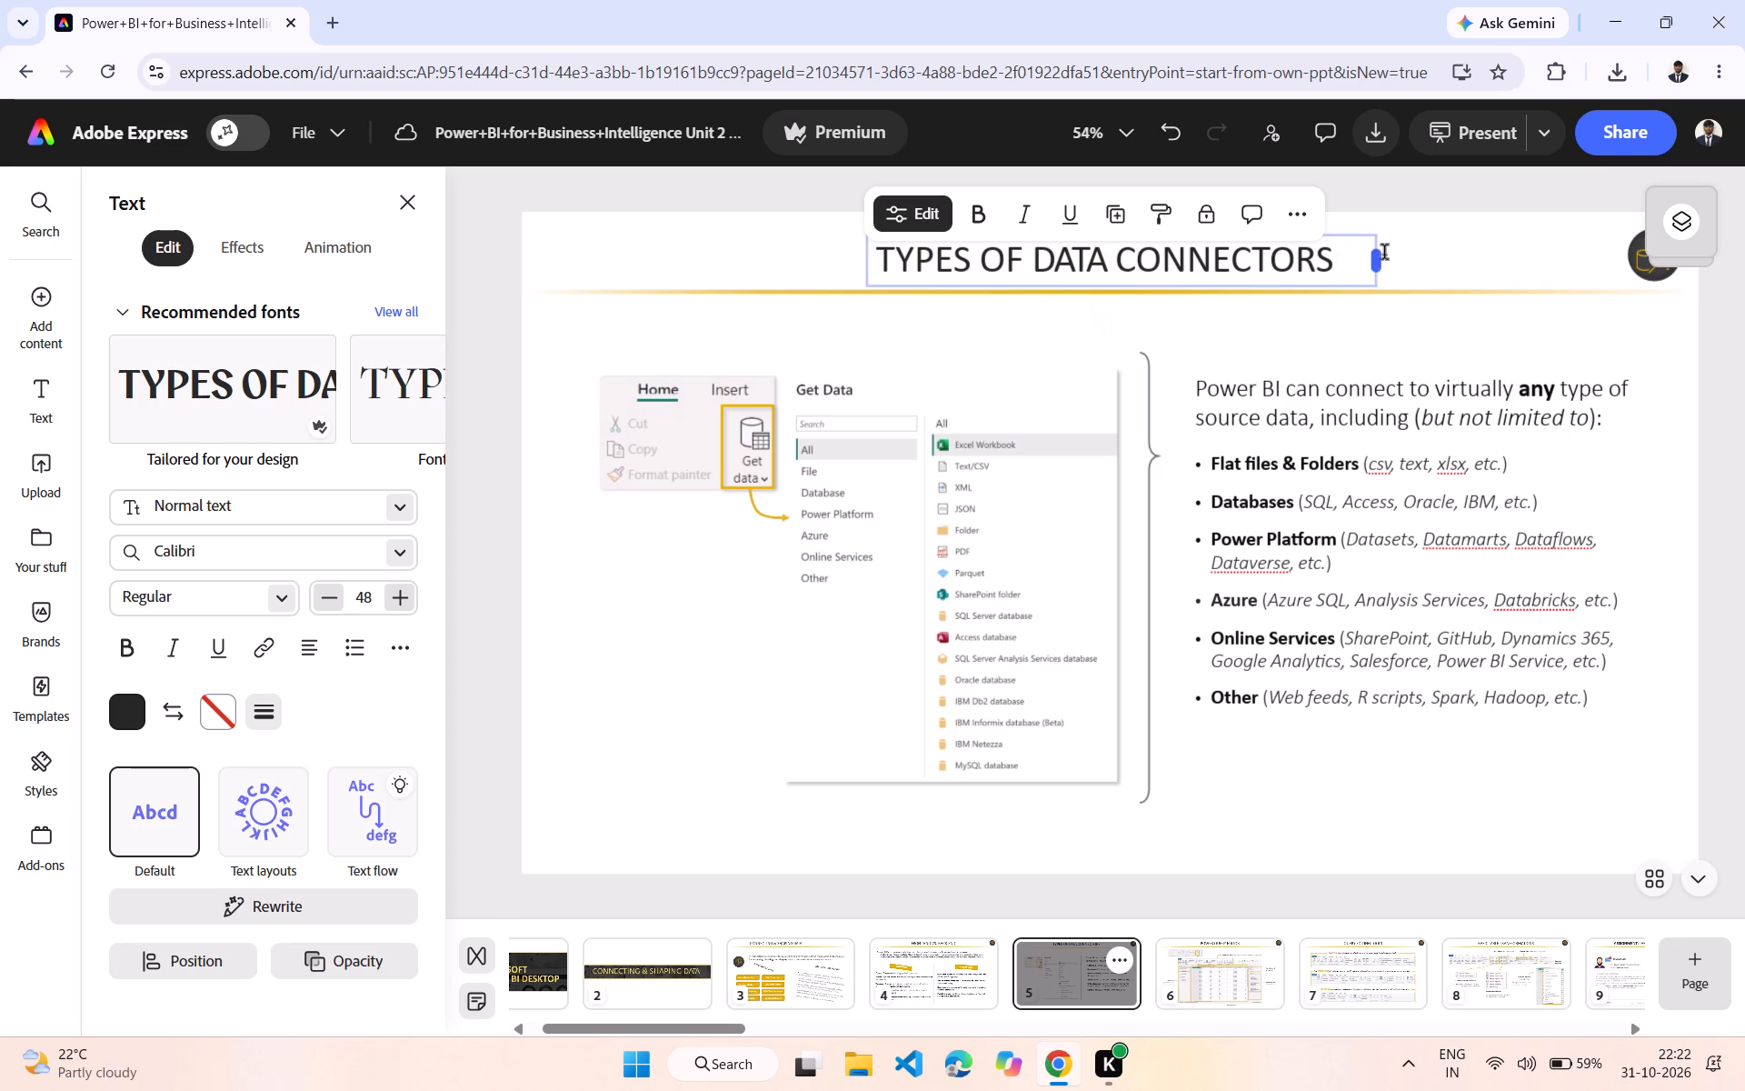
left_click_drag(1384, 255, 1431, 252)
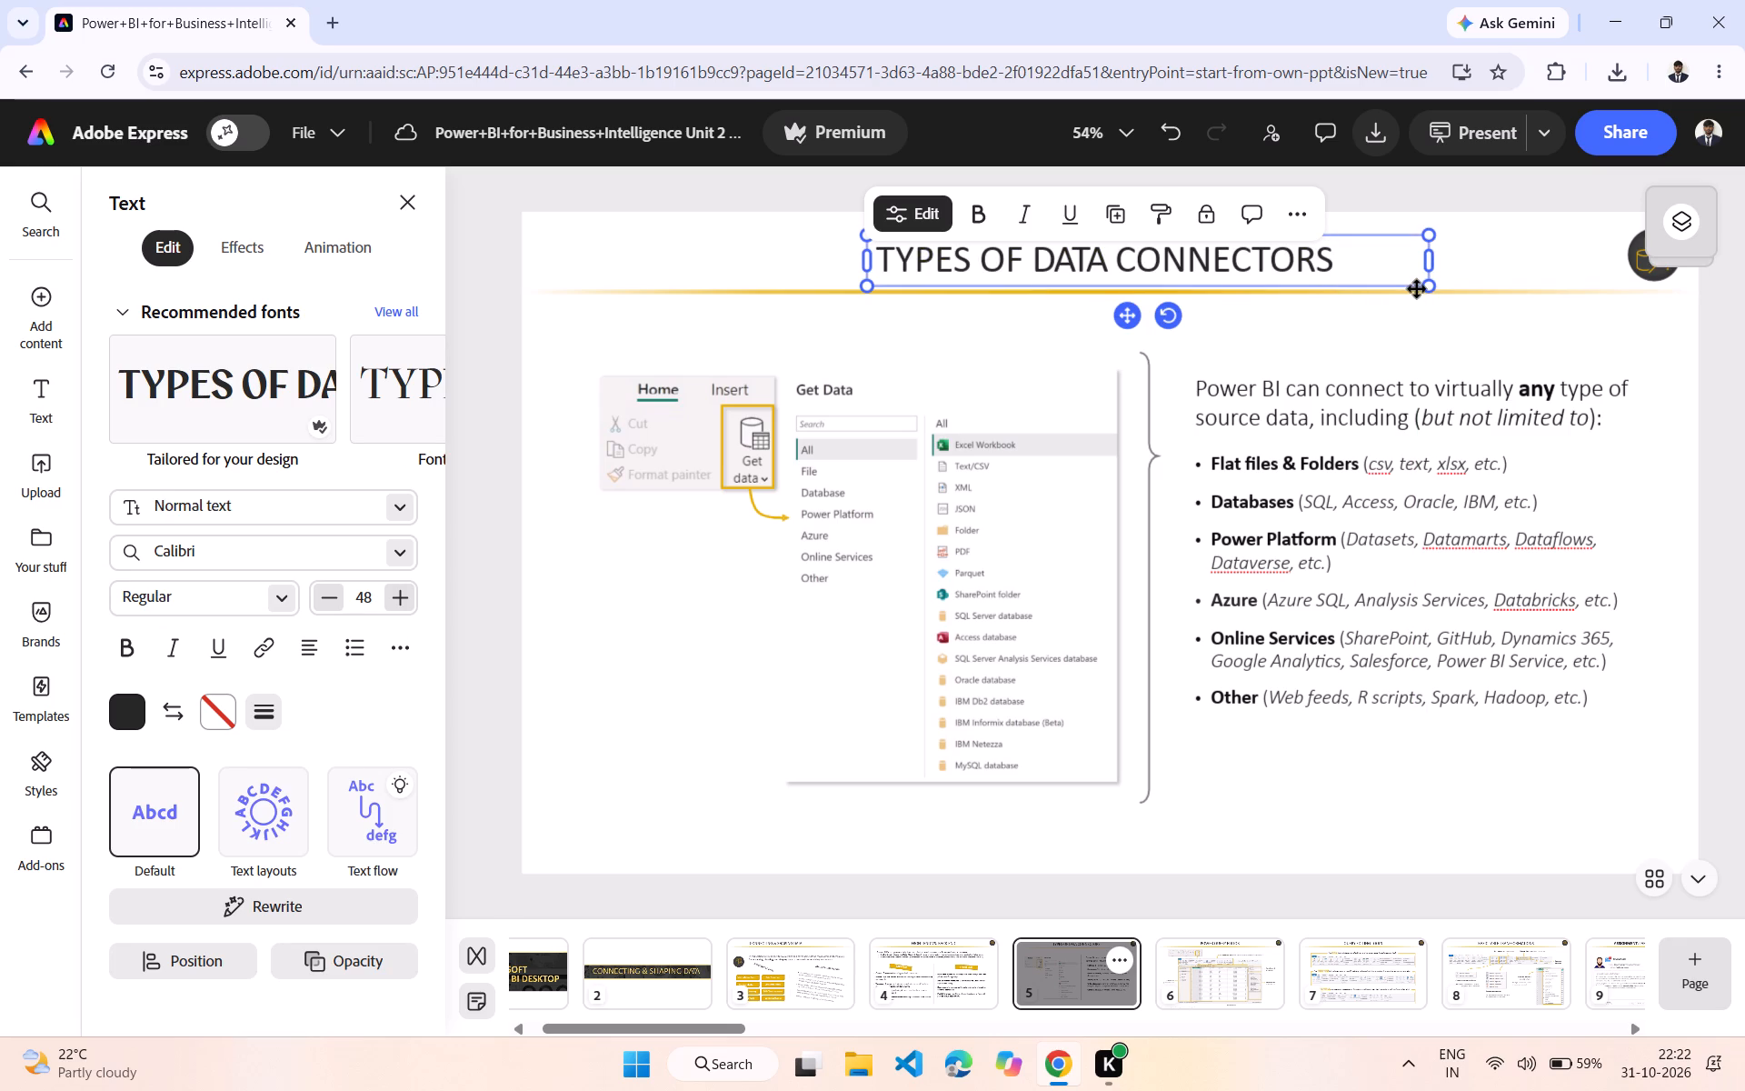
Edit the end of the page title so it reads "TYPES OF DATA CONNECTORs Power Bi".
key("BackSpace")
key("space")
key("BackSpace")
type("s")
key("space")
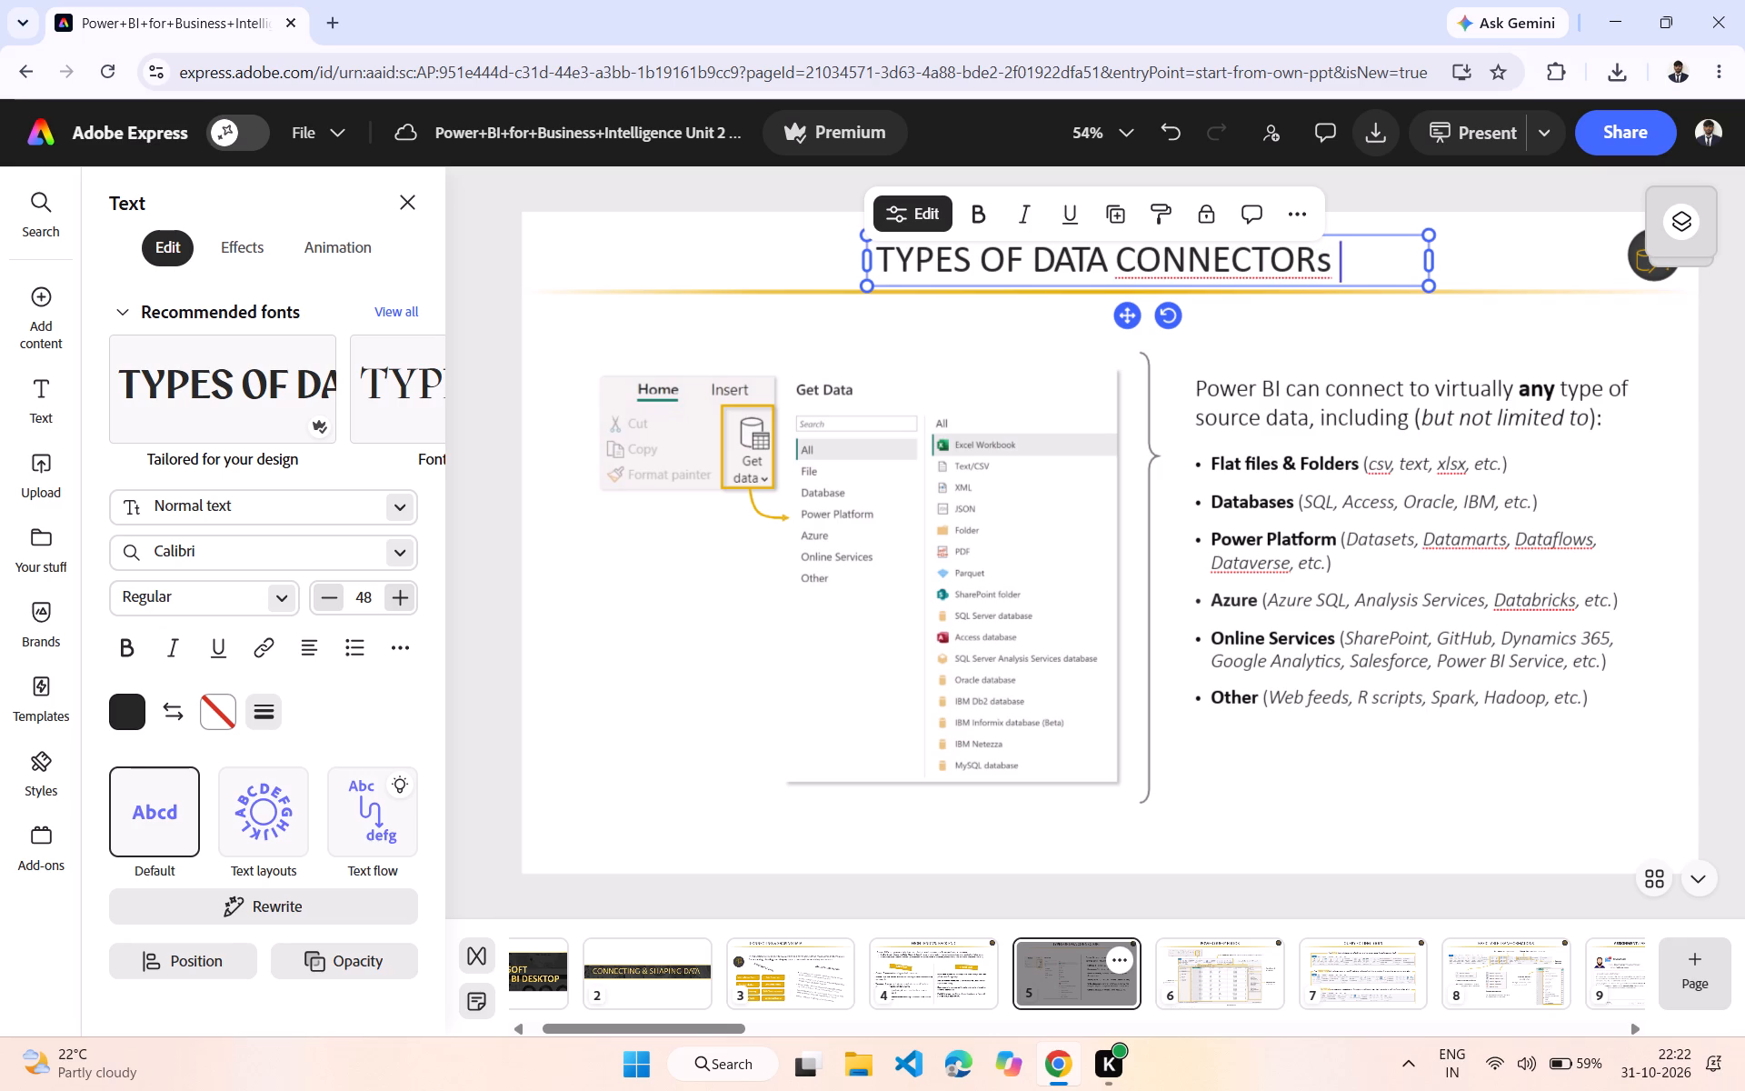
key("shift+p")
type("OW")
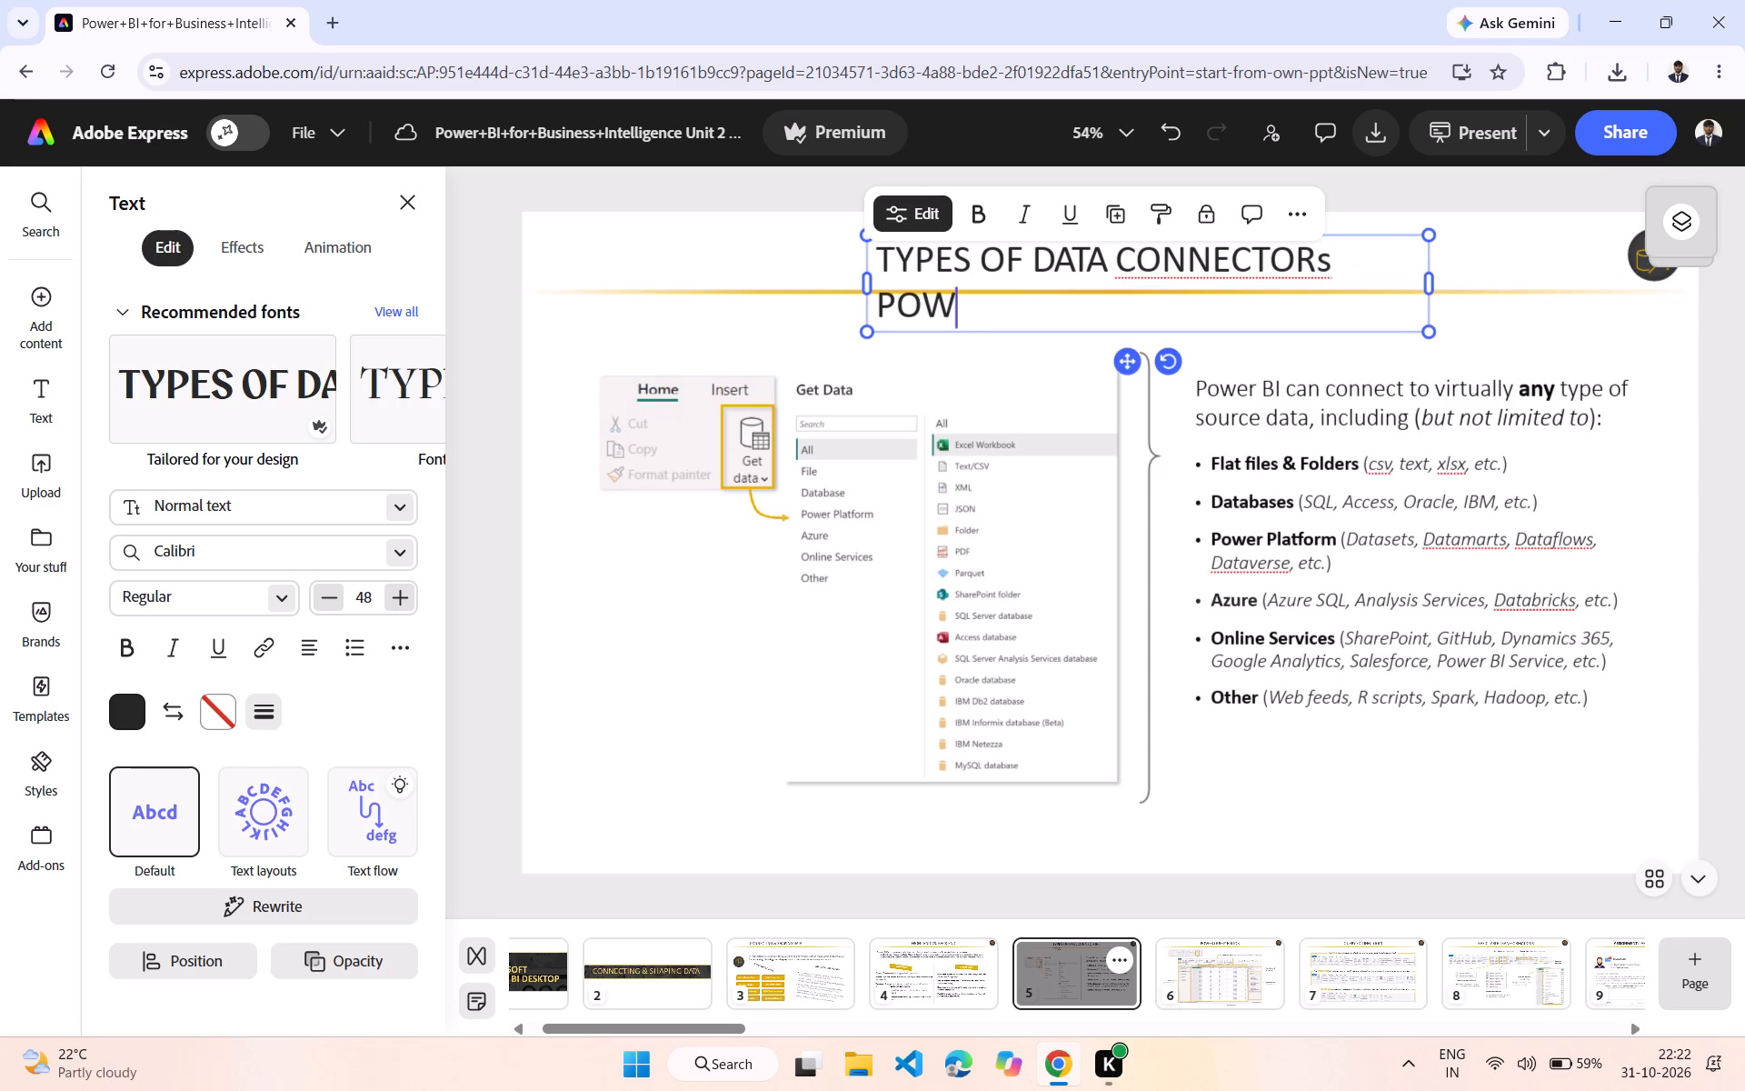
key("BackSpace")
key("BackSpace")
key("BackSpace")
type("Power")
key("space")
type("Bi")
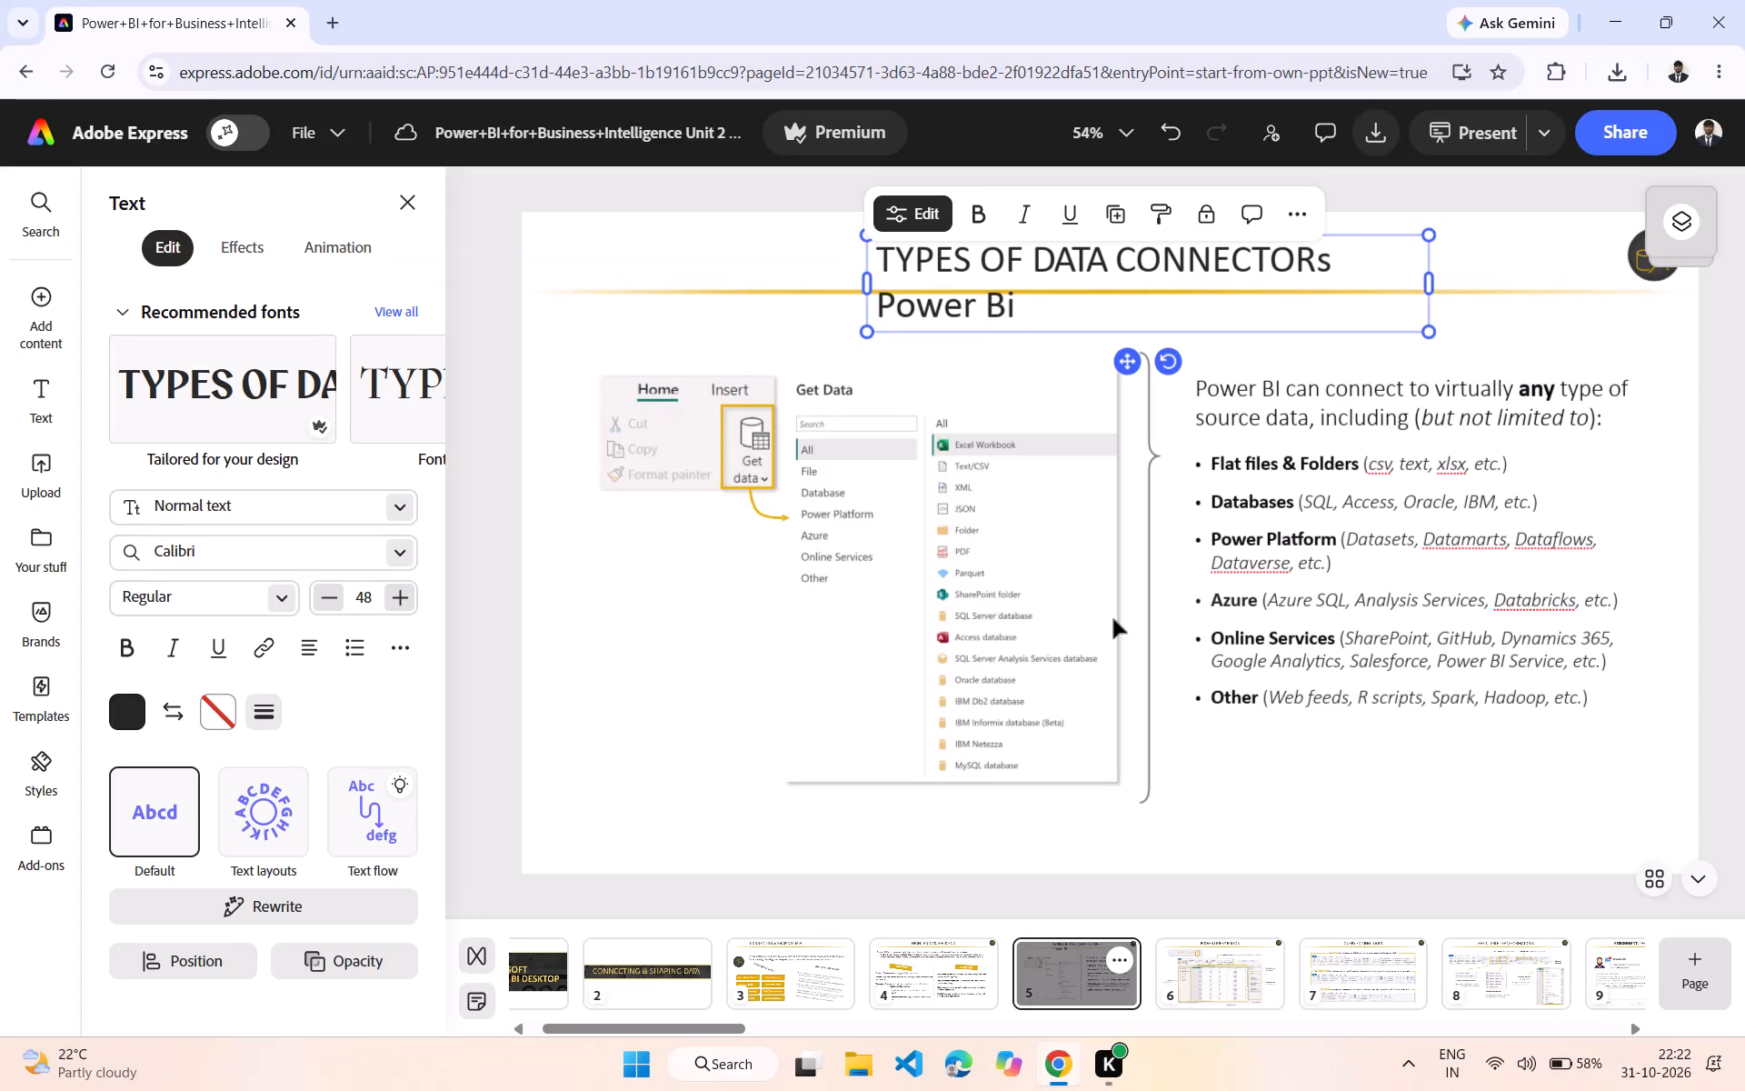
left_click(1332, 464)
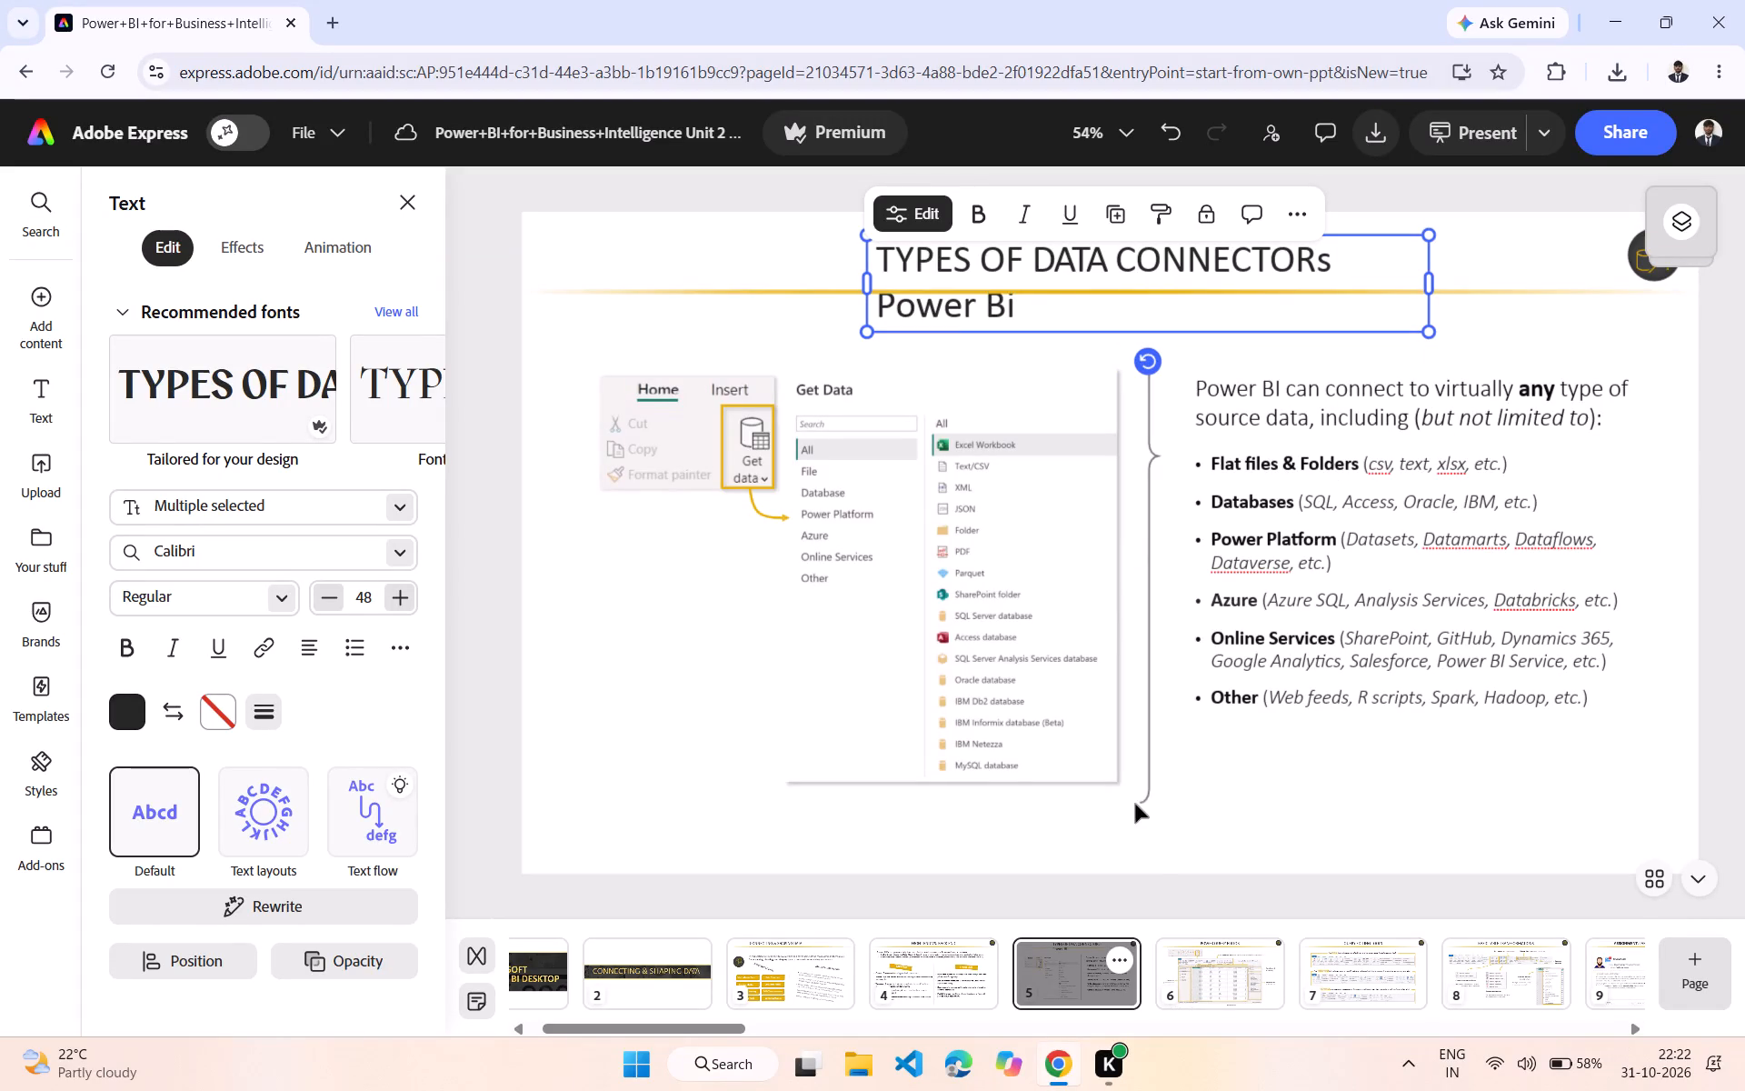
On page 6, move the translucent image over the table preview up and left, over the ribbon screenshots.
left_click(1205, 963)
left_click(1148, 510)
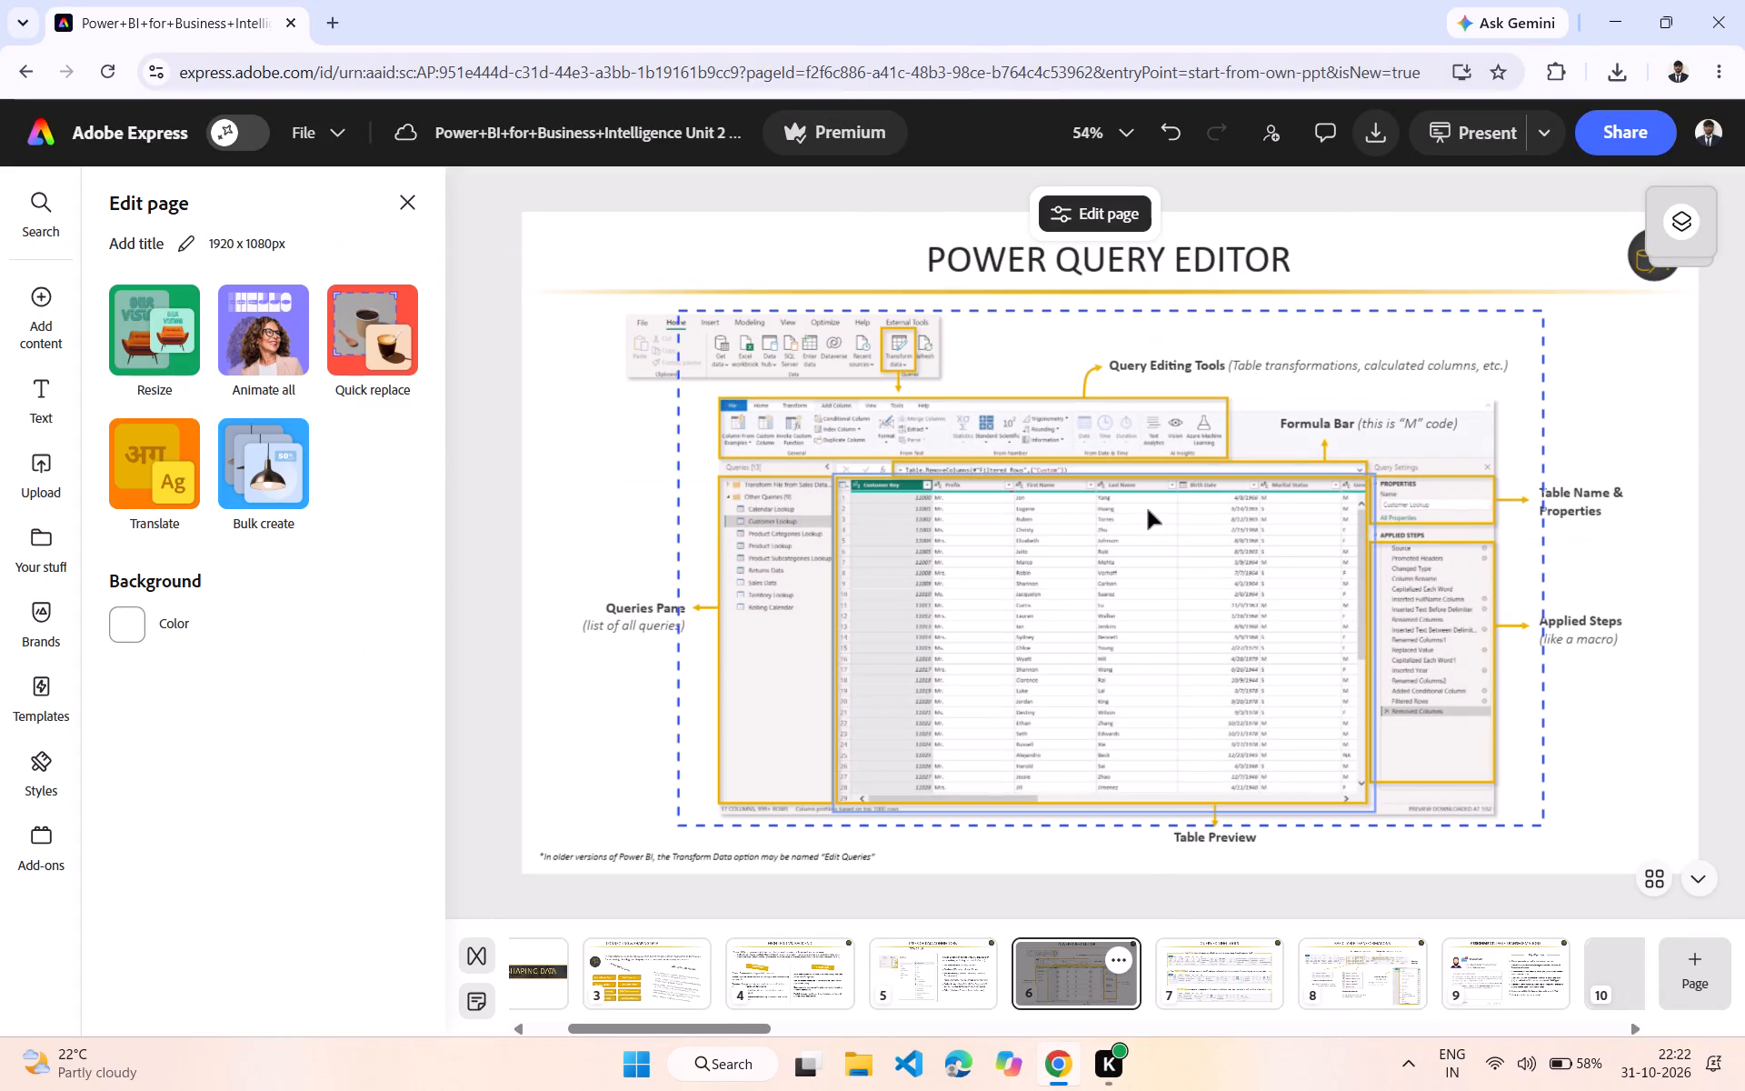
left_click_drag(1148, 510, 1160, 568)
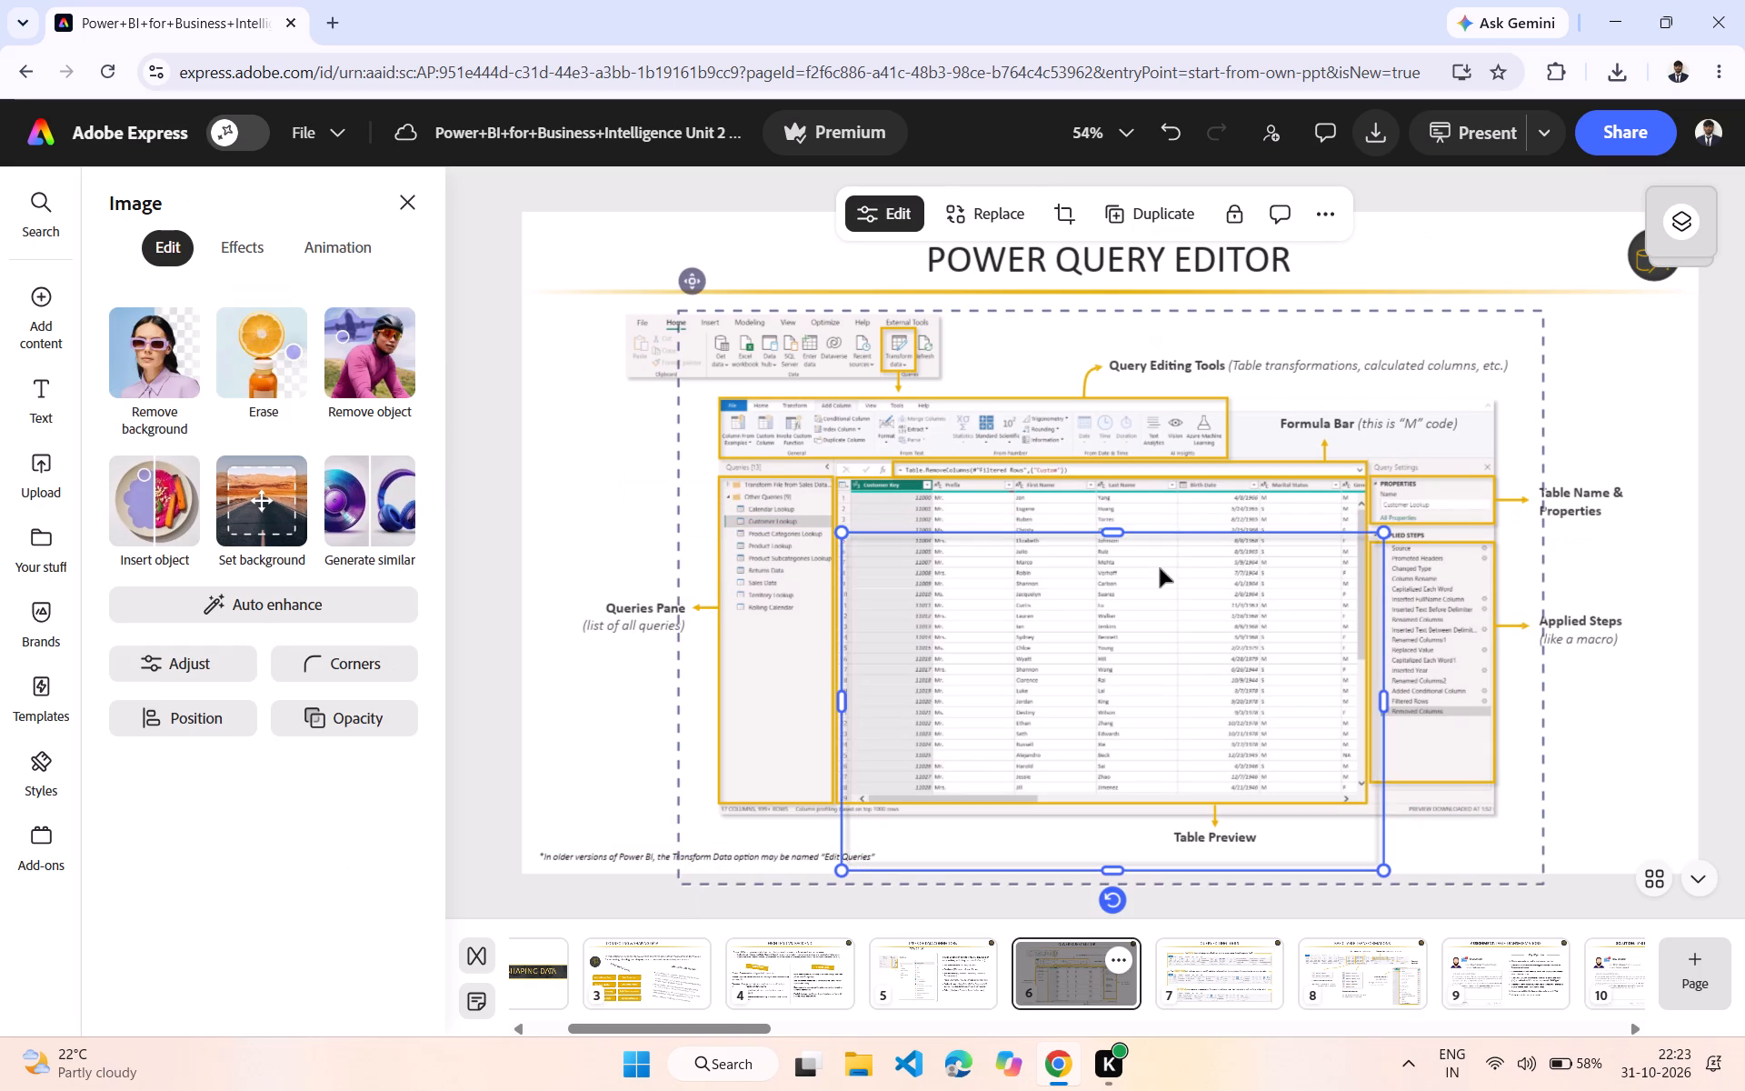
left_click_drag(1160, 568, 1172, 453)
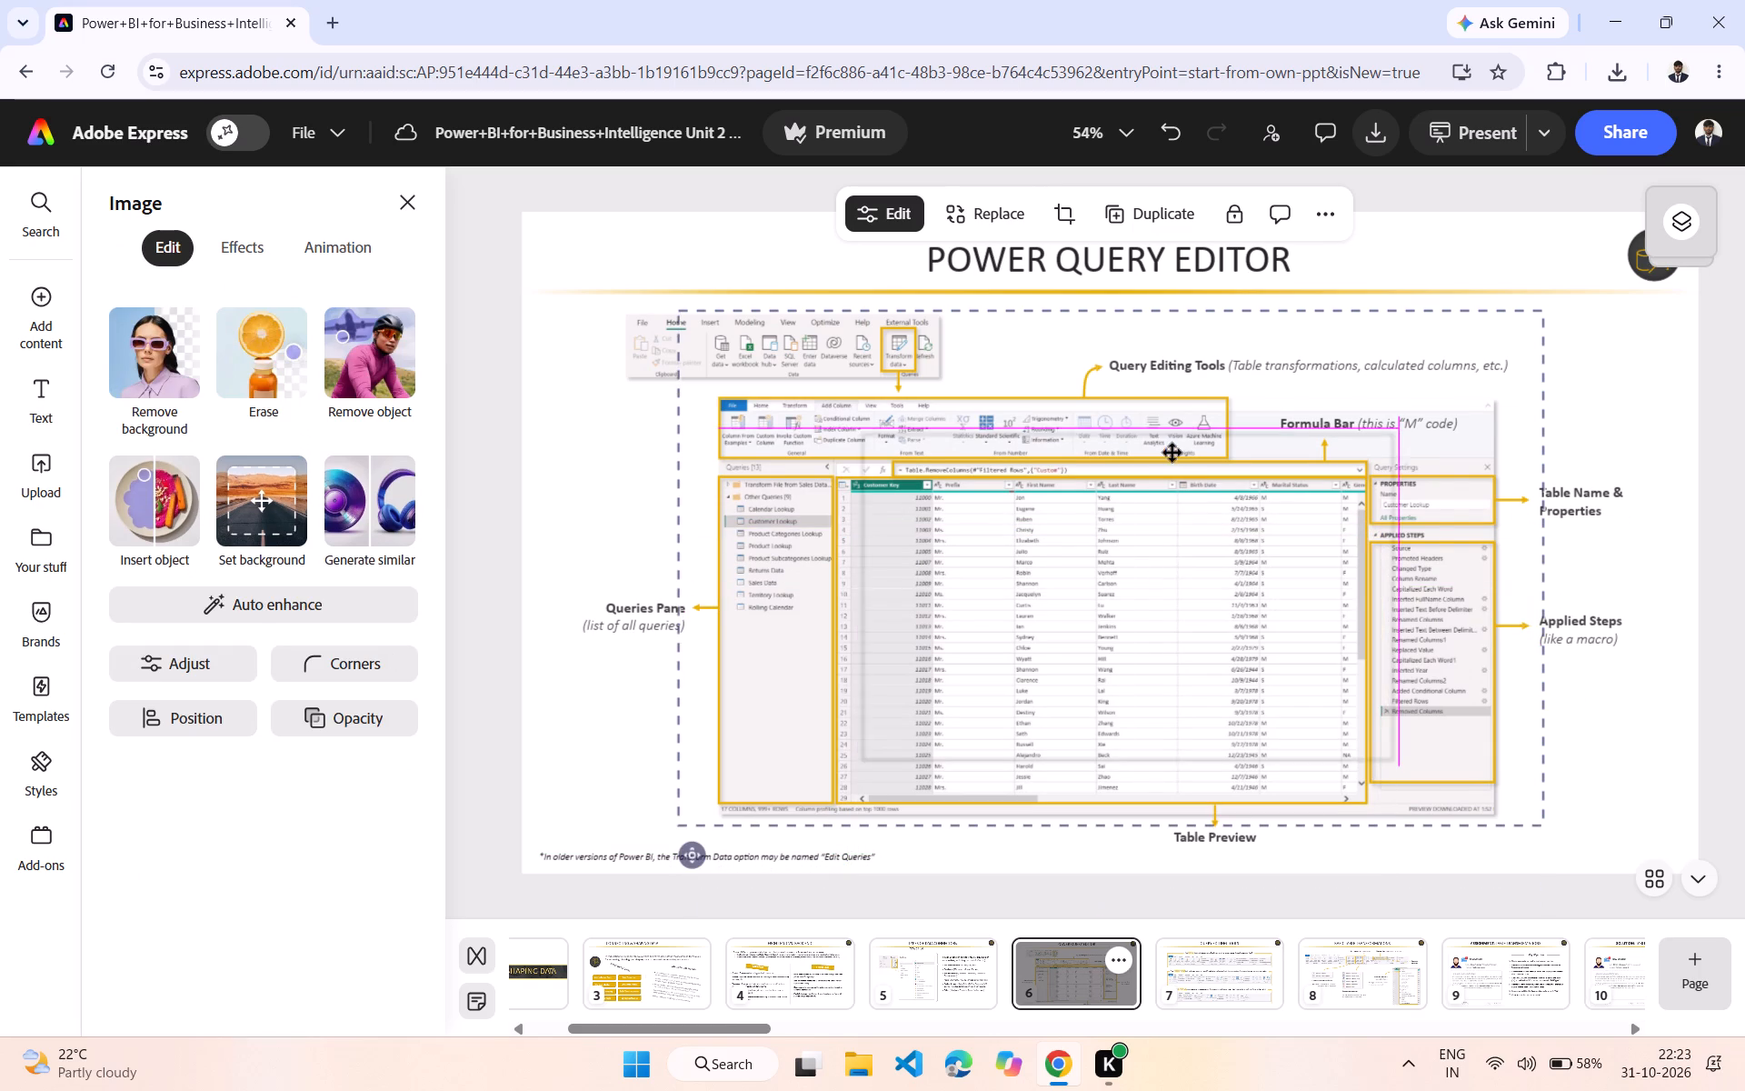
left_click_drag(1172, 453, 920, 262)
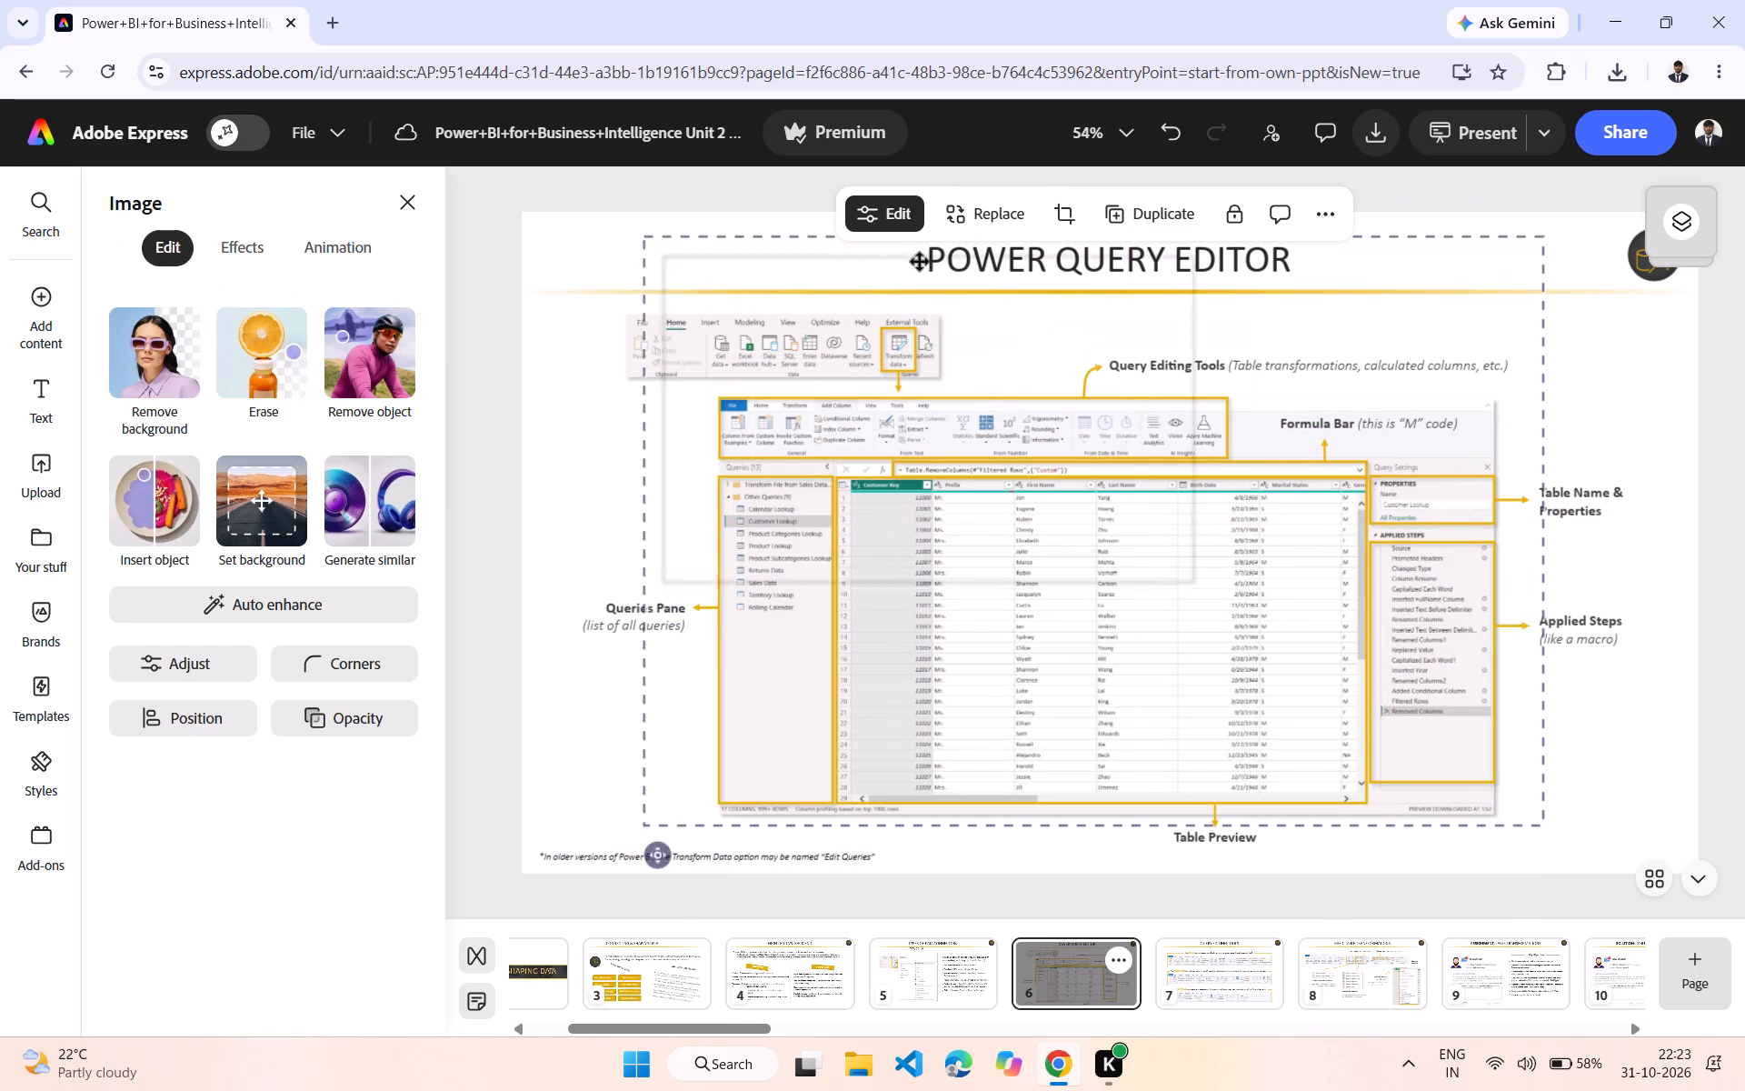
left_click_drag(920, 262, 898, 292)
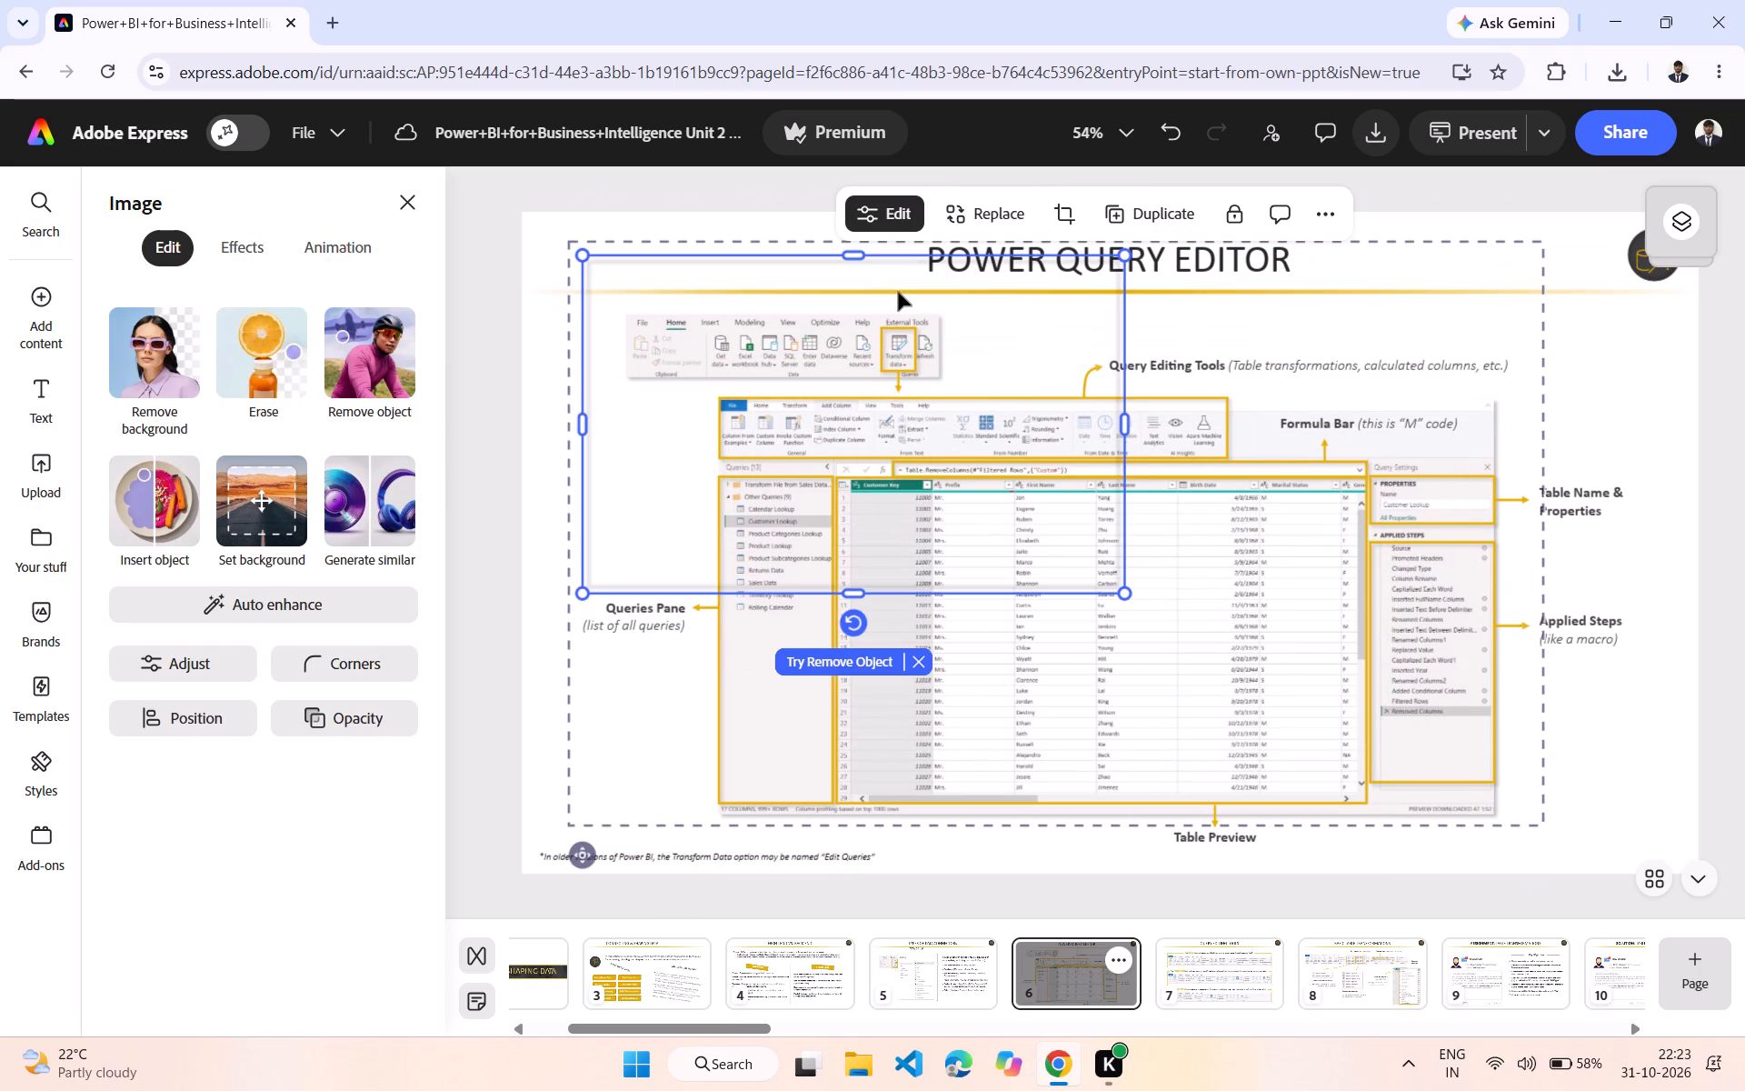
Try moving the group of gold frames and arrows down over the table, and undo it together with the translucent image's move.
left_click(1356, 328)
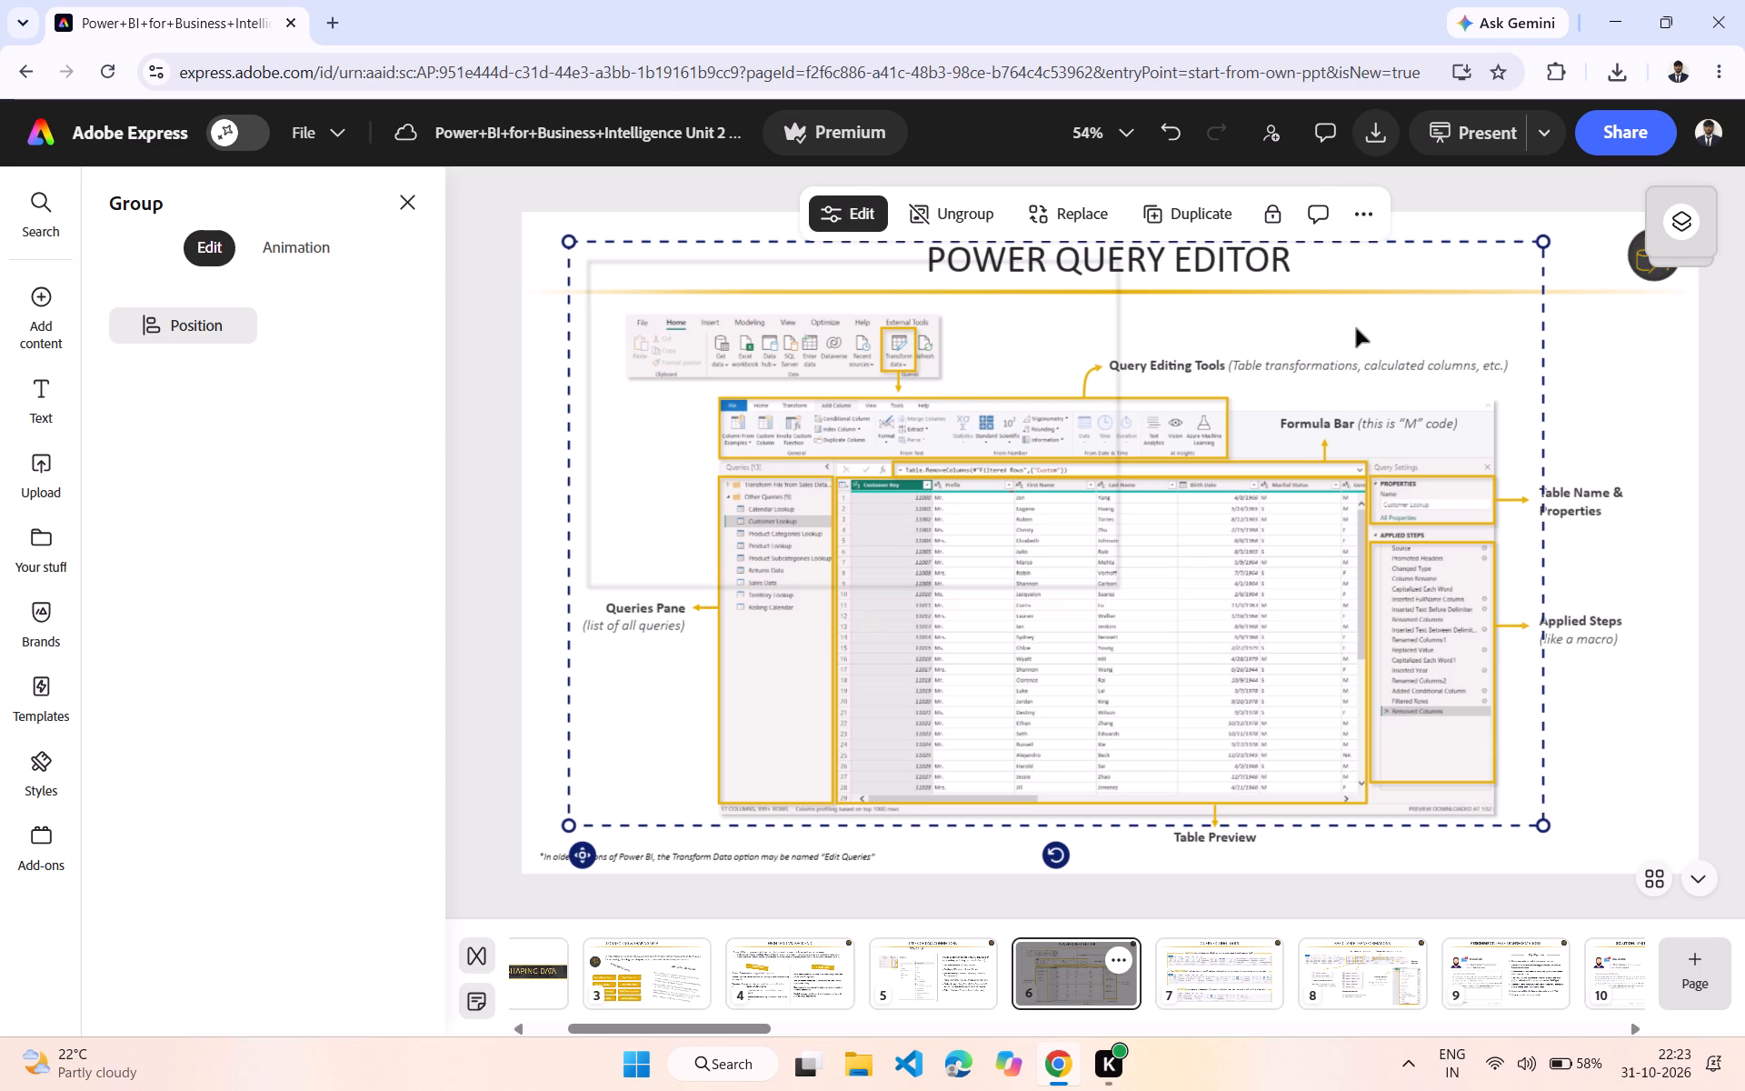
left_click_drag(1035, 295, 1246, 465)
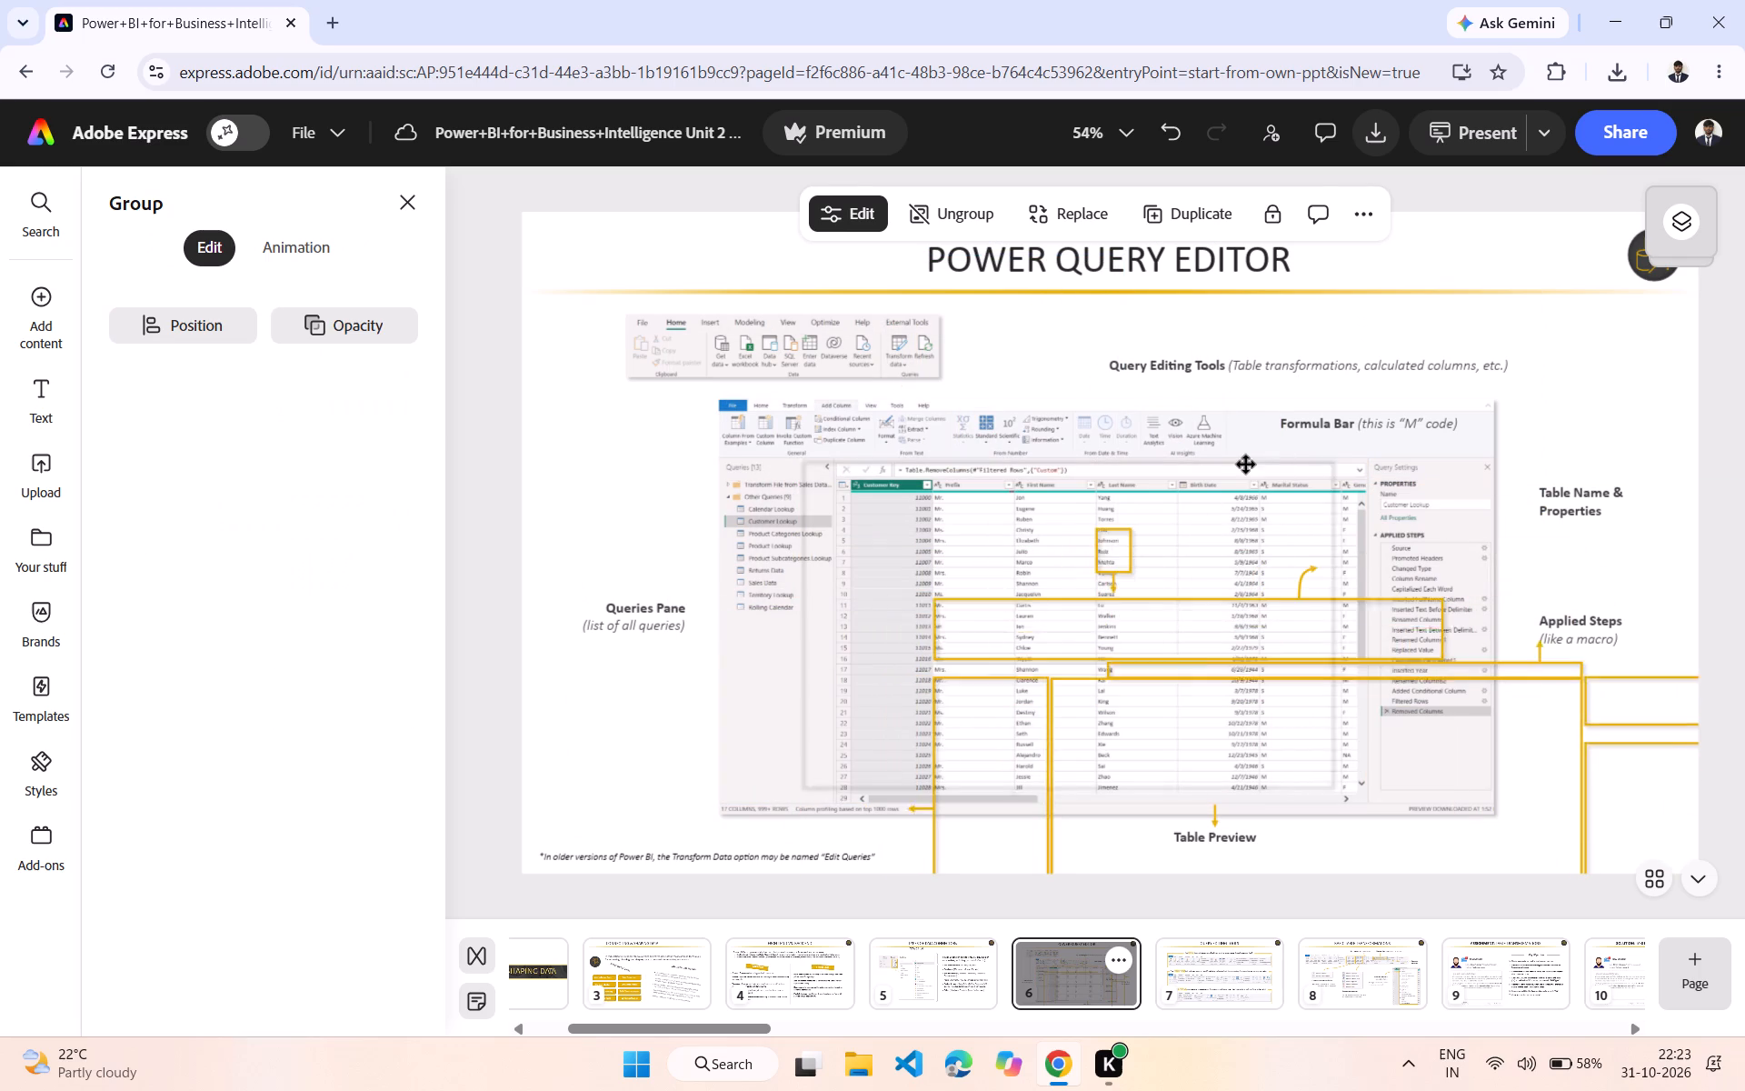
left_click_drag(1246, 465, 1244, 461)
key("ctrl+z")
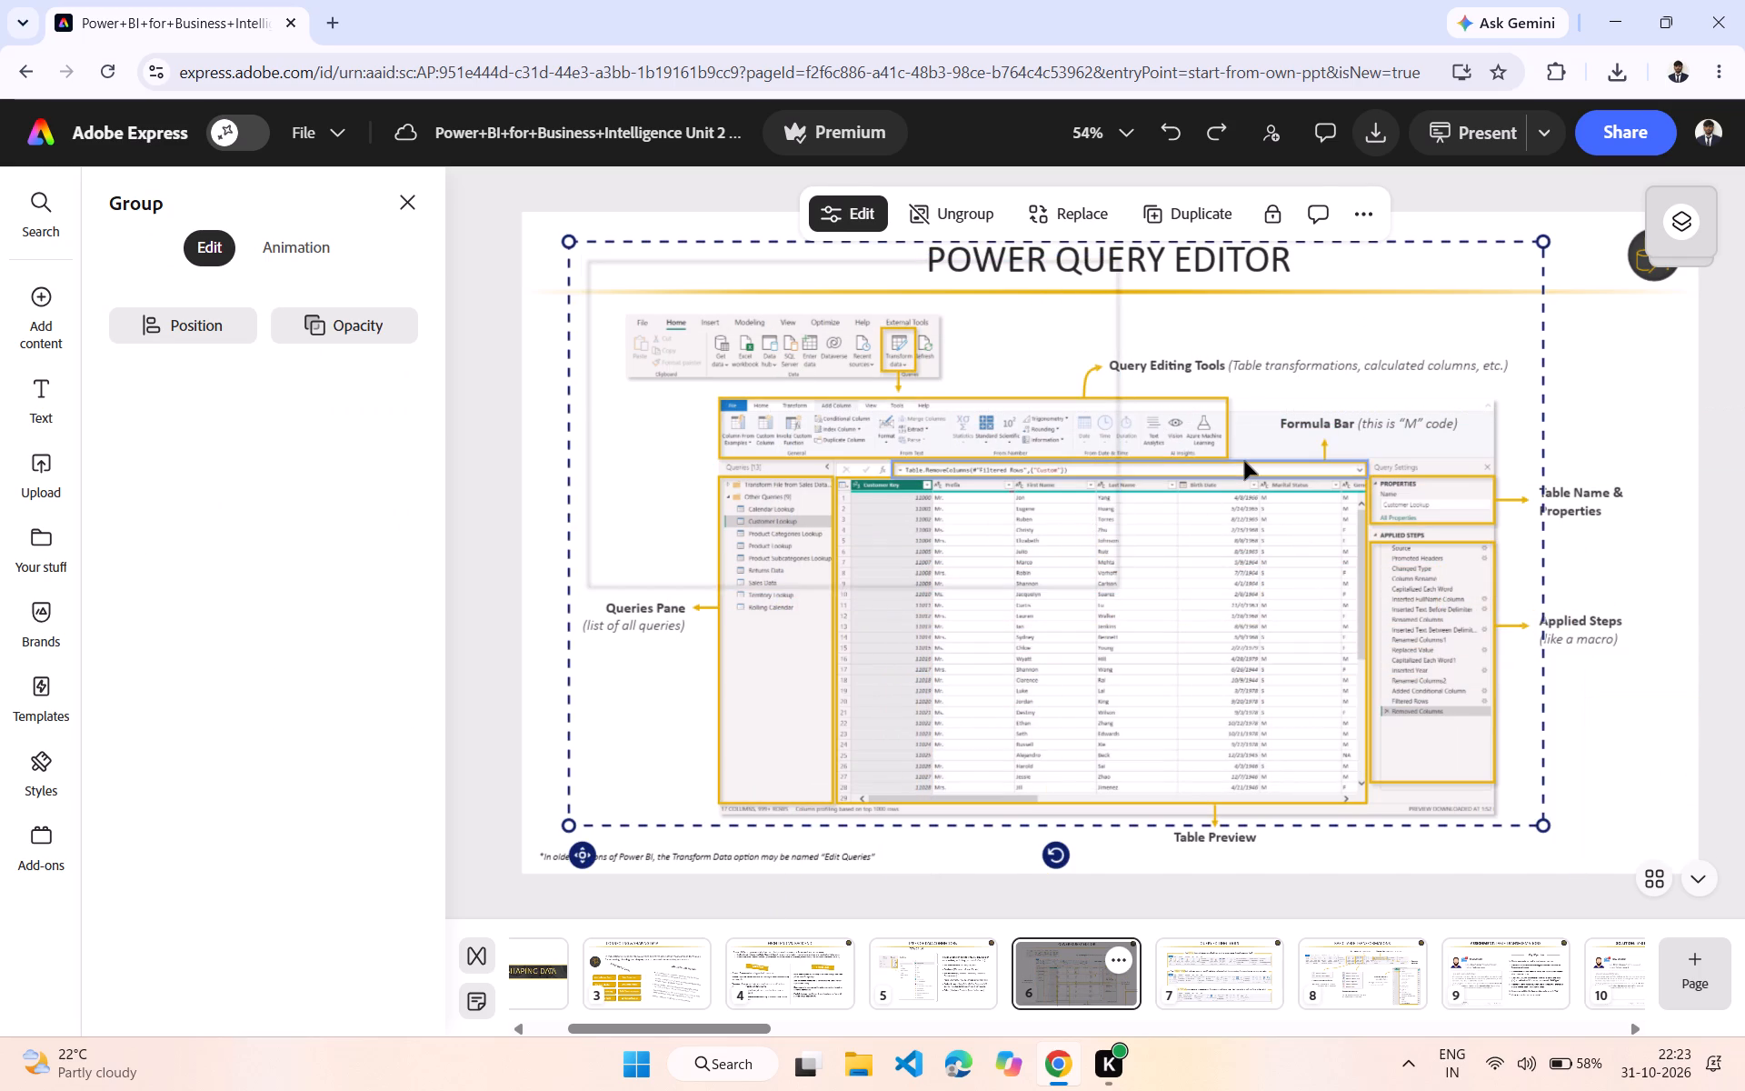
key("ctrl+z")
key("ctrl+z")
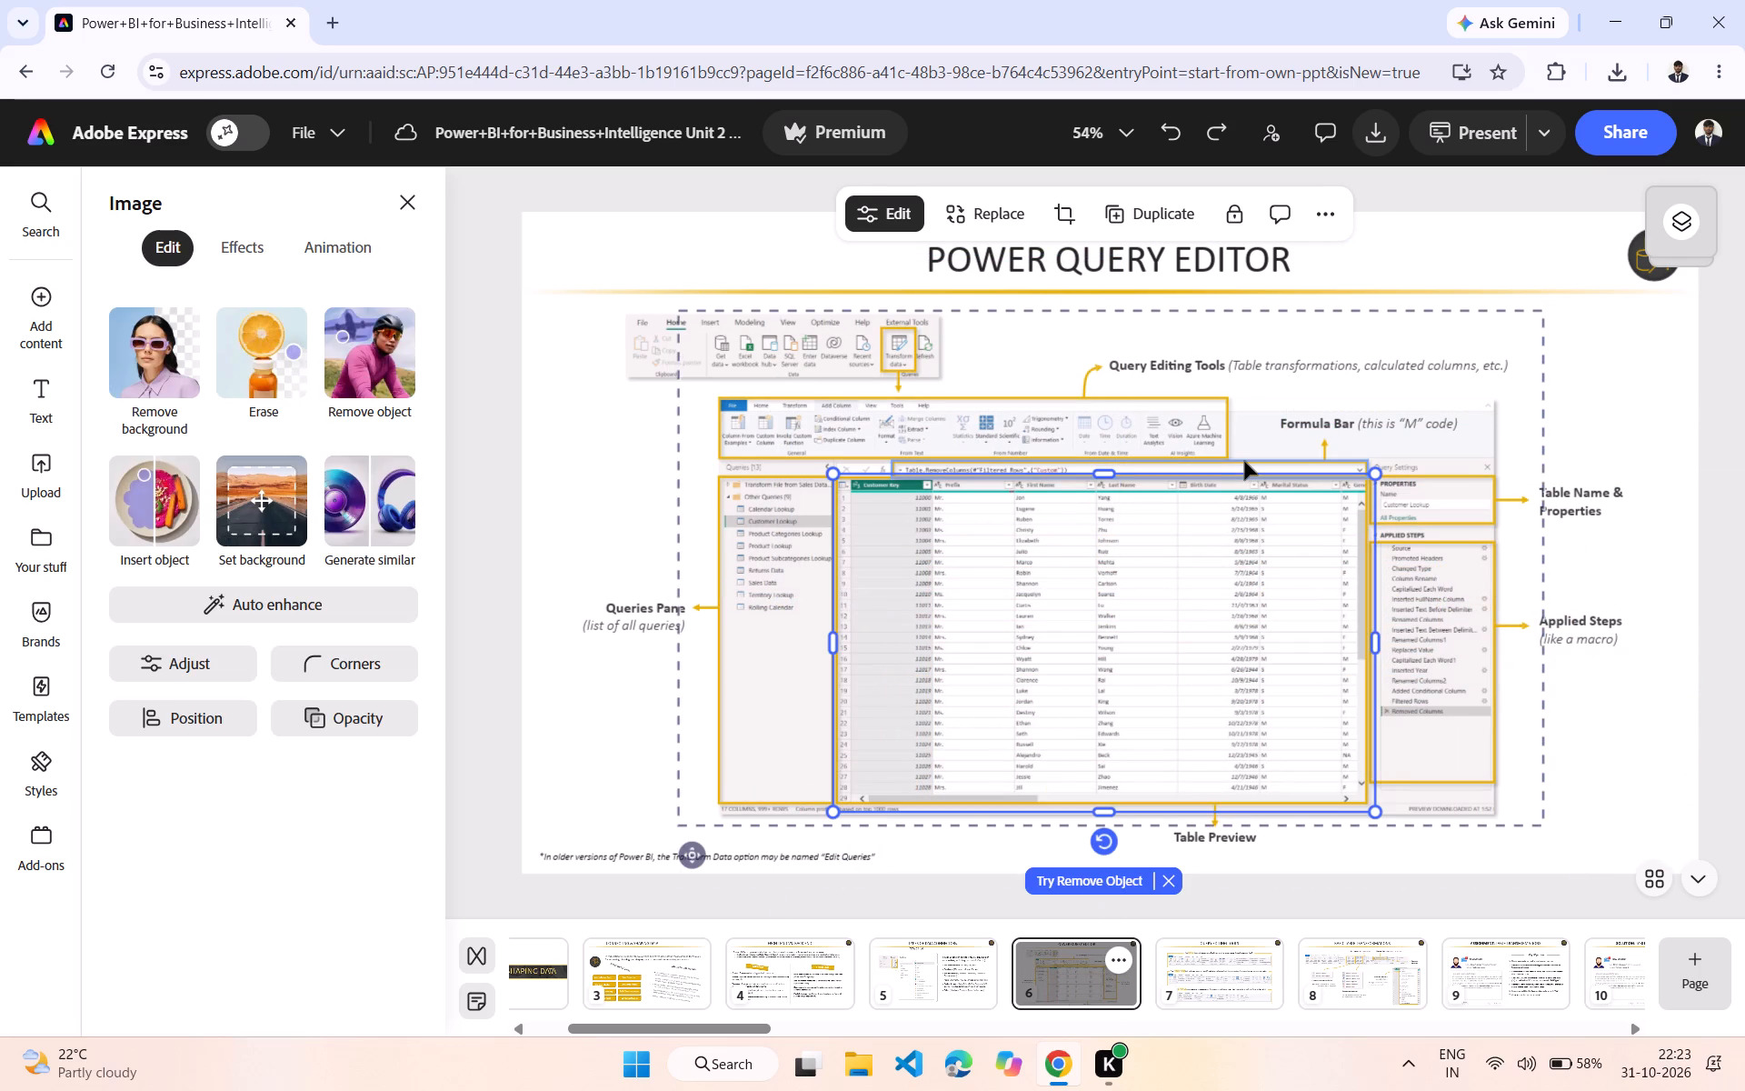
Enlarge the "(list of all queries)" caption under Queries Pane to font size 19.
left_click(636, 625)
left_click_drag(636, 625, 652, 629)
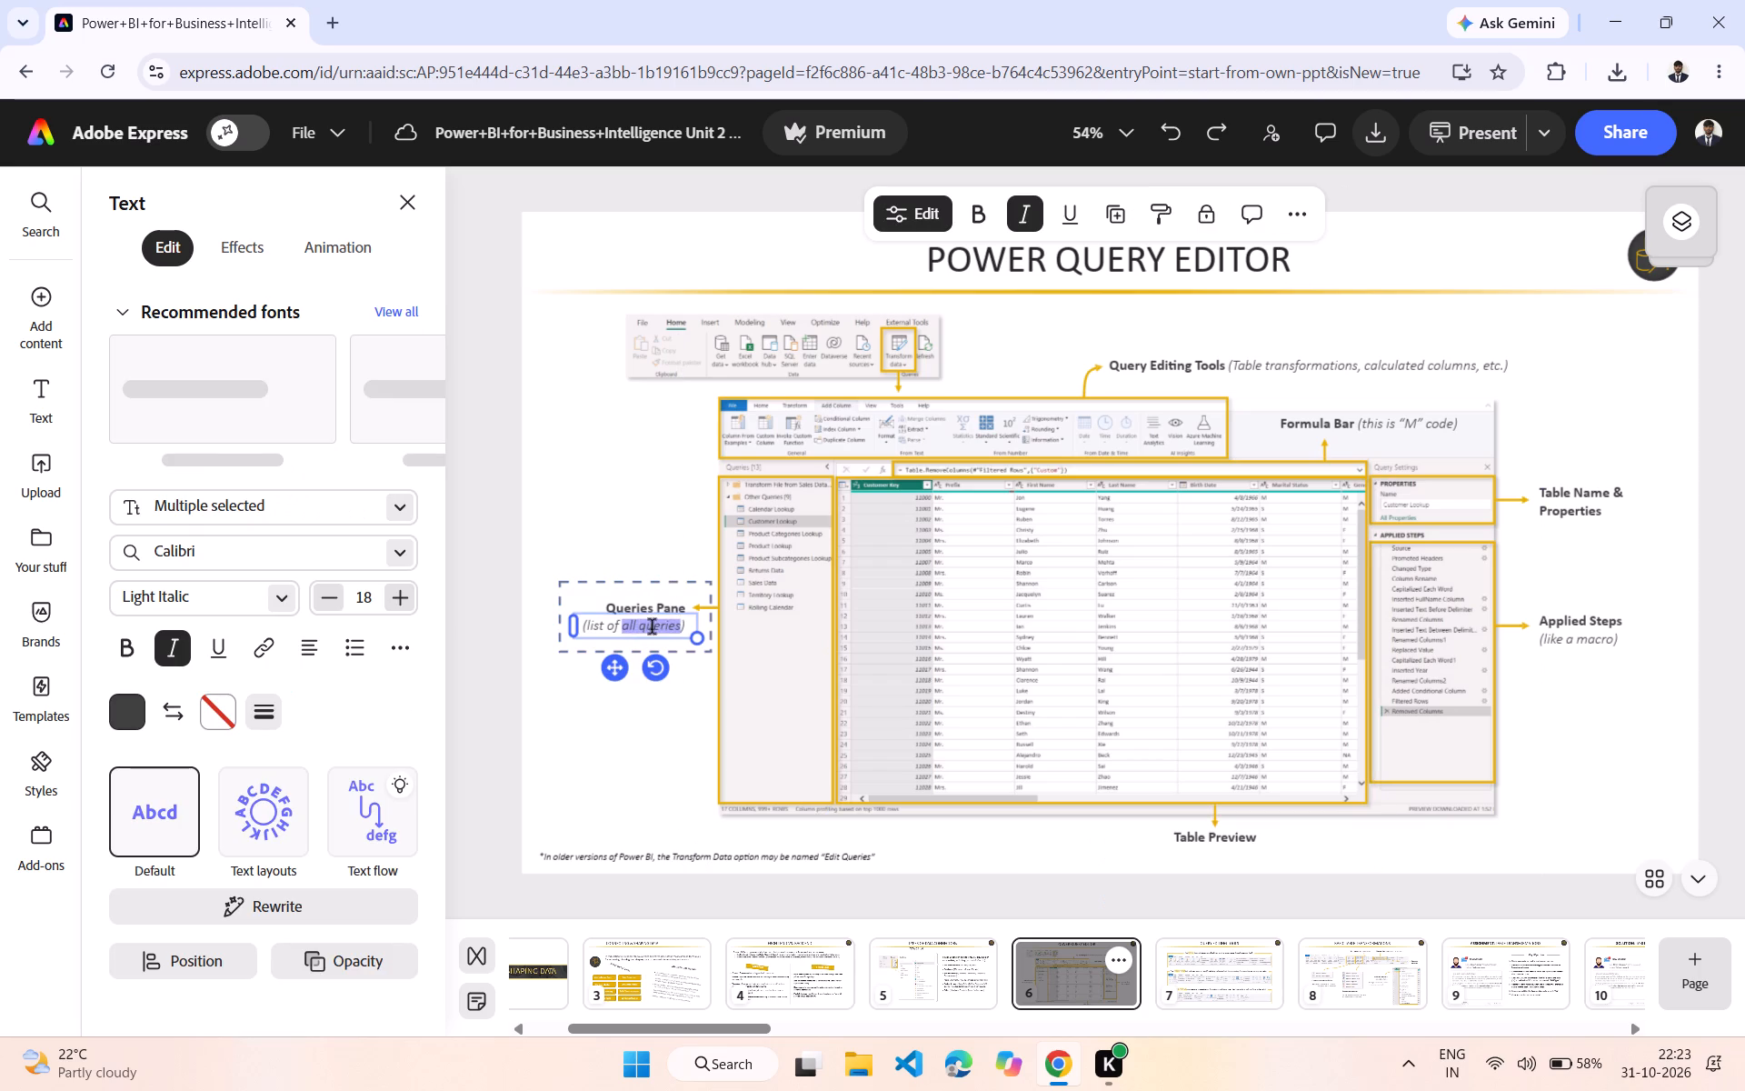
left_click_drag(652, 629, 653, 630)
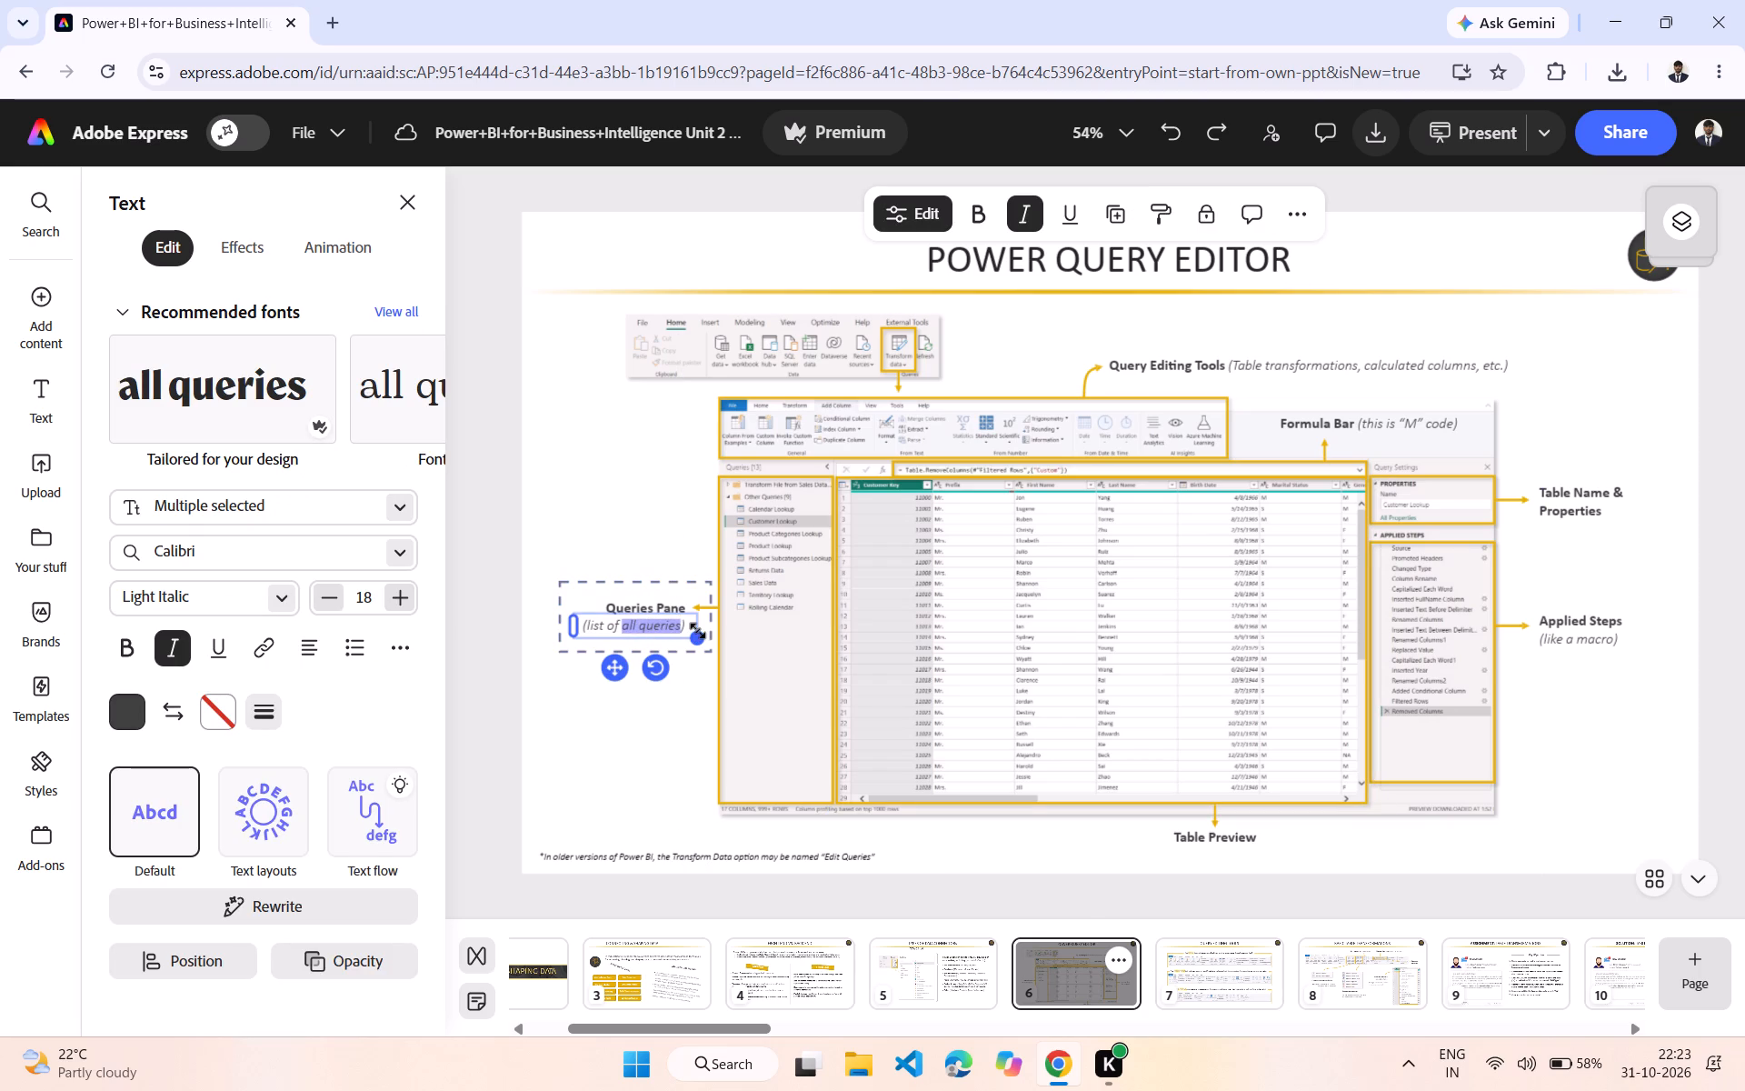
left_click(697, 630)
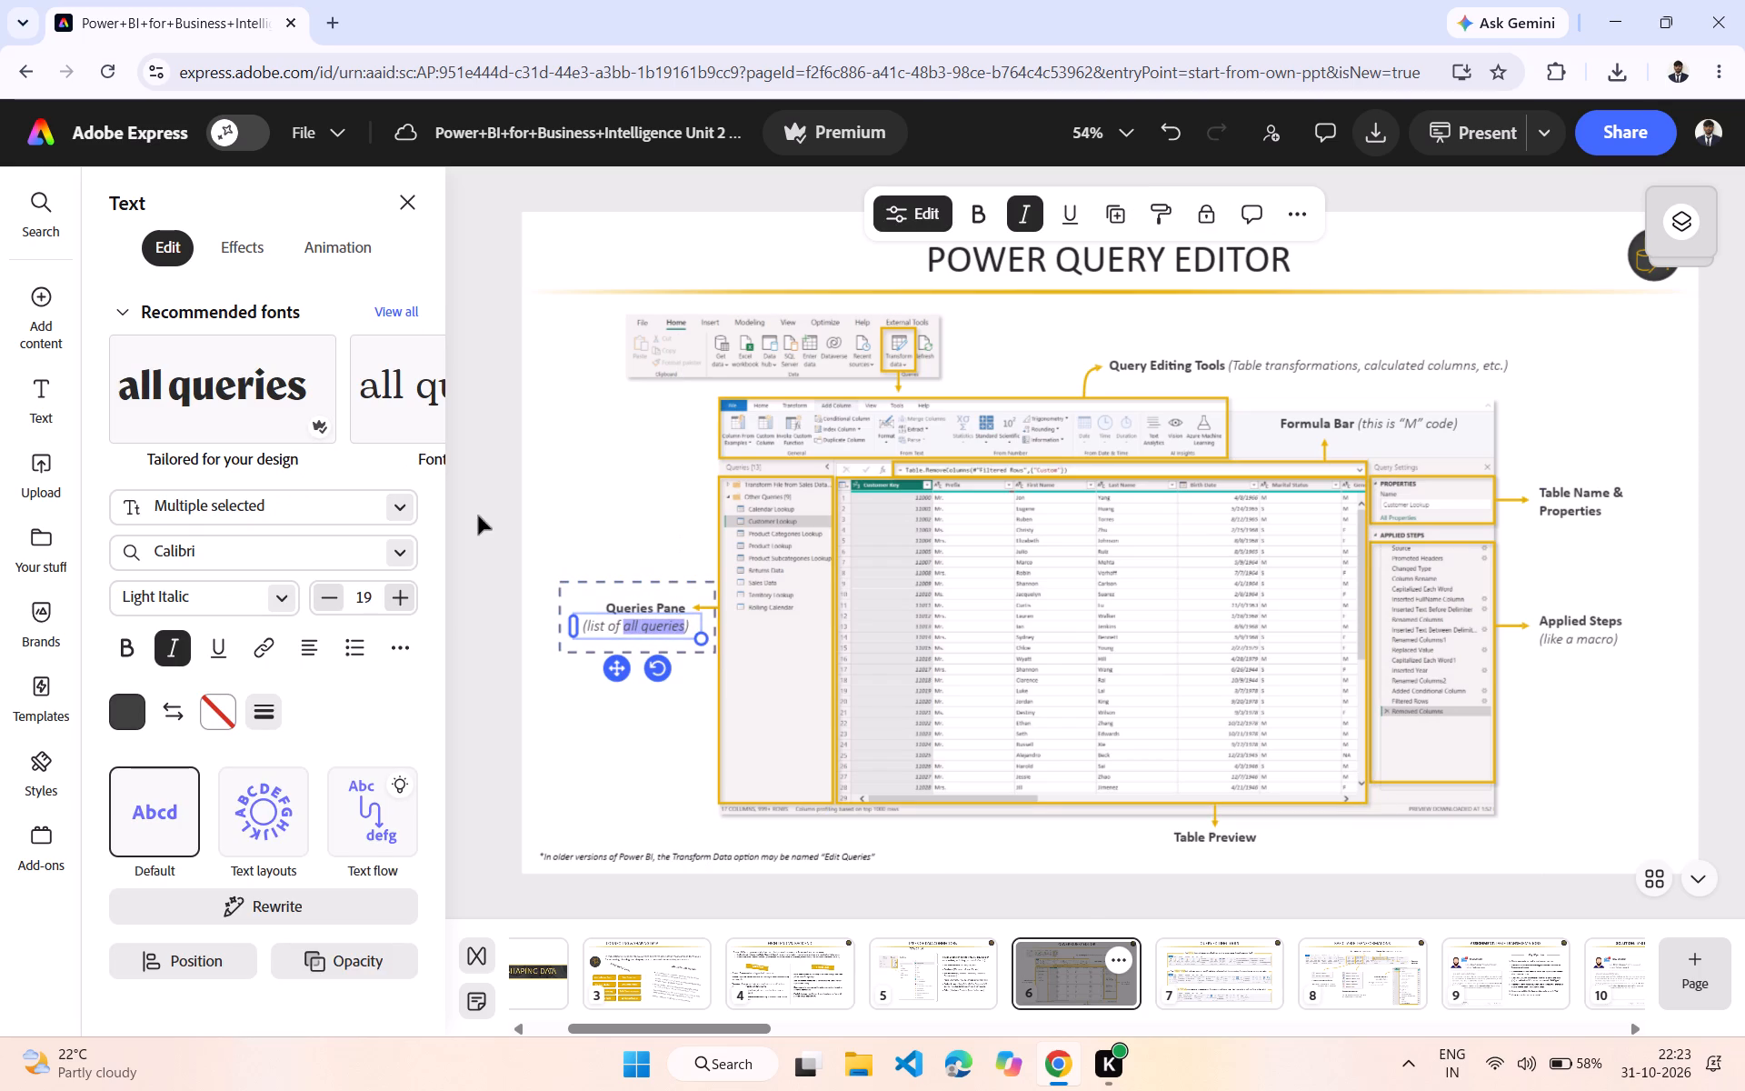
left_click(575, 474)
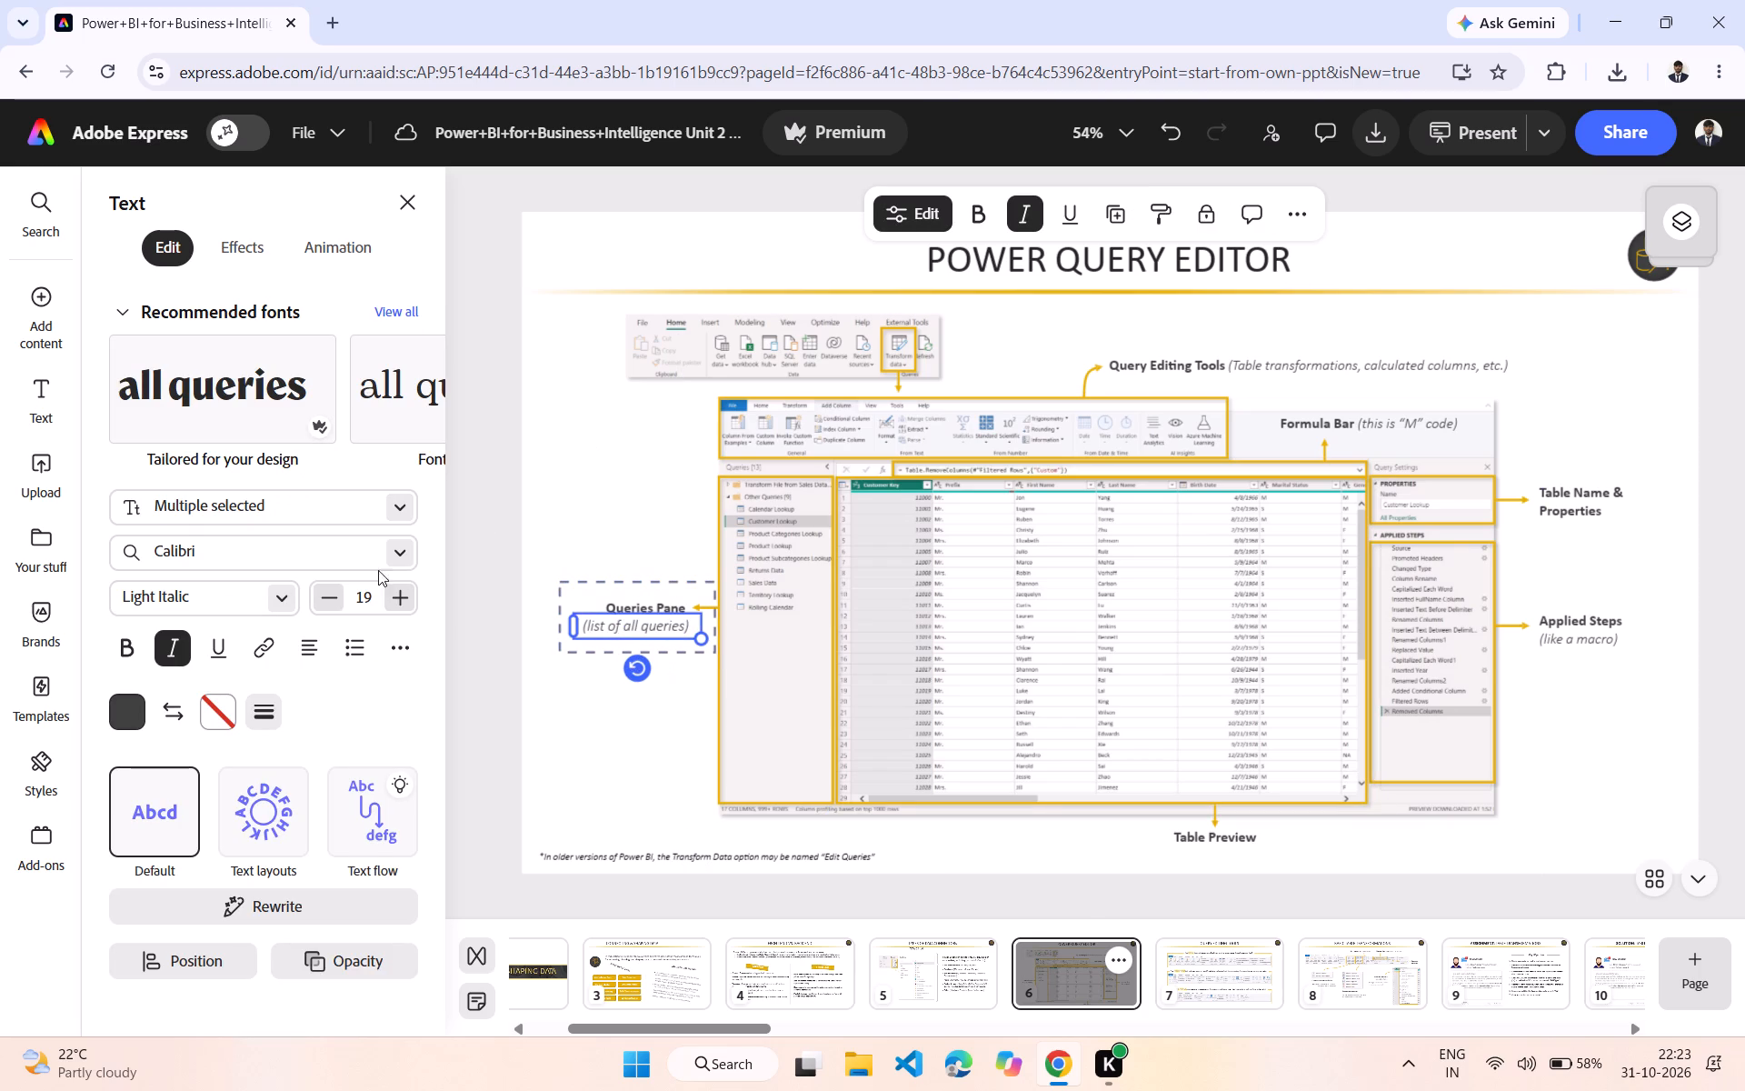
Add the pages of the Mission & Vision presentation template to the end of the presentation.
left_click(32, 703)
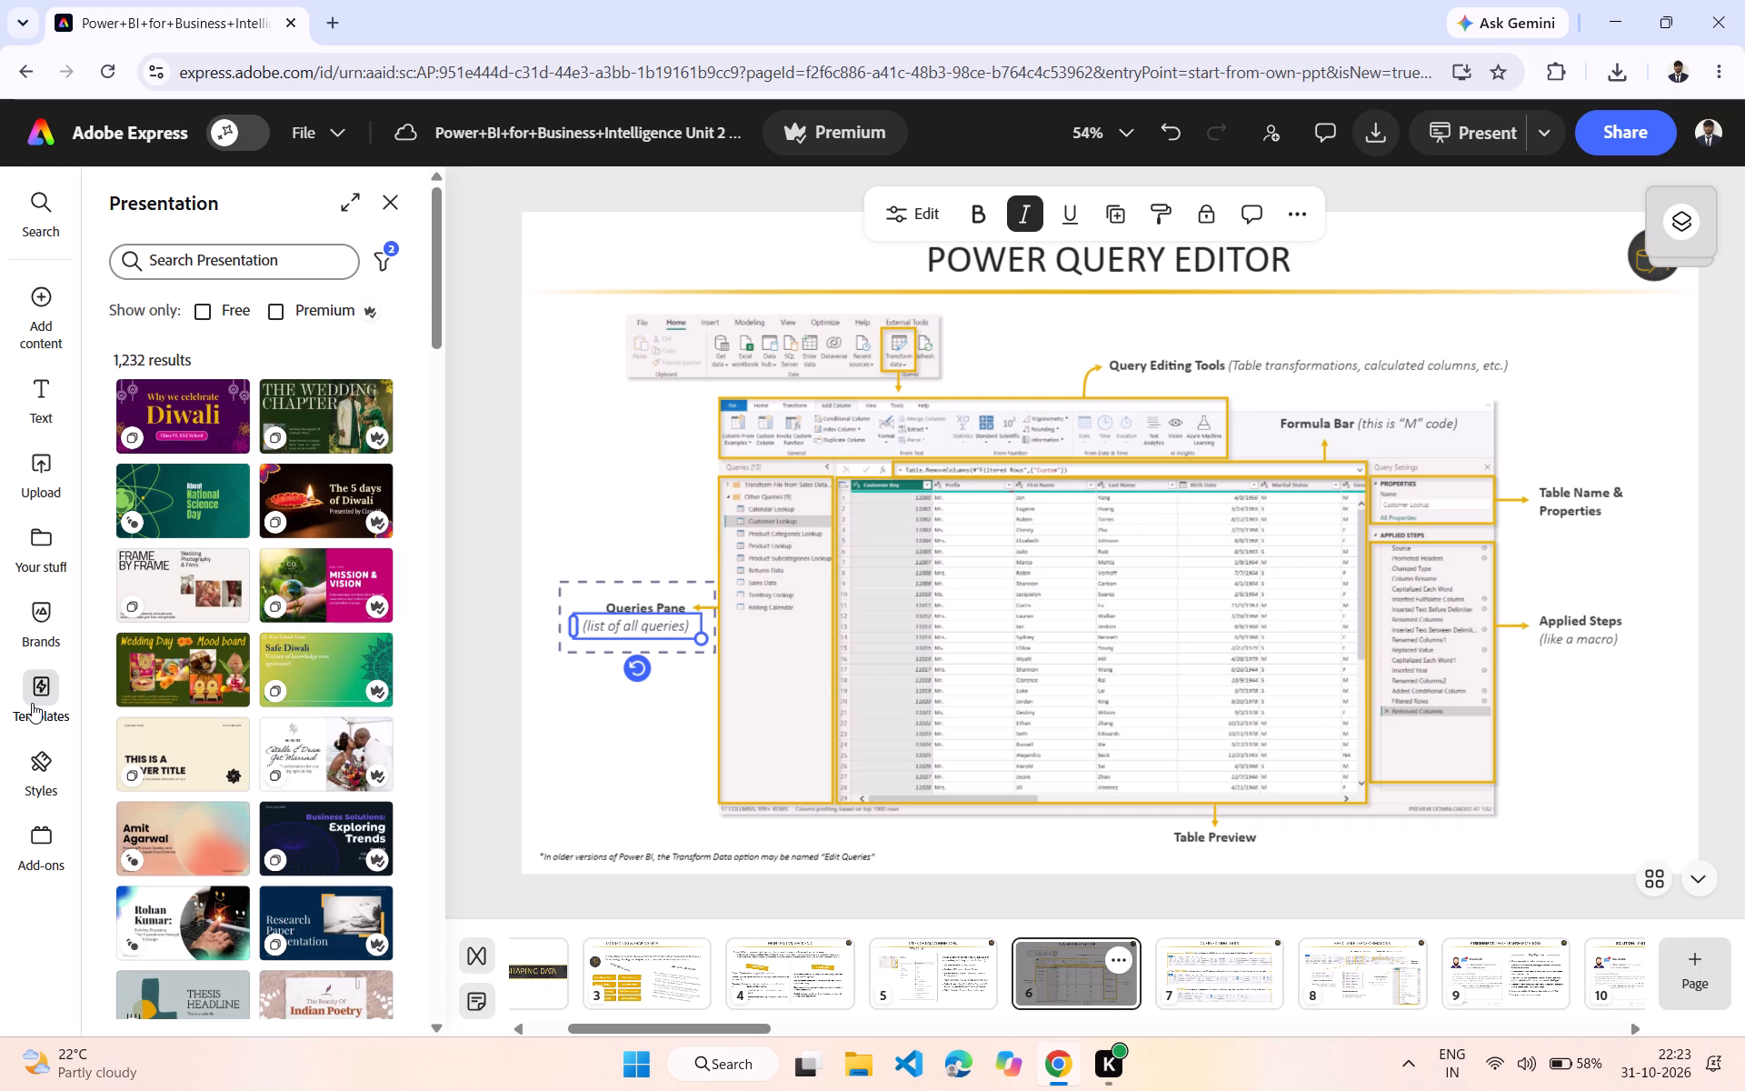
left_click(314, 593)
left_click(1019, 300)
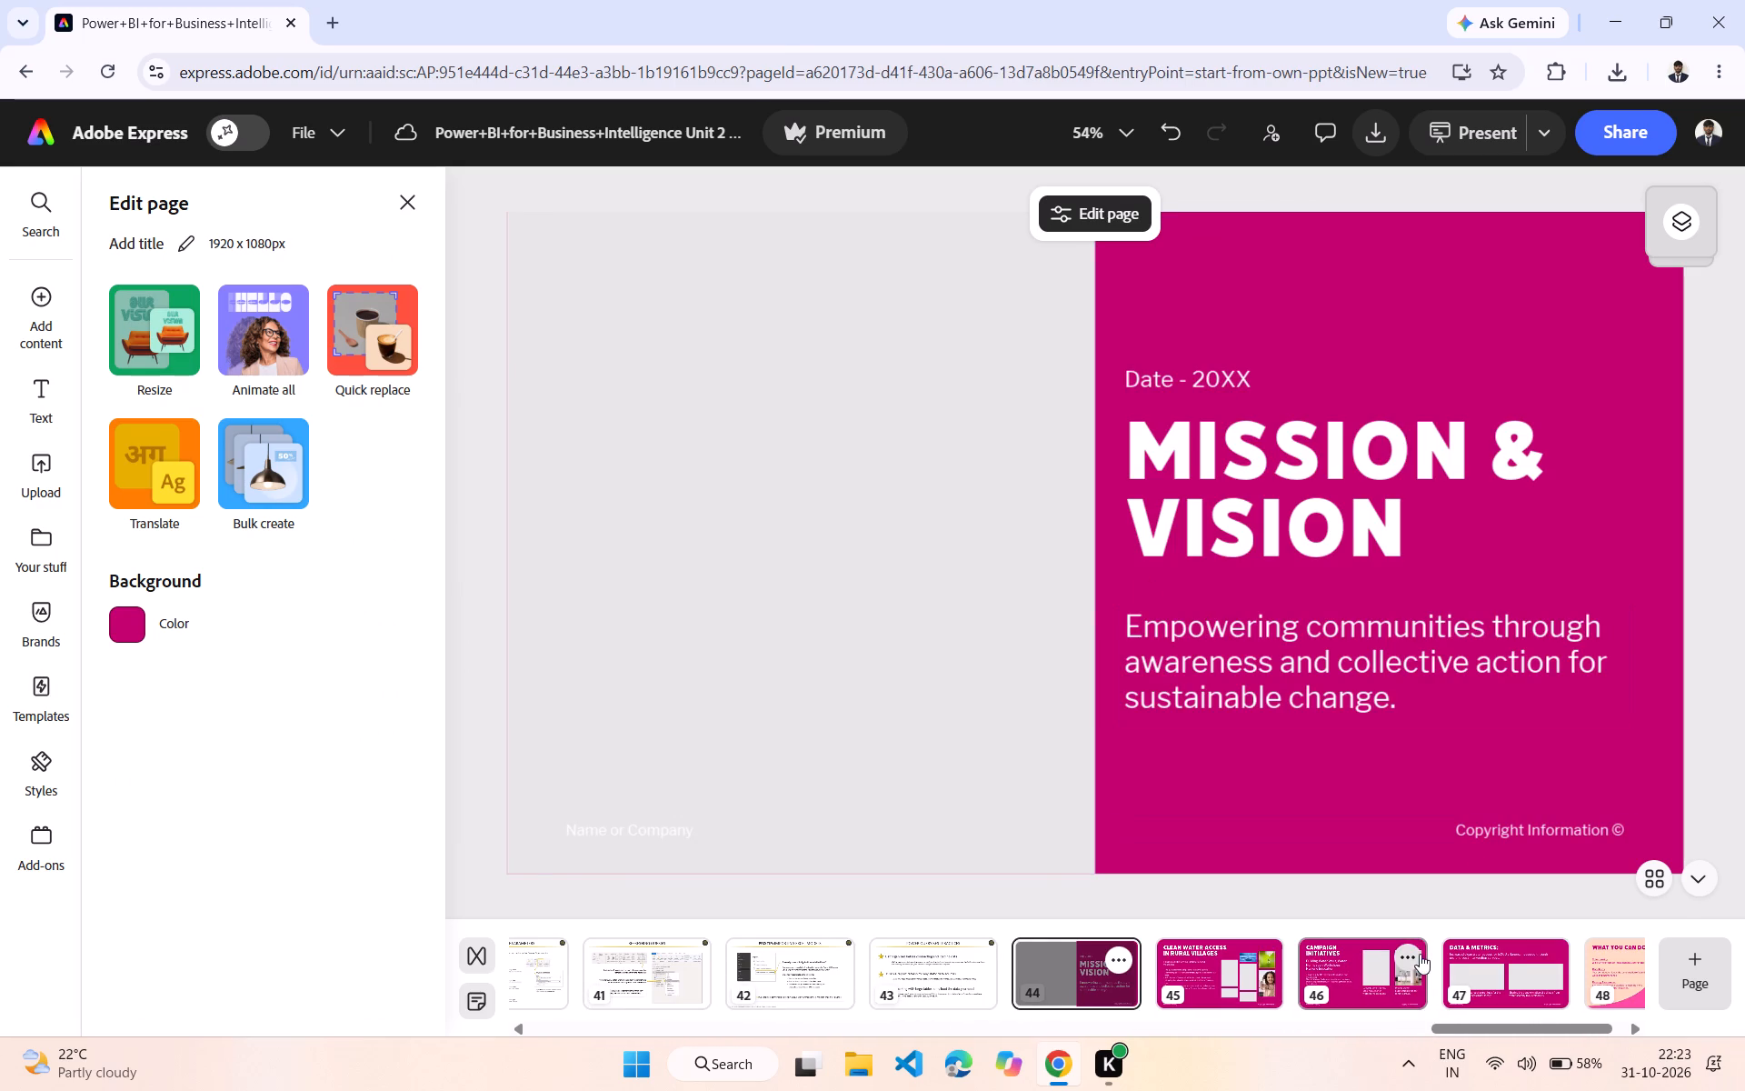
Rotate the "MISSION & VISION" title on page 44 to about 3°.
scroll(1420, 954, "left", 5)
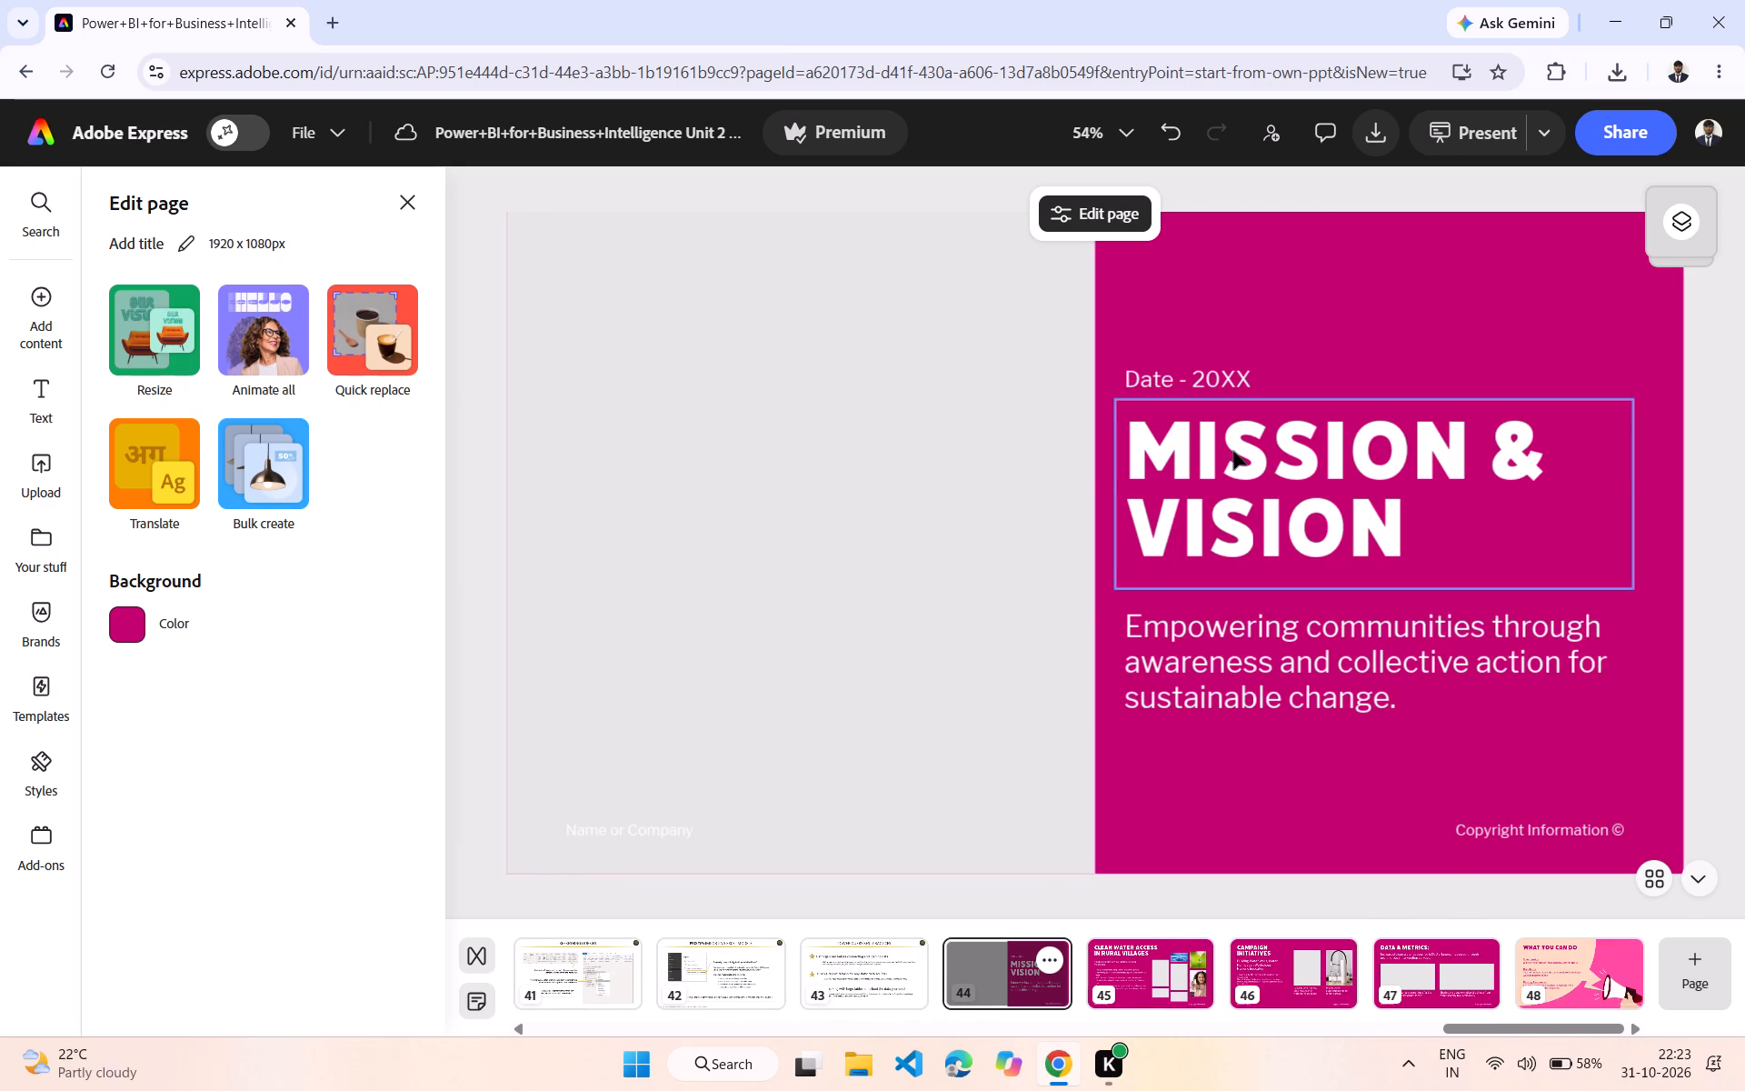
left_click(1233, 451)
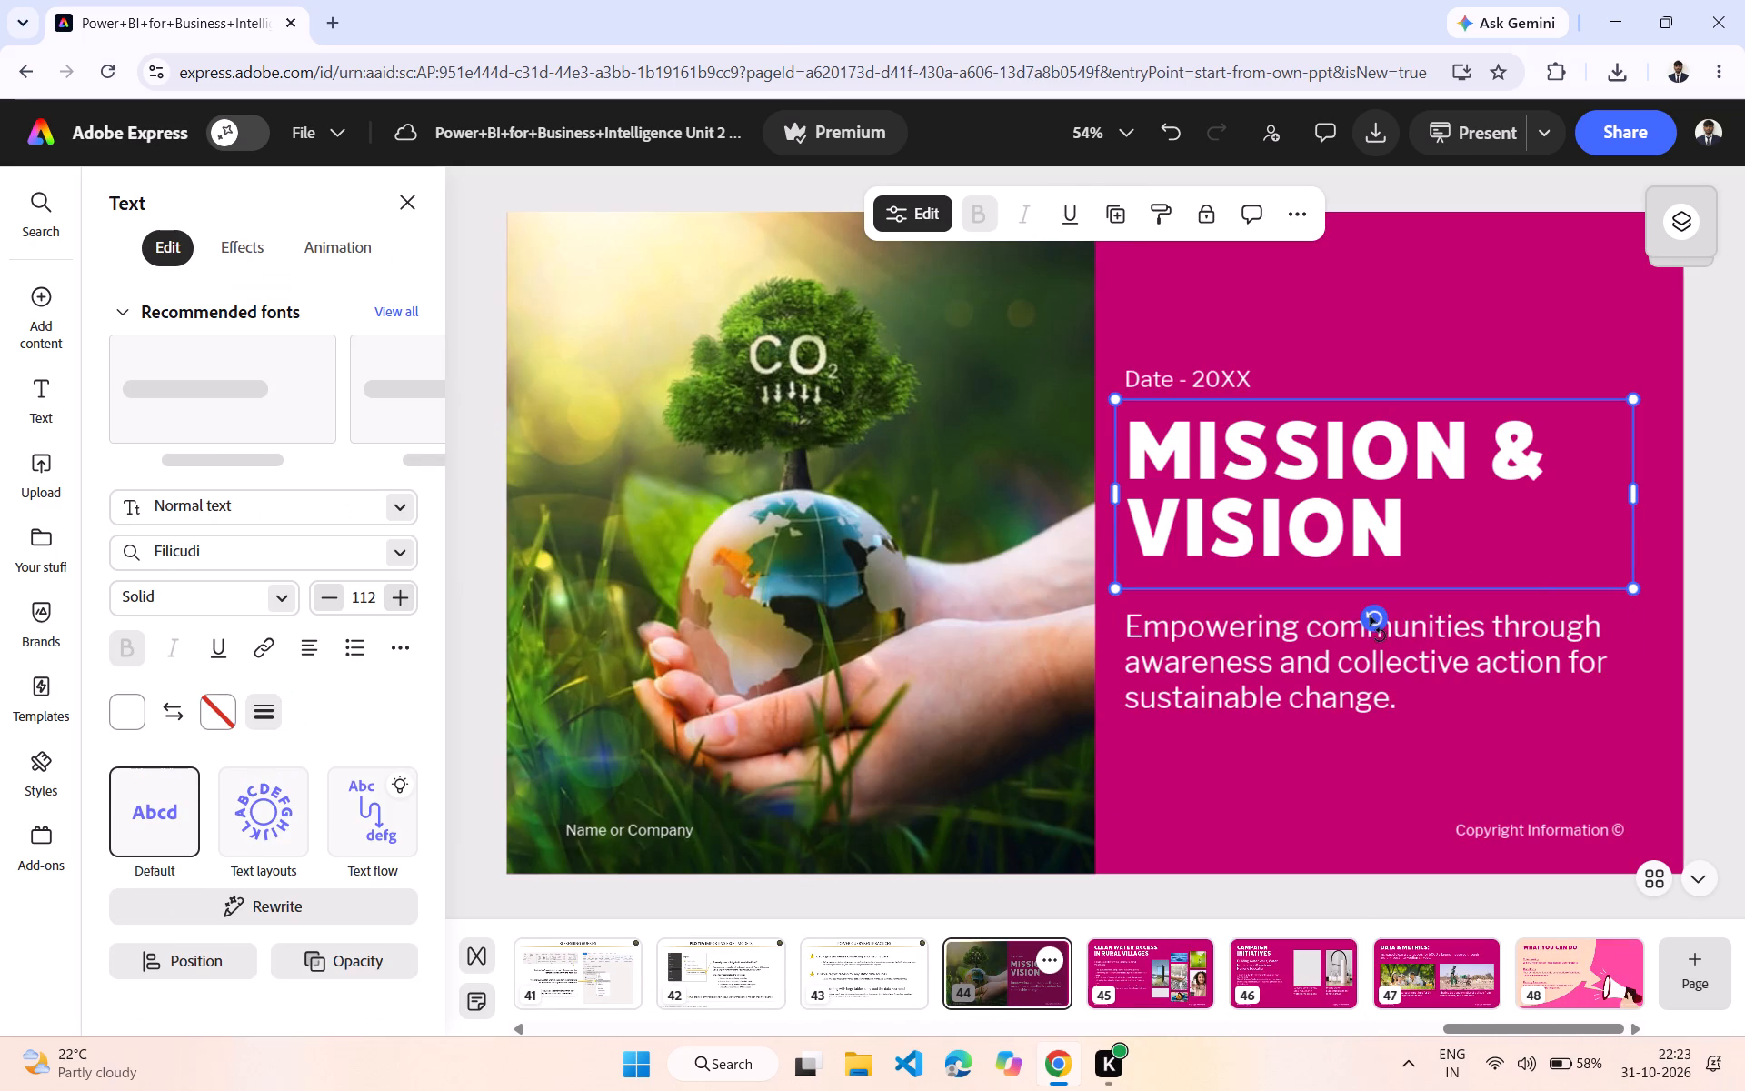
left_click_drag(1367, 603, 1377, 628)
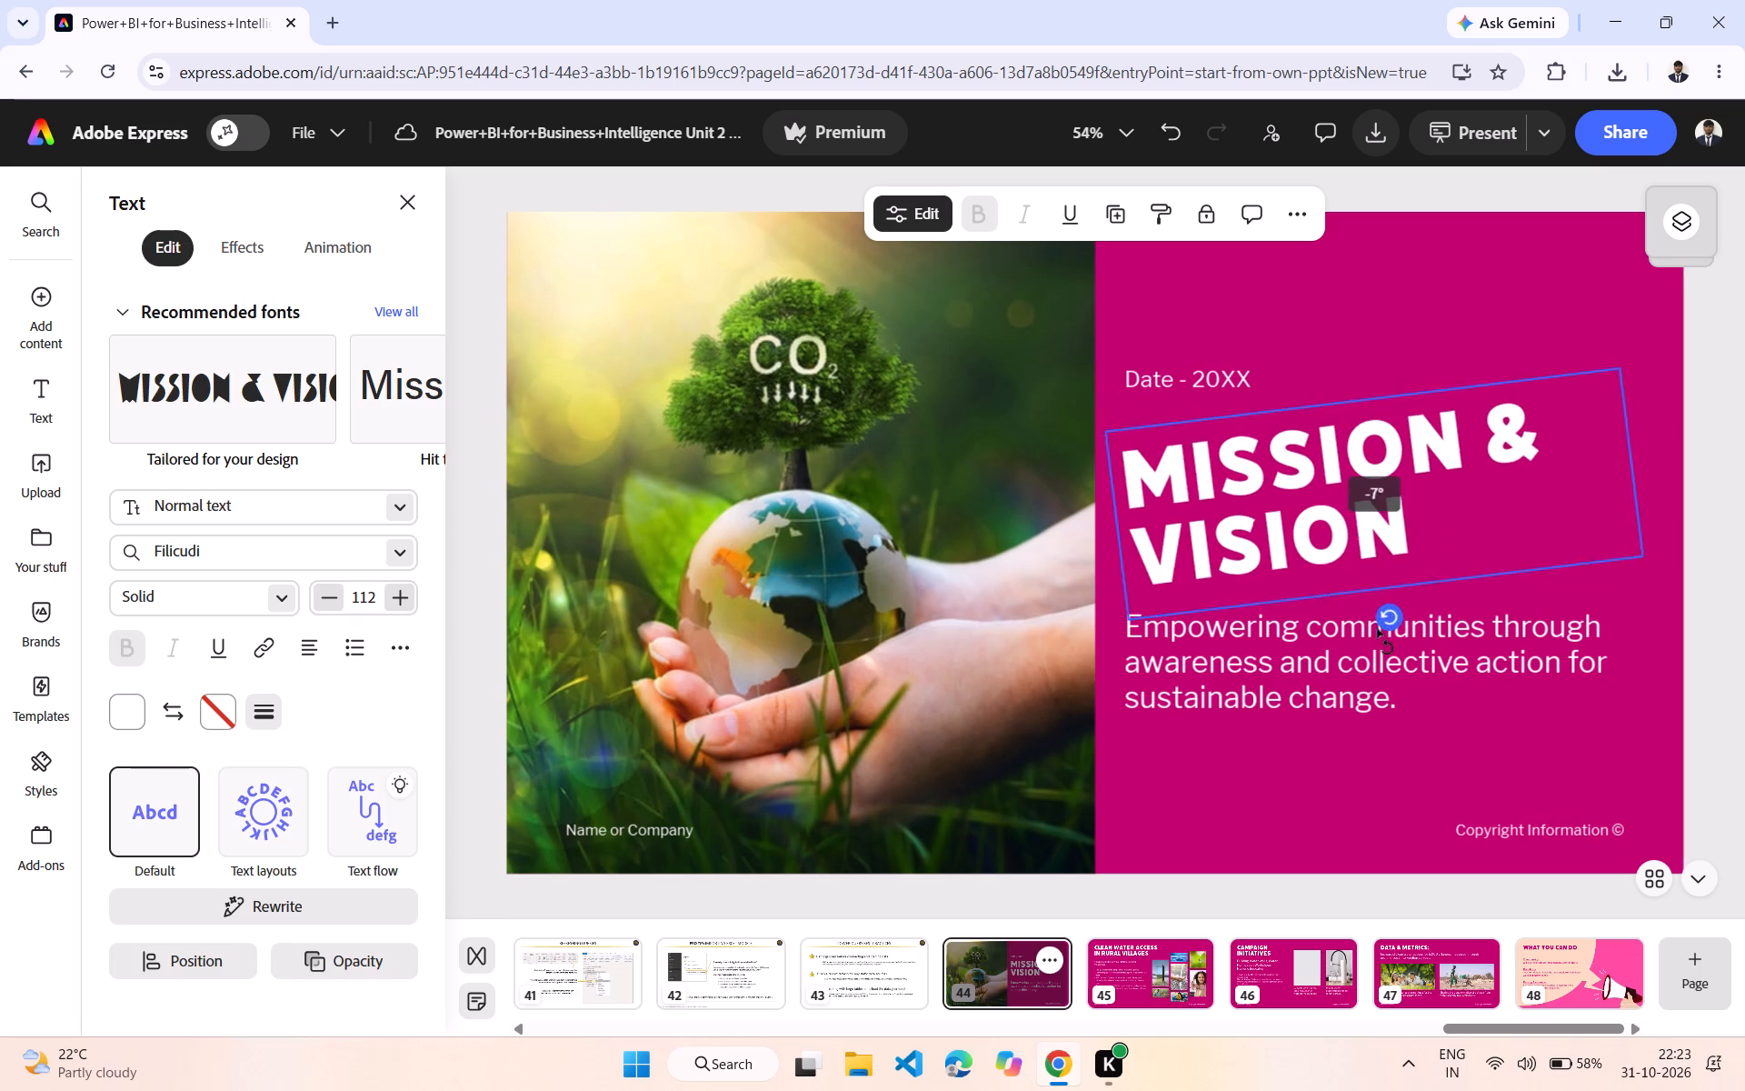
left_click_drag(1377, 628, 1359, 627)
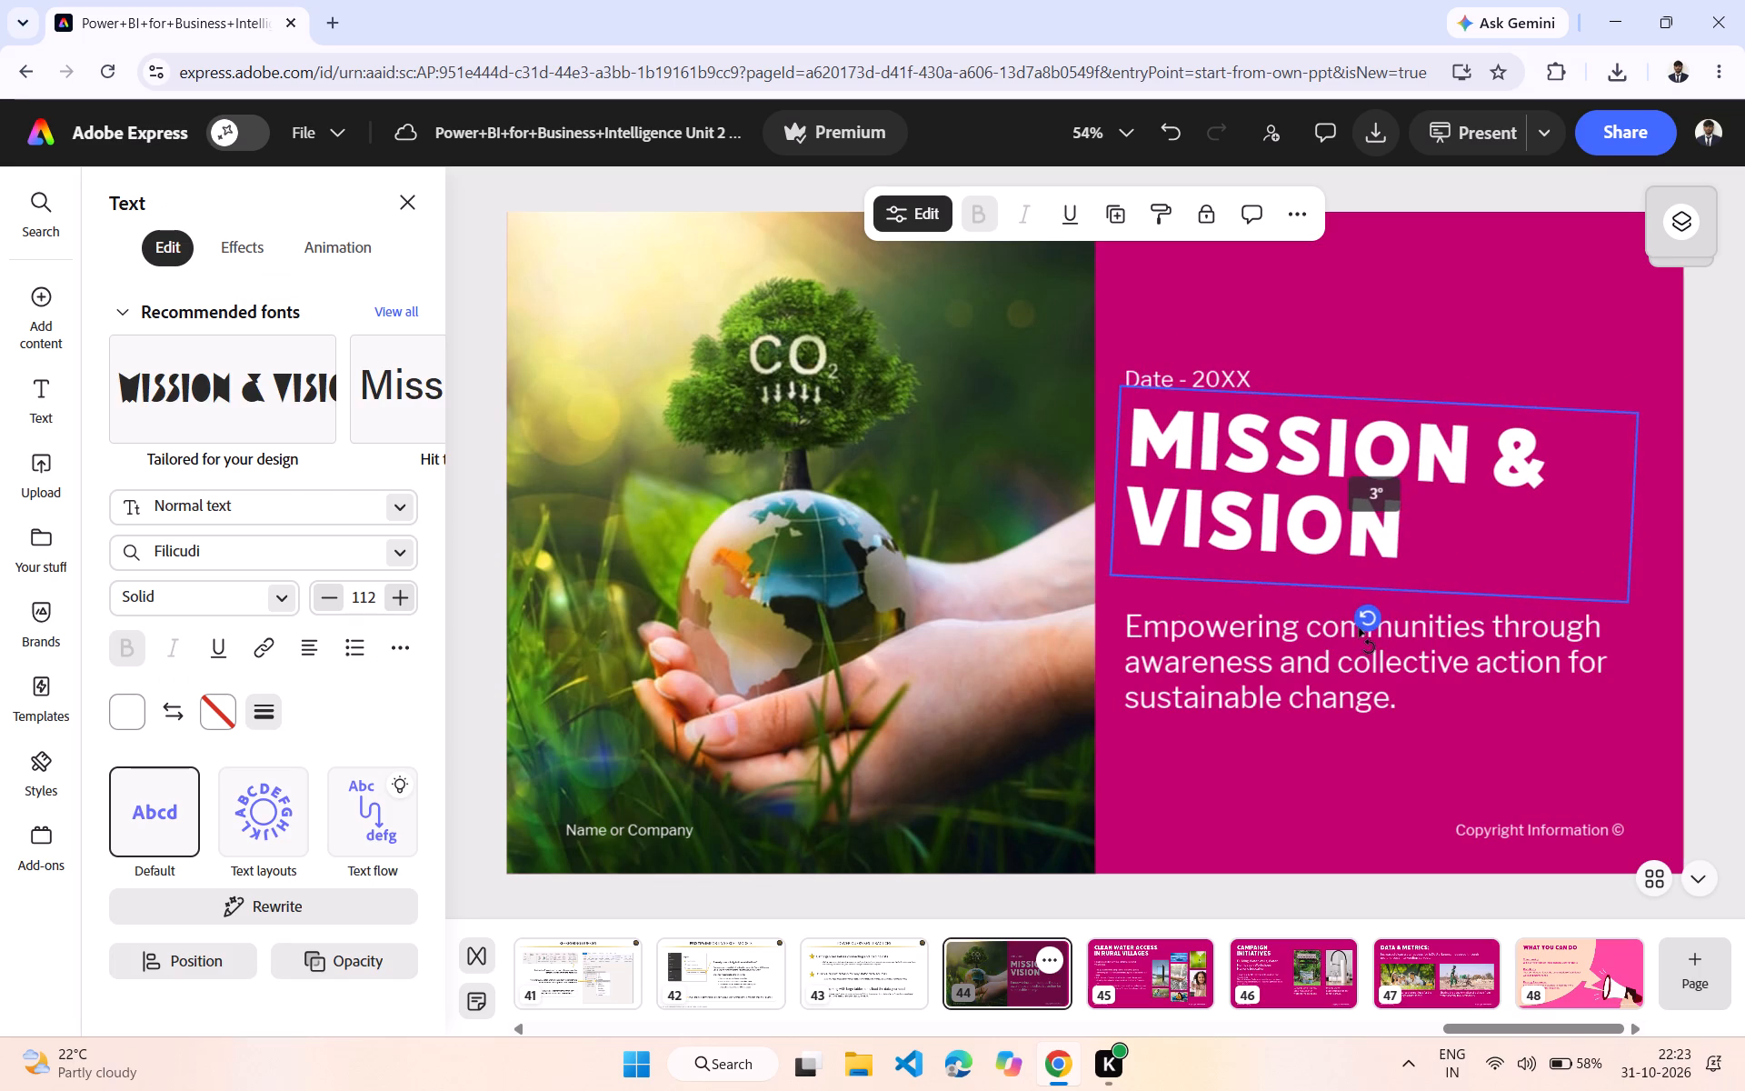
Tilt the "Date - 20XX" text slightly clockwise and move it up and right, near the top of the pink area.
left_click(1233, 379)
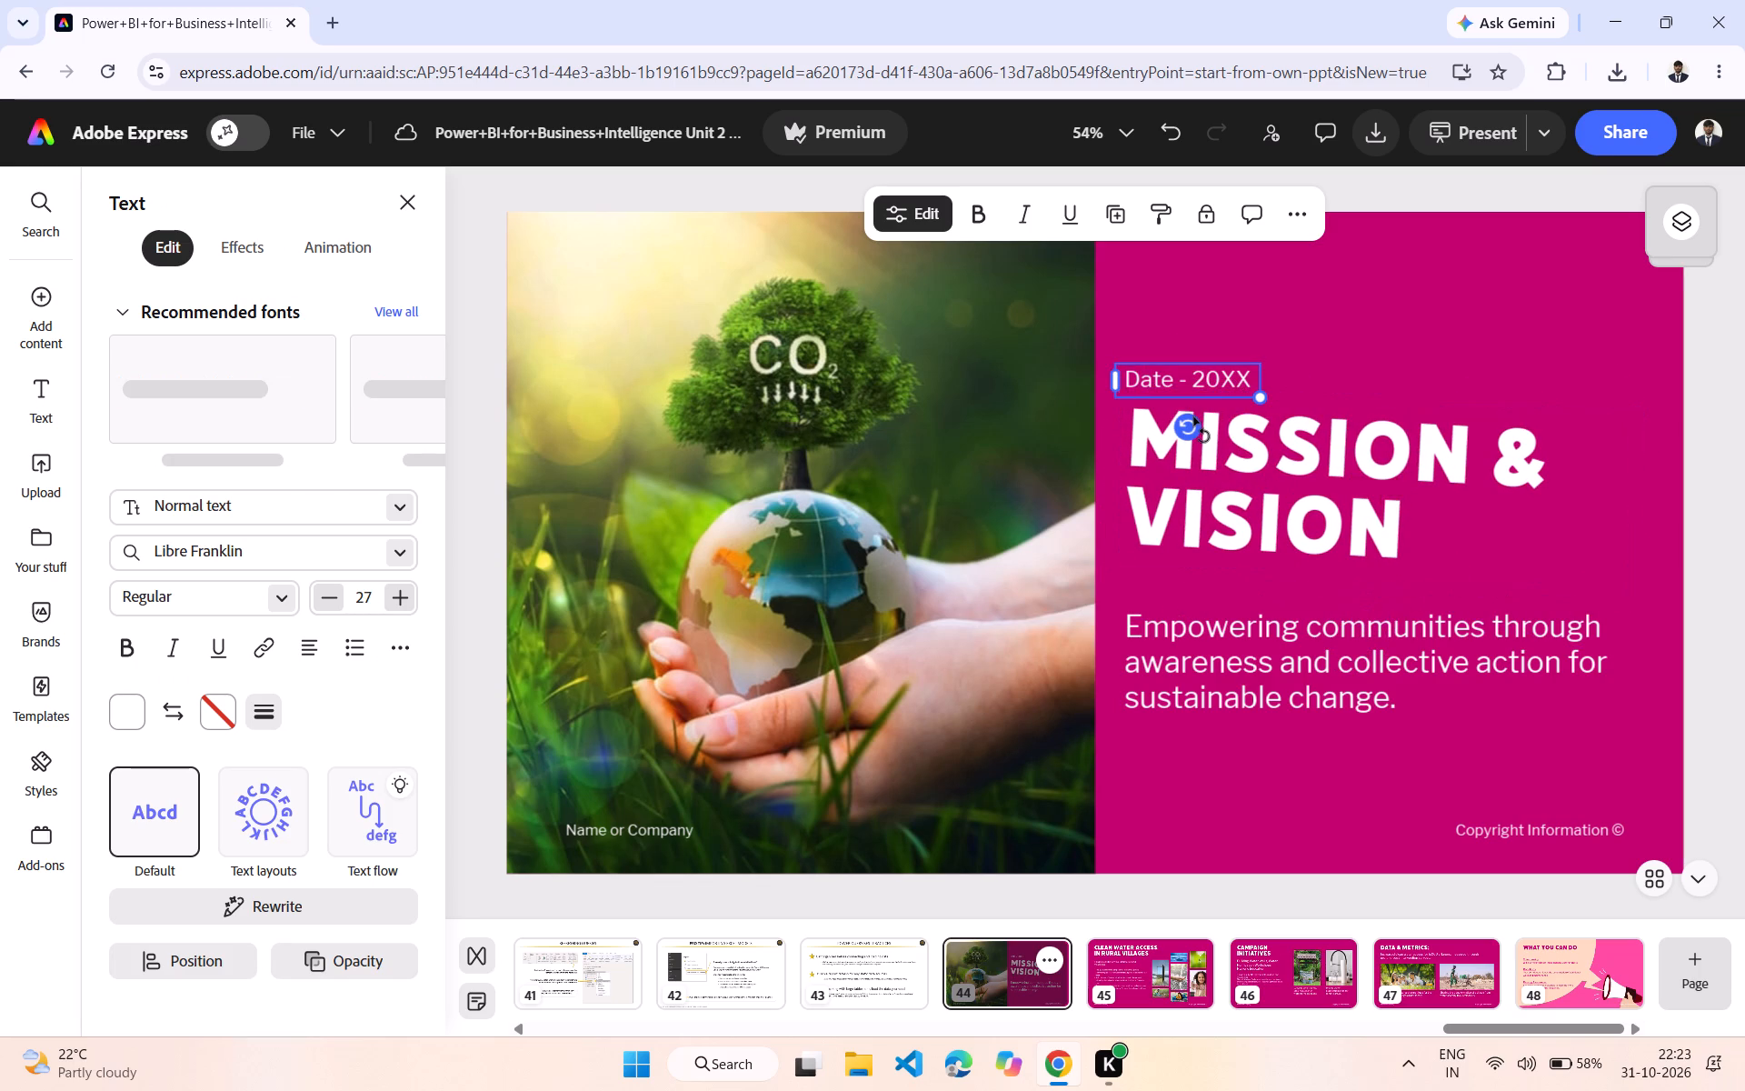
left_click_drag(1193, 416, 1173, 444)
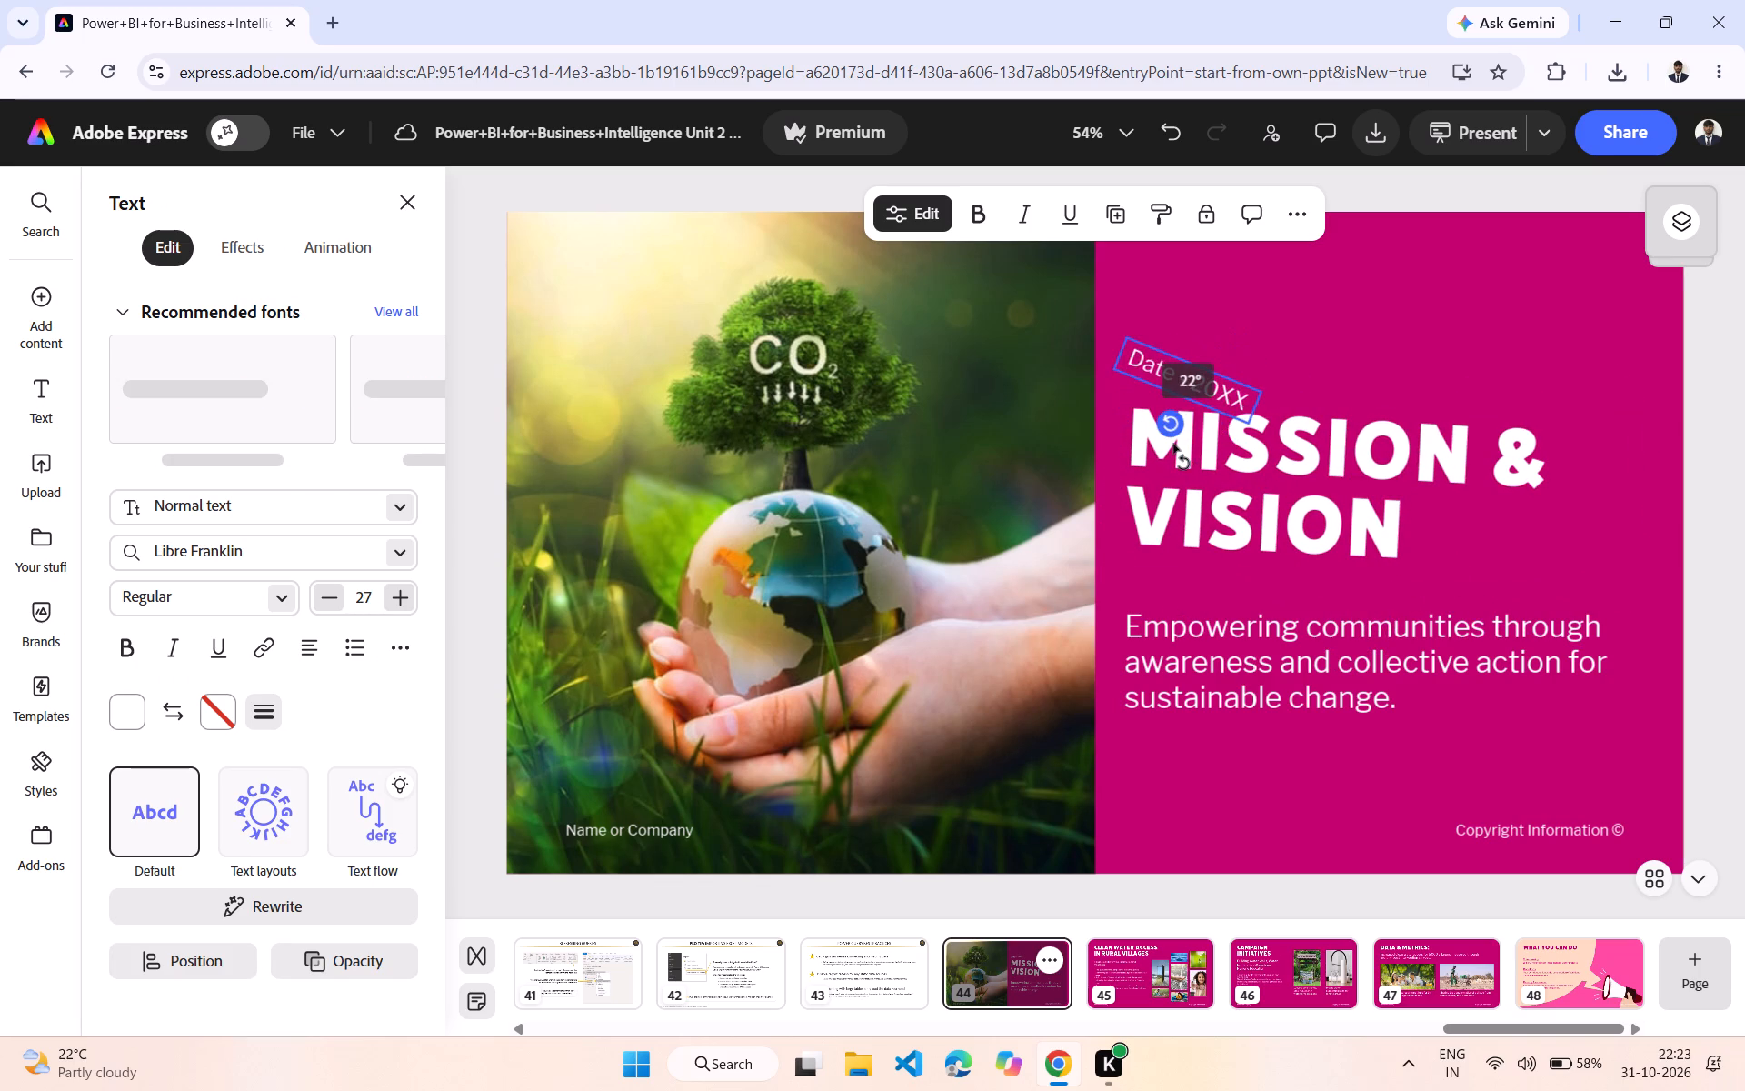
left_click_drag(1173, 444, 1190, 443)
left_click_drag(1225, 373, 1348, 262)
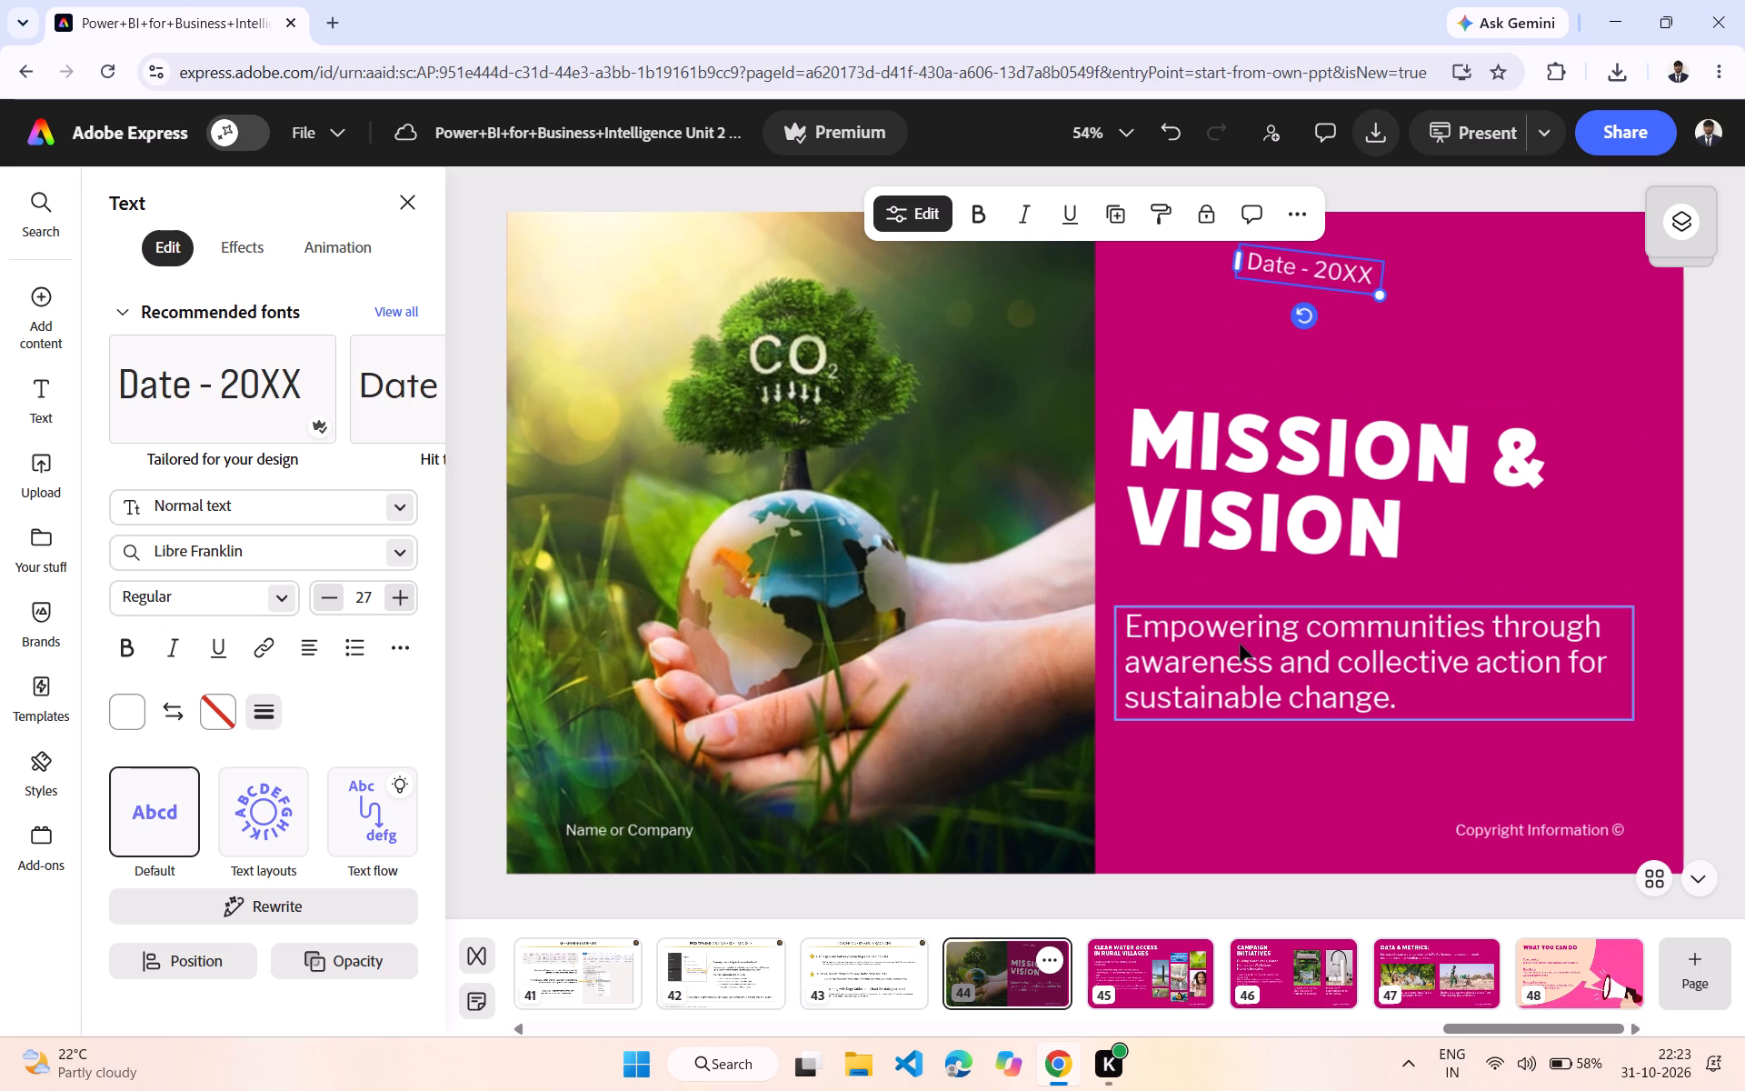
left_click(1240, 644)
On page 43, shift the three gold stars left, keeping them aligned in one column.
left_click(846, 977)
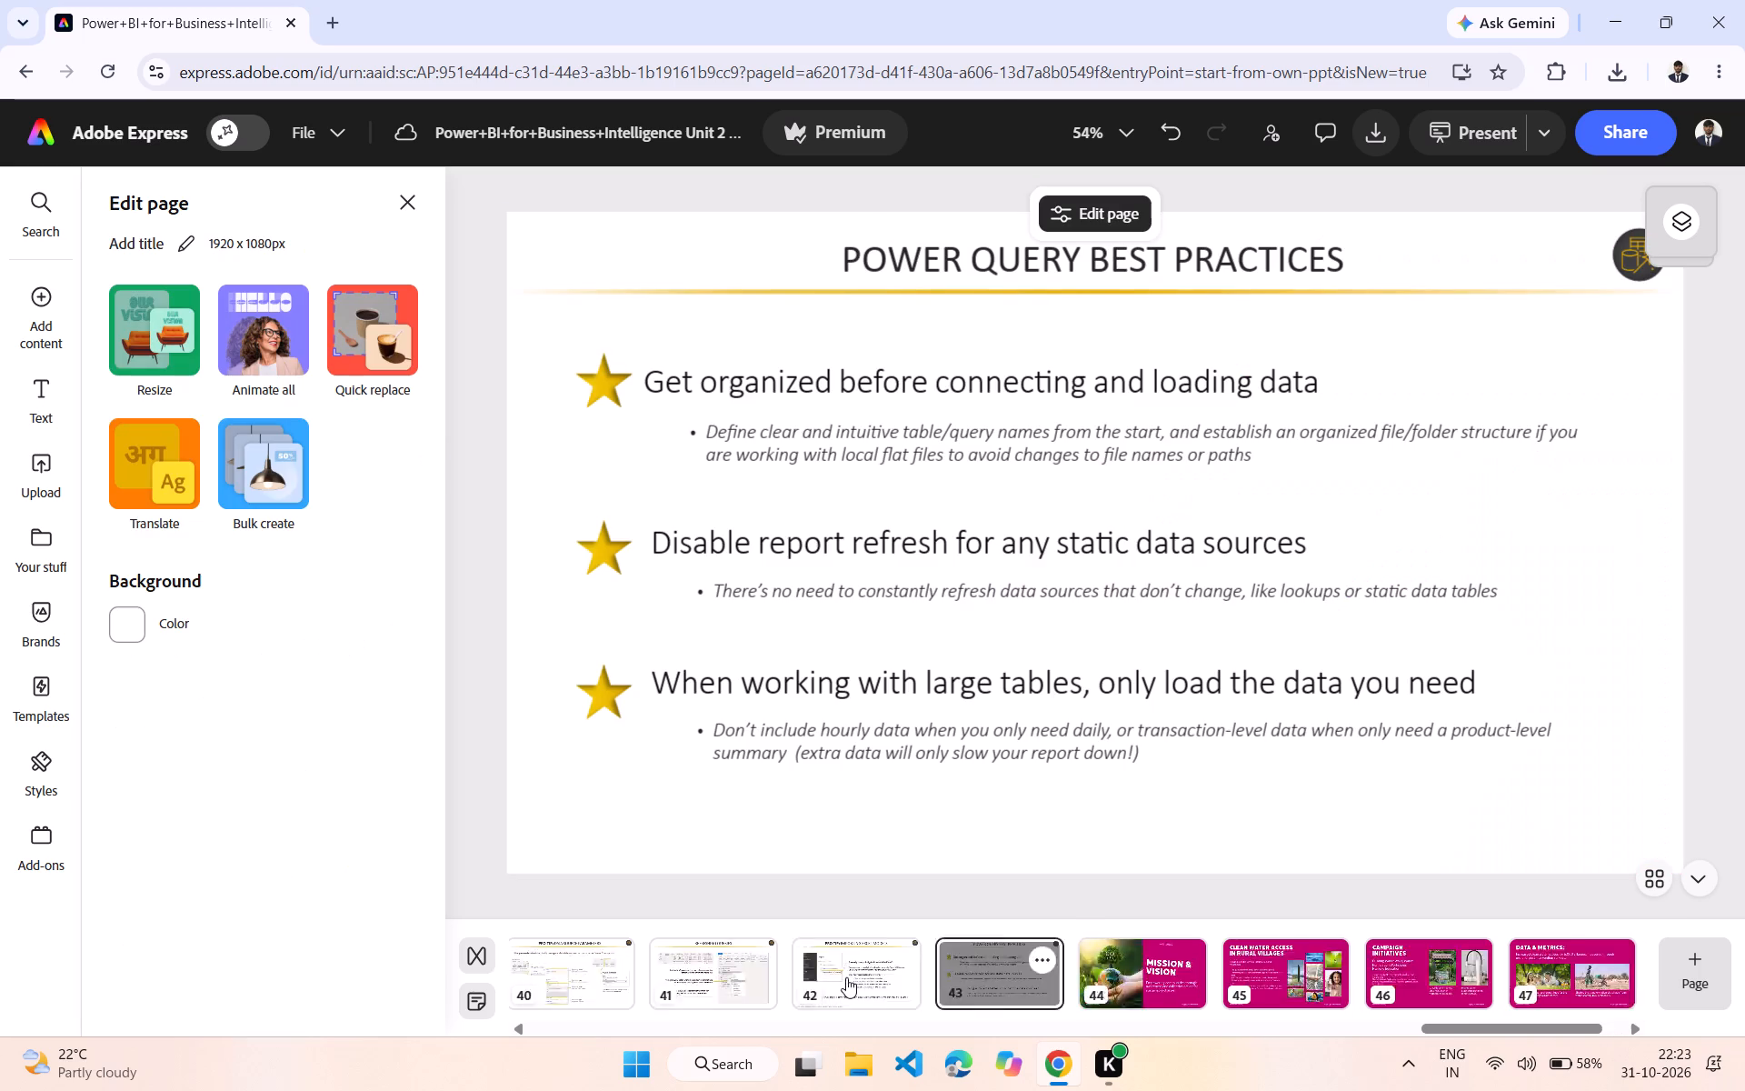
left_click_drag(610, 397, 588, 415)
left_click_drag(603, 545, 582, 556)
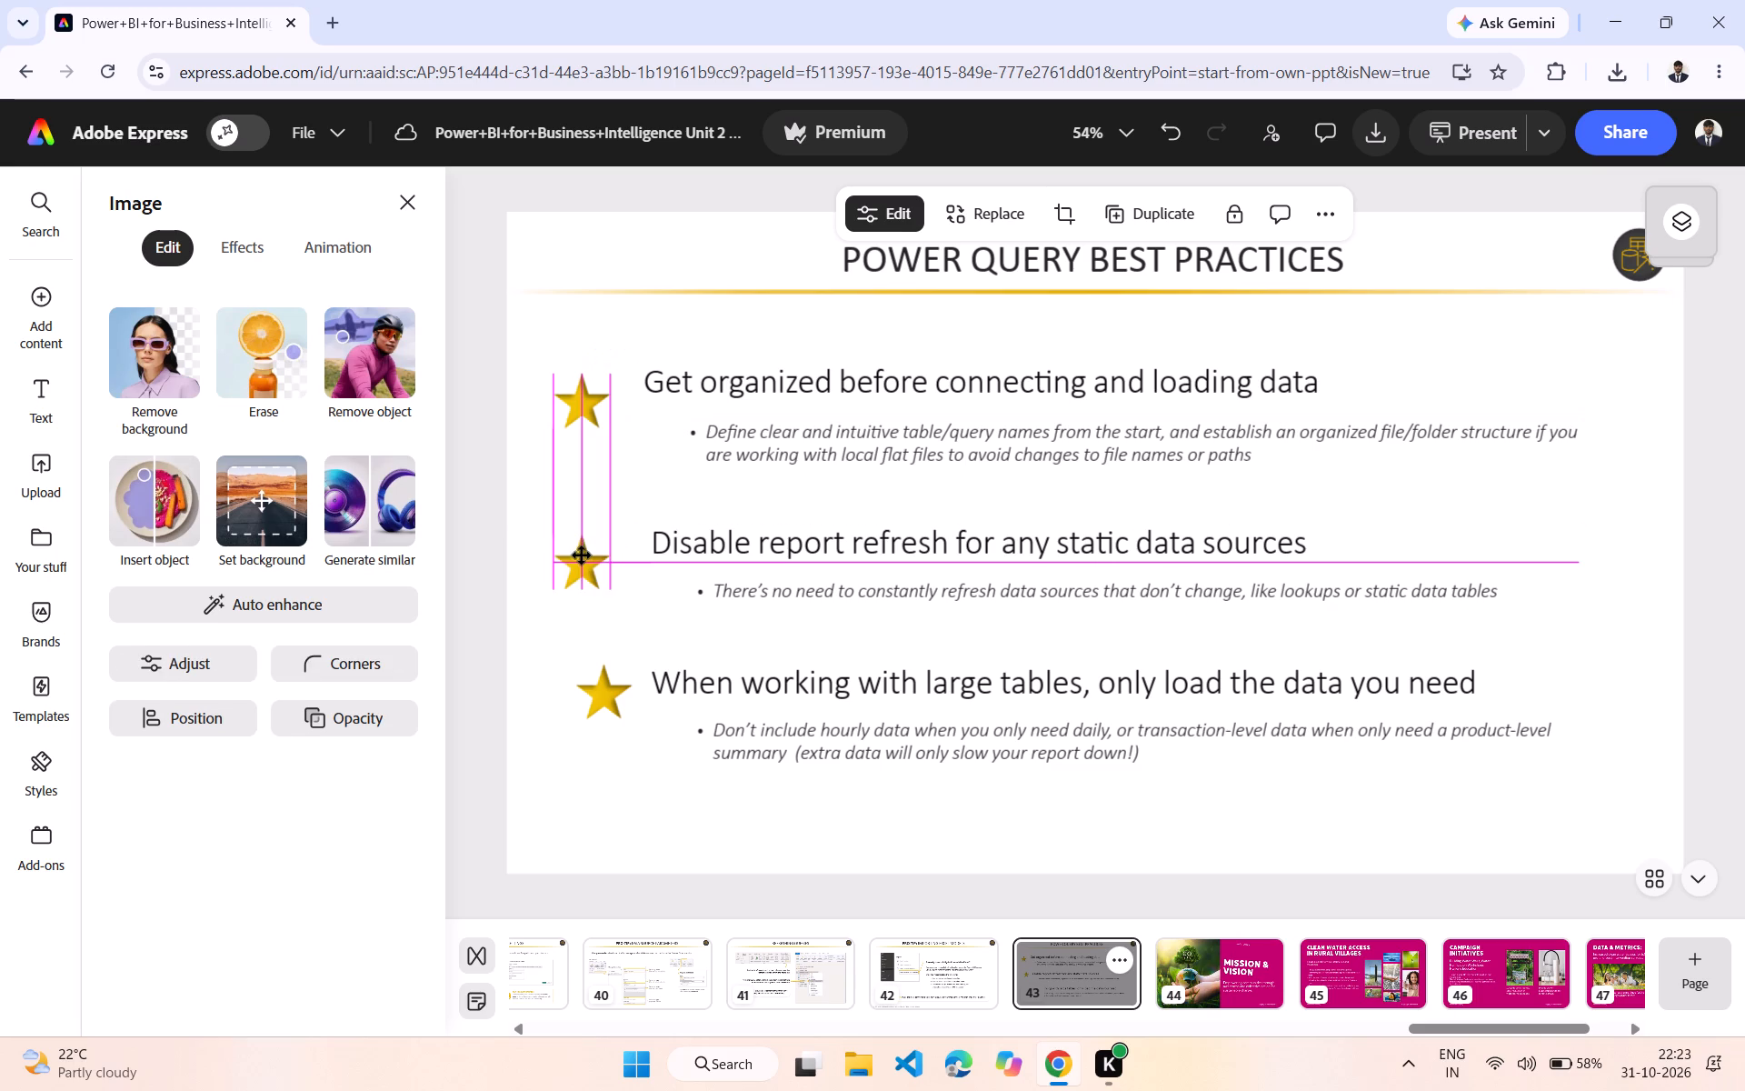
left_click_drag(582, 556, 582, 555)
left_click_drag(613, 695, 597, 695)
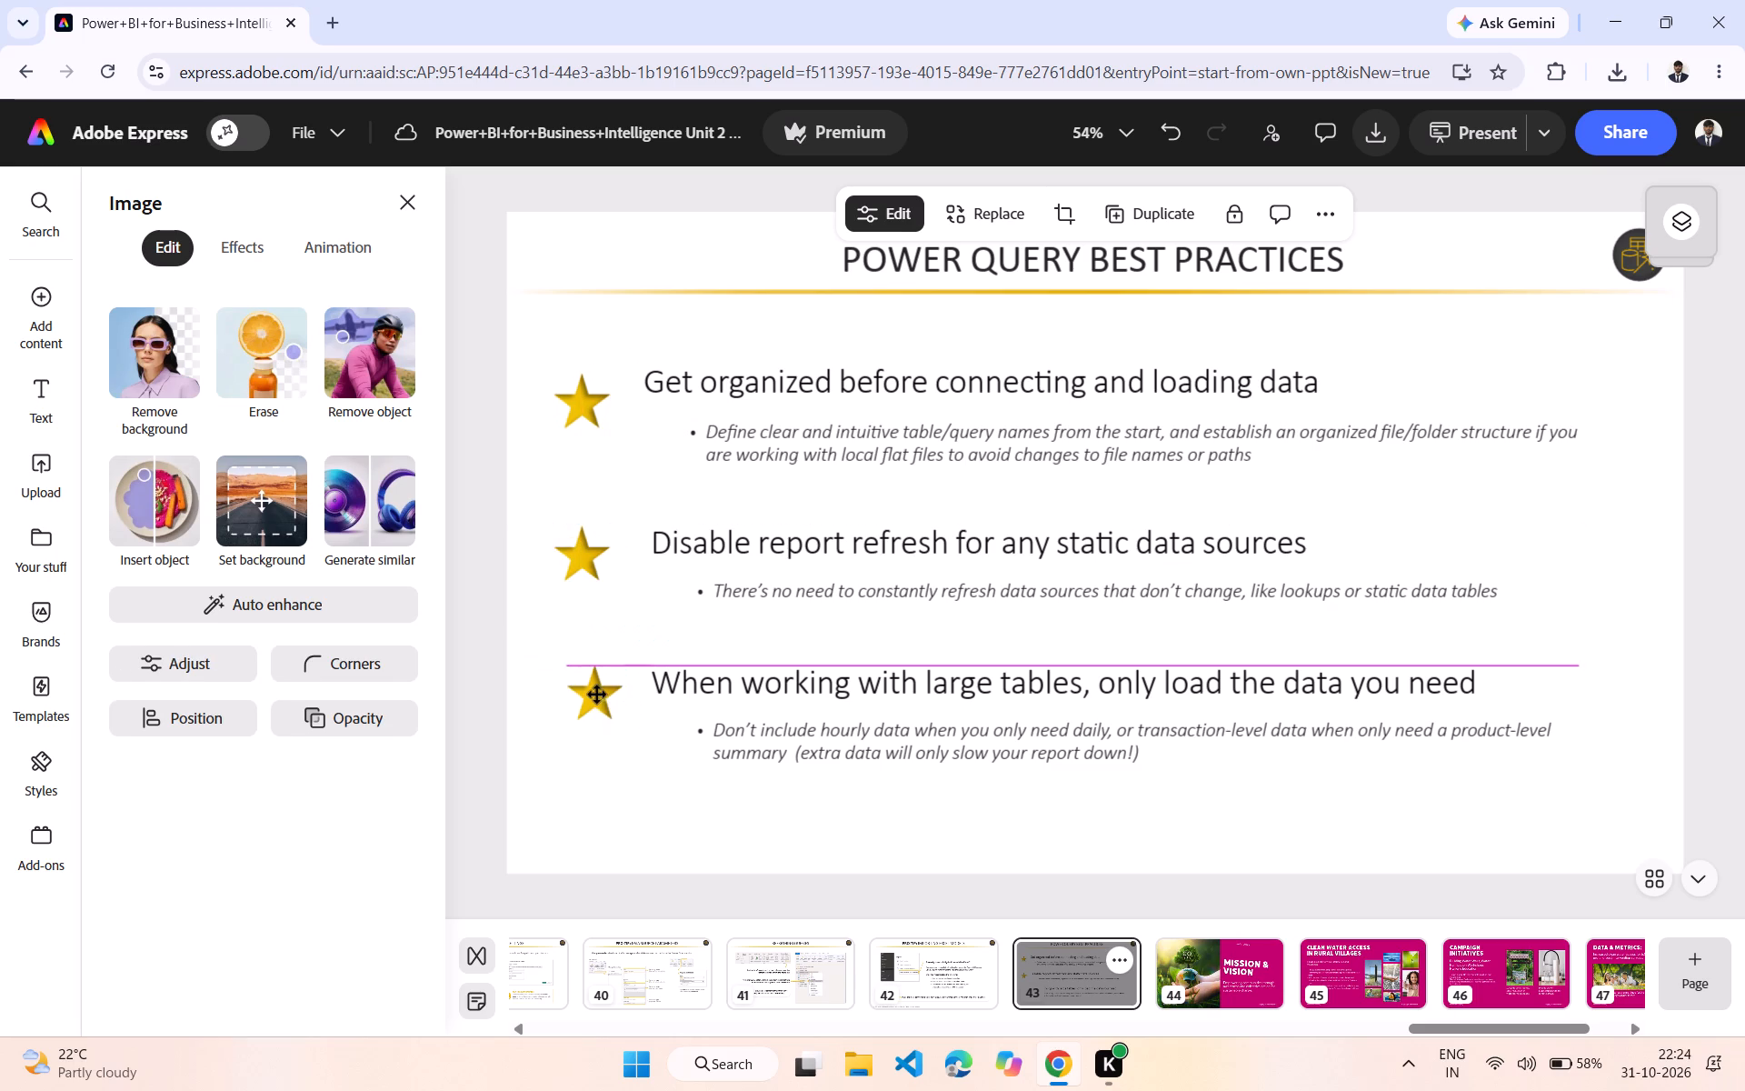
left_click_drag(597, 695, 591, 693)
Shift the bullet text group slightly left and move the "POWER QUERY BEST PRACTICES" title left and slightly down.
left_click_drag(750, 679, 738, 680)
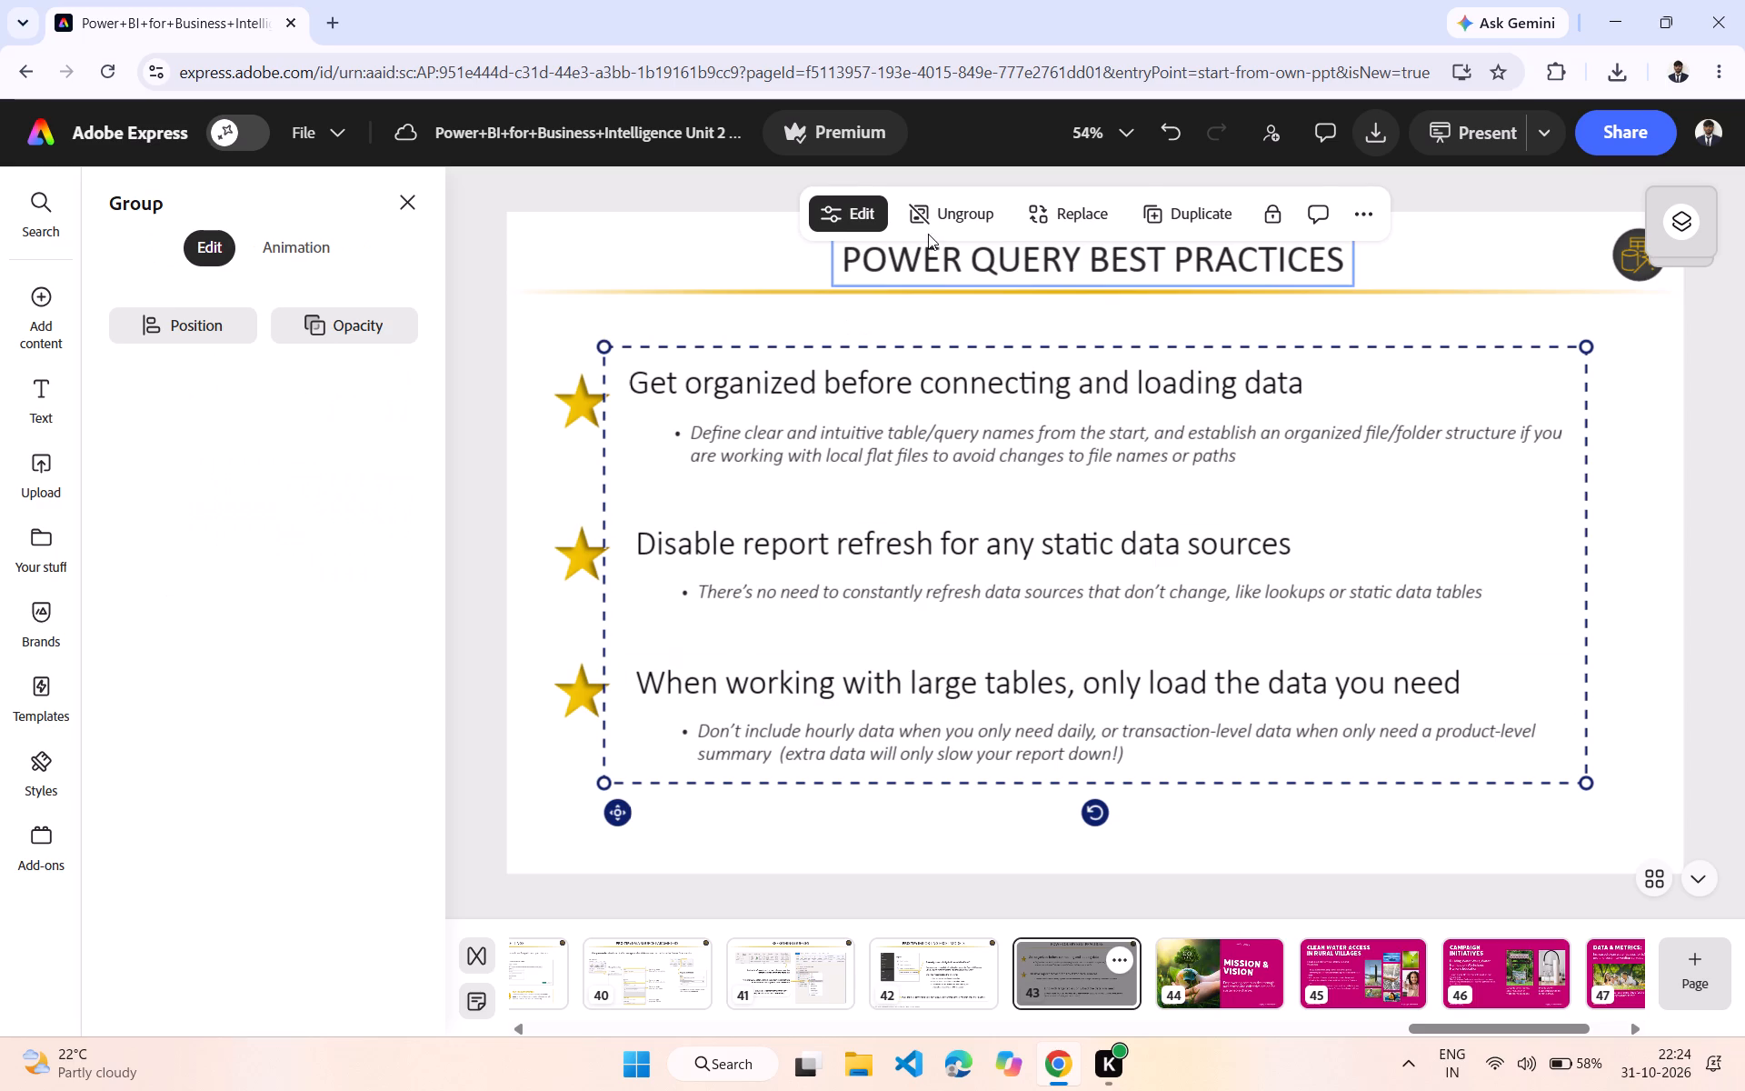
left_click_drag(930, 265, 879, 275)
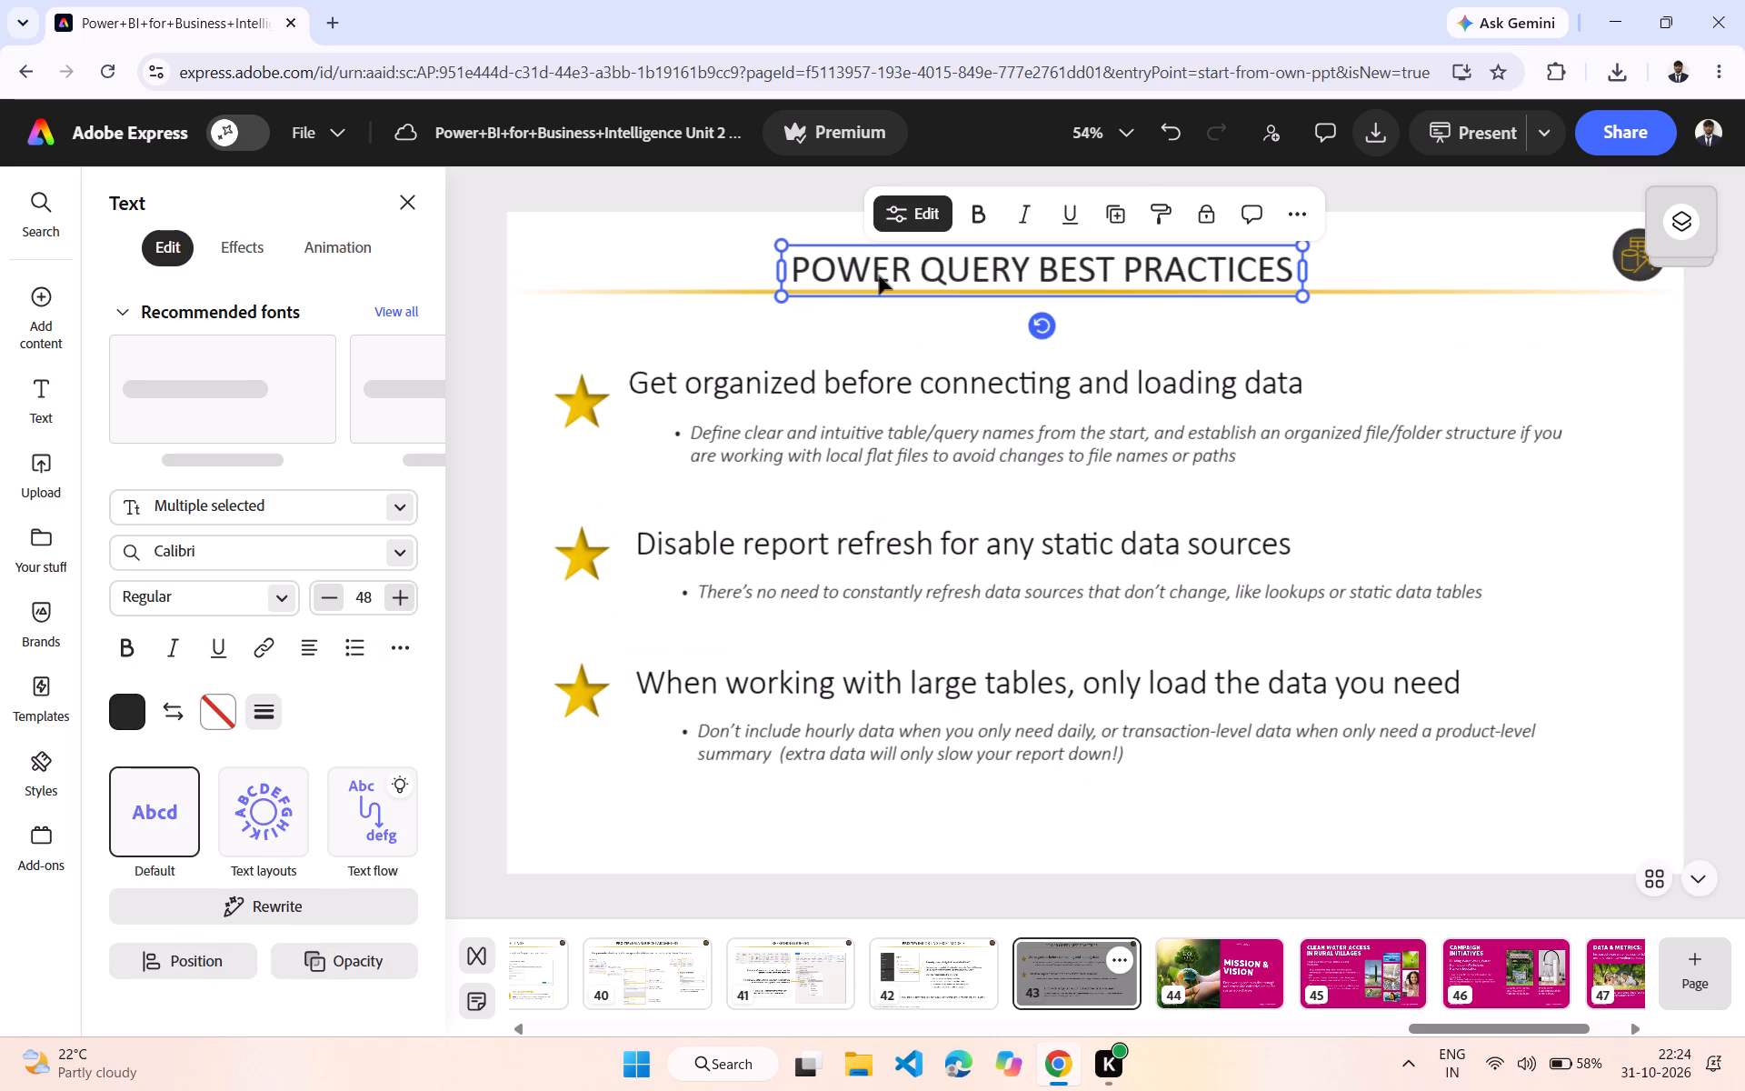
On page 42, move the PRO TIP sentence and the thumbs-up image right within the banner, keeping them side by side.
left_click(922, 986)
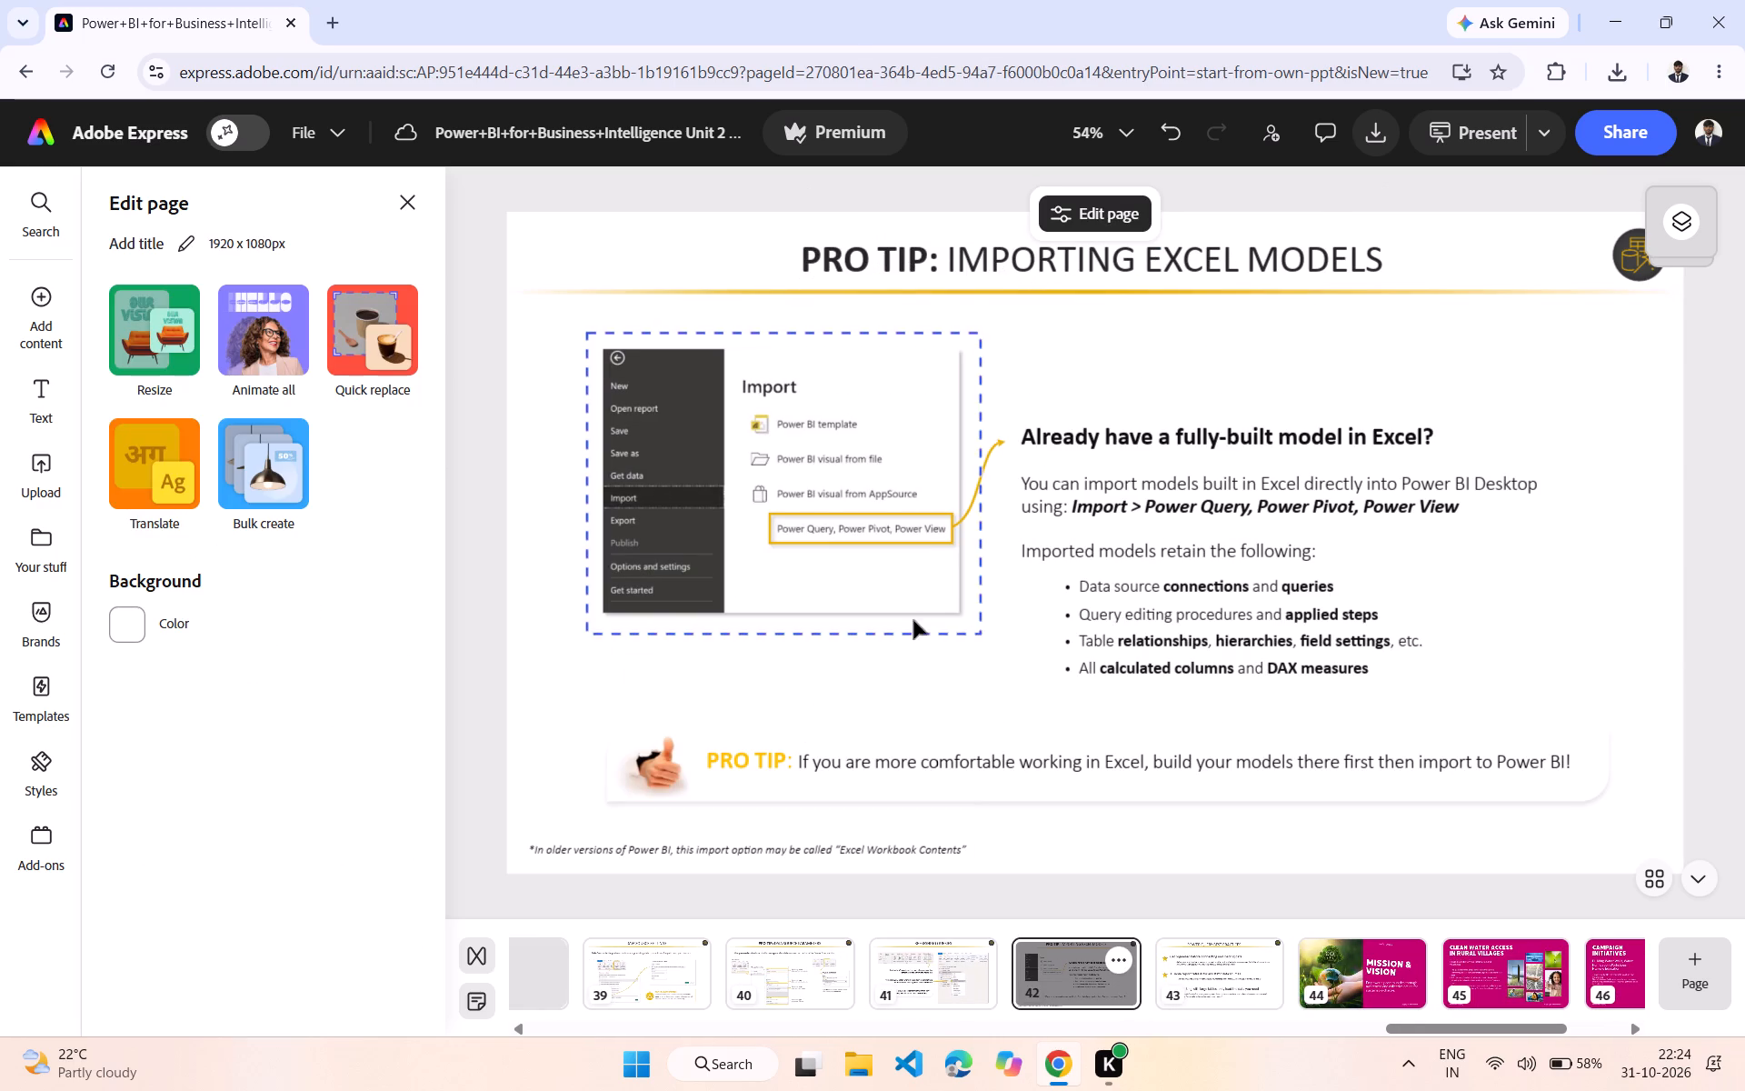
left_click_drag(728, 756, 764, 759)
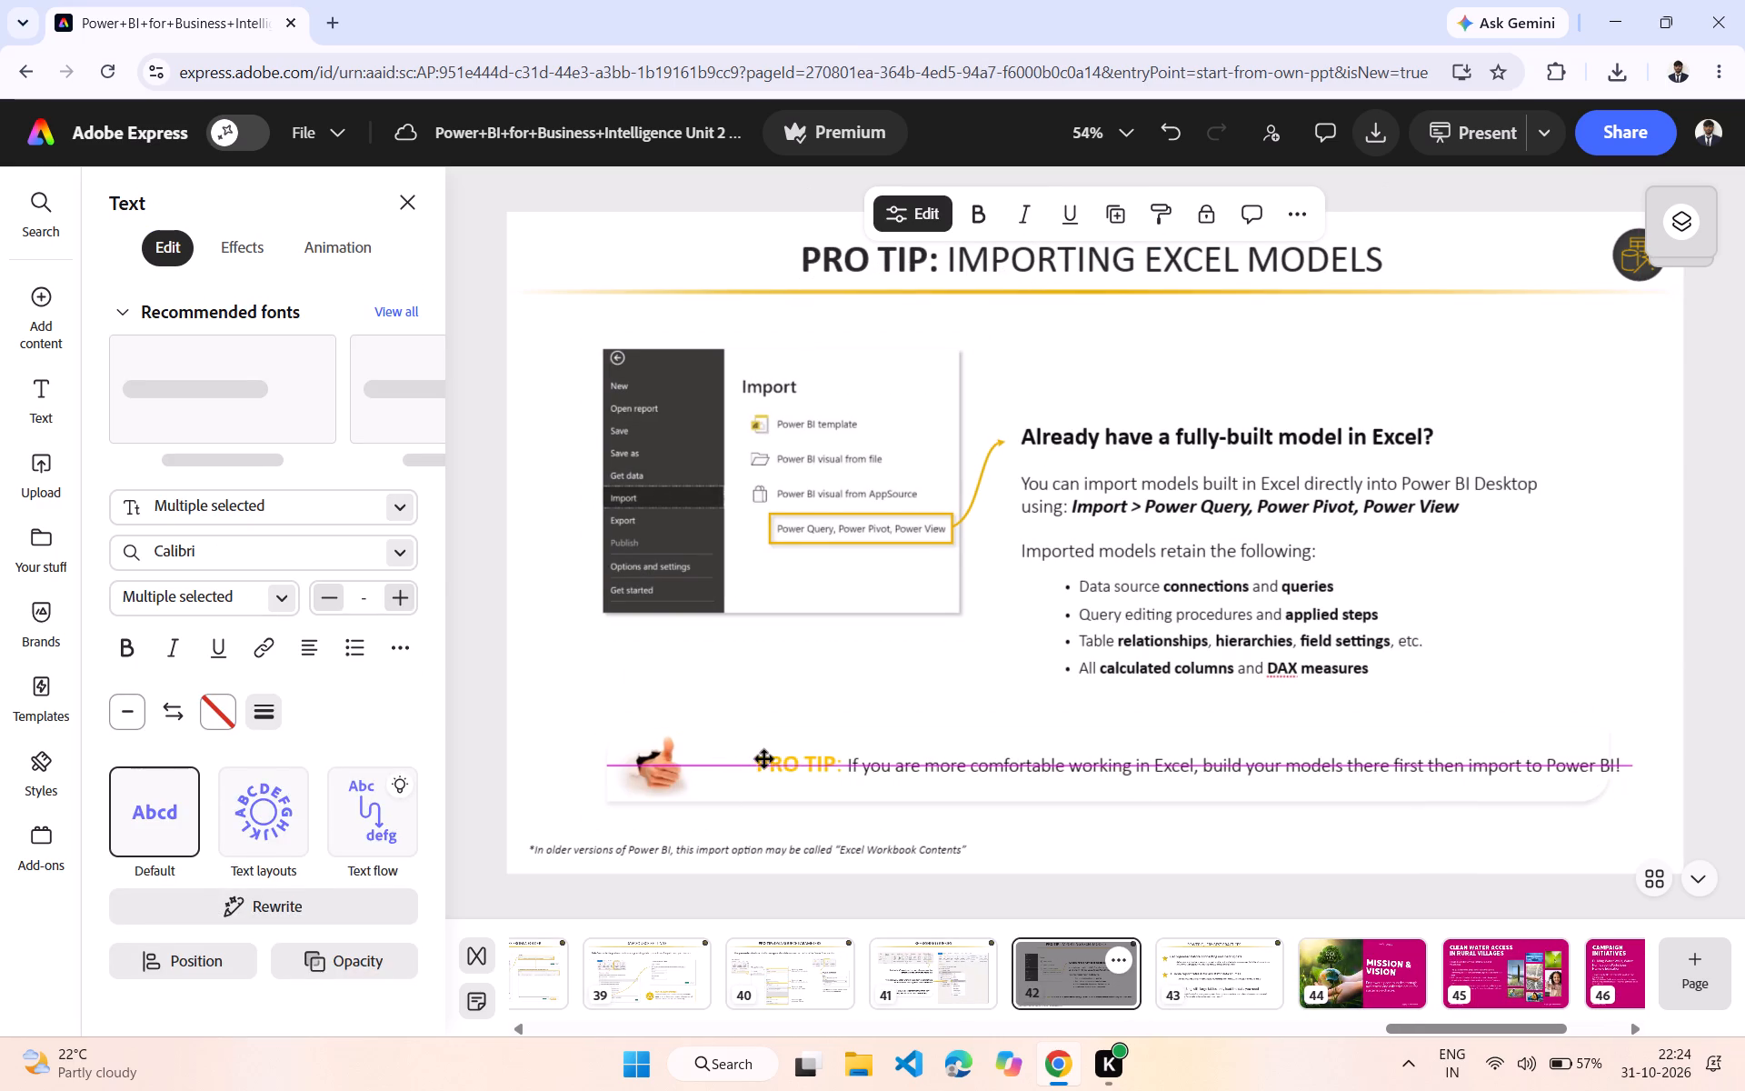
left_click_drag(764, 759, 750, 760)
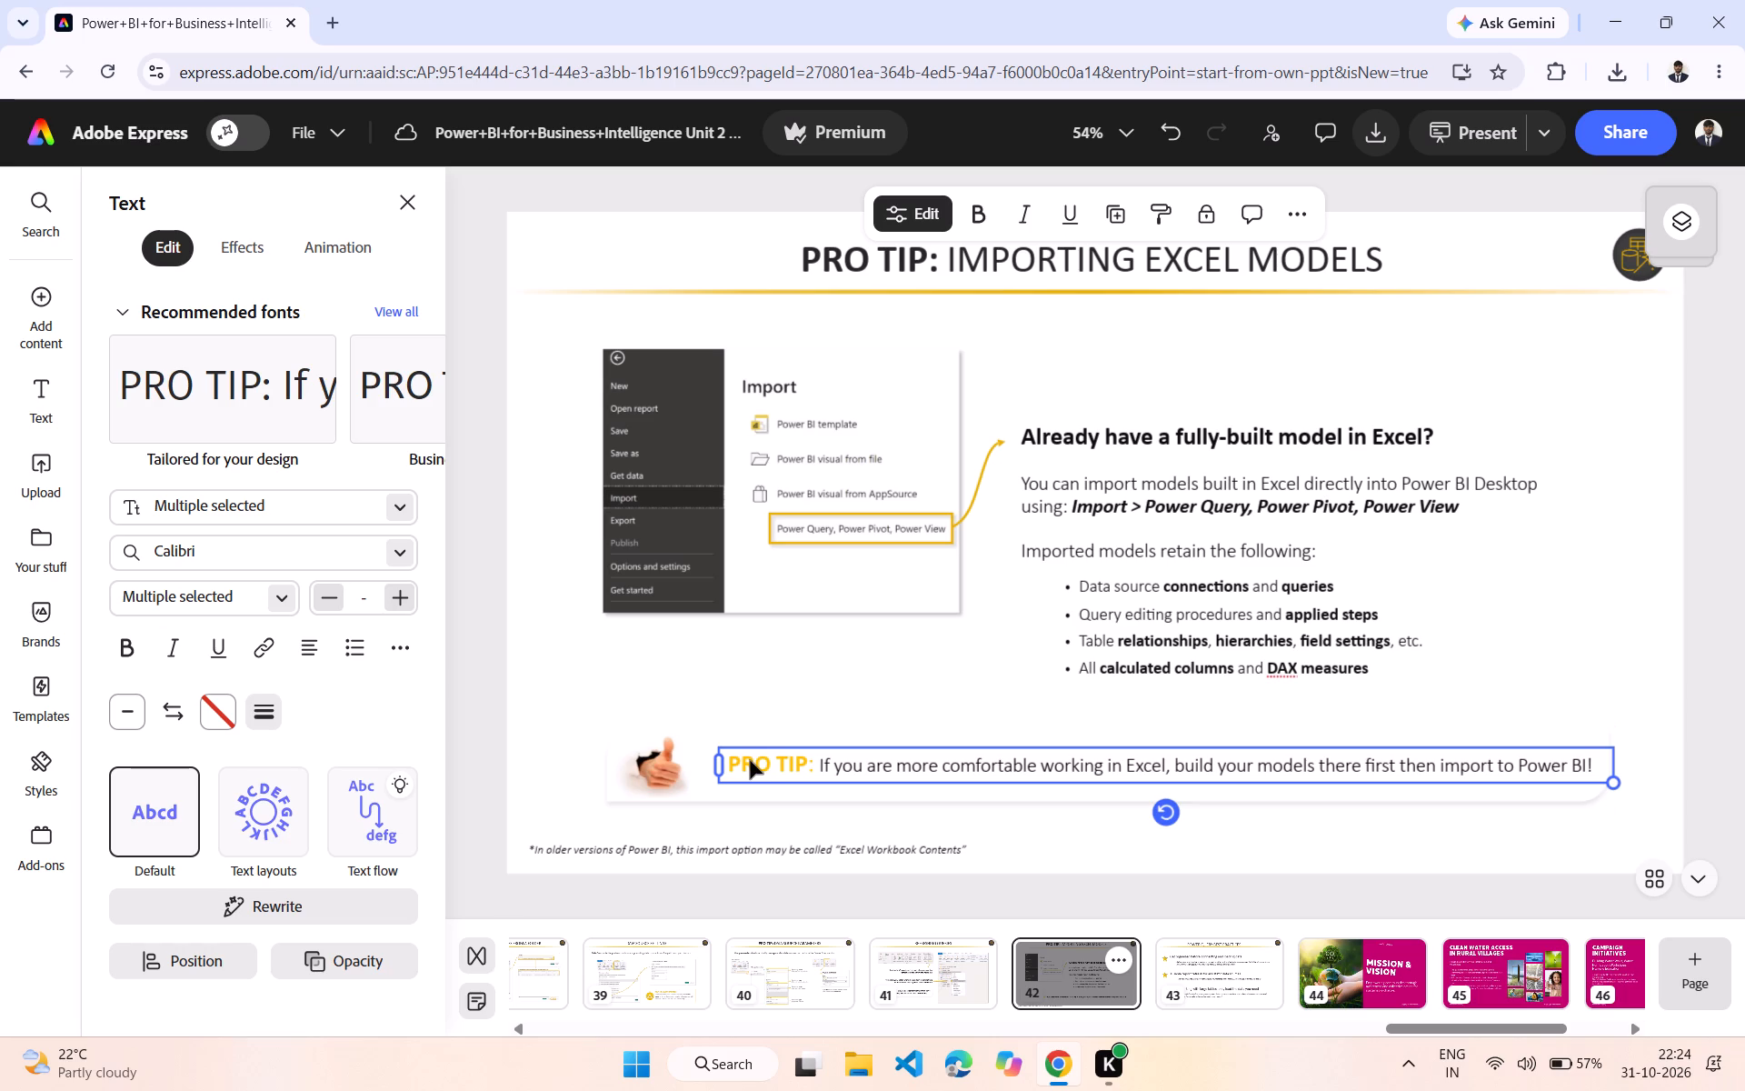
left_click_drag(680, 766, 704, 766)
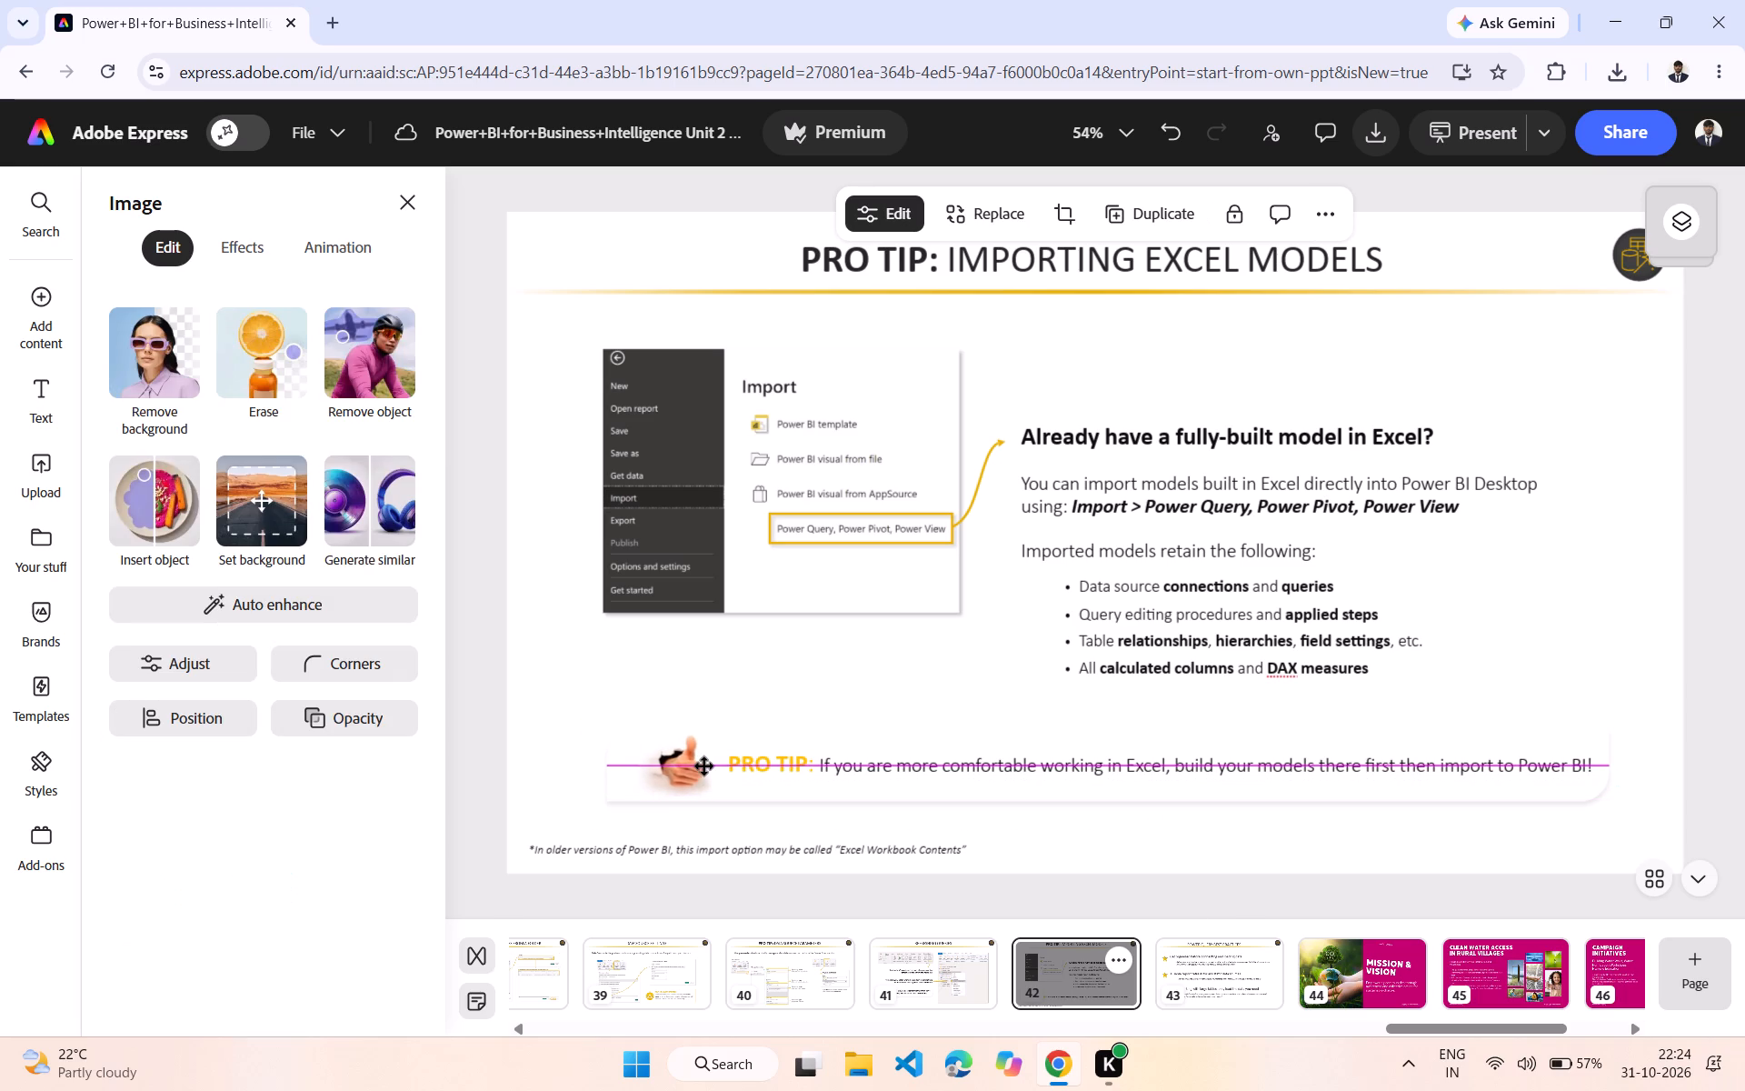
left_click_drag(704, 766, 714, 766)
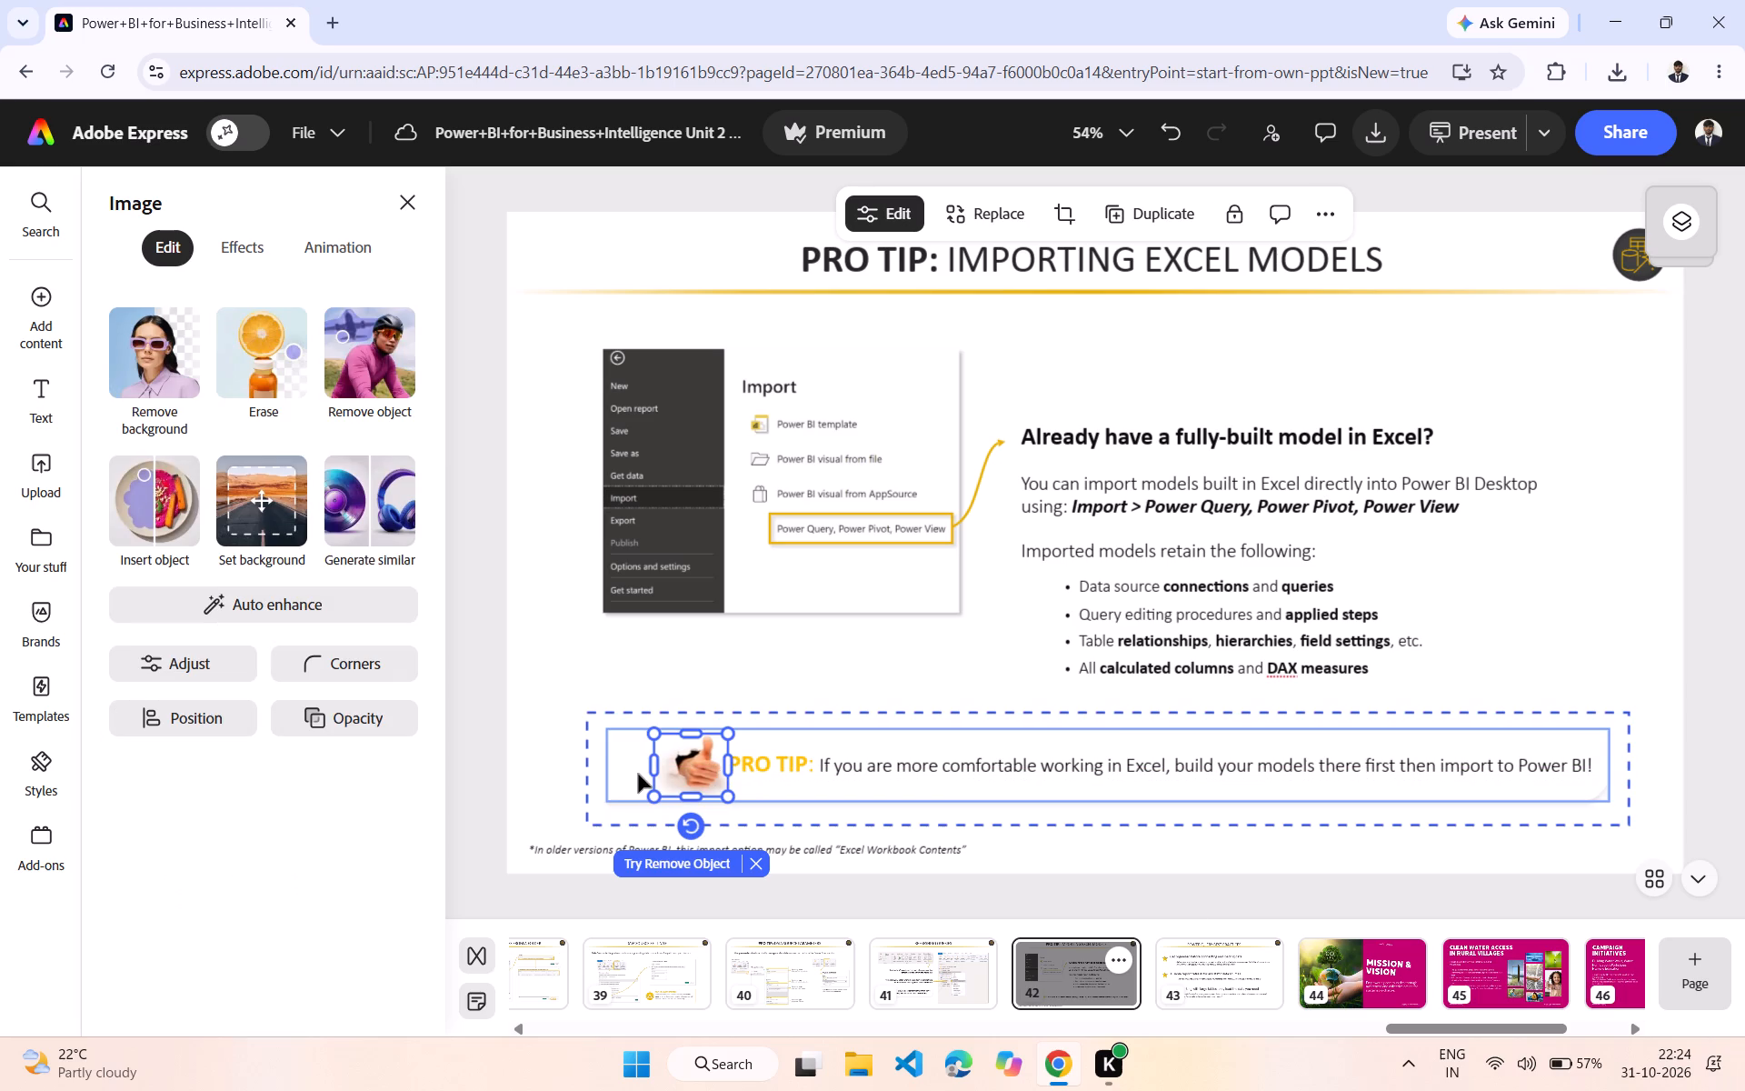
Move the white PRO TIP banner shape and its shadow image right so they line up behind the thumbs-up image and text.
left_click(635, 774)
left_click_drag(620, 766, 663, 768)
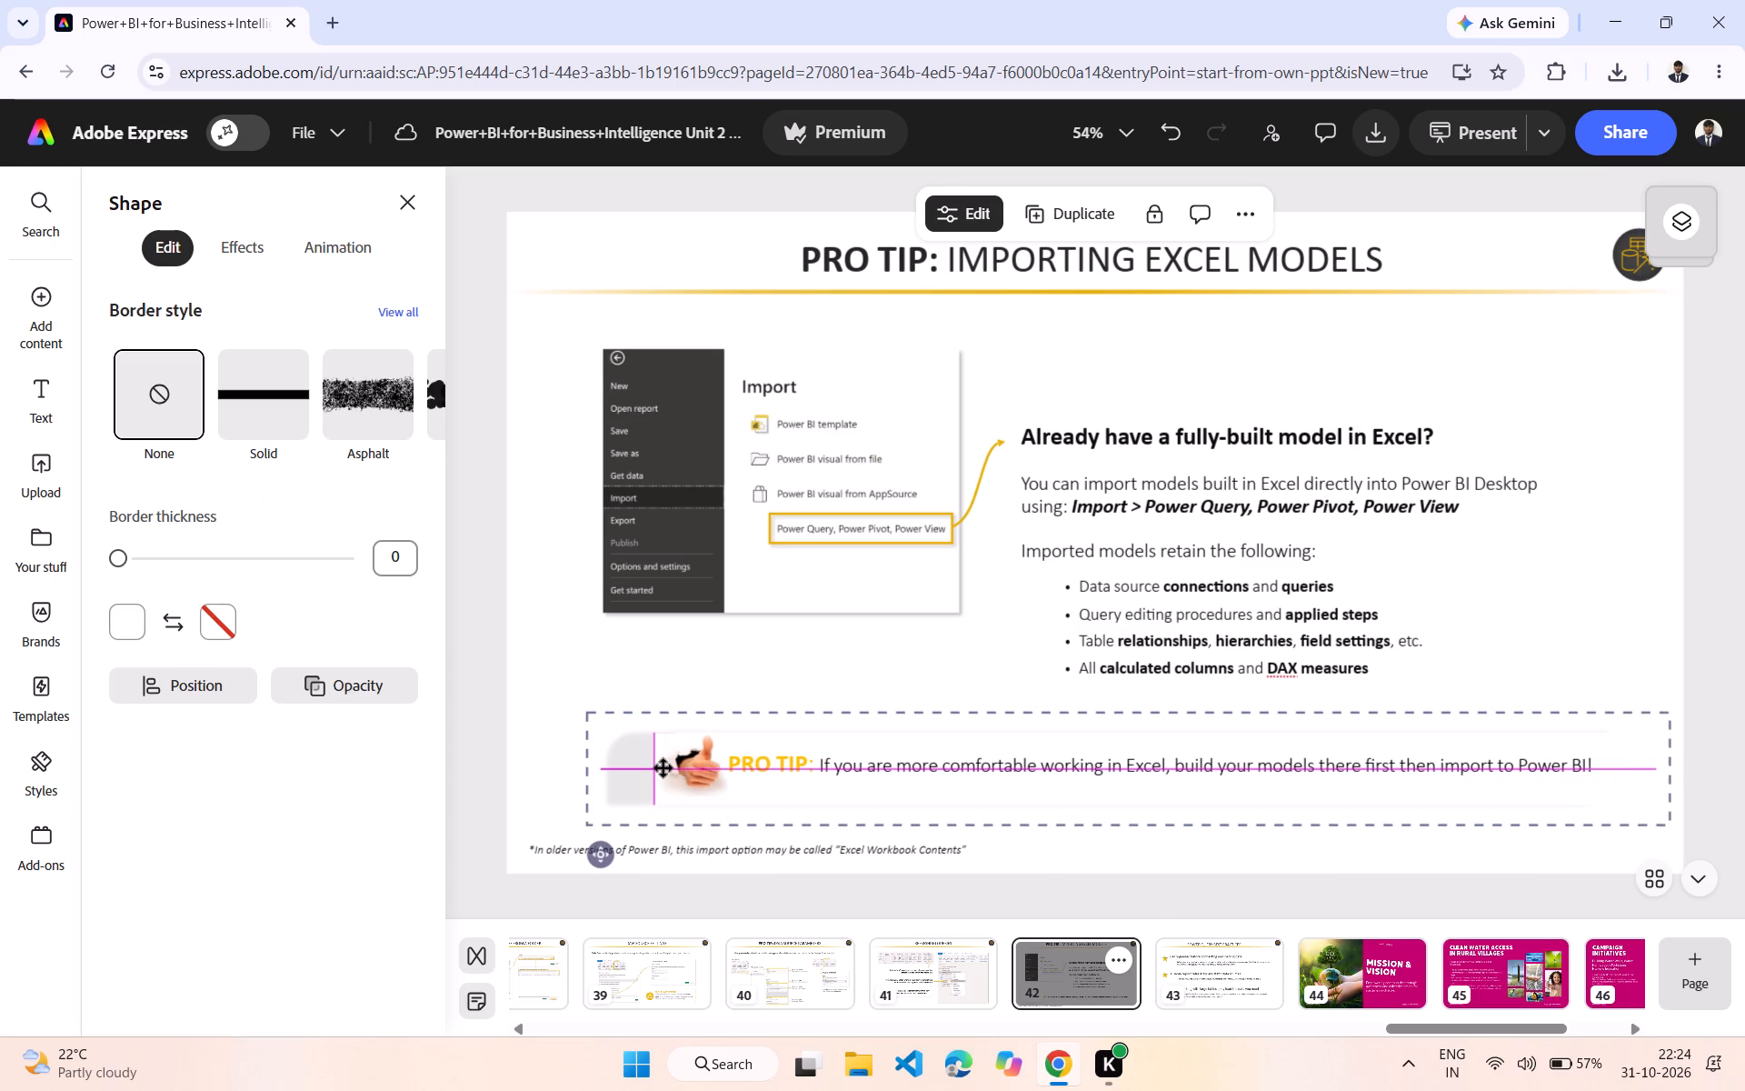
left_click_drag(663, 768, 650, 764)
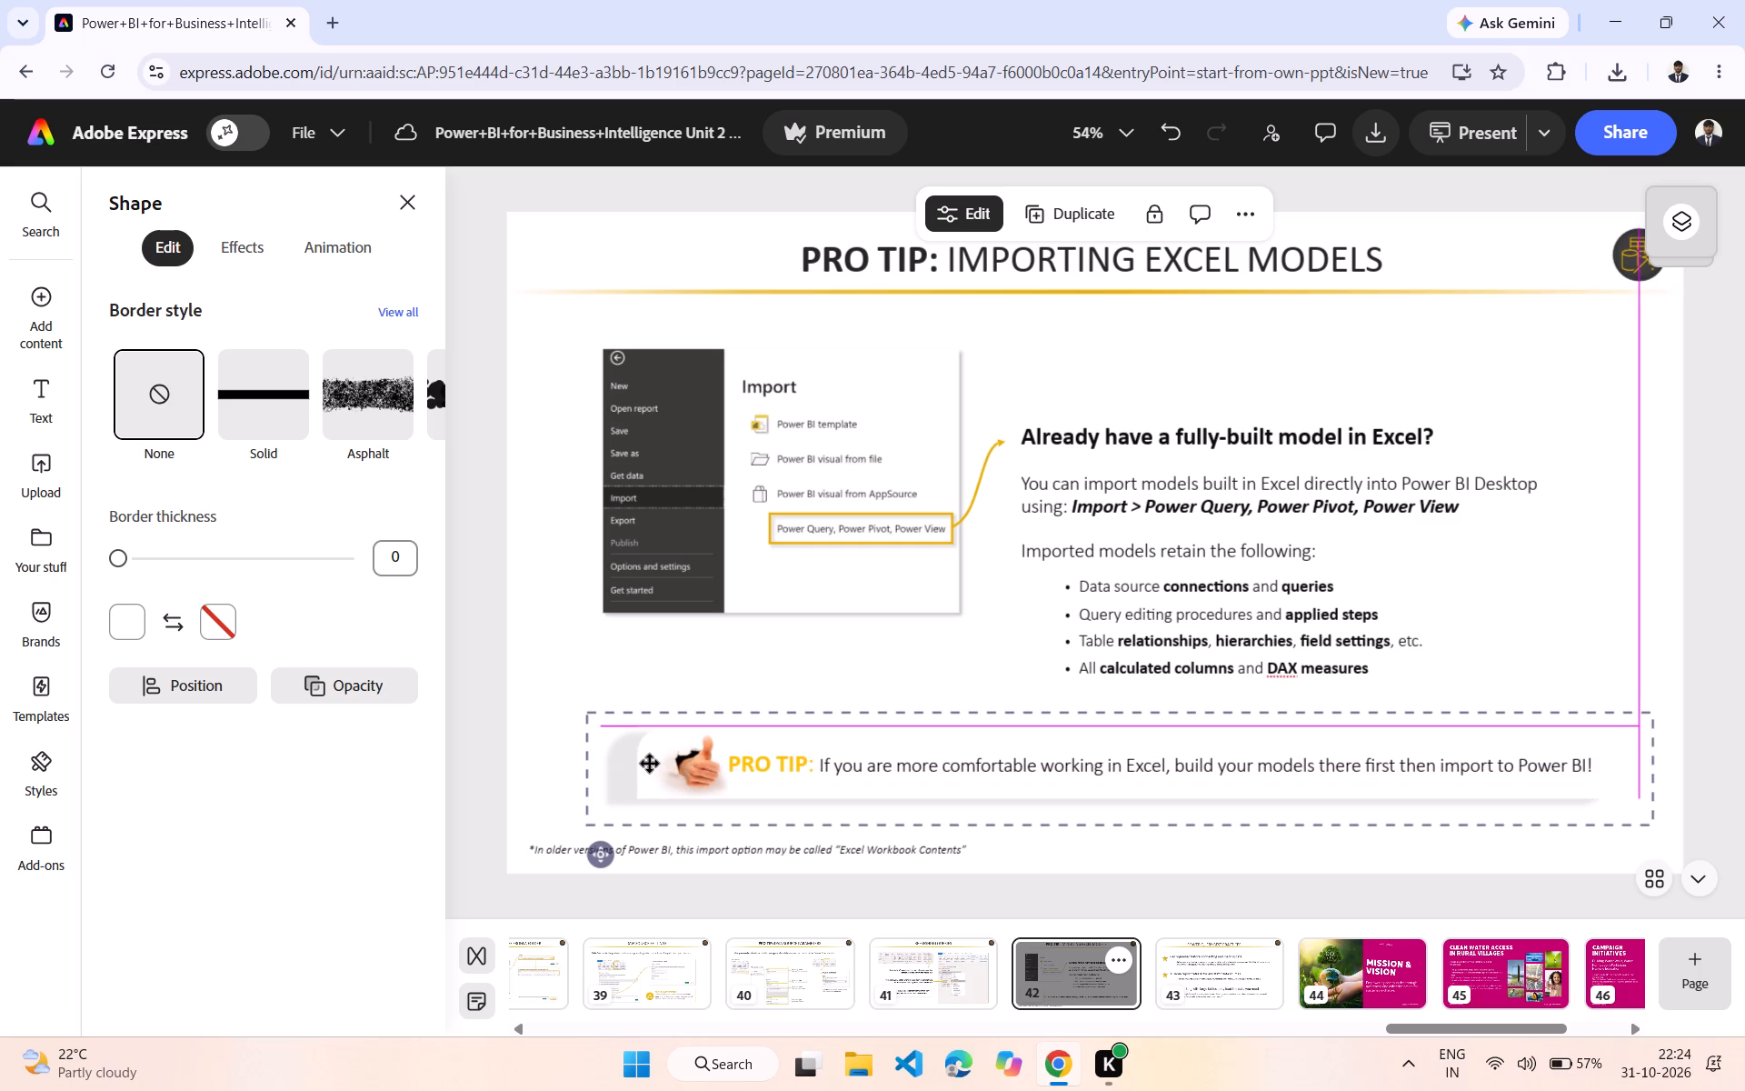
left_click_drag(650, 764, 650, 768)
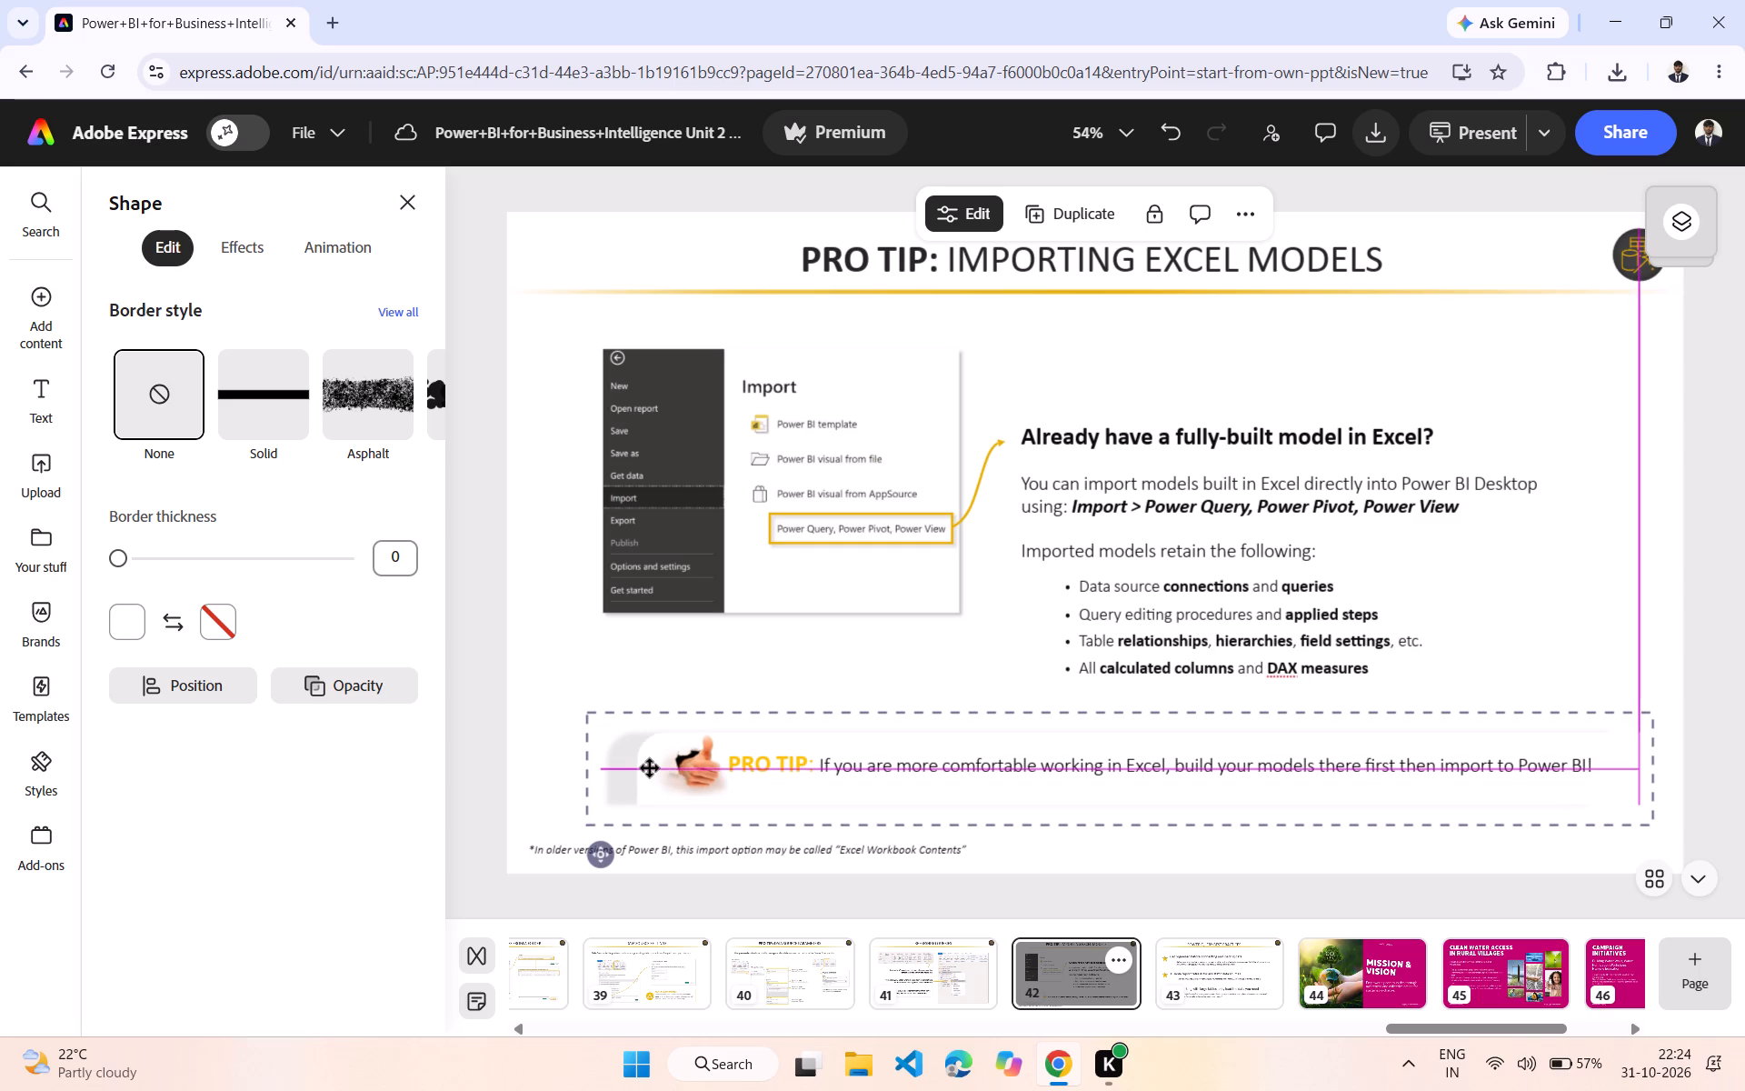
left_click_drag(650, 768, 651, 767)
left_click(616, 774)
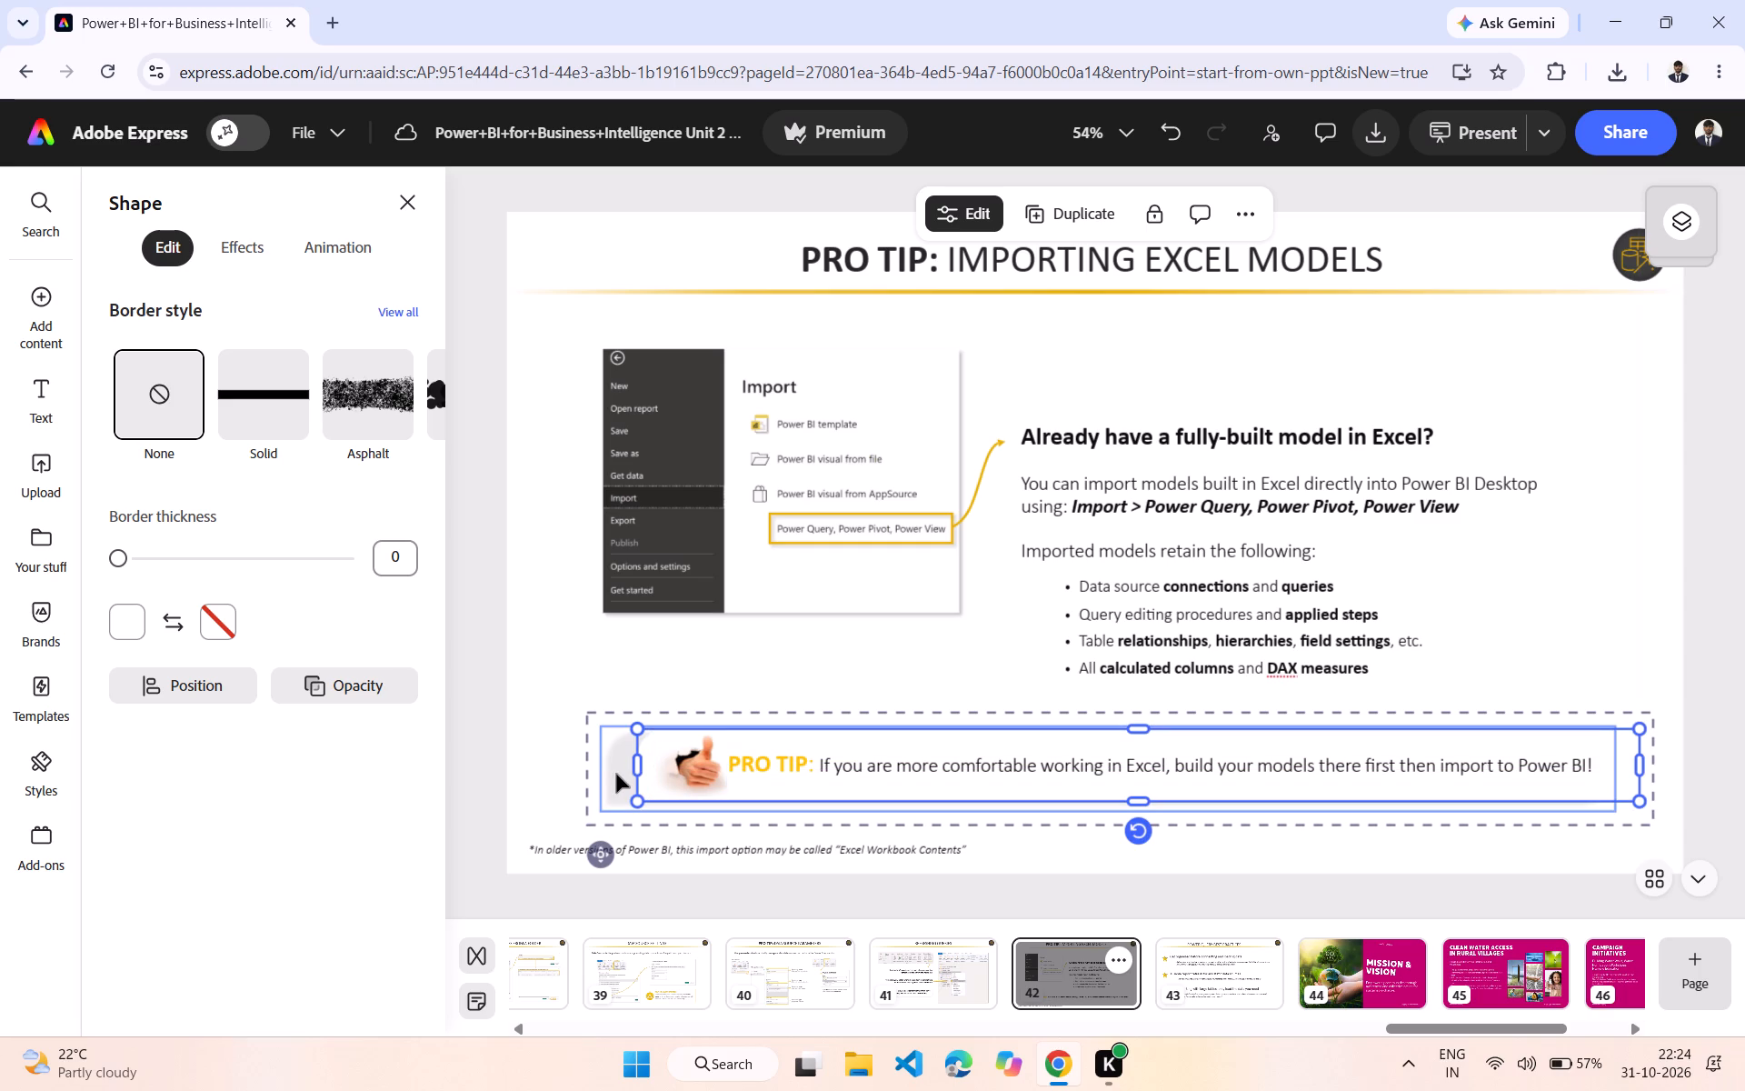
left_click_drag(616, 774, 648, 768)
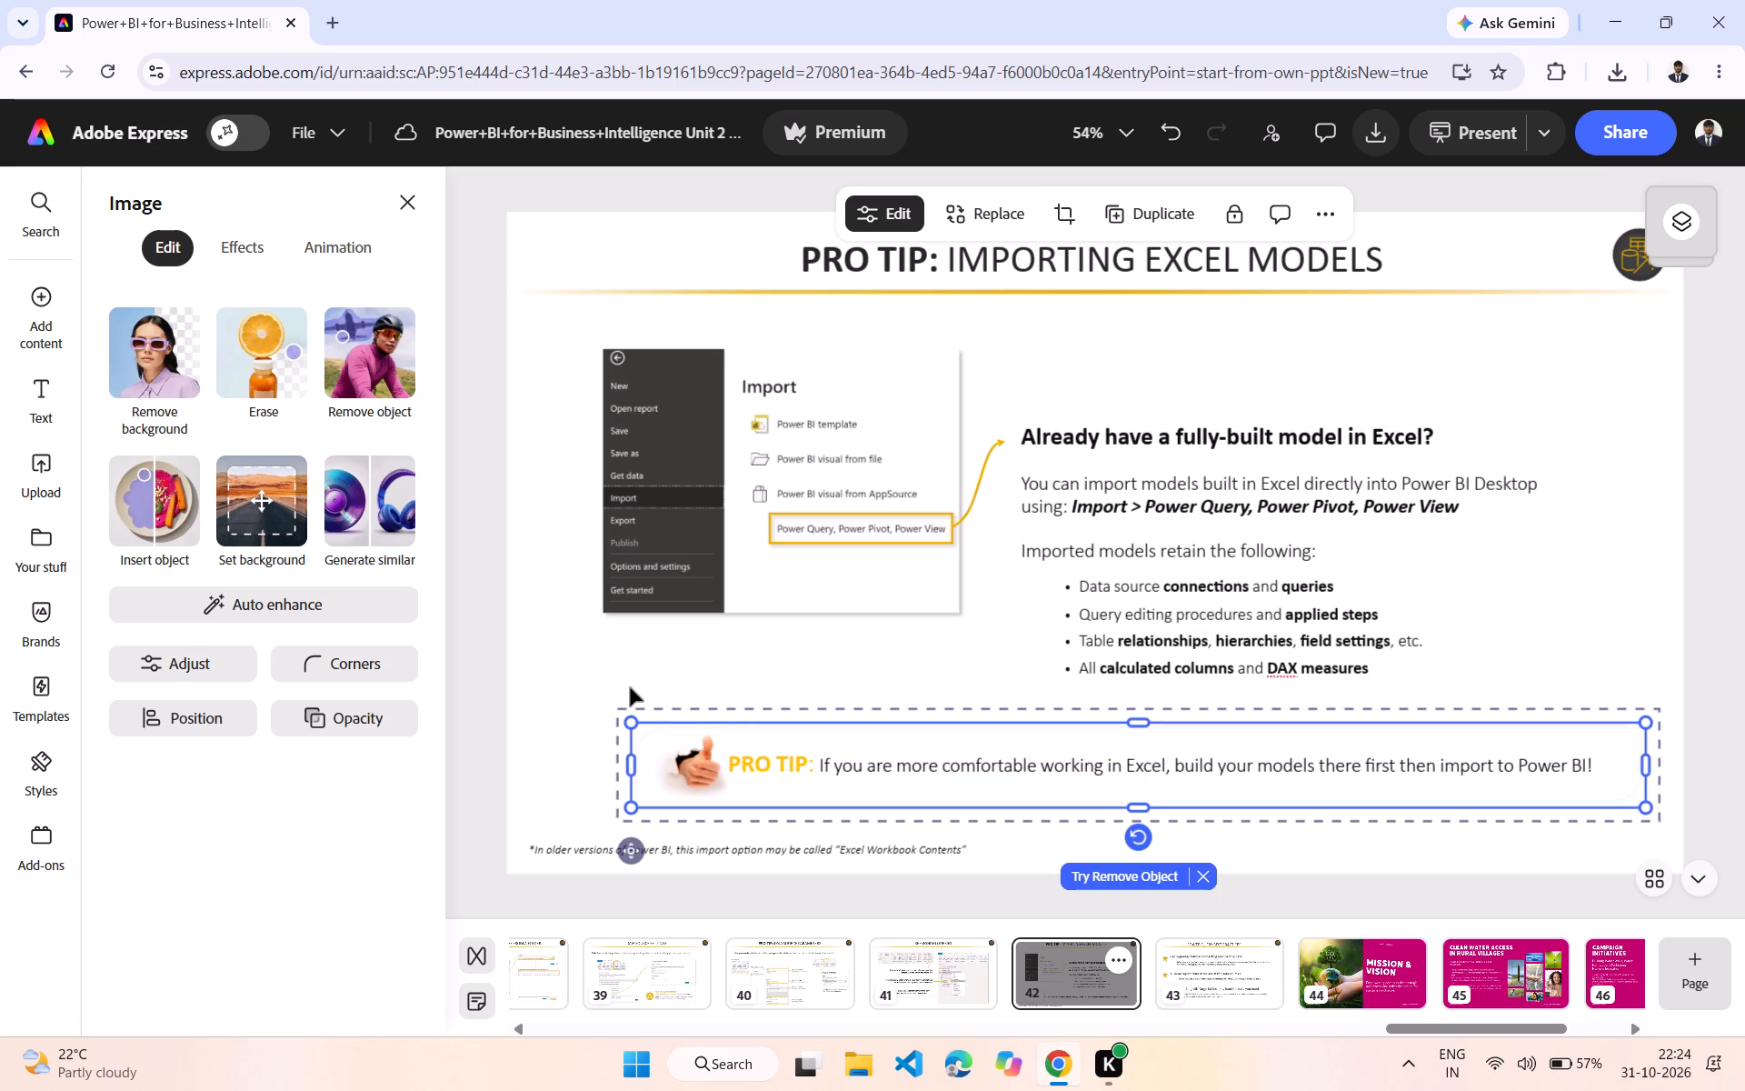
left_click(620, 668)
Nudge the gold frame and arrow group slightly right, and move the Import menu screenshot right and slightly up.
left_click(833, 551)
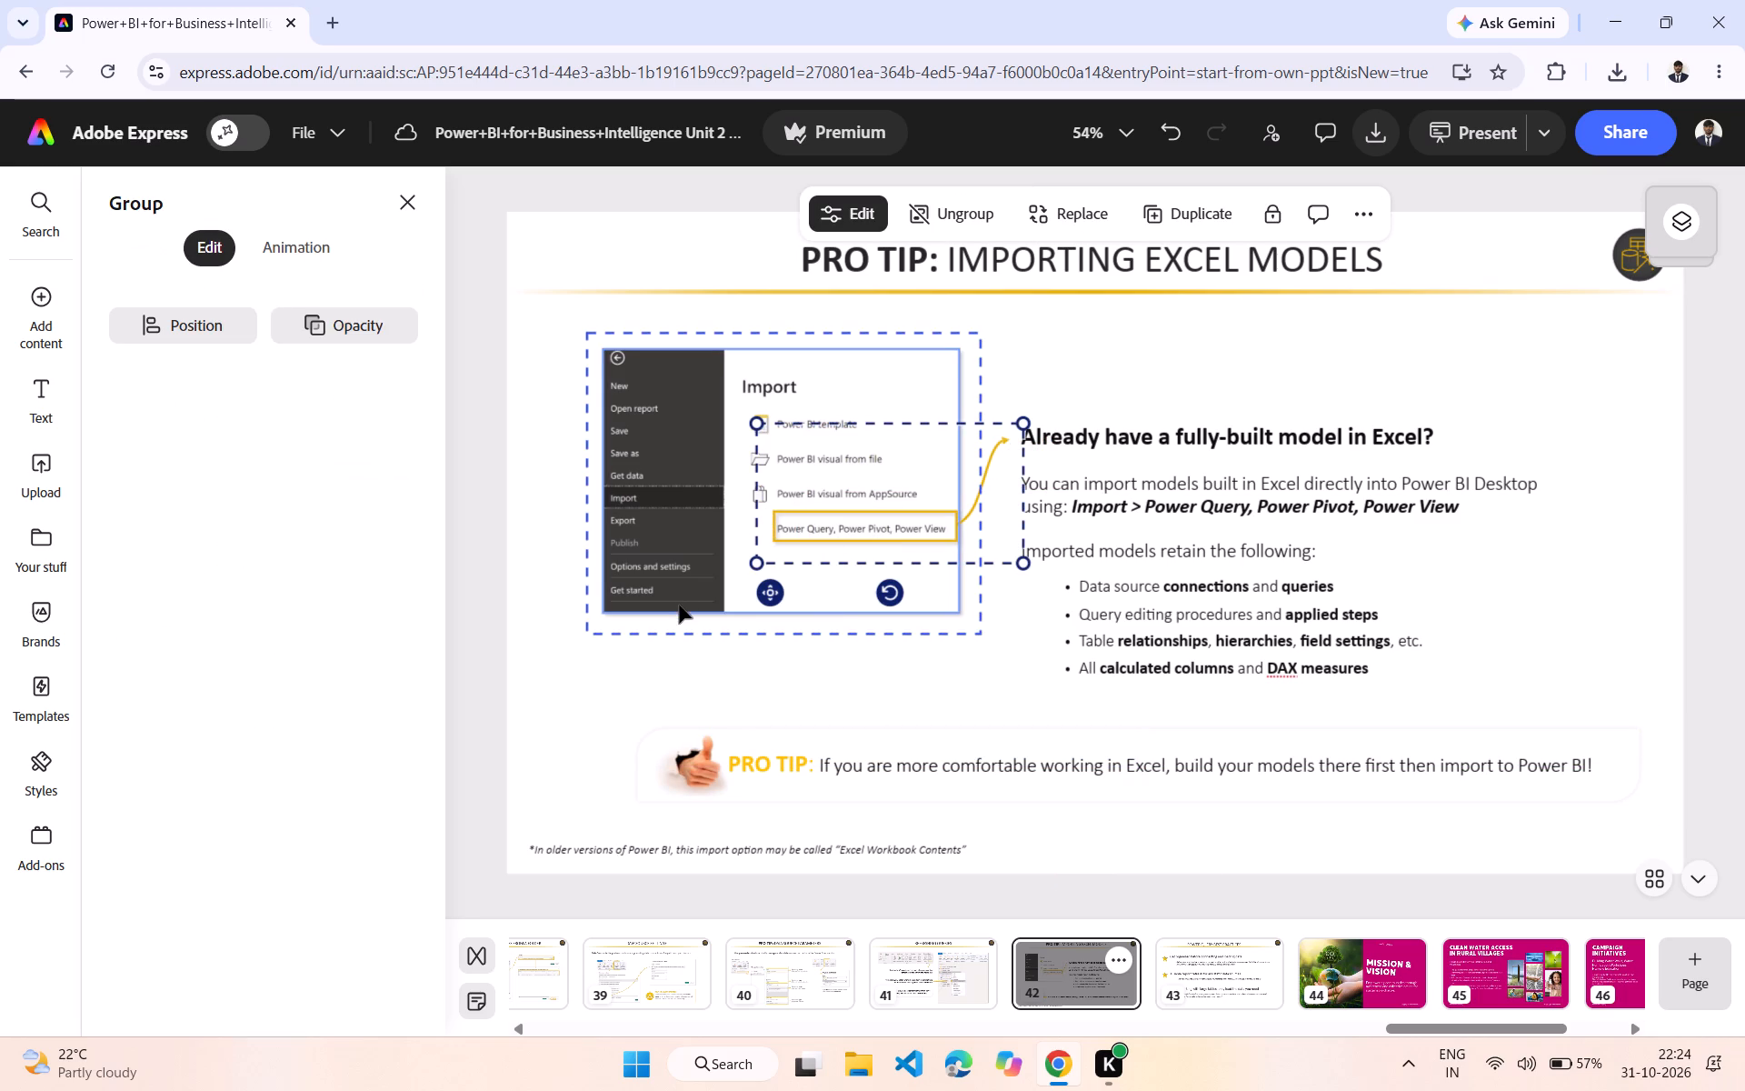
left_click(696, 631)
left_click_drag(696, 631, 727, 635)
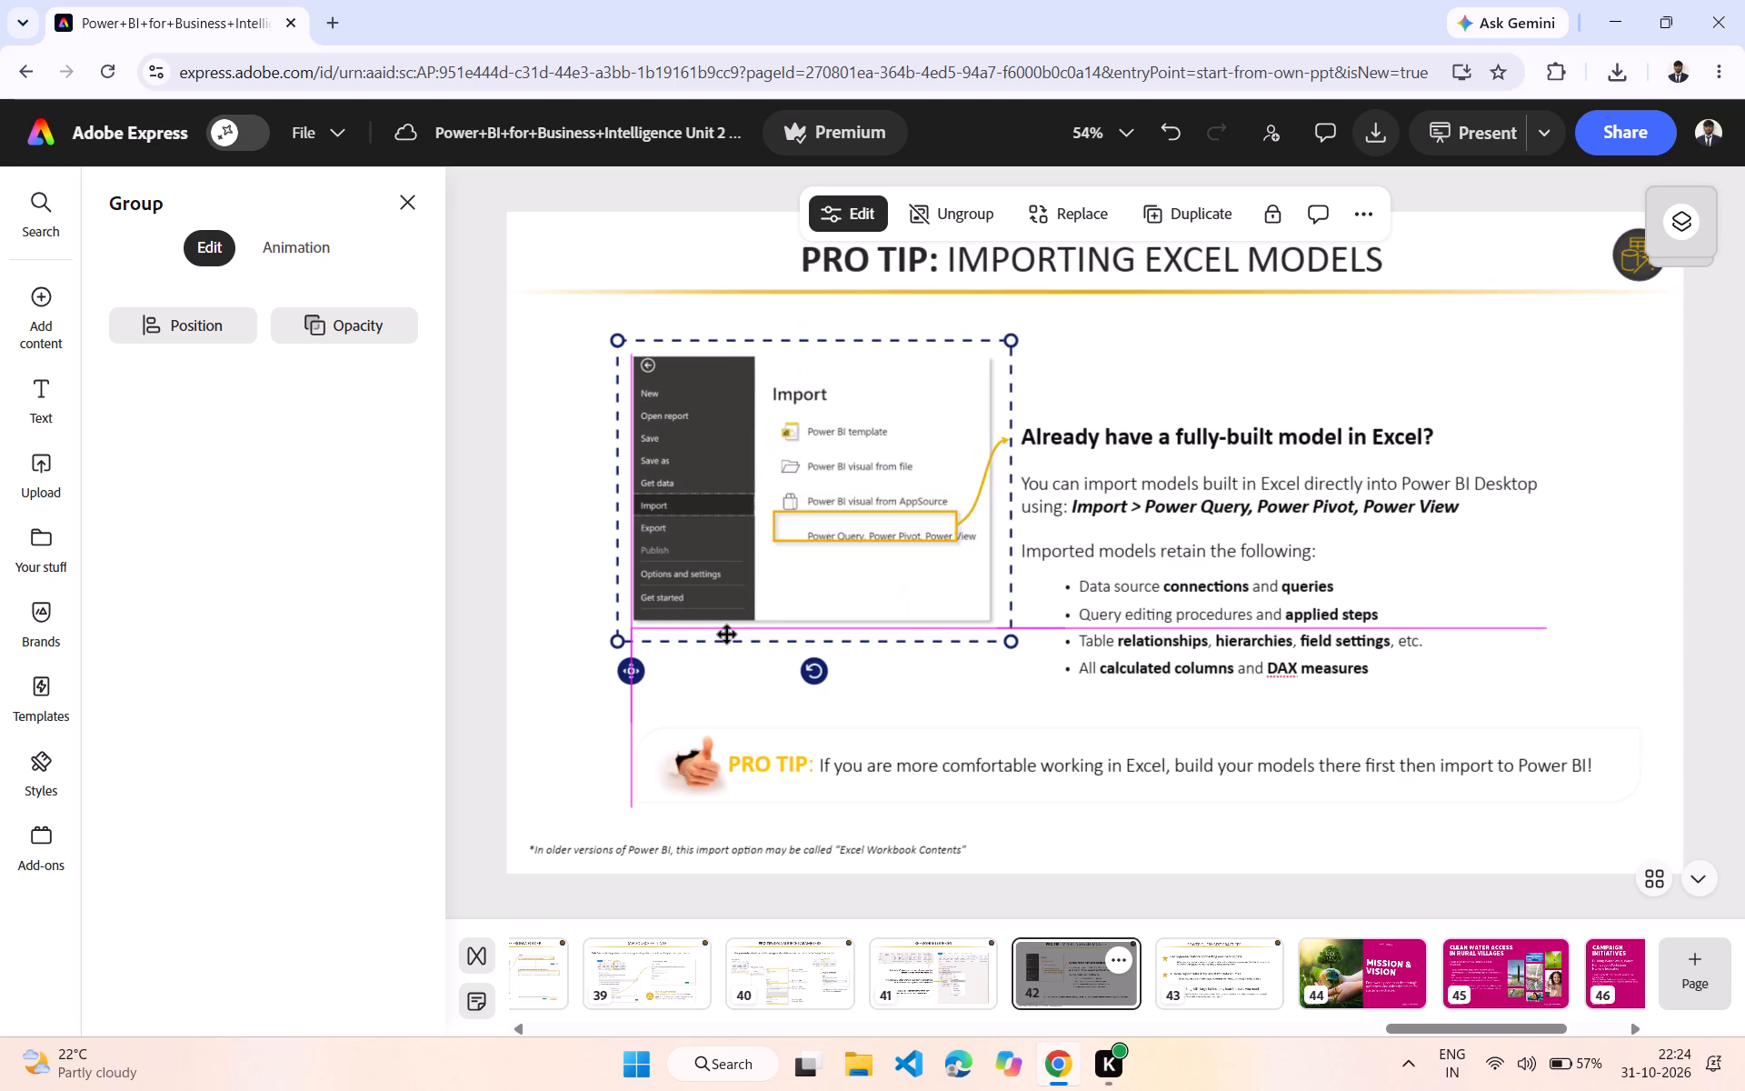
left_click_drag(727, 635, 726, 625)
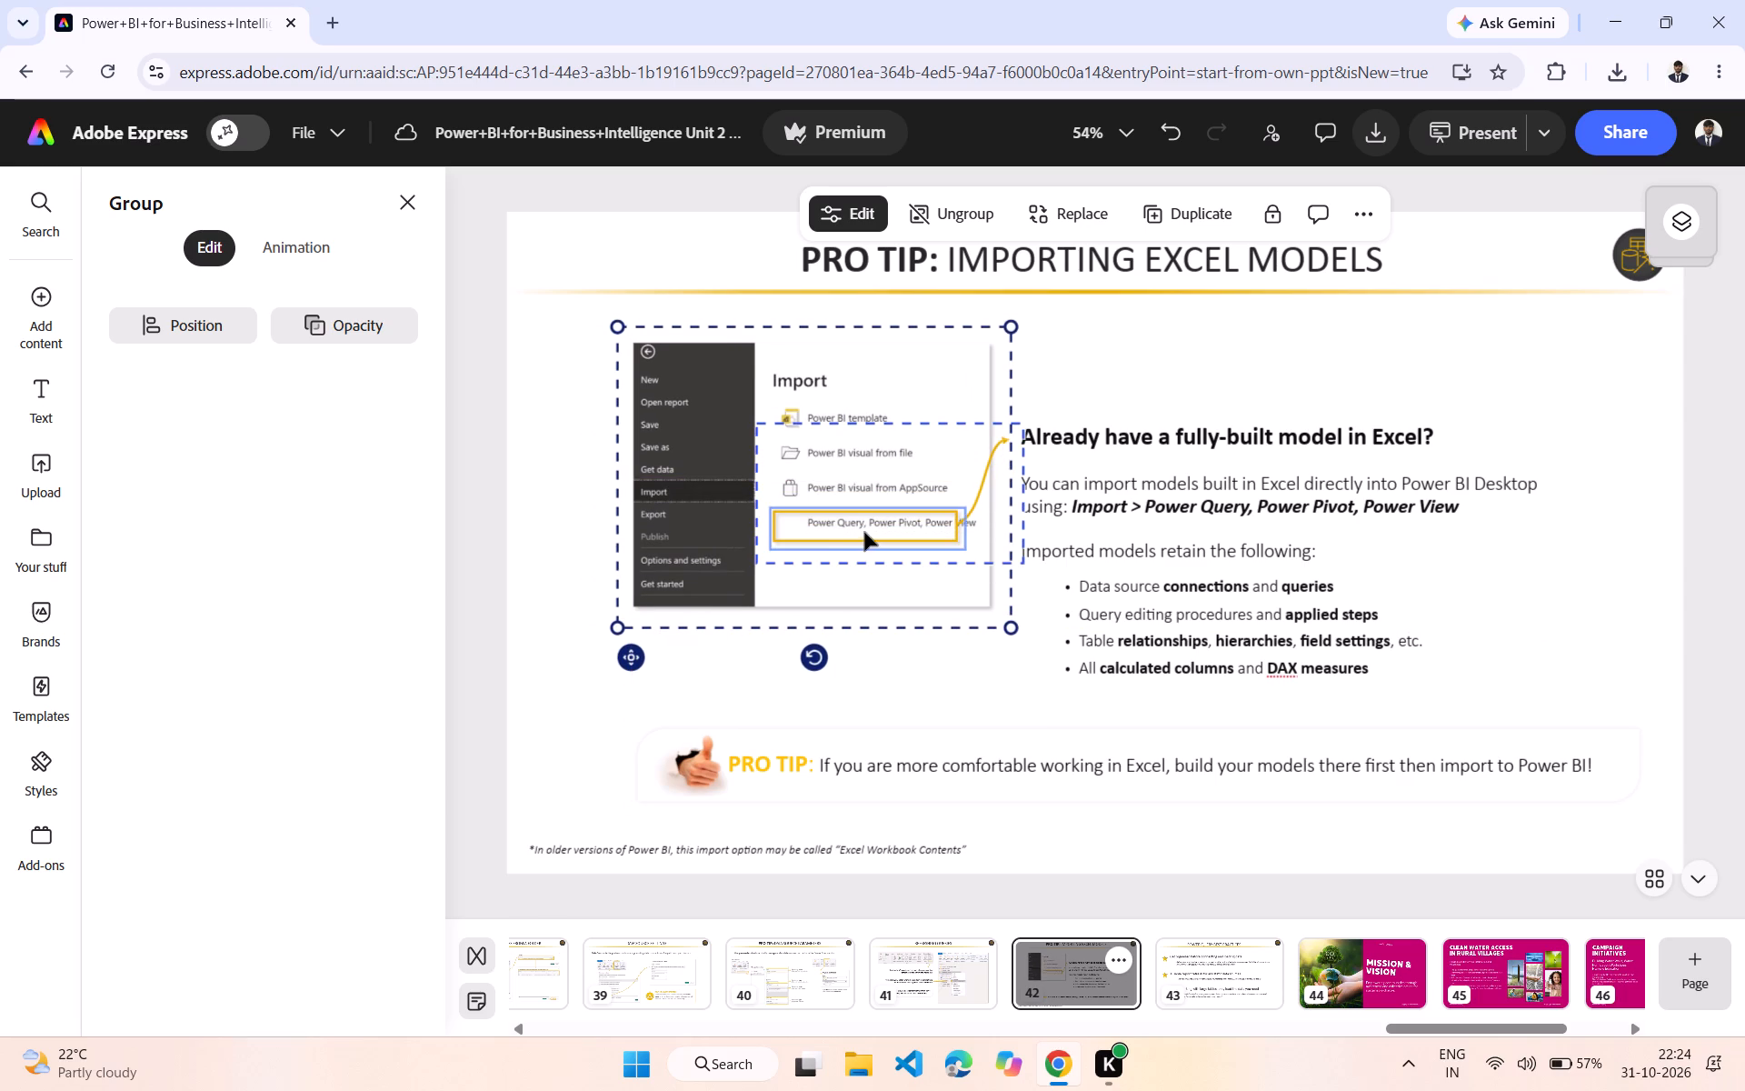
On page 42, nudge the Import menu screenshot slightly right and down, and move the gold frame's shadow image slightly right.
left_click(864, 532)
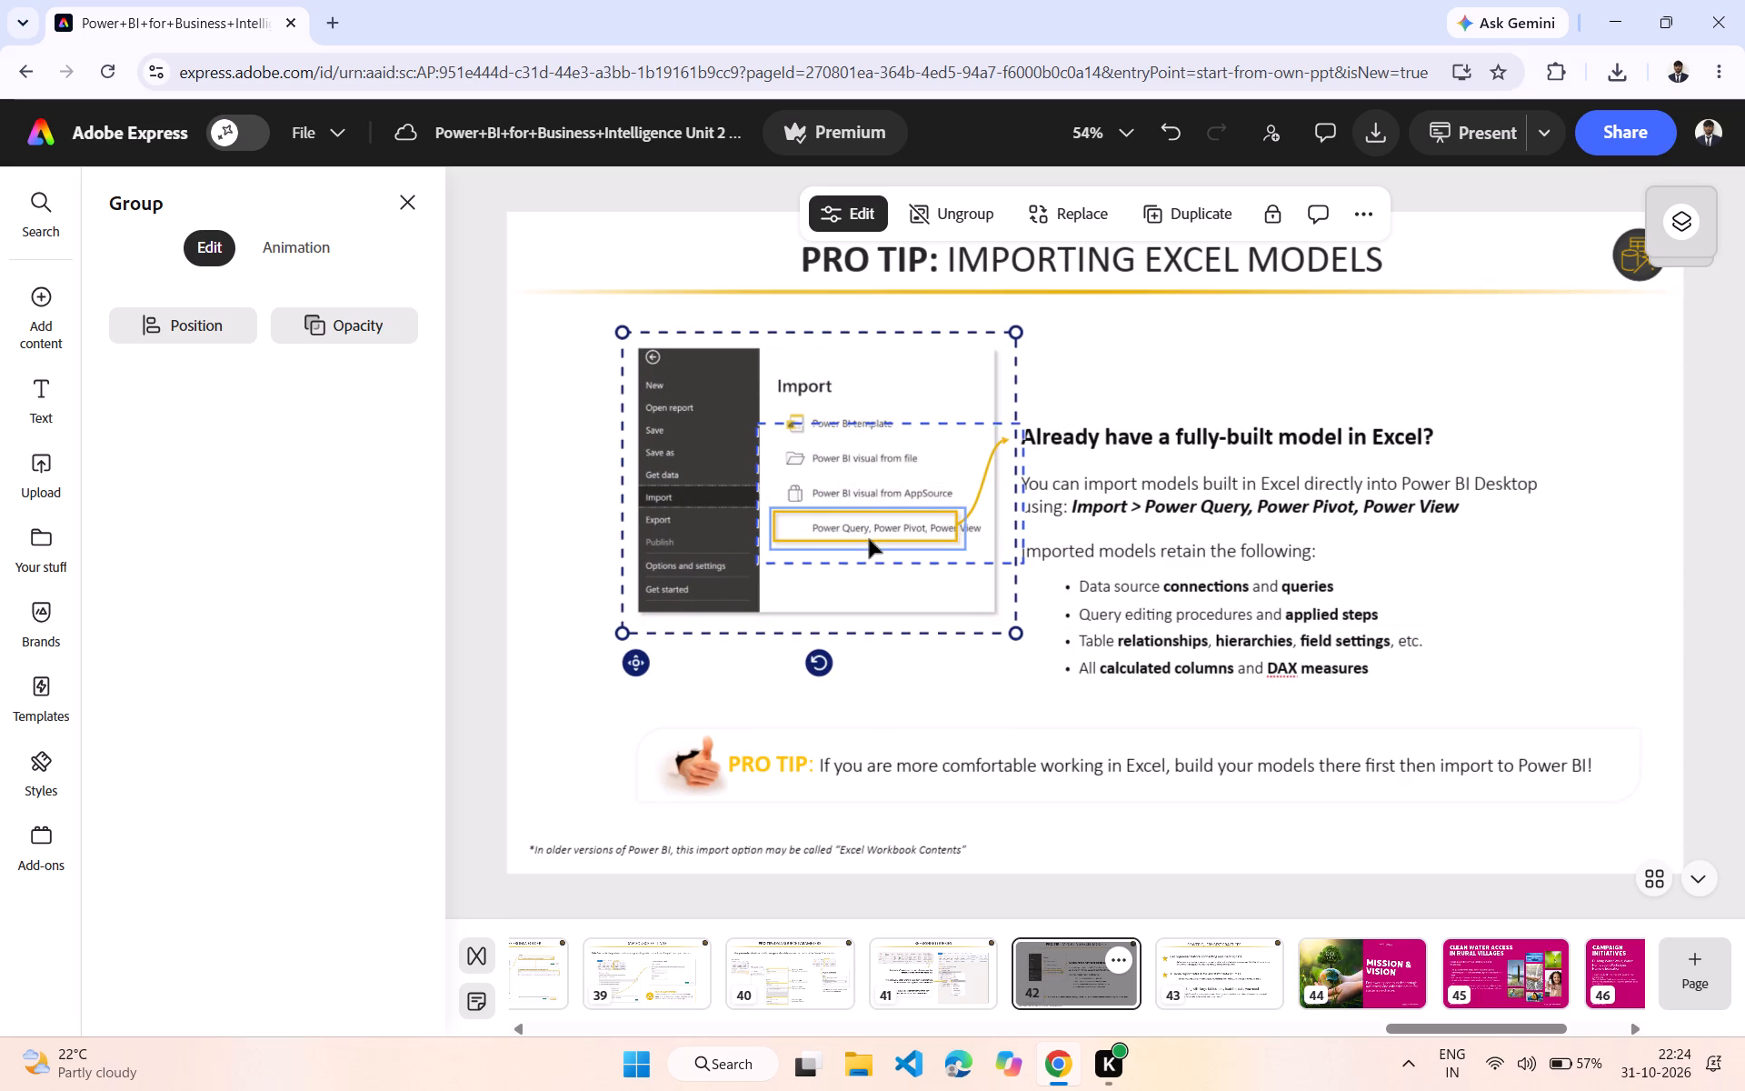
left_click(813, 527)
left_click_drag(813, 527, 838, 528)
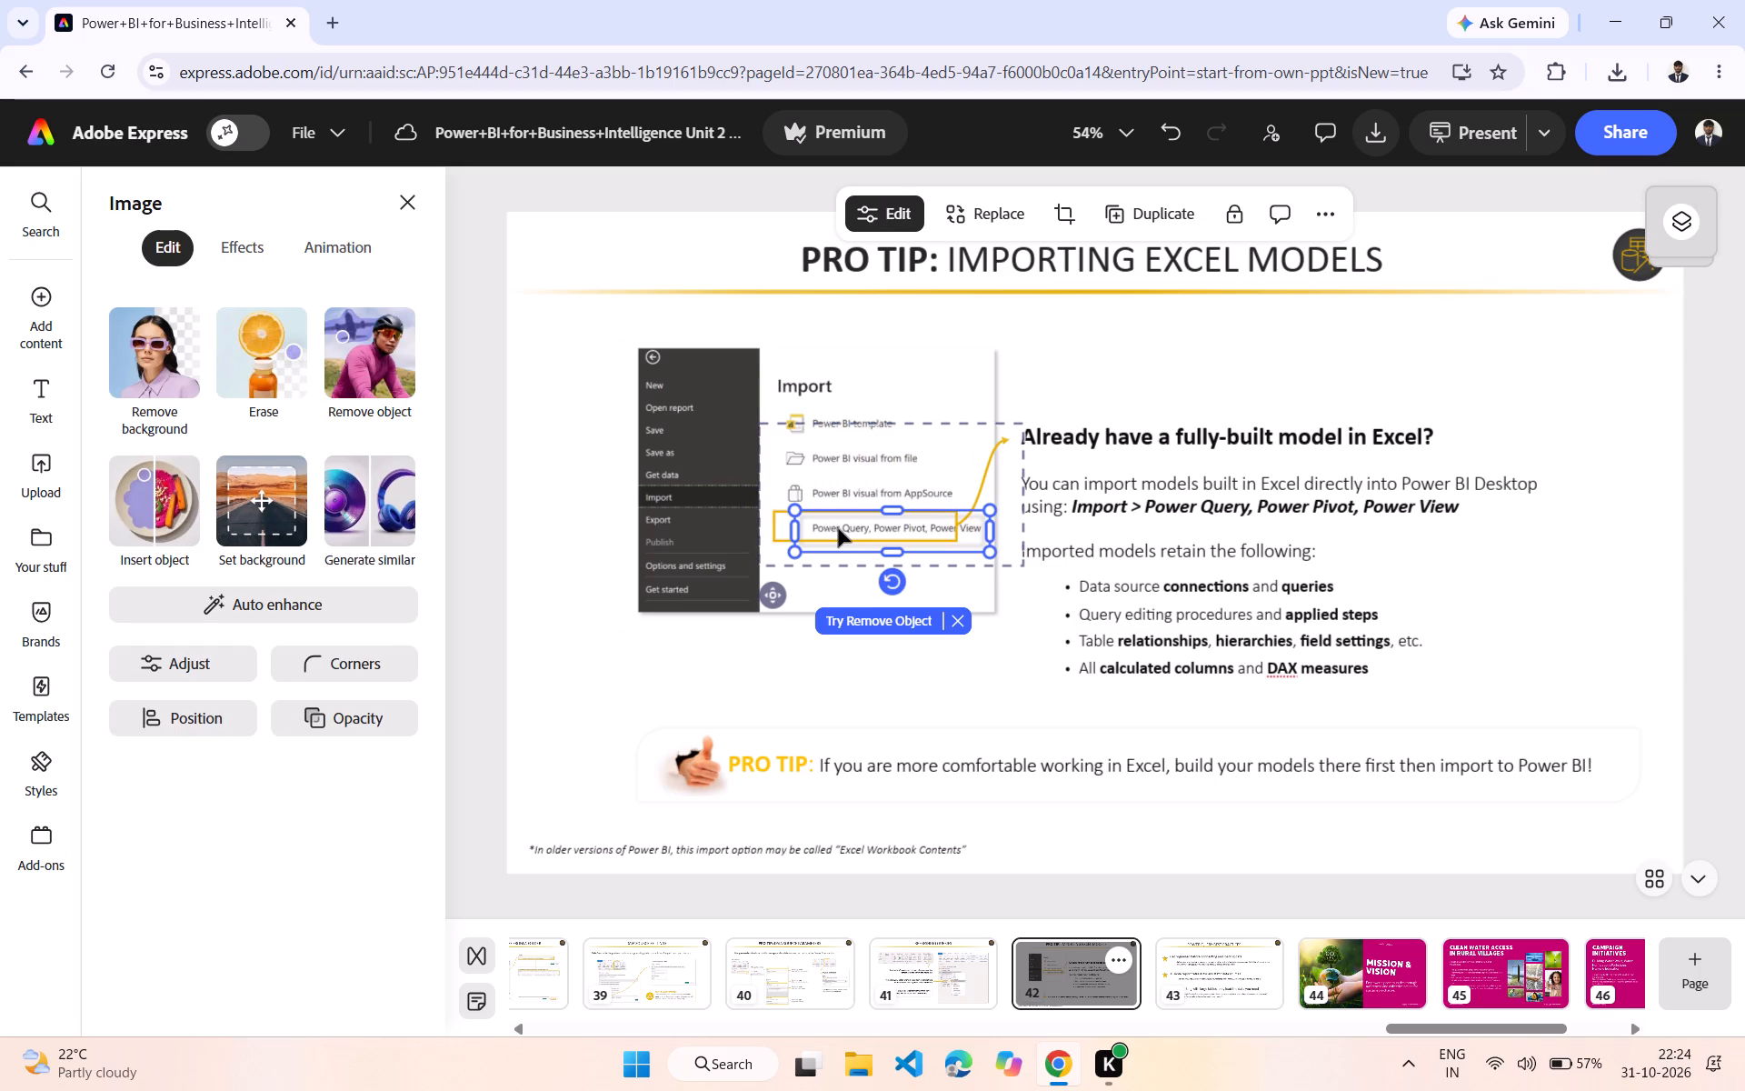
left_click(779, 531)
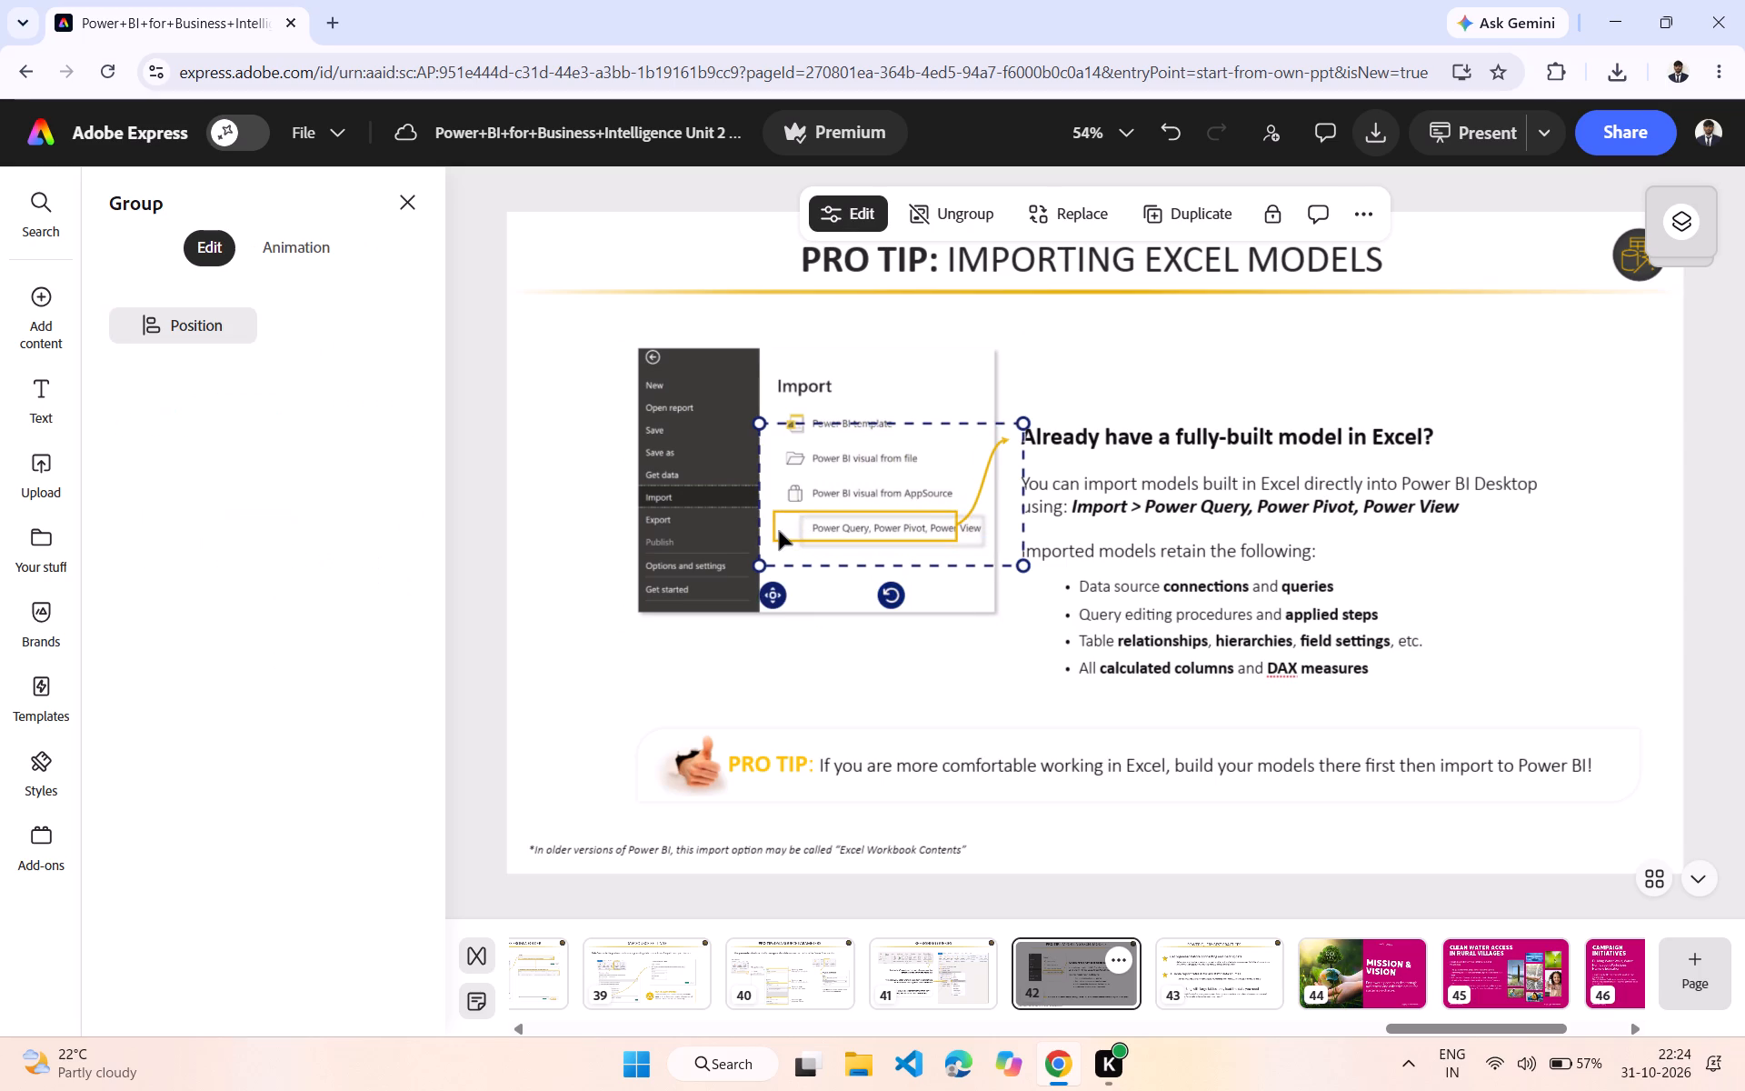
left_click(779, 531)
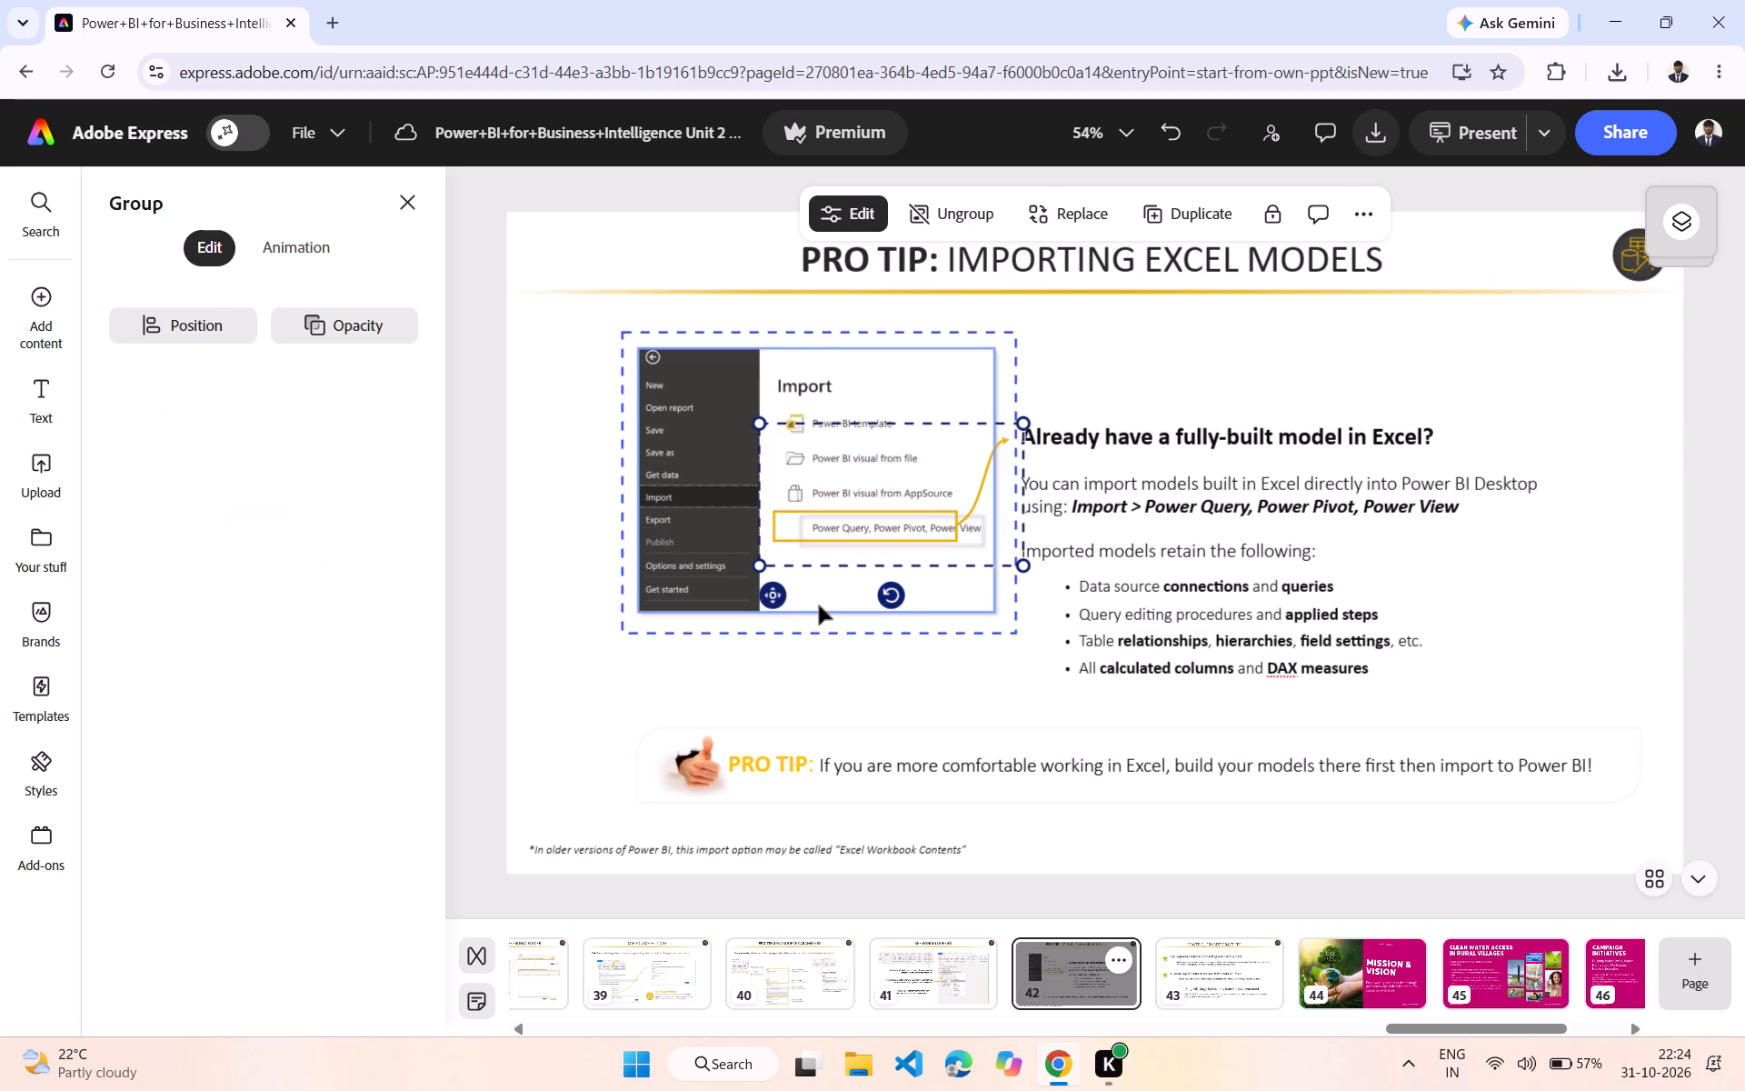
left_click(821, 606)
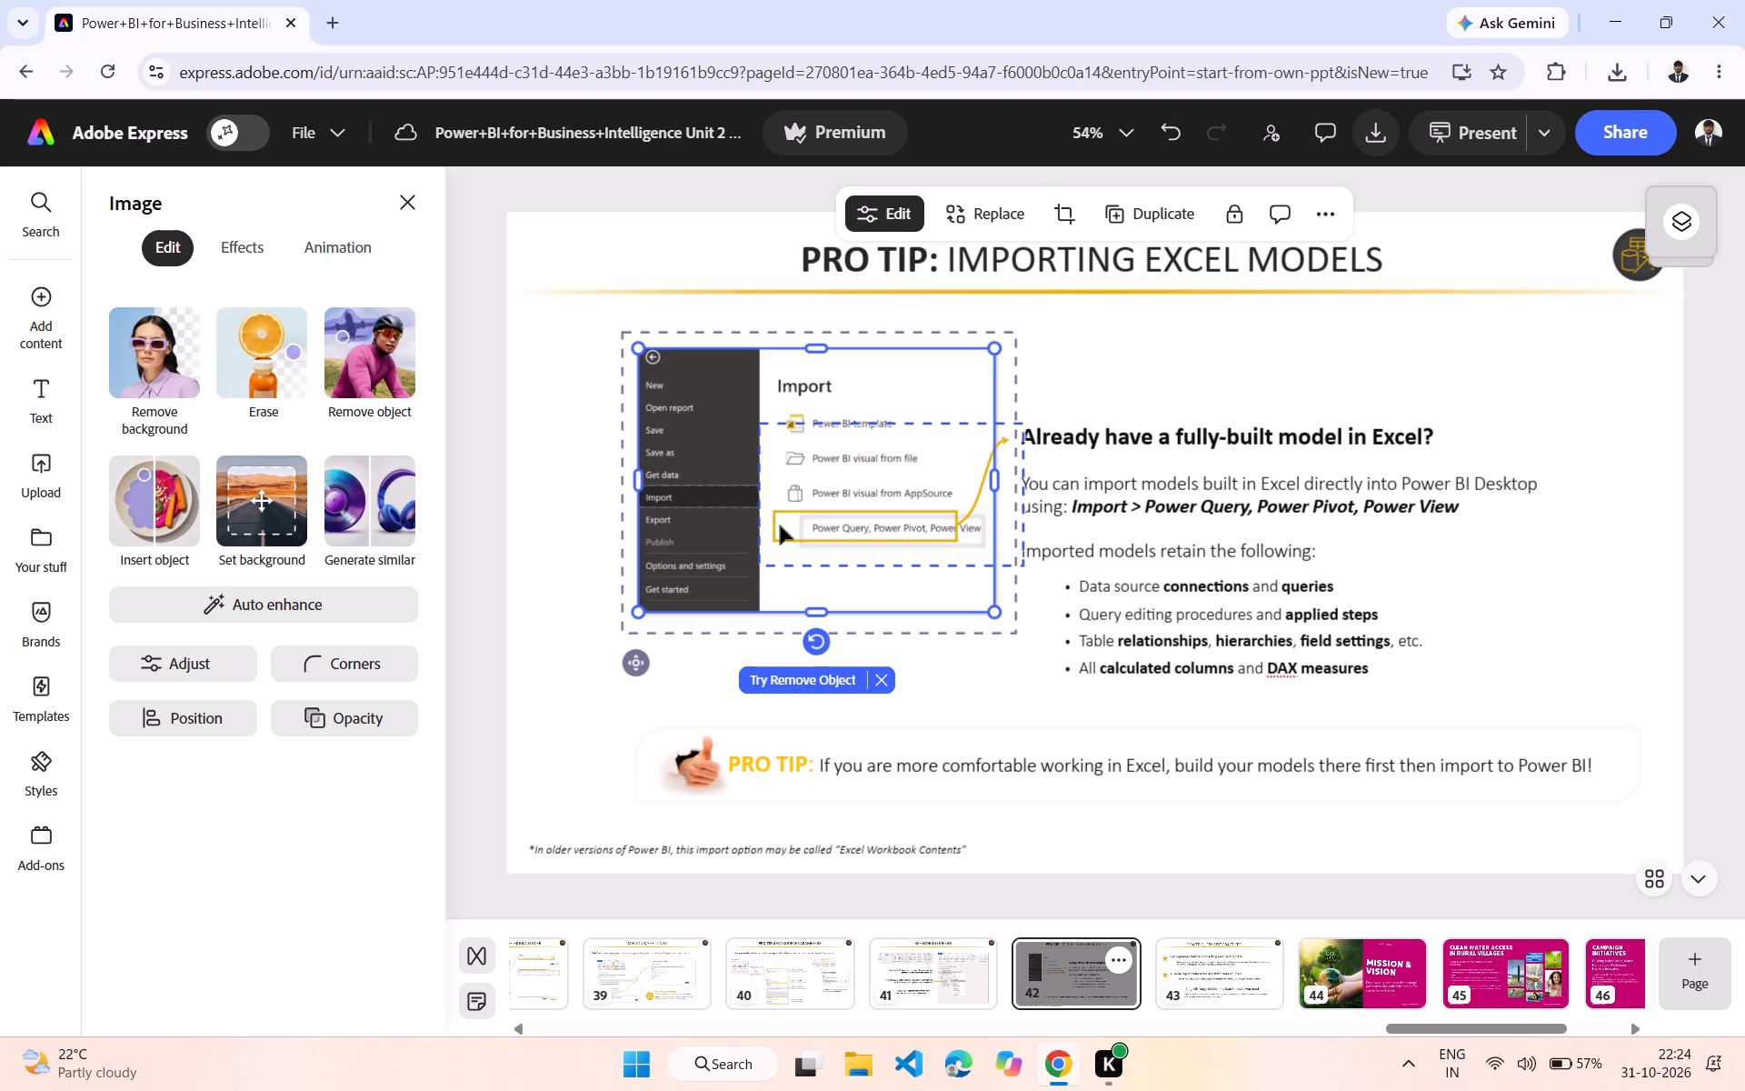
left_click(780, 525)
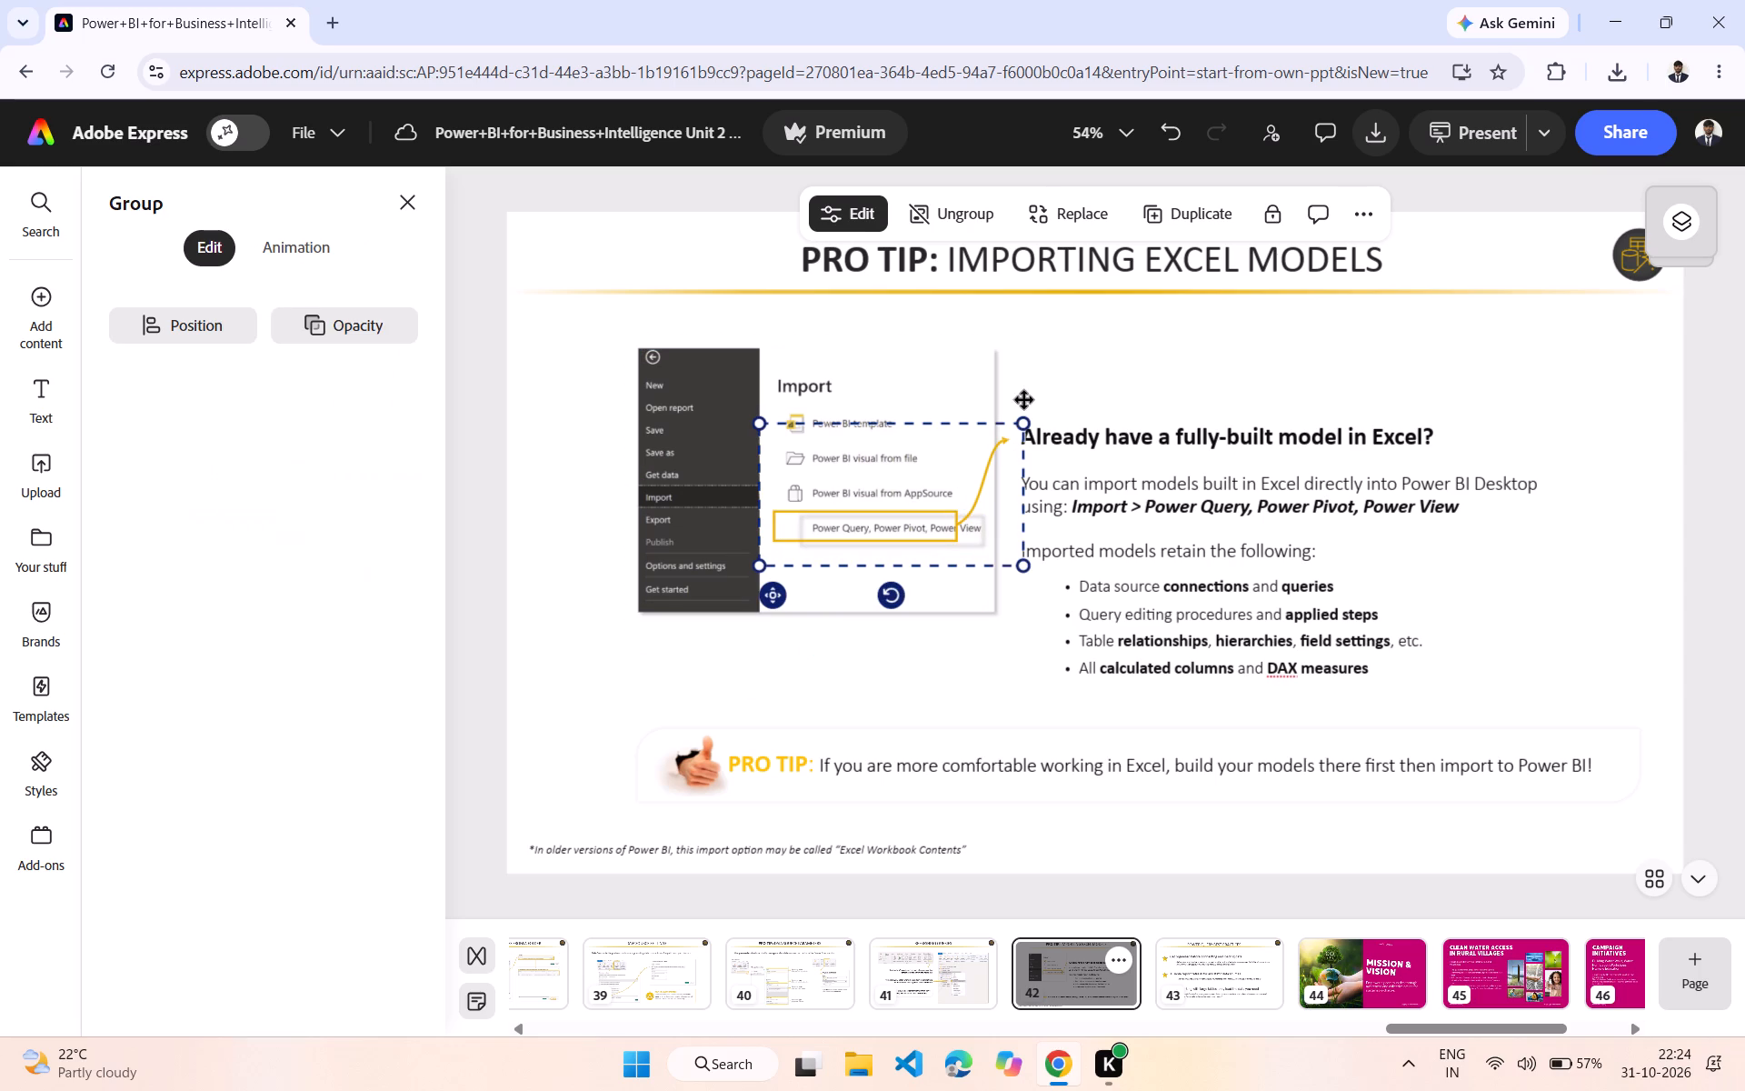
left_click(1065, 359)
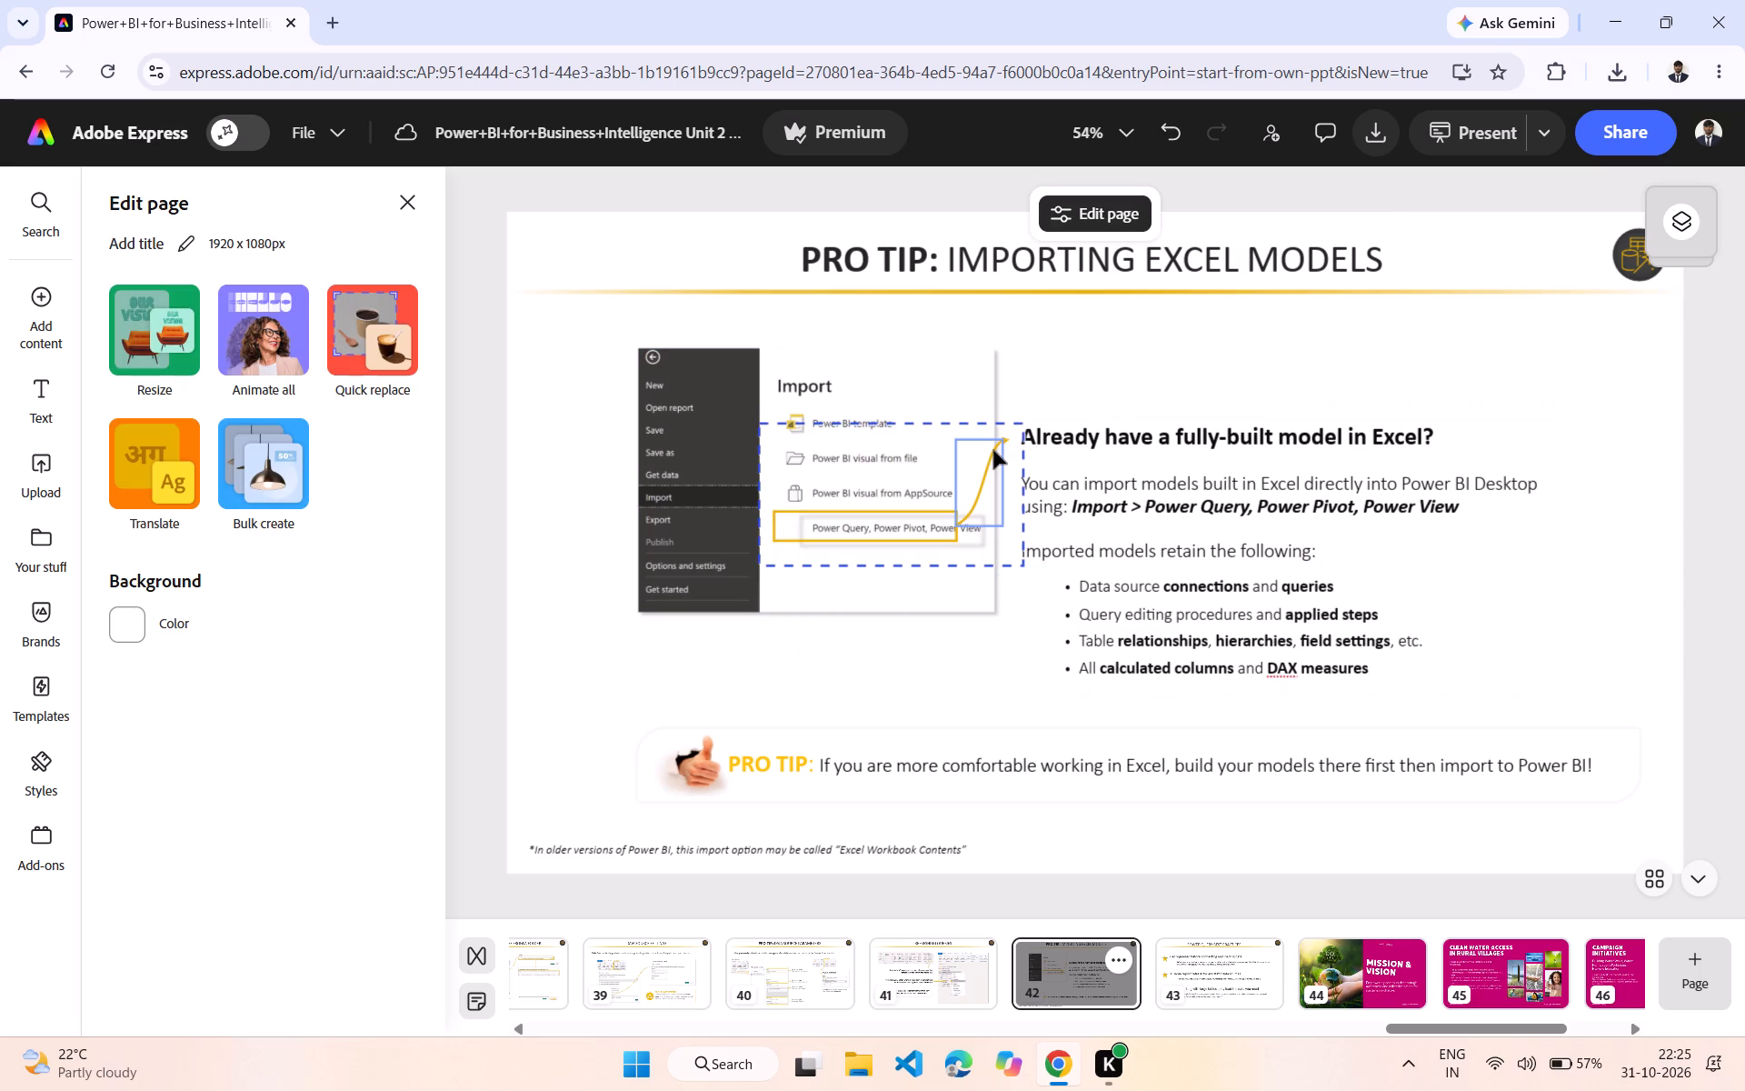
Move the gold curved arrow beside the Import screenshot right and slightly up.
left_click(993, 450)
left_click_drag(993, 450, 1020, 447)
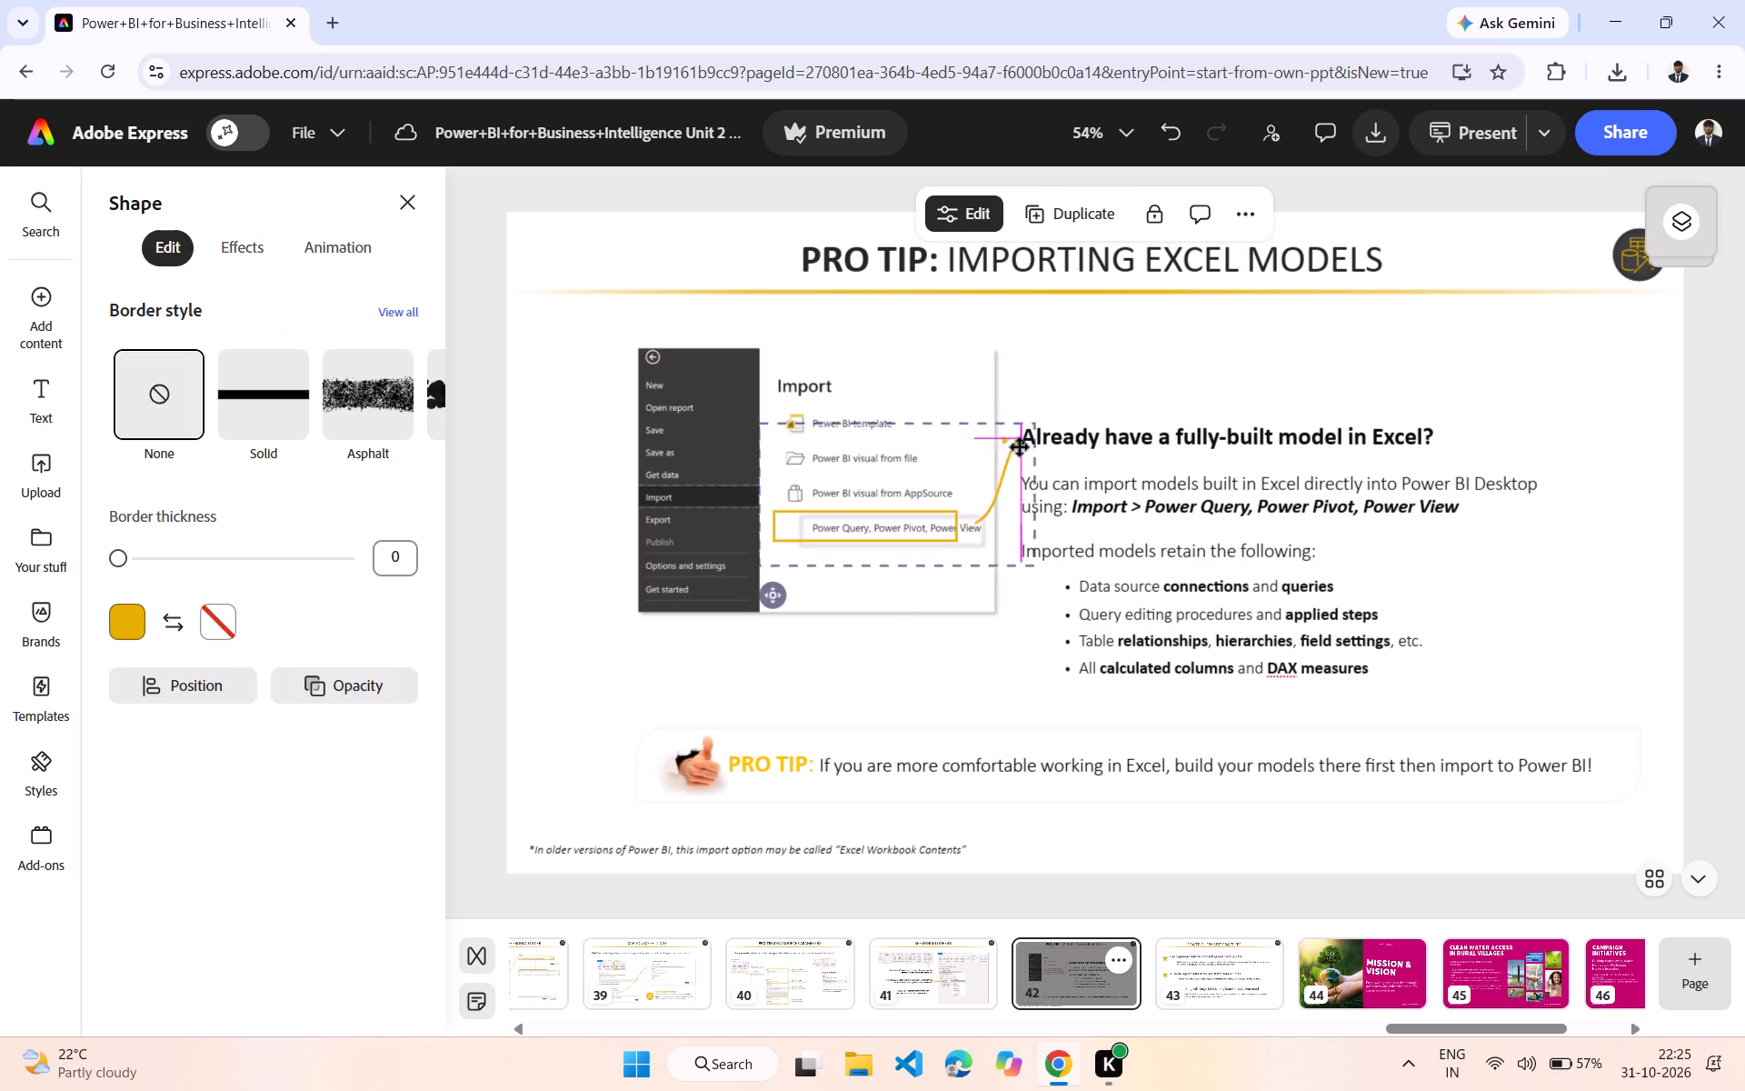
left_click_drag(1020, 447, 1020, 439)
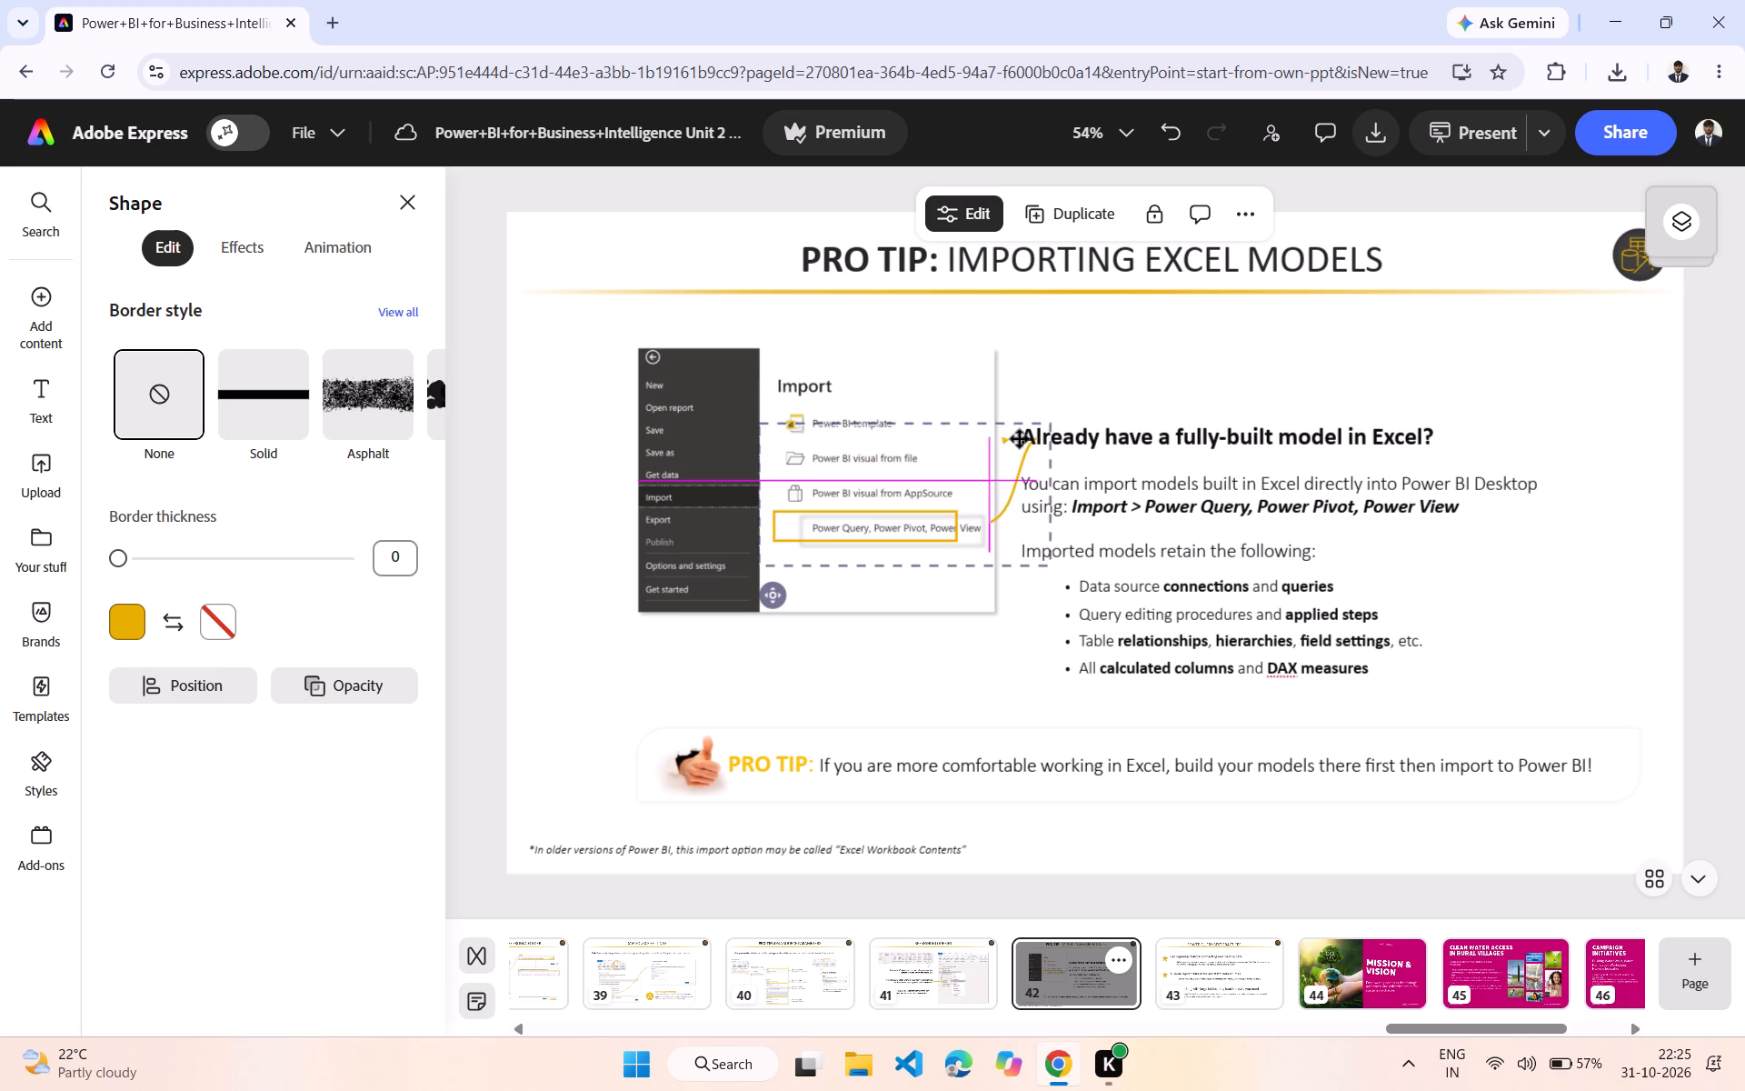
left_click_drag(1020, 439, 1012, 445)
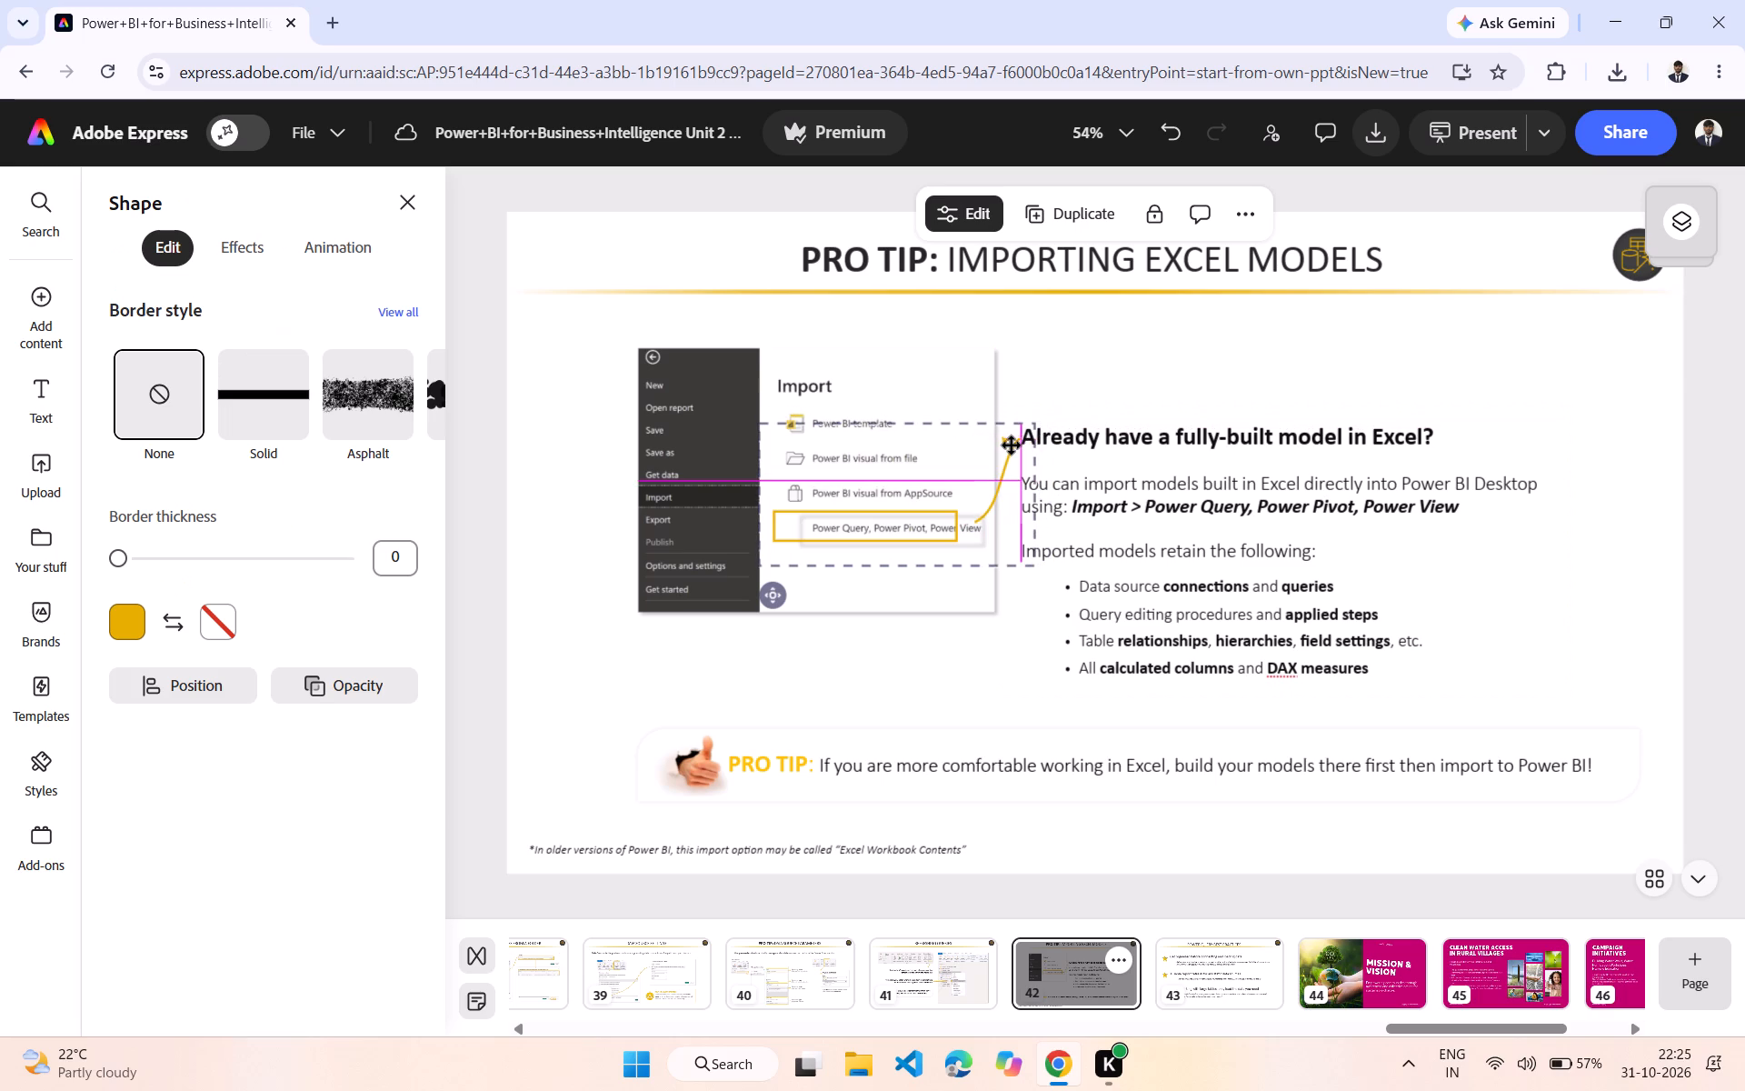
left_click_drag(1012, 445, 1020, 444)
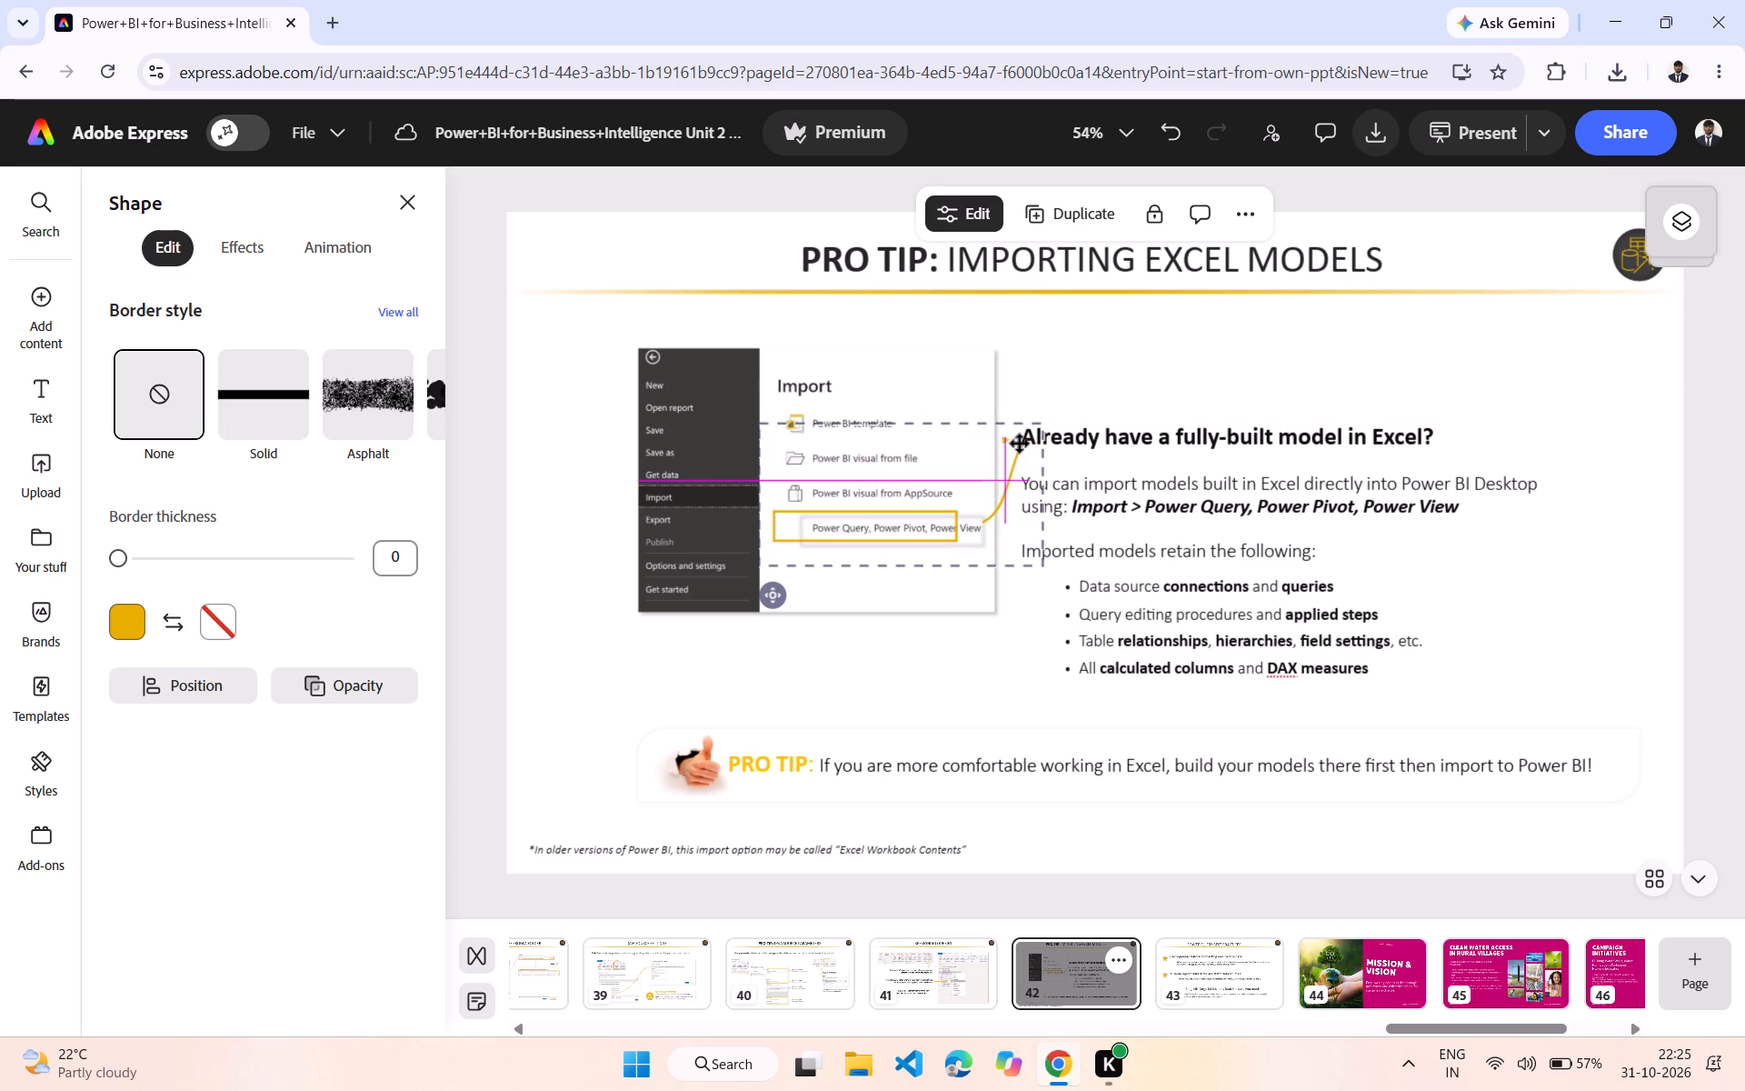
left_click_drag(1020, 444, 1020, 443)
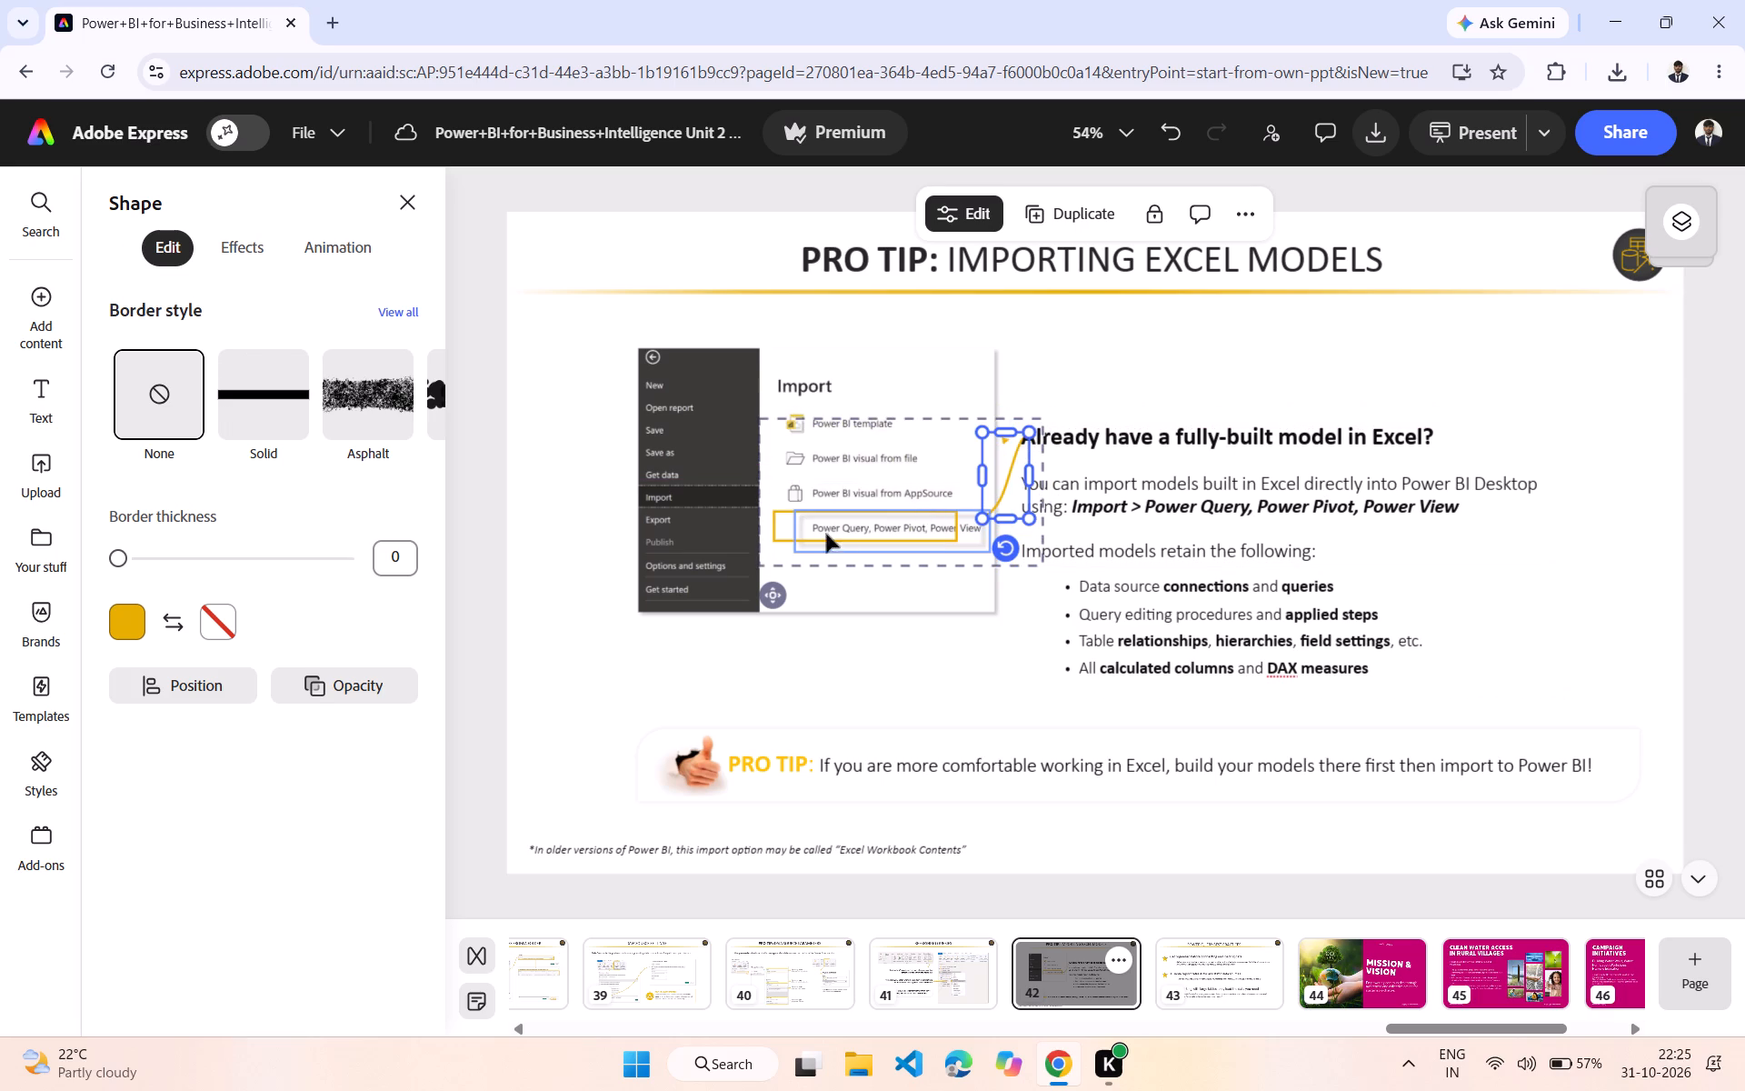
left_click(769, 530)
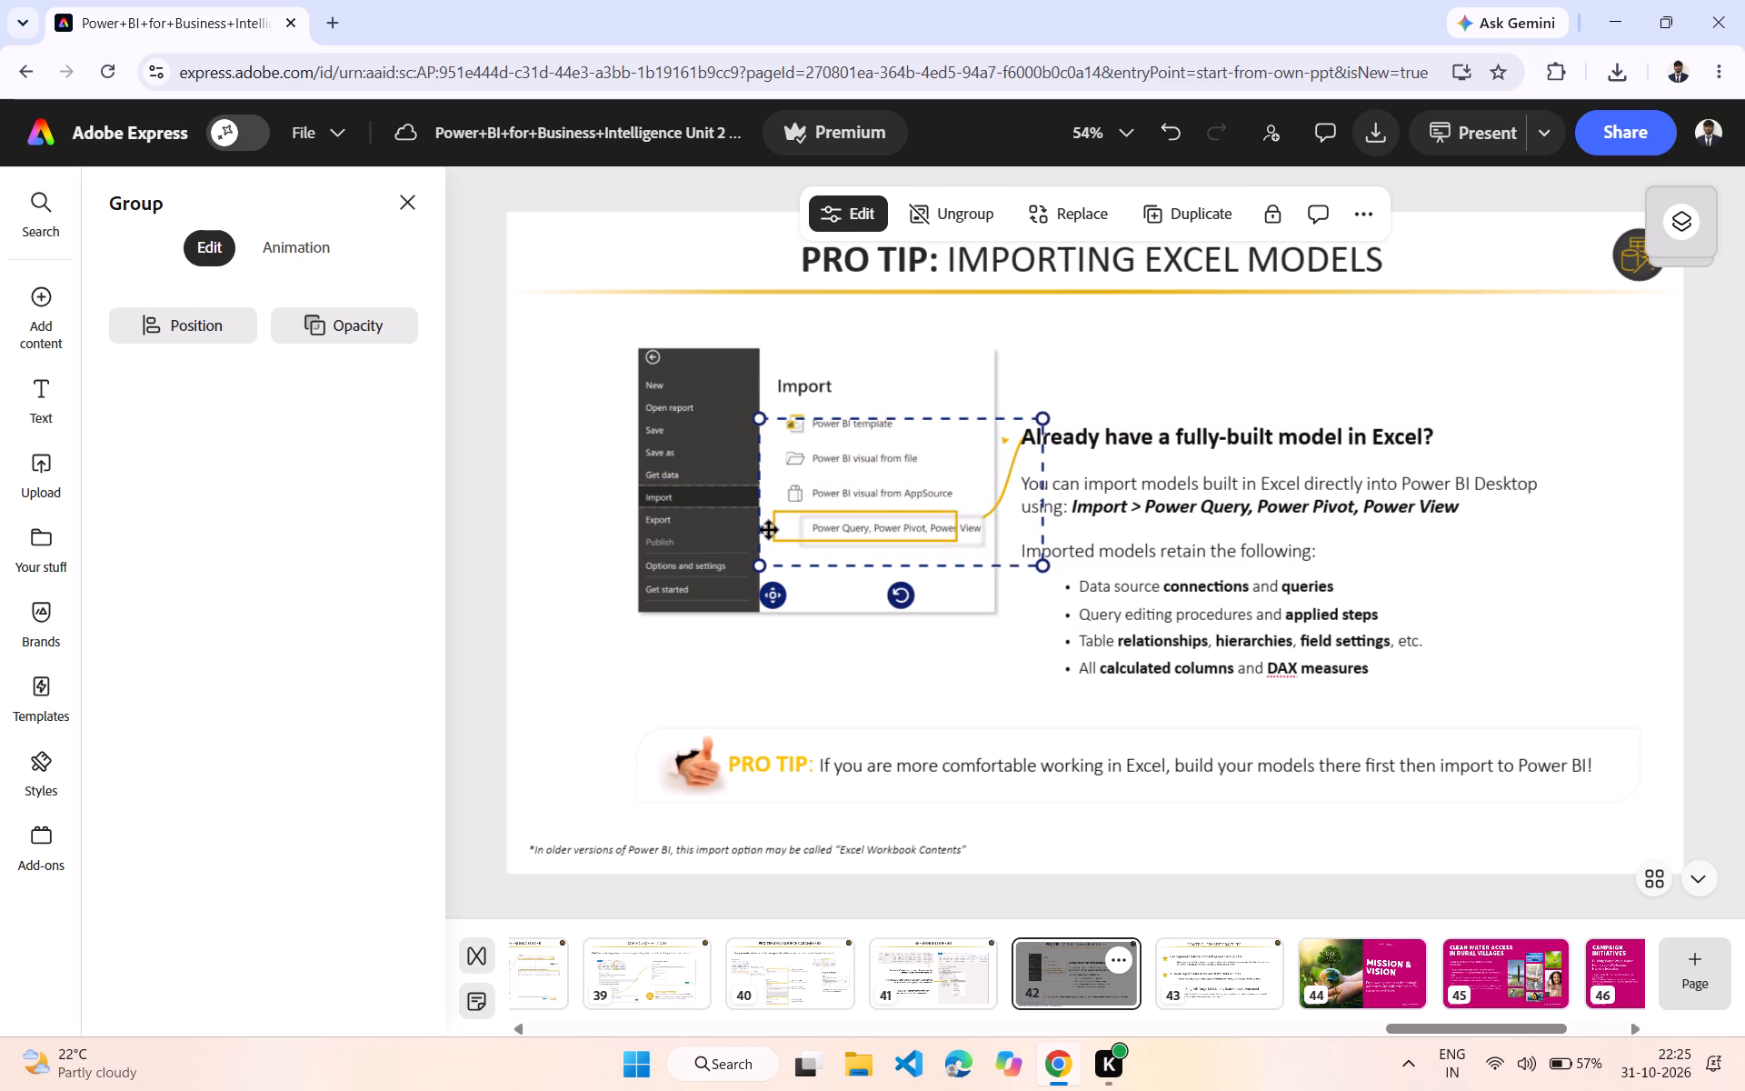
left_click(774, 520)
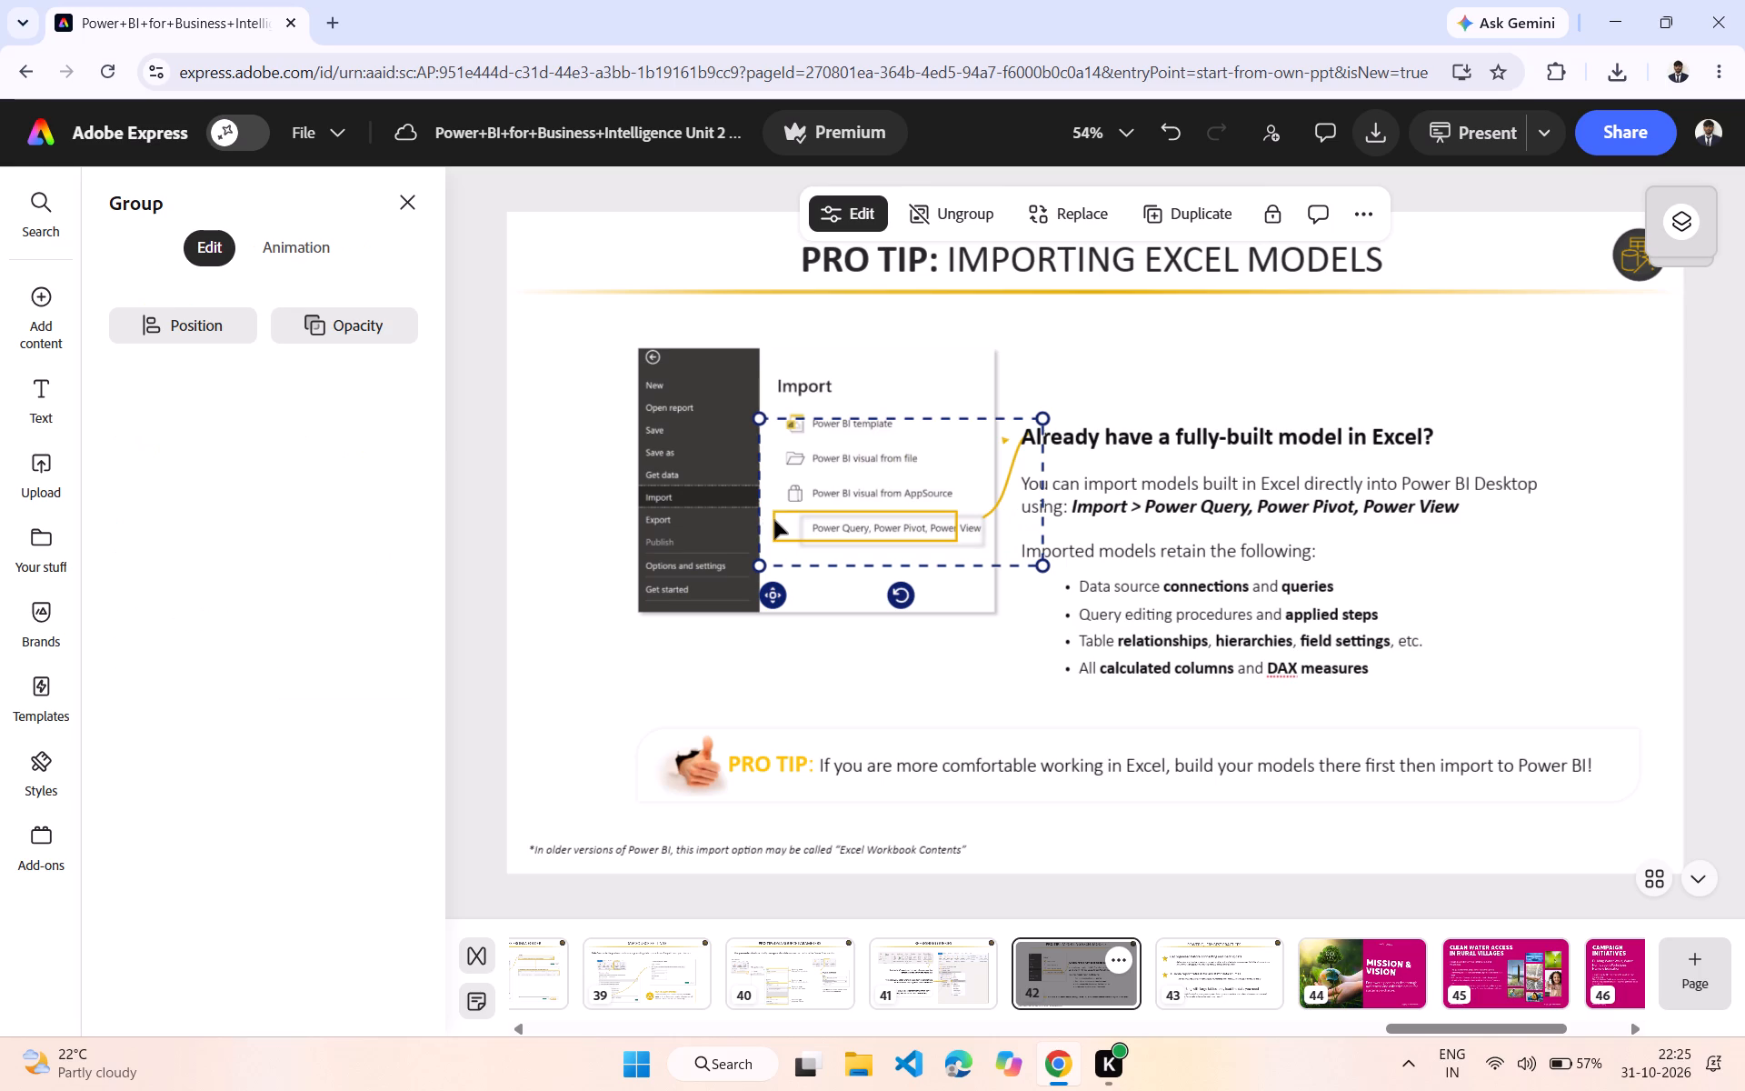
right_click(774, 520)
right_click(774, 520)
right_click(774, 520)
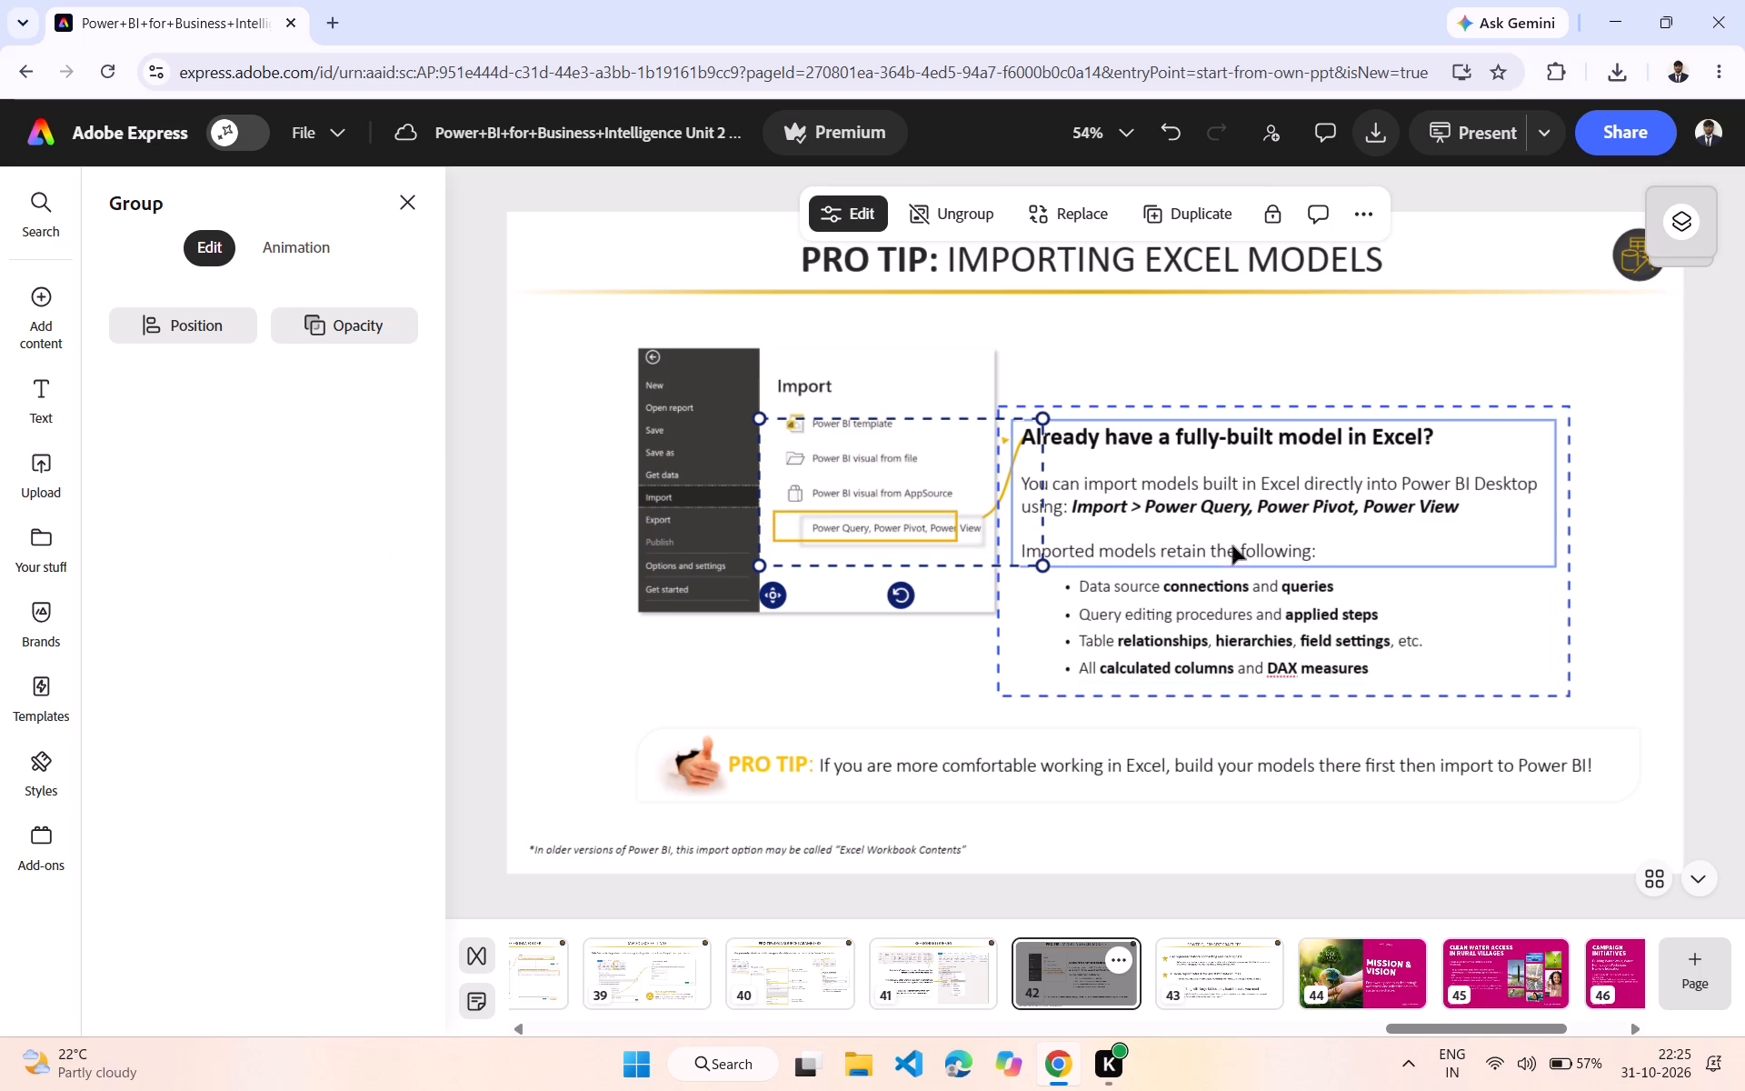
Move the "Already have a fully-built model in Excel?" text group right and slightly up, clear of the arrow.
left_click_drag(1231, 525, 1265, 516)
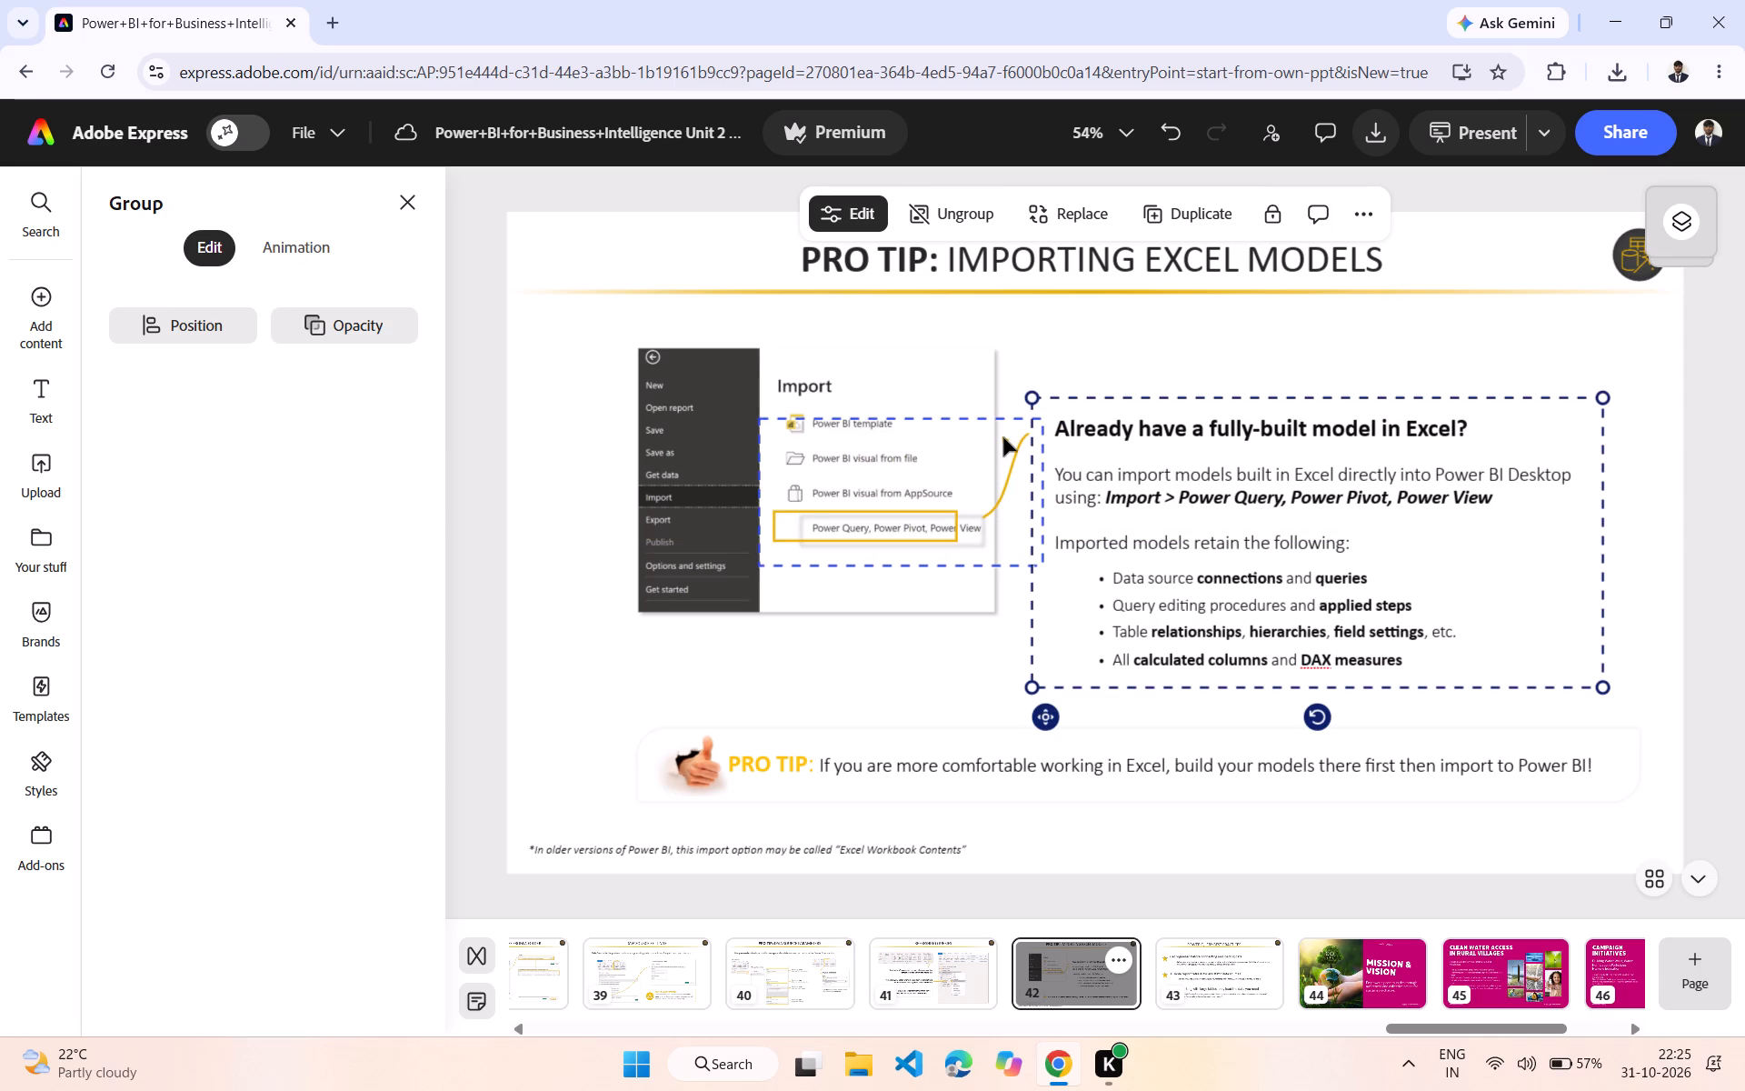
left_click(1009, 440)
left_click(1018, 392)
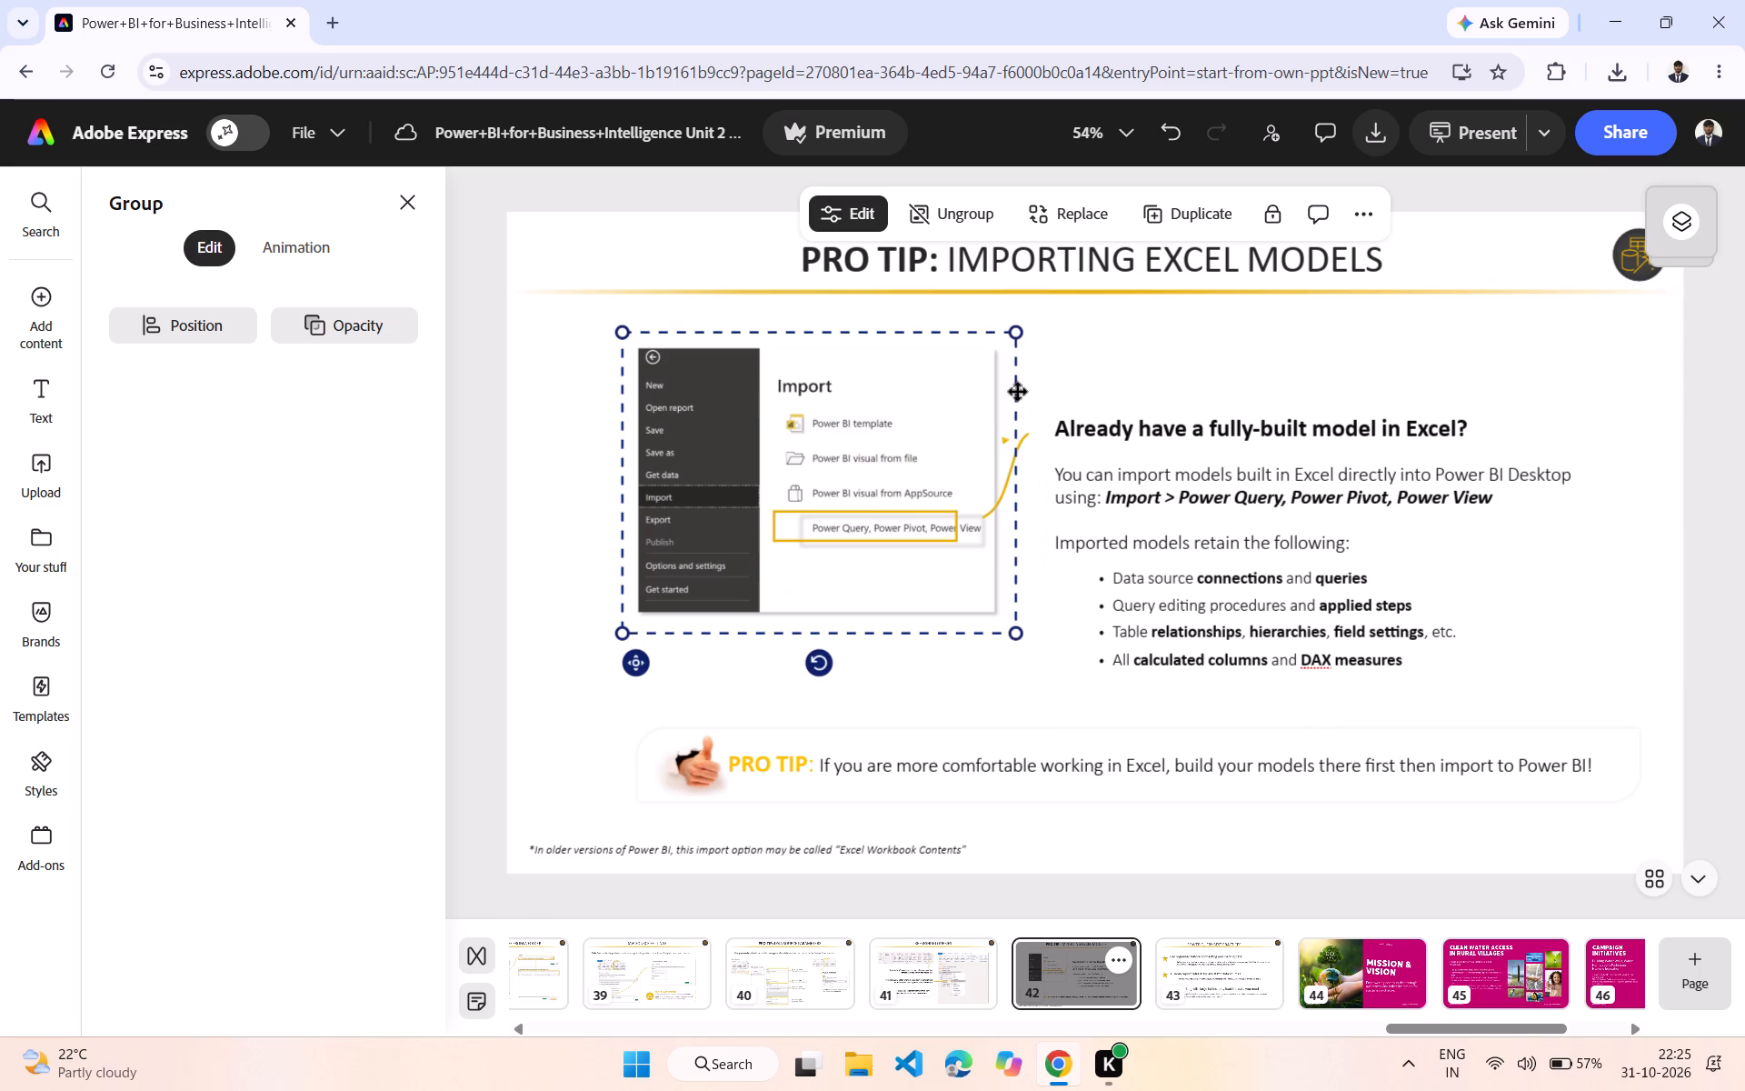
left_click(1056, 387)
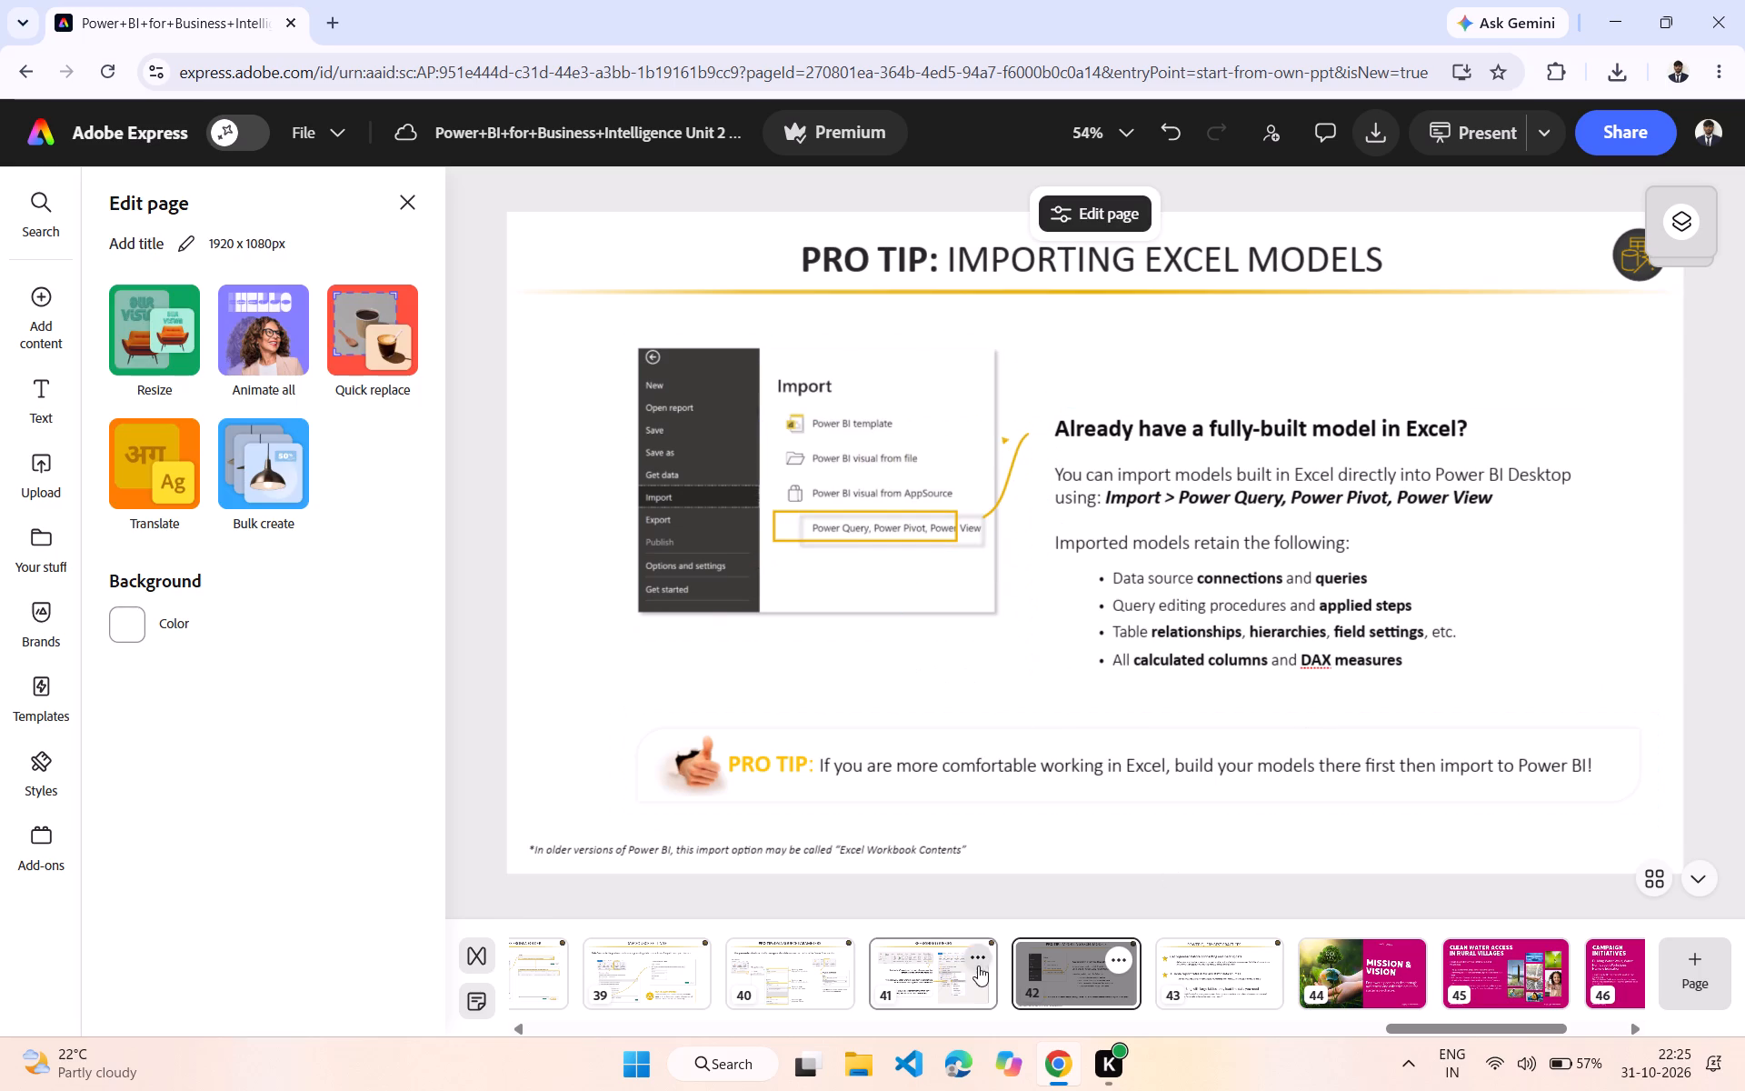
On page 41, REFRESHING QUERIES, move the Query Editor screenshot slightly right.
left_click(978, 966)
left_click(1407, 491)
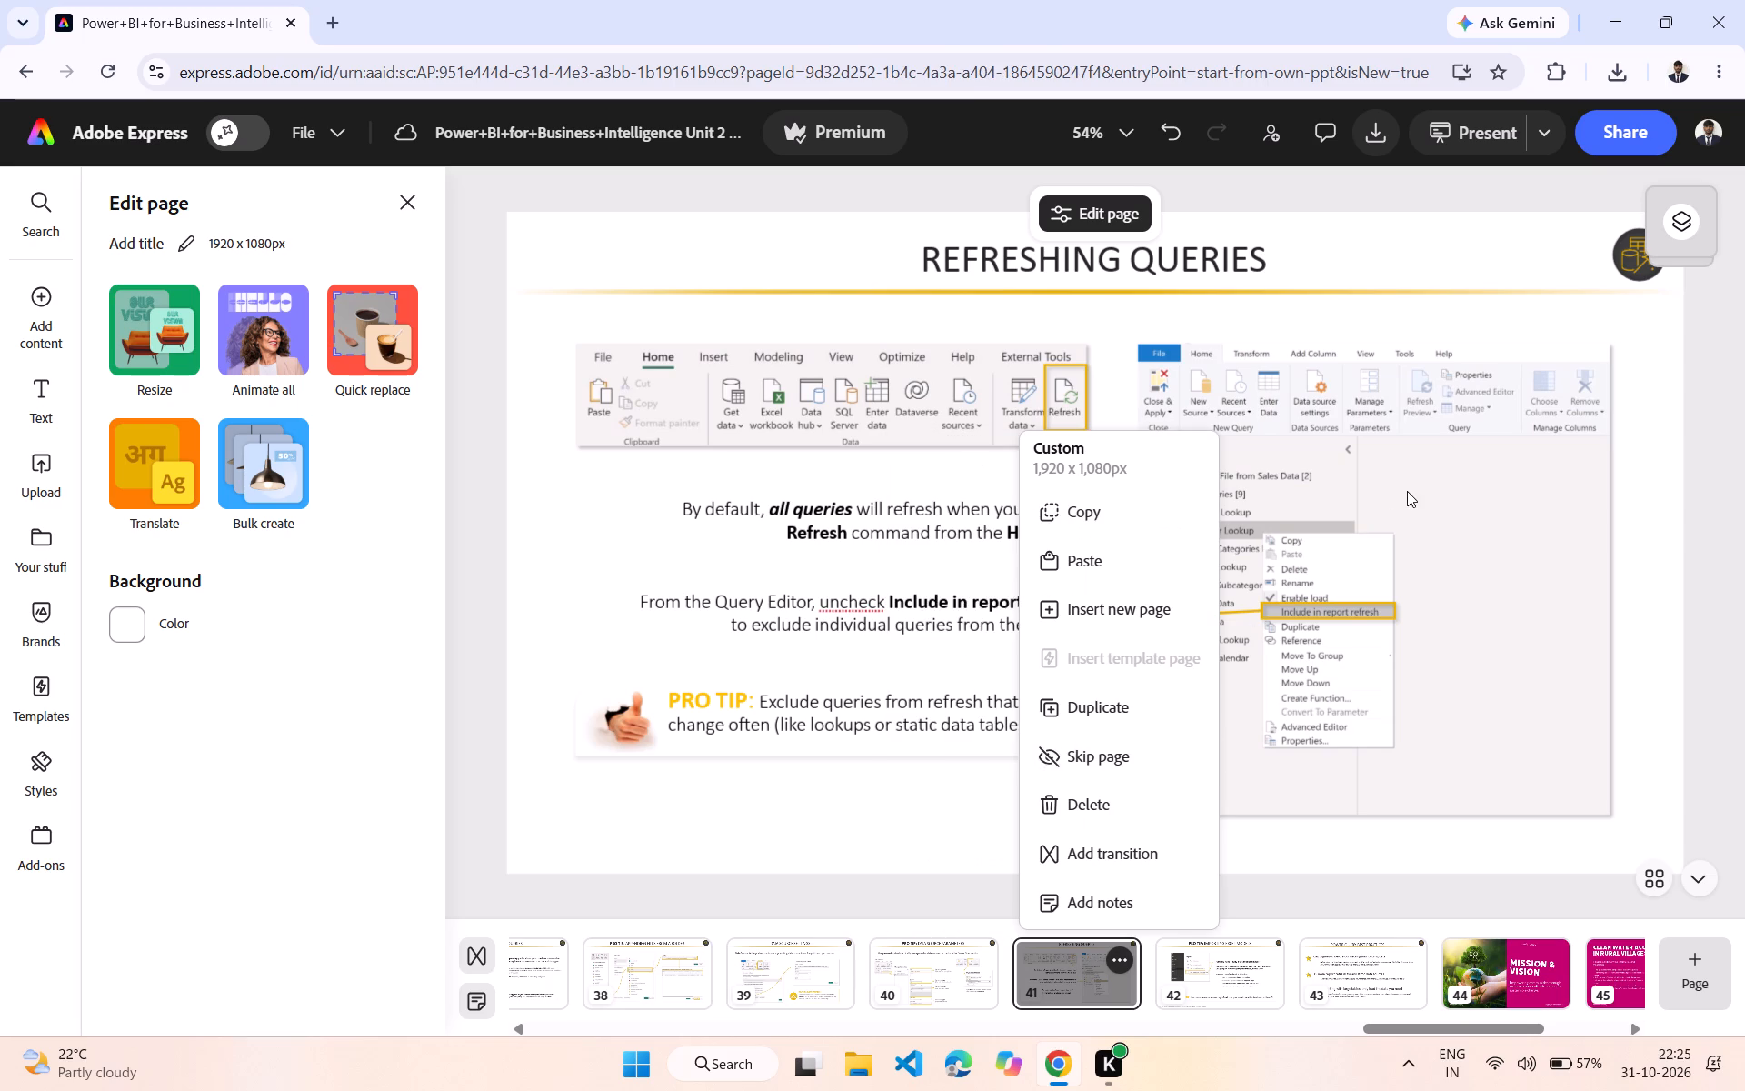
left_click(1407, 491)
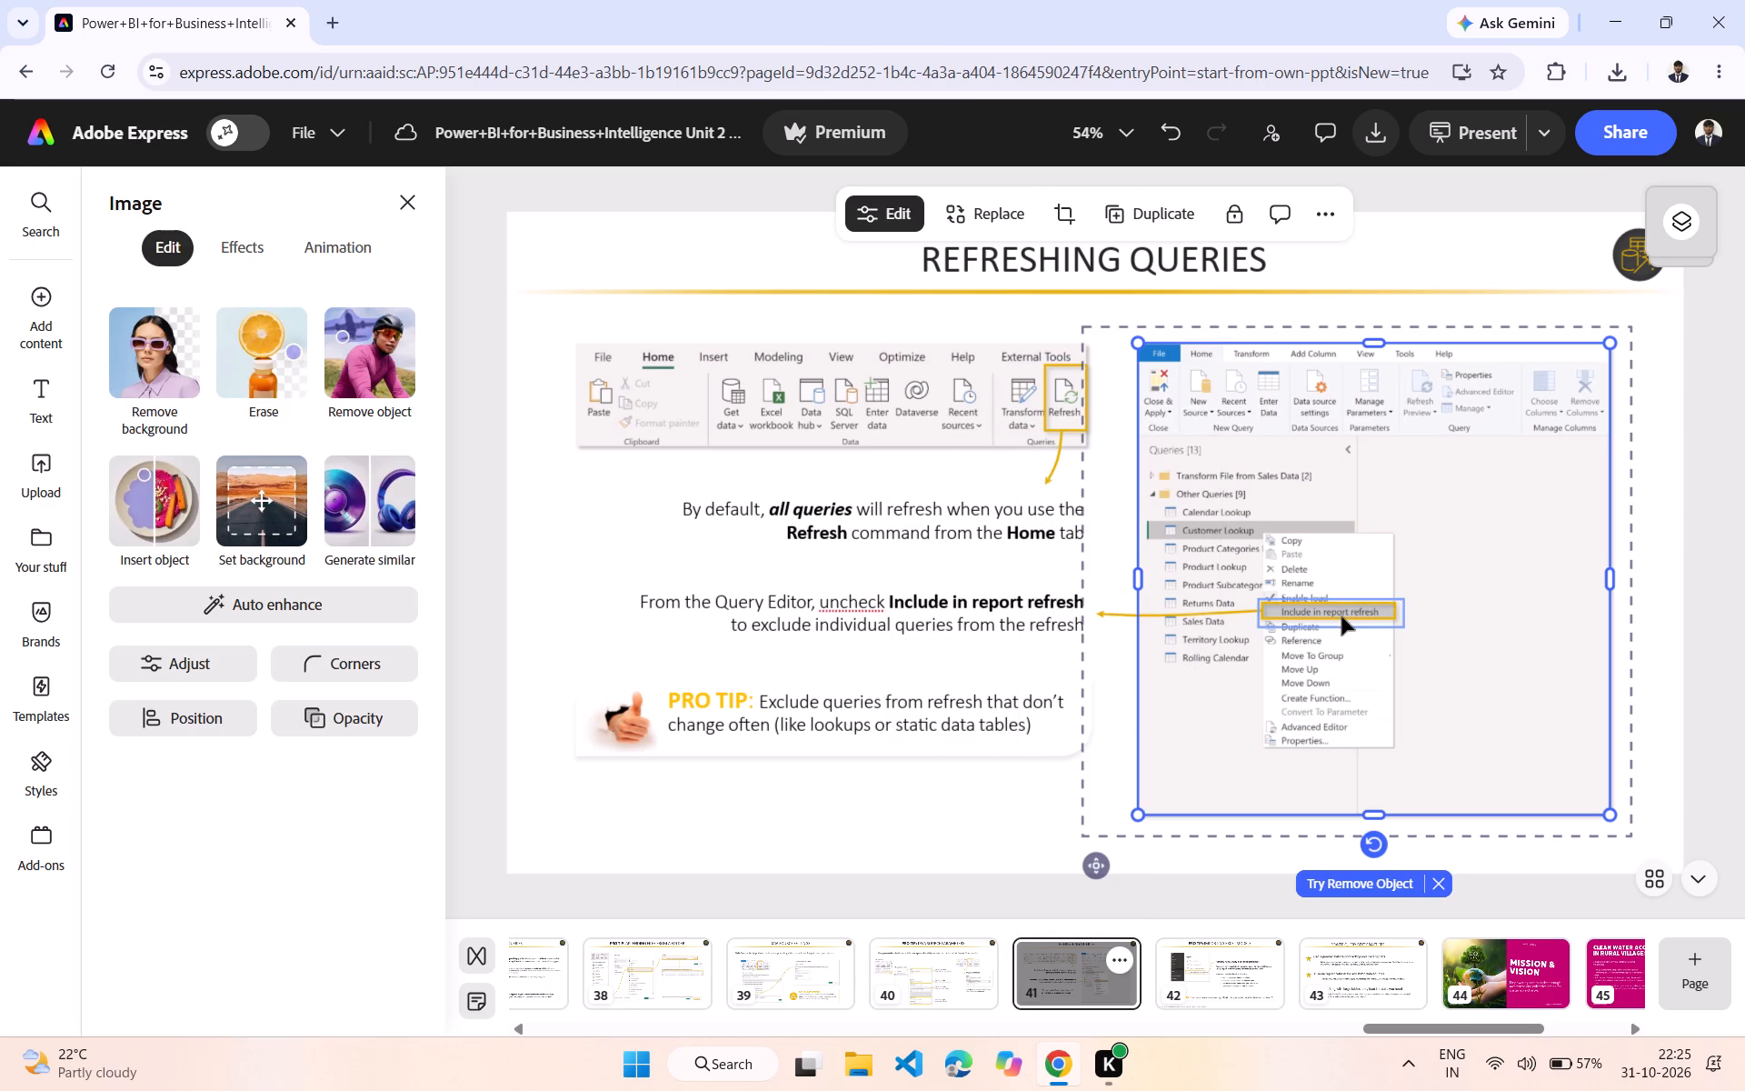
left_click_drag(1341, 616, 1351, 616)
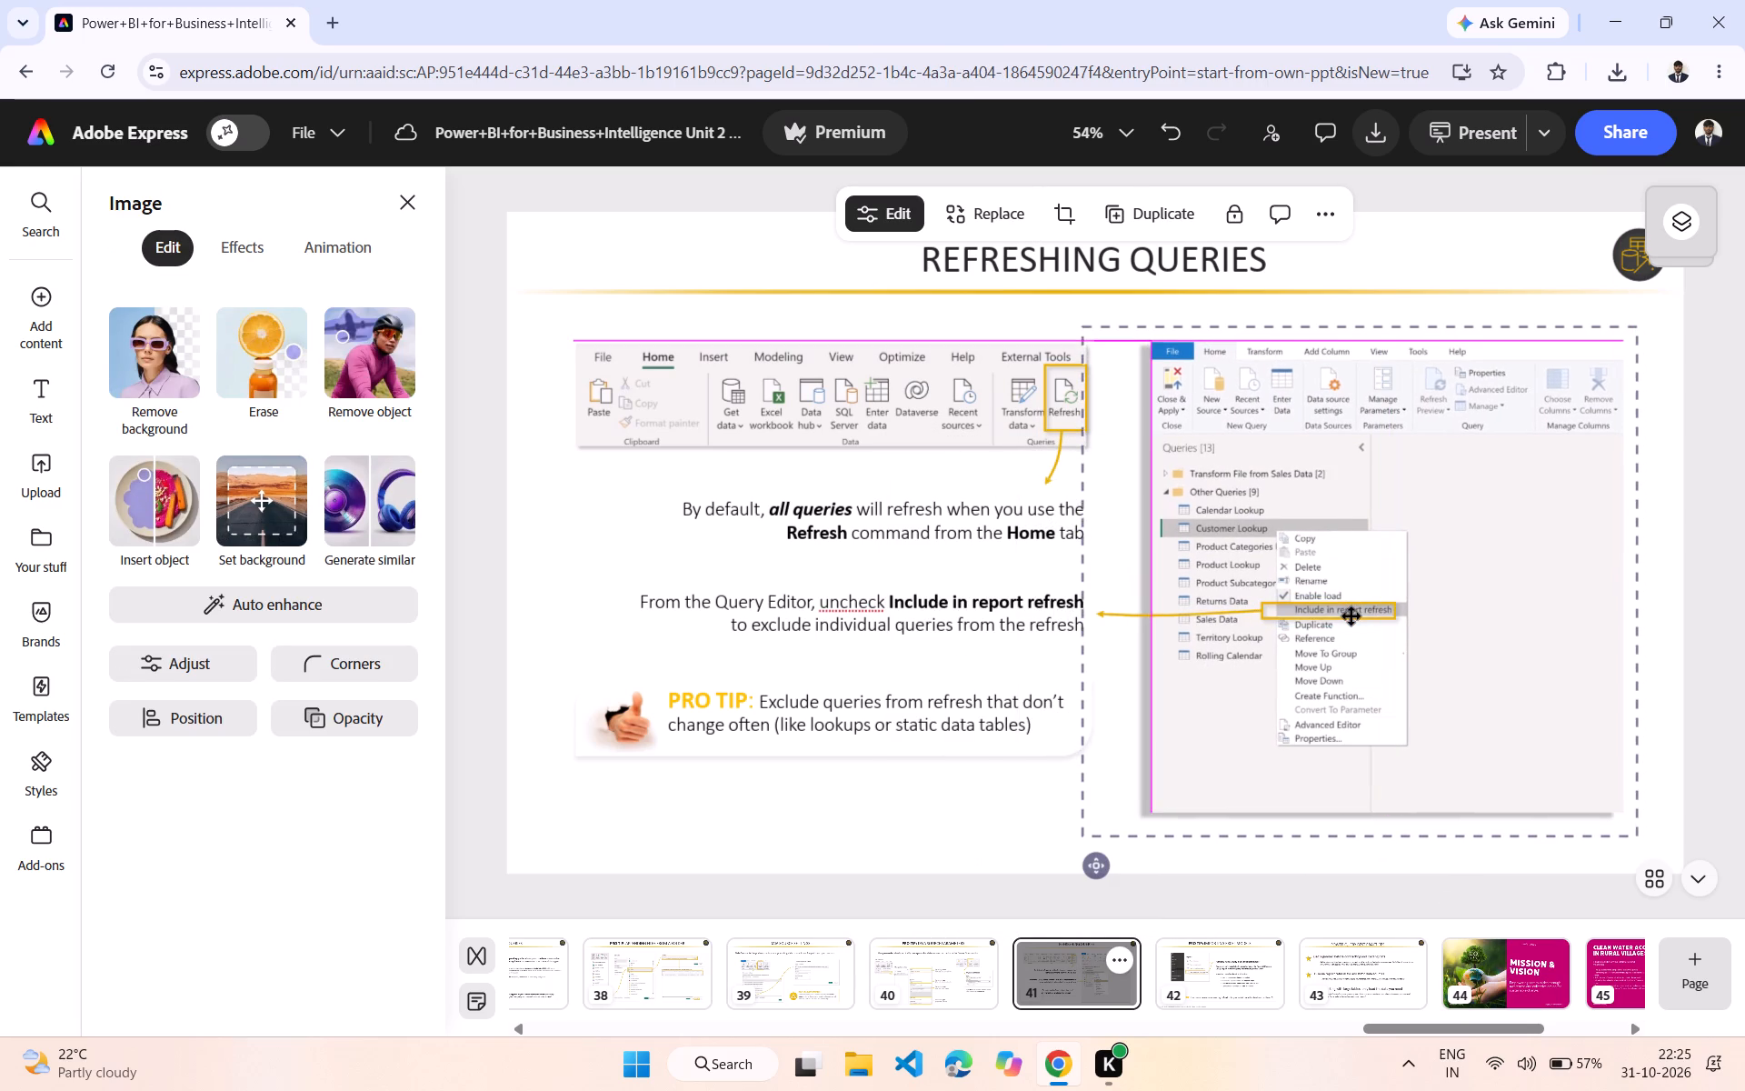
left_click_drag(1351, 616, 1351, 616)
Move the Home ribbon screenshot group slightly up, and shift the query refresh text group slightly left and down.
left_click_drag(974, 406, 978, 390)
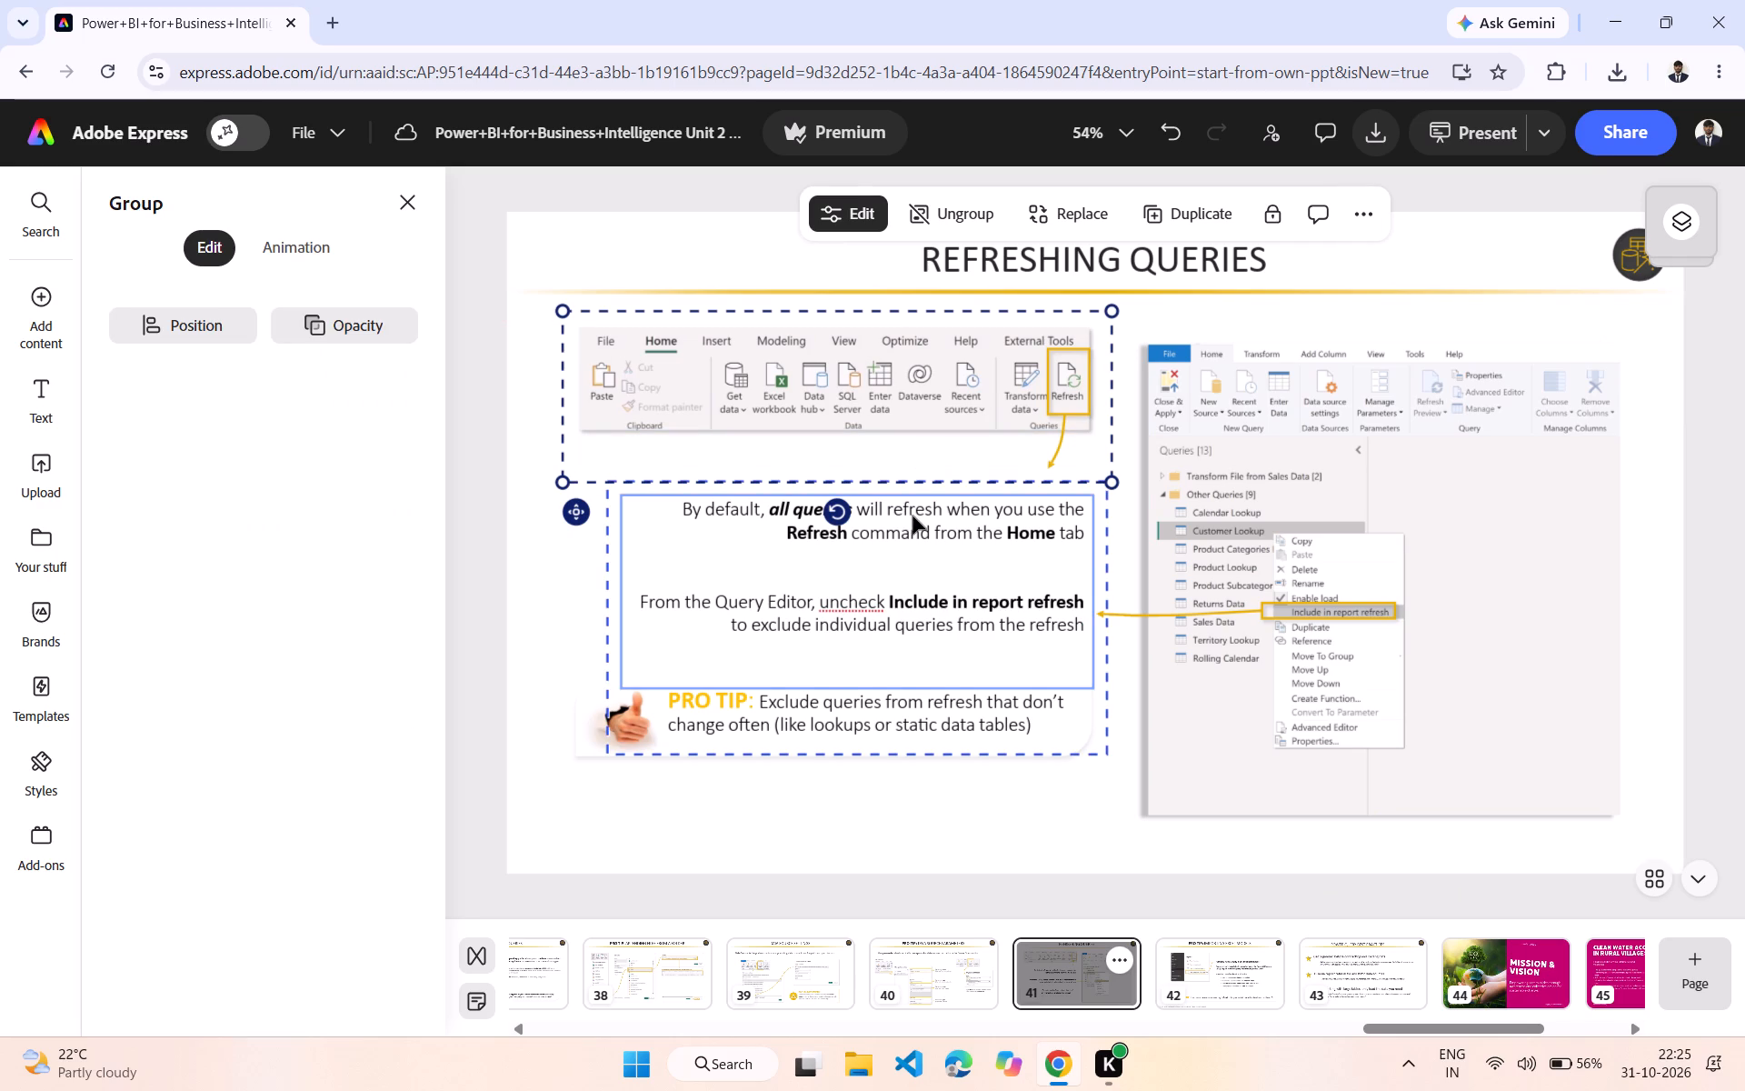
left_click_drag(912, 515, 901, 533)
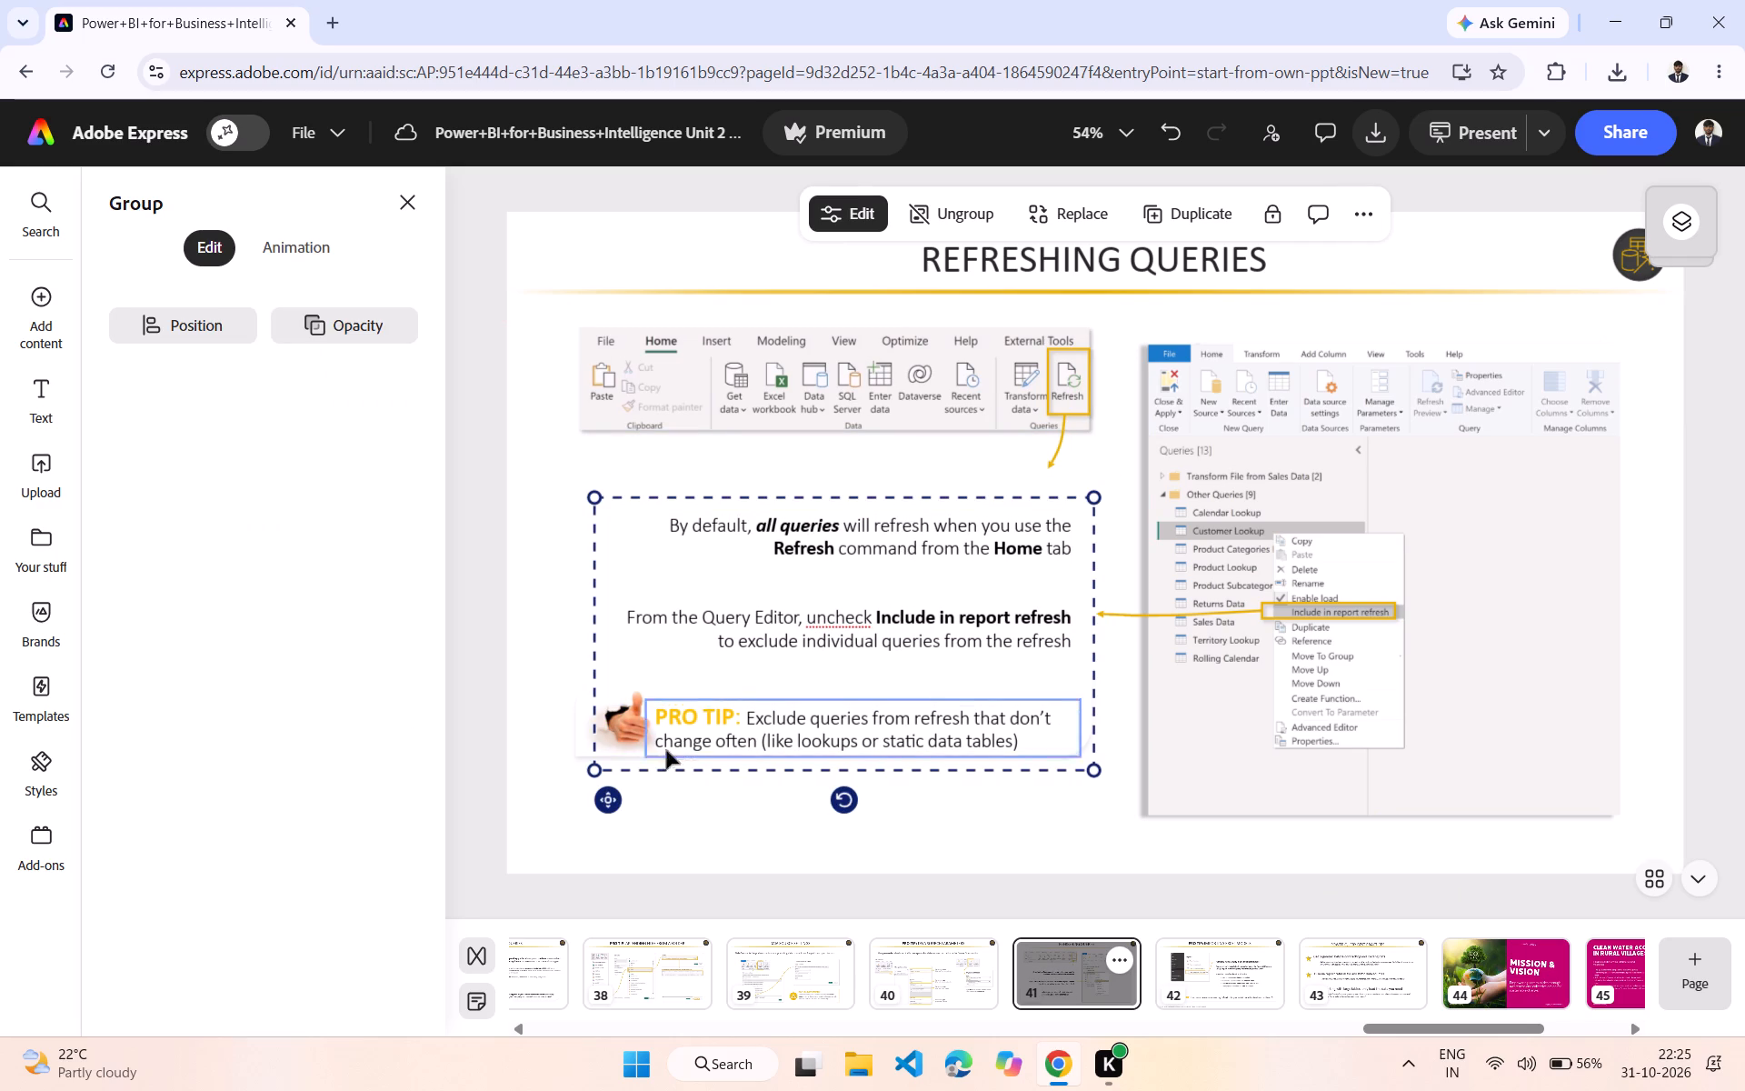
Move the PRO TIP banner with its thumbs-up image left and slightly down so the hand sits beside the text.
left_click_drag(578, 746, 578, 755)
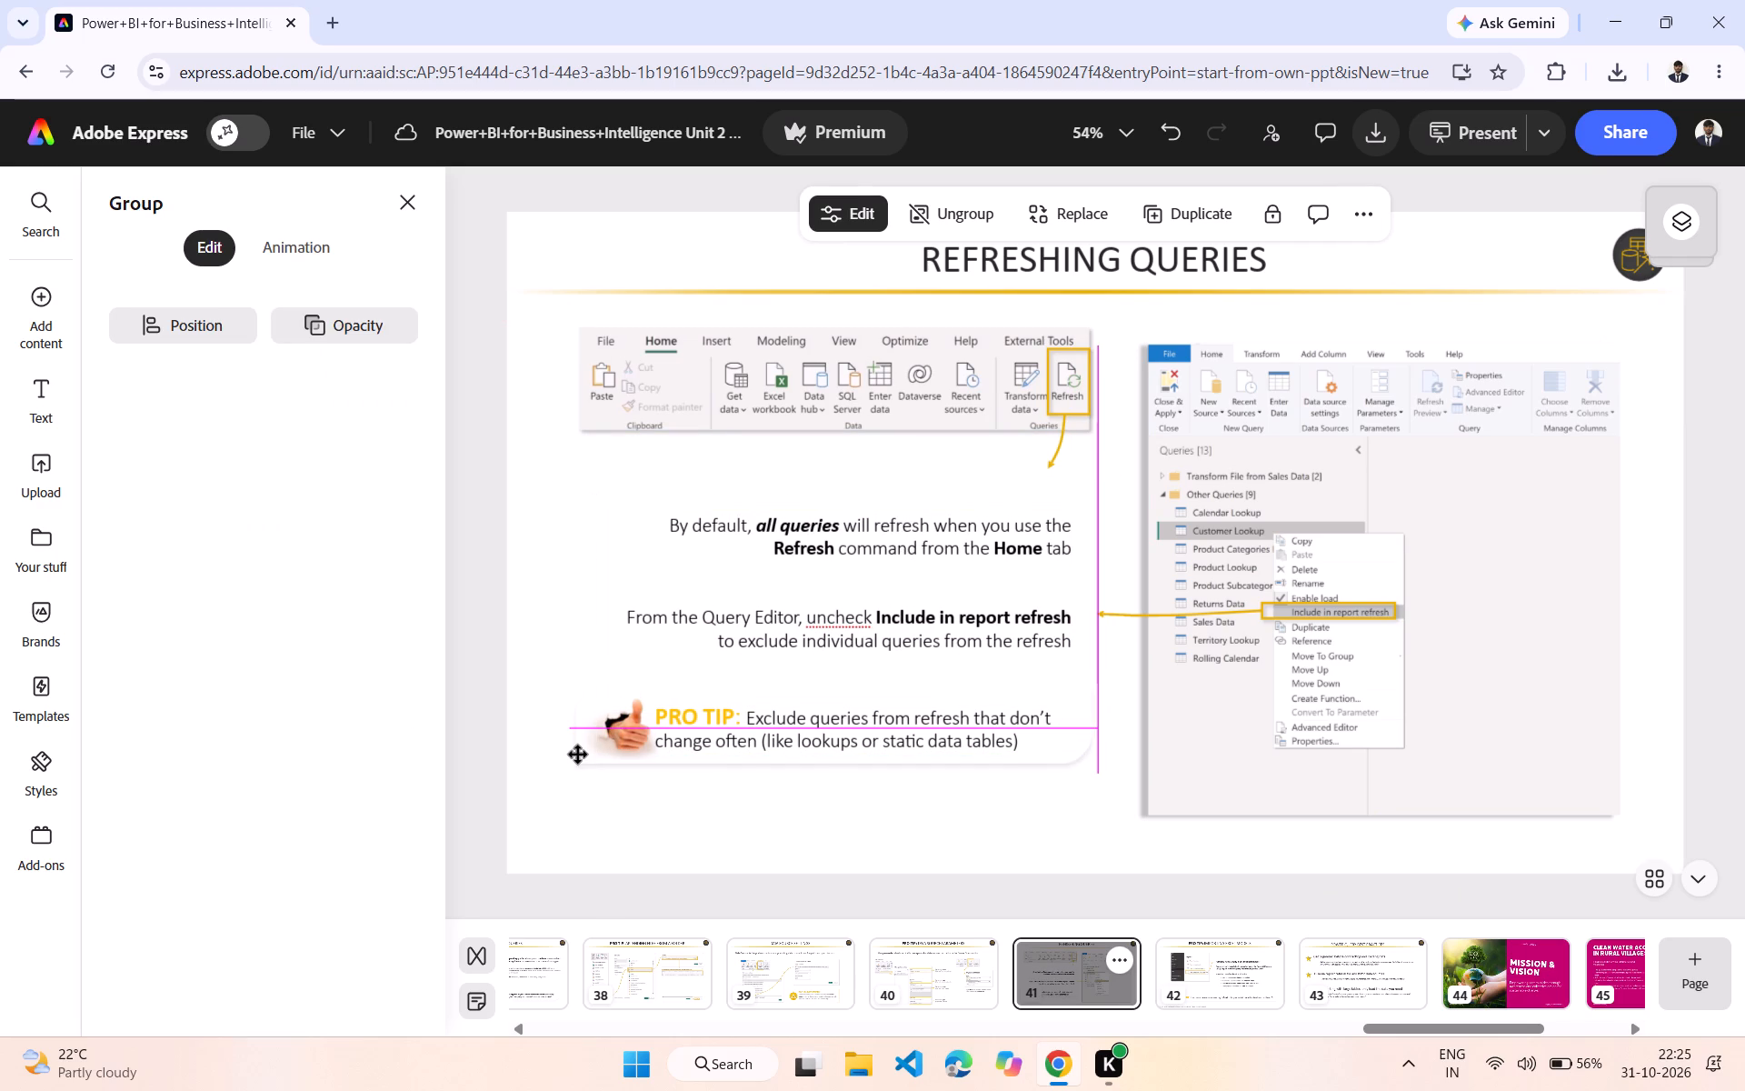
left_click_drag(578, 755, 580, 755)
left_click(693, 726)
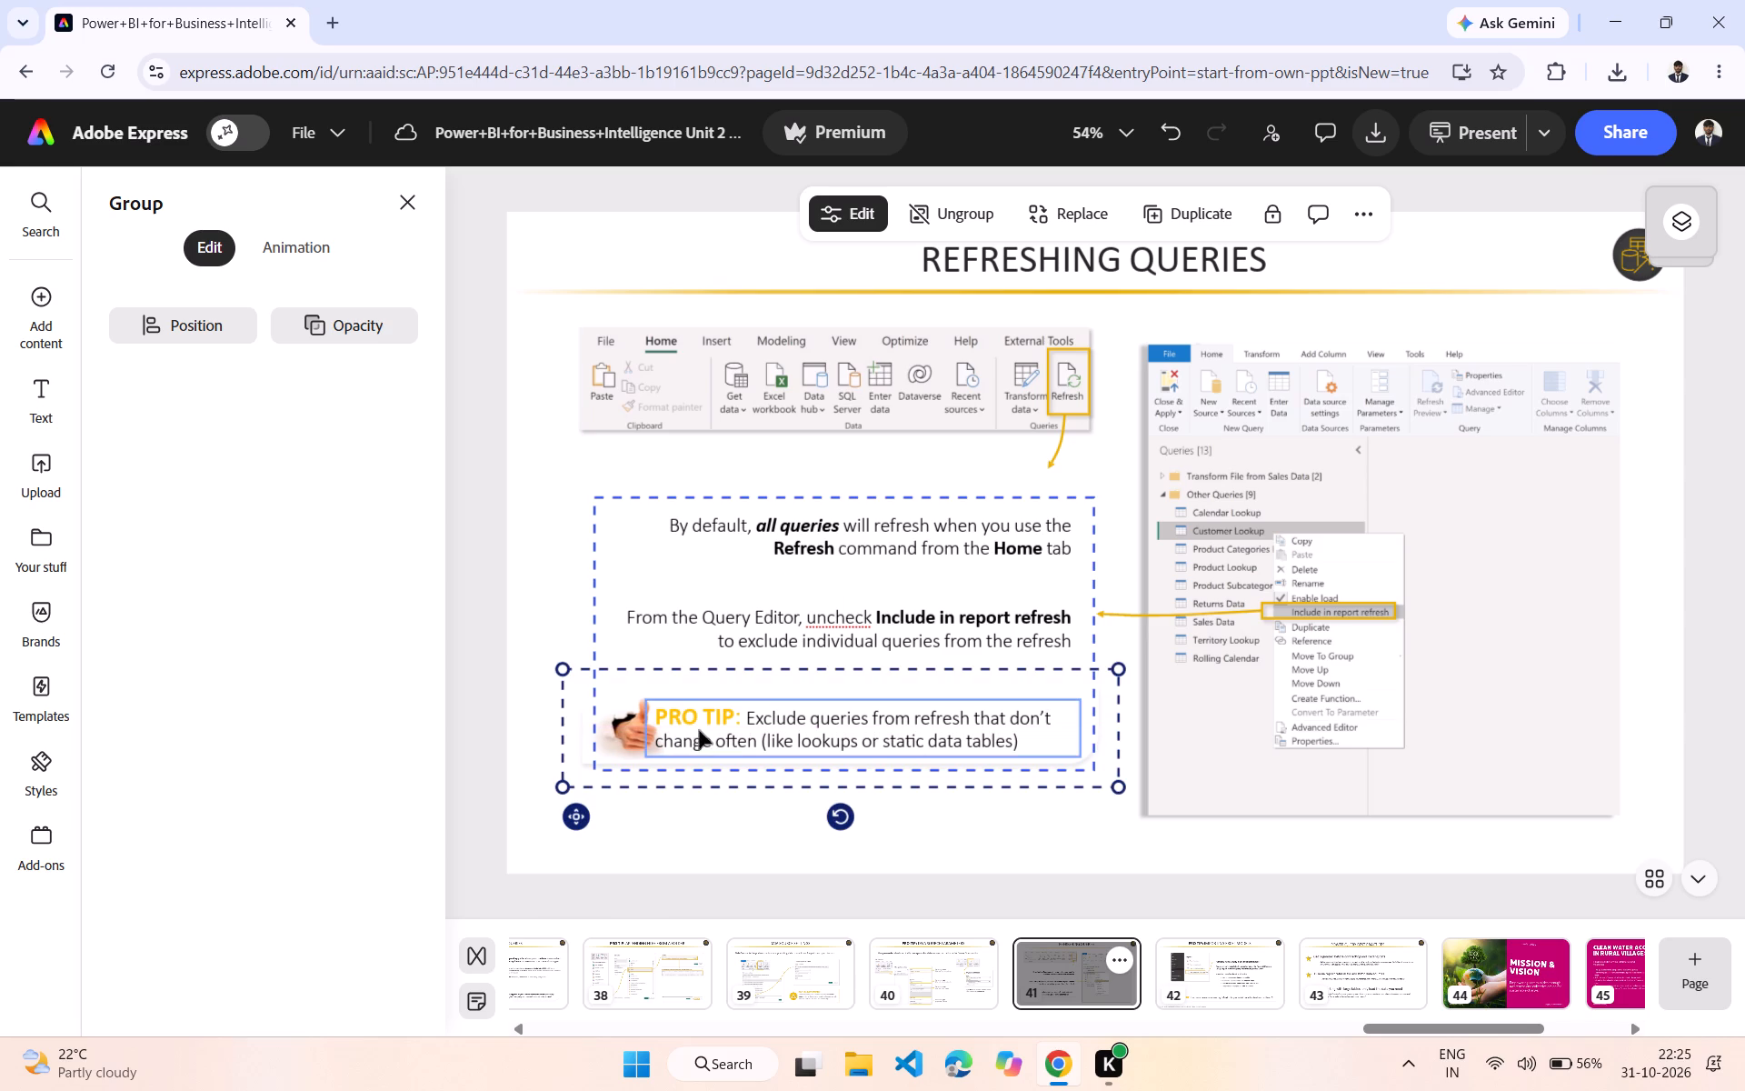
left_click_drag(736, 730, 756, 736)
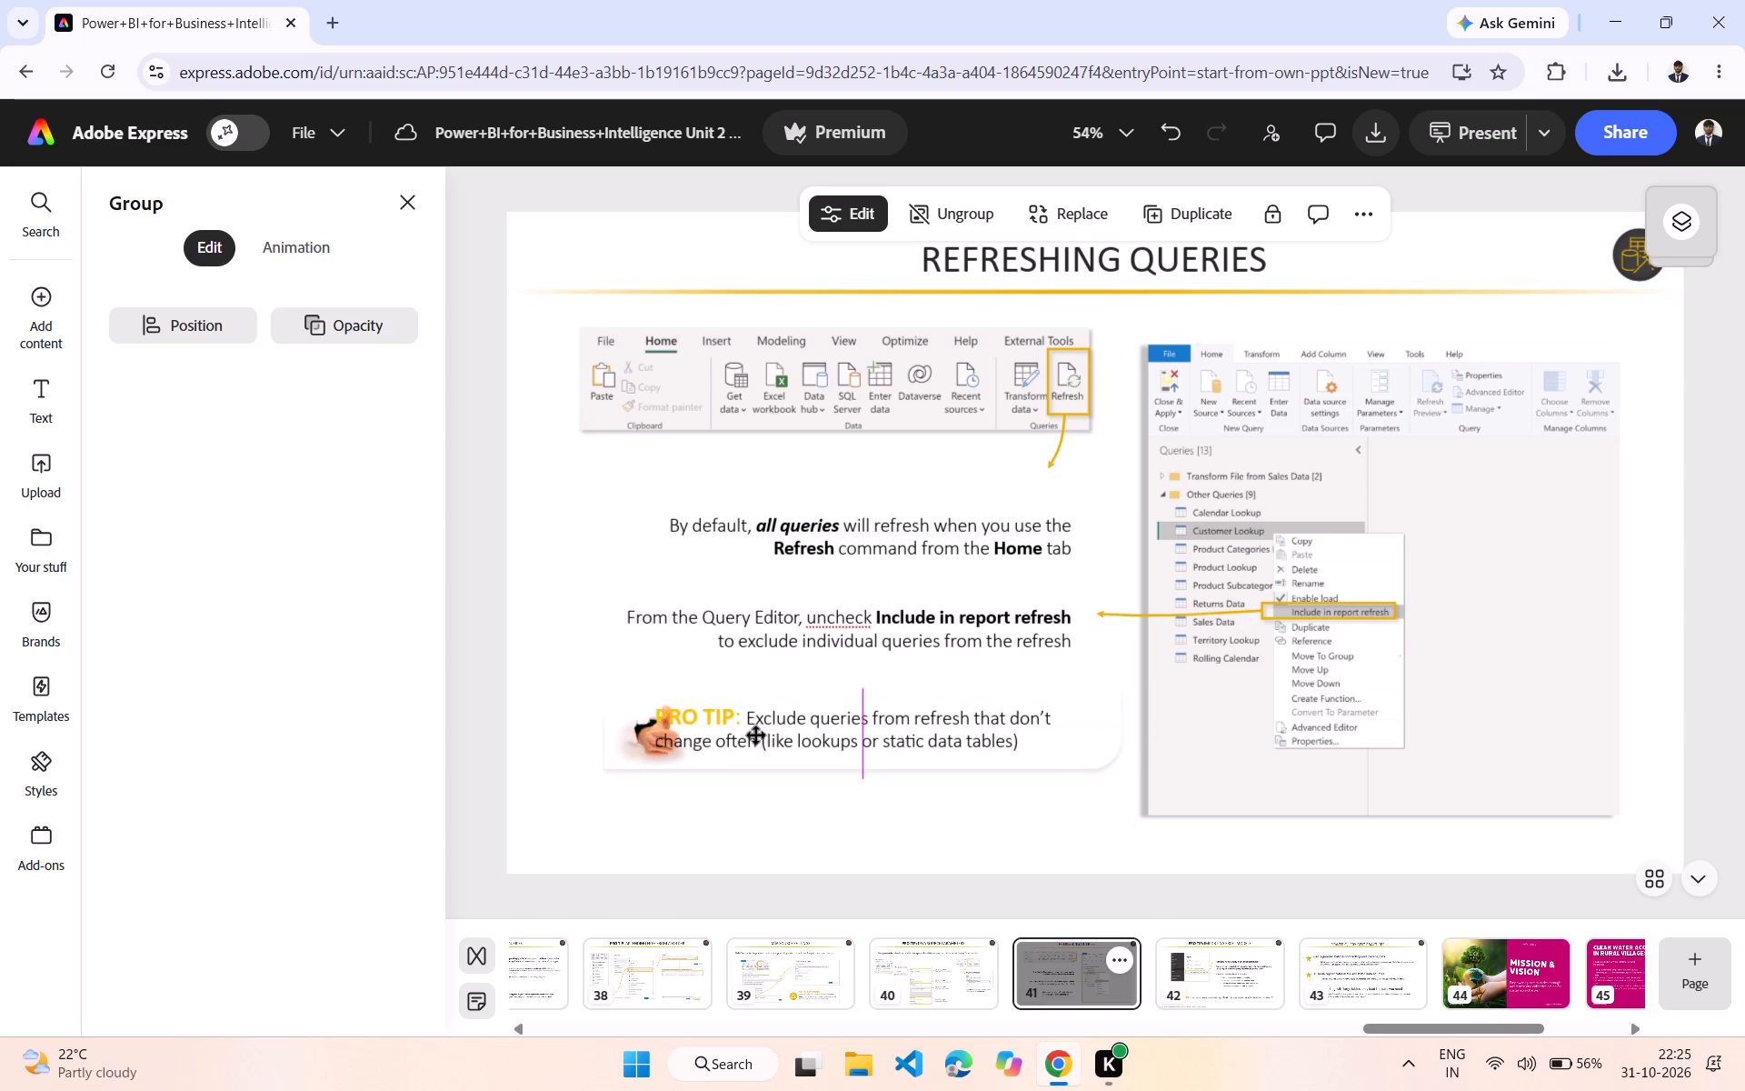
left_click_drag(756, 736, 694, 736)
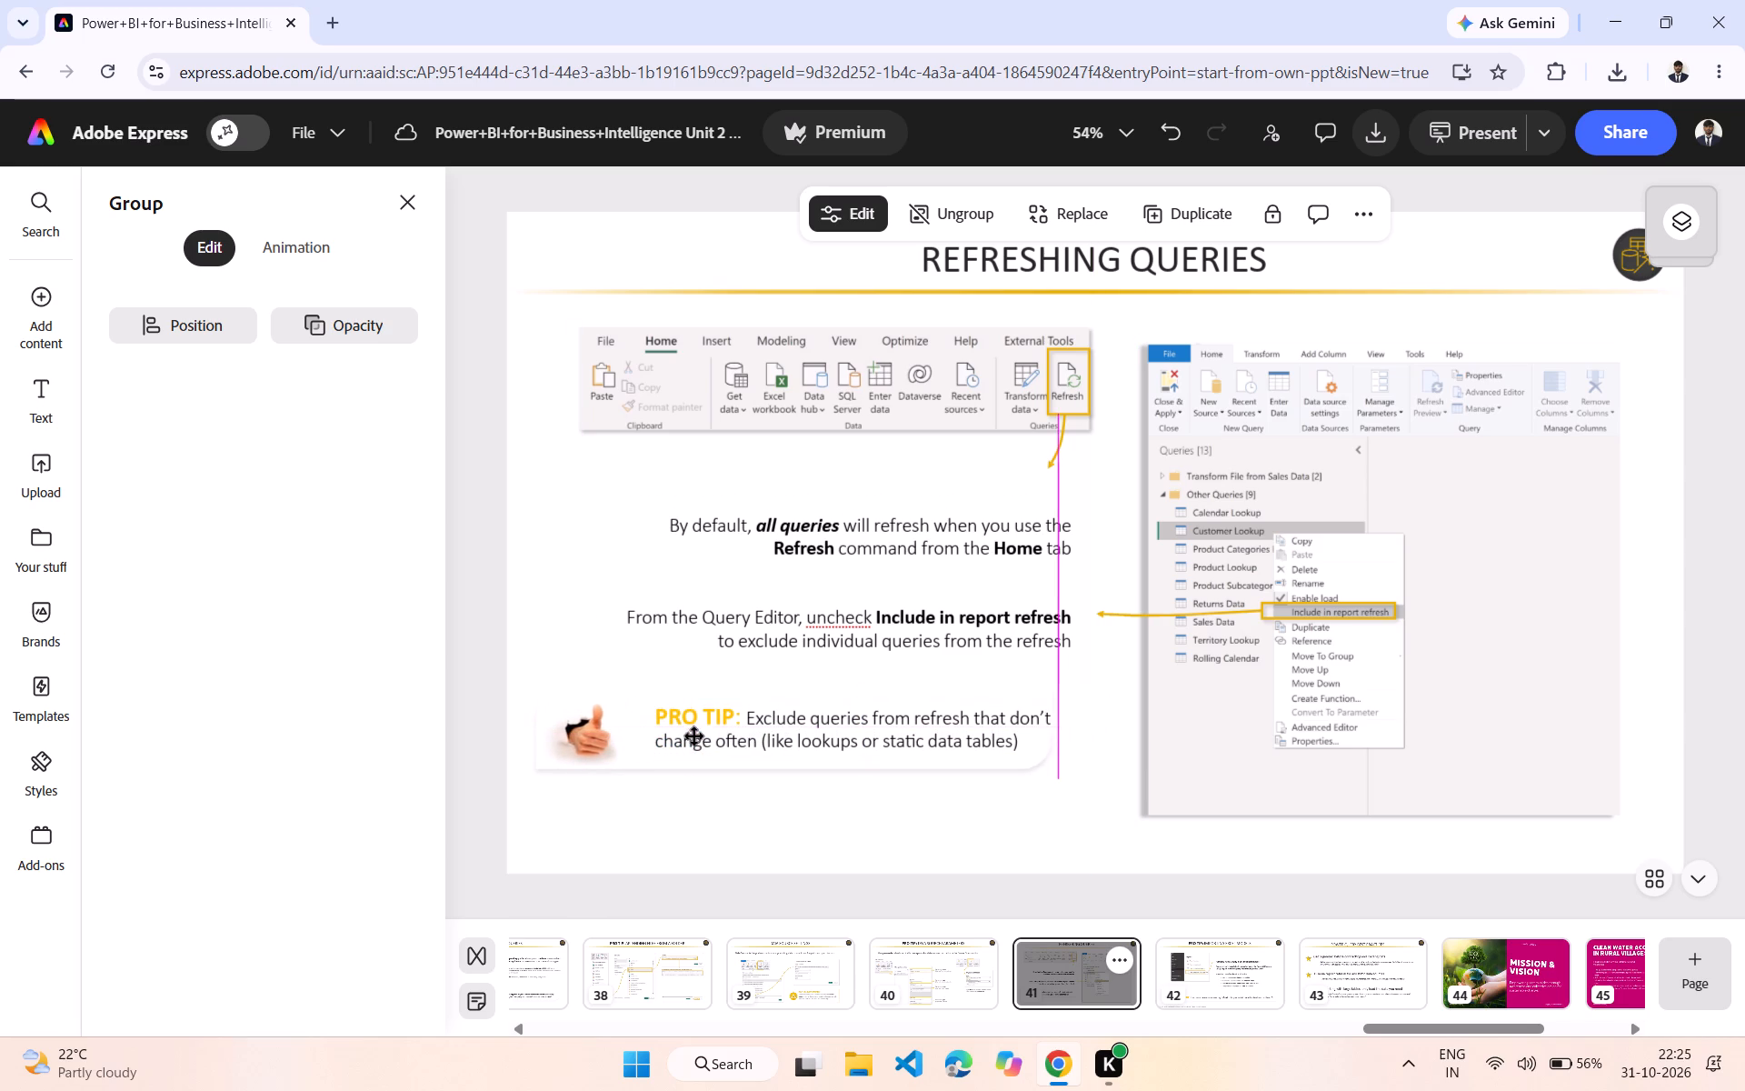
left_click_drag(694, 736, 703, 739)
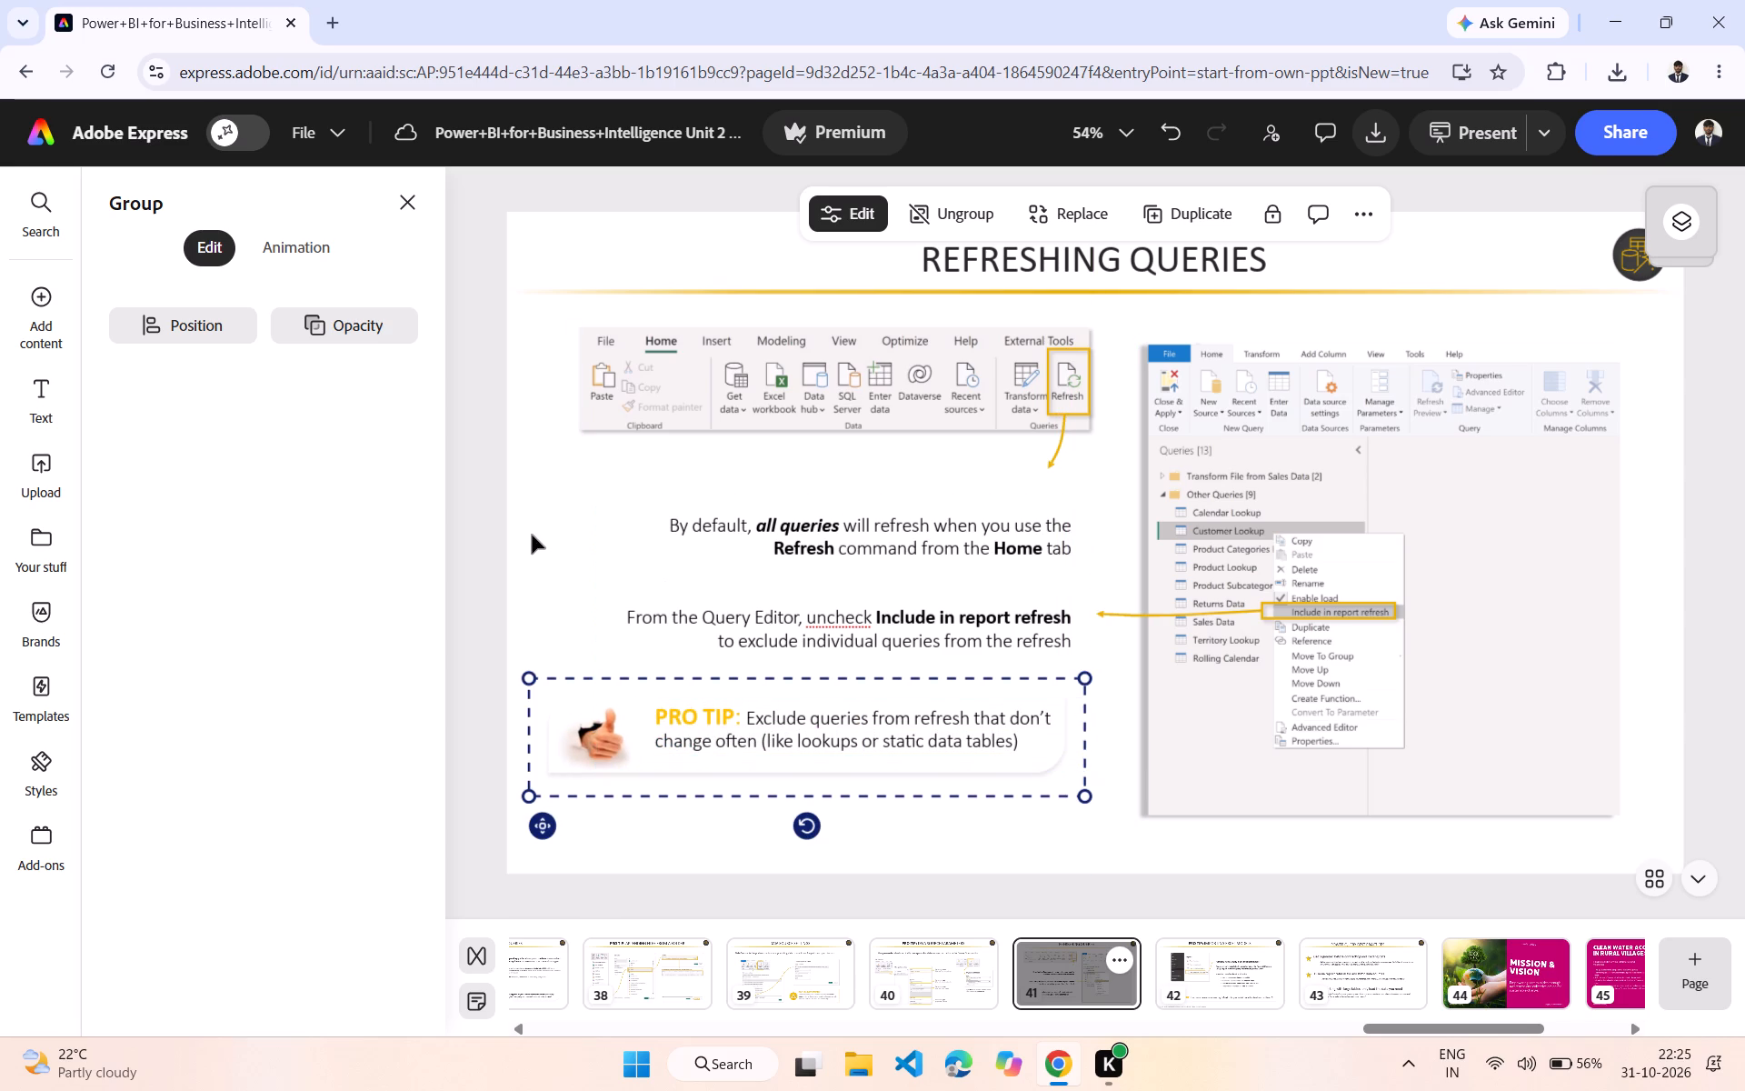
Move the PRO TIP sentence right, and line up the banner with its thumbs-up image behind it, slightly right and up.
left_click(532, 535)
left_click(807, 738)
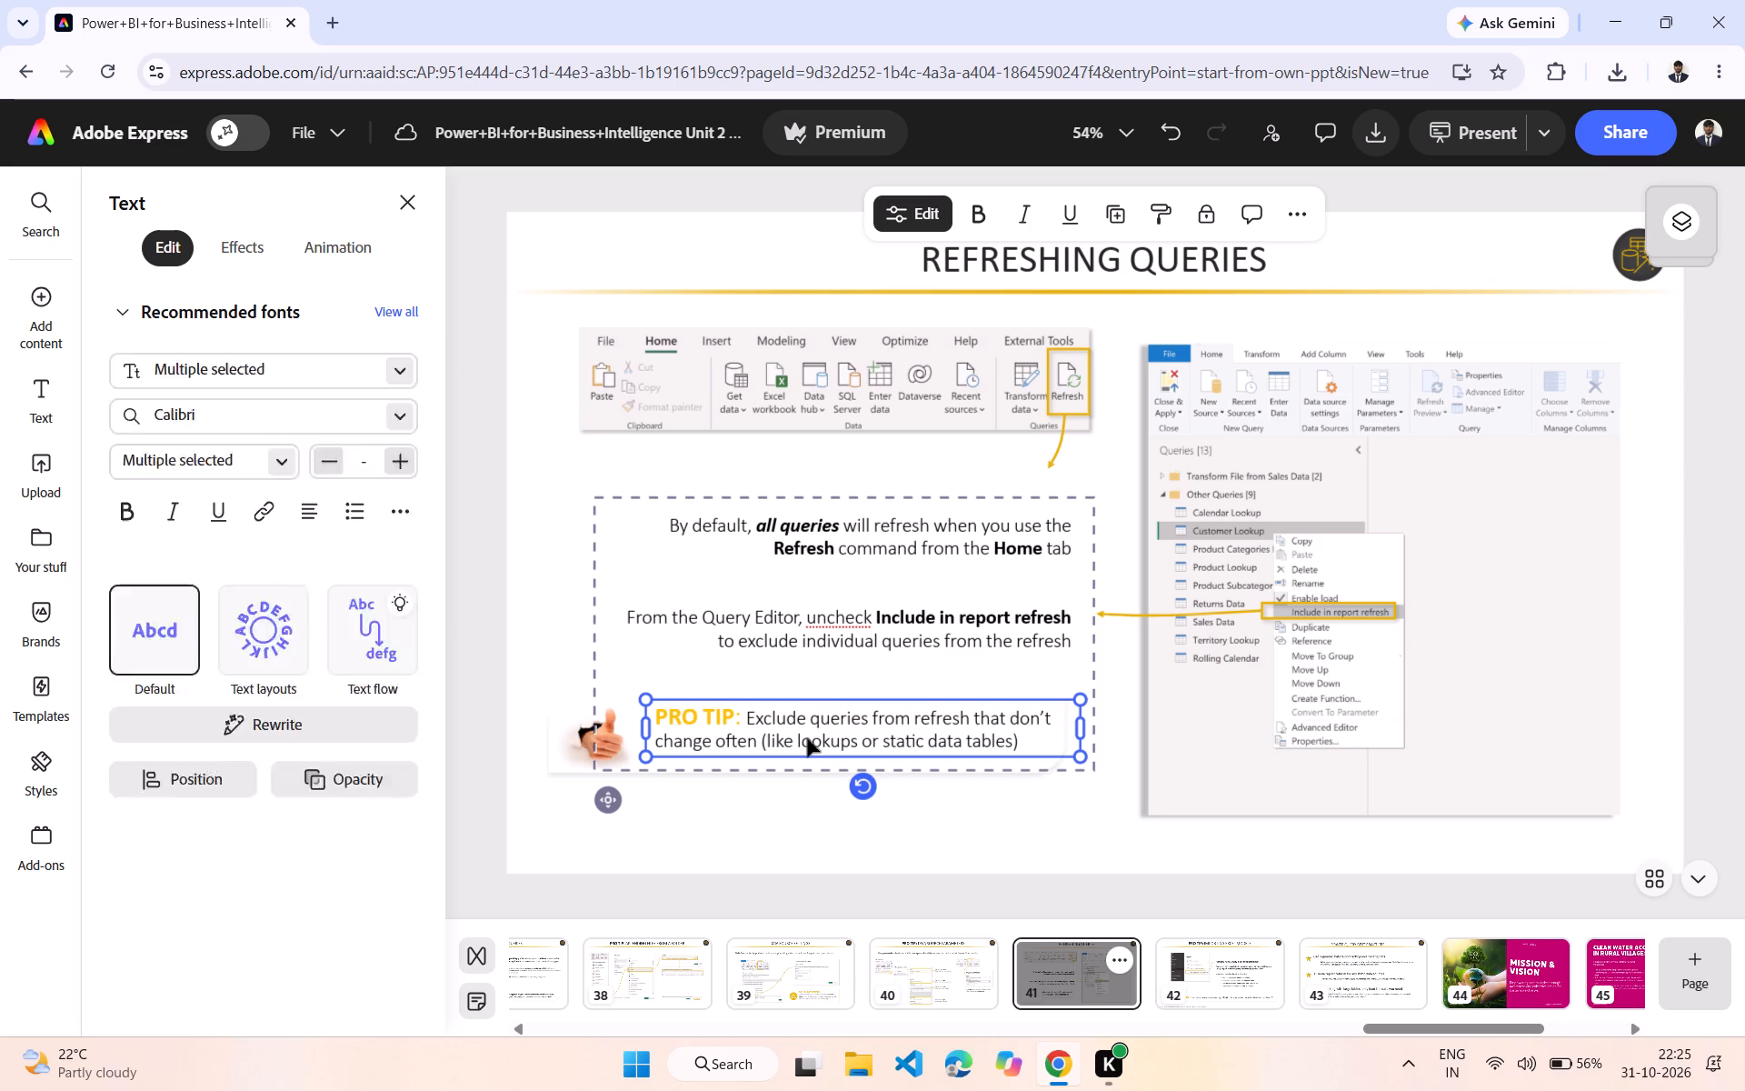
left_click_drag(807, 738, 838, 739)
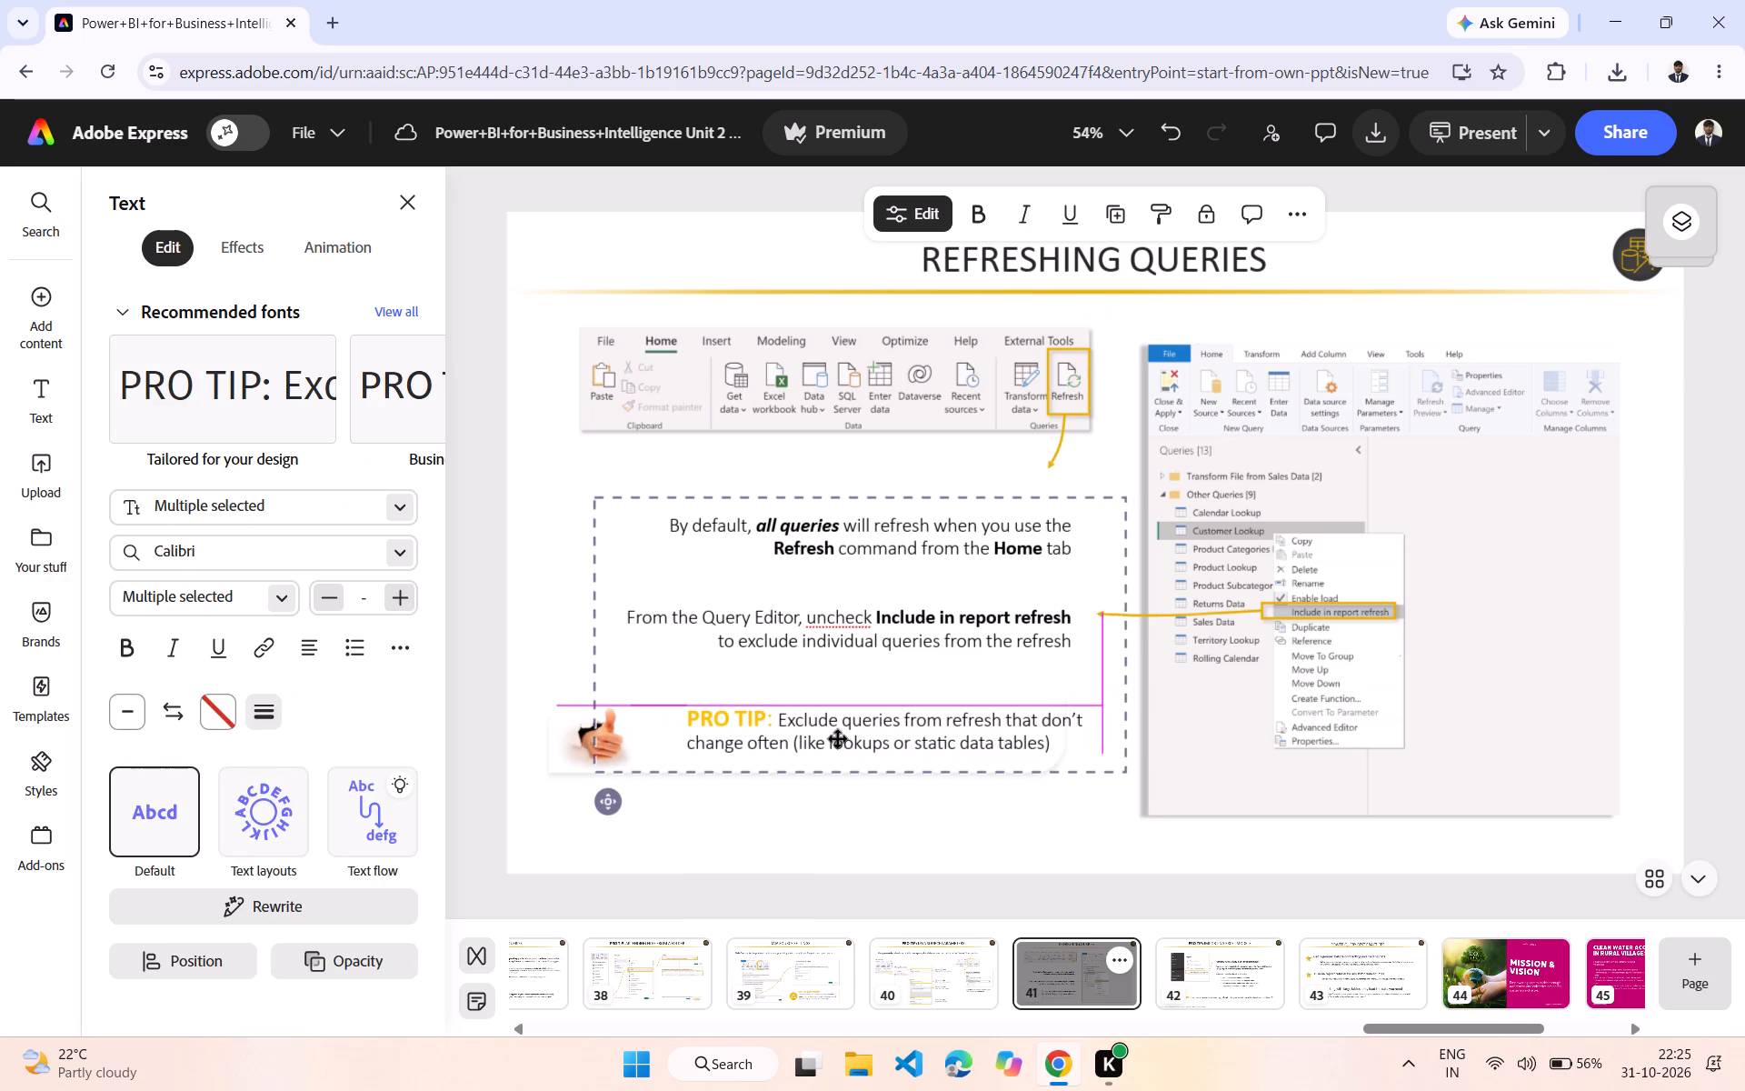
left_click_drag(838, 739, 837, 738)
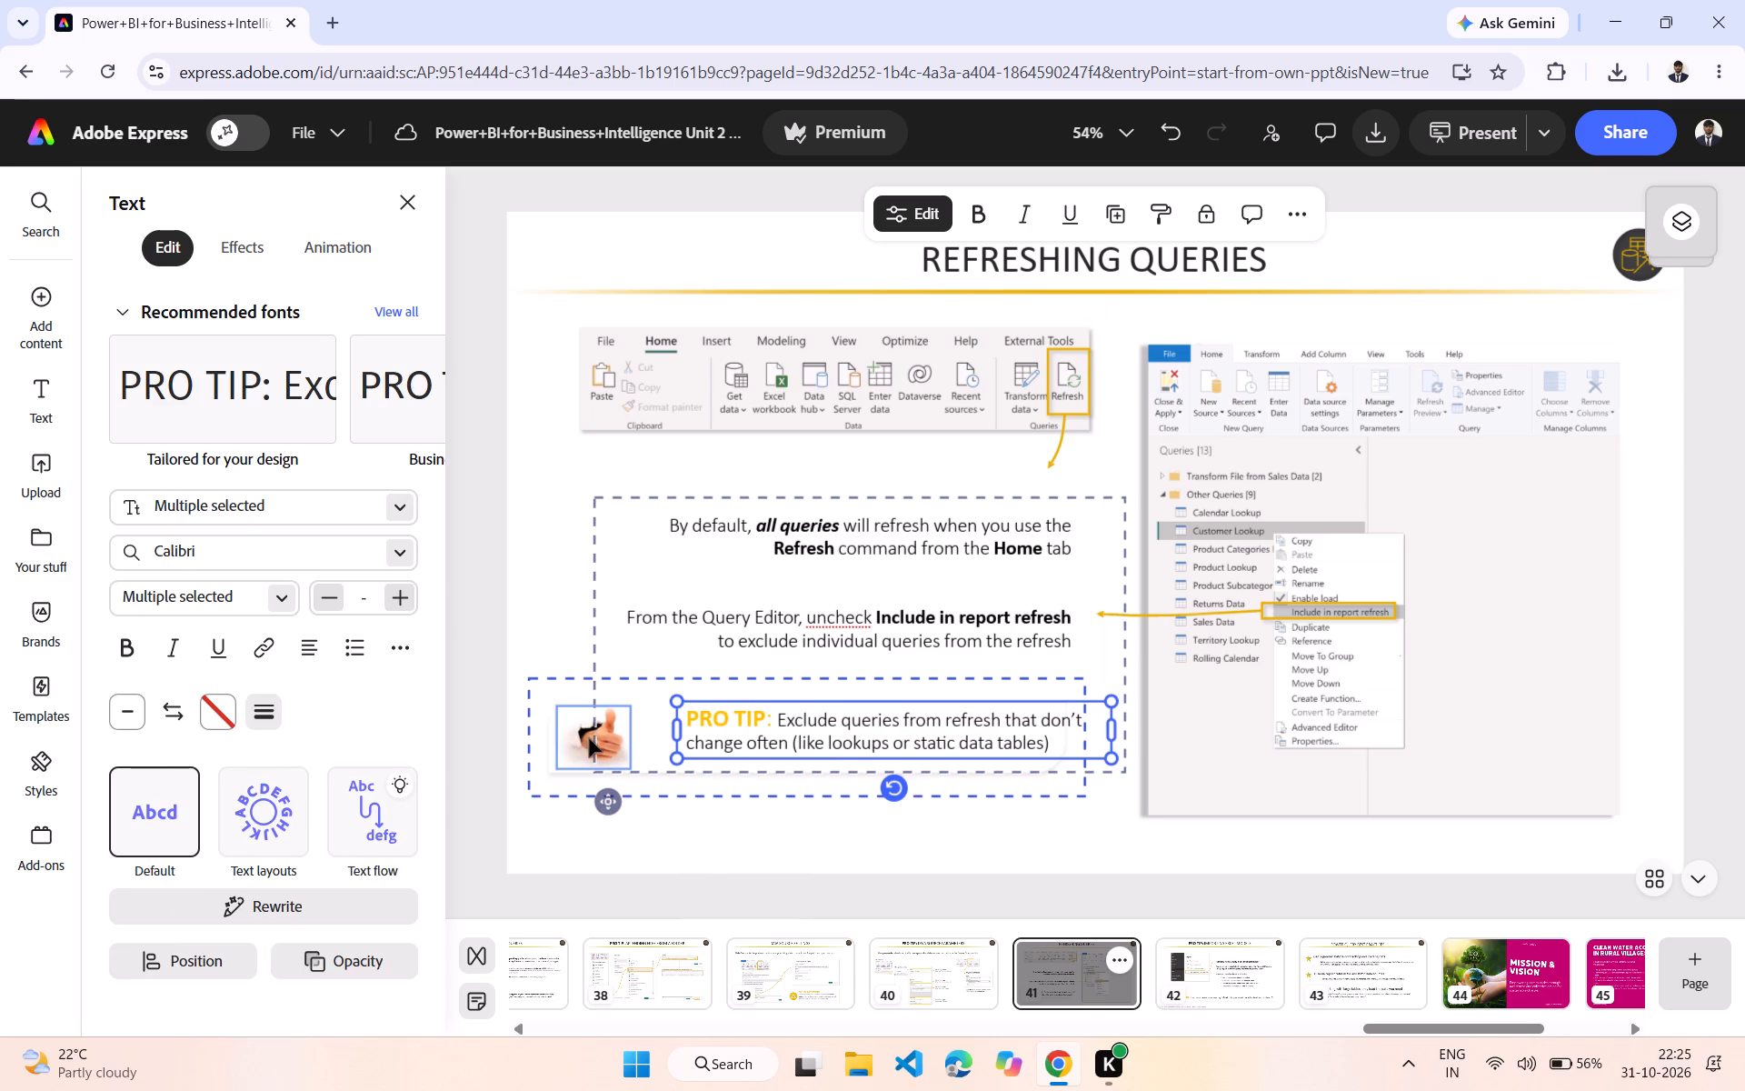
left_click_drag(575, 753, 603, 751)
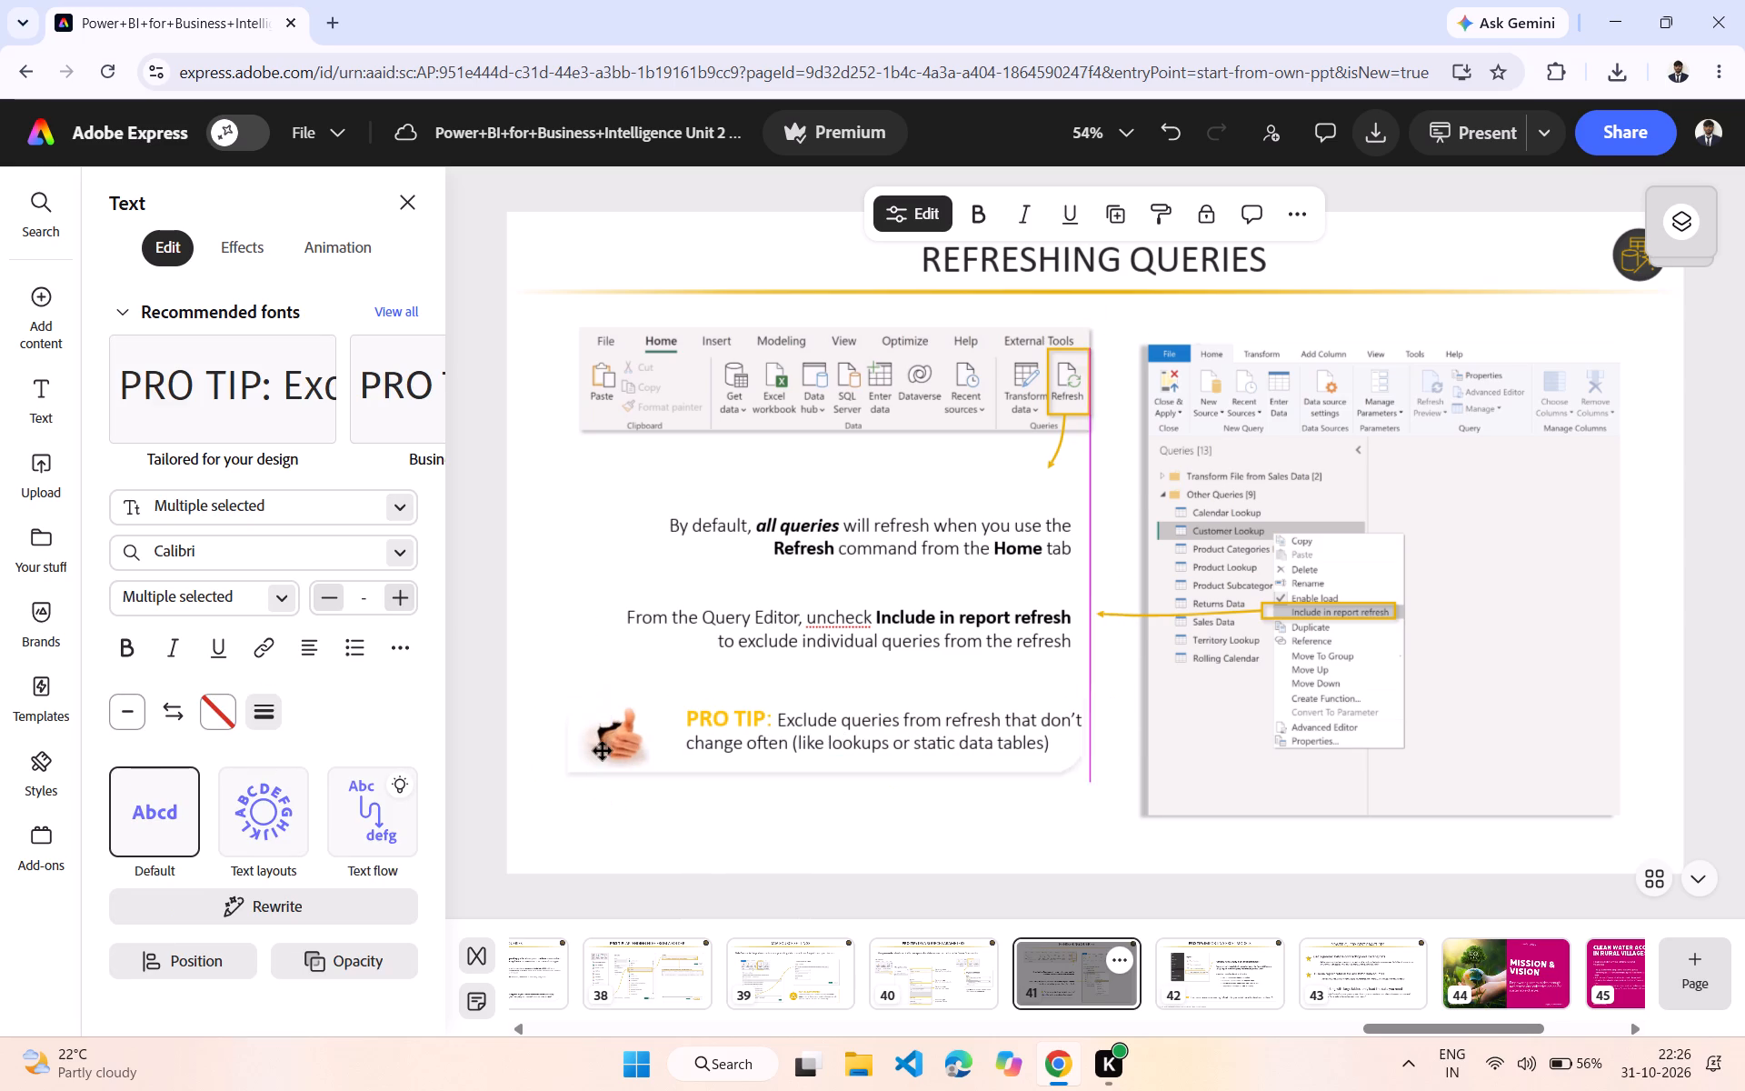
left_click_drag(603, 751, 616, 749)
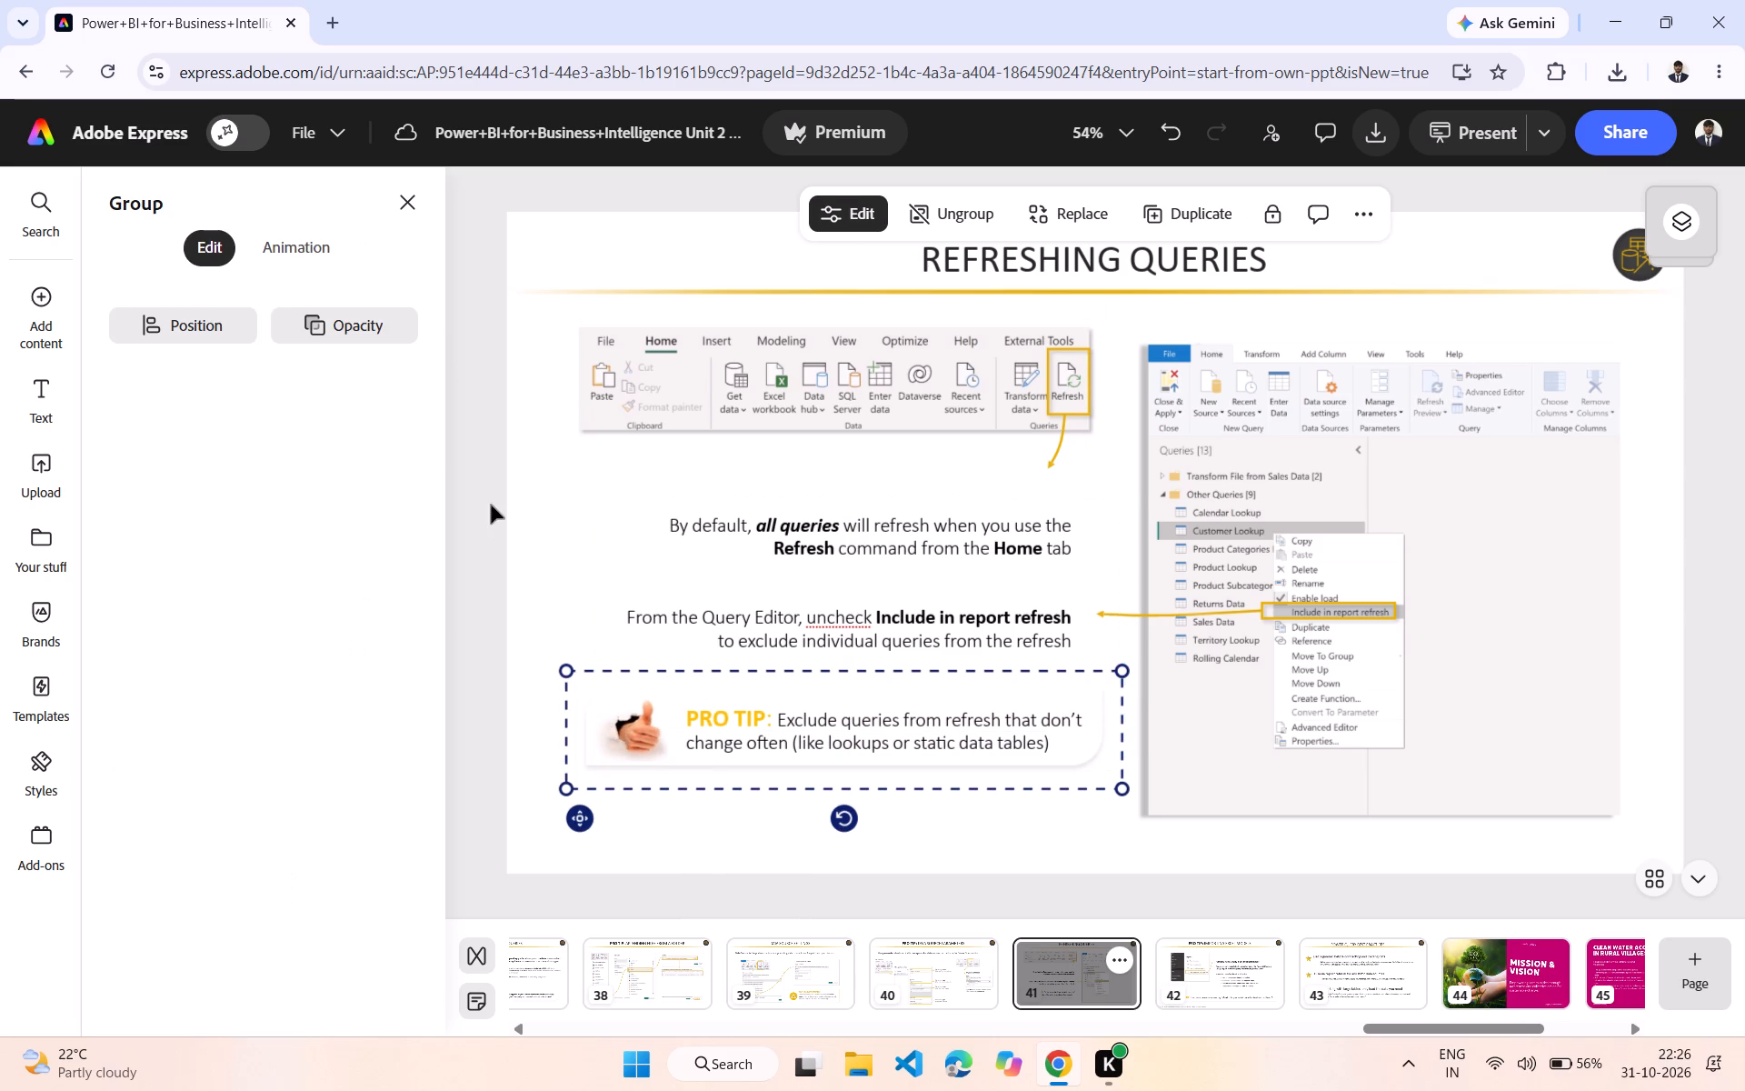
left_click(509, 541)
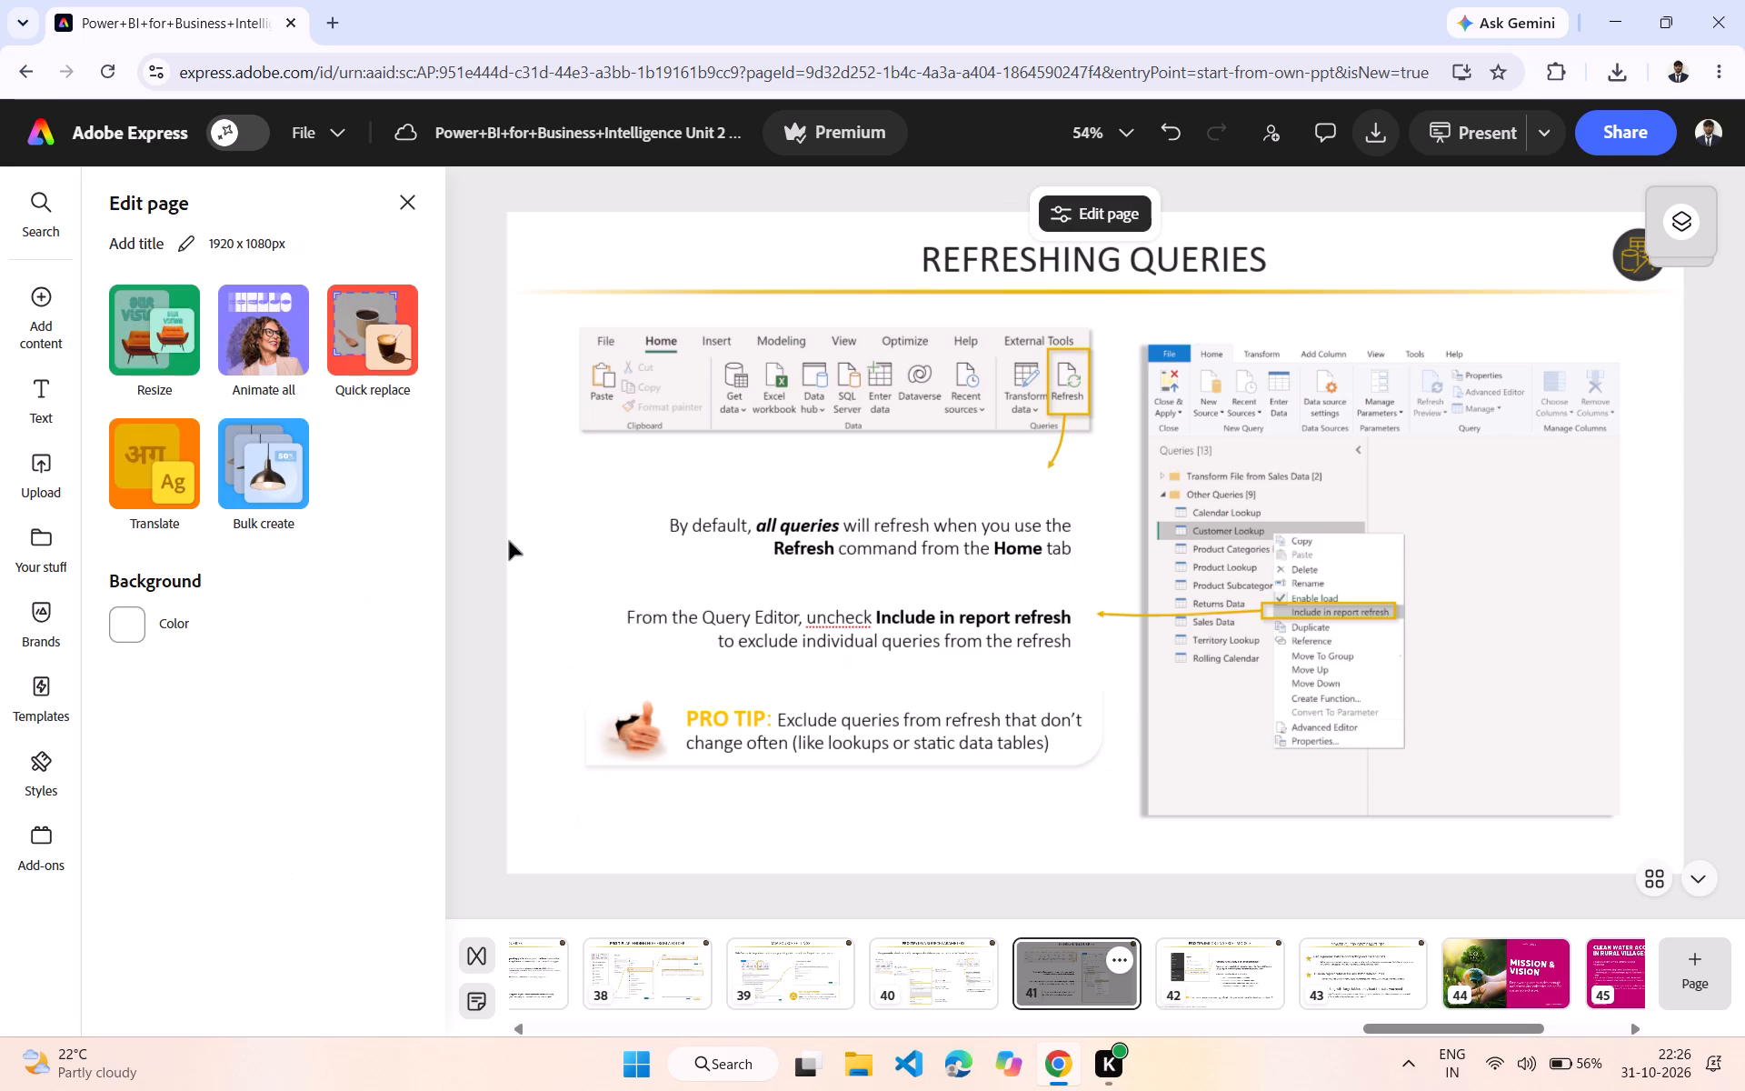
On page 40, PRO TIP: DATA SOURCE PARAMETERS, move the Manage Parameters screenshot group slightly up and right.
left_click(828, 950)
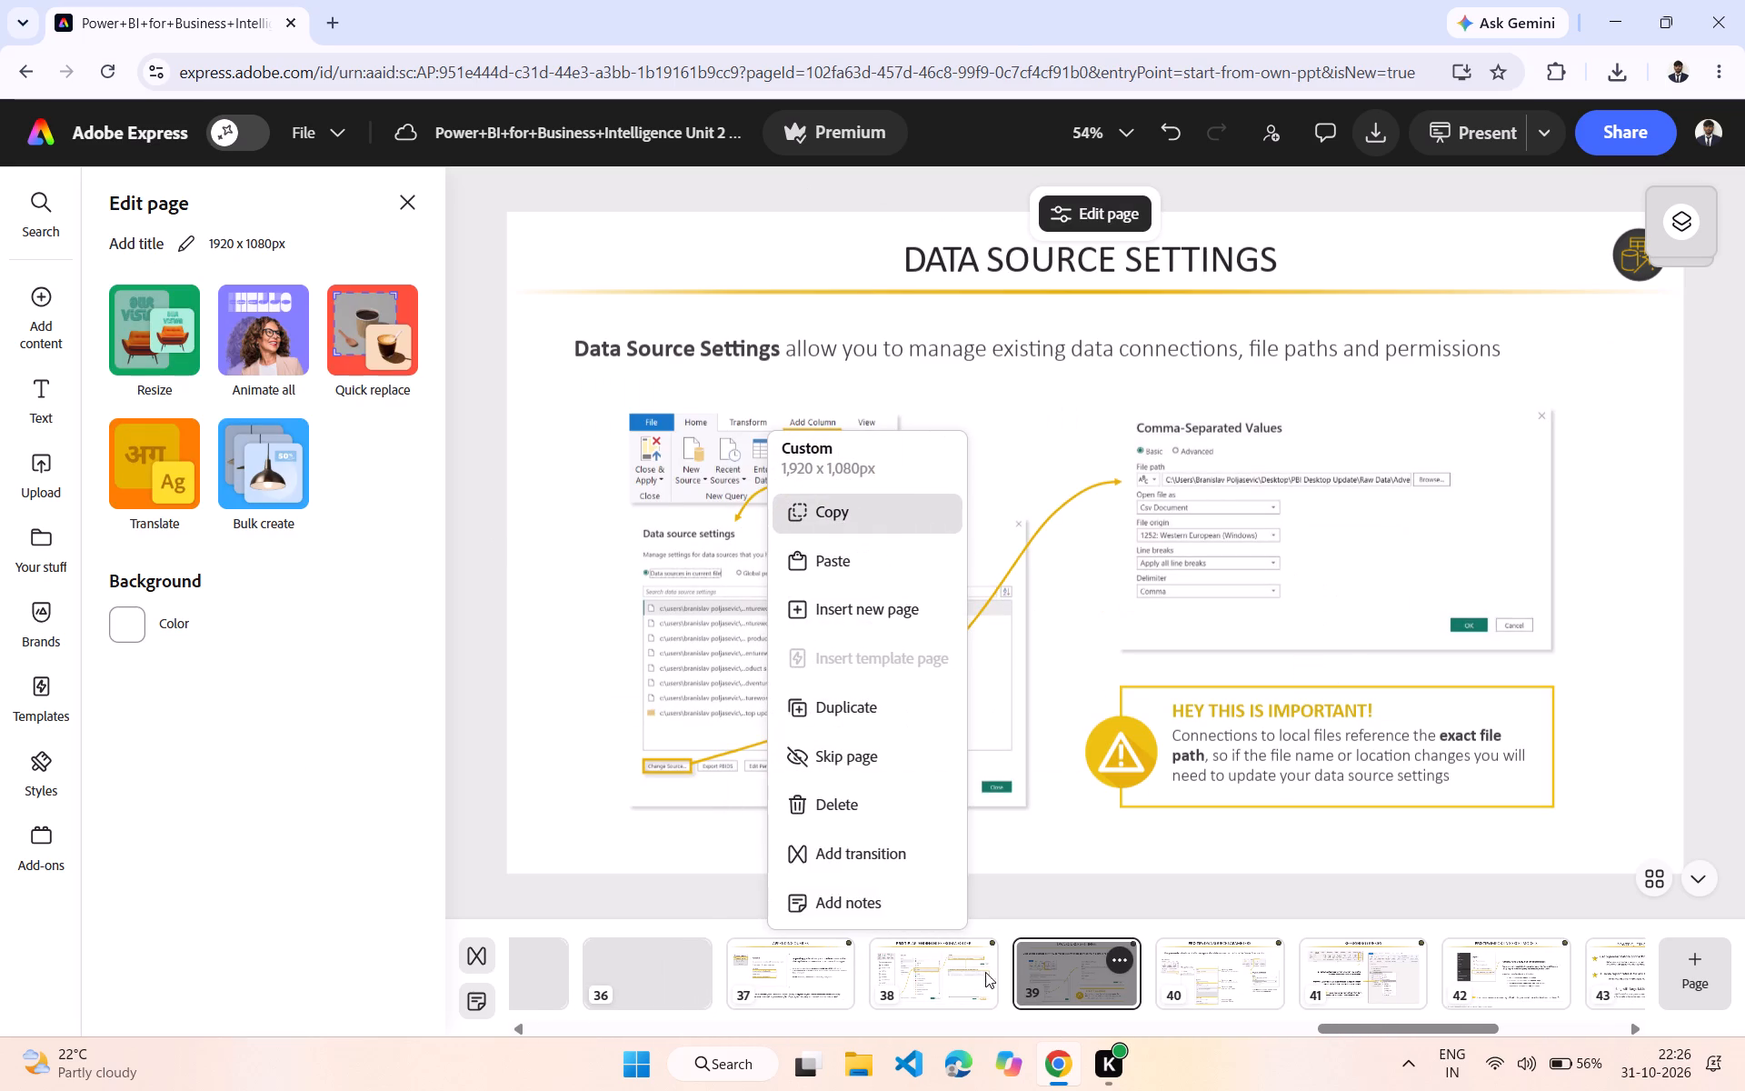
left_click(972, 990)
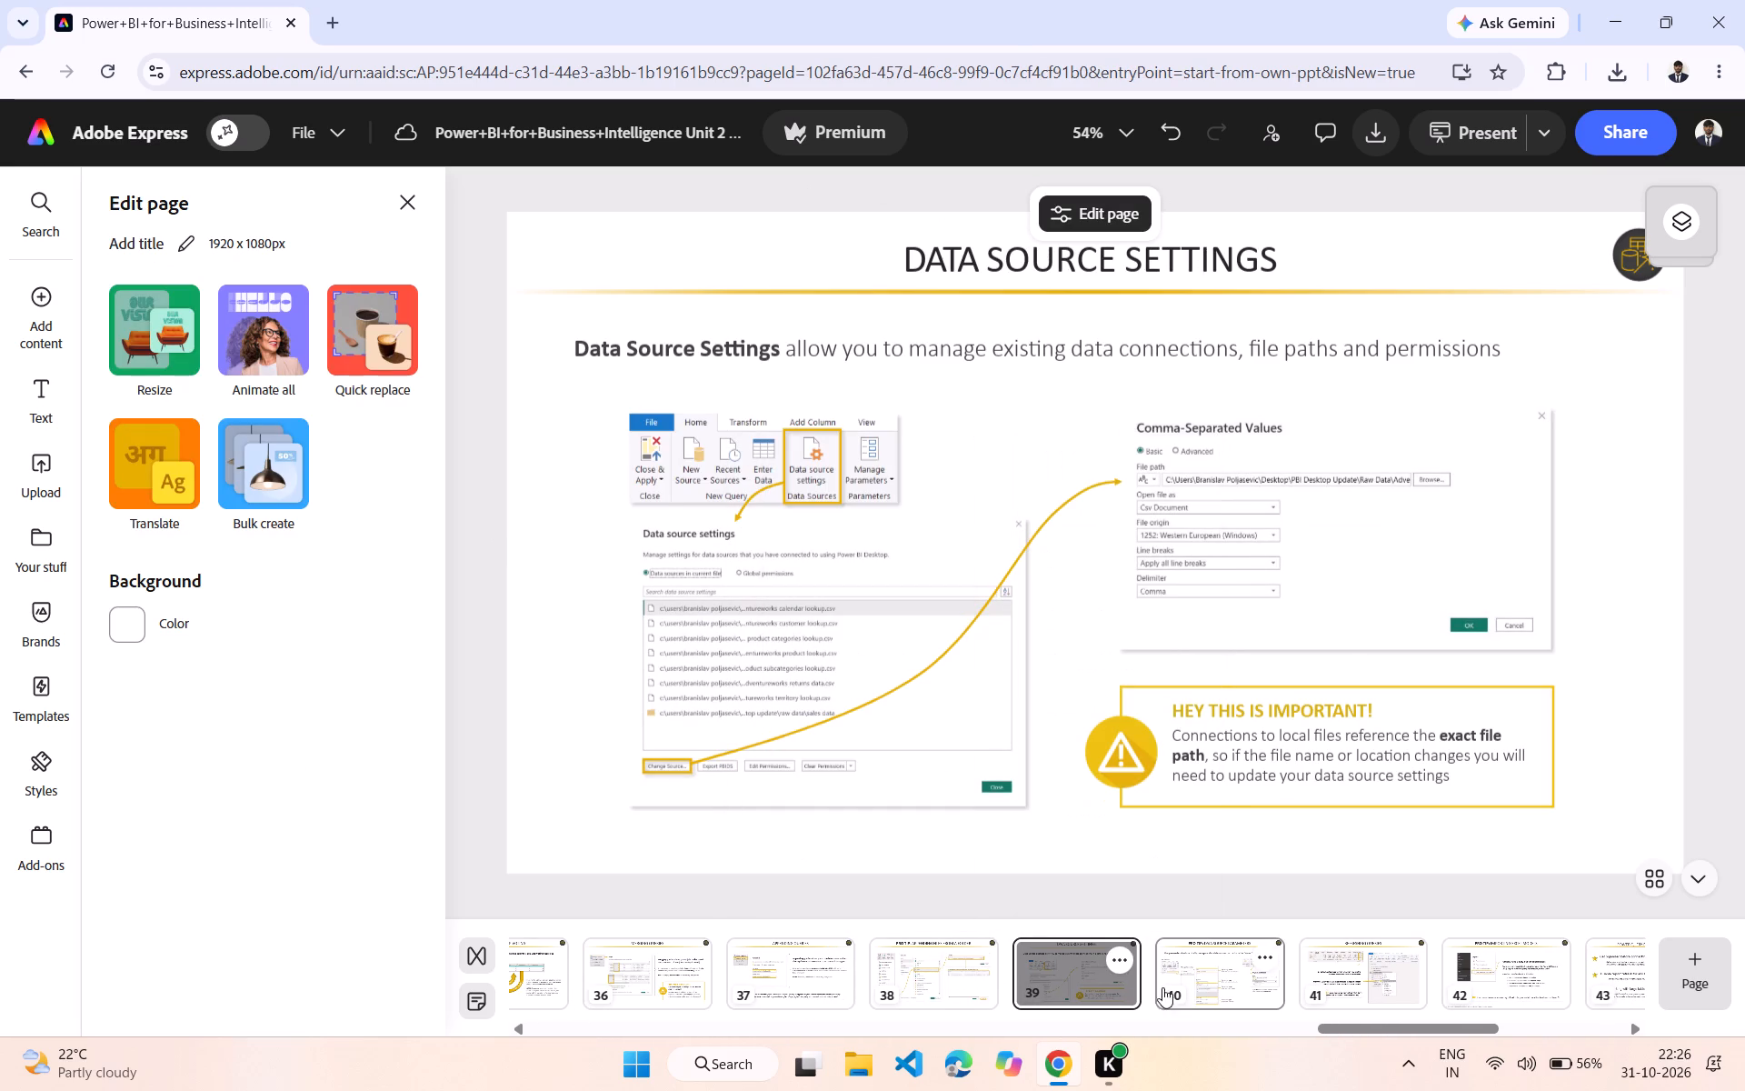
left_click(1205, 978)
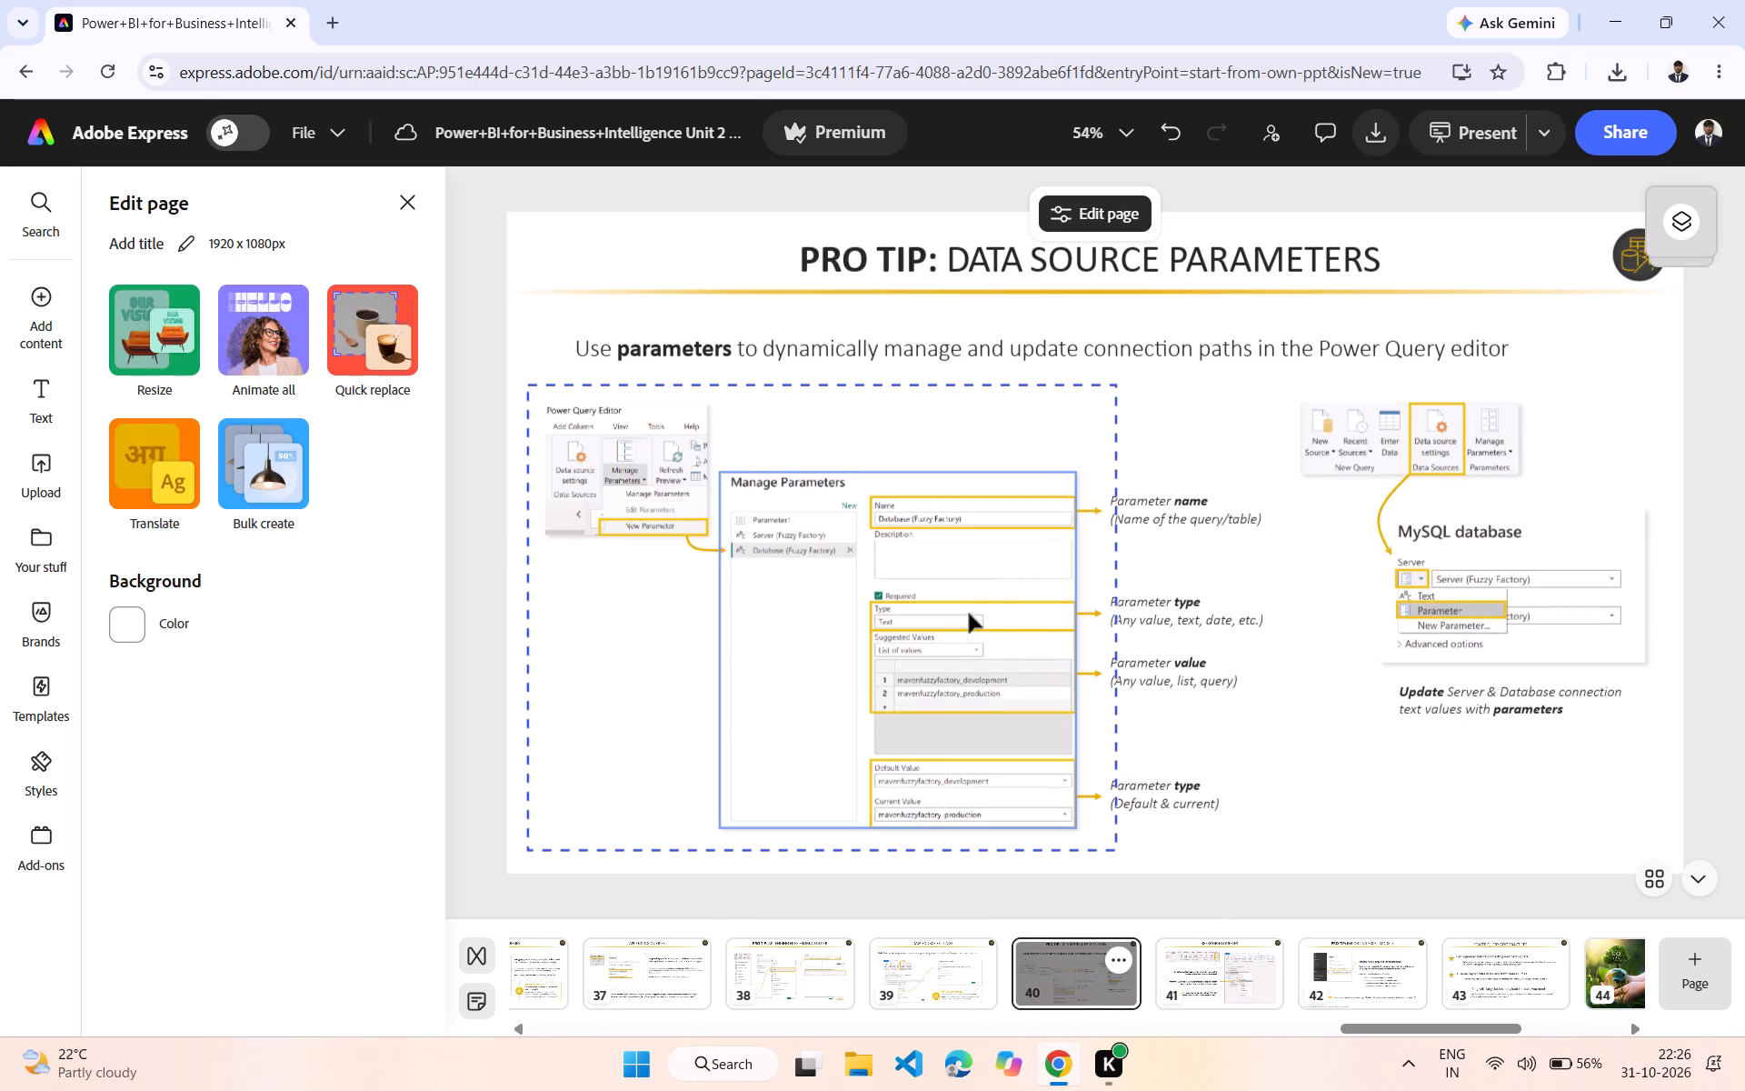
left_click_drag(965, 616, 974, 593)
Move the four parameter labels (name, type, value, and type for Default & current) slightly right and up, beside their arrows.
left_click_drag(1162, 516, 1187, 519)
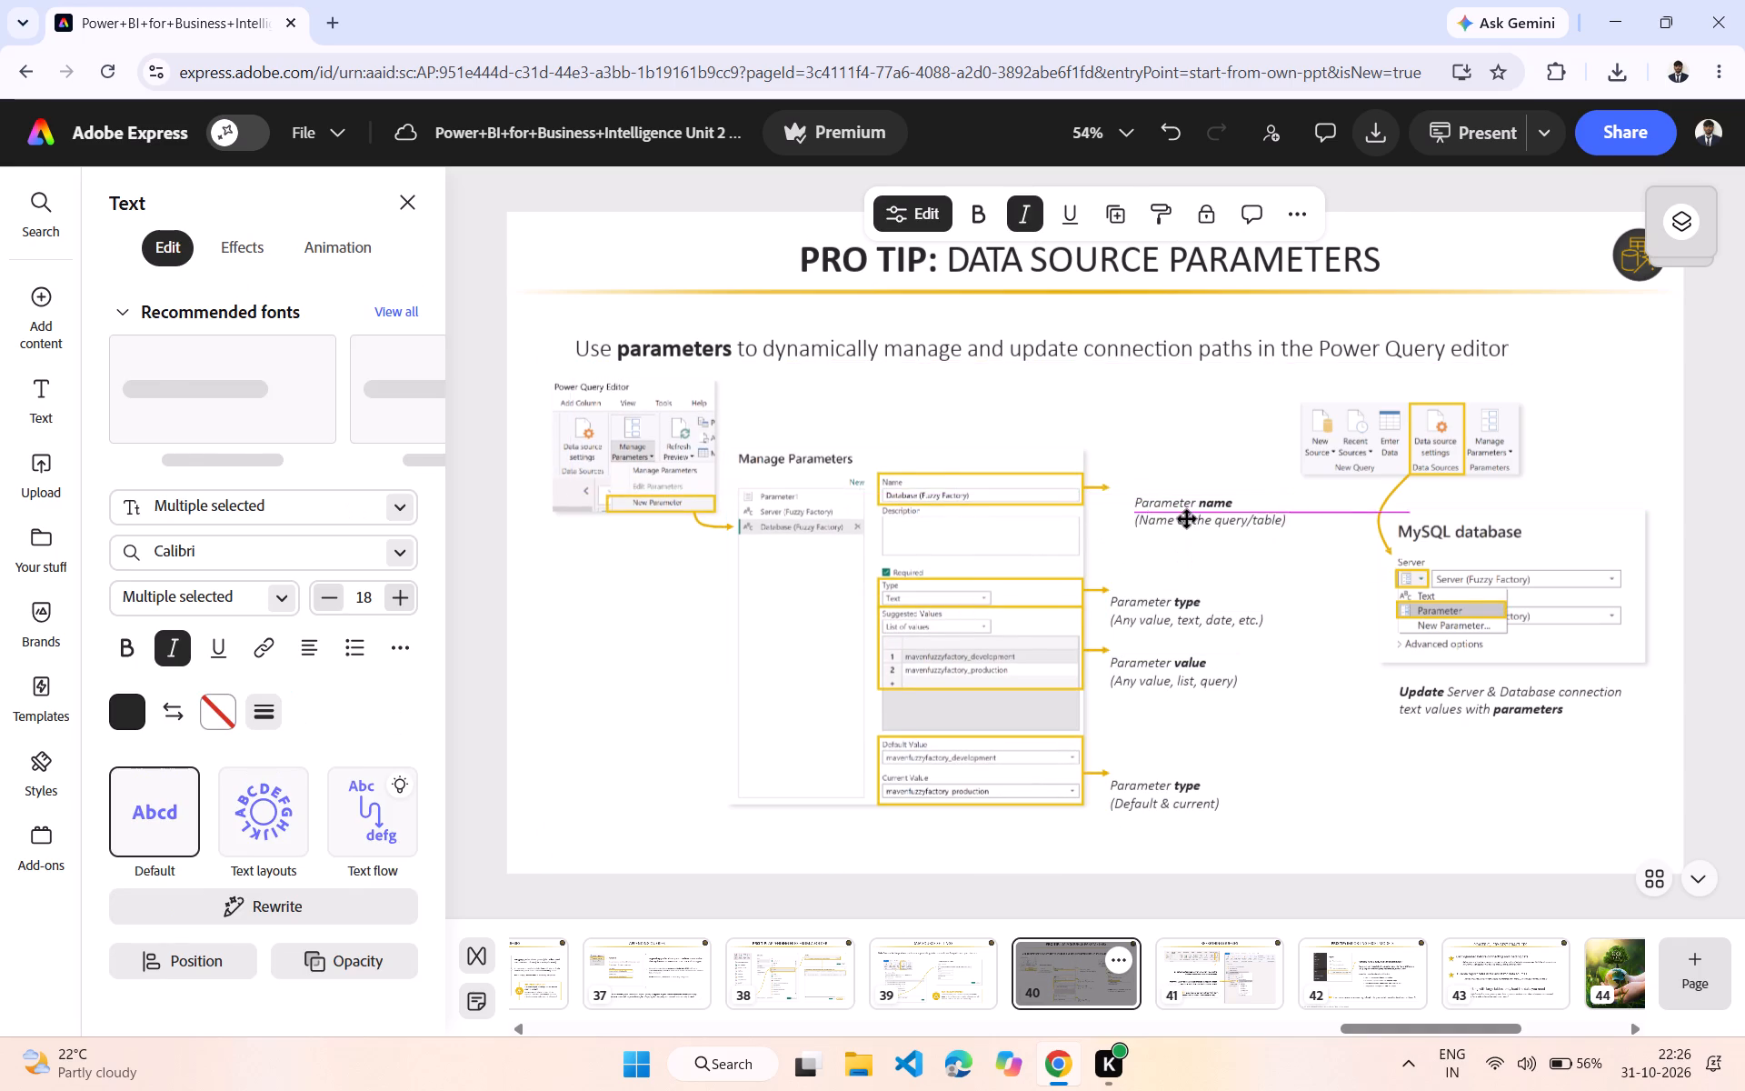
left_click_drag(1187, 519, 1173, 508)
left_click_drag(1181, 616, 1179, 604)
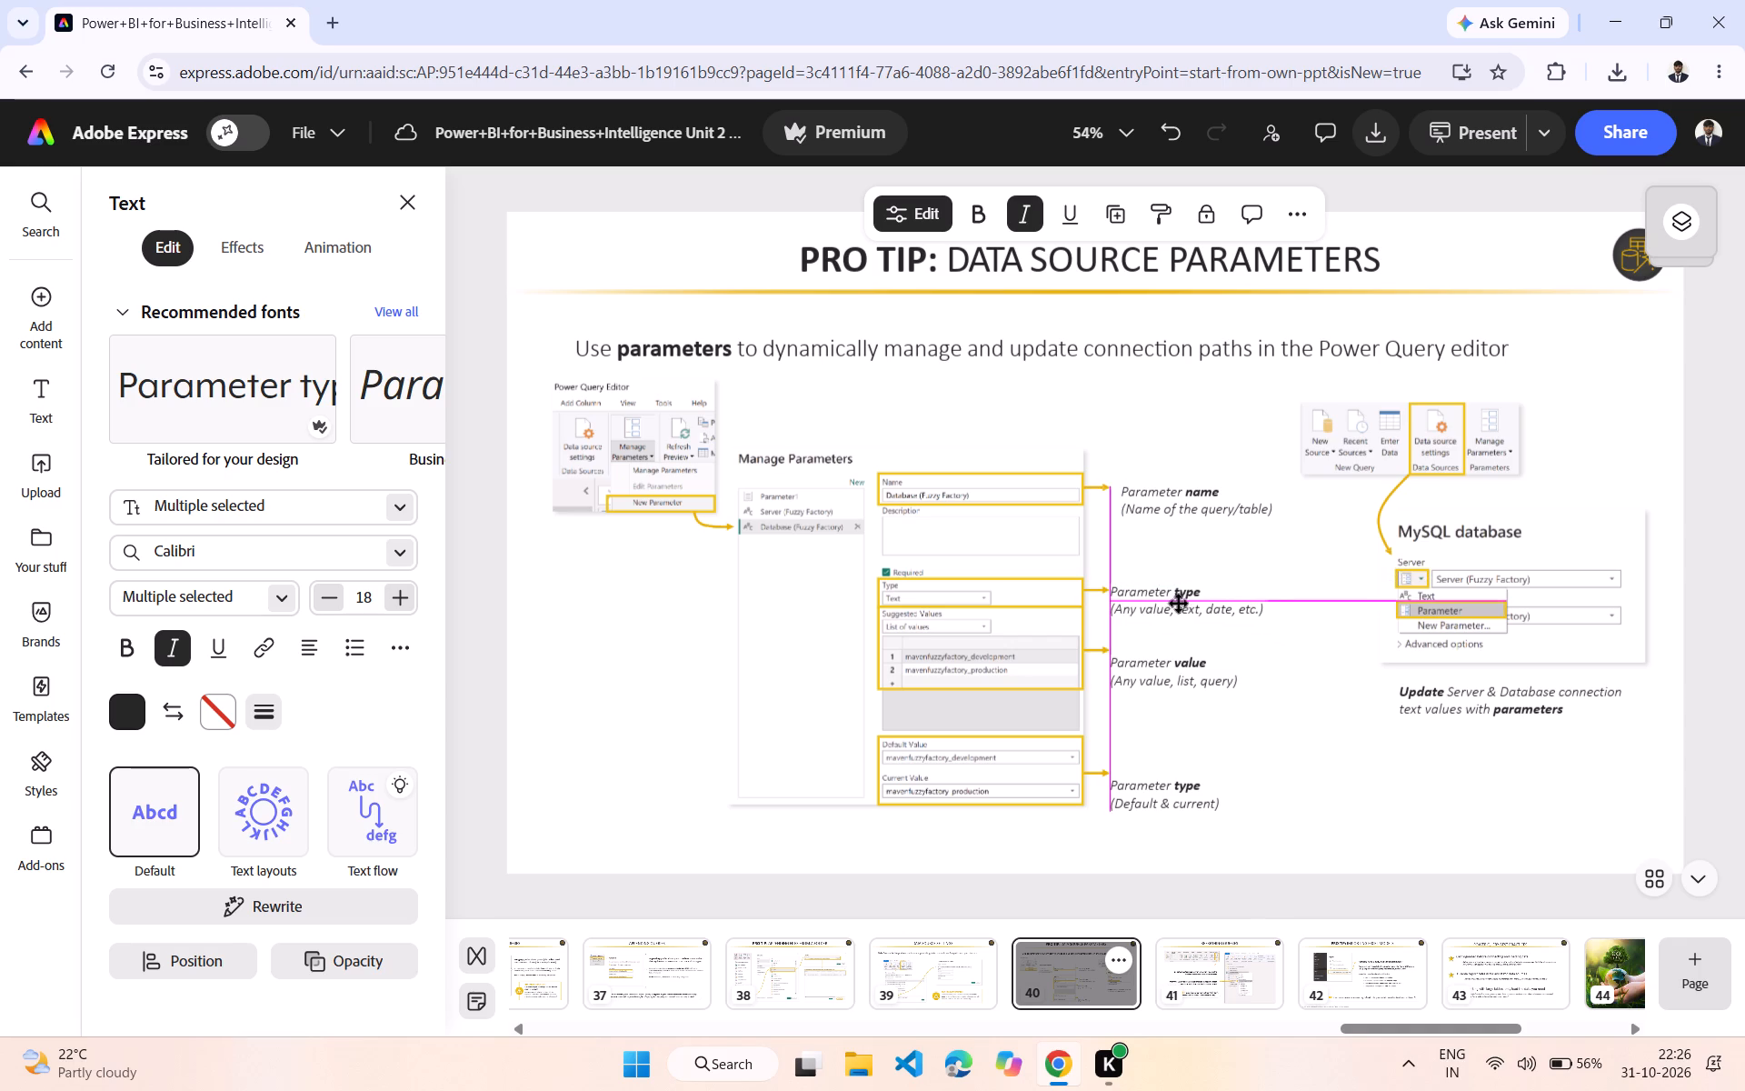
left_click_drag(1179, 604, 1186, 599)
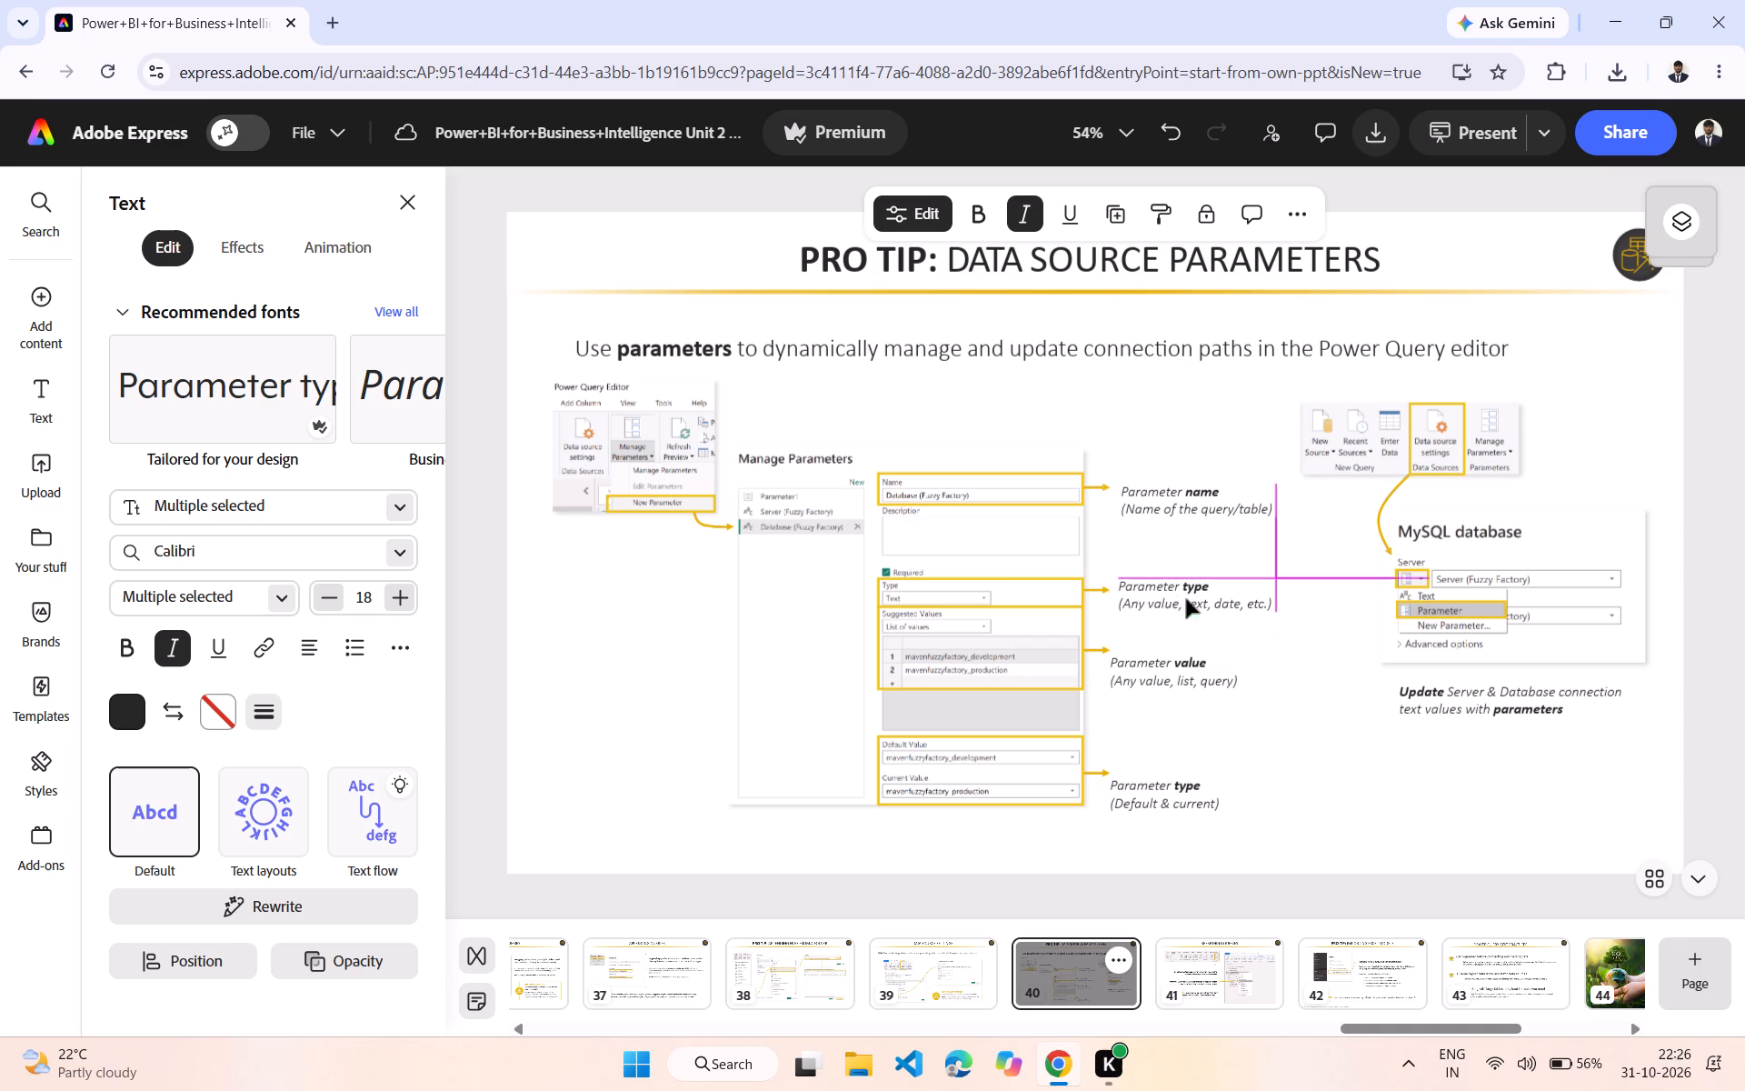
left_click_drag(1162, 665, 1173, 657)
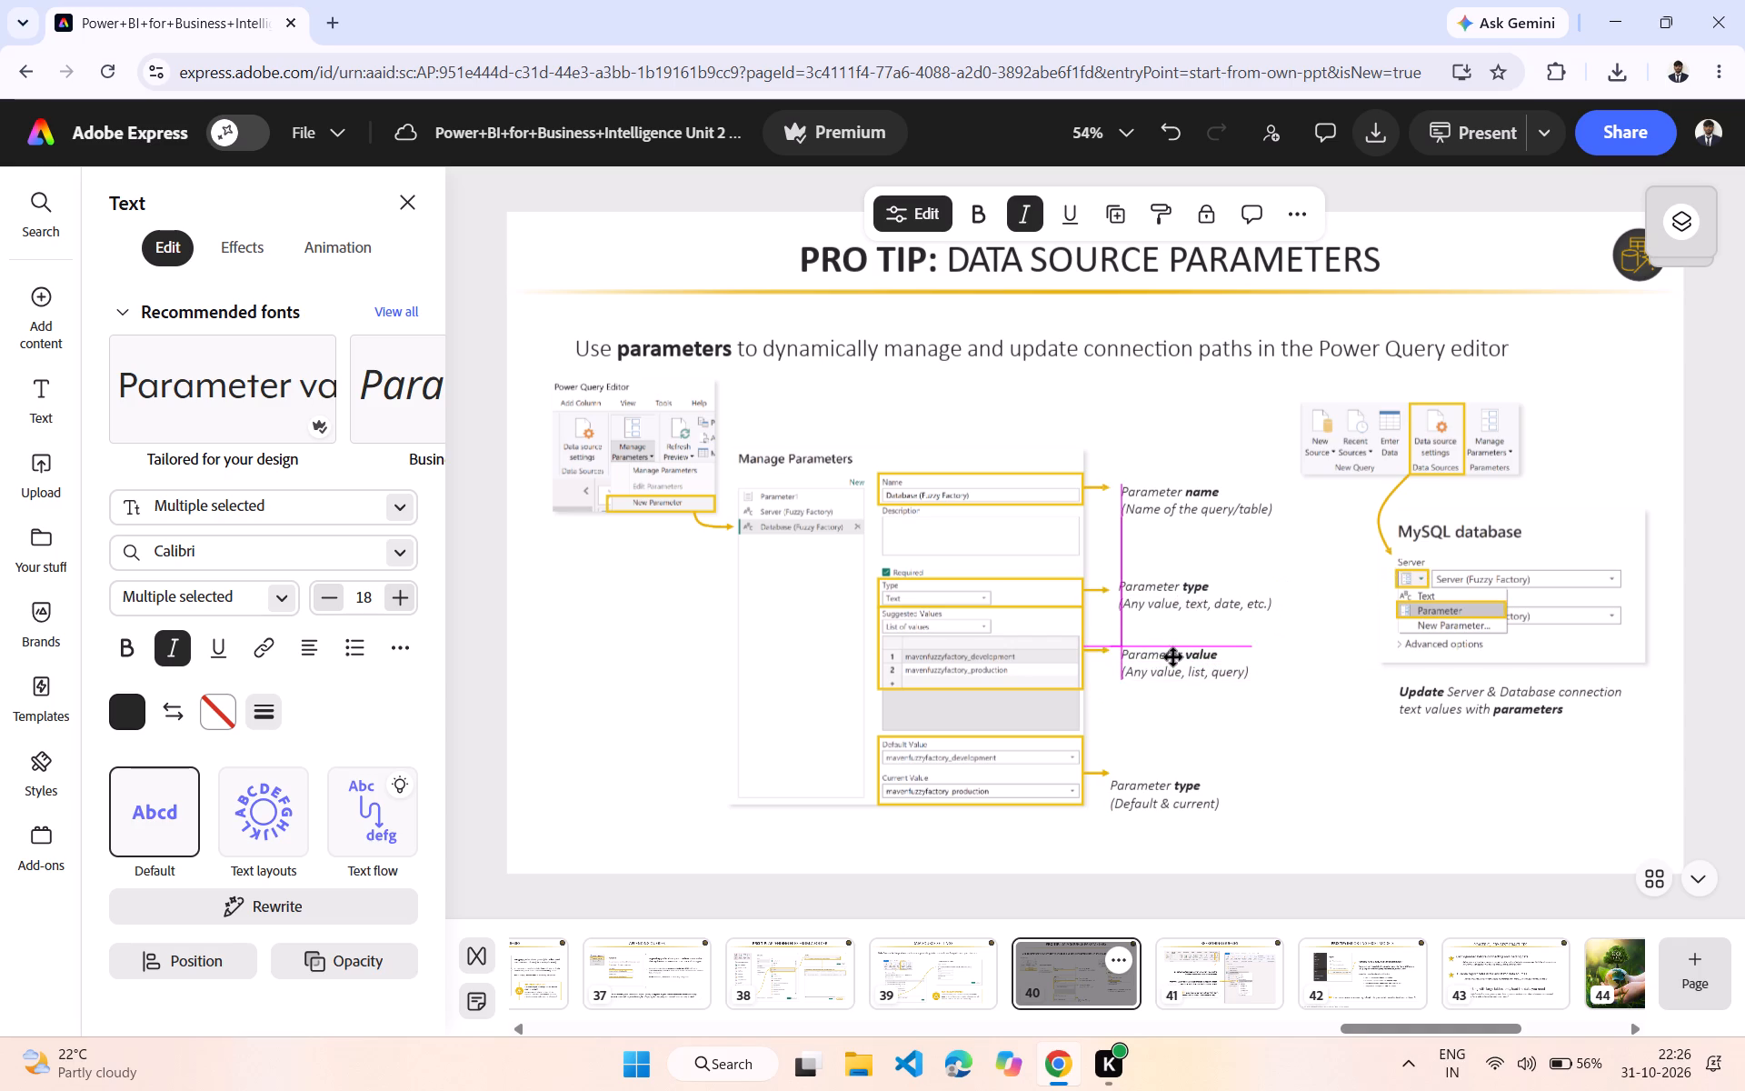
left_click_drag(1173, 657, 1166, 642)
left_click(1172, 514)
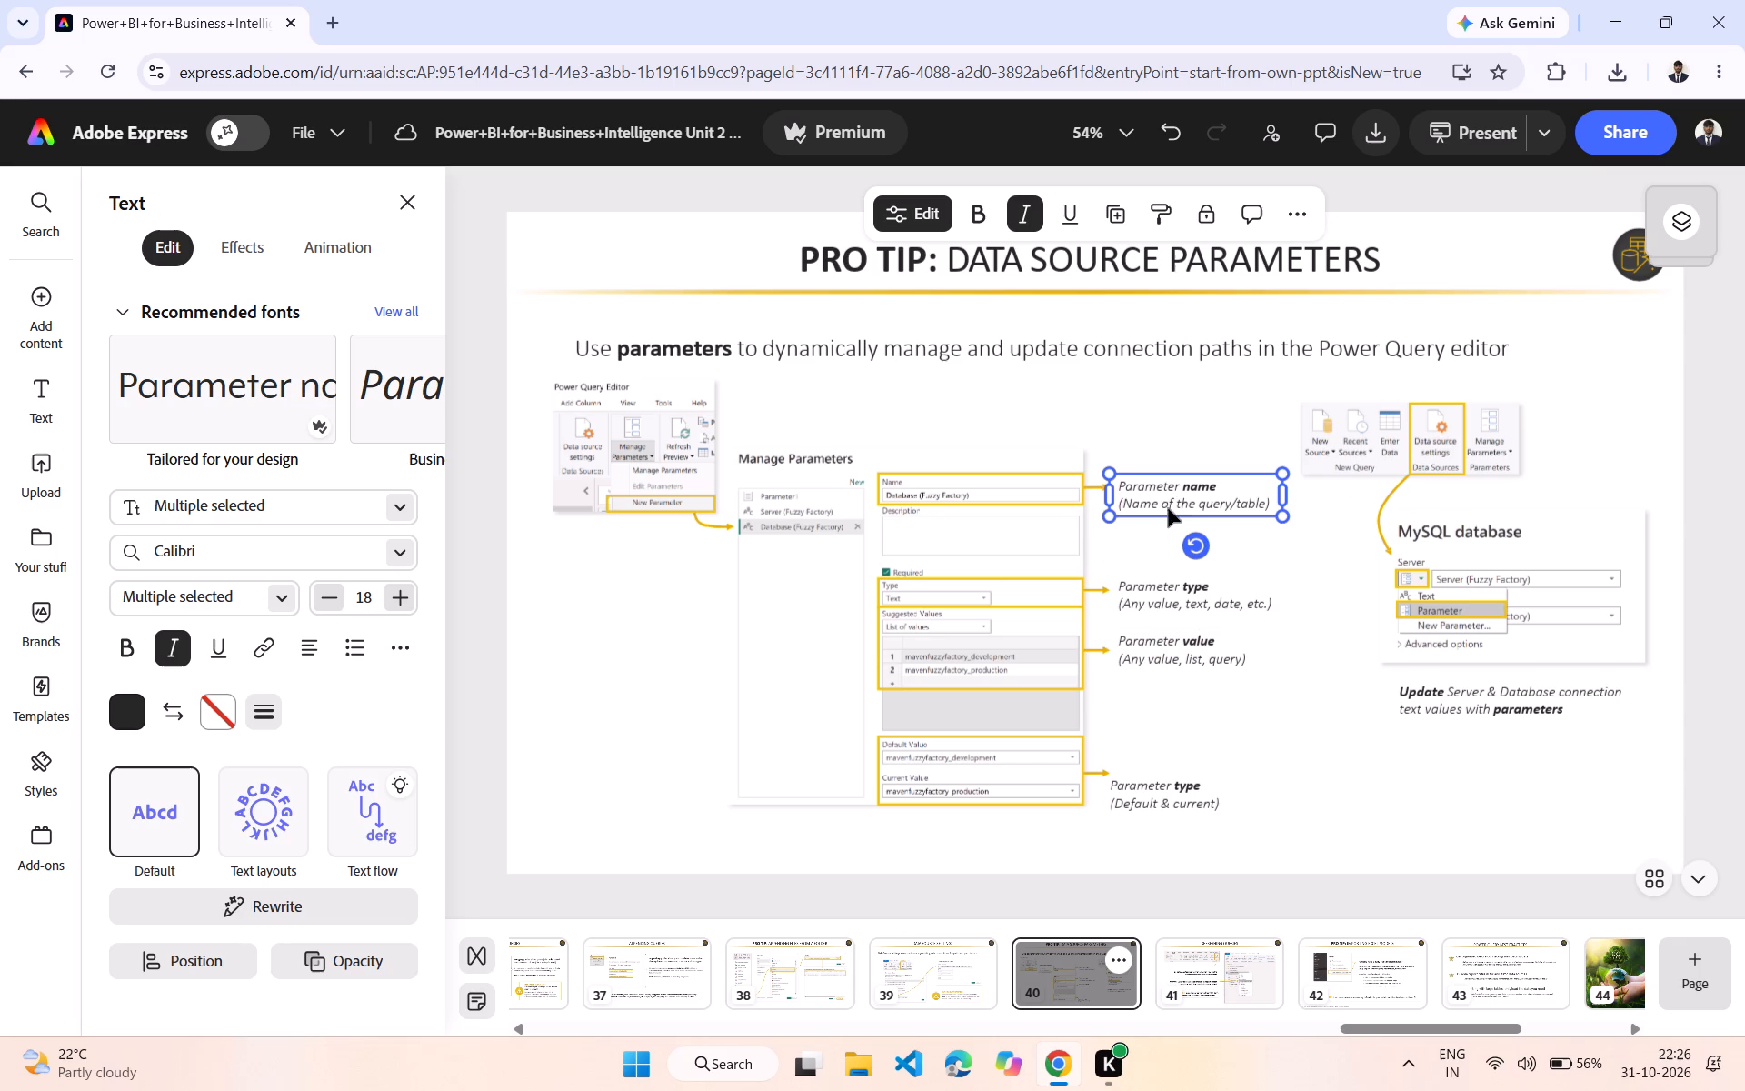
left_click_drag(1158, 796, 1179, 786)
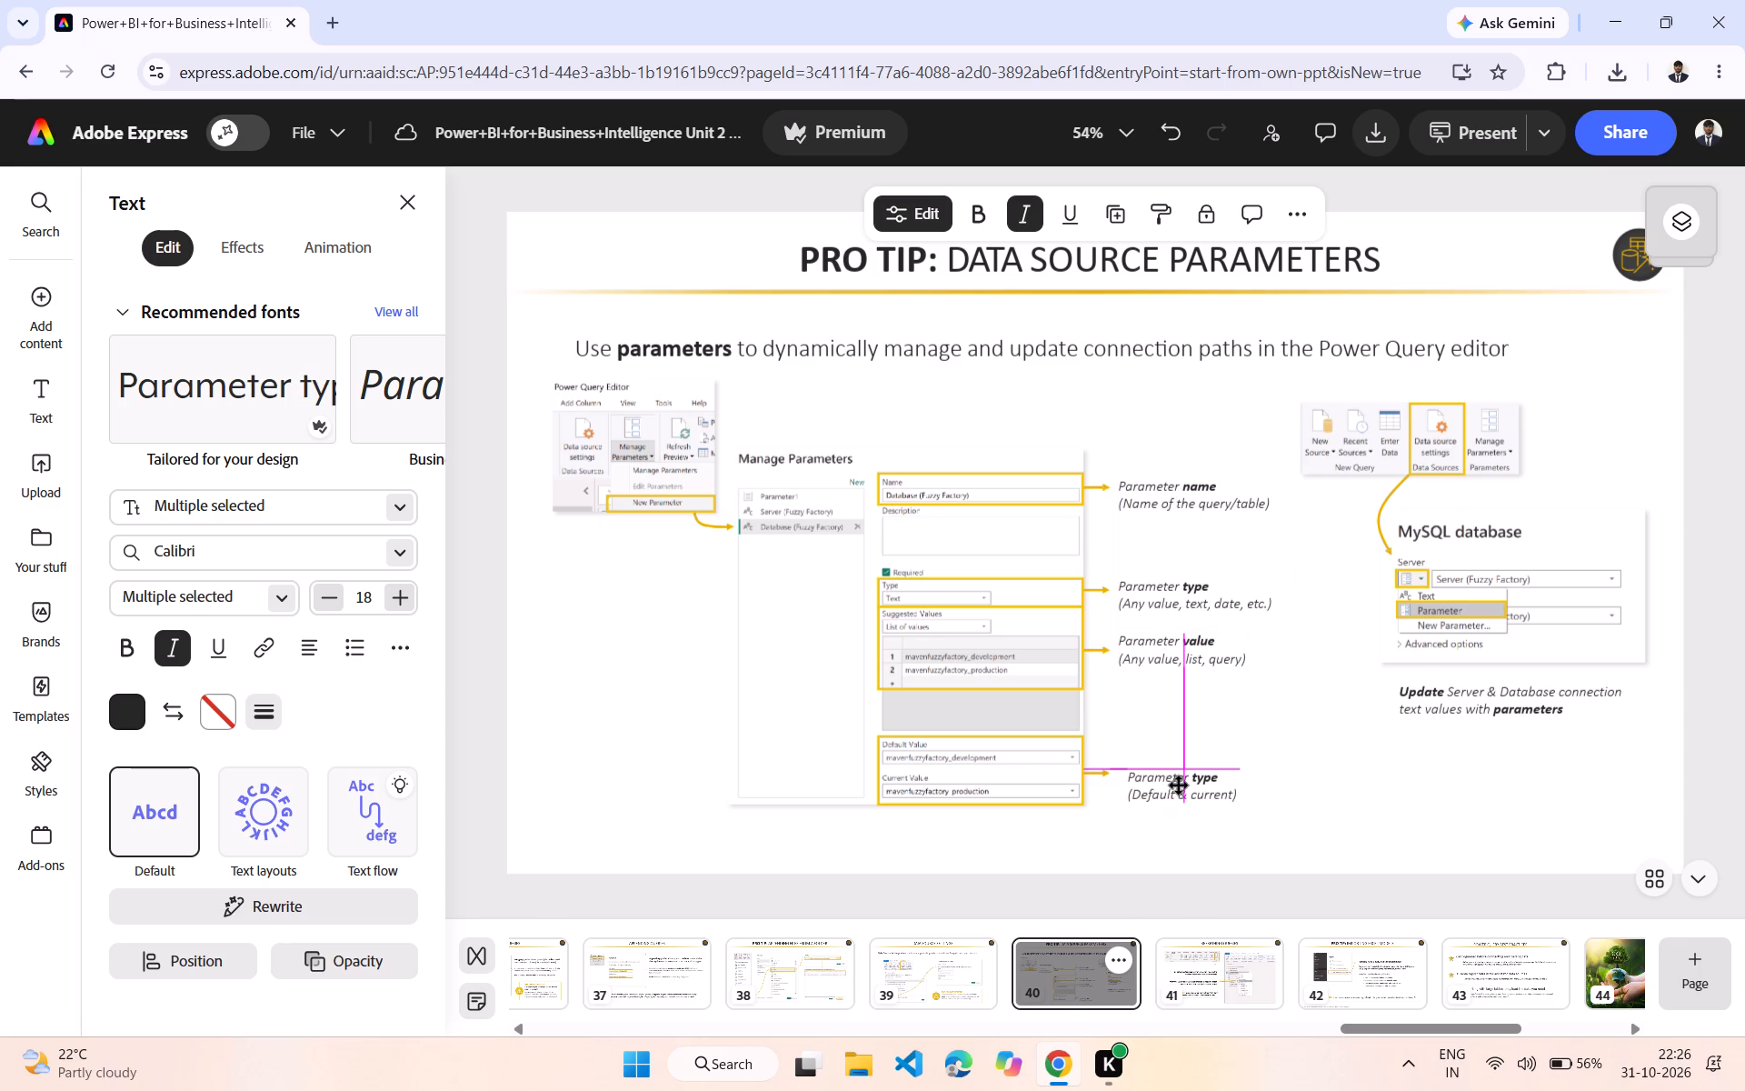
left_click_drag(1179, 786, 1165, 781)
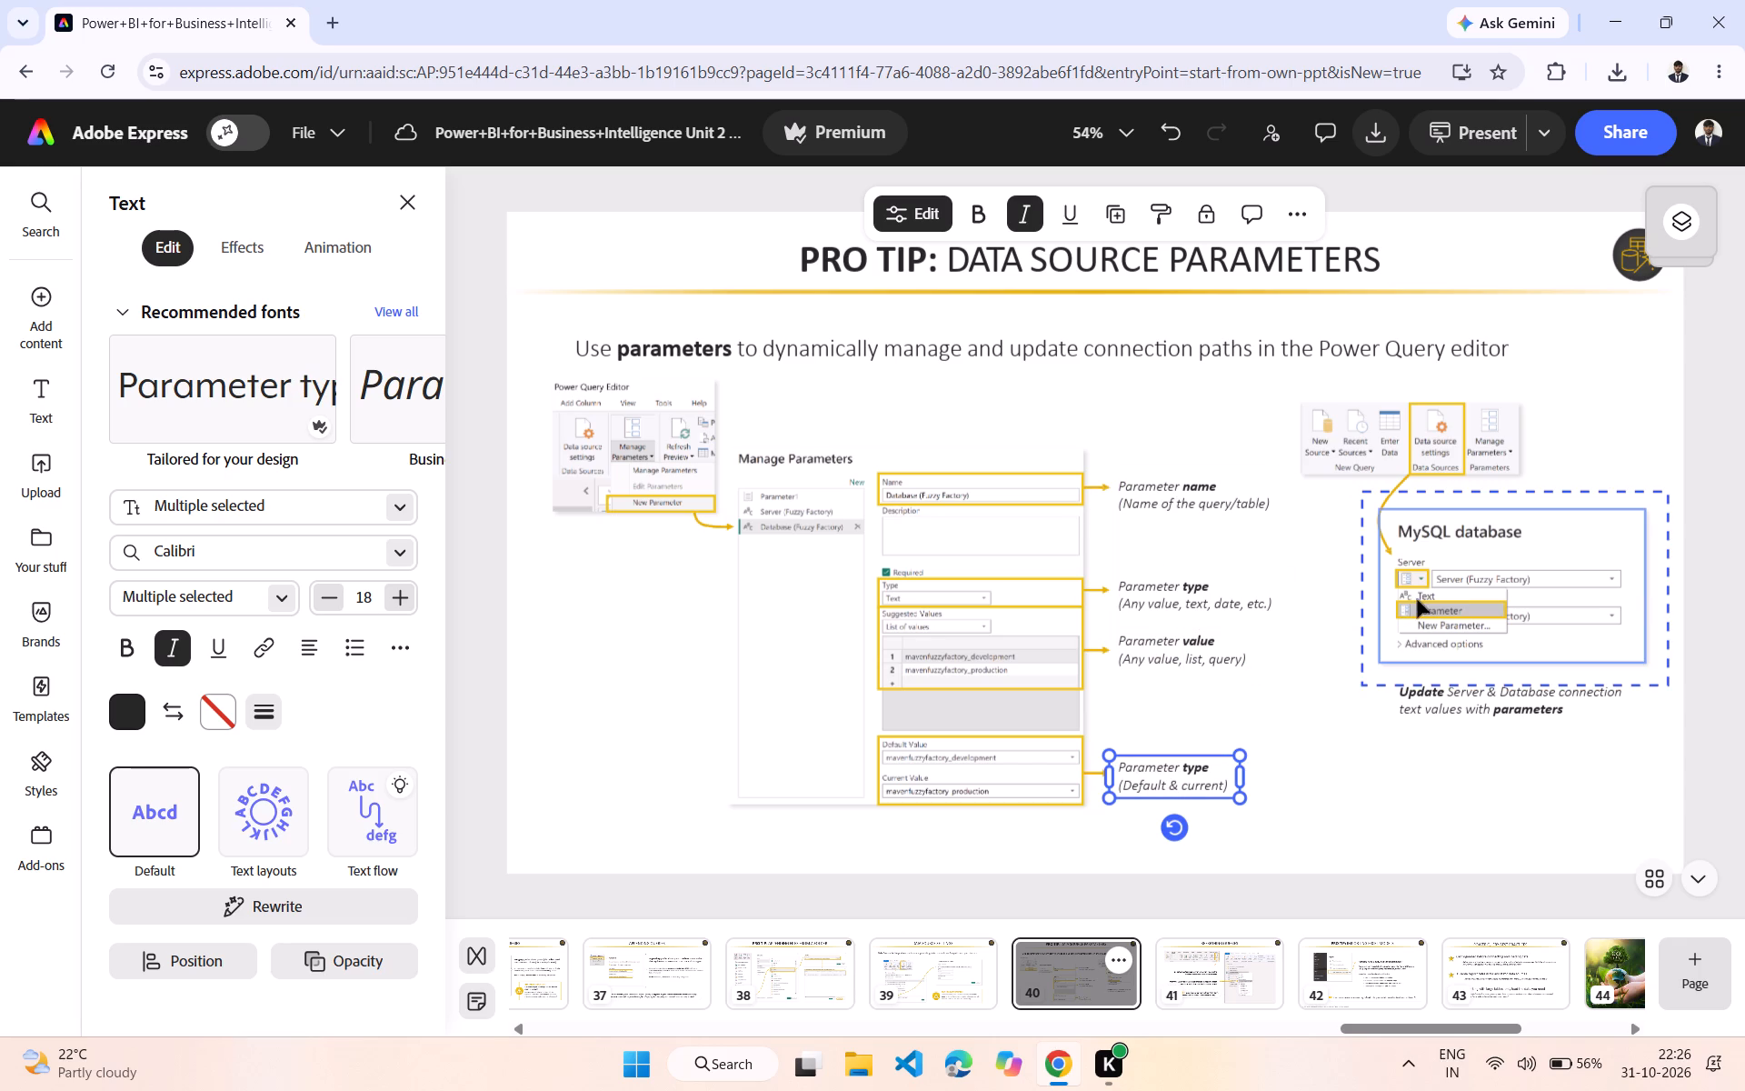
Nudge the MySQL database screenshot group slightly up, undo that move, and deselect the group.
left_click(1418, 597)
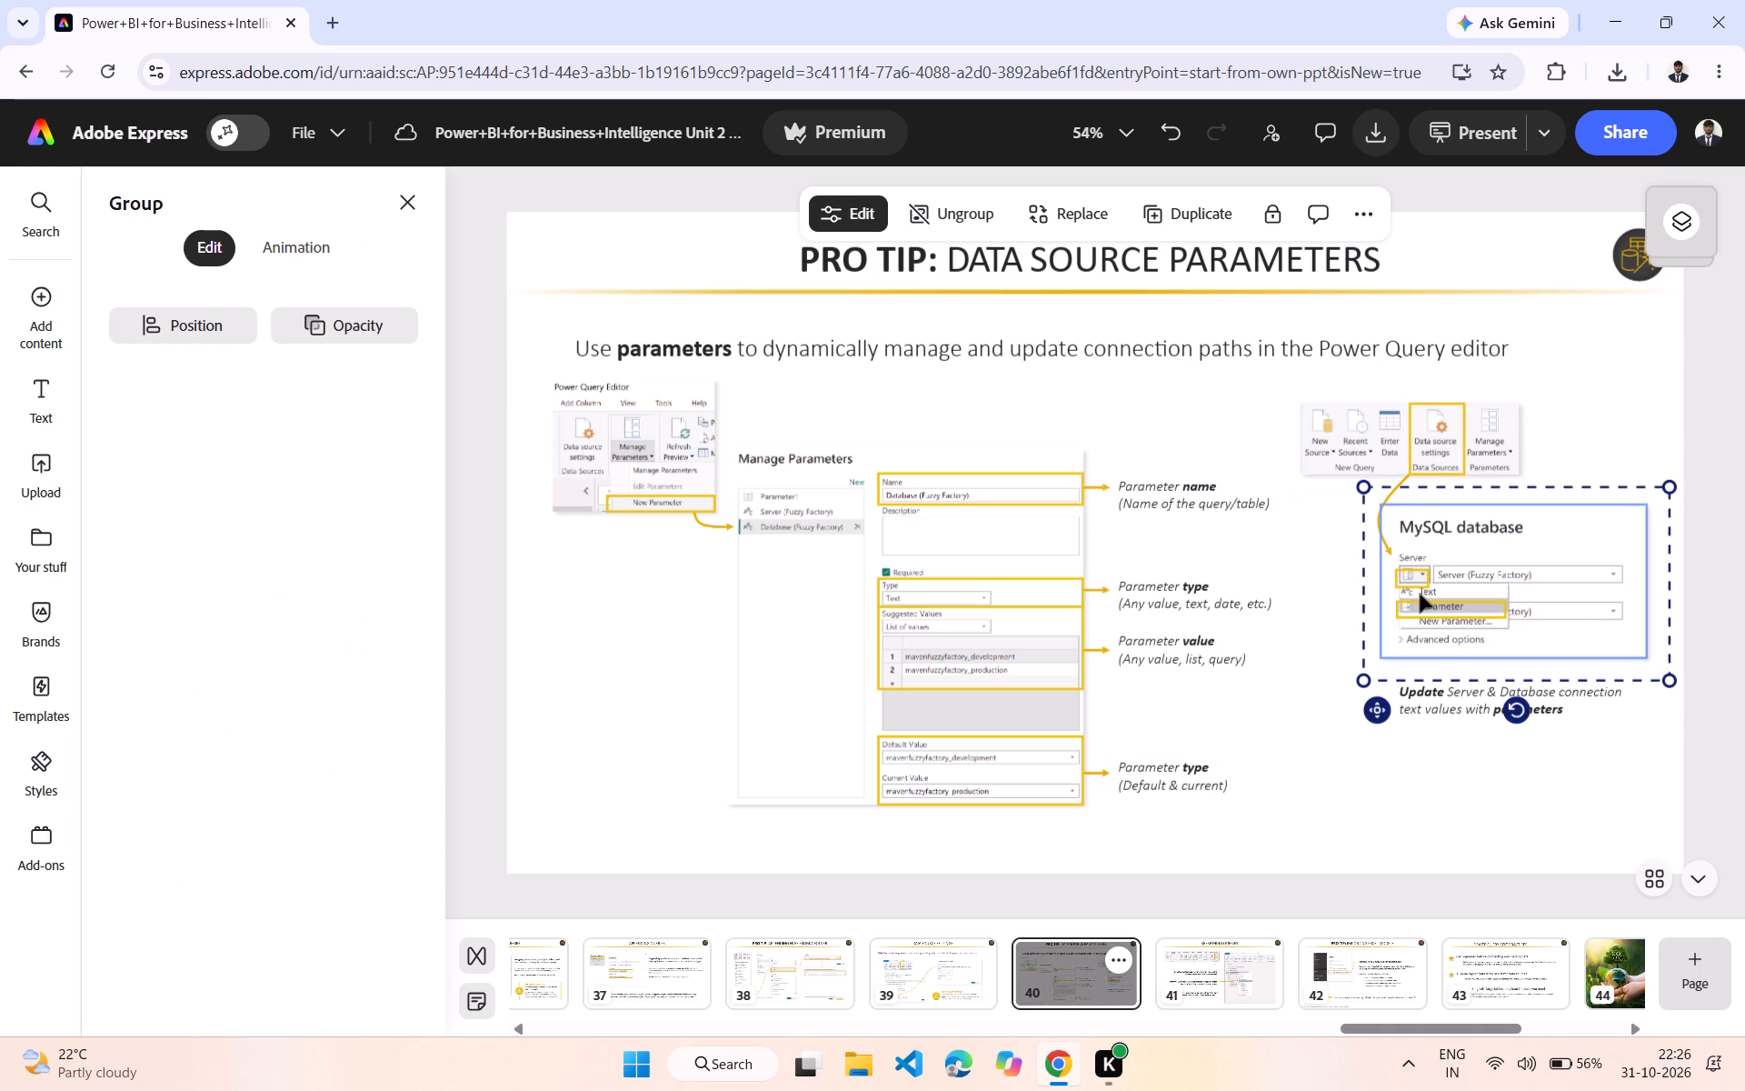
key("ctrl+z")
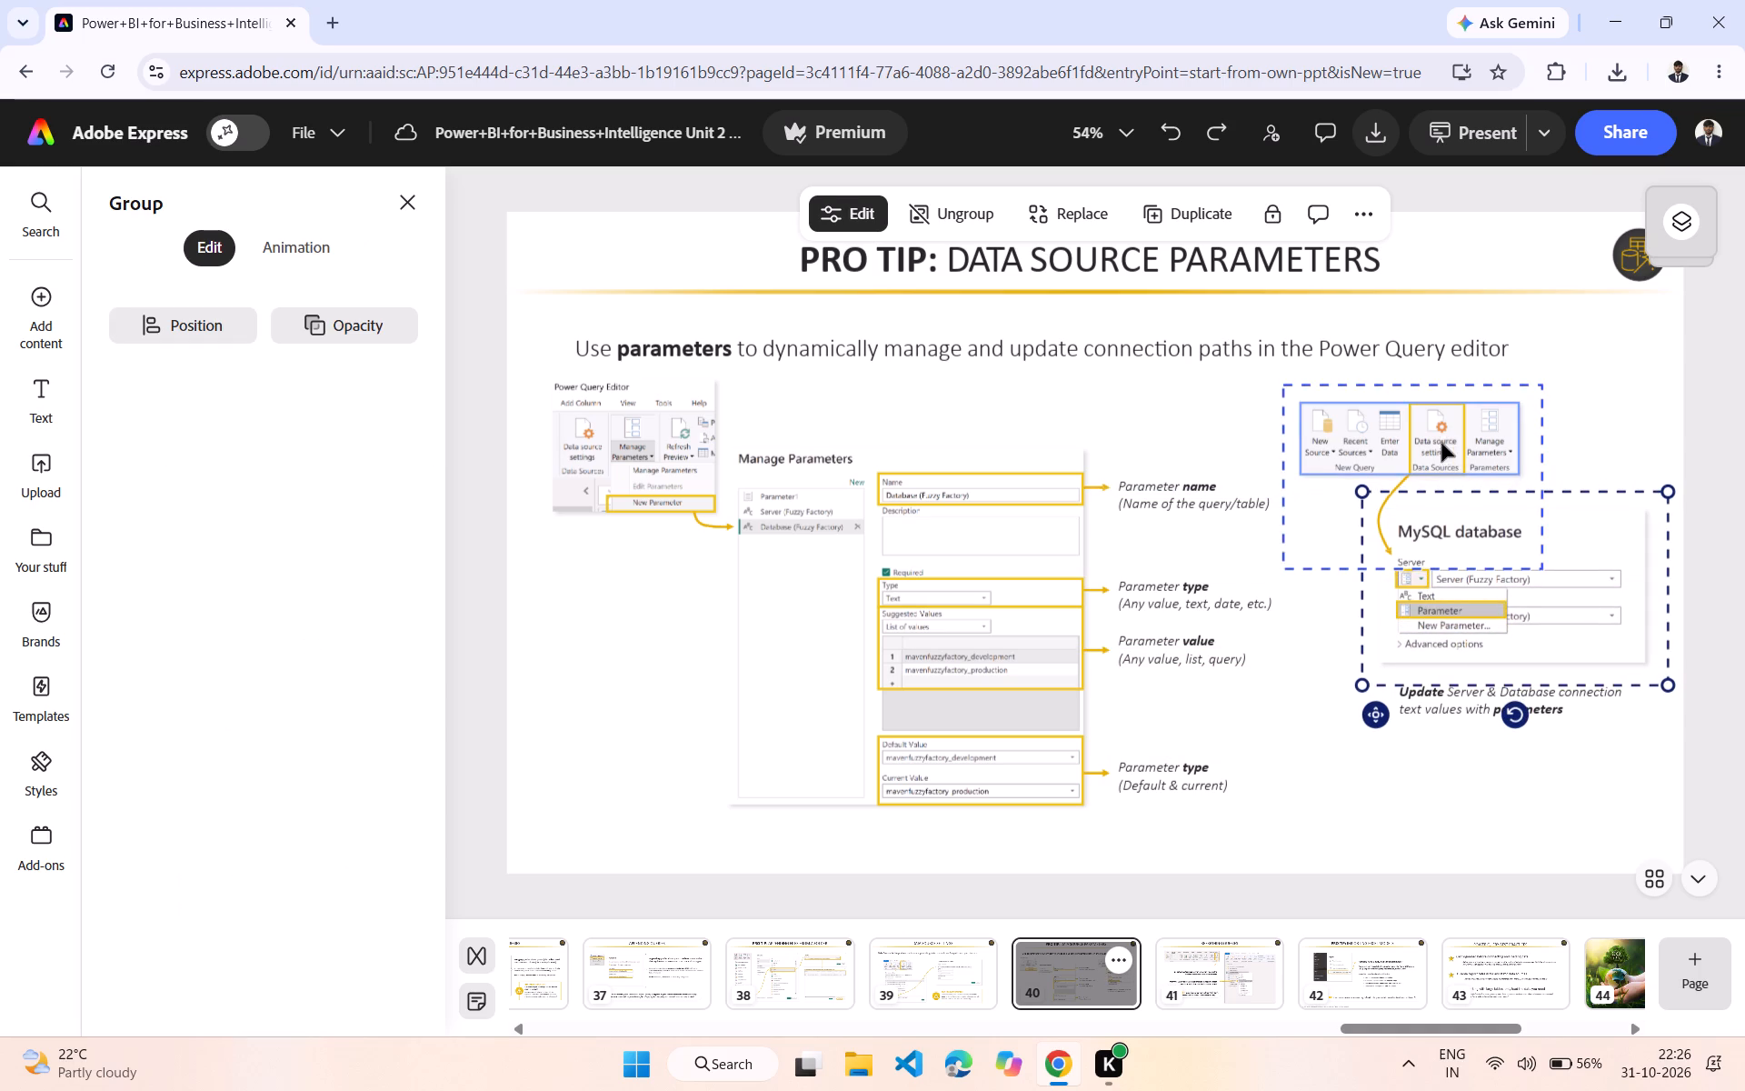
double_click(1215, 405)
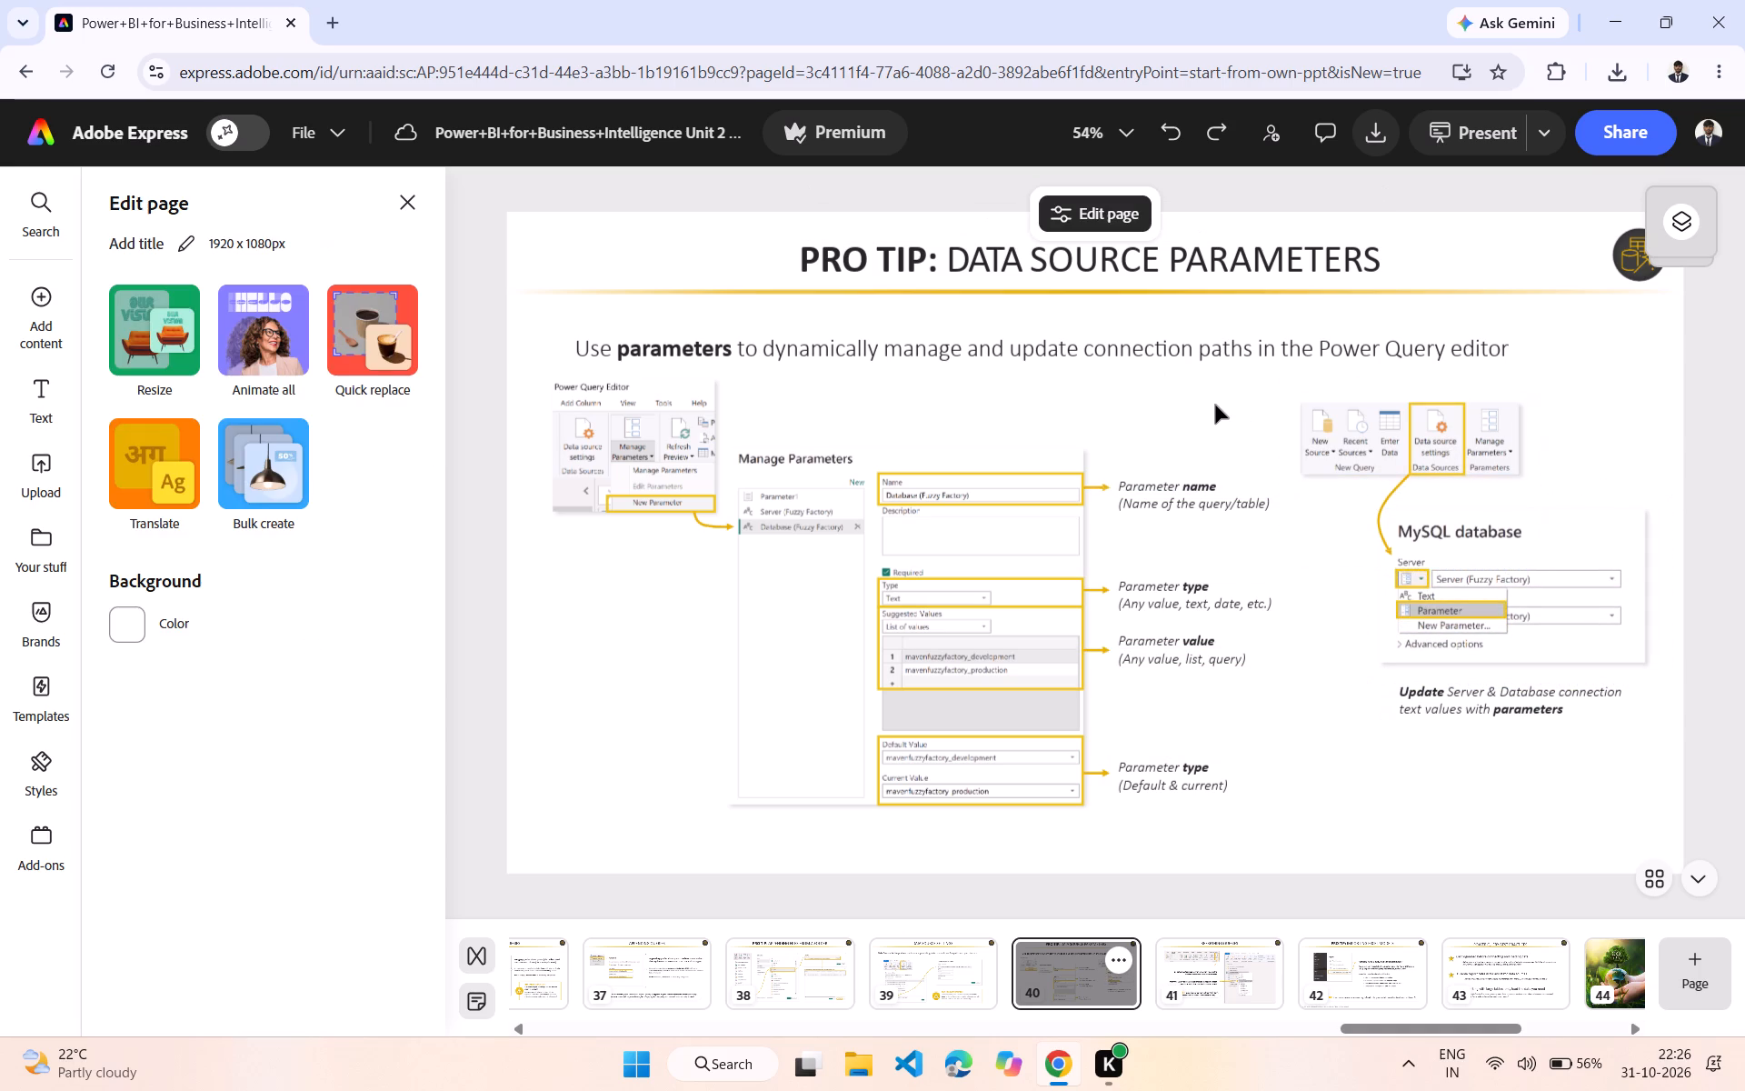
On page 39, DATA SOURCE SETTINGS, move the introductory Data Source Settings sentence right and slightly up, between the title and the screenshots.
left_click(912, 989)
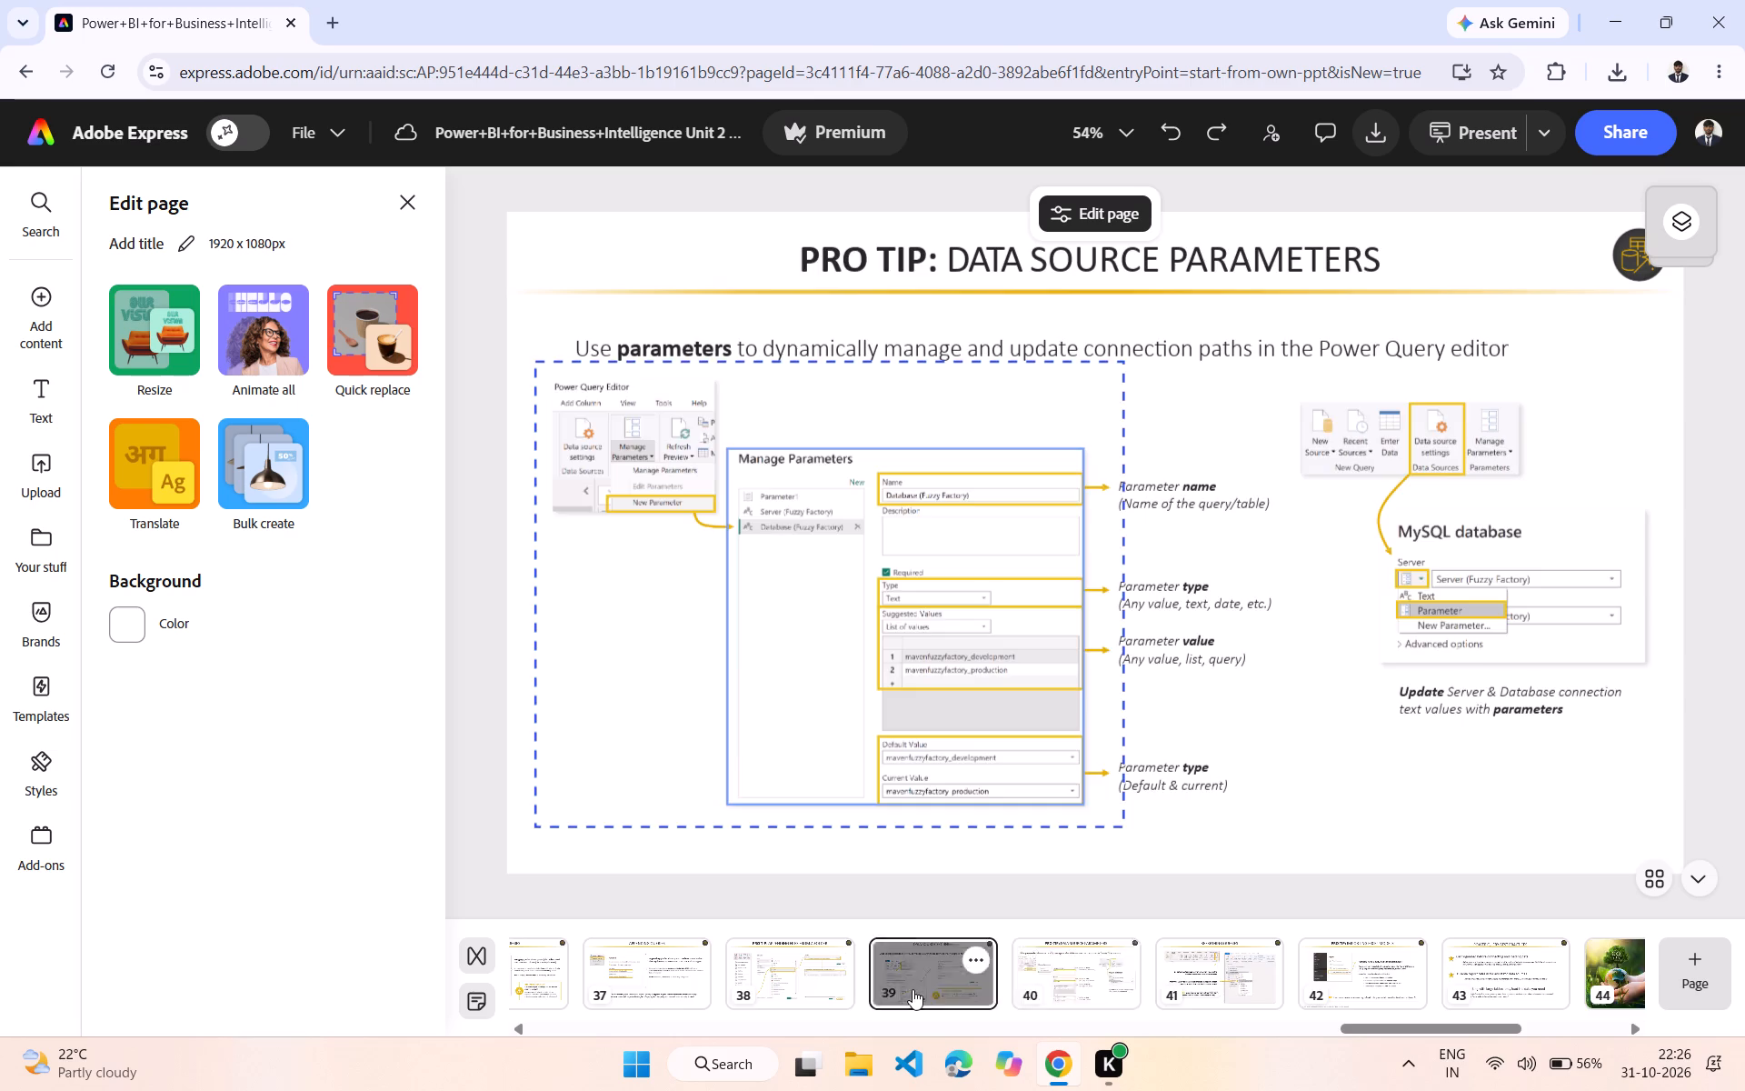
scroll(973, 422, "left", 1)
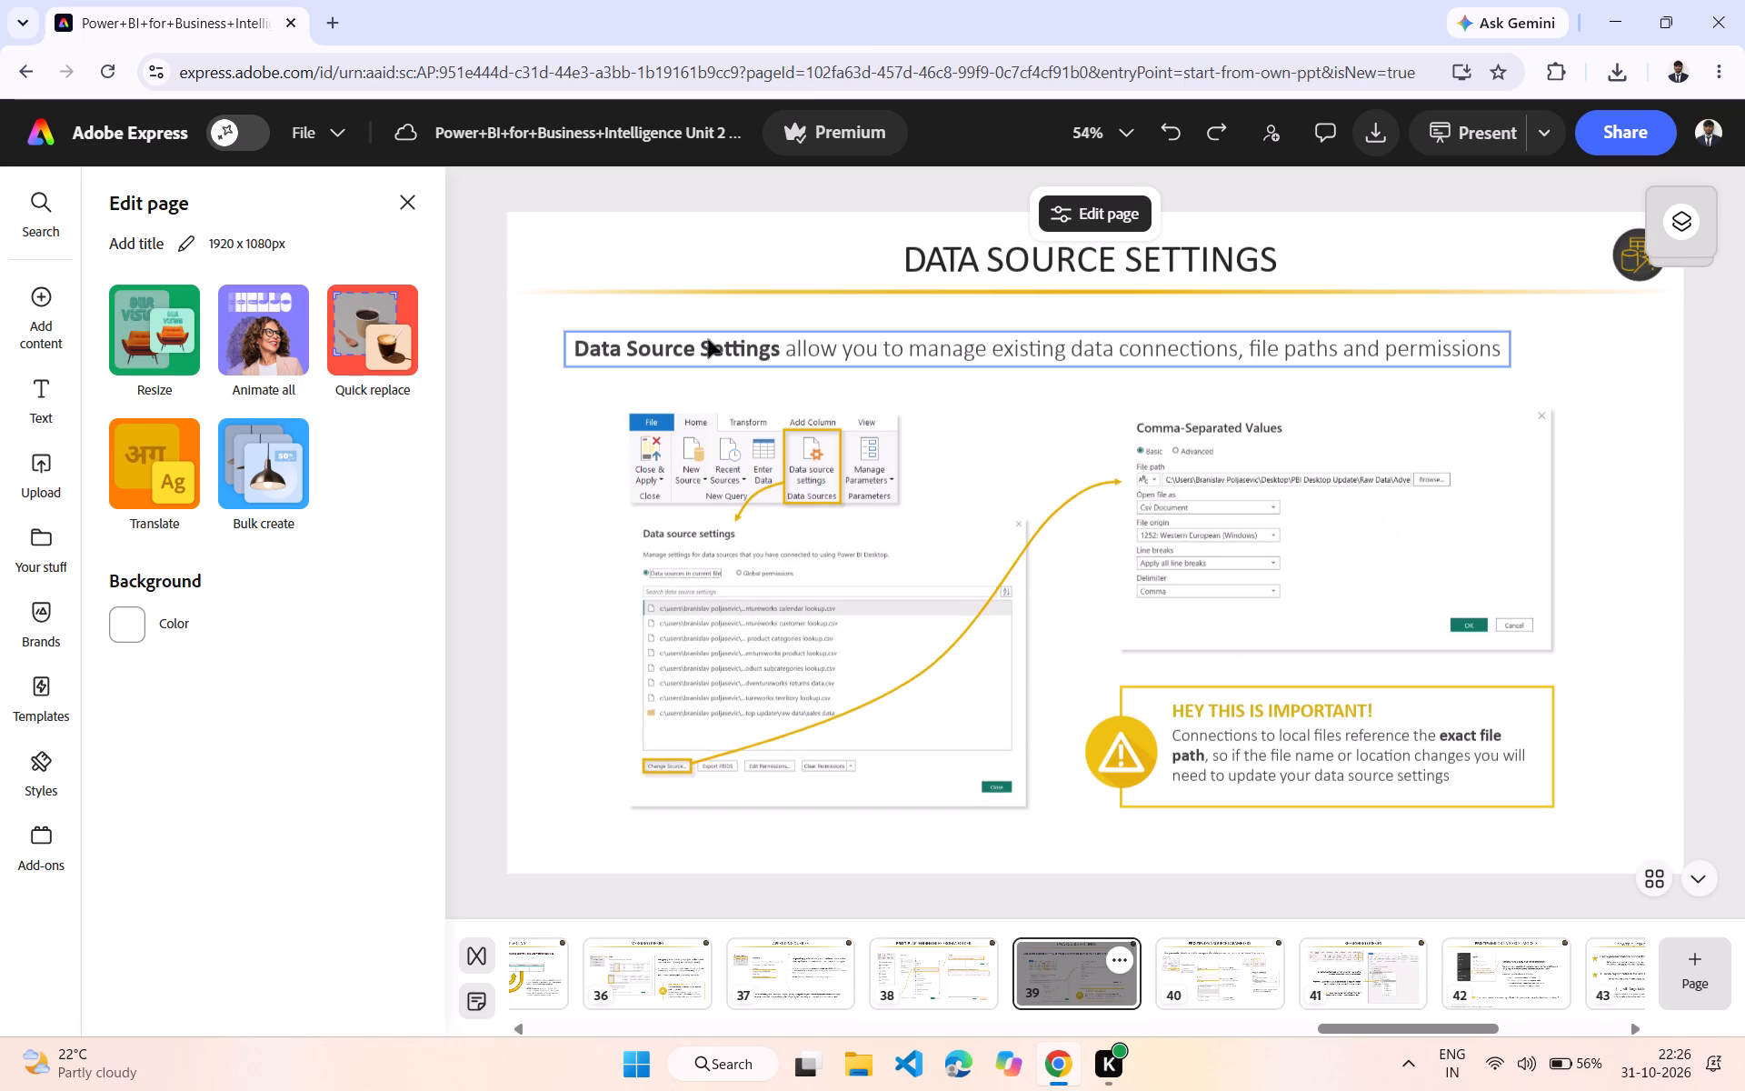
left_click_drag(708, 339, 771, 328)
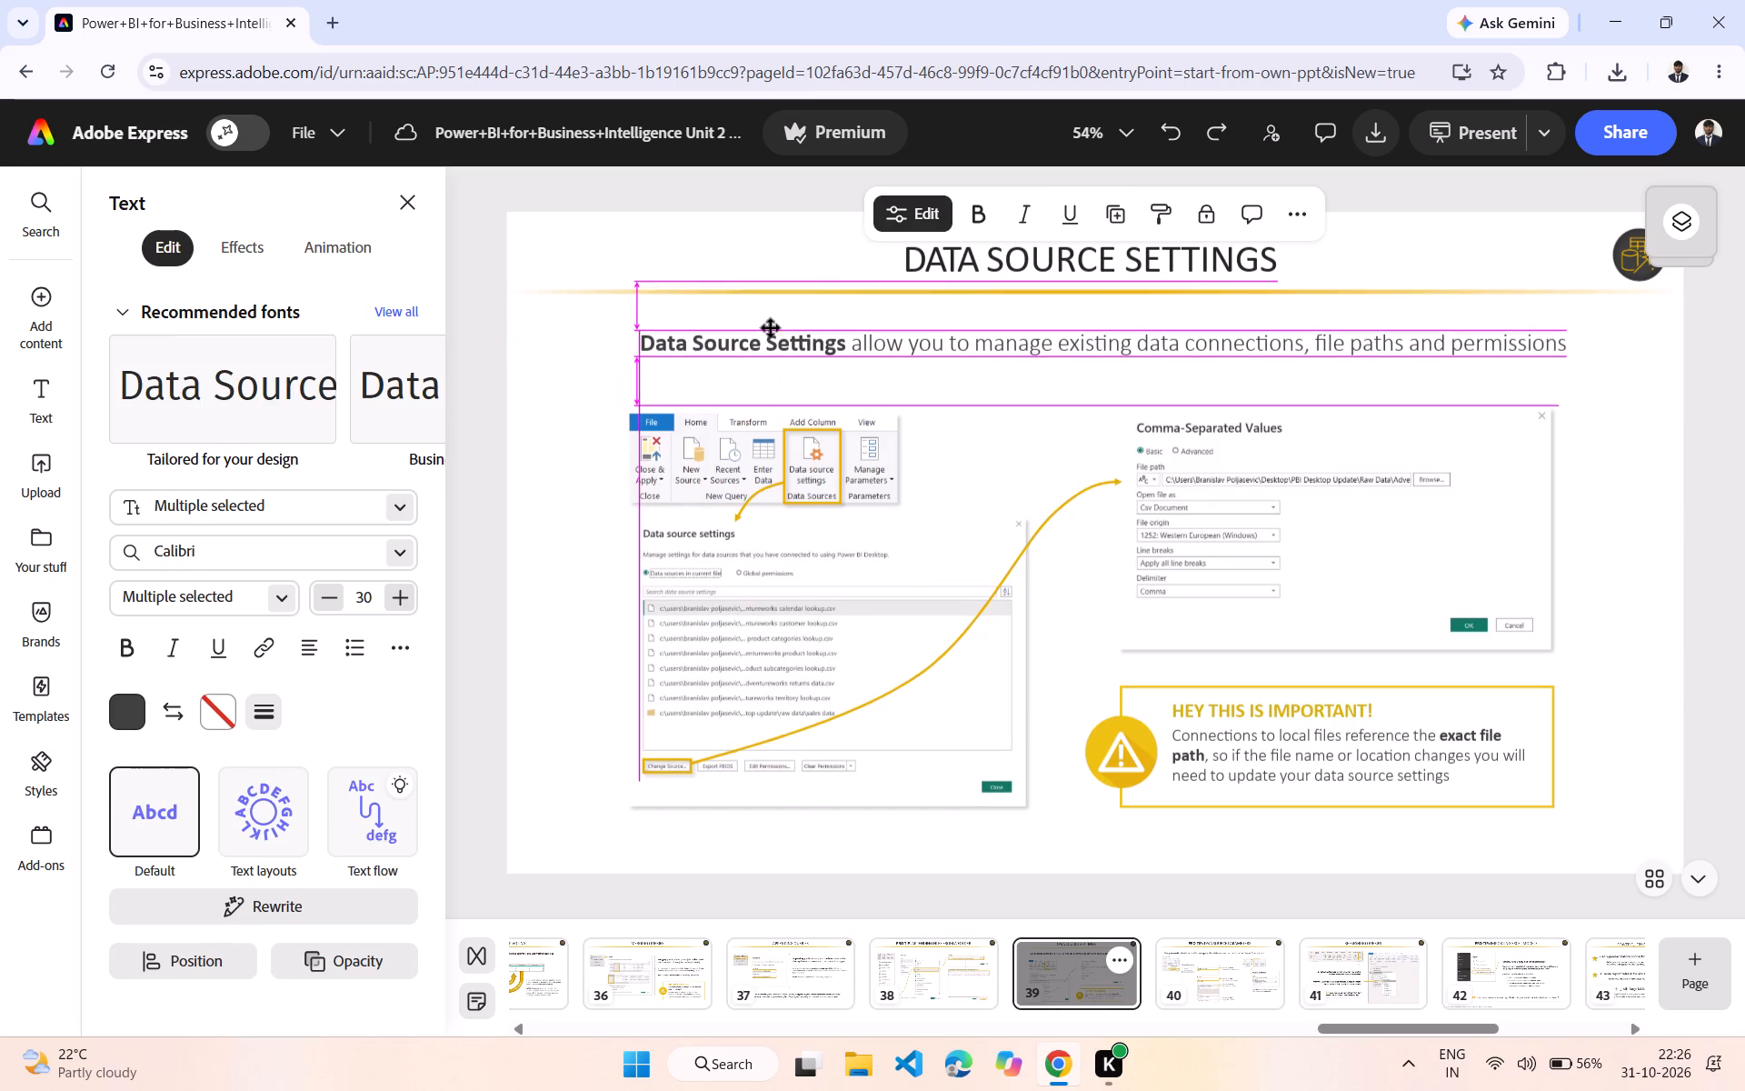
left_click_drag(771, 328, 768, 362)
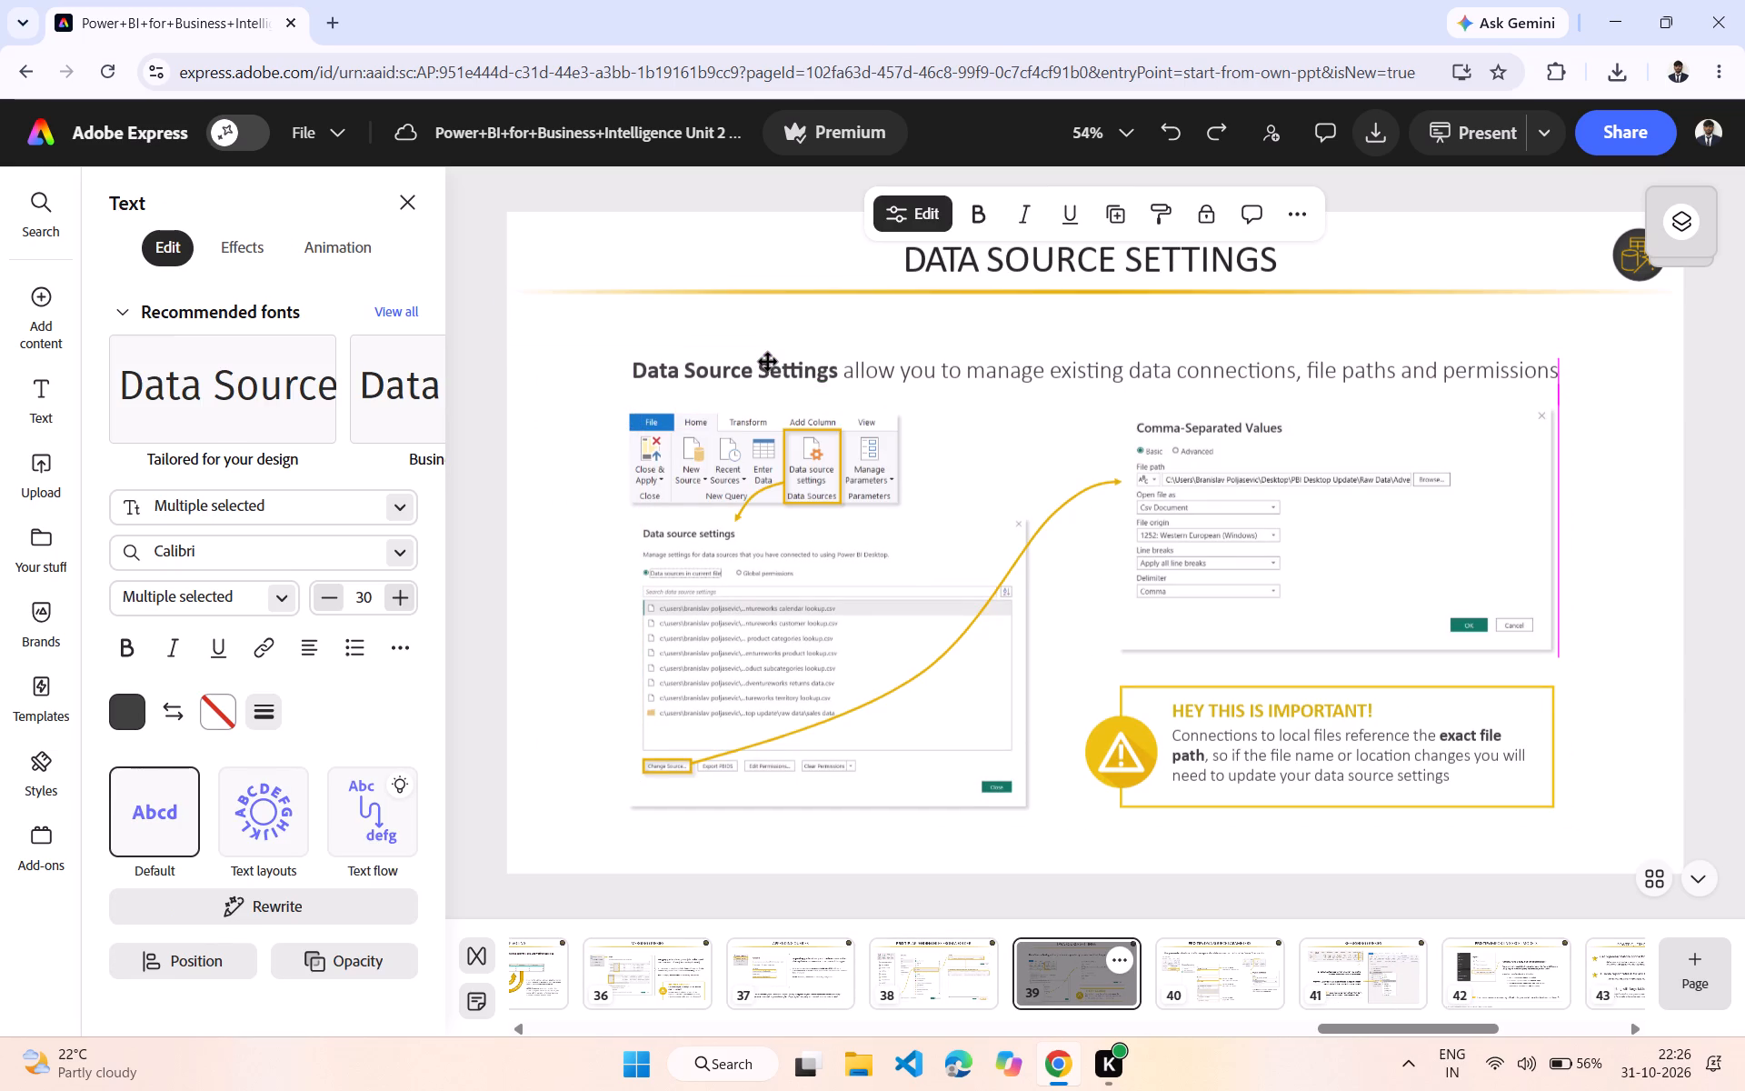
left_click_drag(768, 362, 773, 329)
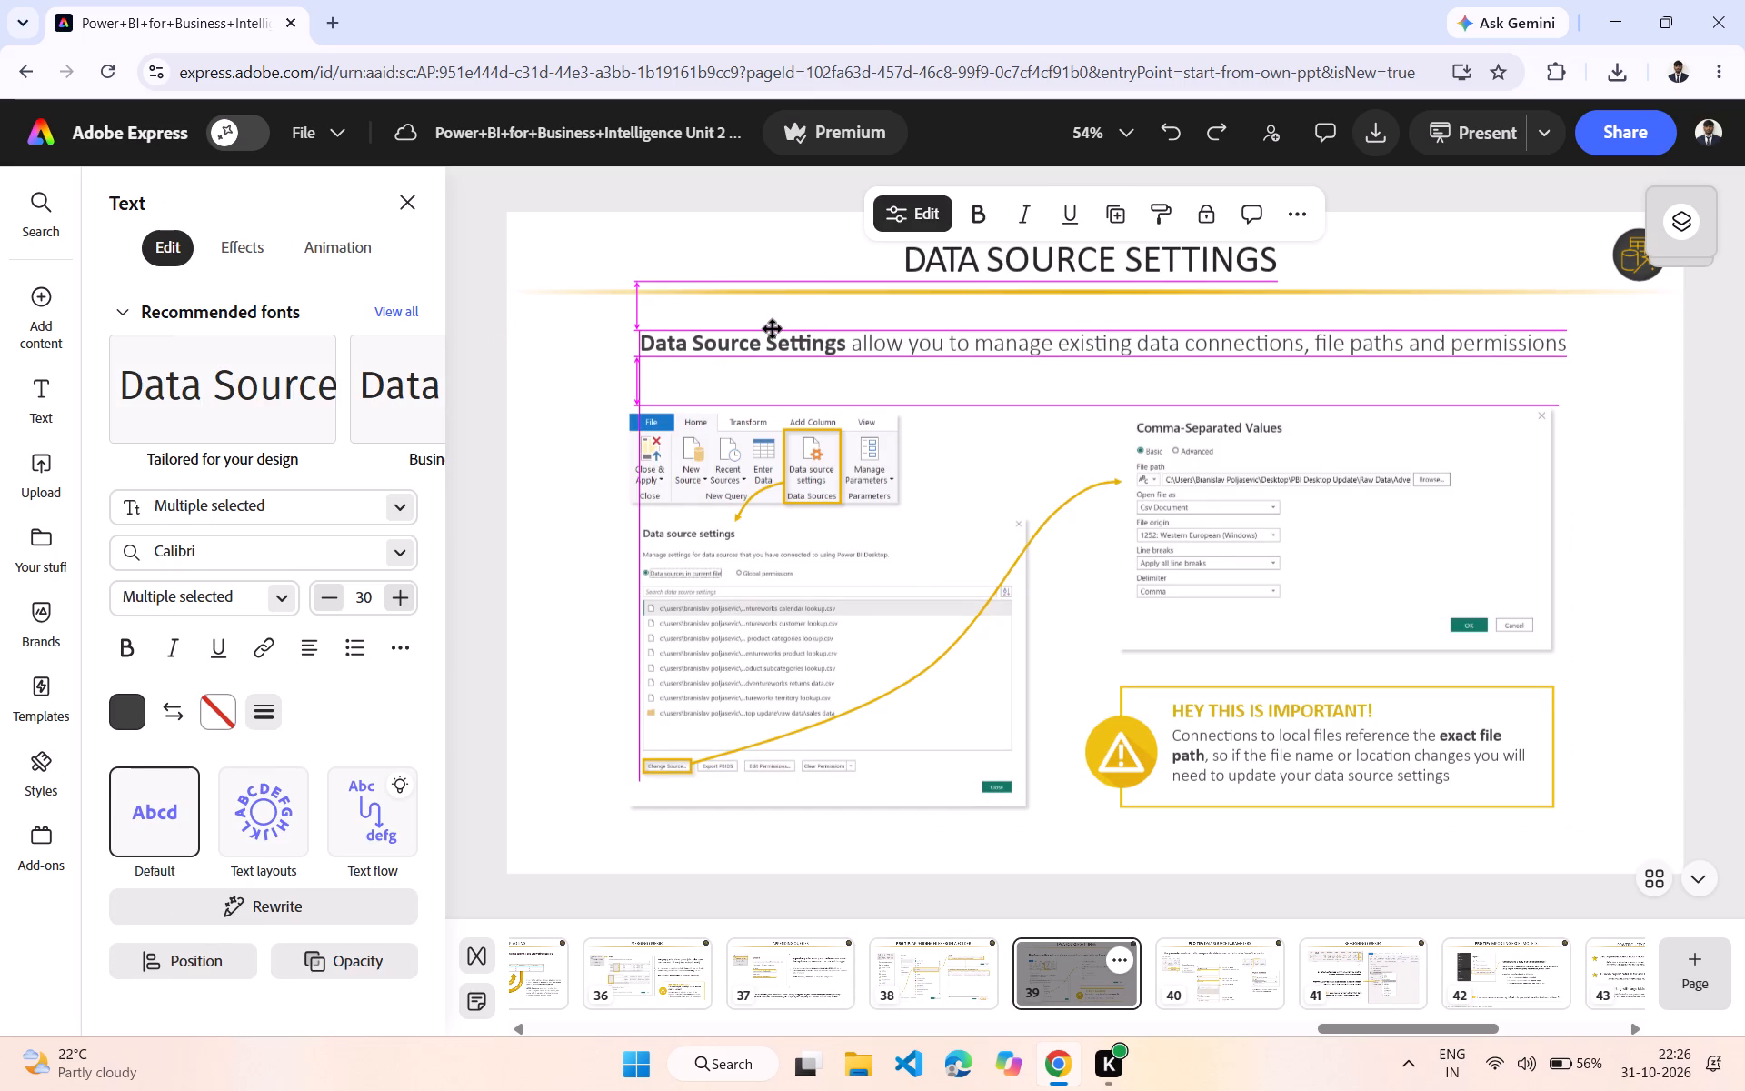
left_click_drag(773, 329, 772, 330)
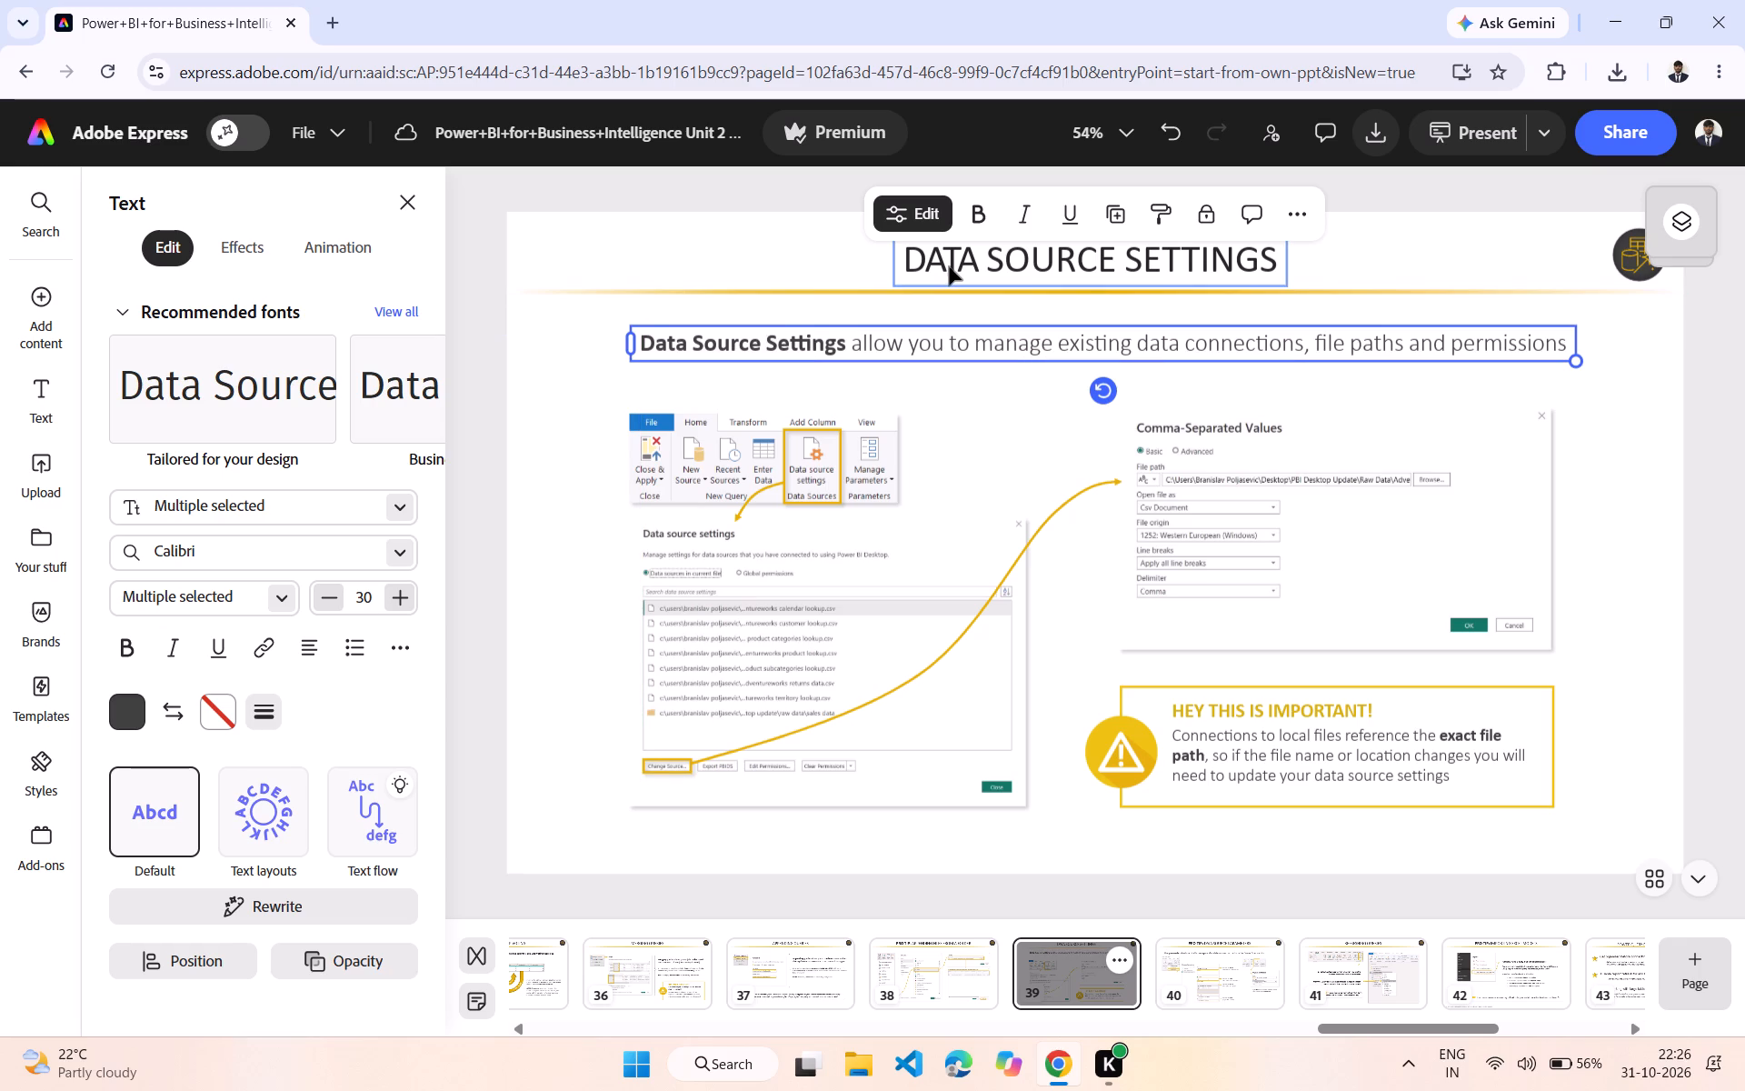
Move the DATA SOURCE SETTINGS title and the round database icon left and slightly down.
left_click(949, 266)
left_click_drag(949, 266, 864, 273)
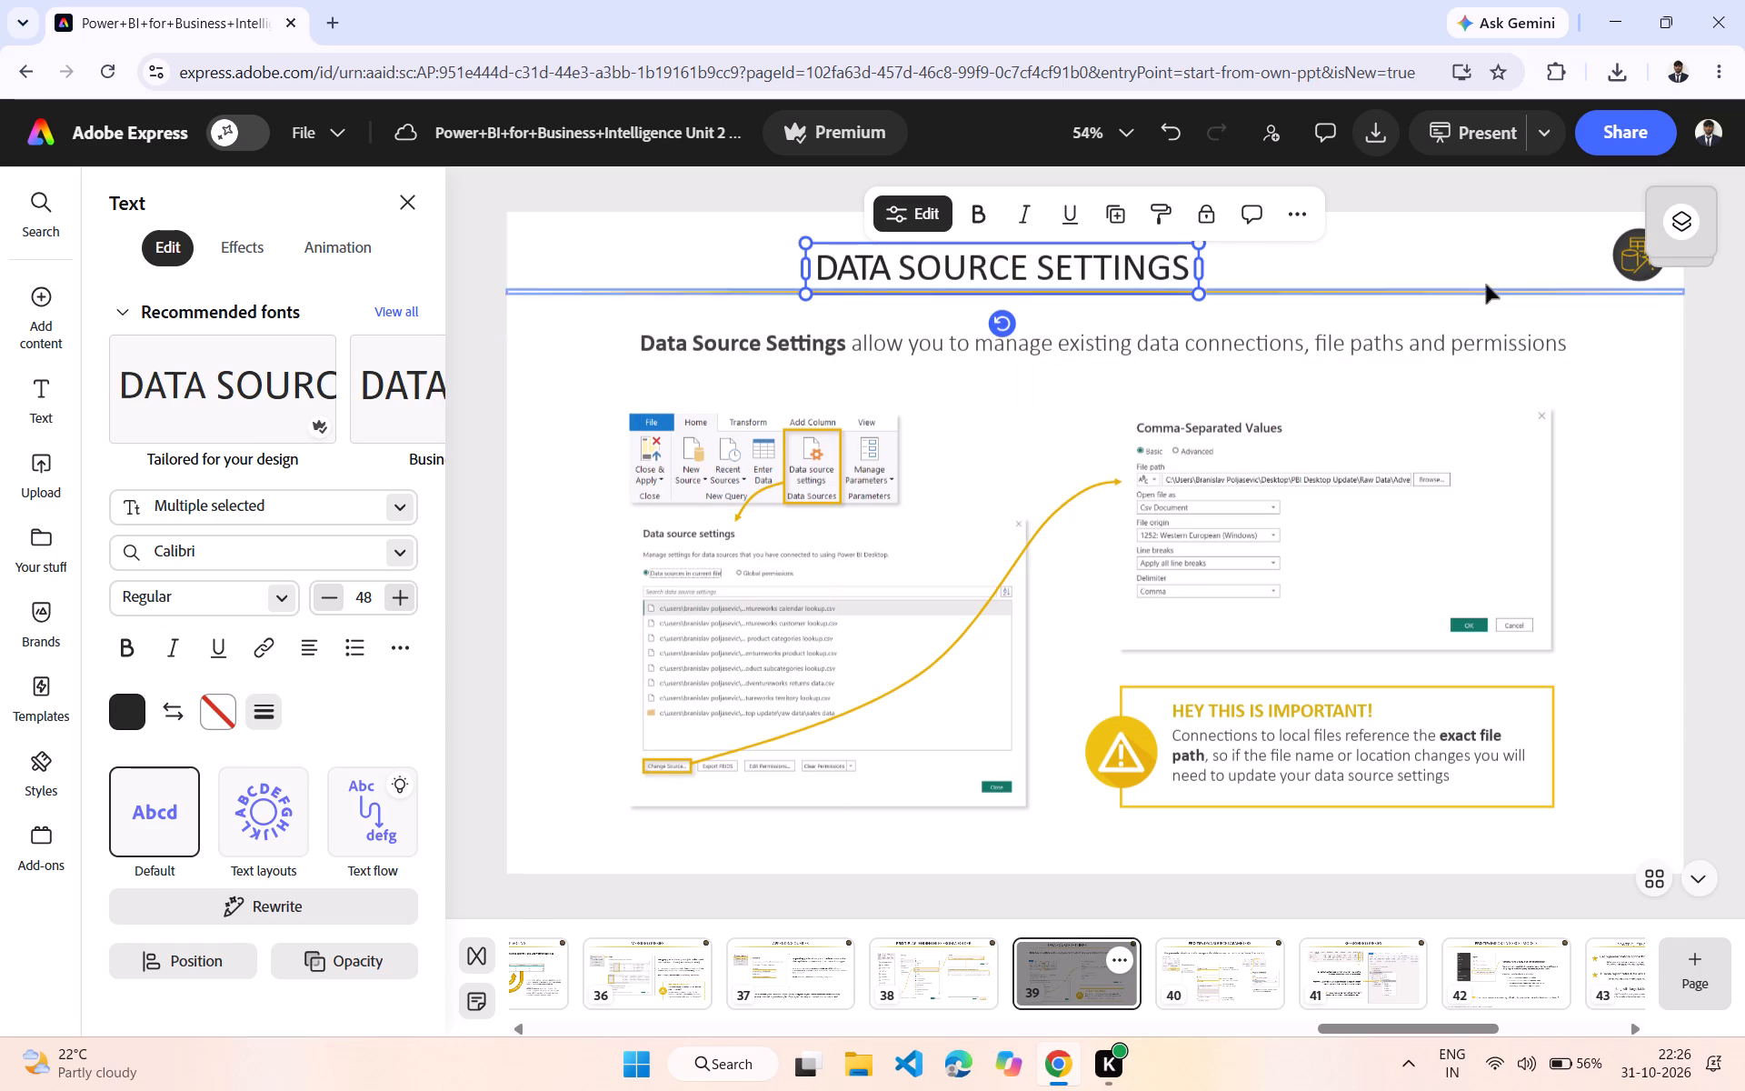
left_click_drag(1617, 265, 1497, 275)
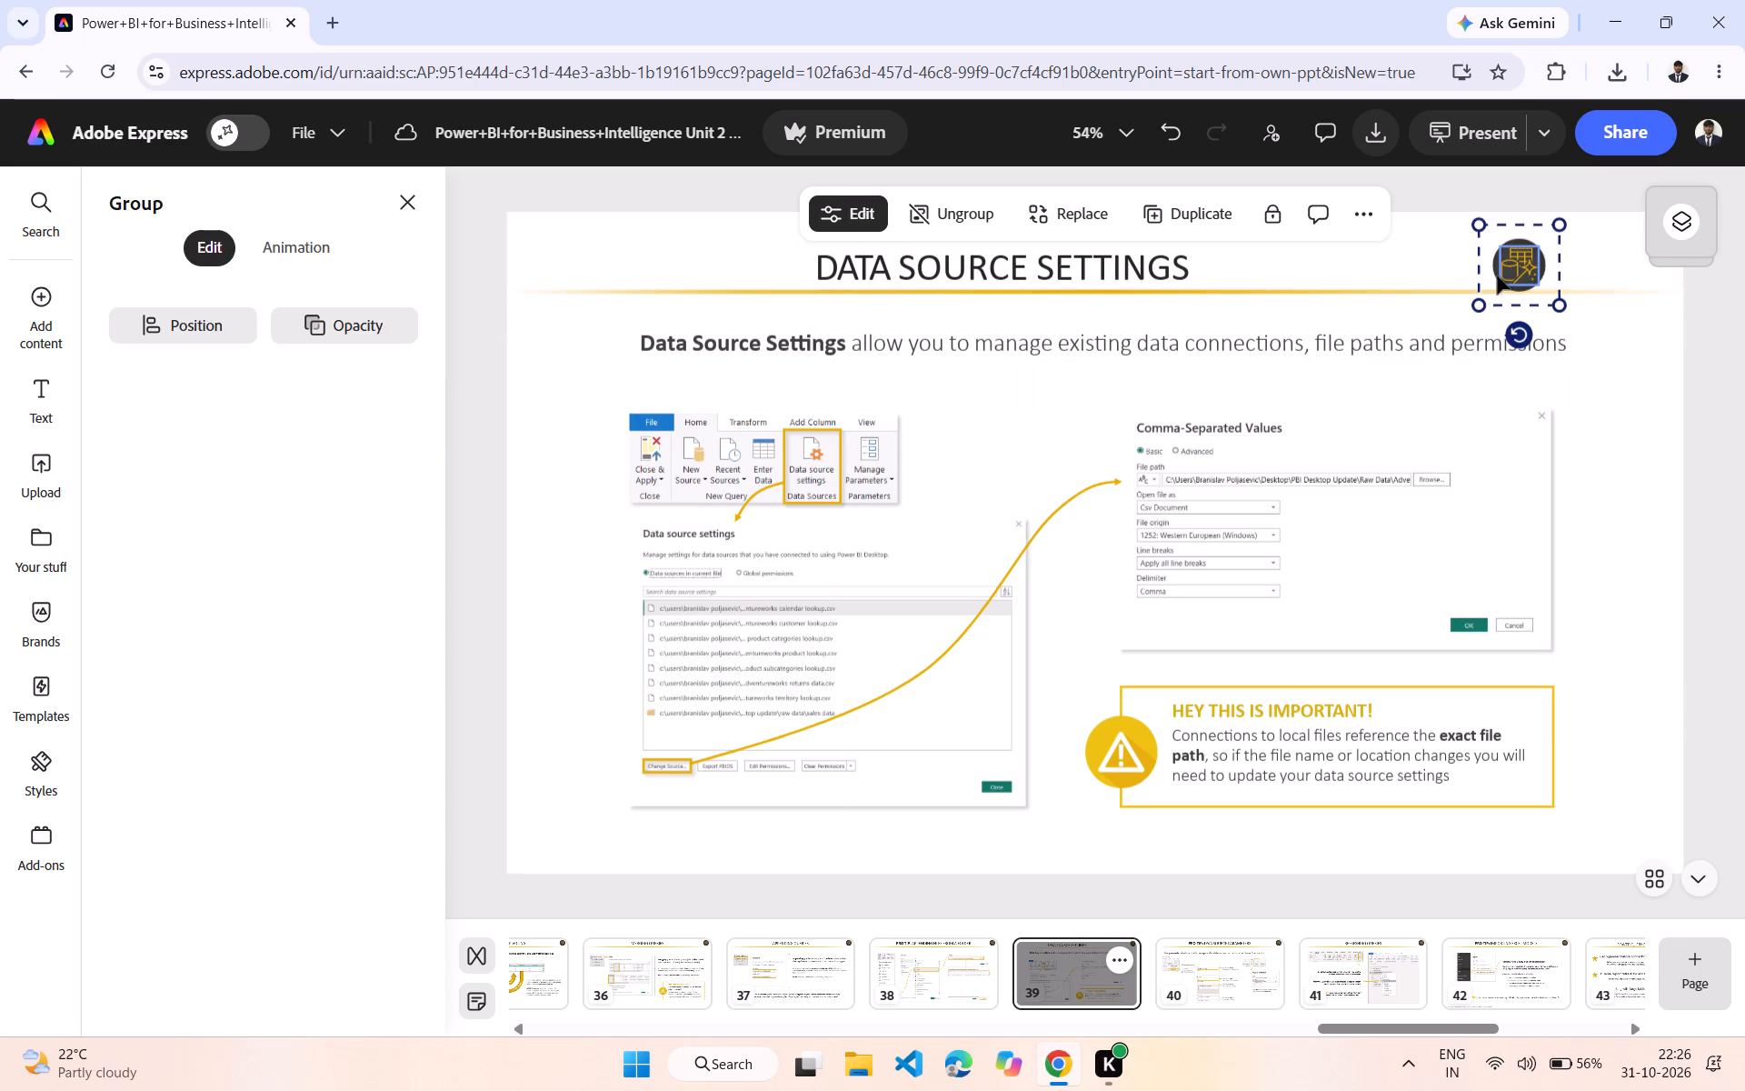
left_click_drag(1516, 276, 1571, 277)
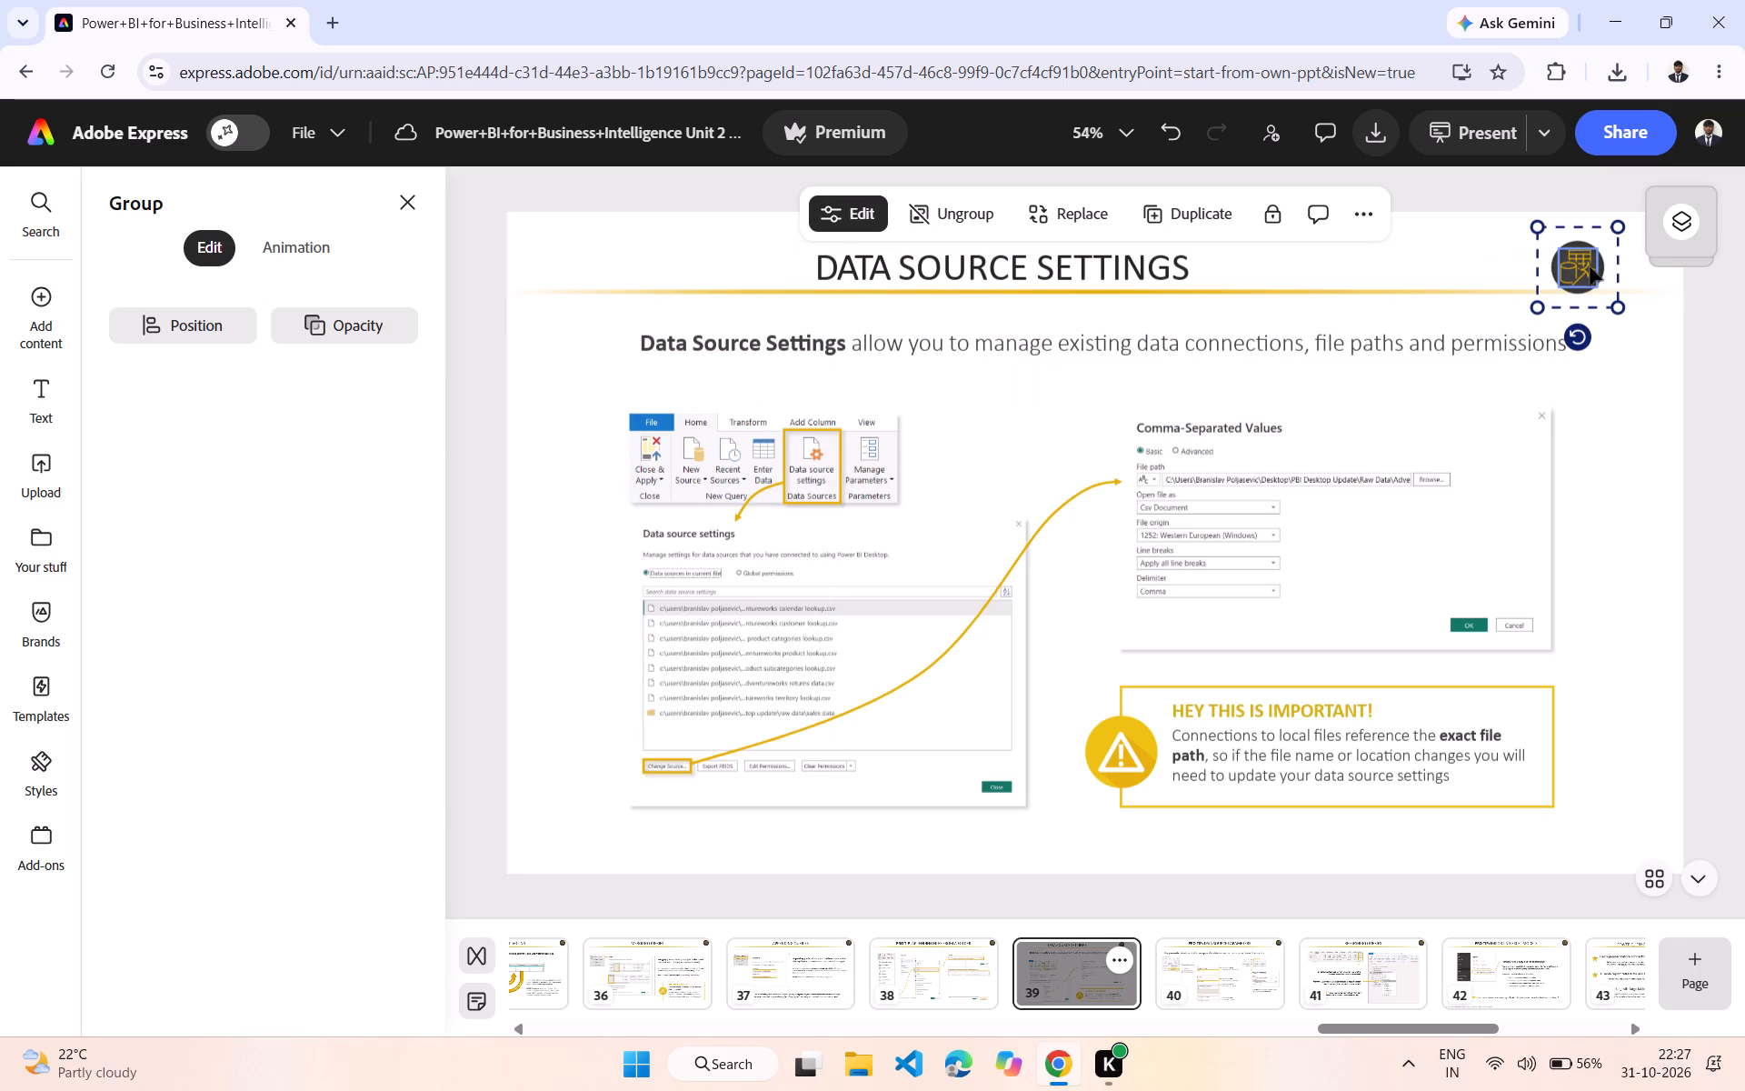
Adjust the width of the yellow database drawing inside the round icon so it fits within the dark circle.
left_click(1590, 266)
left_click_drag(1590, 266, 1558, 270)
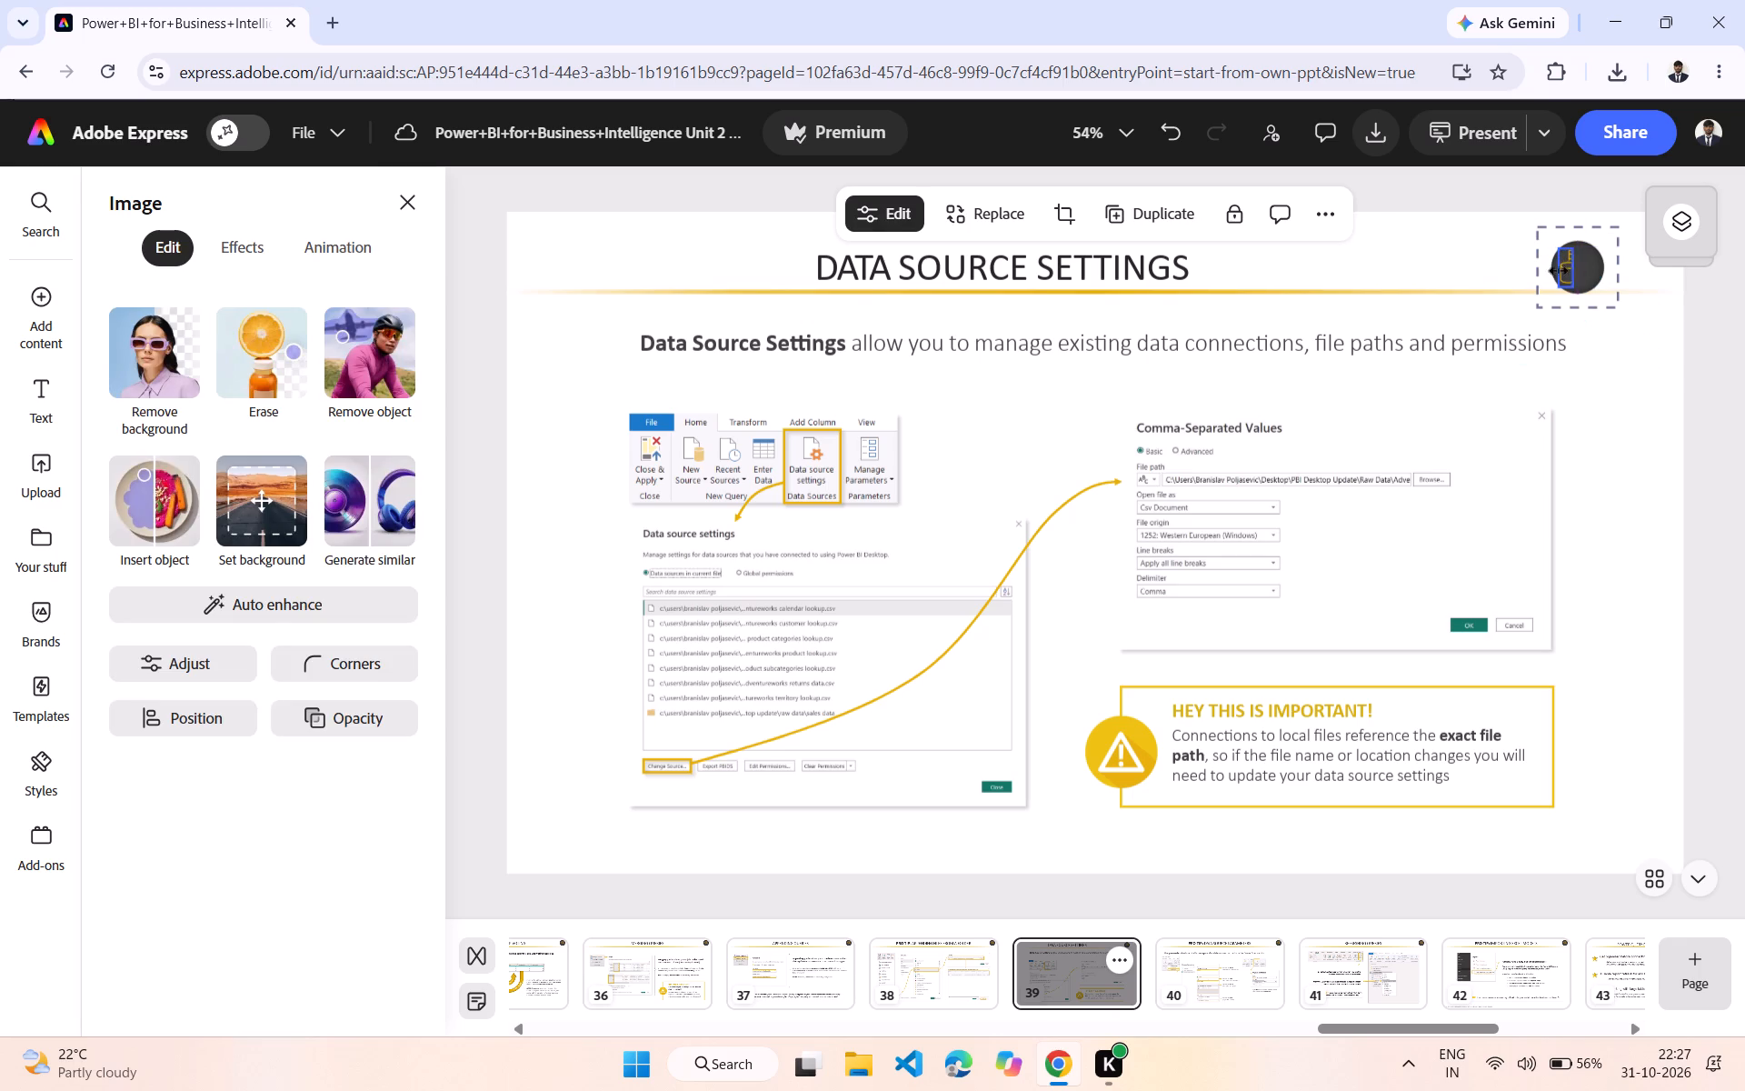
left_click_drag(1558, 270, 1630, 311)
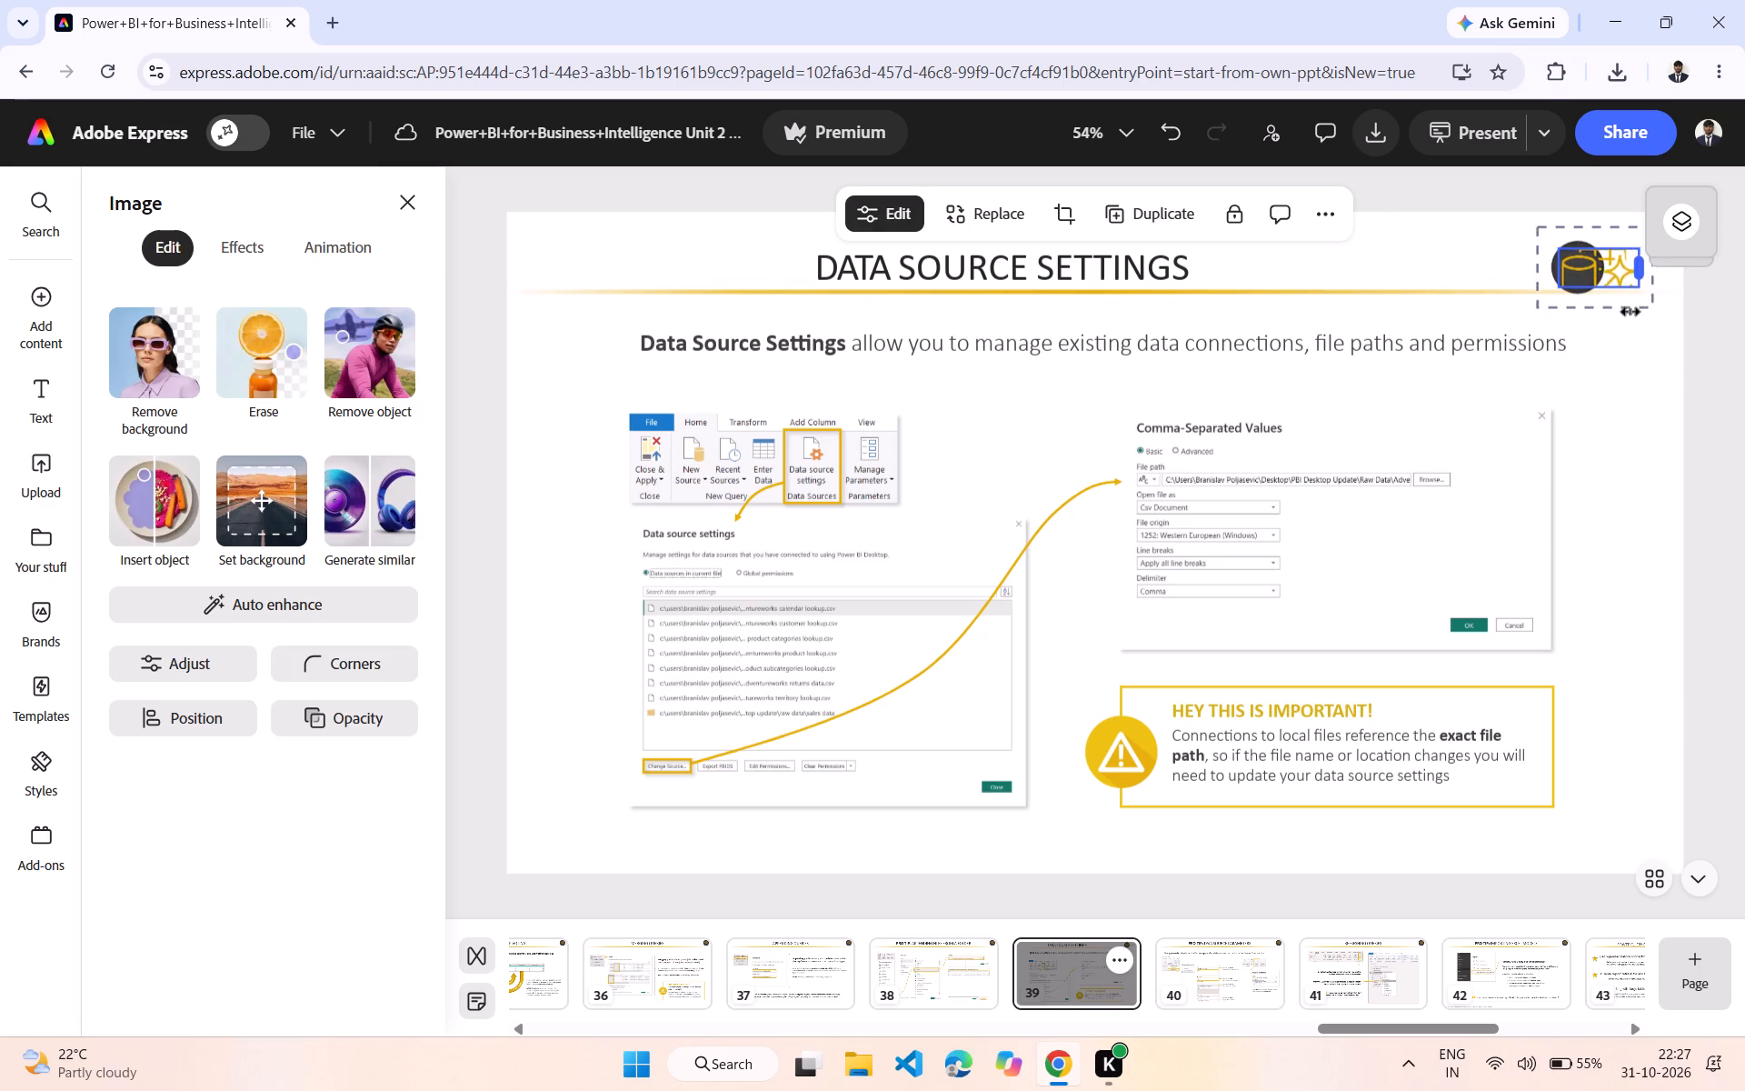
left_click_drag(1630, 311, 1592, 313)
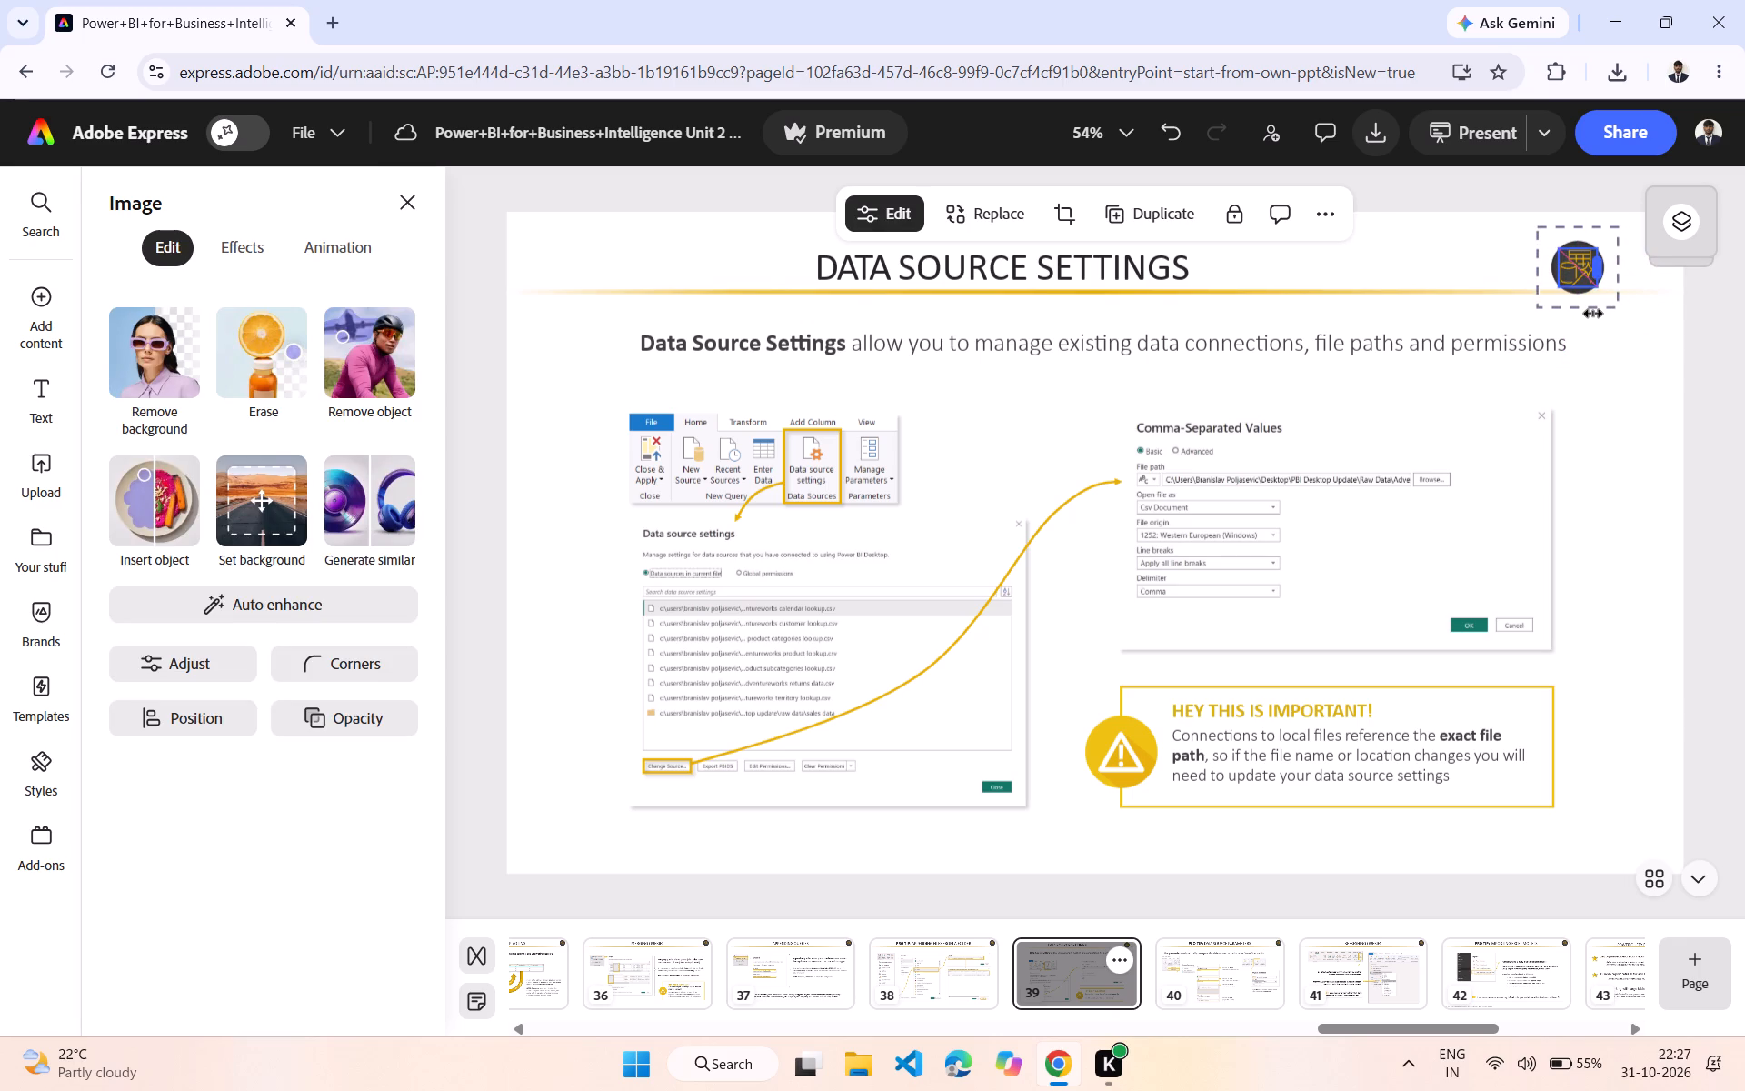
left_click_drag(1592, 313, 1593, 296)
left_click(1634, 492)
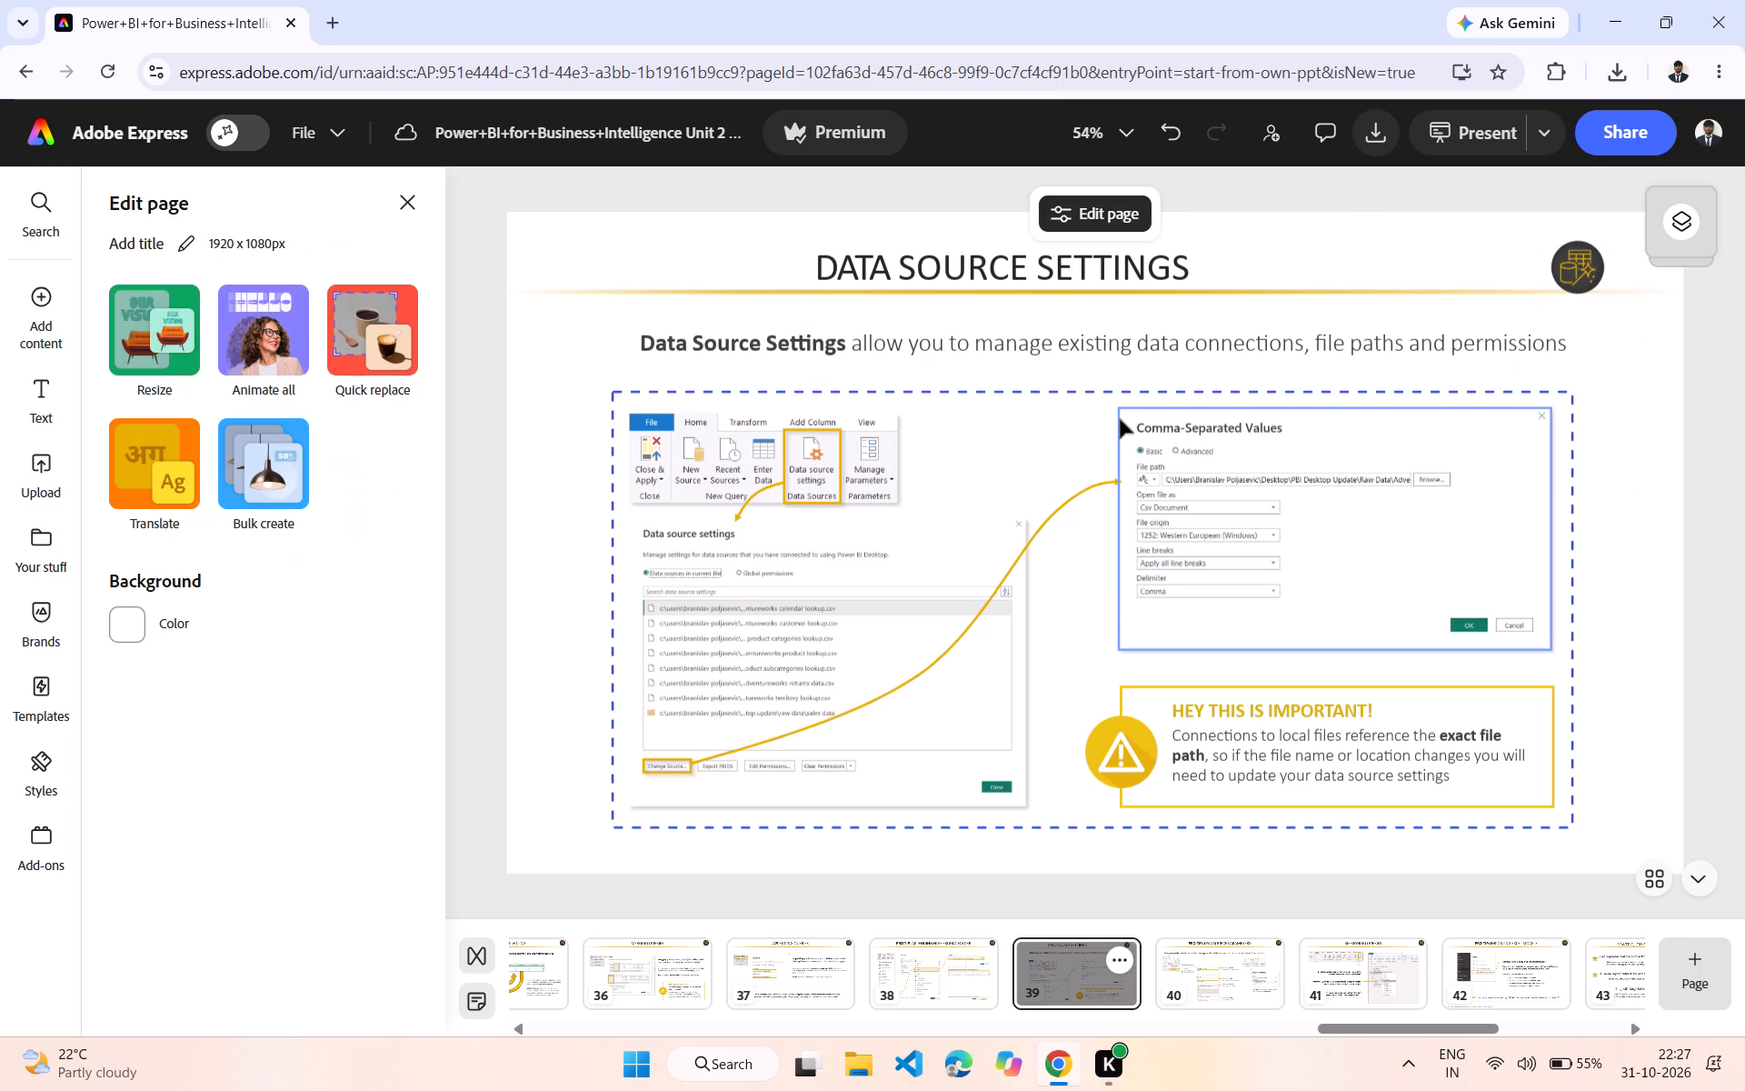
On page 38, move the title PRO TIP: APPENDING FILES FROM A FOLDER left and slightly down, just above the gold line.
left_click(894, 986)
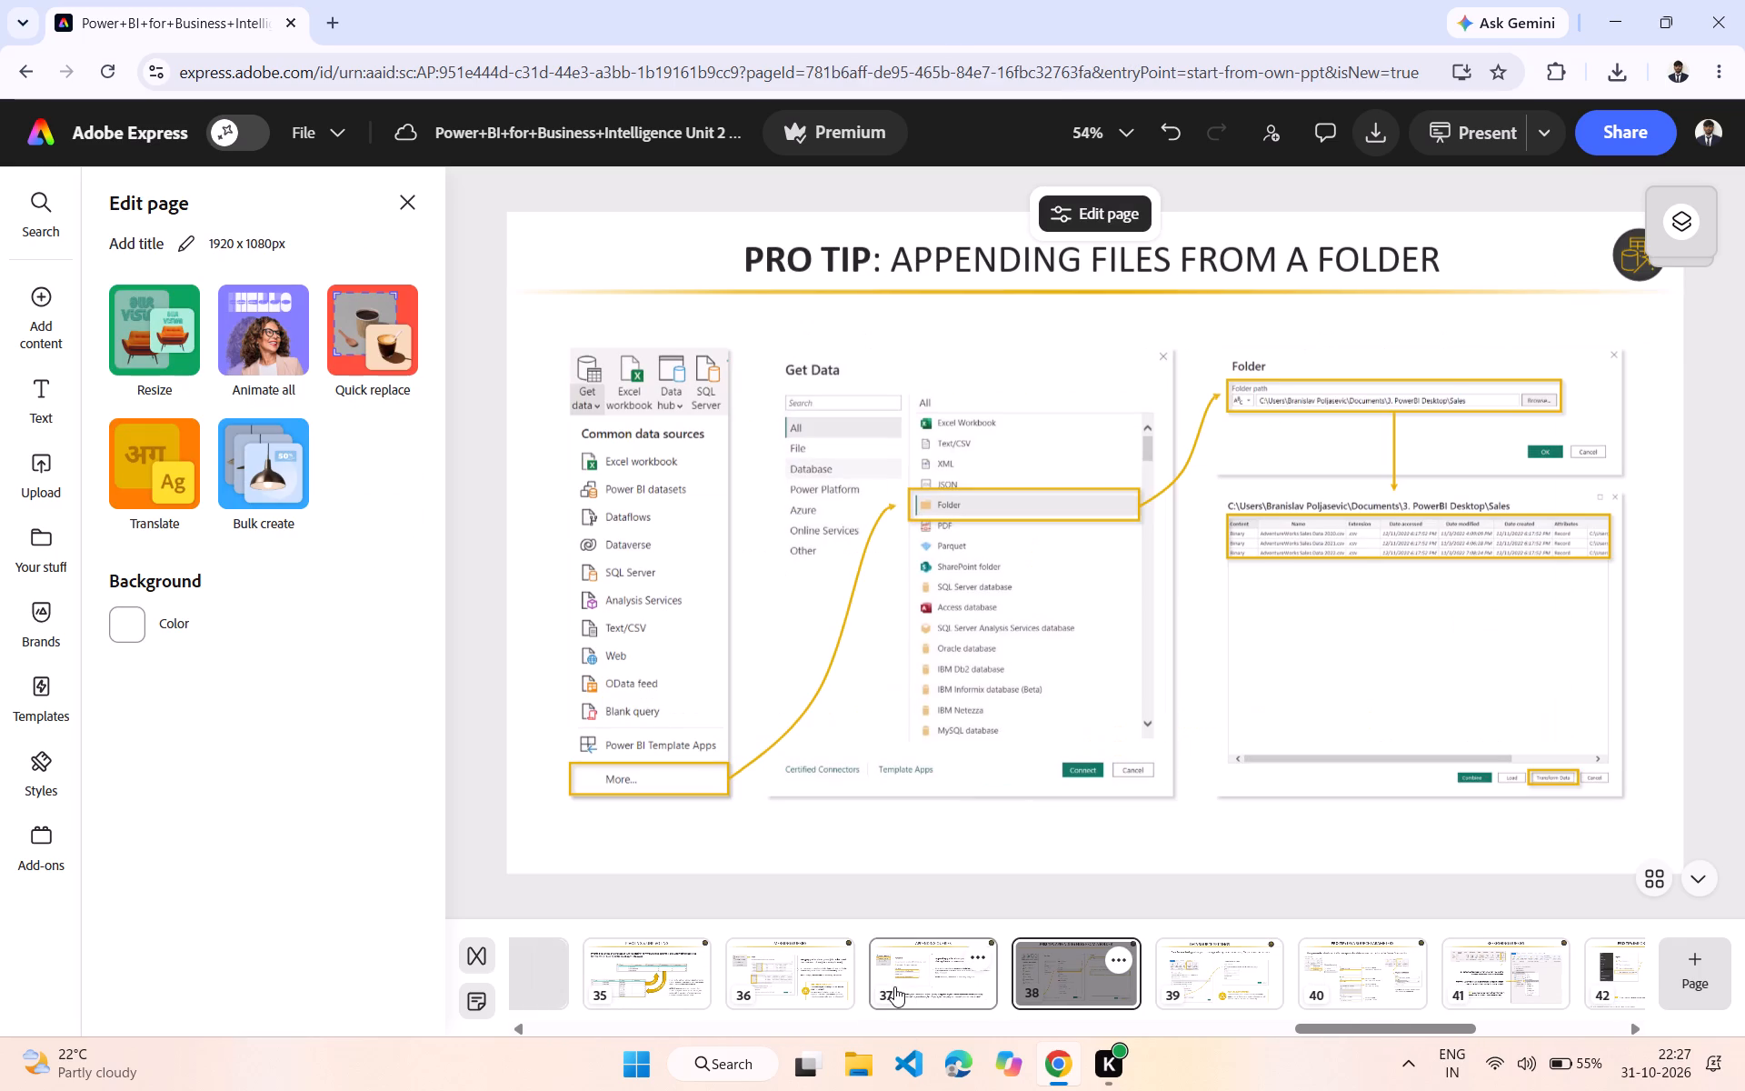
left_click(1157, 280)
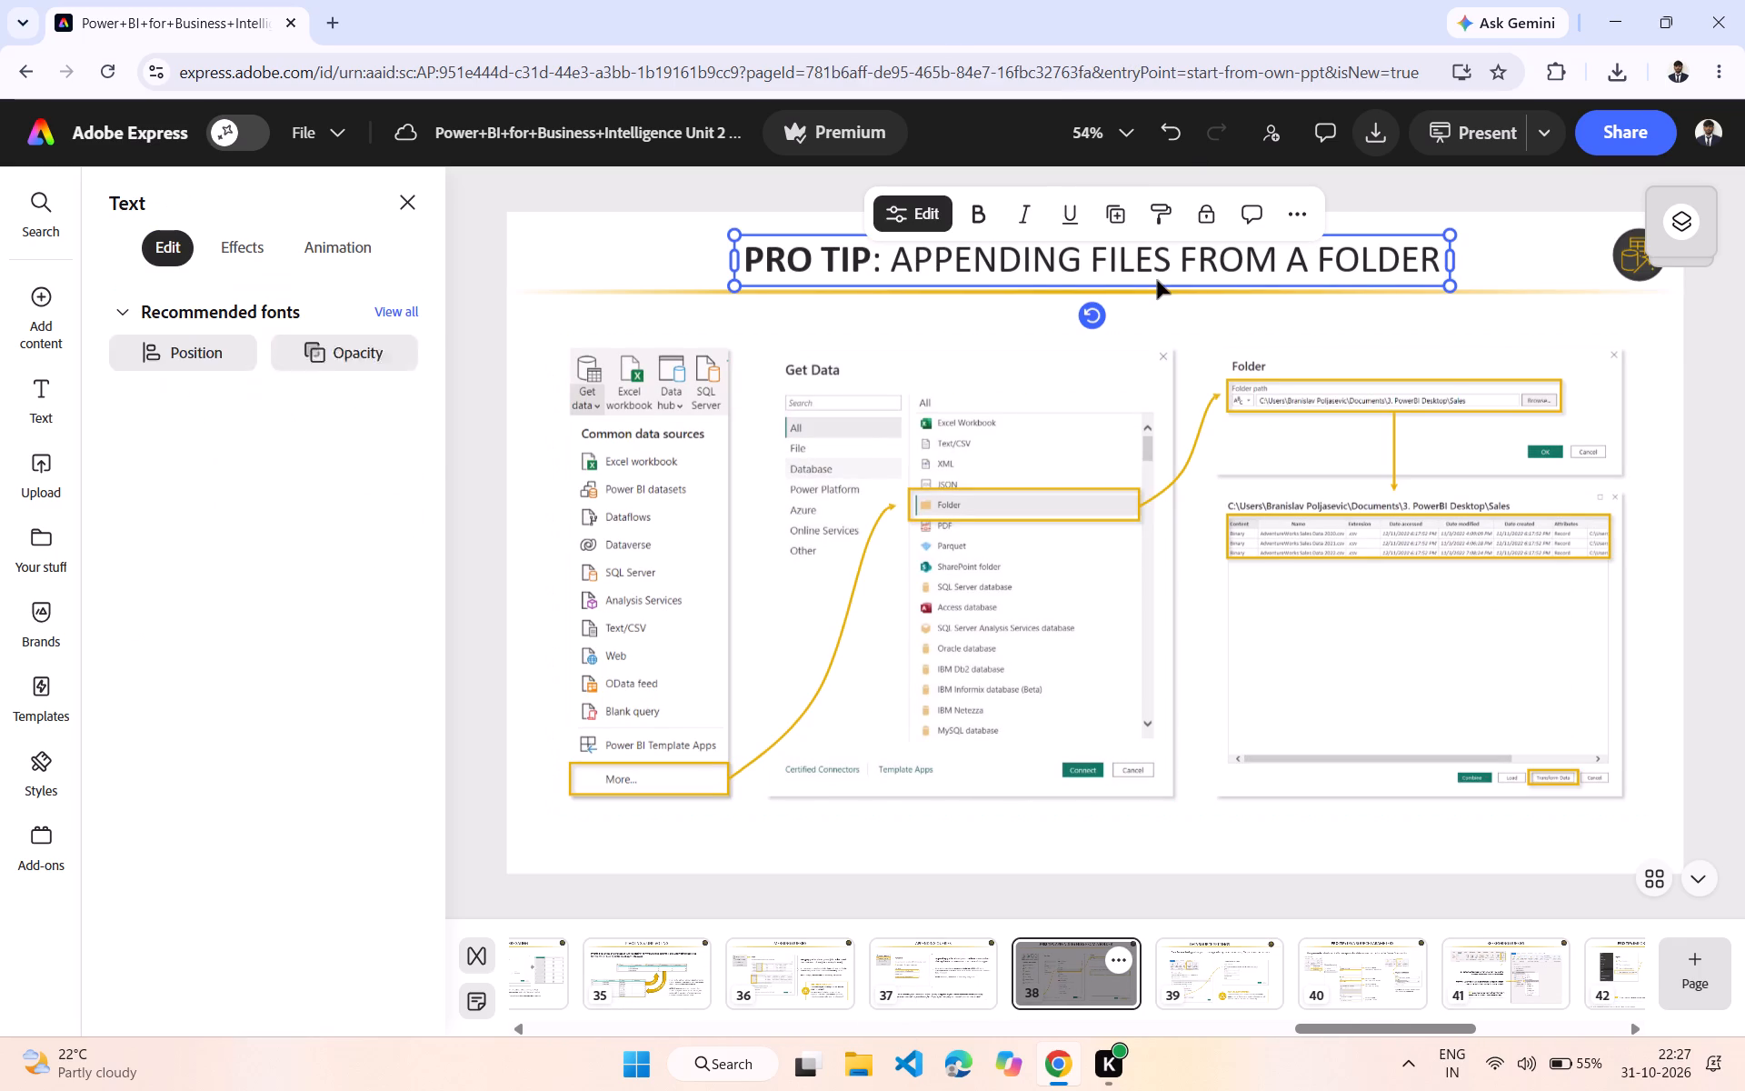
left_click_drag(1157, 280, 1009, 302)
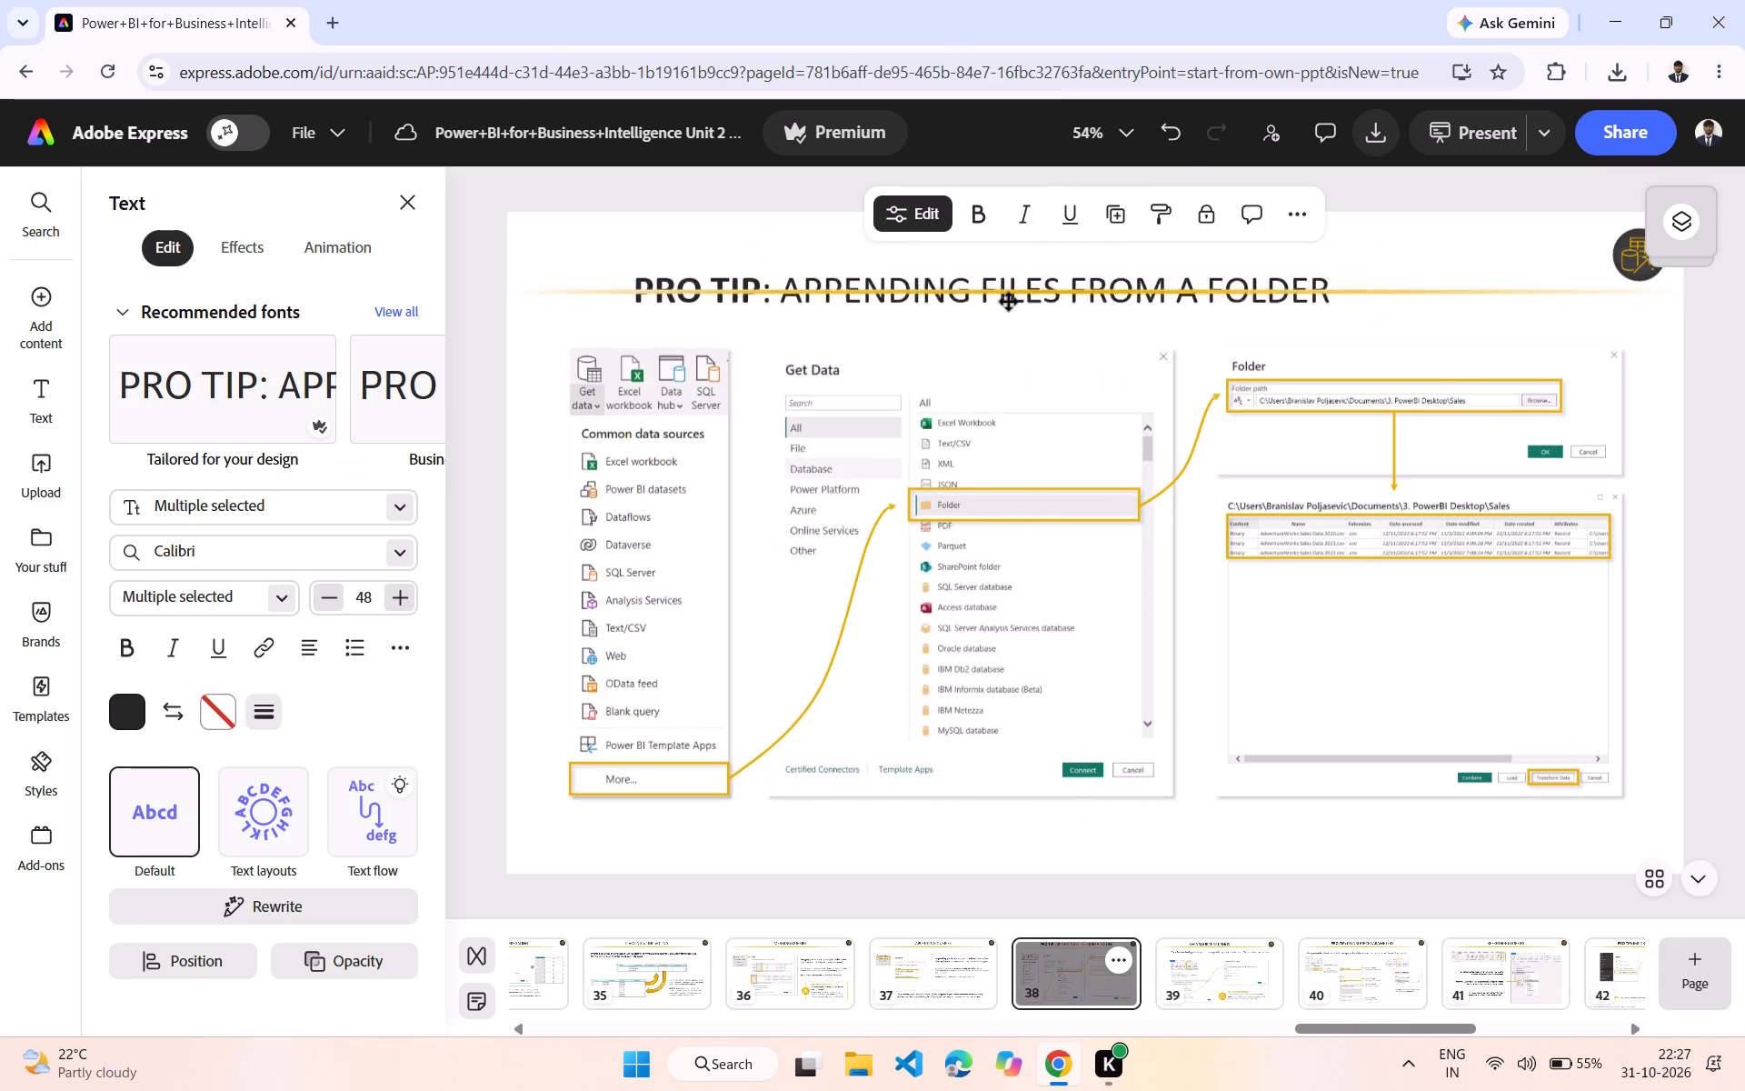
left_click_drag(1009, 302, 985, 288)
Move the whole group of Get Data and Folder screenshots right, towards the page's edge.
left_click(969, 464)
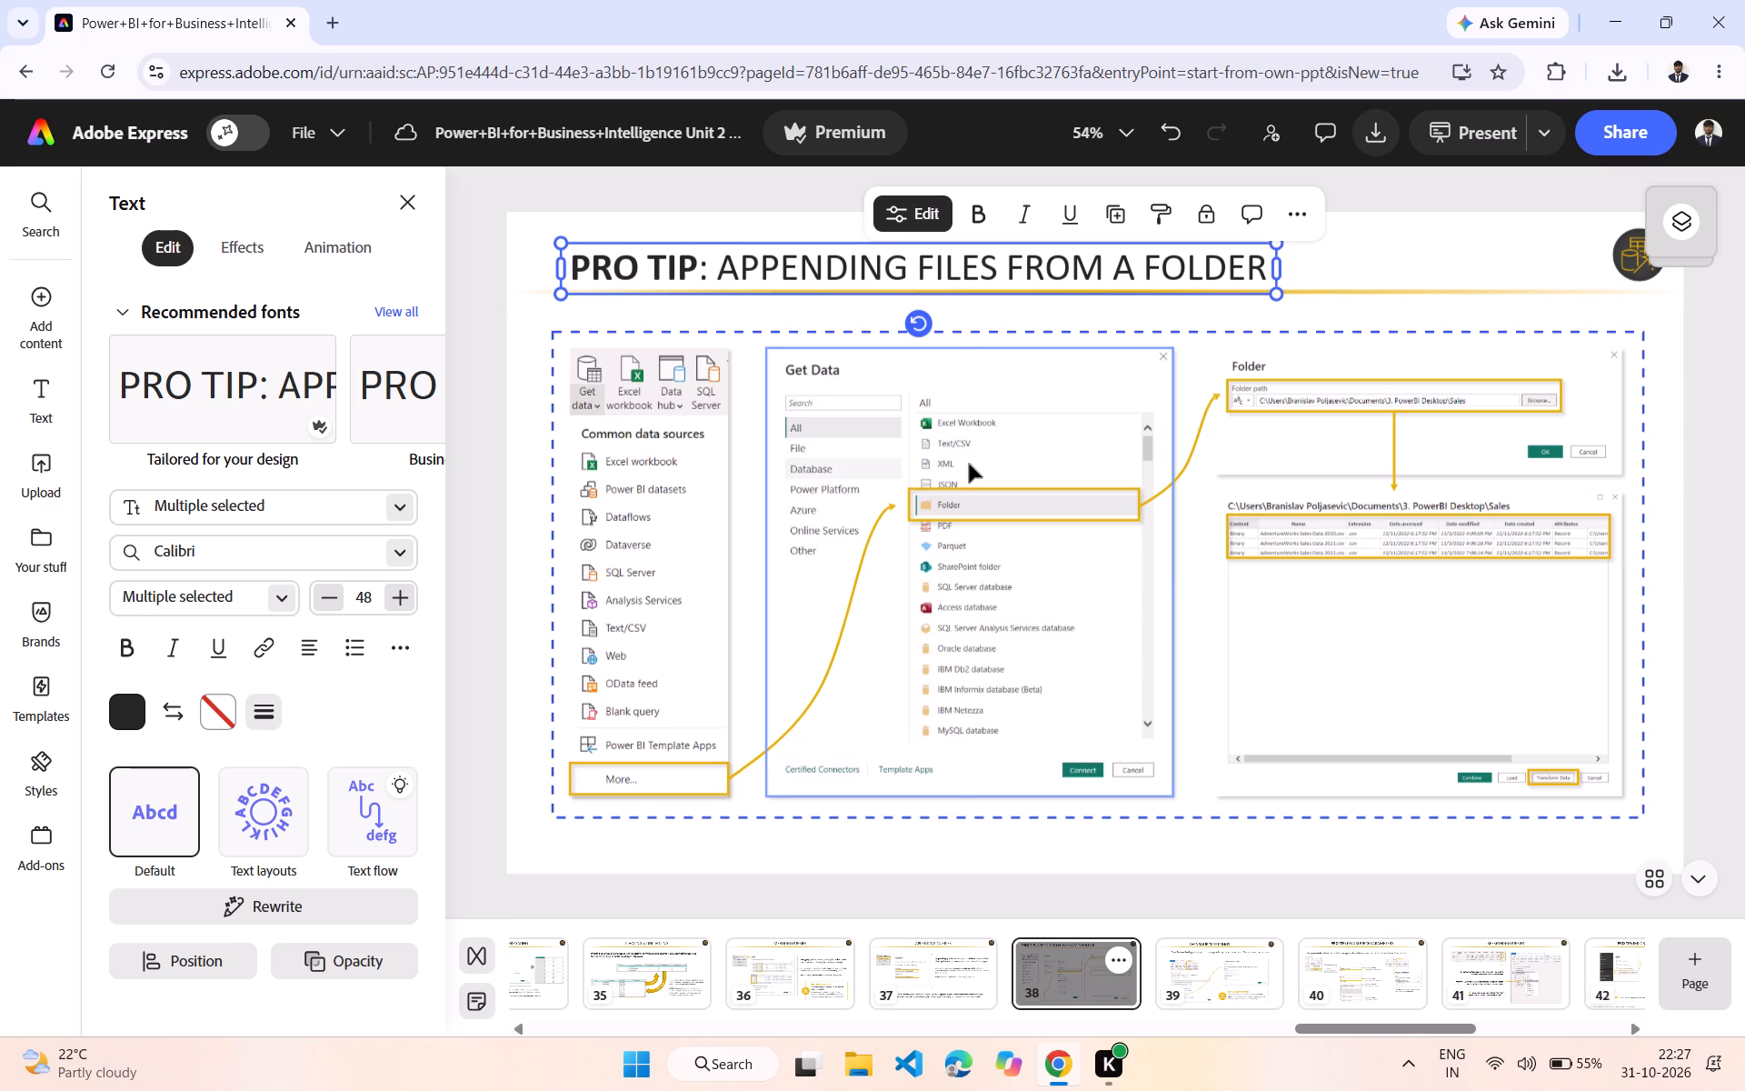
left_click(1271, 335)
left_click_drag(1271, 335, 1304, 335)
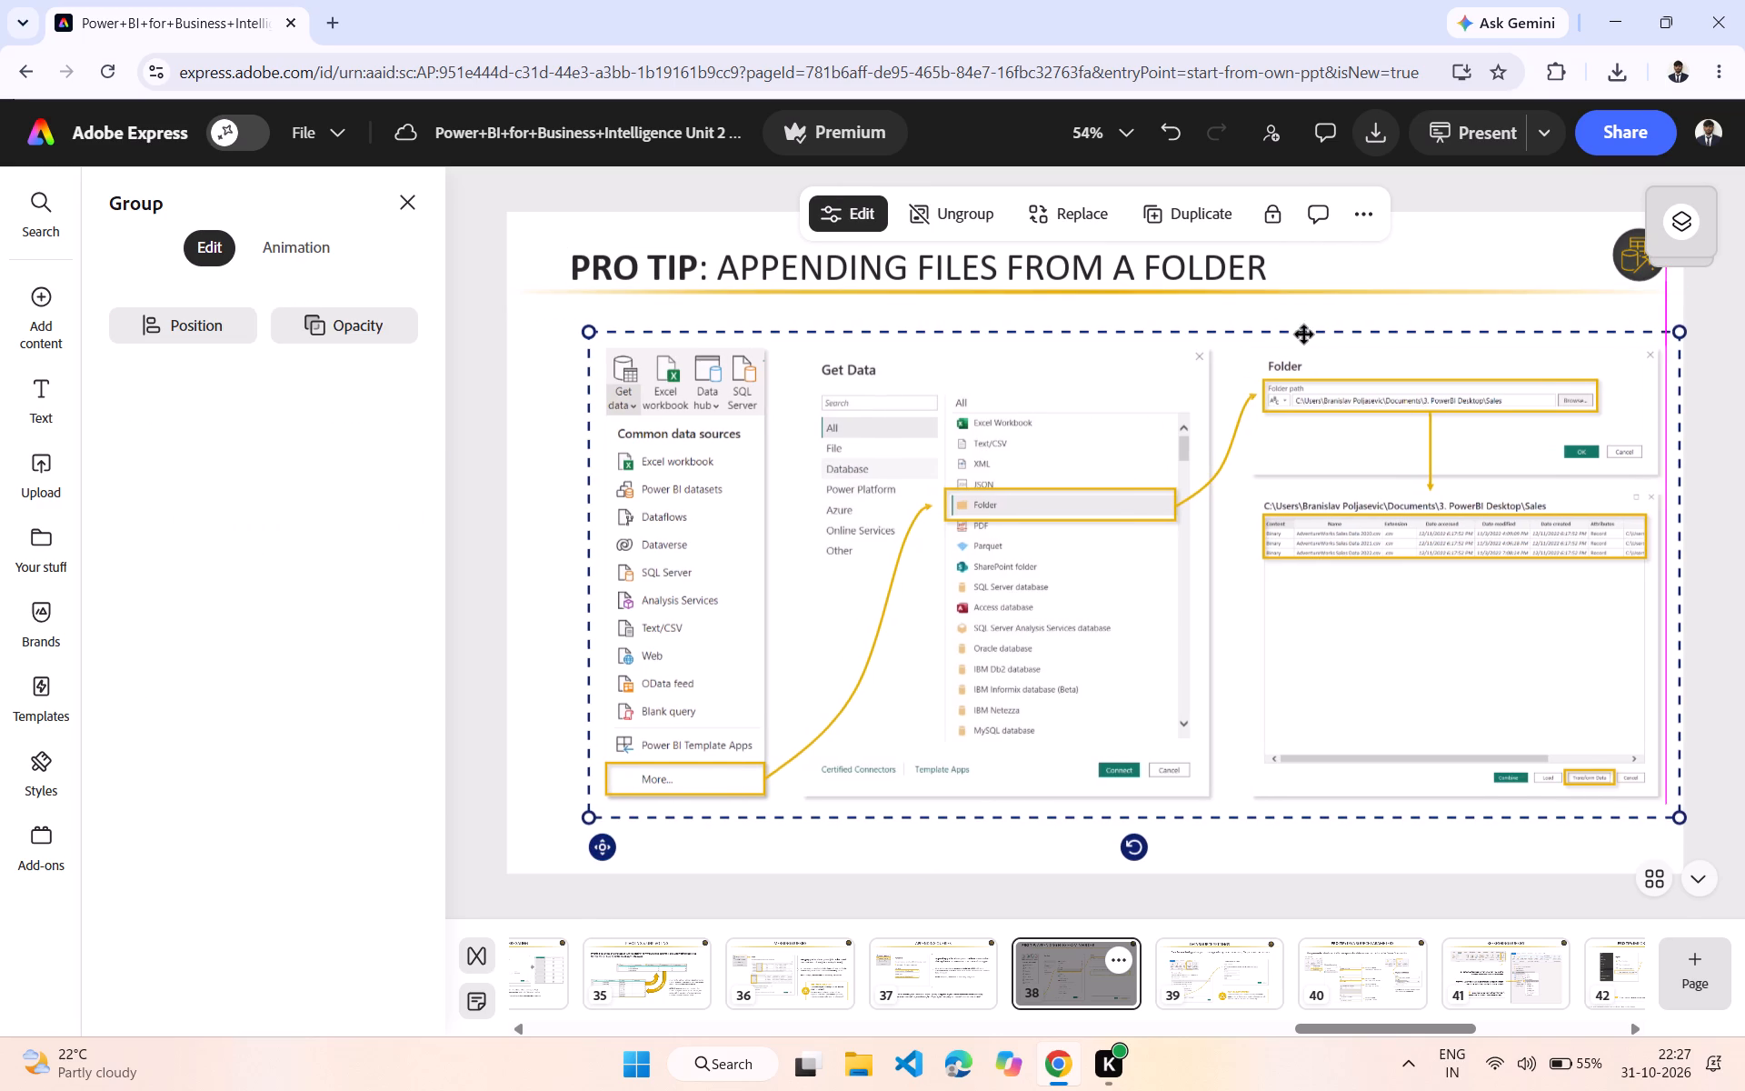
left_click_drag(1304, 335, 1304, 334)
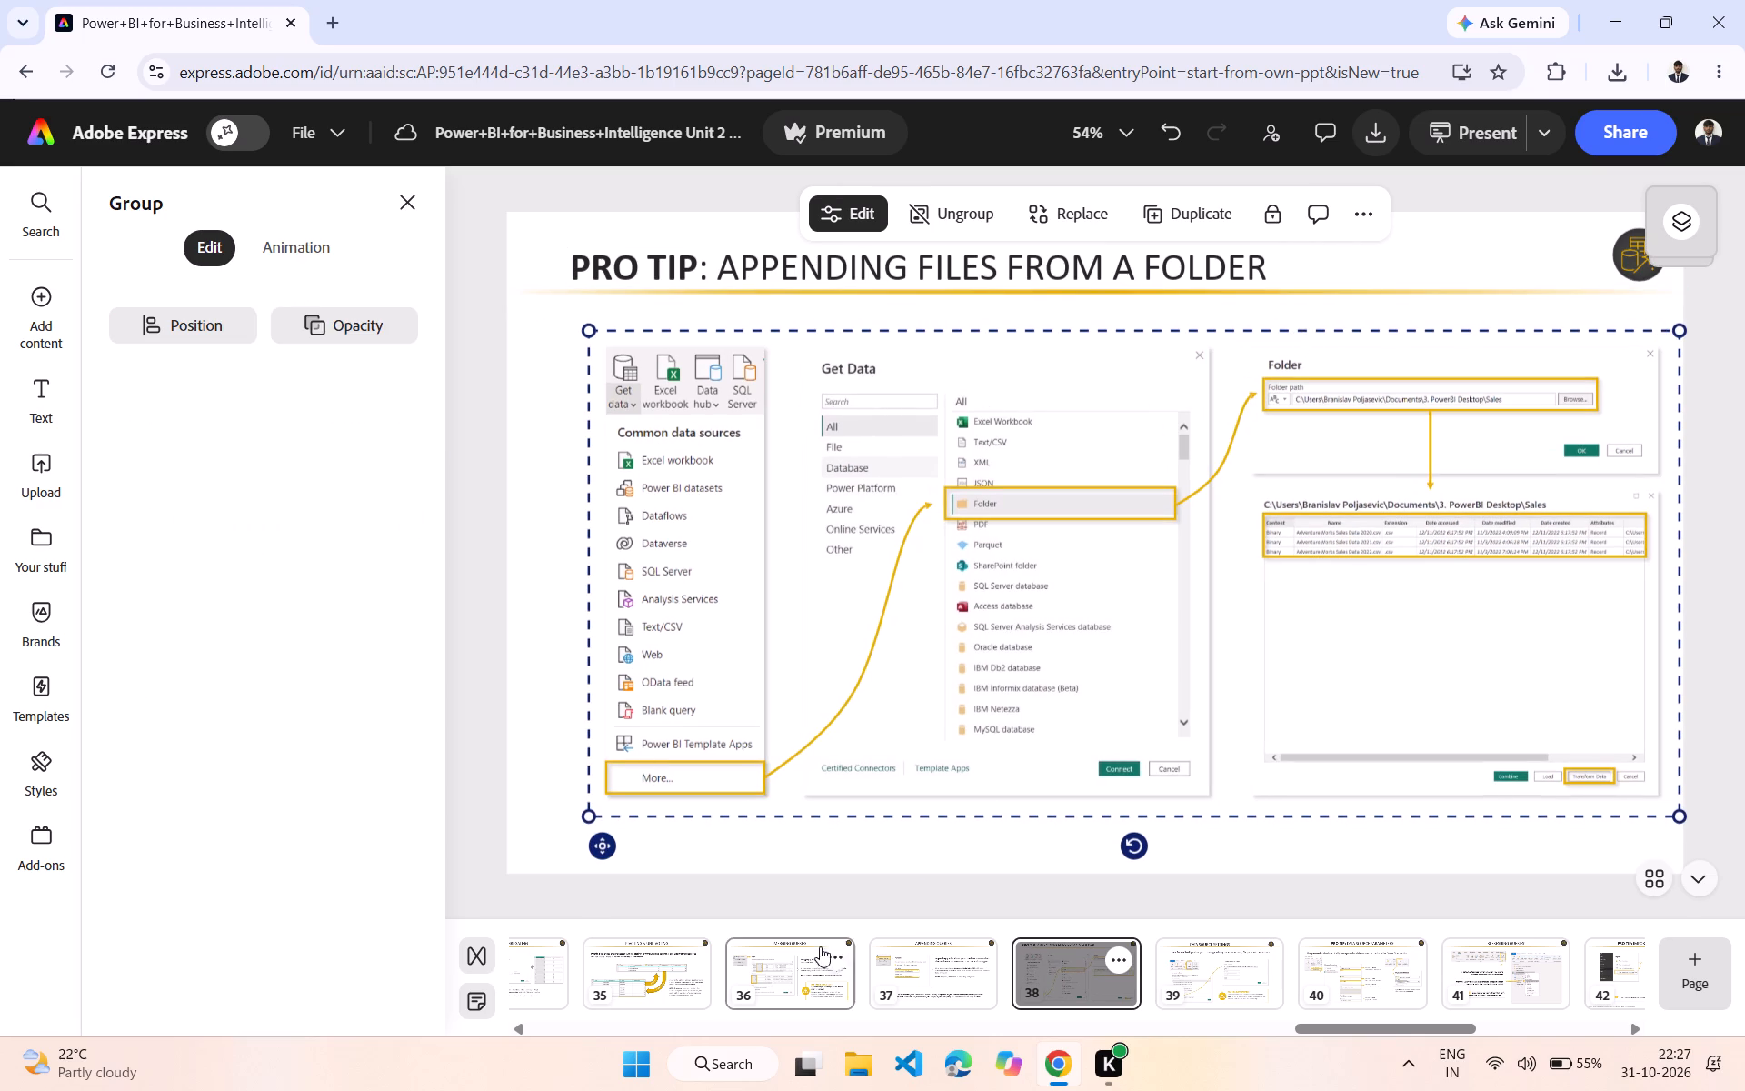
On page 37, move the Appending explanation text group and the Append screenshot group slightly down.
left_click(942, 987)
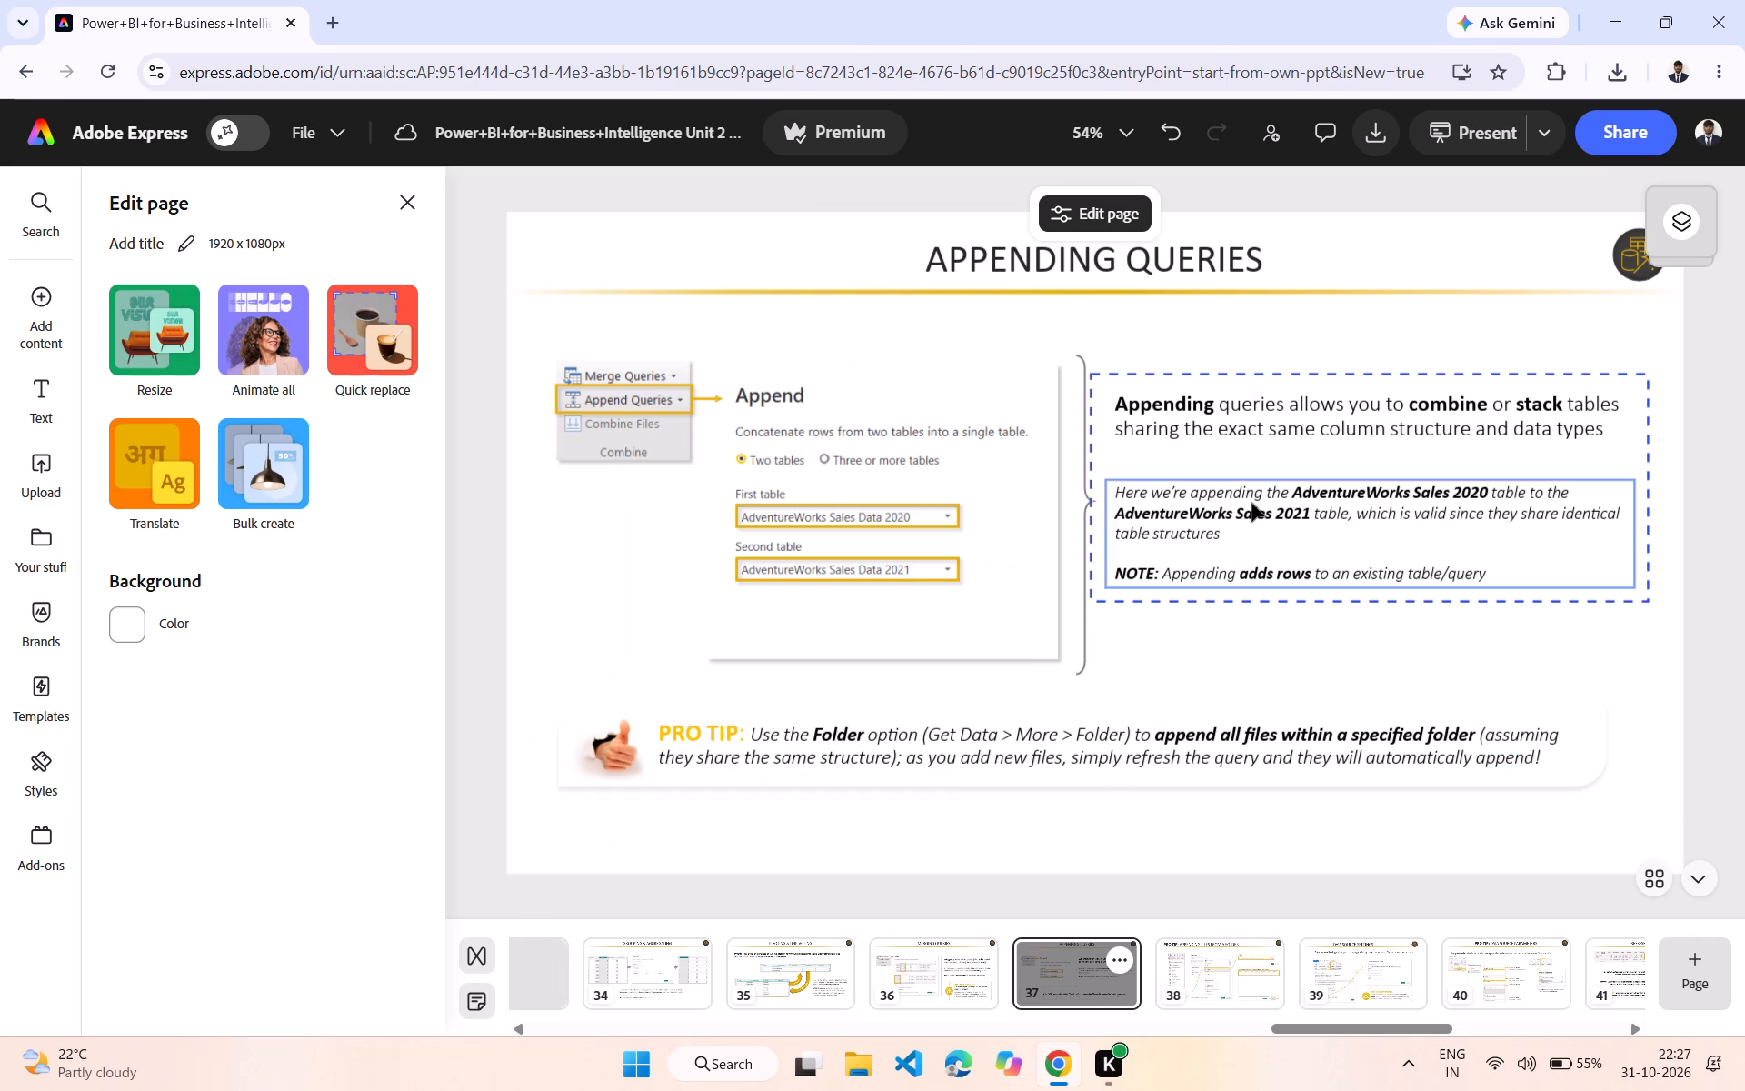
left_click_drag(1251, 502, 1255, 532)
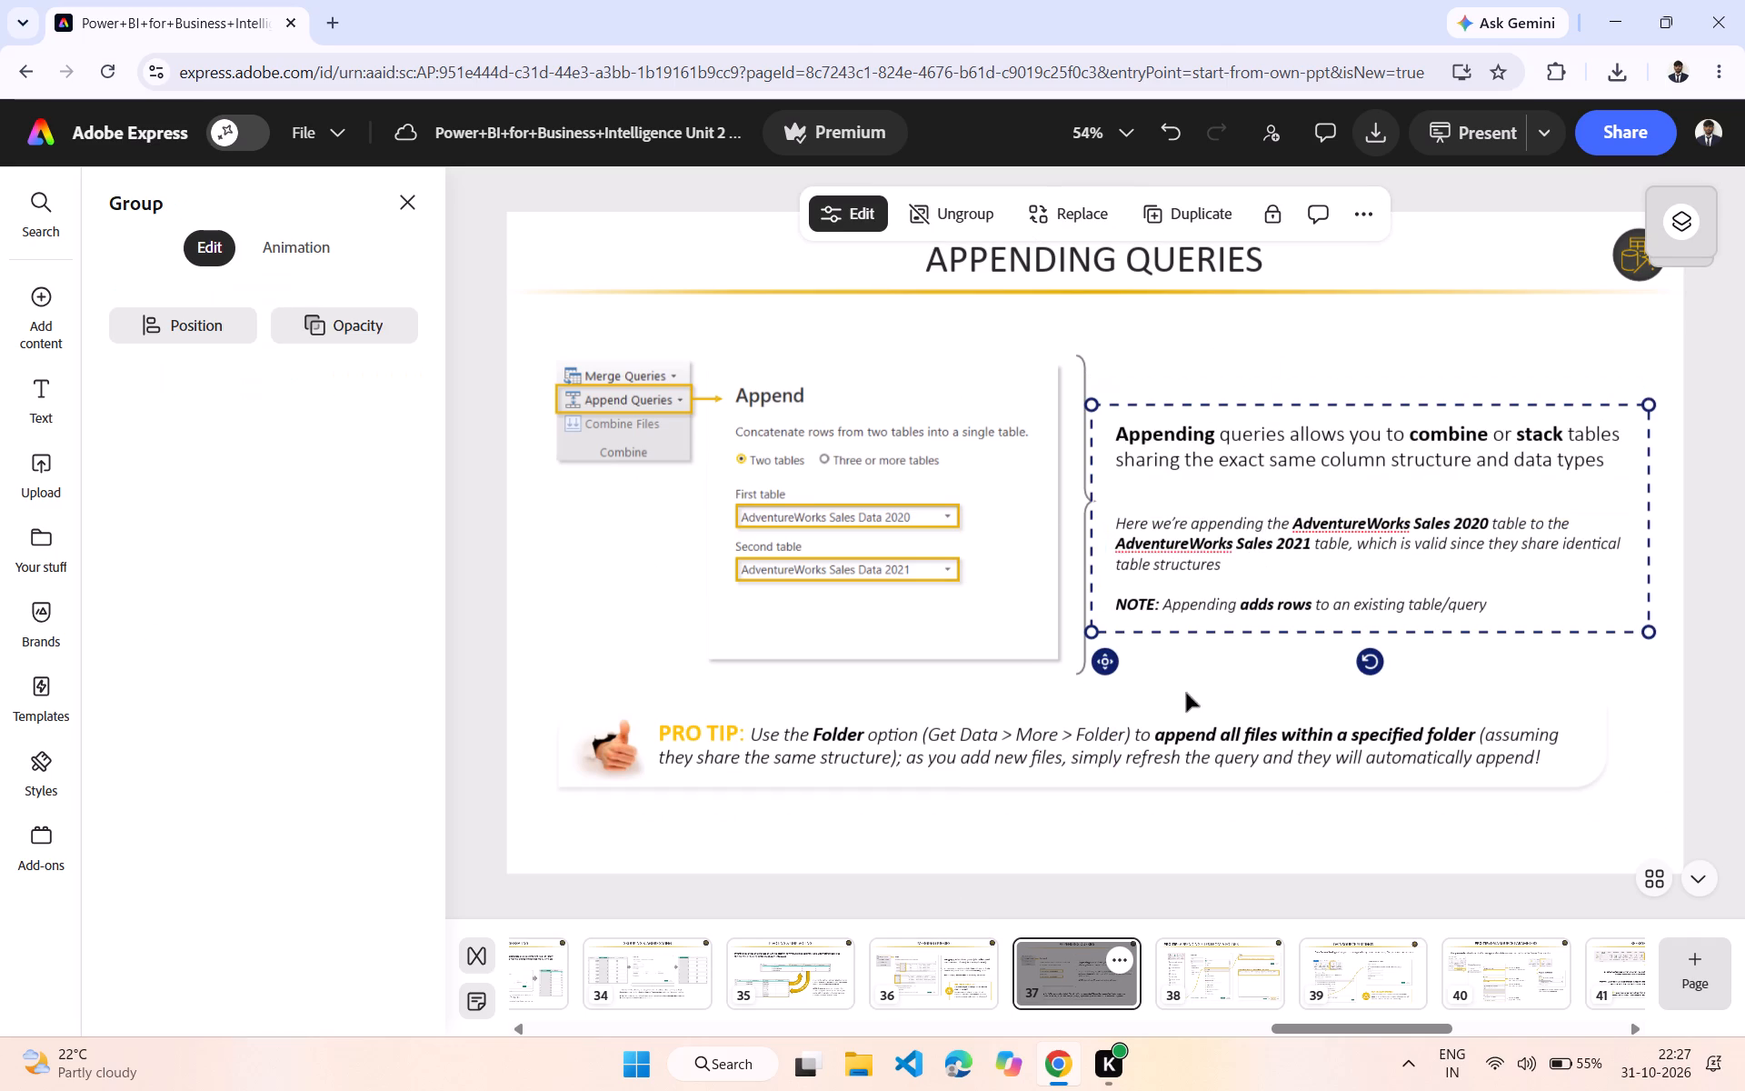
left_click_drag(1016, 599, 1016, 633)
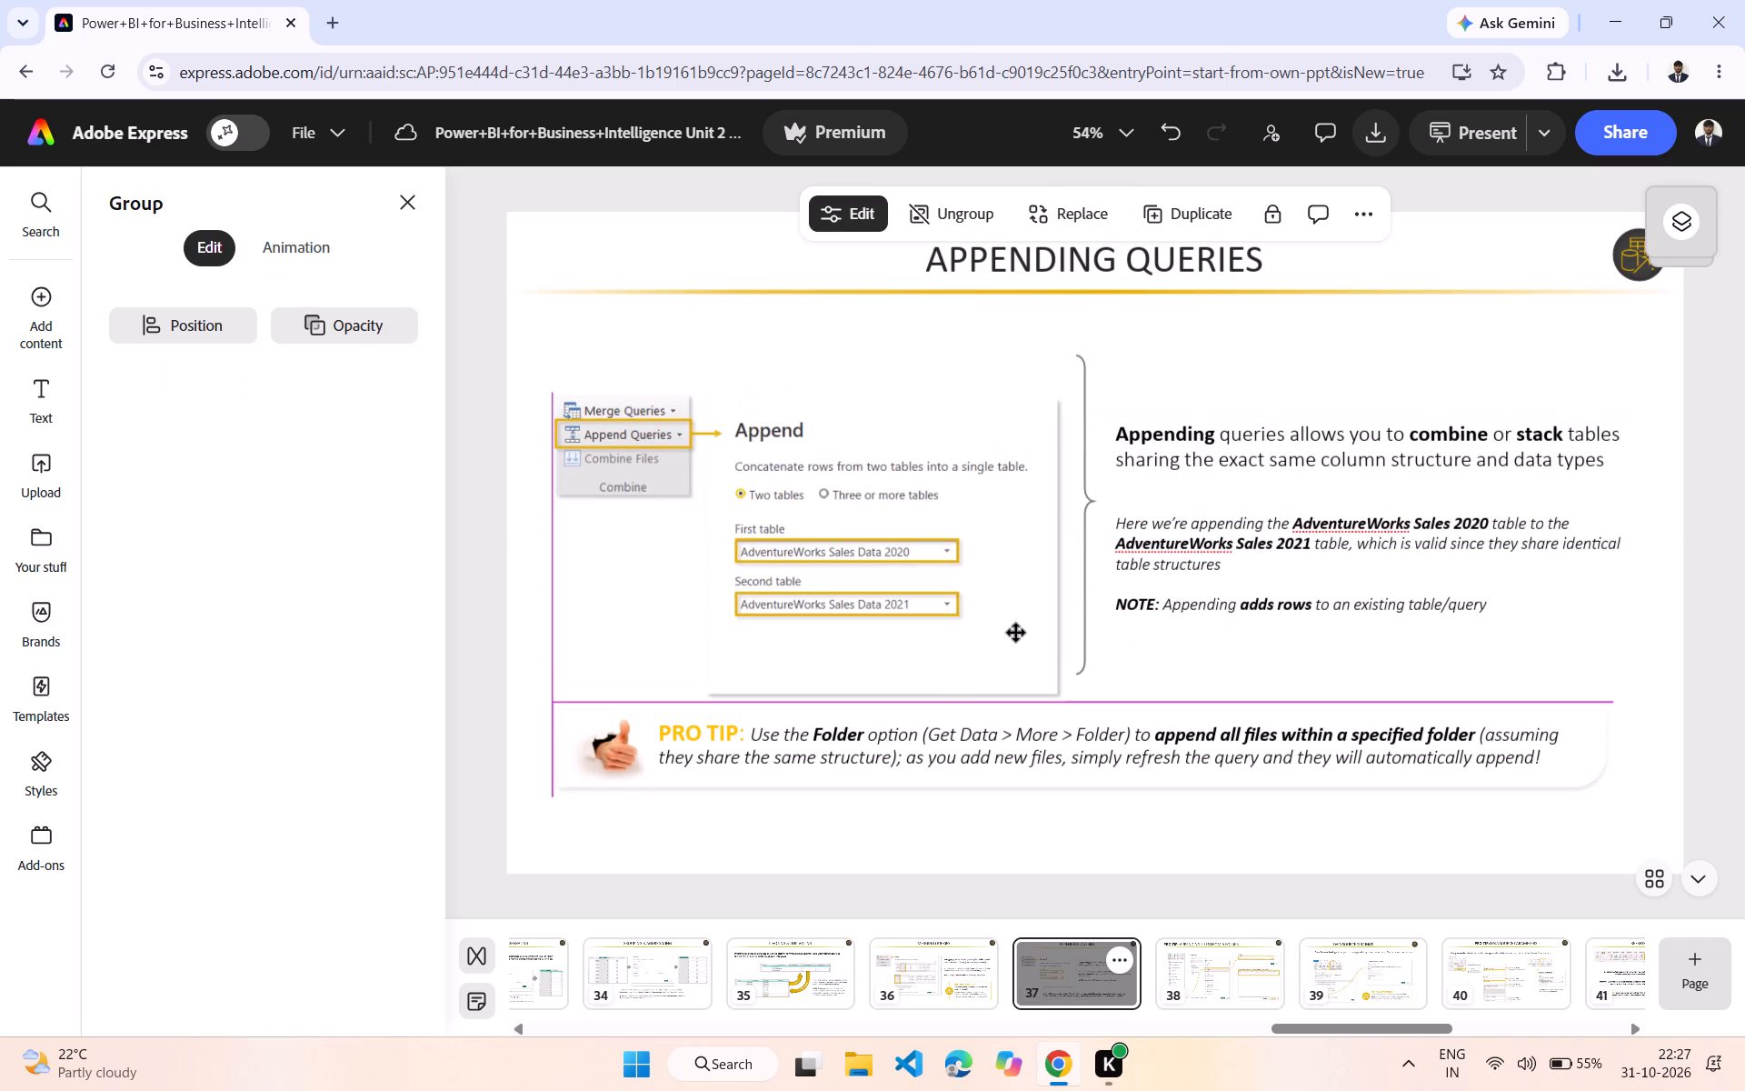
left_click_drag(1016, 633, 1017, 632)
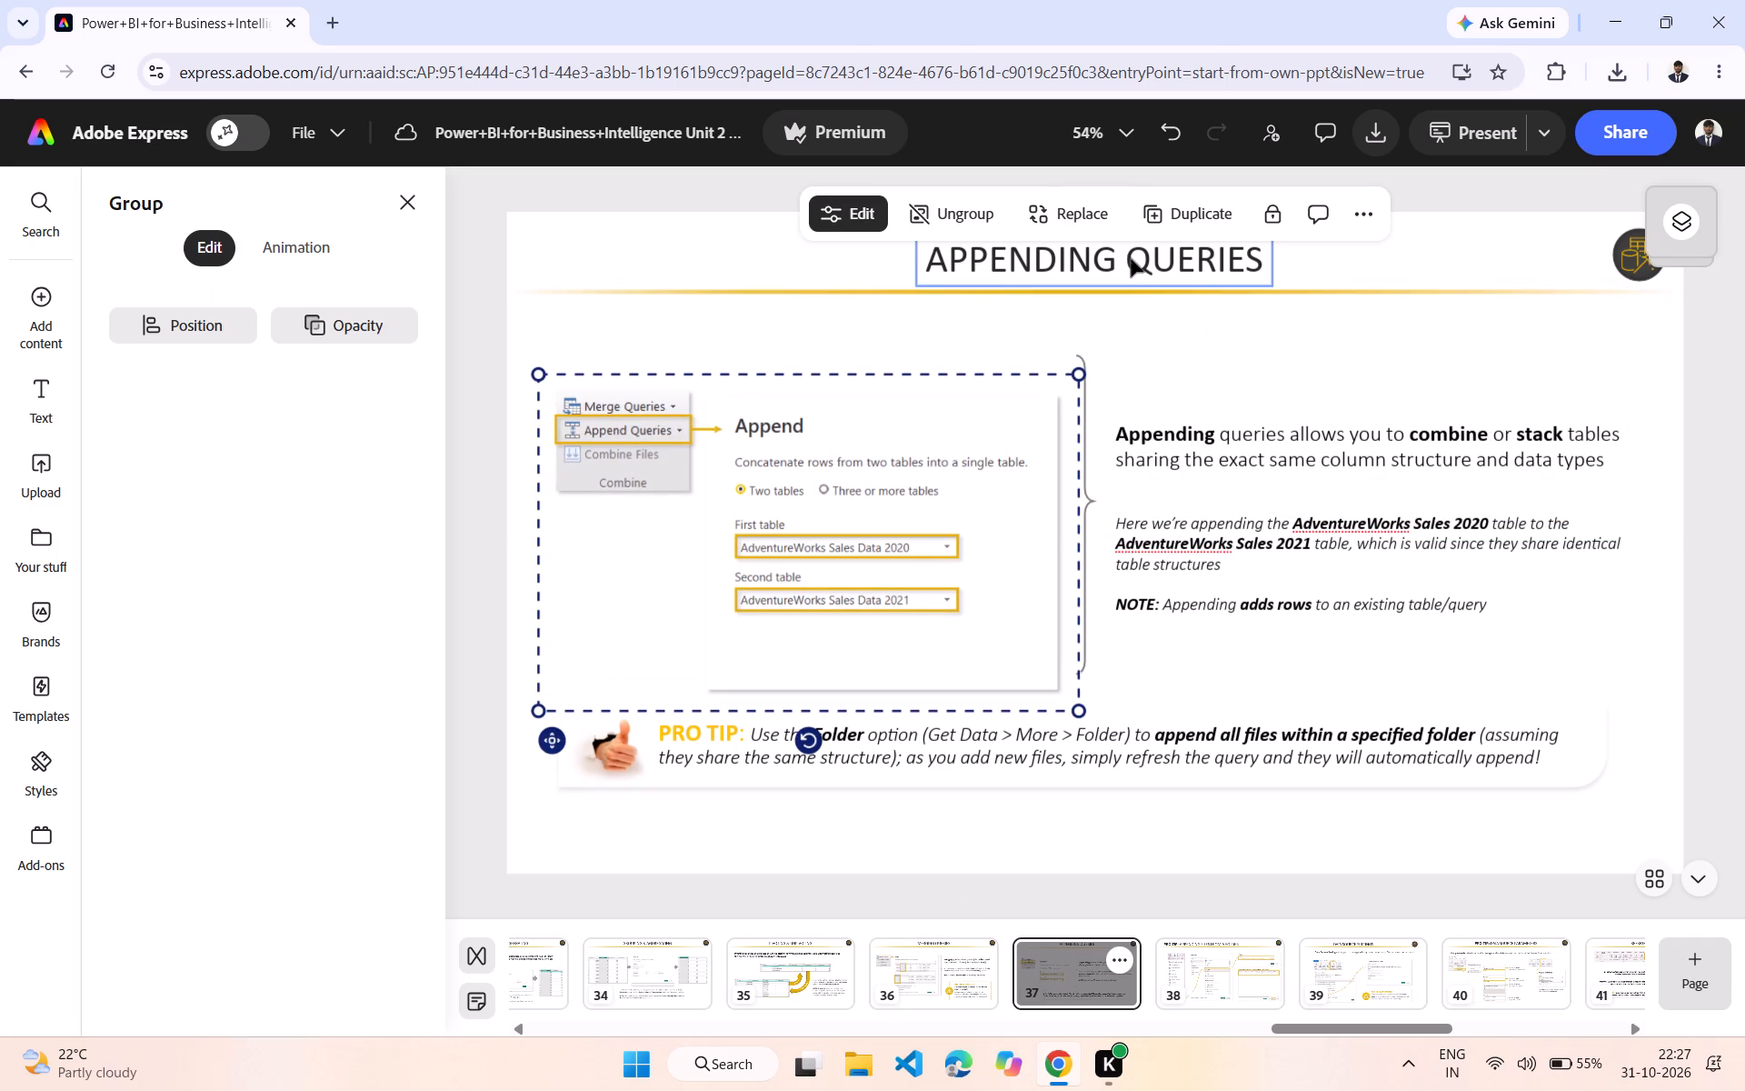
Move the APPENDING QUERIES title right and down, just below the gold line.
left_click_drag(1130, 271, 1237, 330)
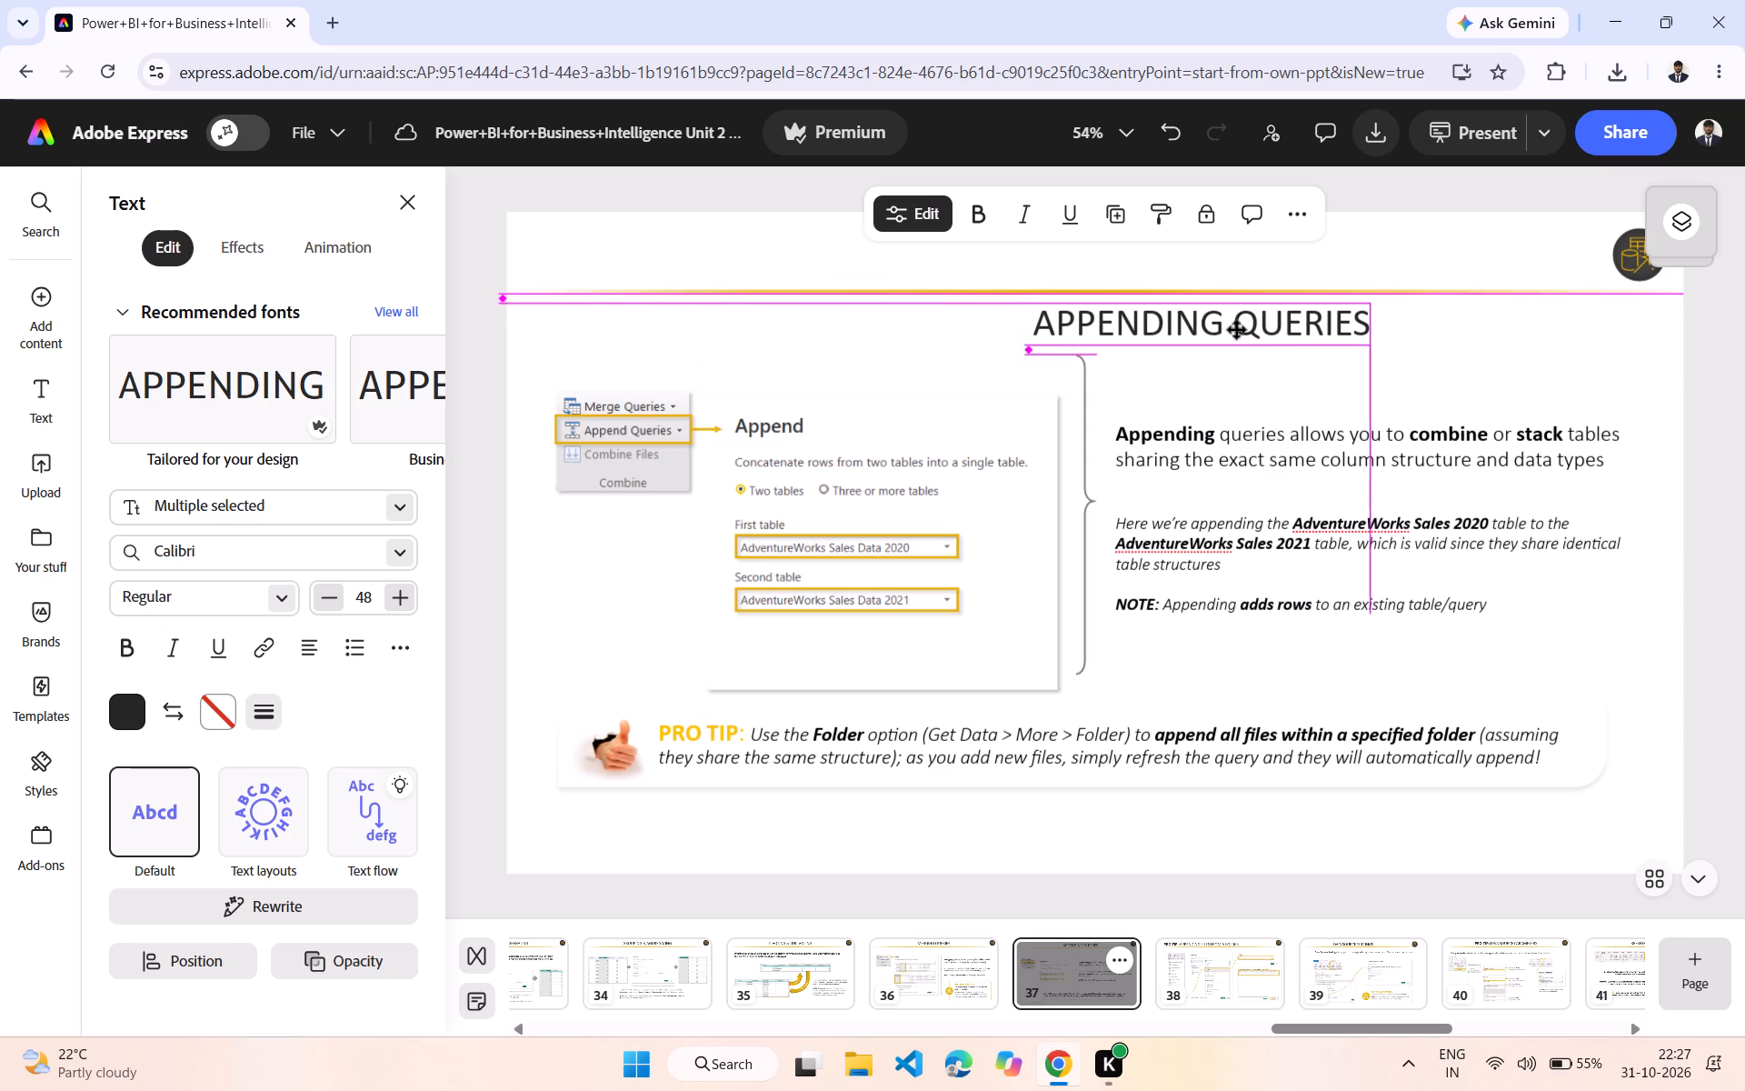
left_click_drag(1237, 330, 1220, 334)
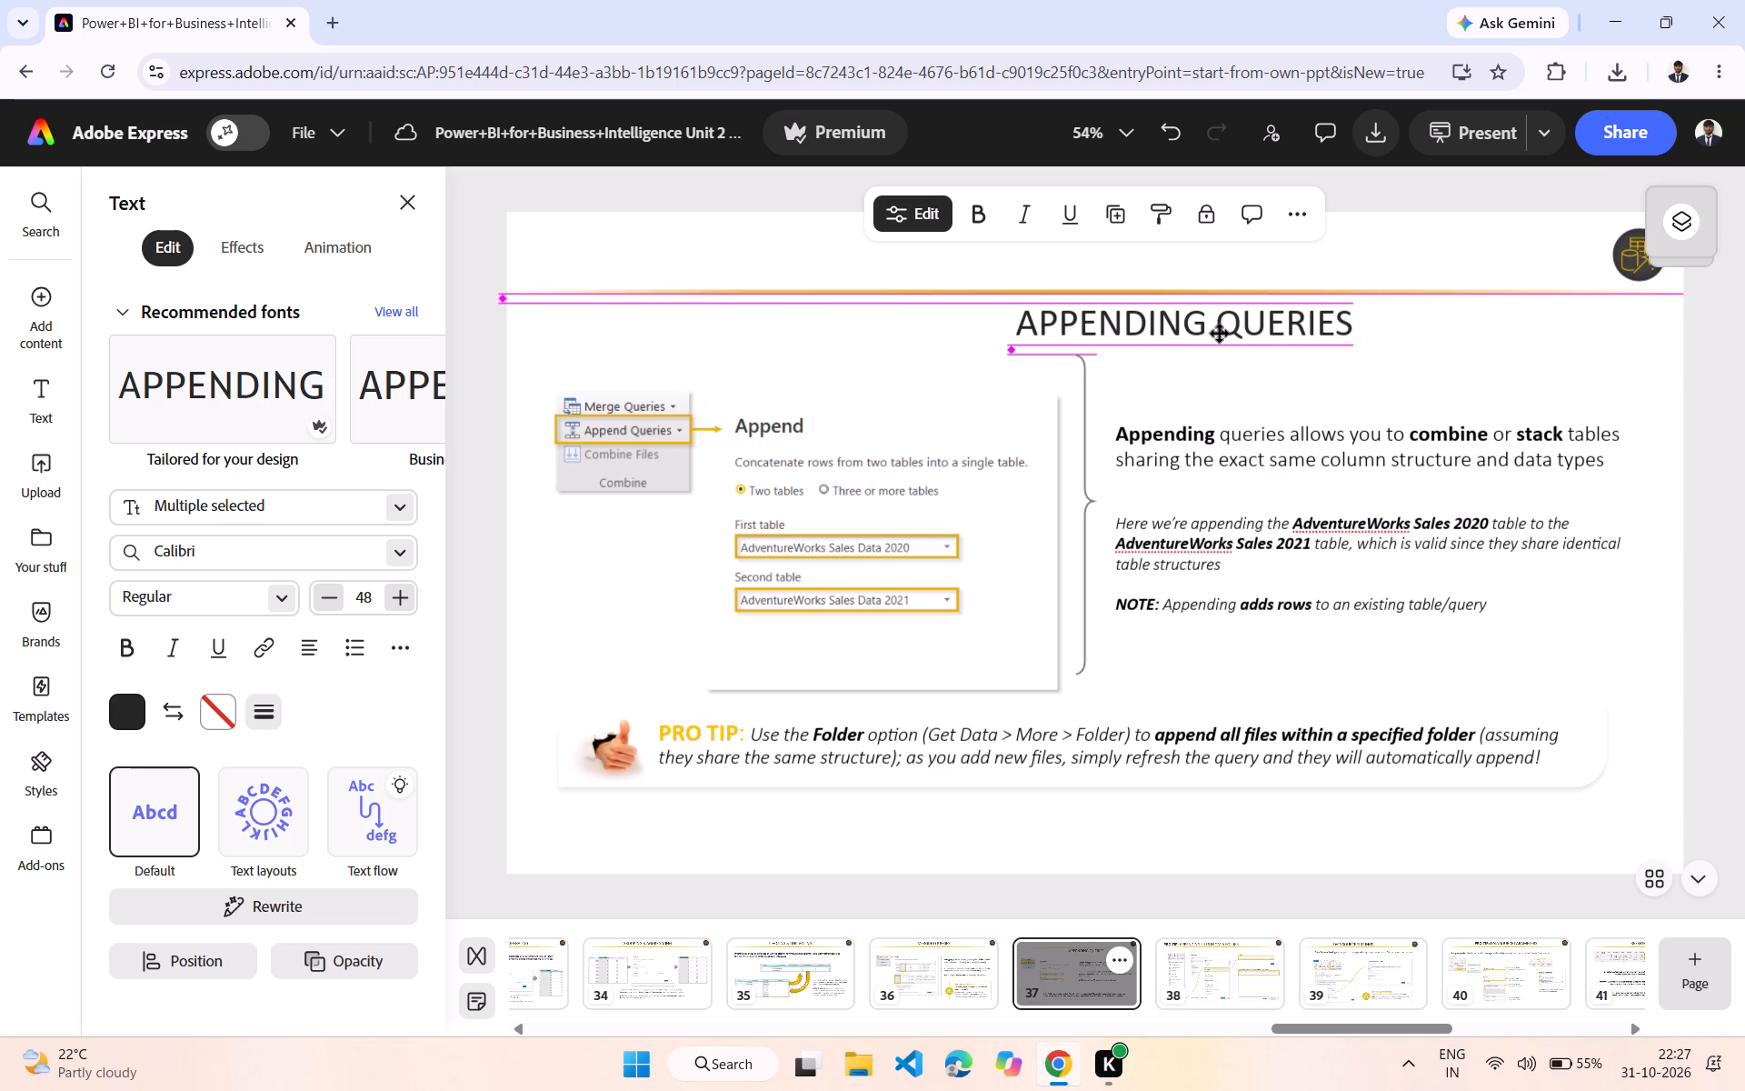
left_click_drag(1220, 334, 1219, 333)
Shift the PRO TIP text, the thumbs-up image and their rounded background box slightly right.
left_click_drag(1195, 750, 1230, 748)
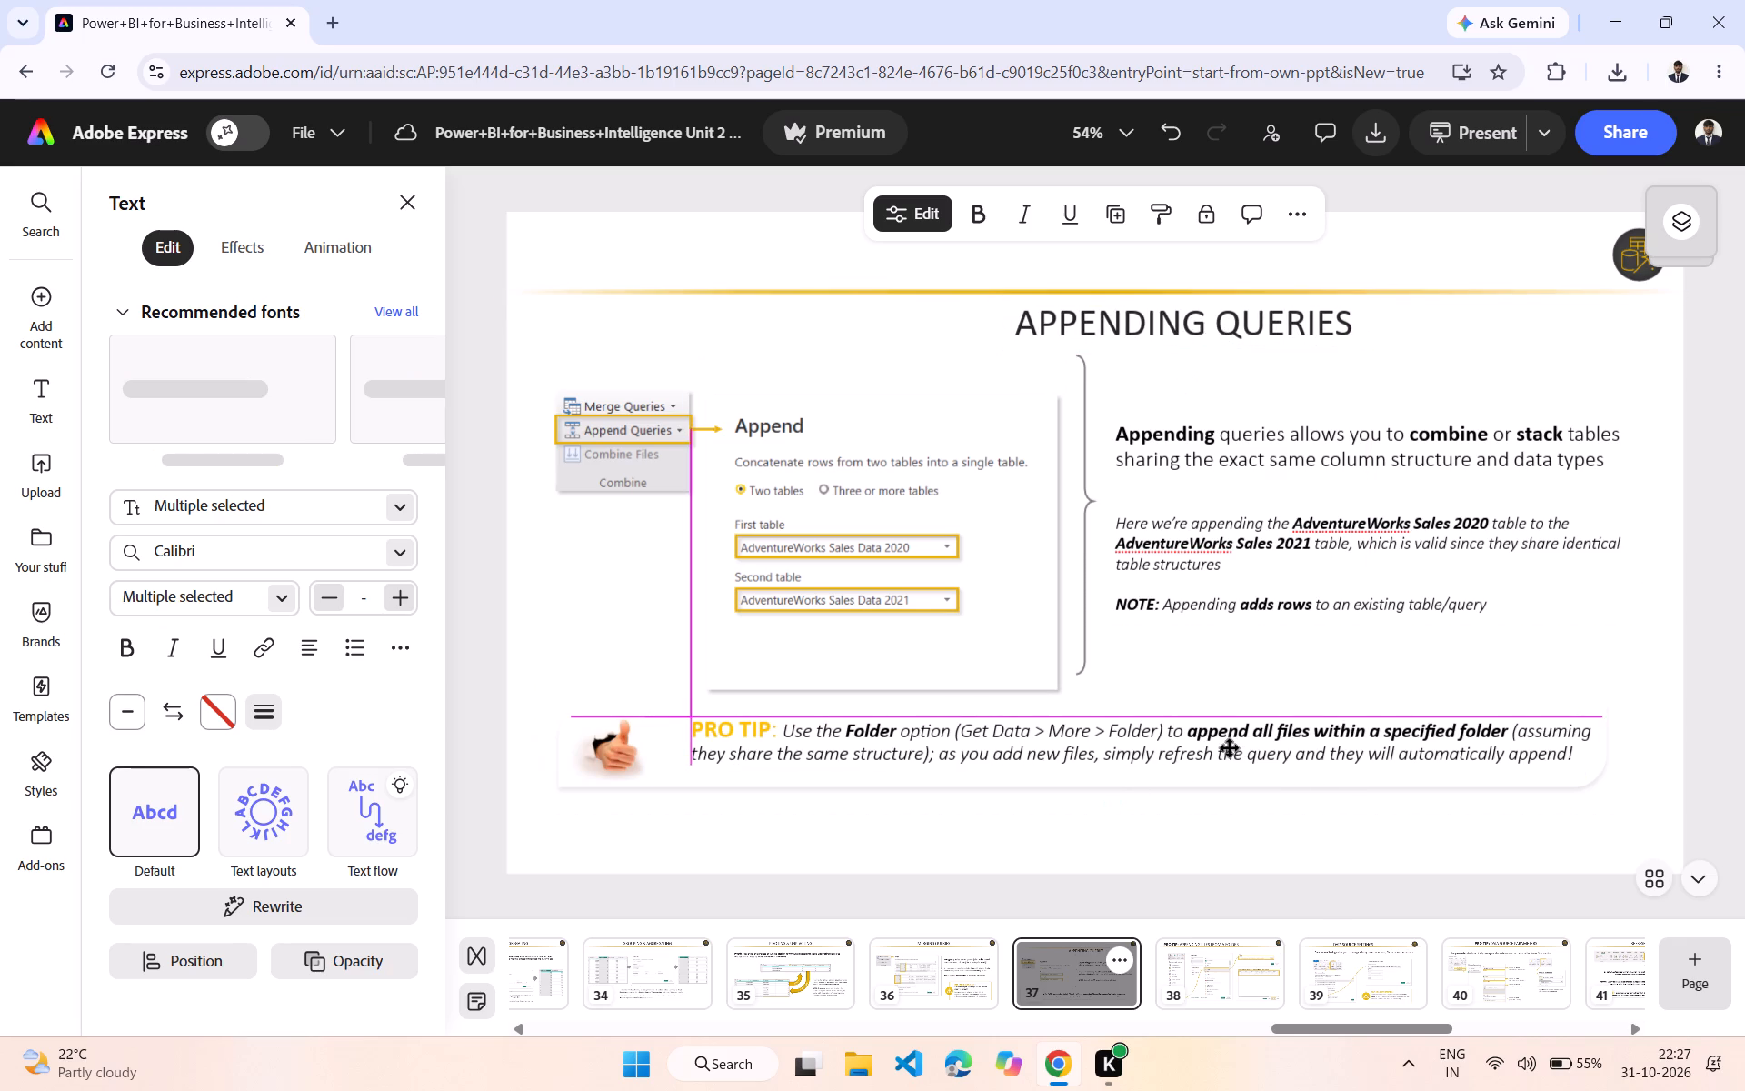
left_click_drag(1230, 748, 1230, 757)
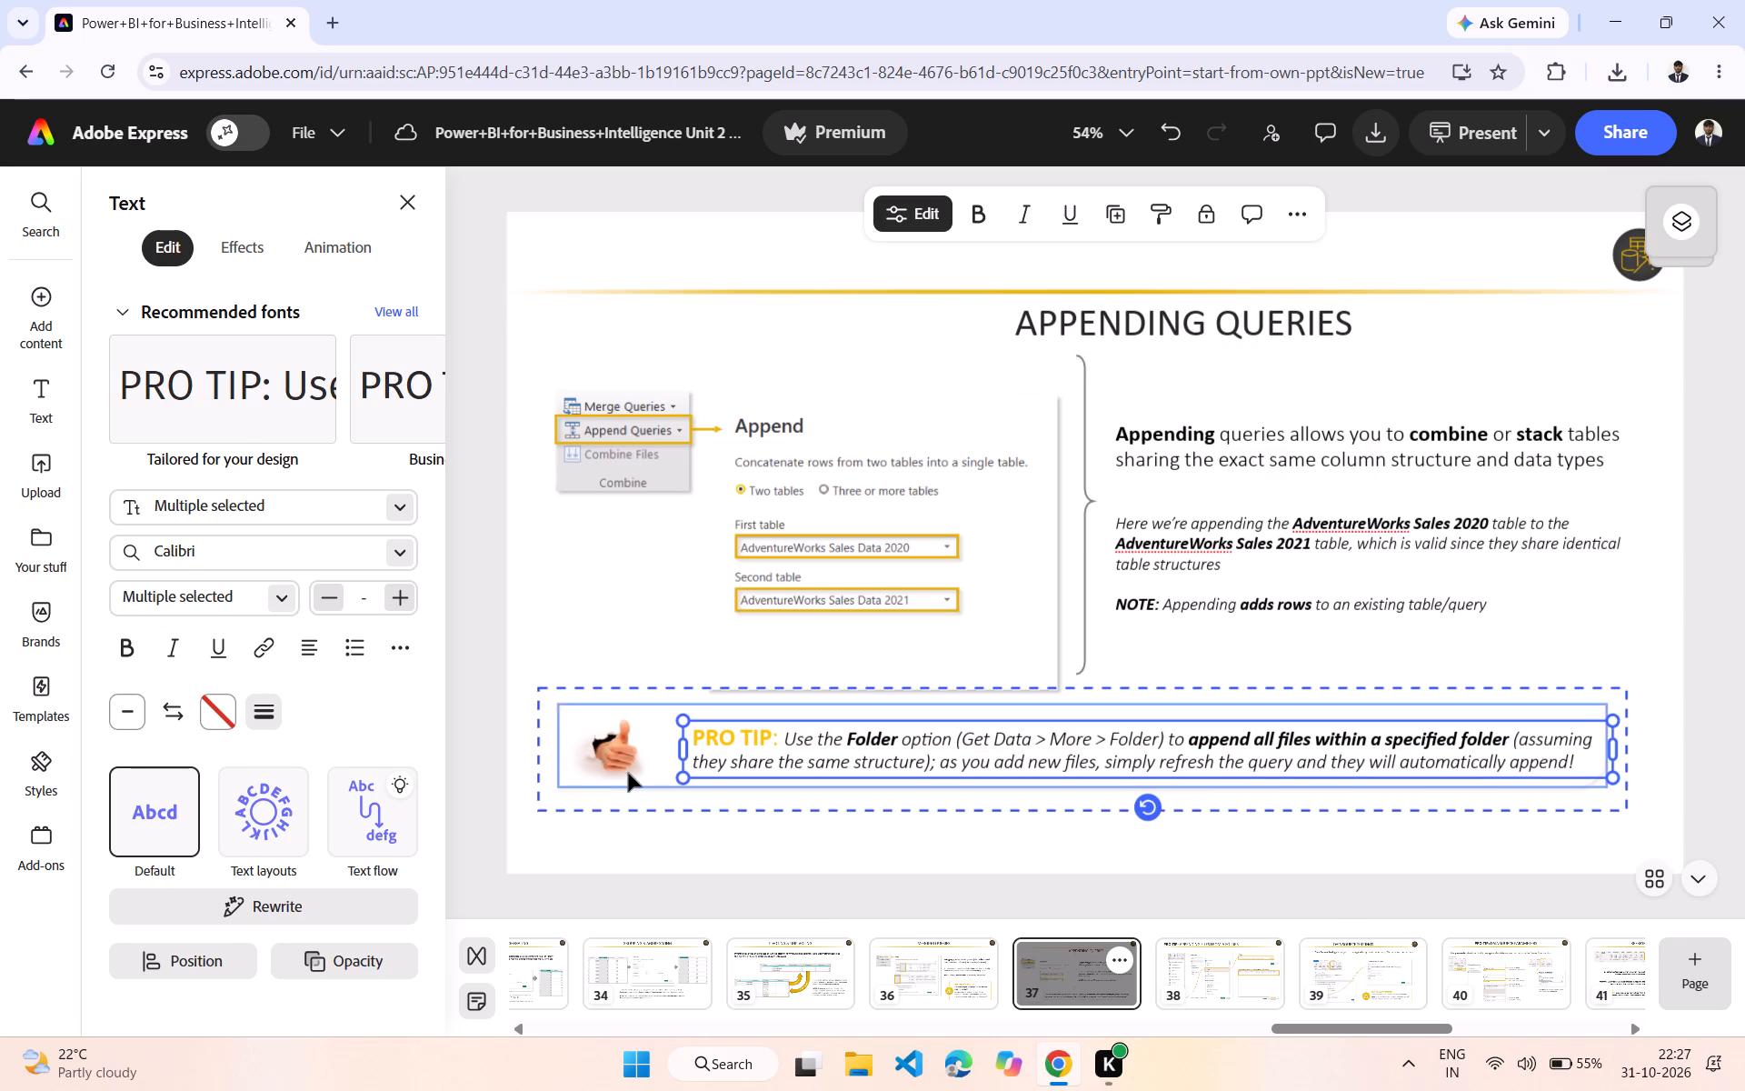
left_click_drag(623, 773, 657, 776)
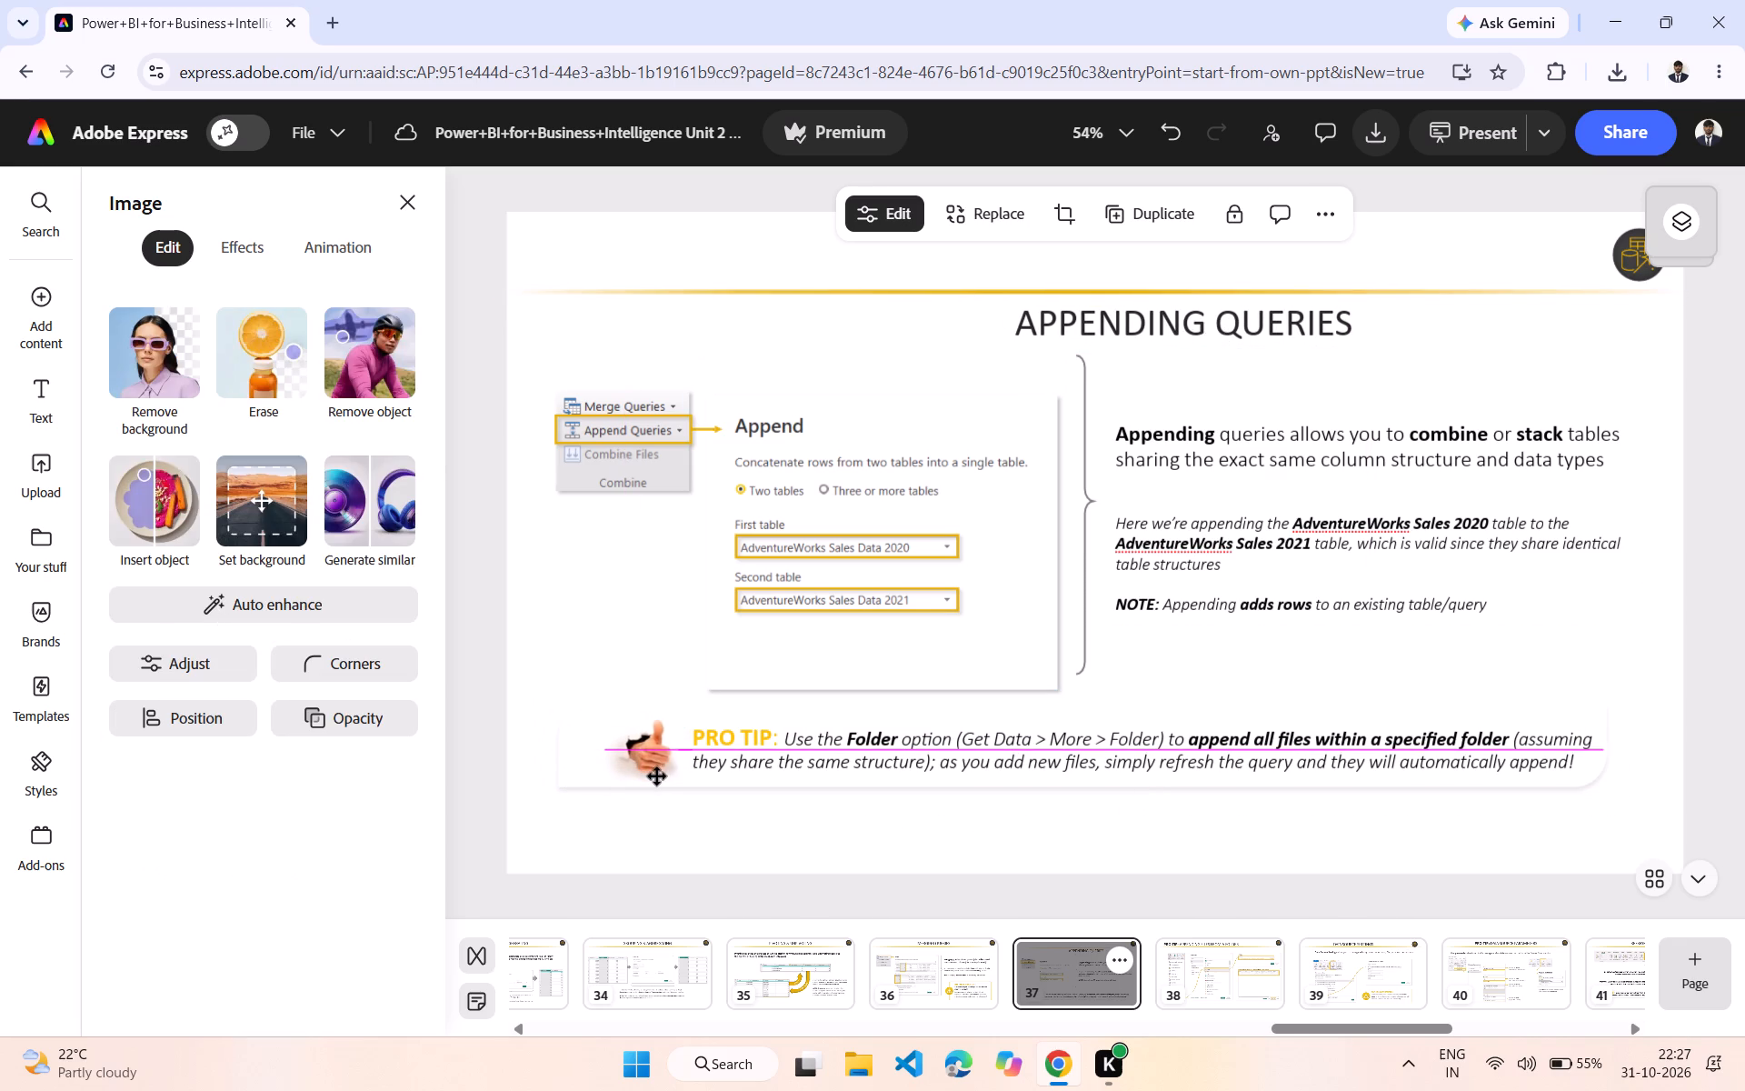
left_click_drag(657, 776, 658, 776)
left_click_drag(573, 776, 596, 780)
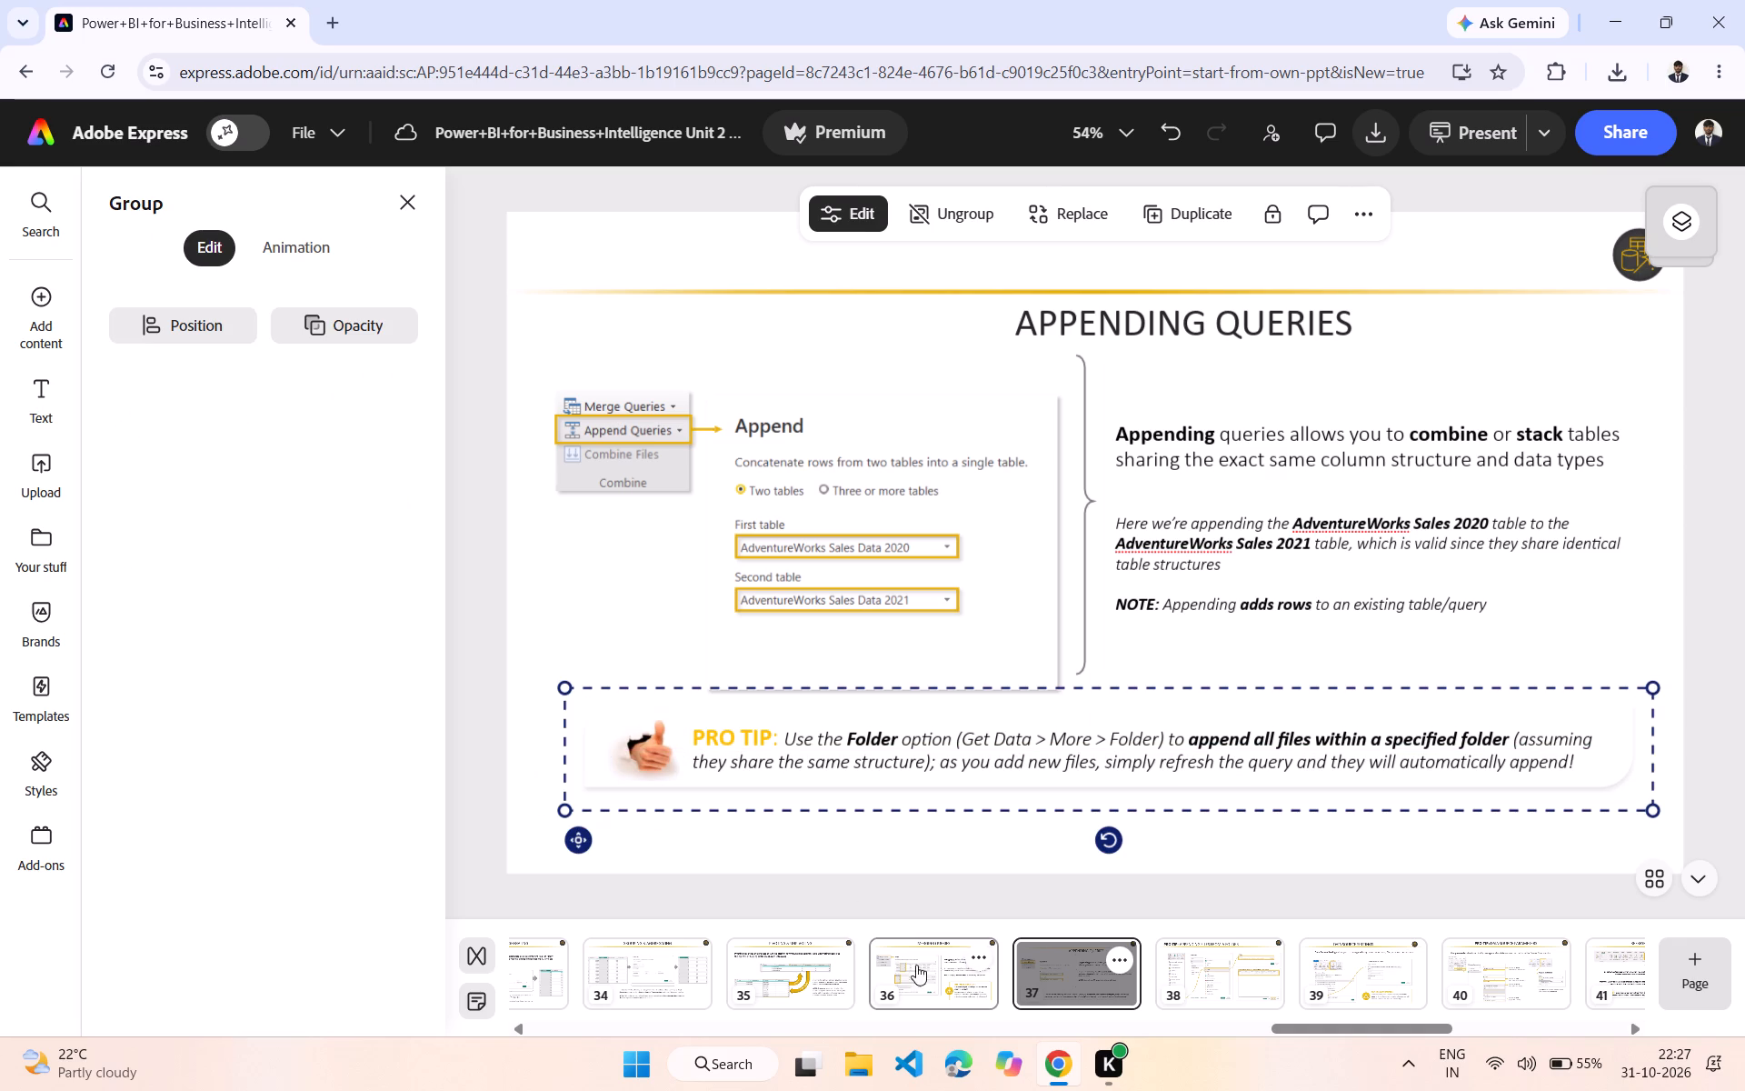
On page 36, move the MERGING QUERIES title straight down, just below the gold line.
left_click(869, 961)
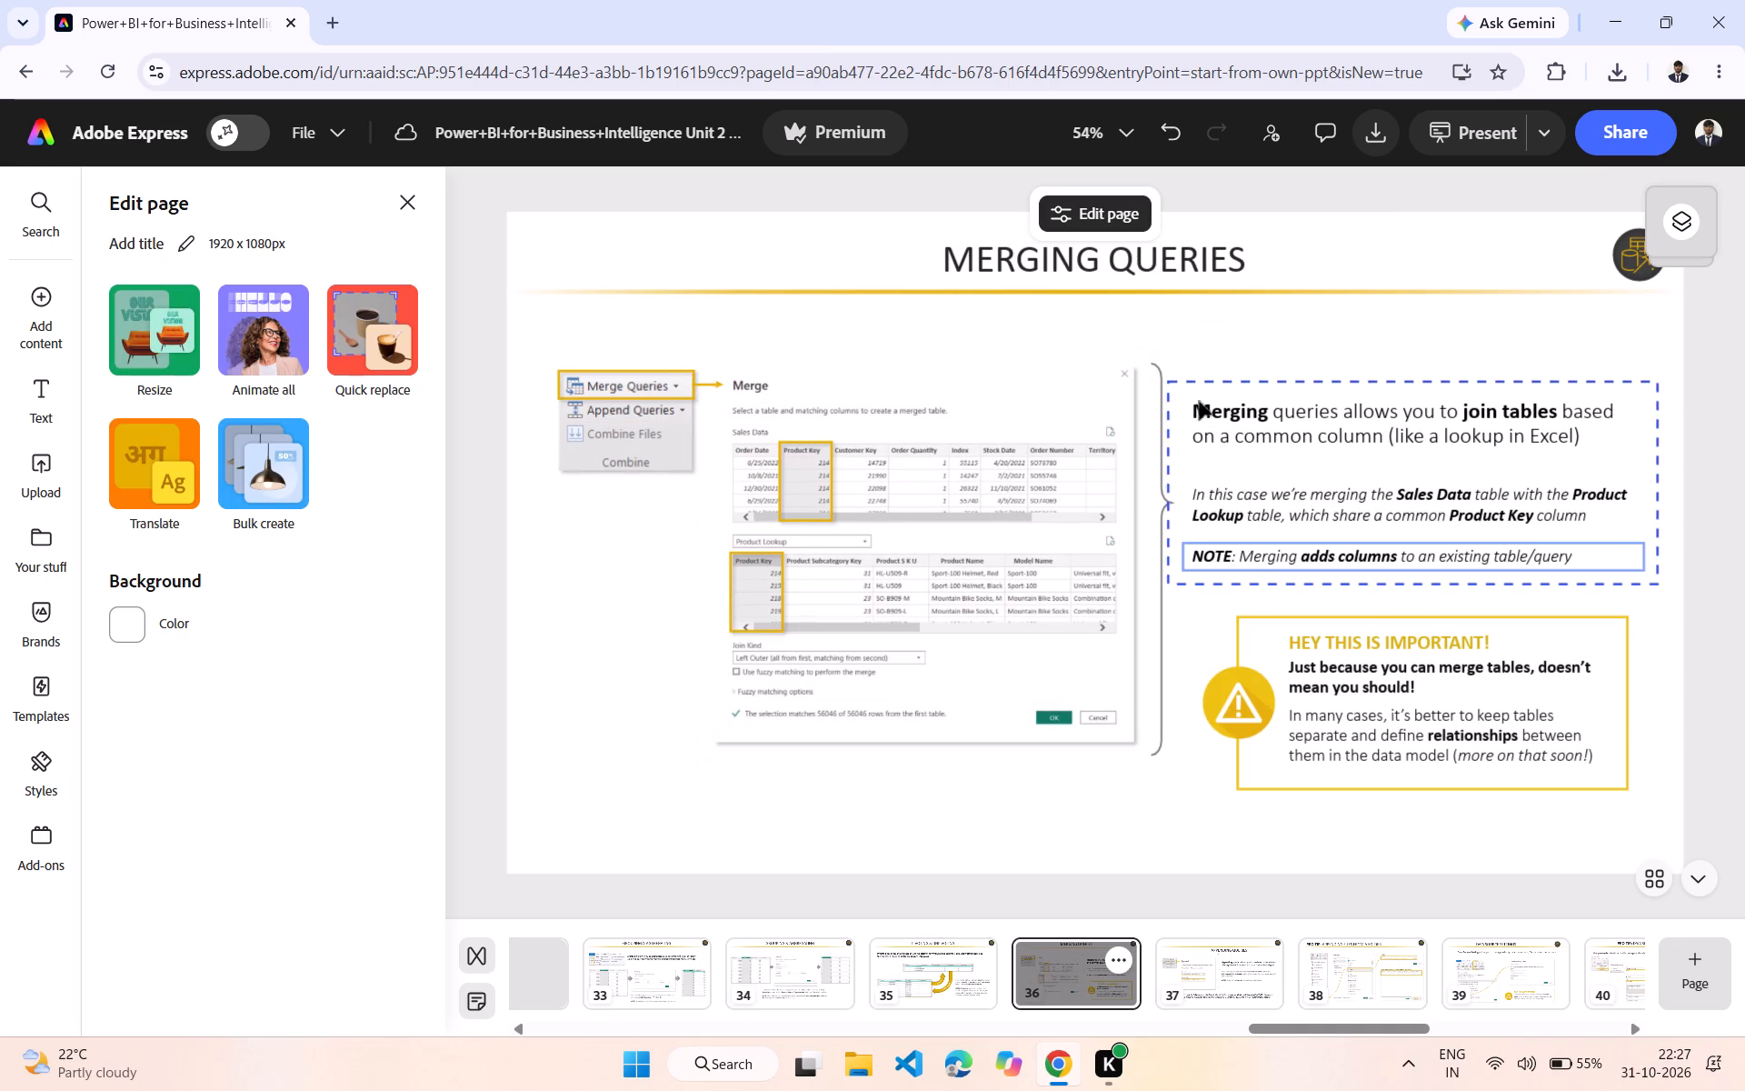
left_click(1212, 250)
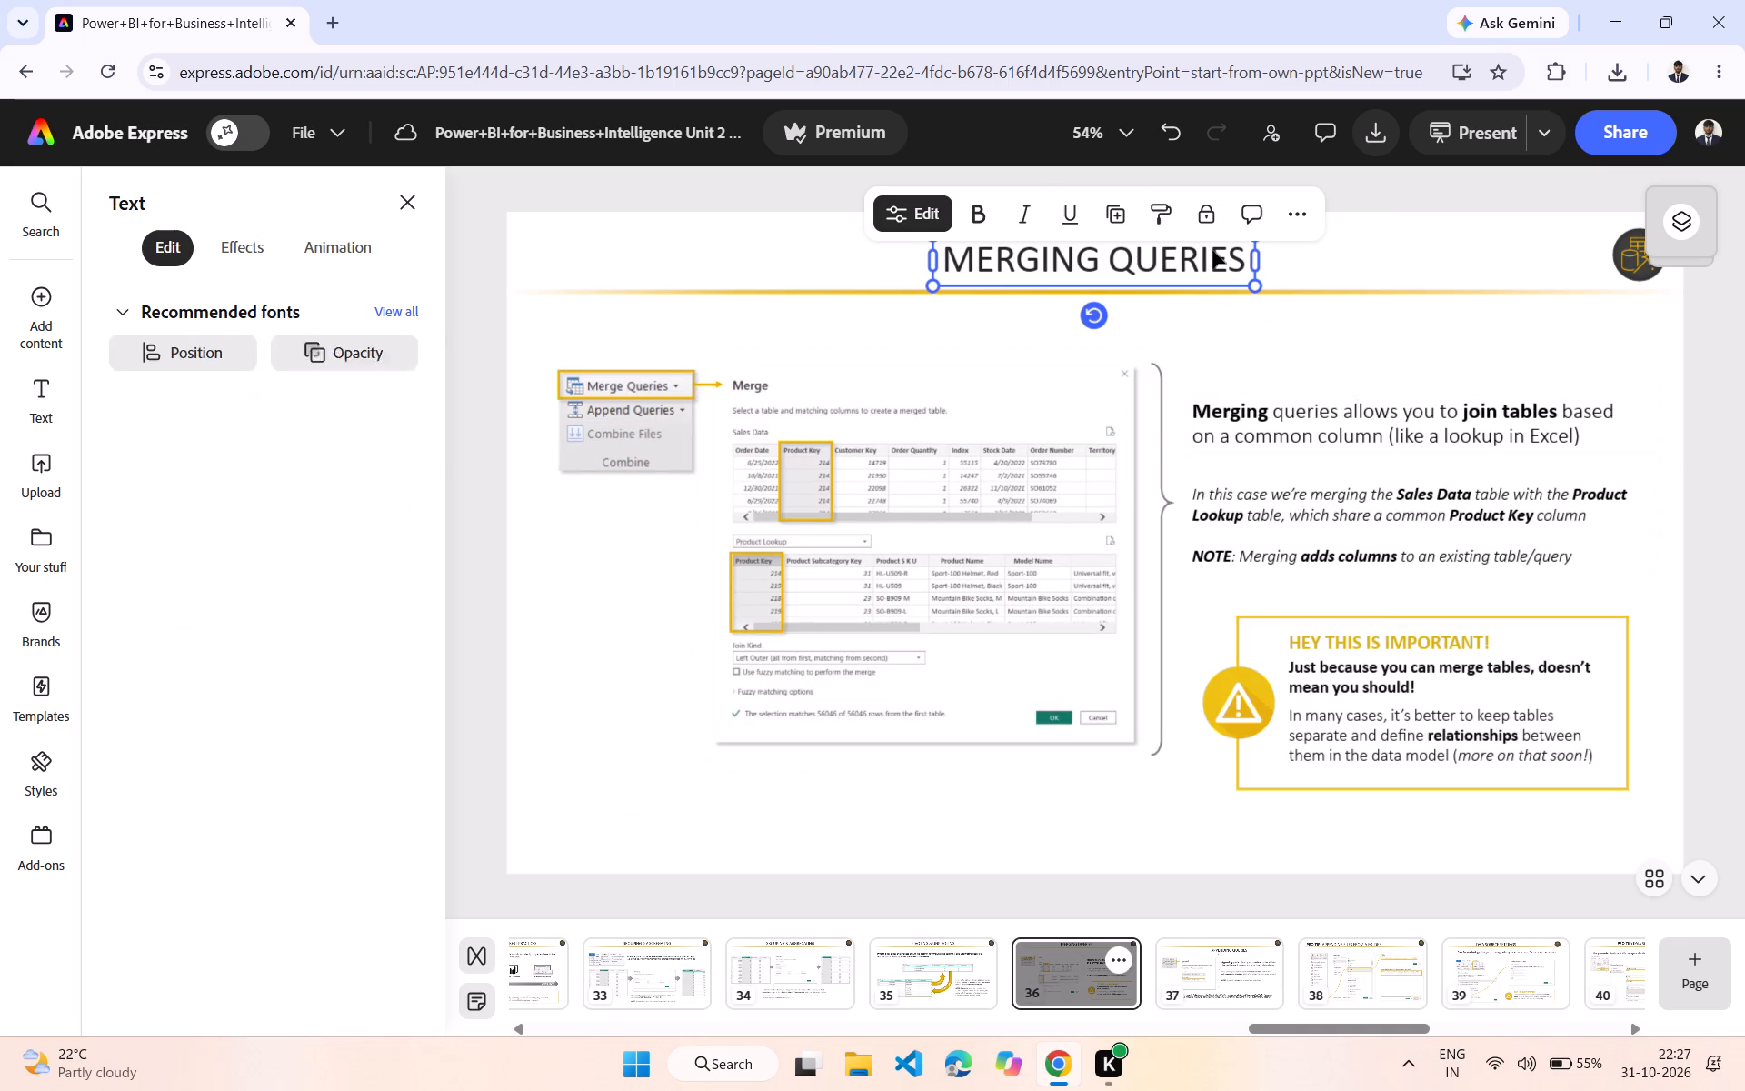
left_click_drag(1212, 250, 1212, 313)
Move the Merge dialog screenshot, the Merge Queries menu group and the Merging explanation text group slightly down.
left_click_drag(857, 384, 855, 419)
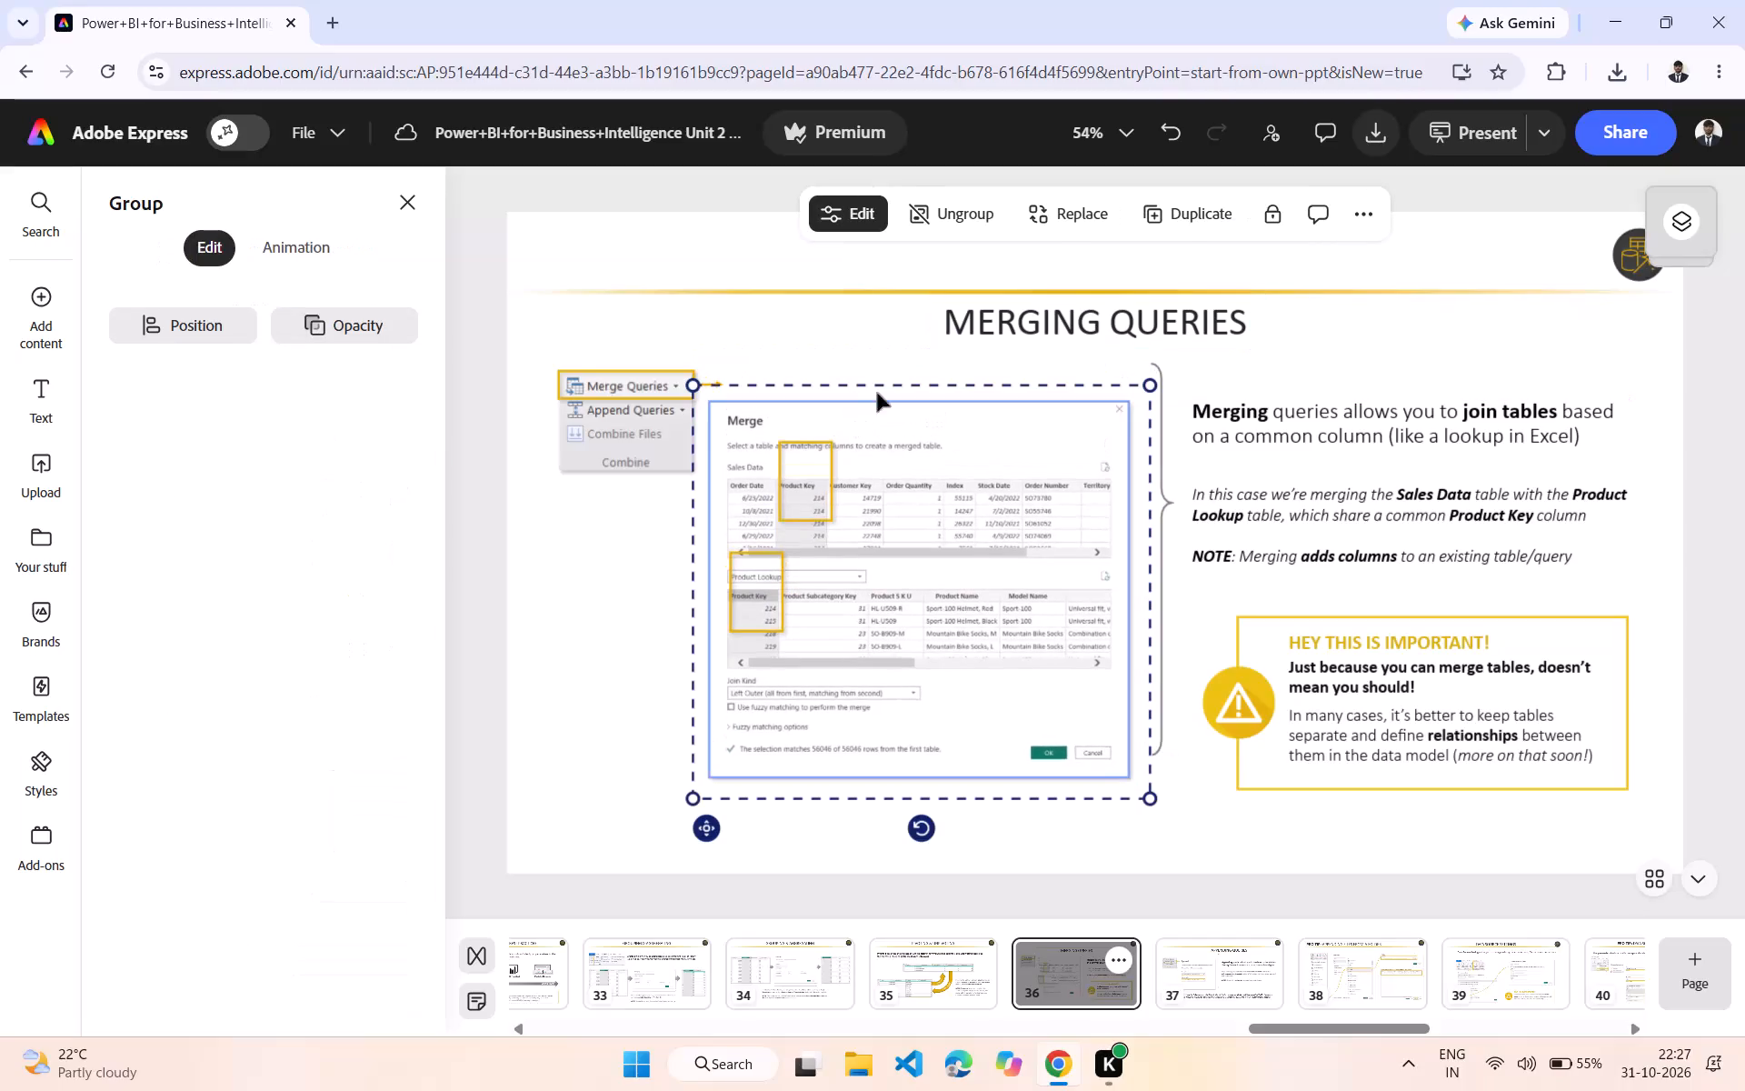
left_click_drag(590, 433, 587, 459)
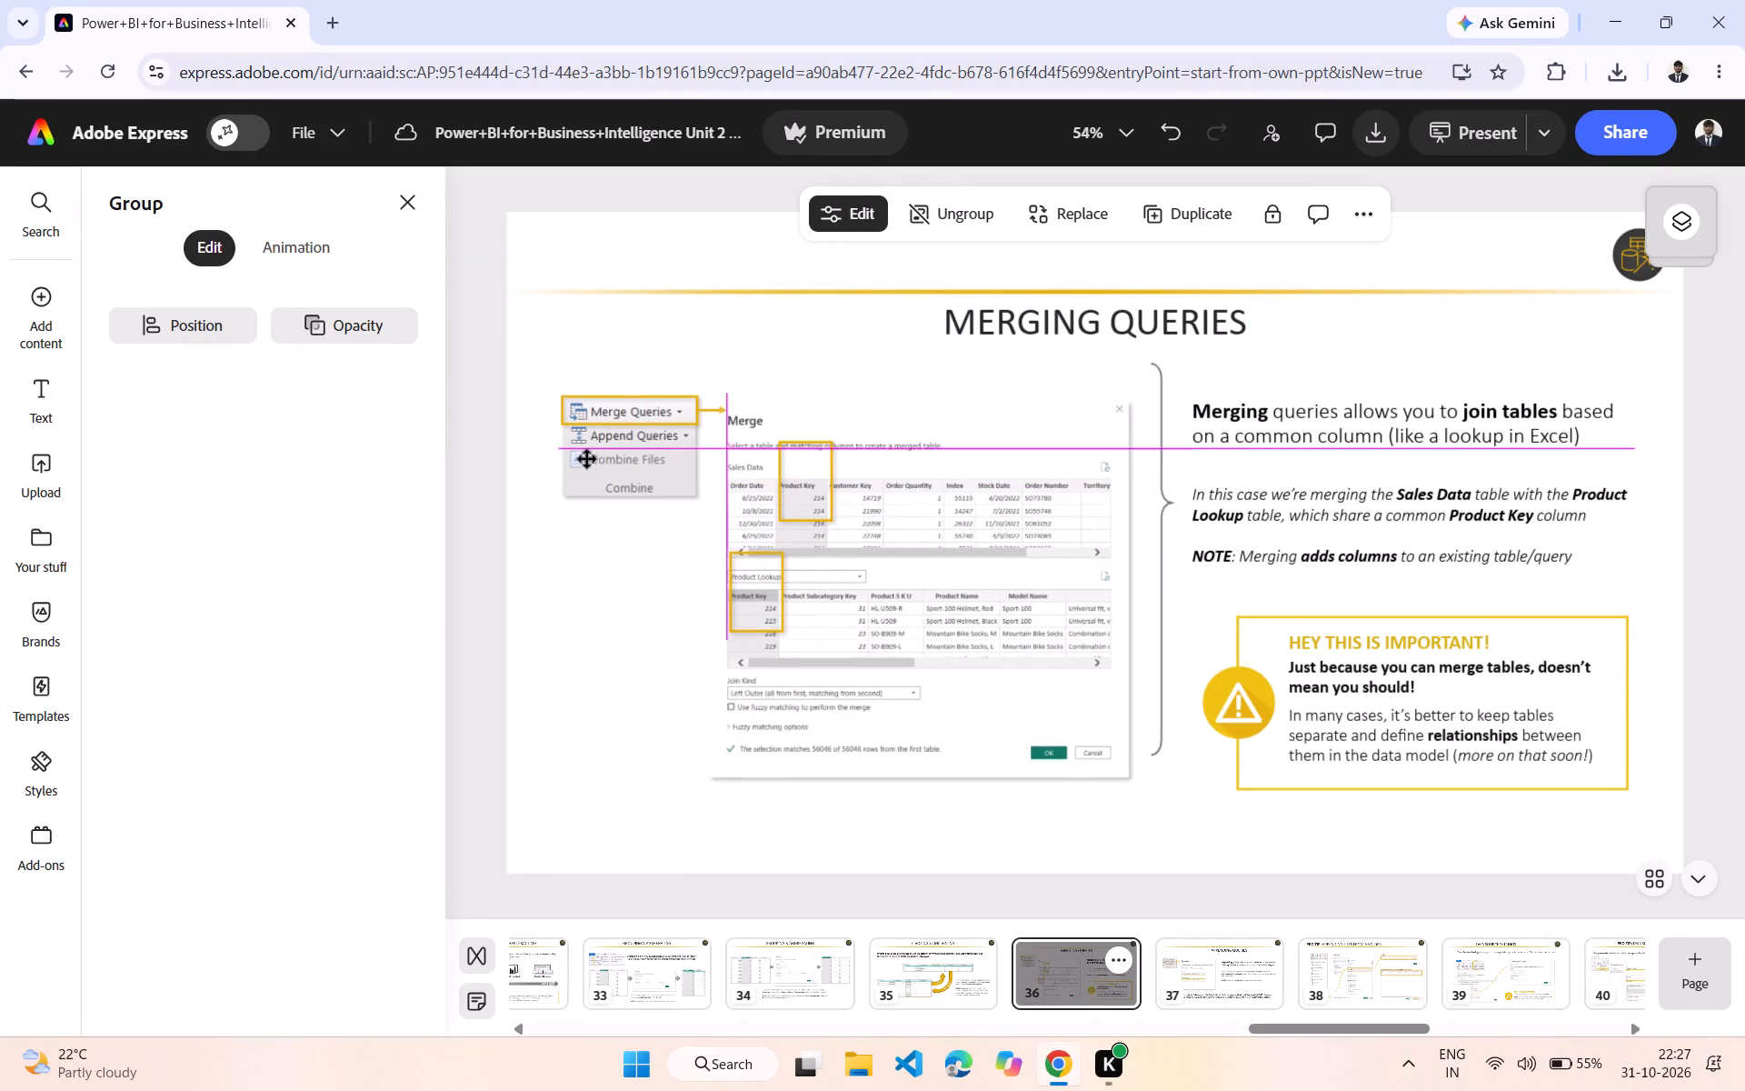
left_click_drag(587, 459, 586, 465)
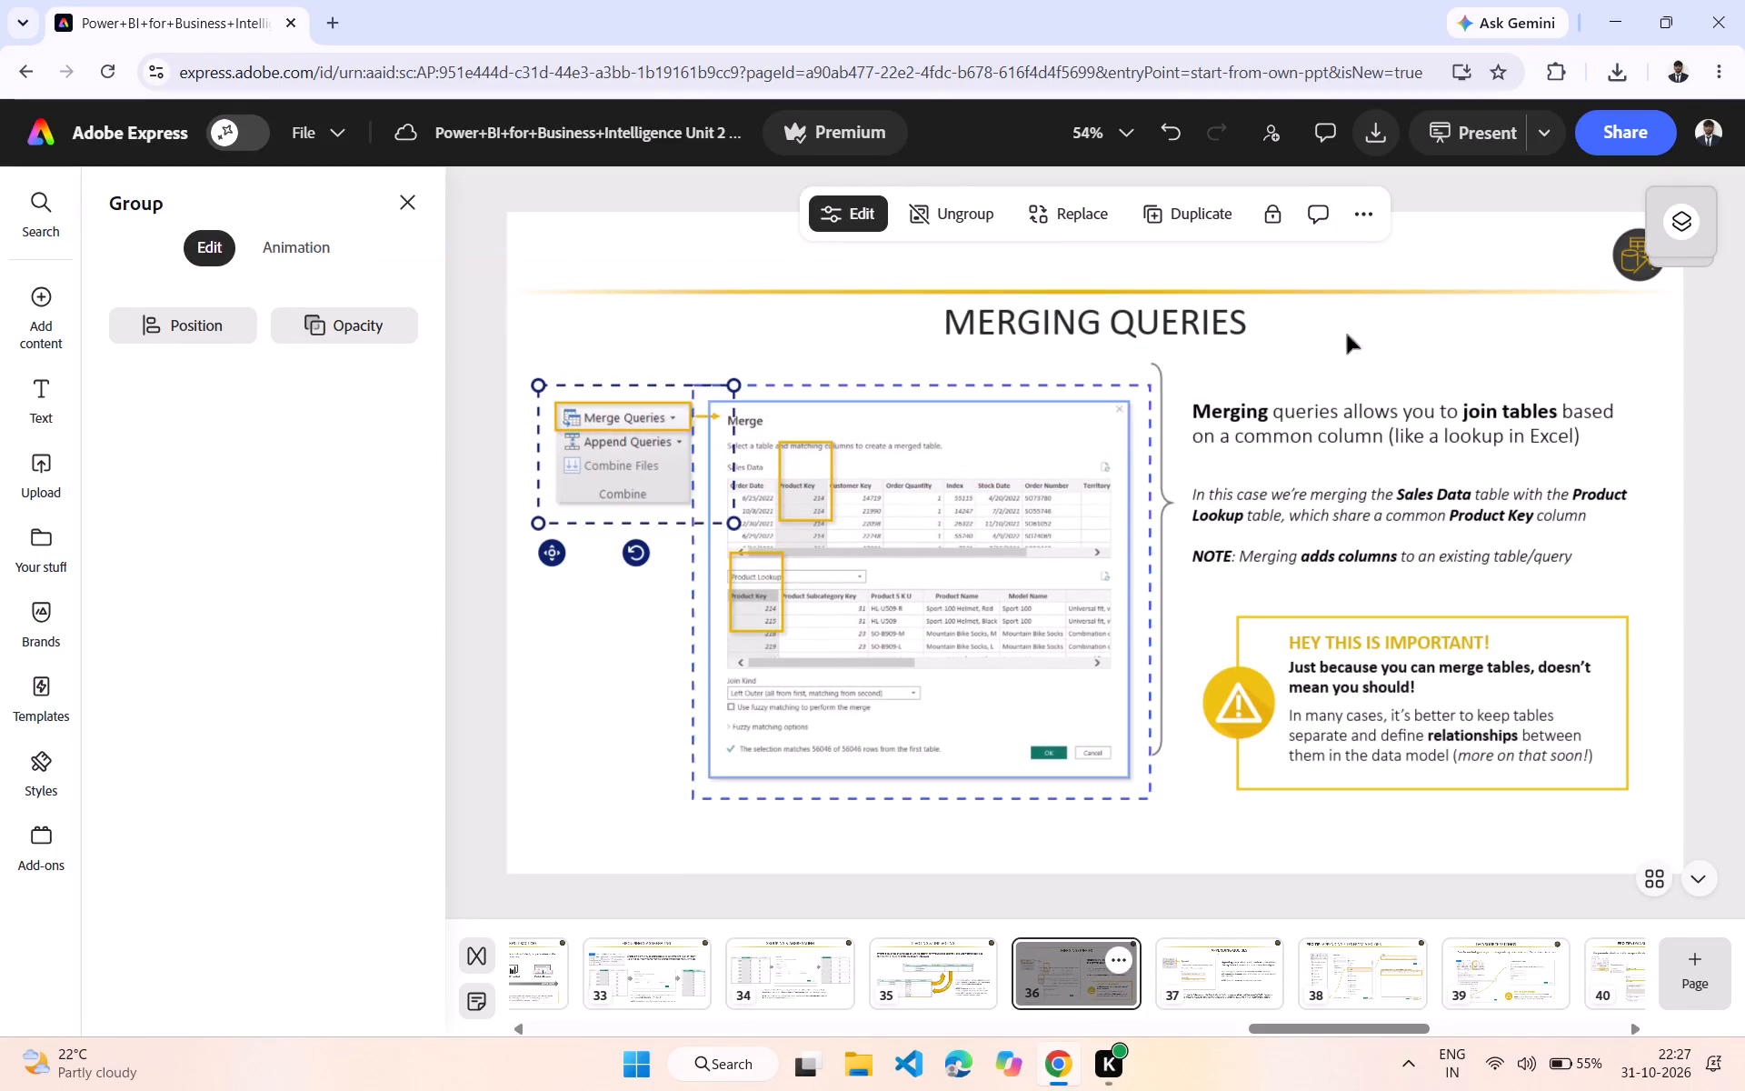
left_click_drag(1377, 424, 1380, 439)
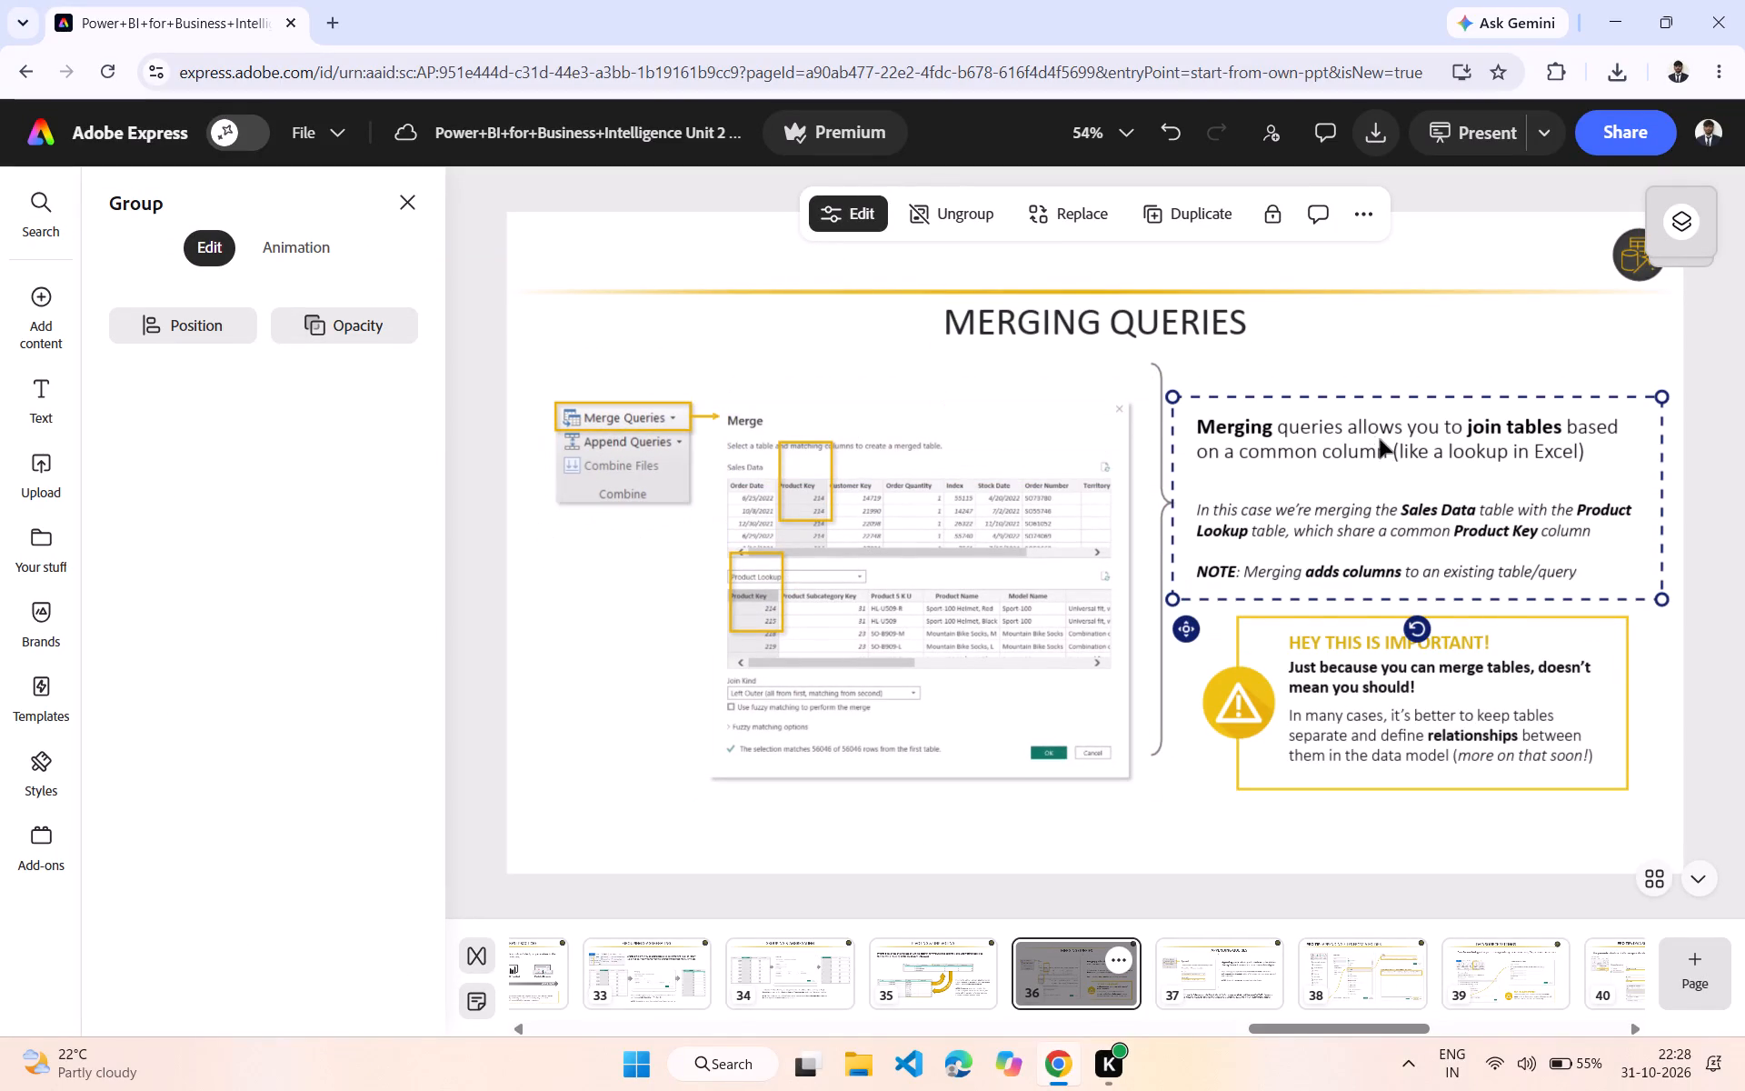
Move the HEY THIS IS IMPORTANT! text down and extend its yellow frame downwards to enclose all the lines.
left_click_drag(1408, 674, 1413, 706)
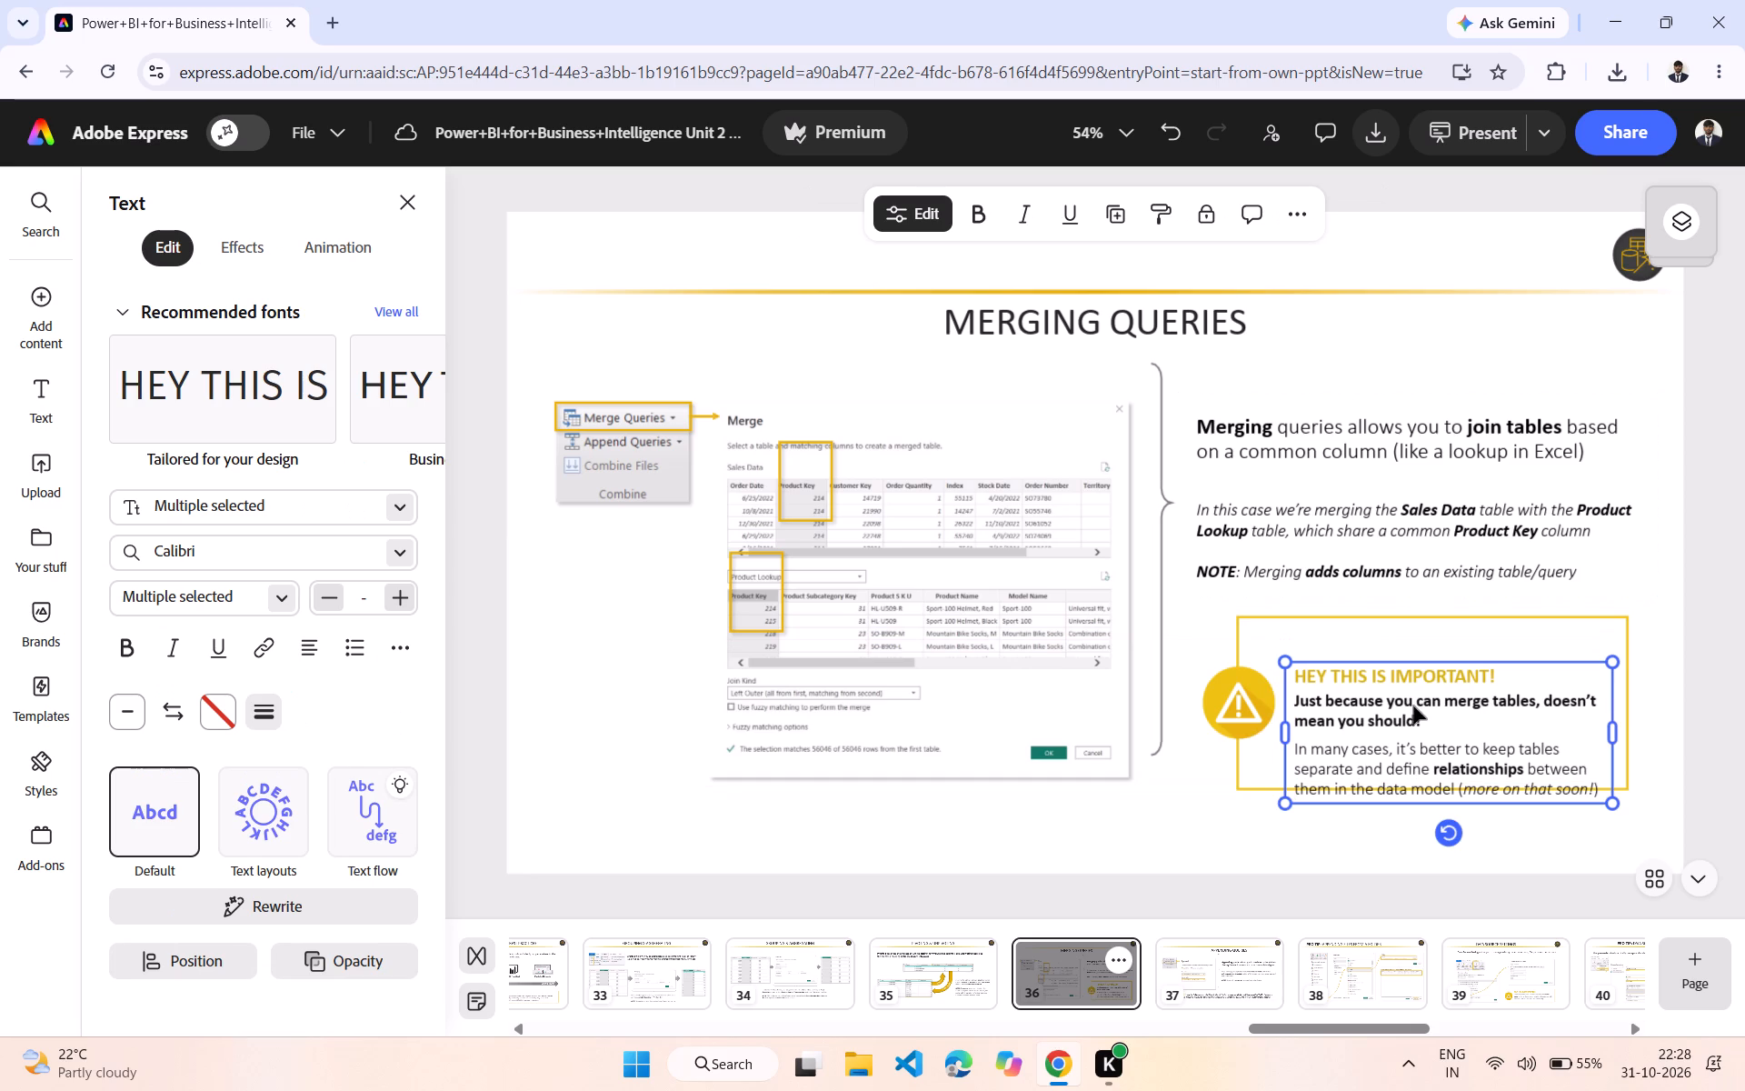
left_click(1491, 625)
left_click(1491, 625)
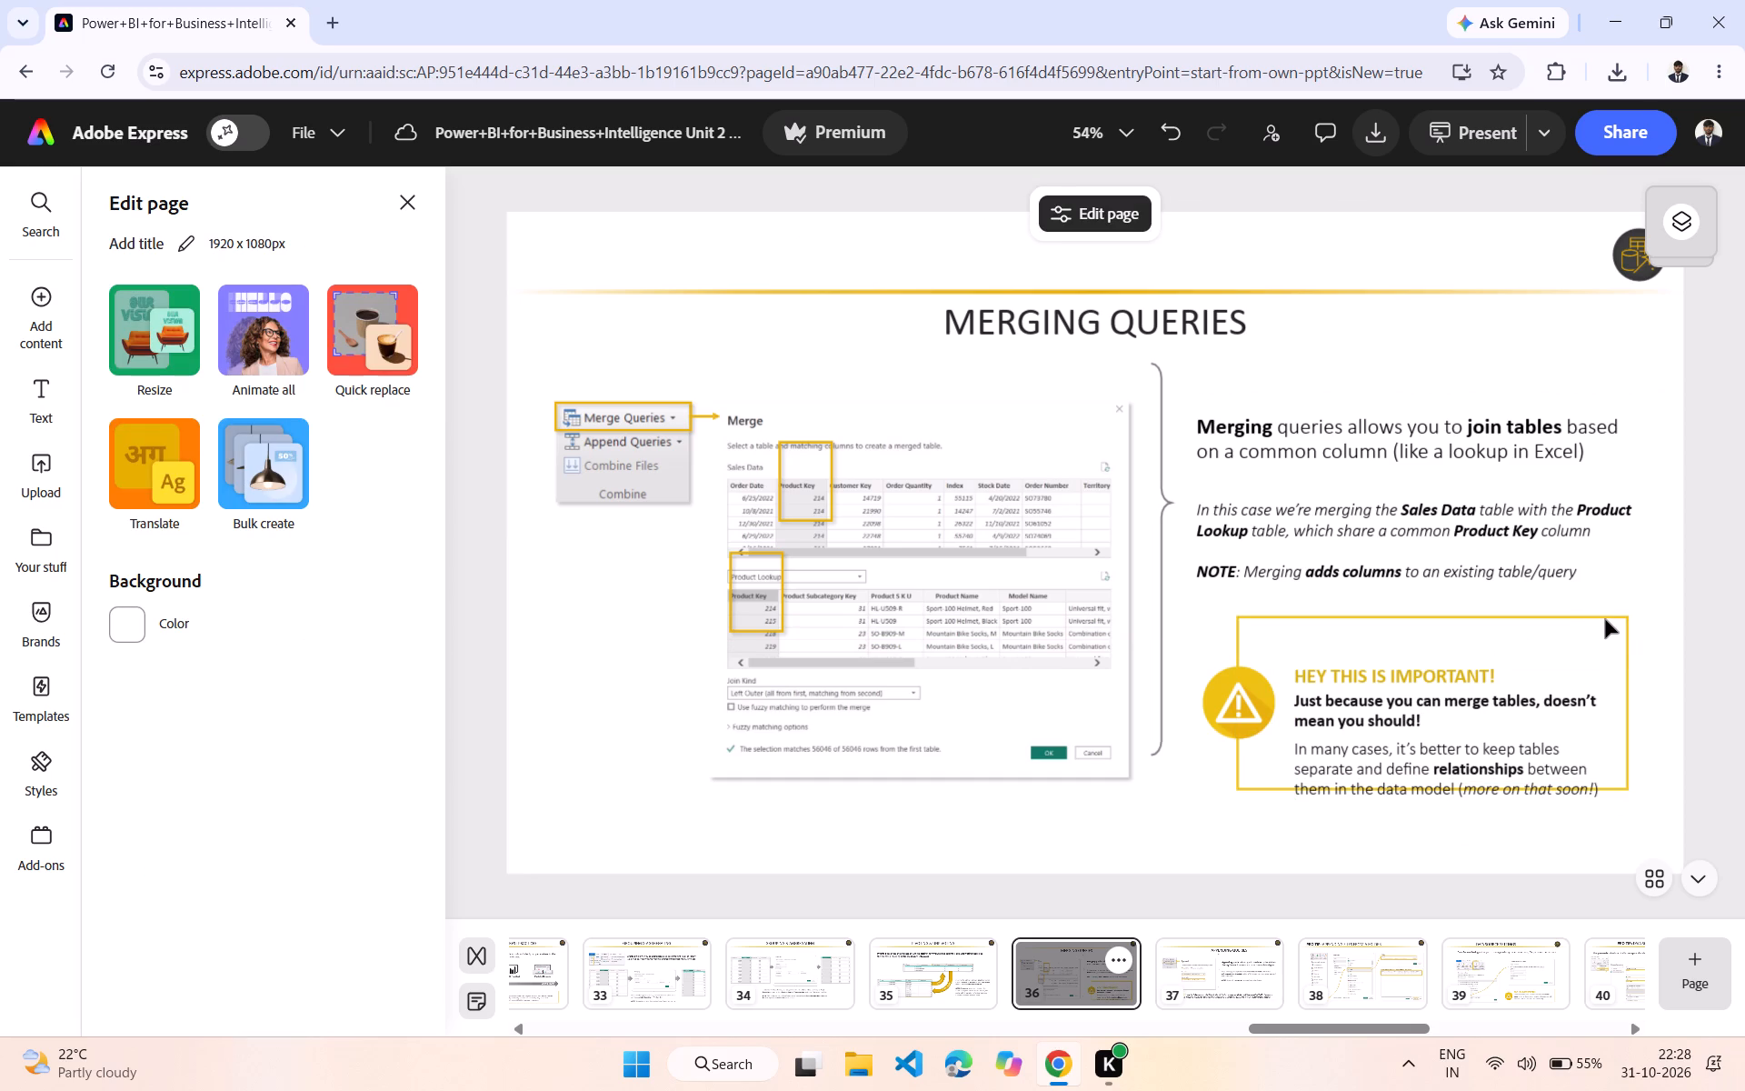
left_click(1537, 618)
left_click_drag(1537, 618, 1538, 643)
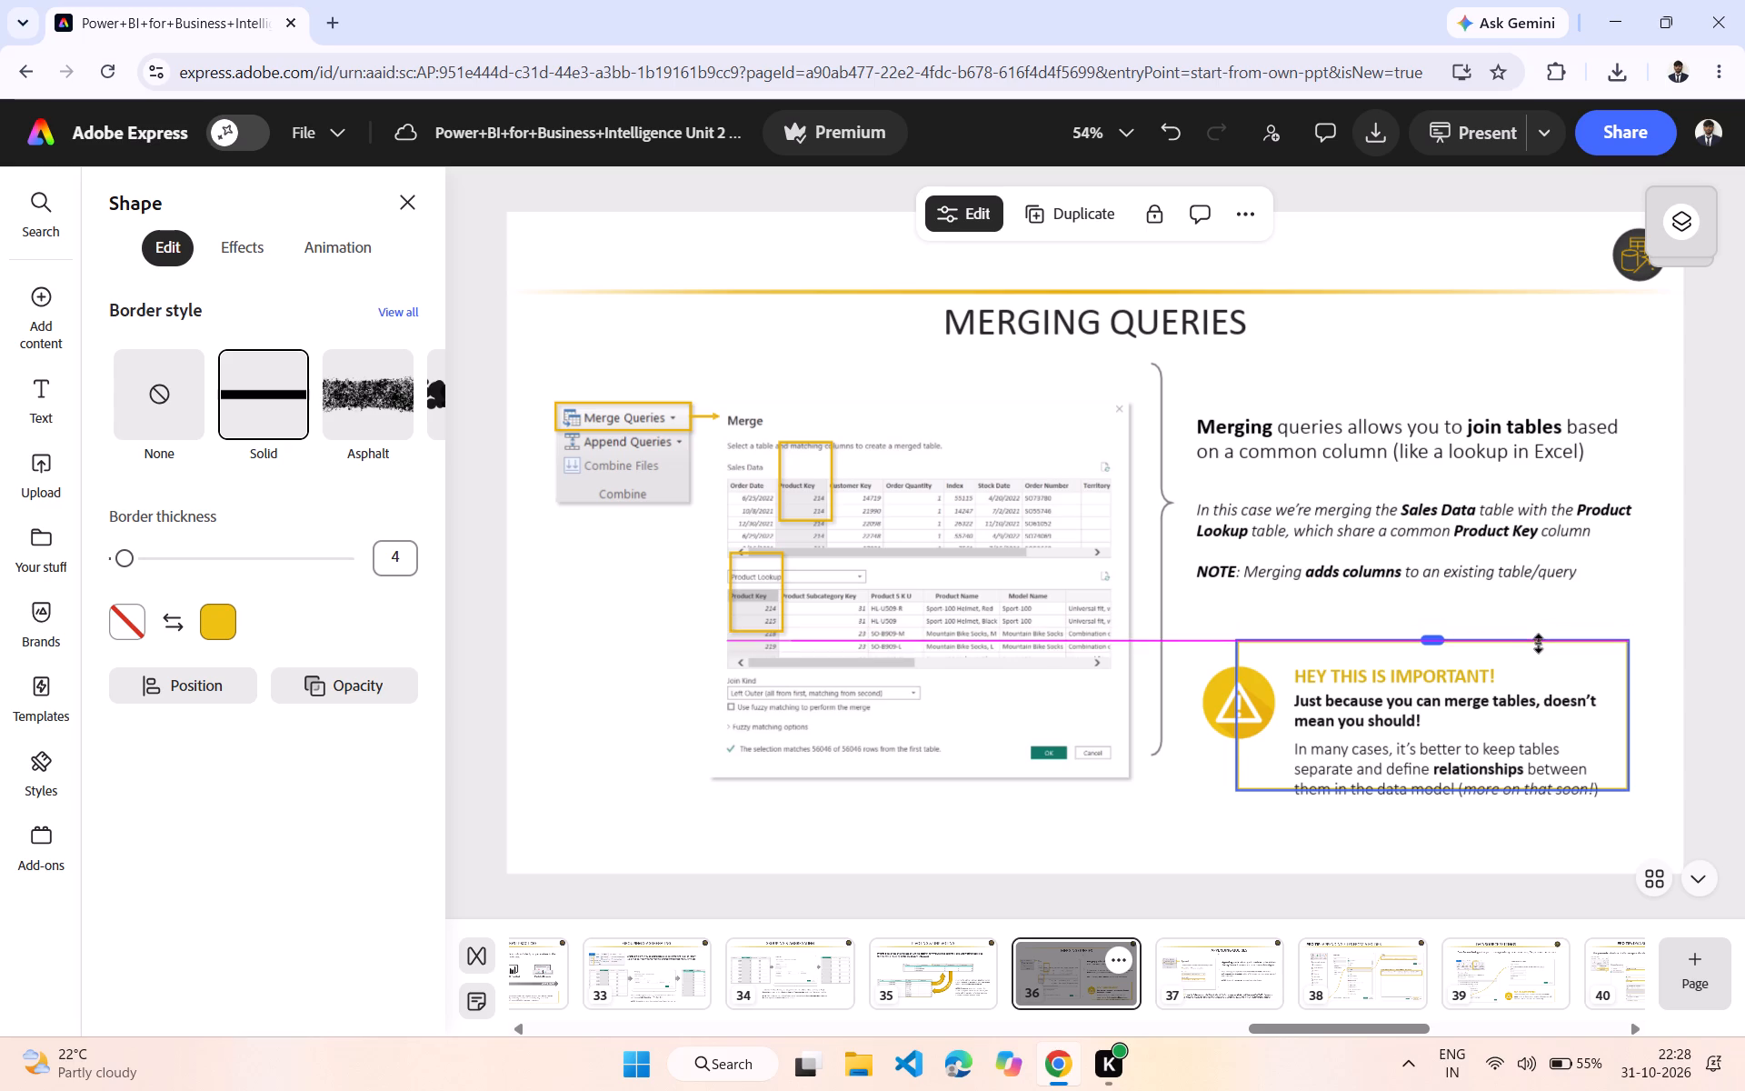
left_click_drag(1538, 643, 1547, 614)
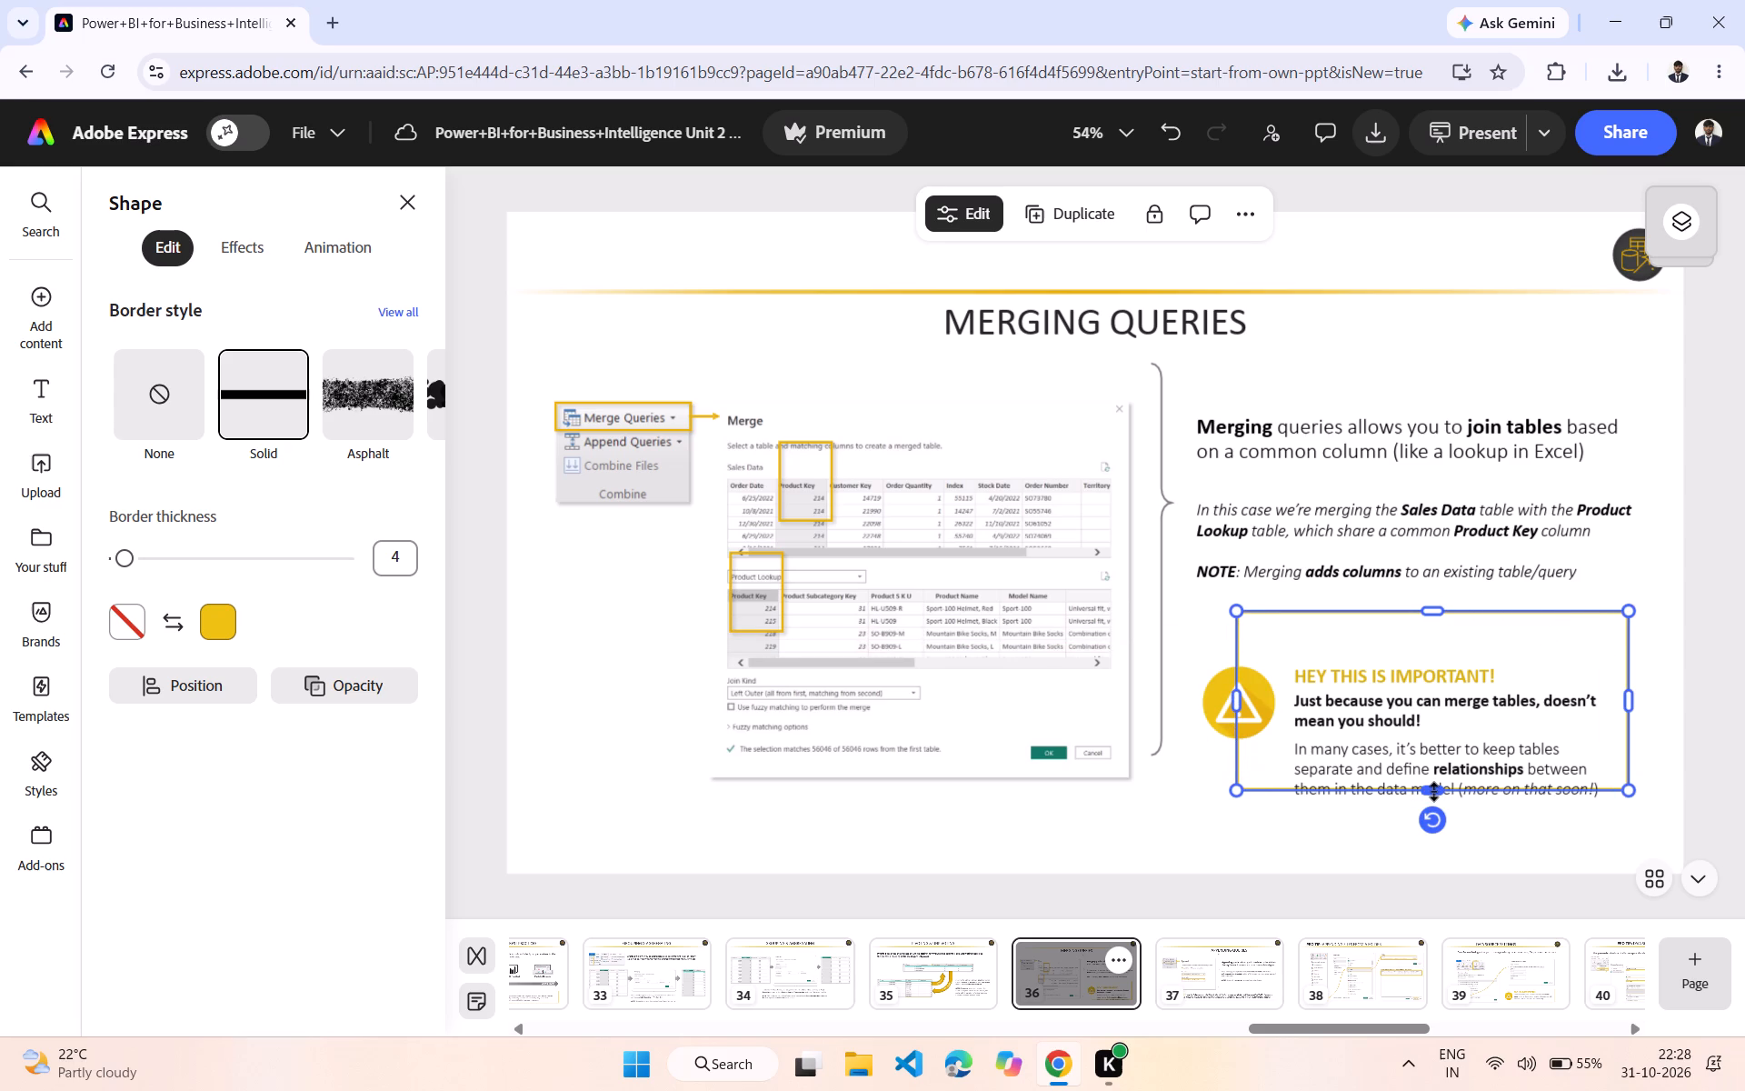
left_click_drag(1433, 791, 1433, 816)
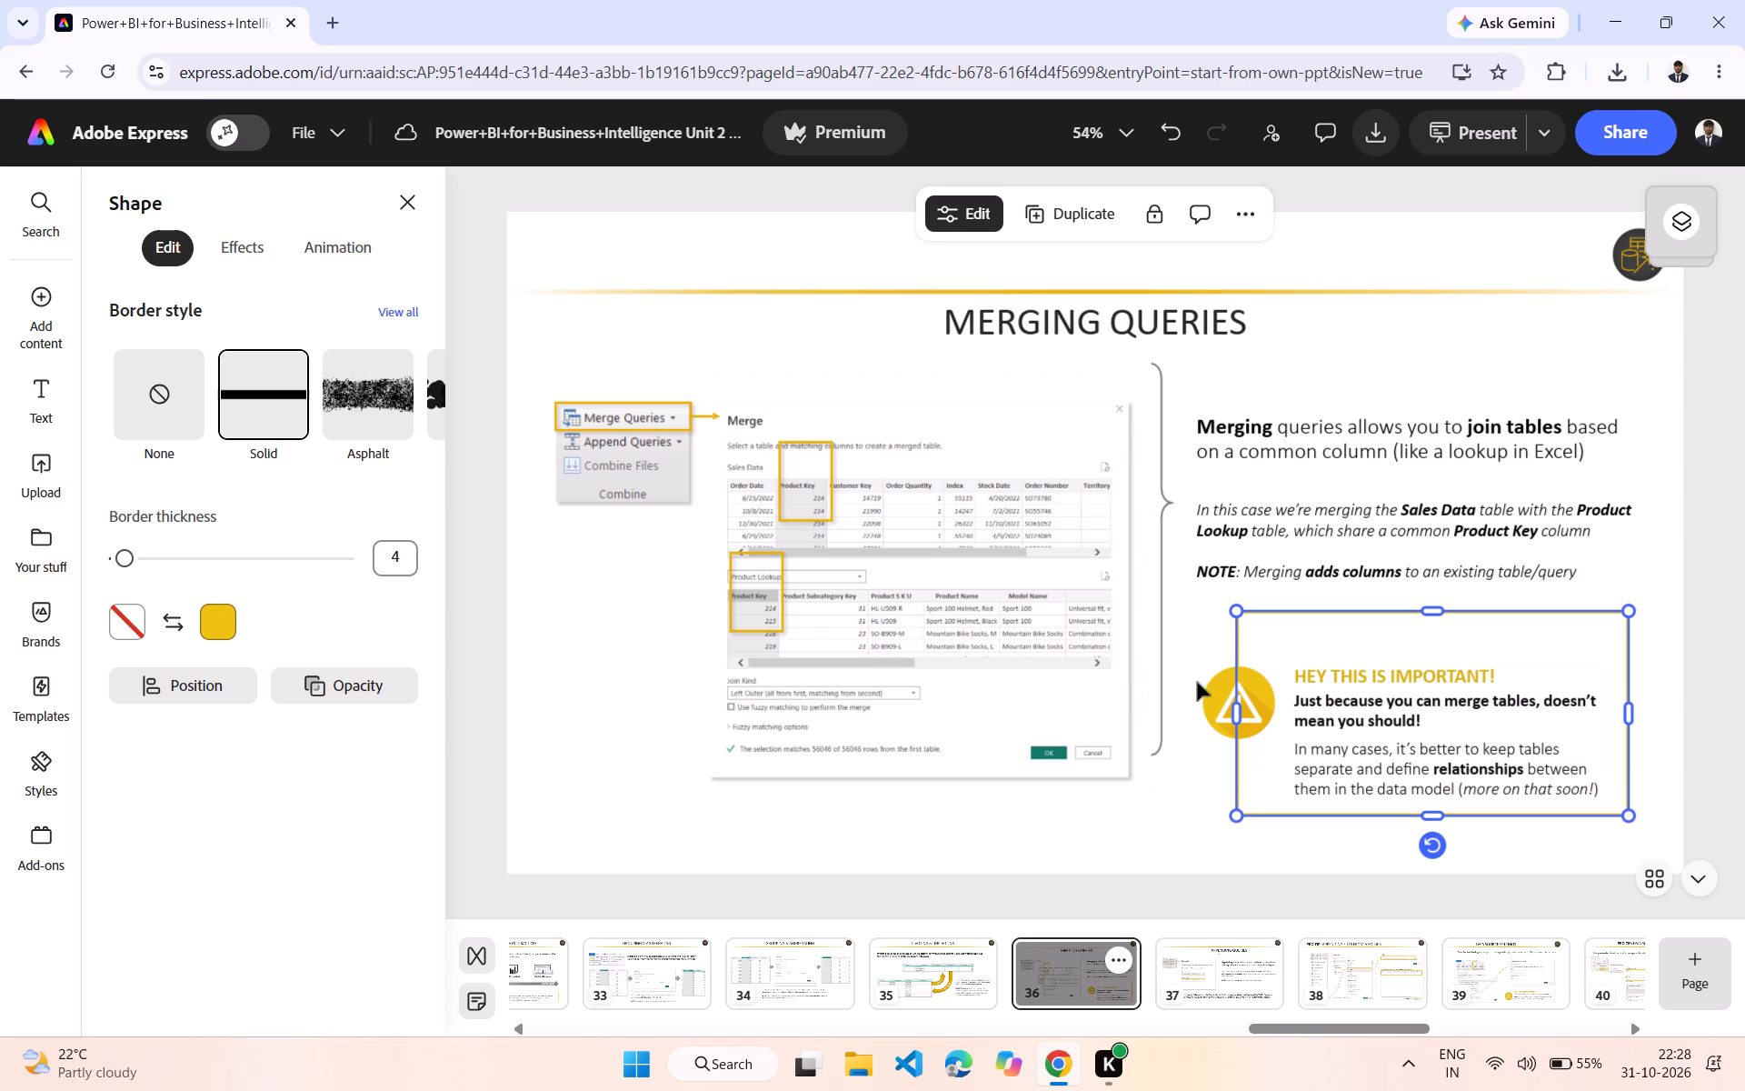
Move the round yellow warning icon slightly down along the left edge of the yellow frame.
left_click(1224, 706)
left_click_drag(1224, 706, 1226, 726)
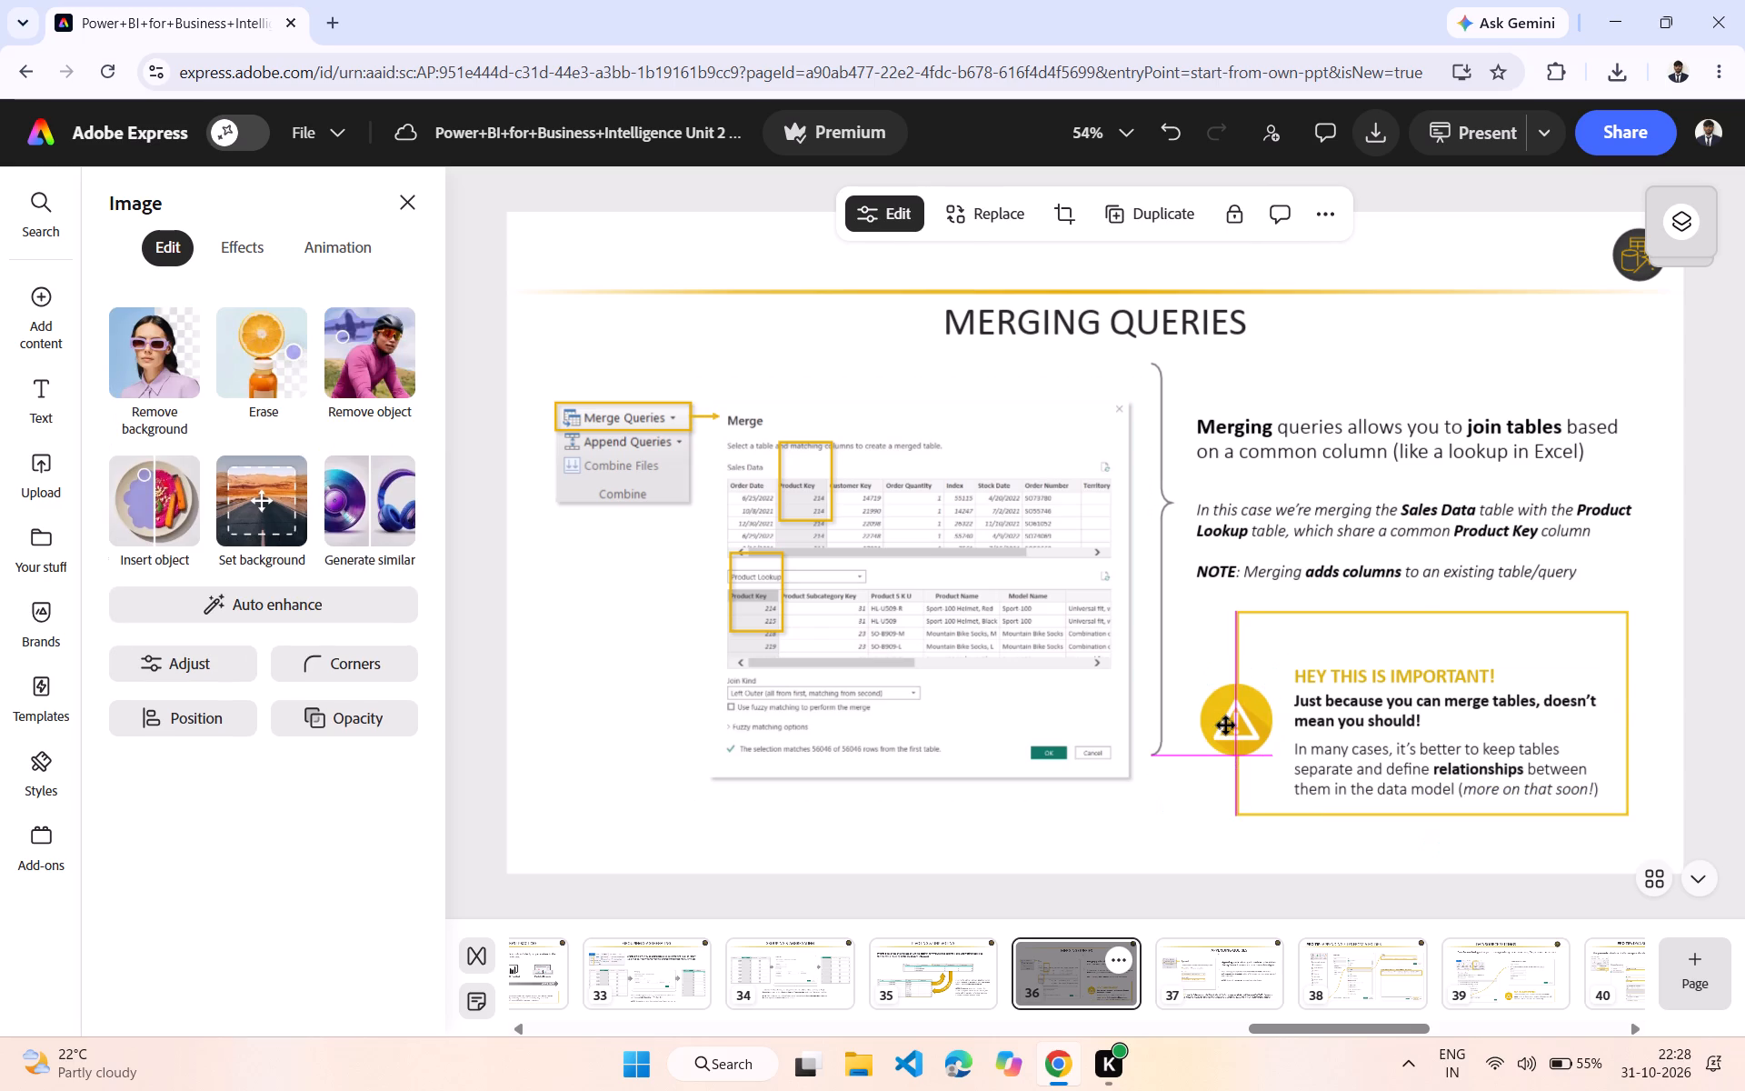
left_click_drag(1226, 726, 1227, 726)
Move the grey curly brace down so it lines up with the Merge dialog screenshot.
left_click(1162, 632)
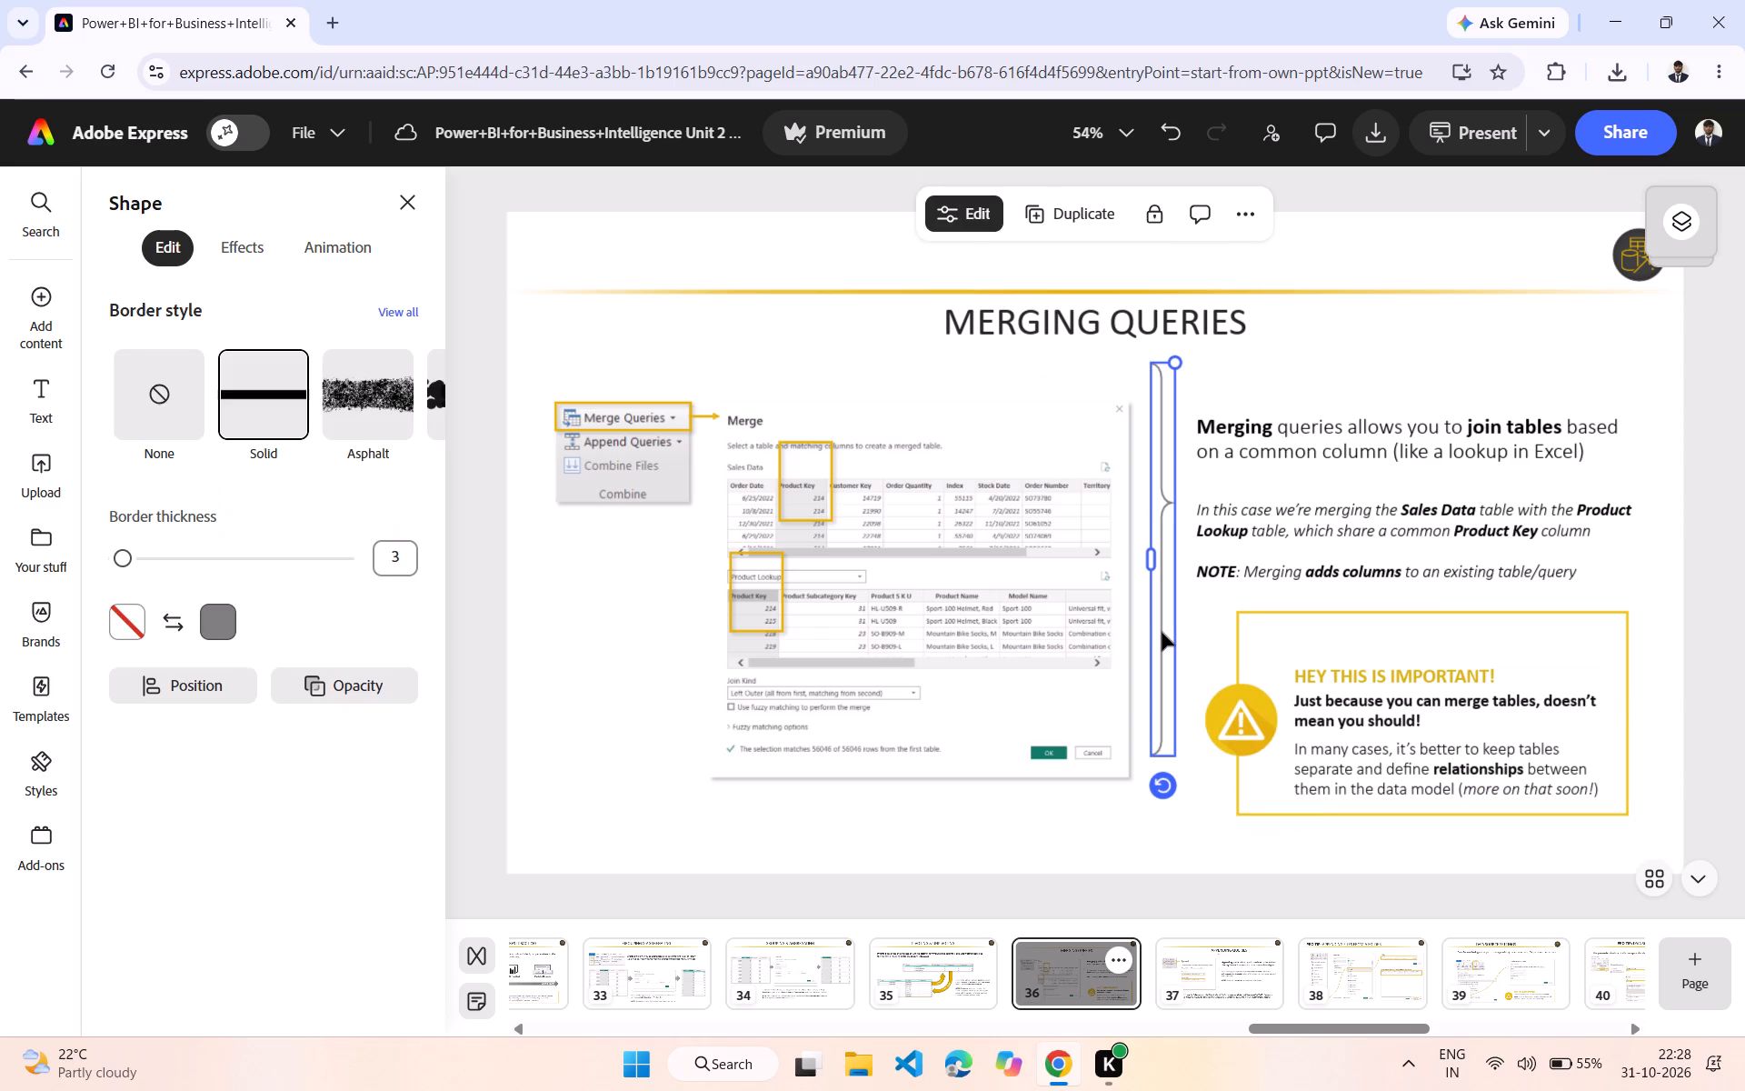
left_click_drag(1162, 632, 1162, 664)
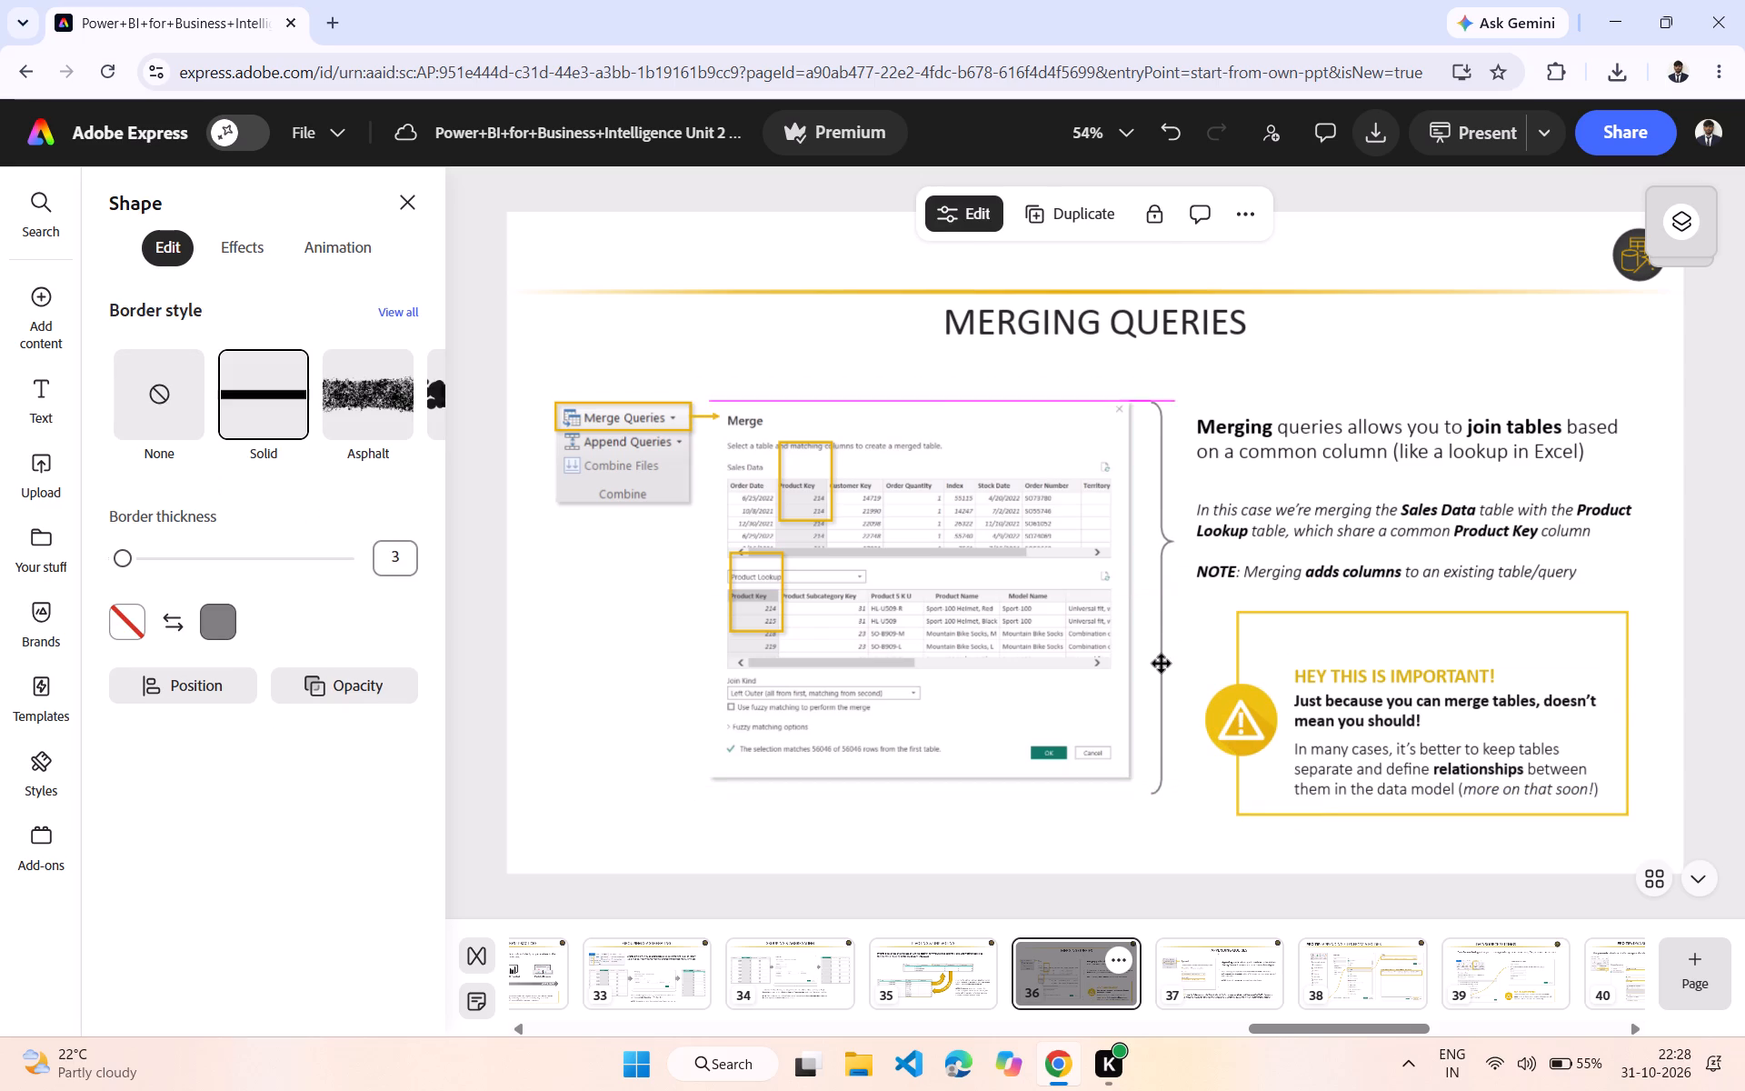
left_click_drag(1162, 664, 1162, 662)
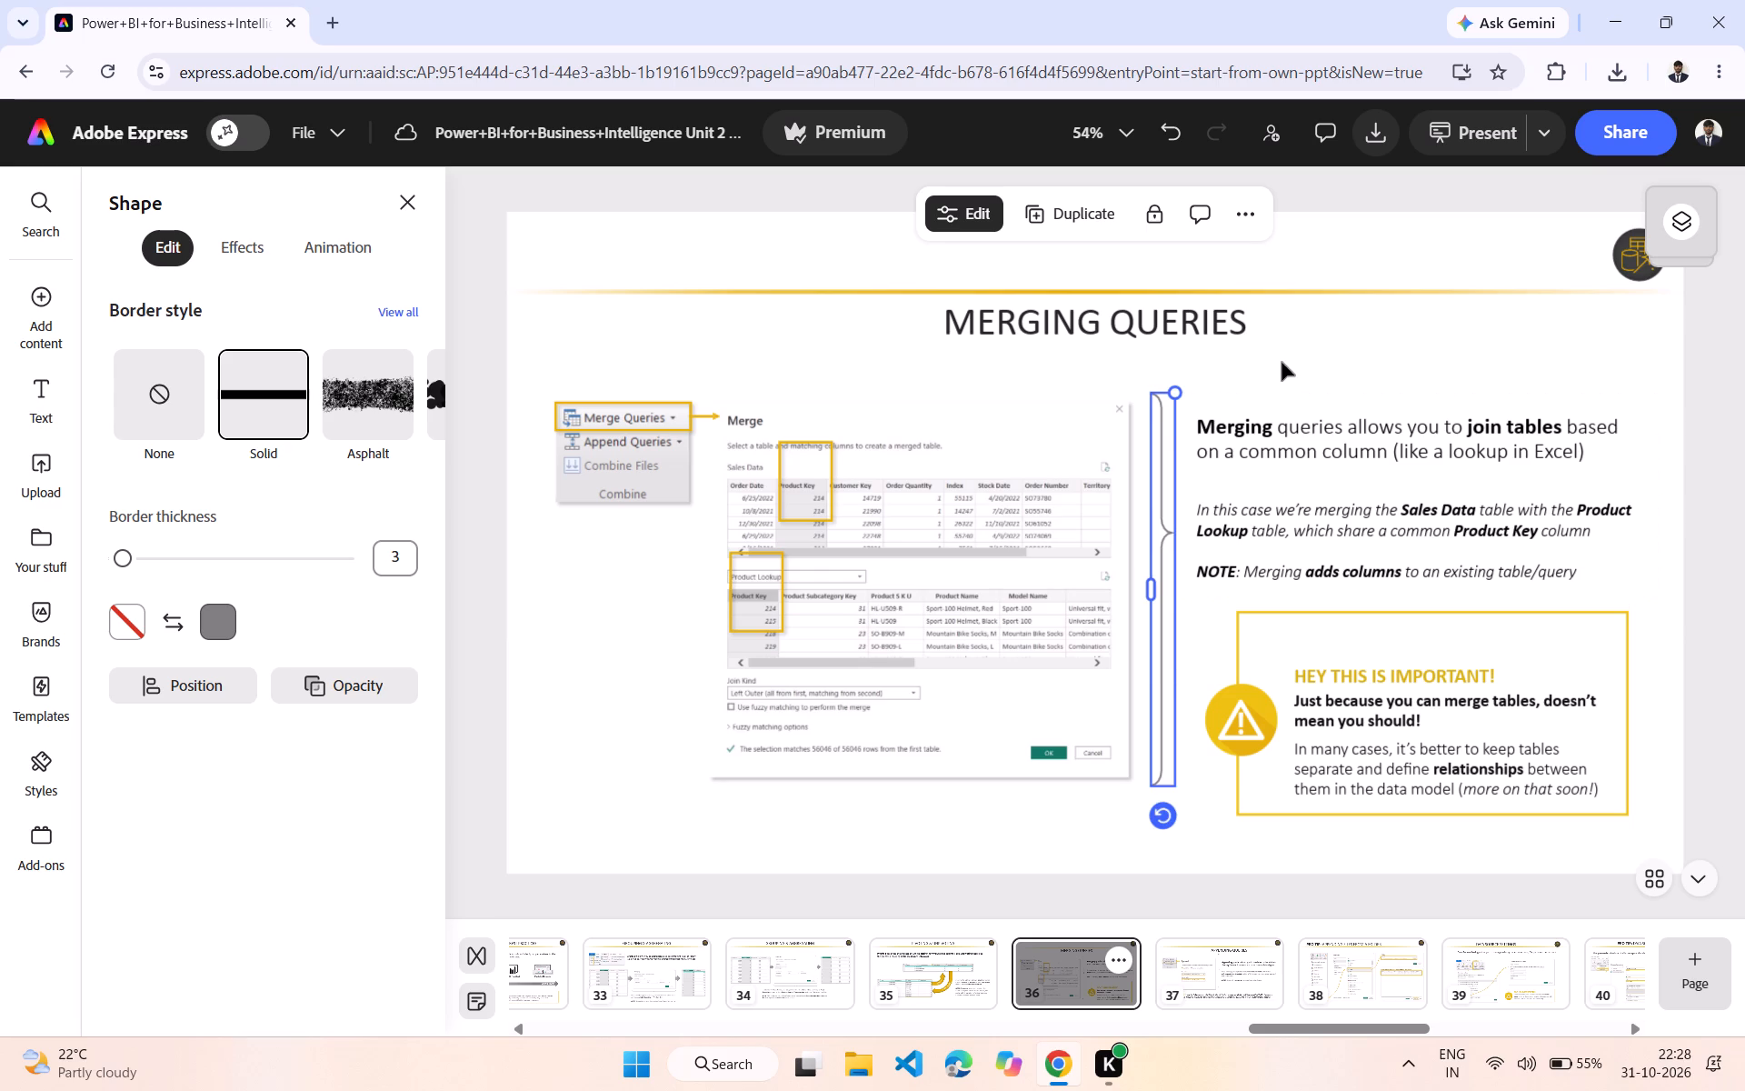
Open the MERGING QUERIES title text for editing.
left_click(990, 326)
left_click_drag(990, 326, 985, 324)
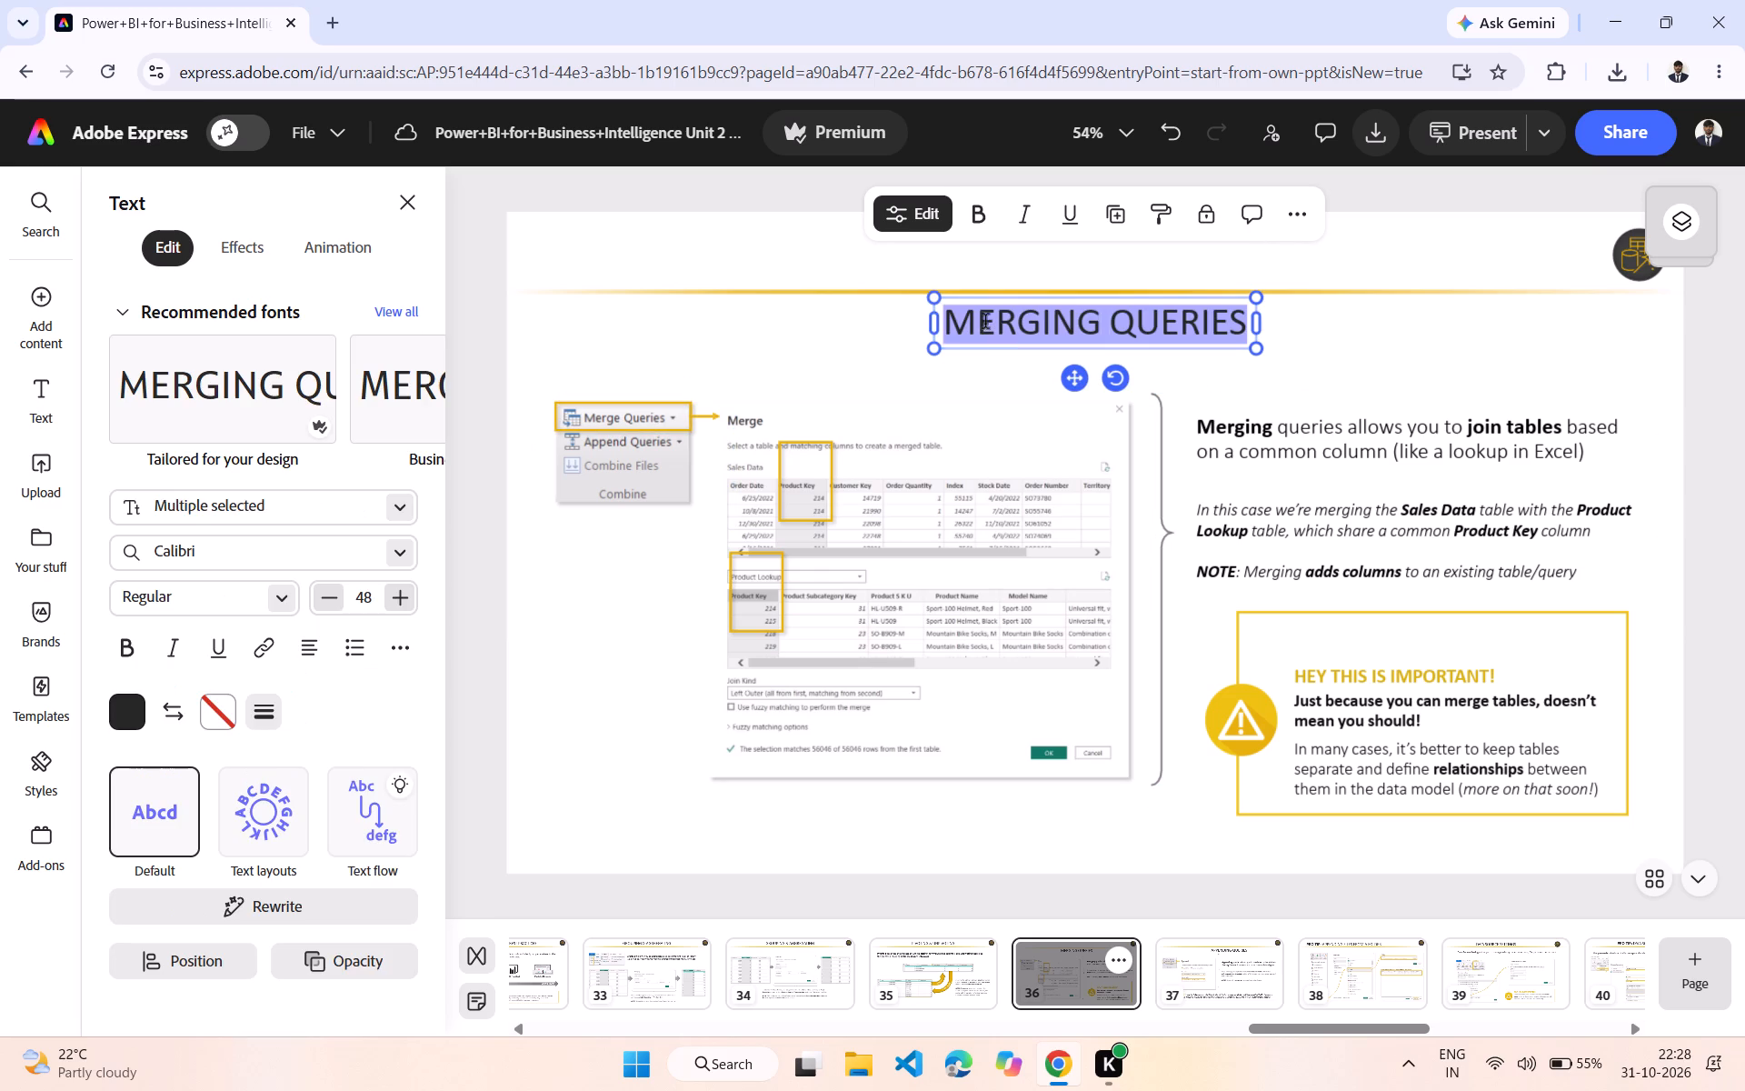
left_click_drag(985, 324, 984, 337)
left_click(984, 337)
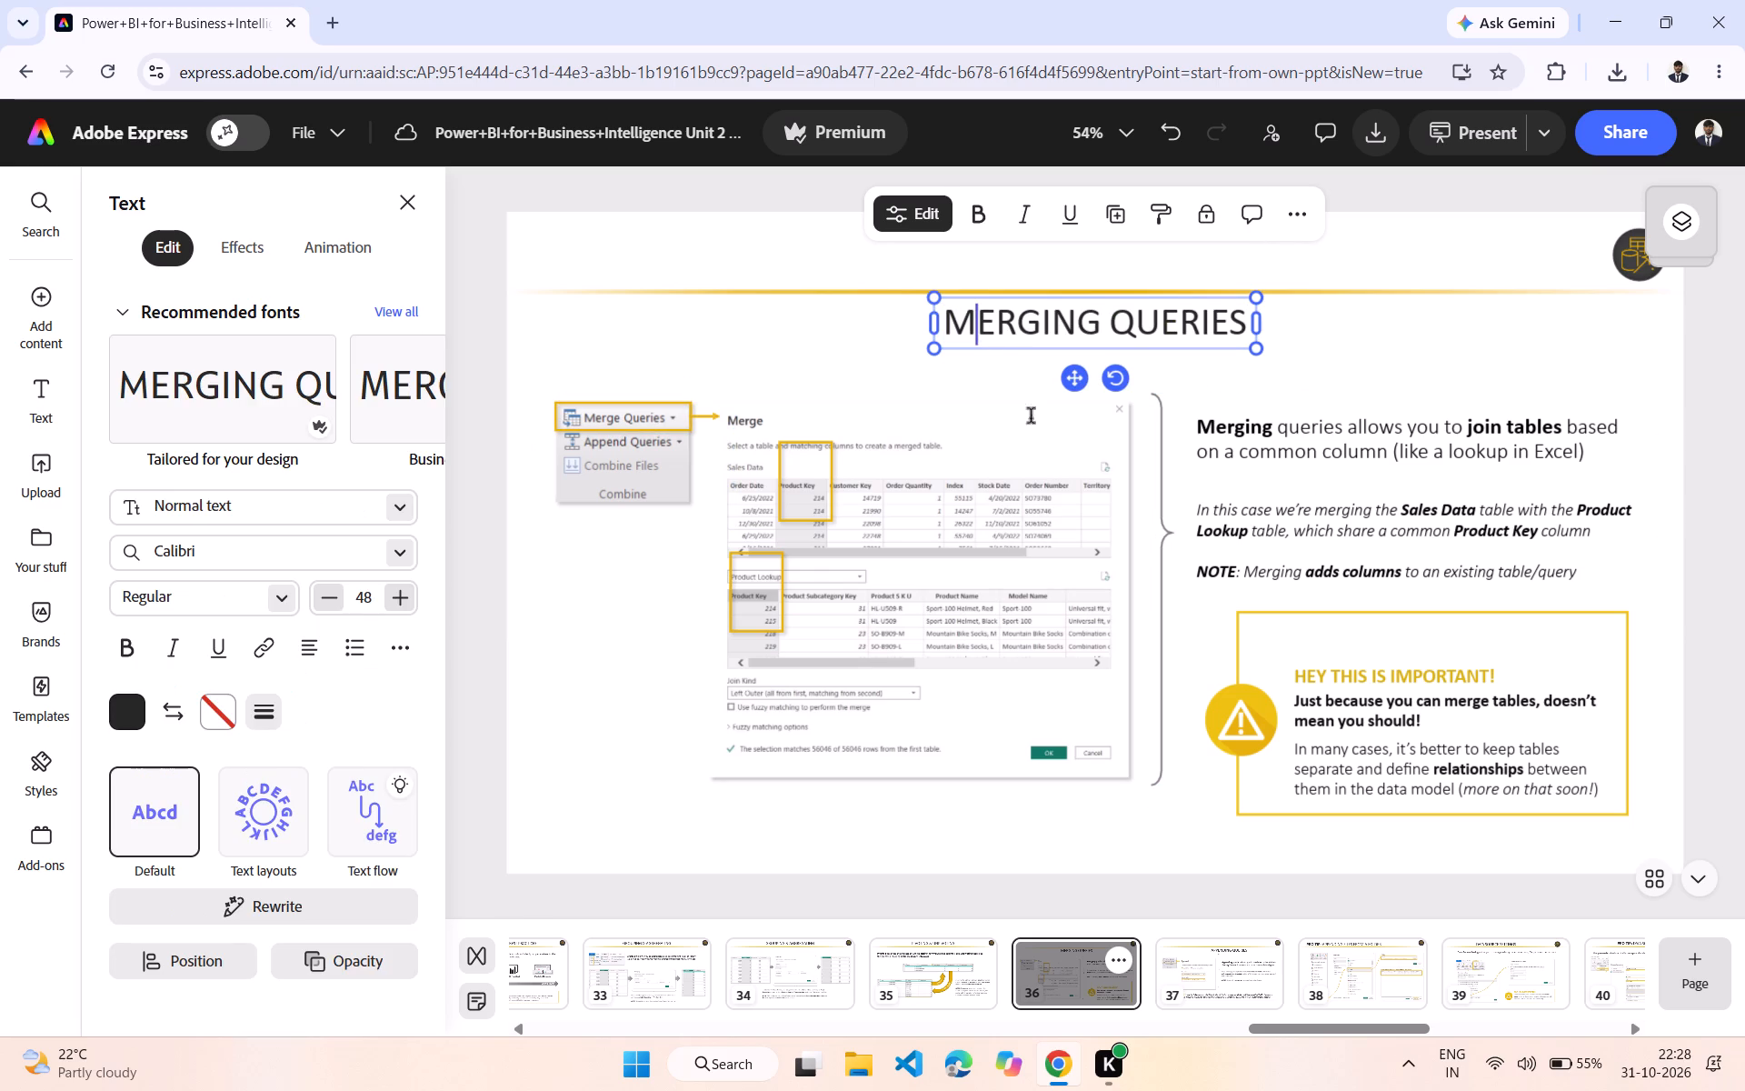
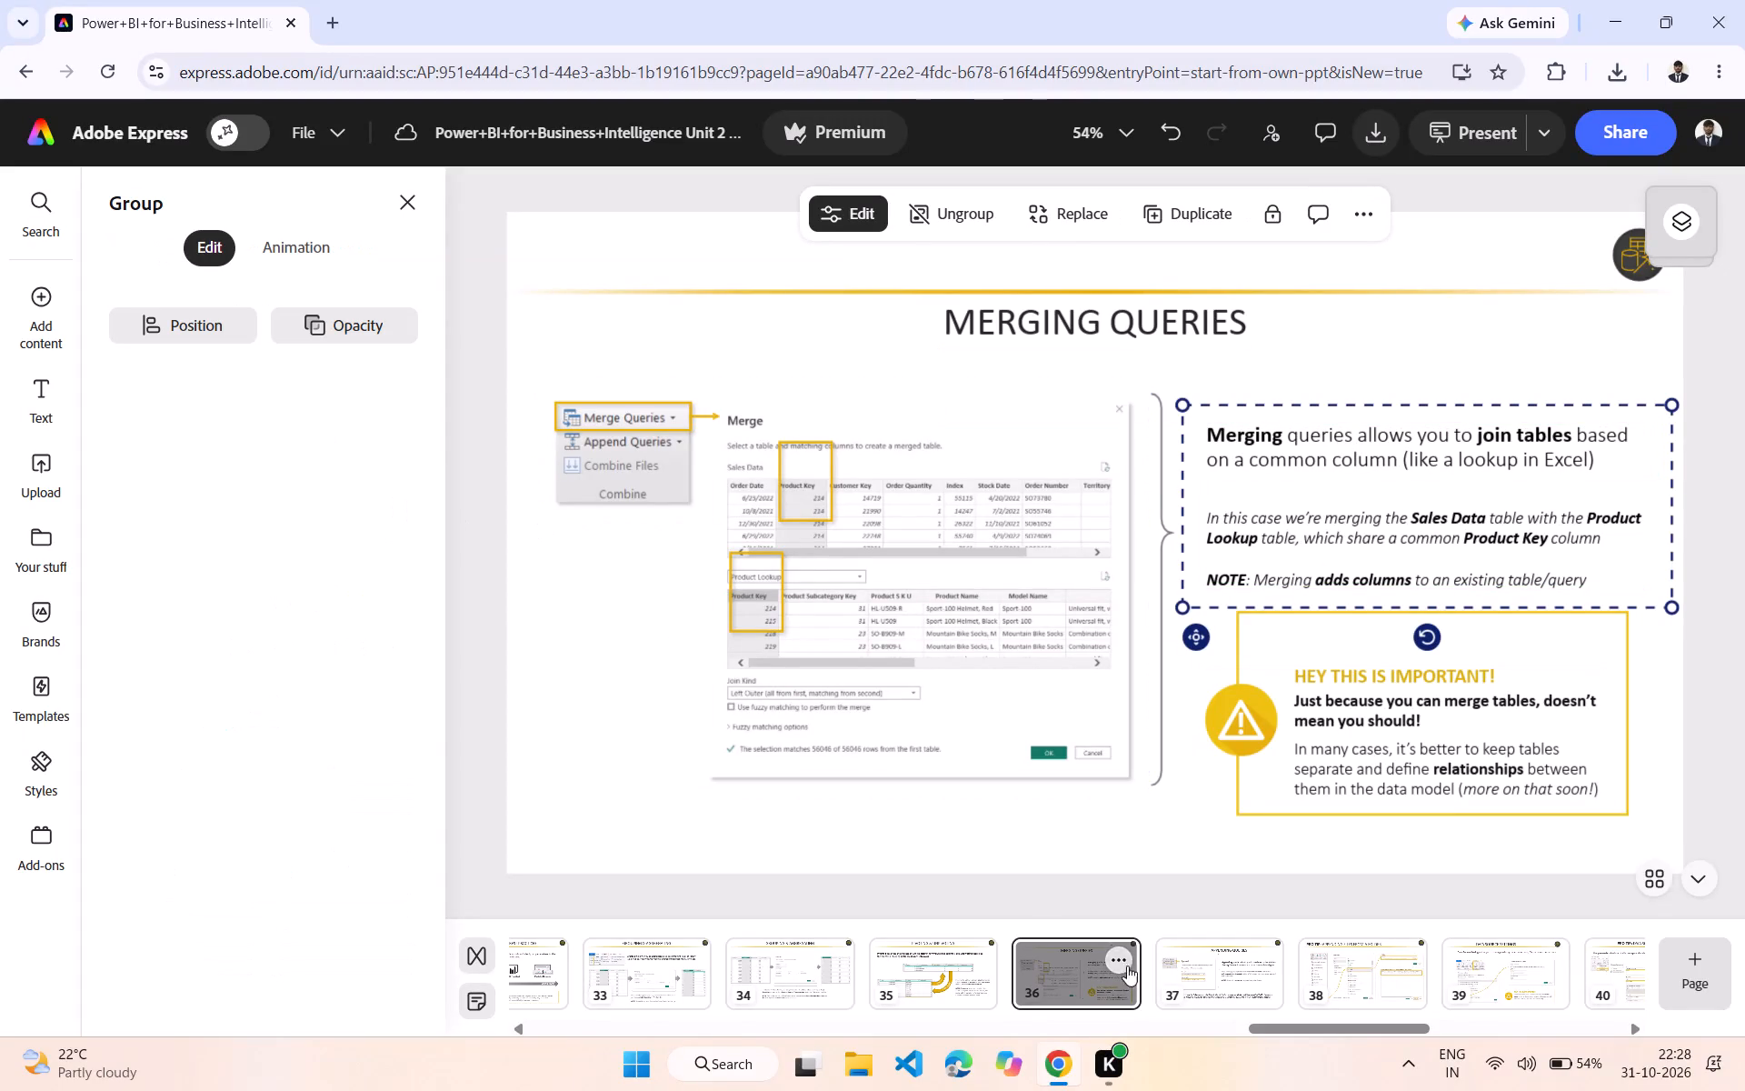
Open page 35, PIVOTING & UNPIVOTING, and select its group of tables and arrows.
left_click(936, 970)
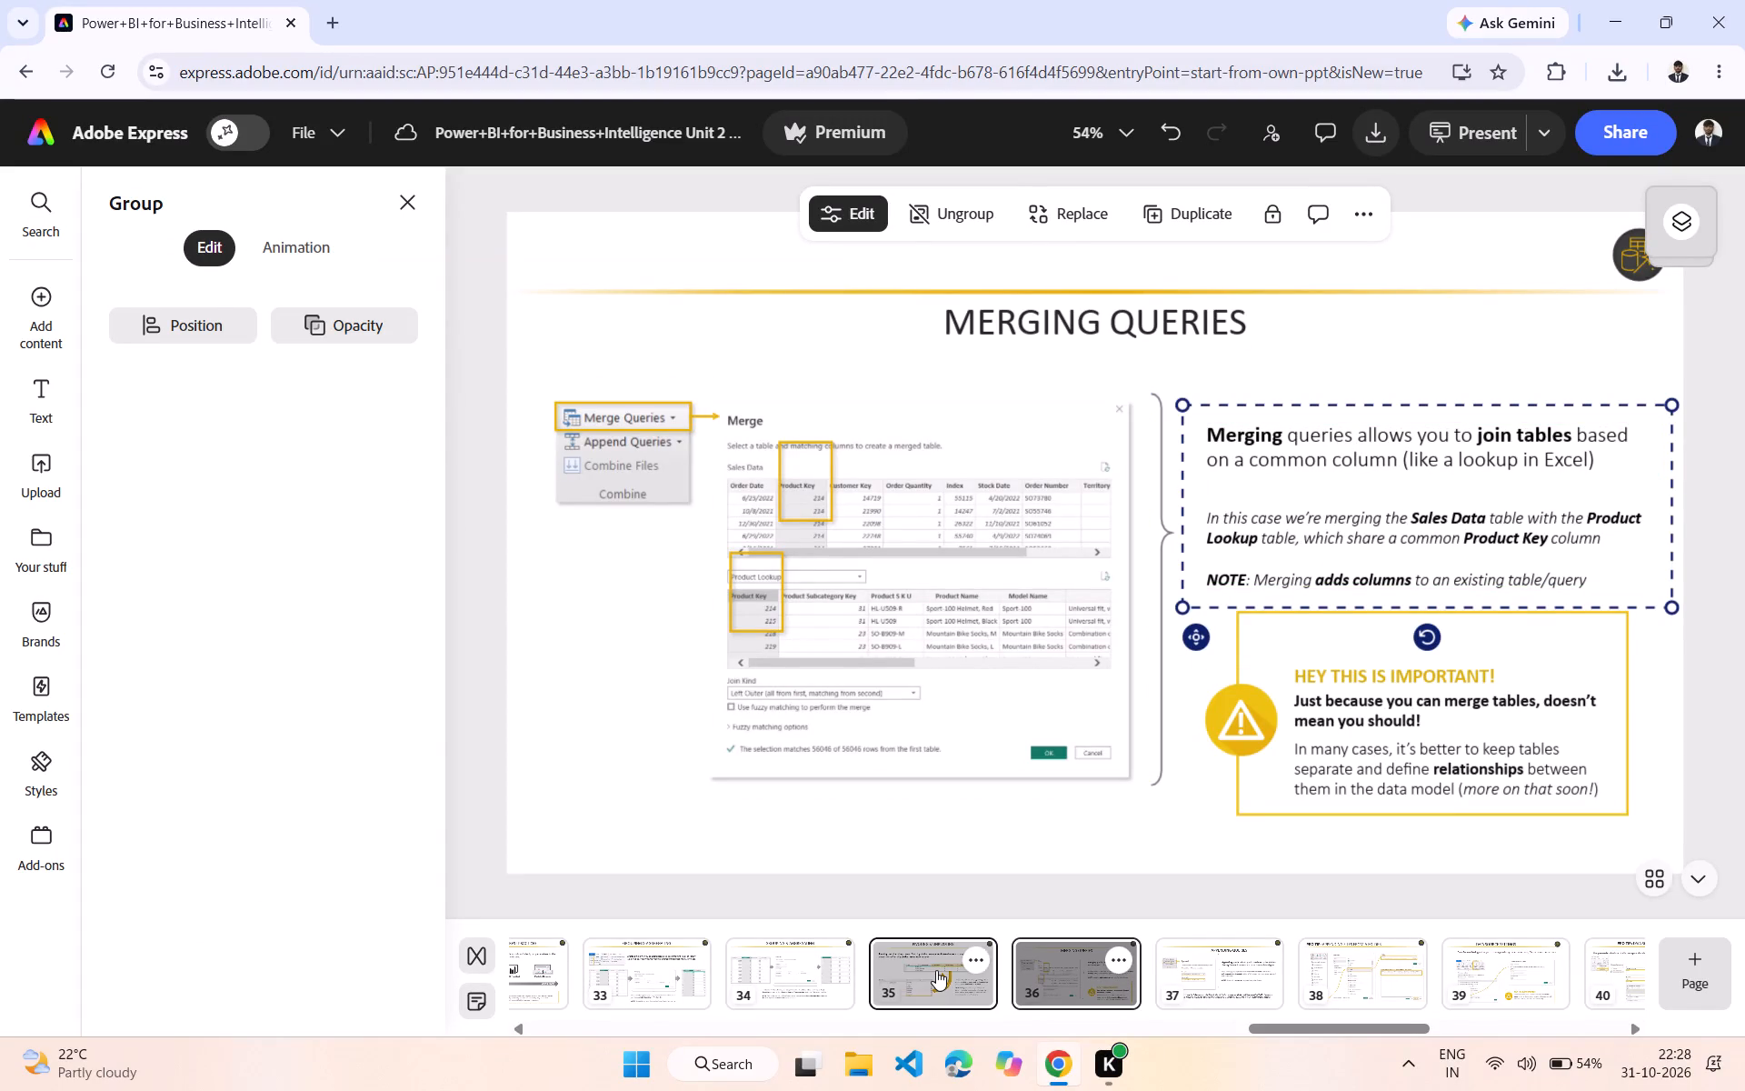
left_click(1134, 628)
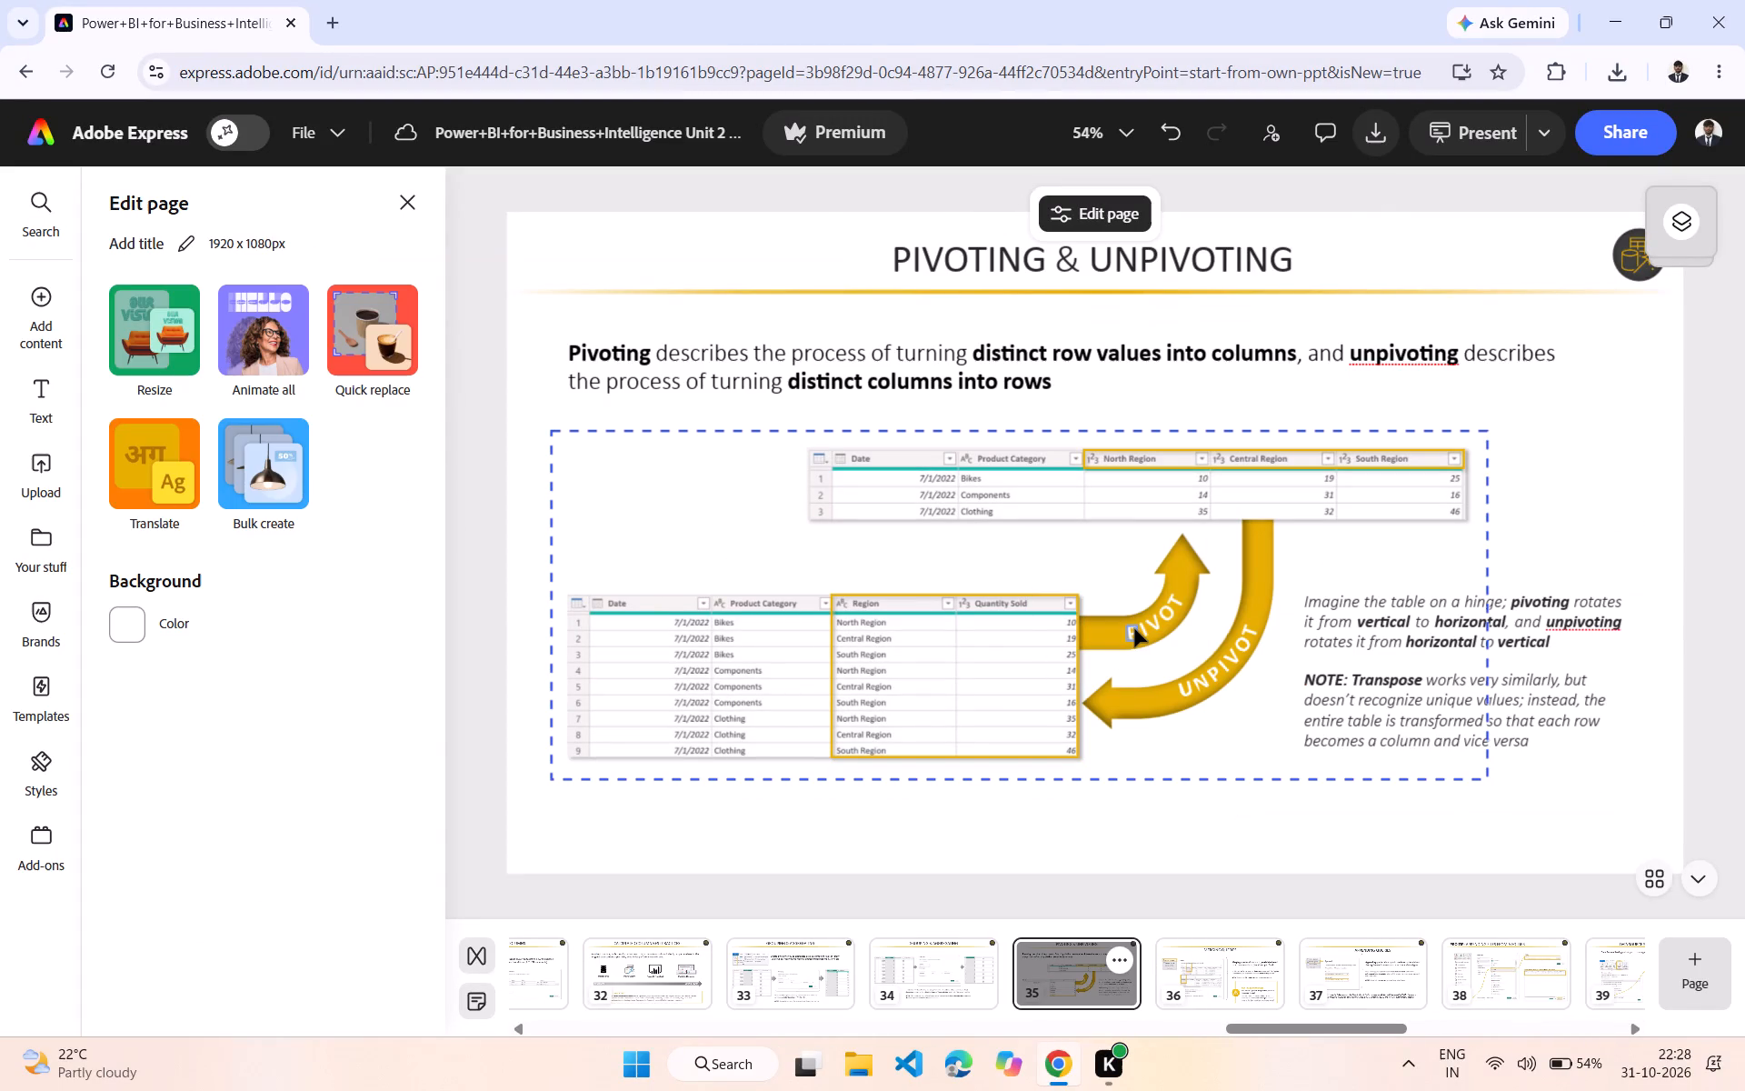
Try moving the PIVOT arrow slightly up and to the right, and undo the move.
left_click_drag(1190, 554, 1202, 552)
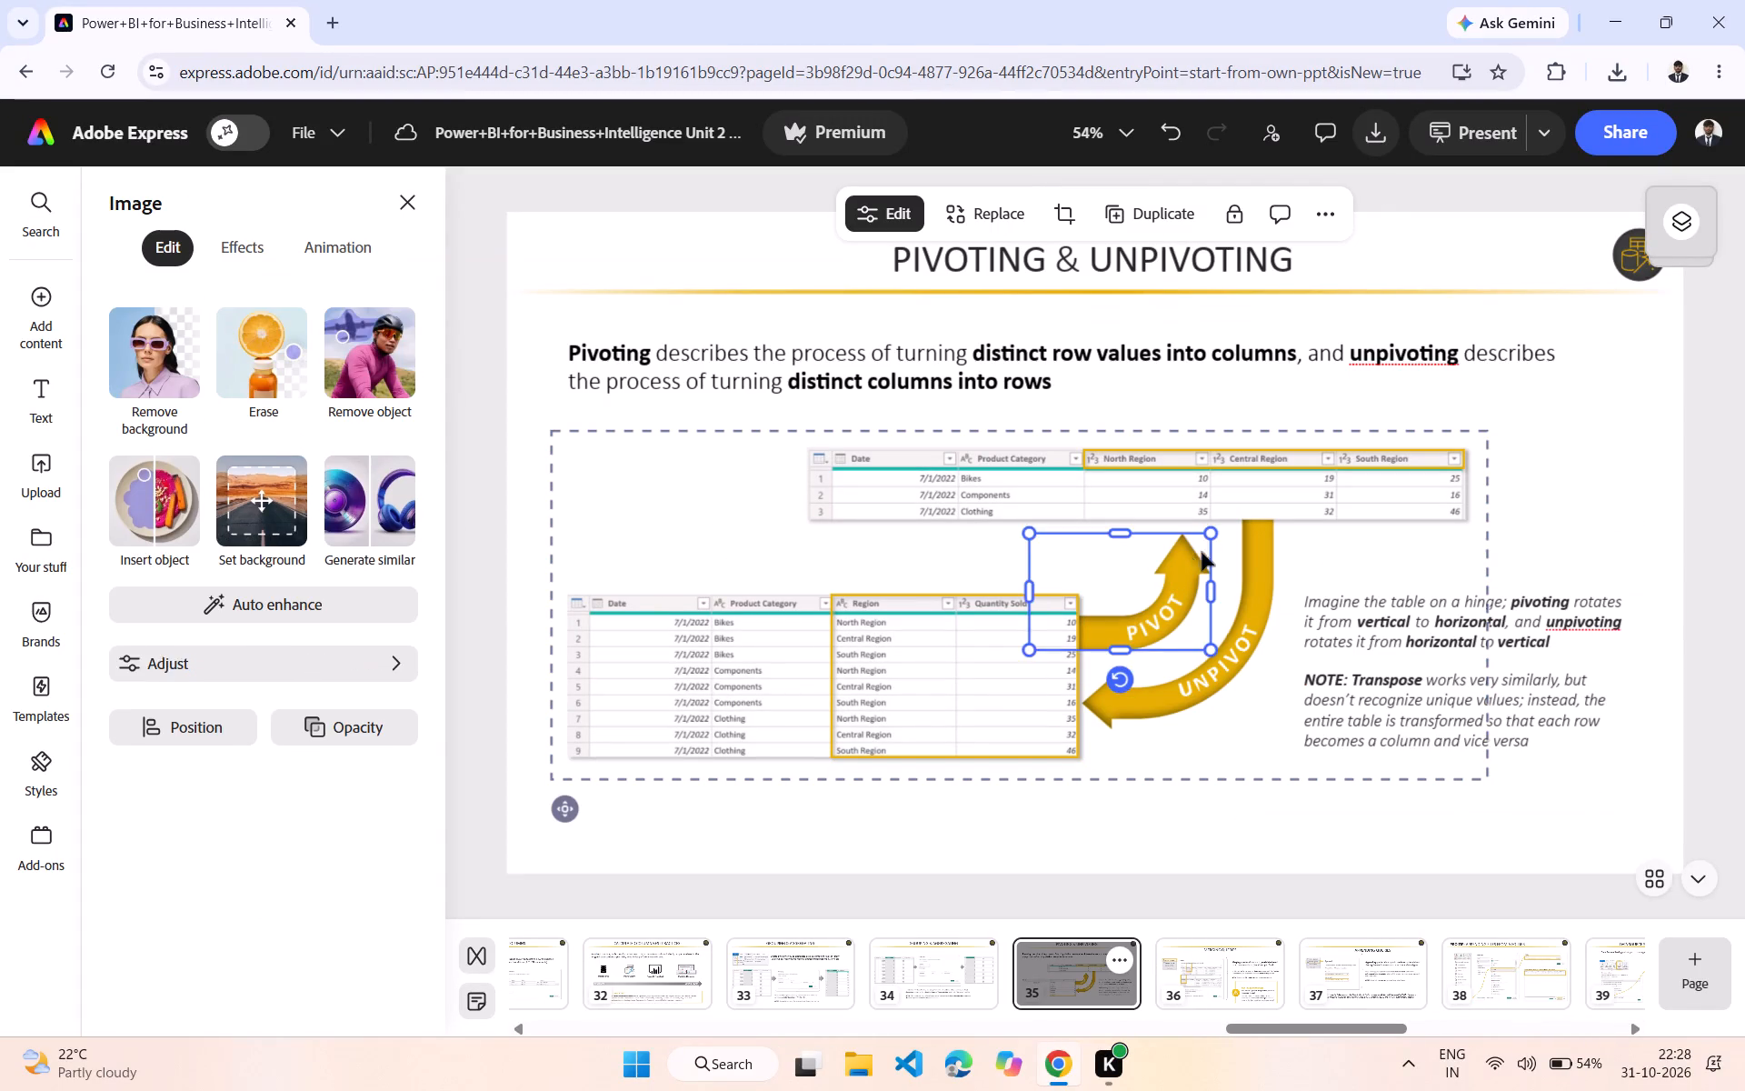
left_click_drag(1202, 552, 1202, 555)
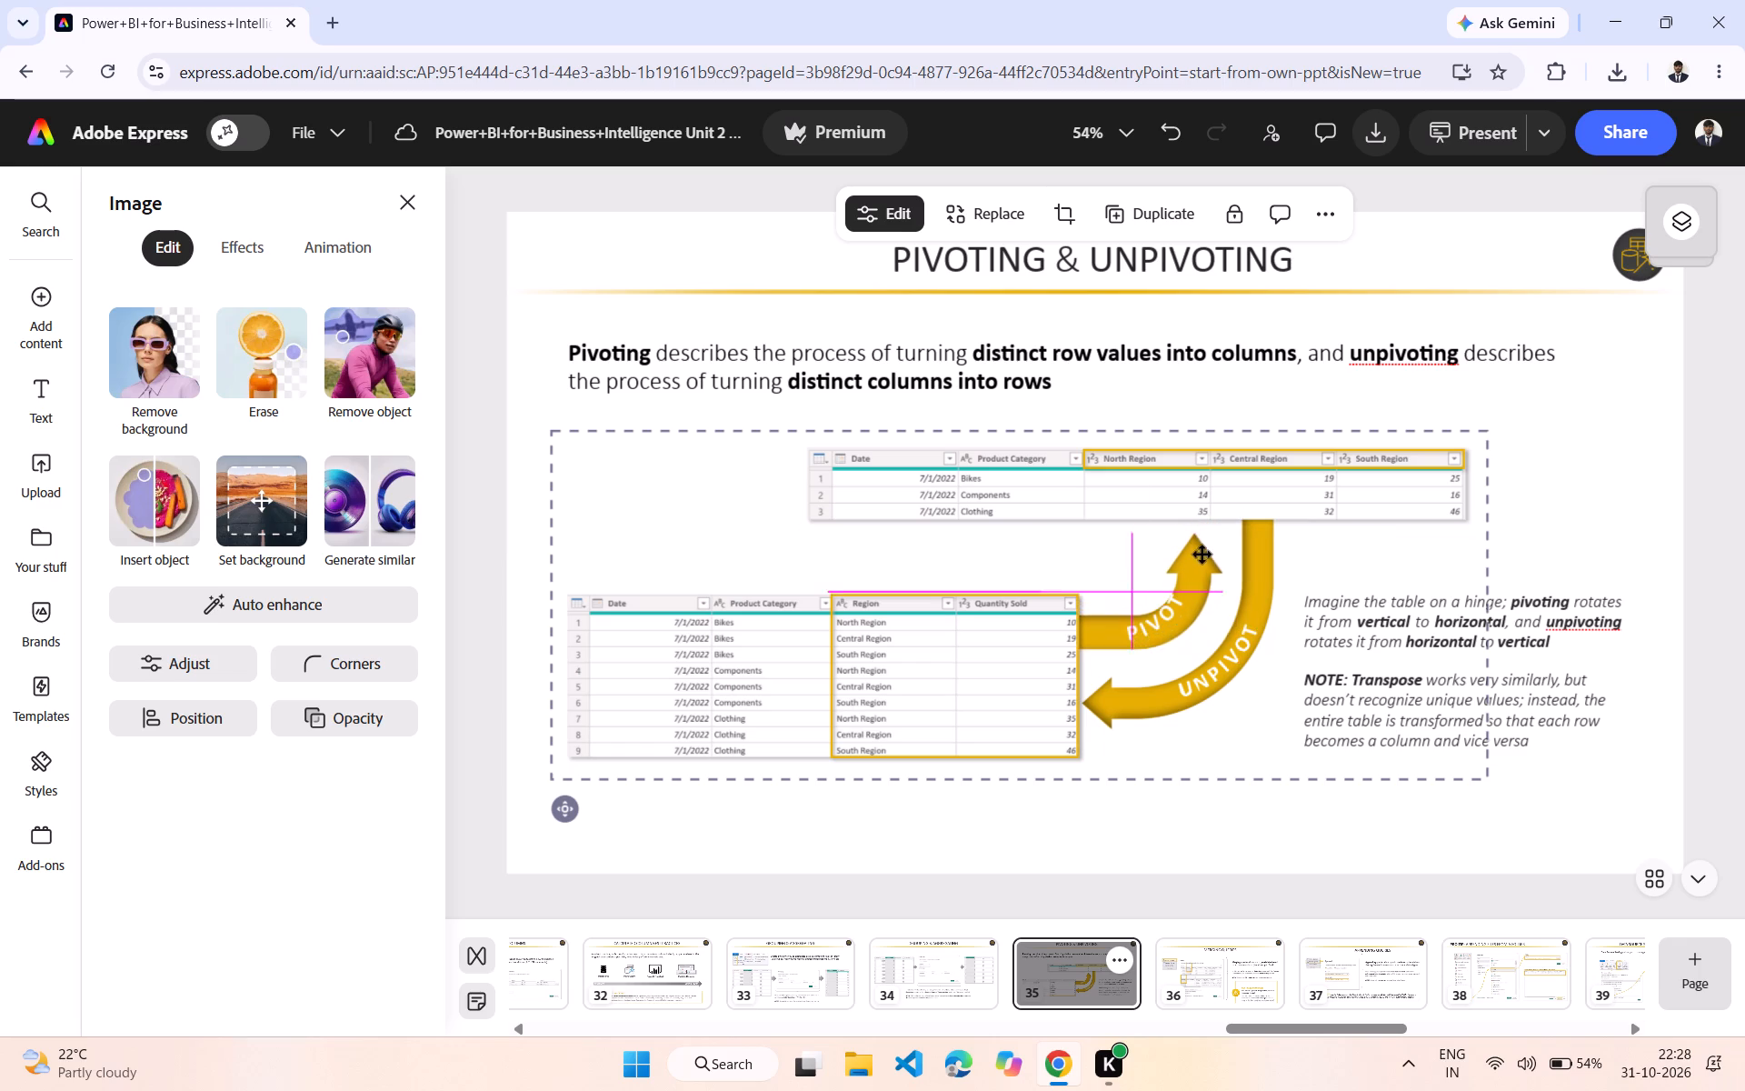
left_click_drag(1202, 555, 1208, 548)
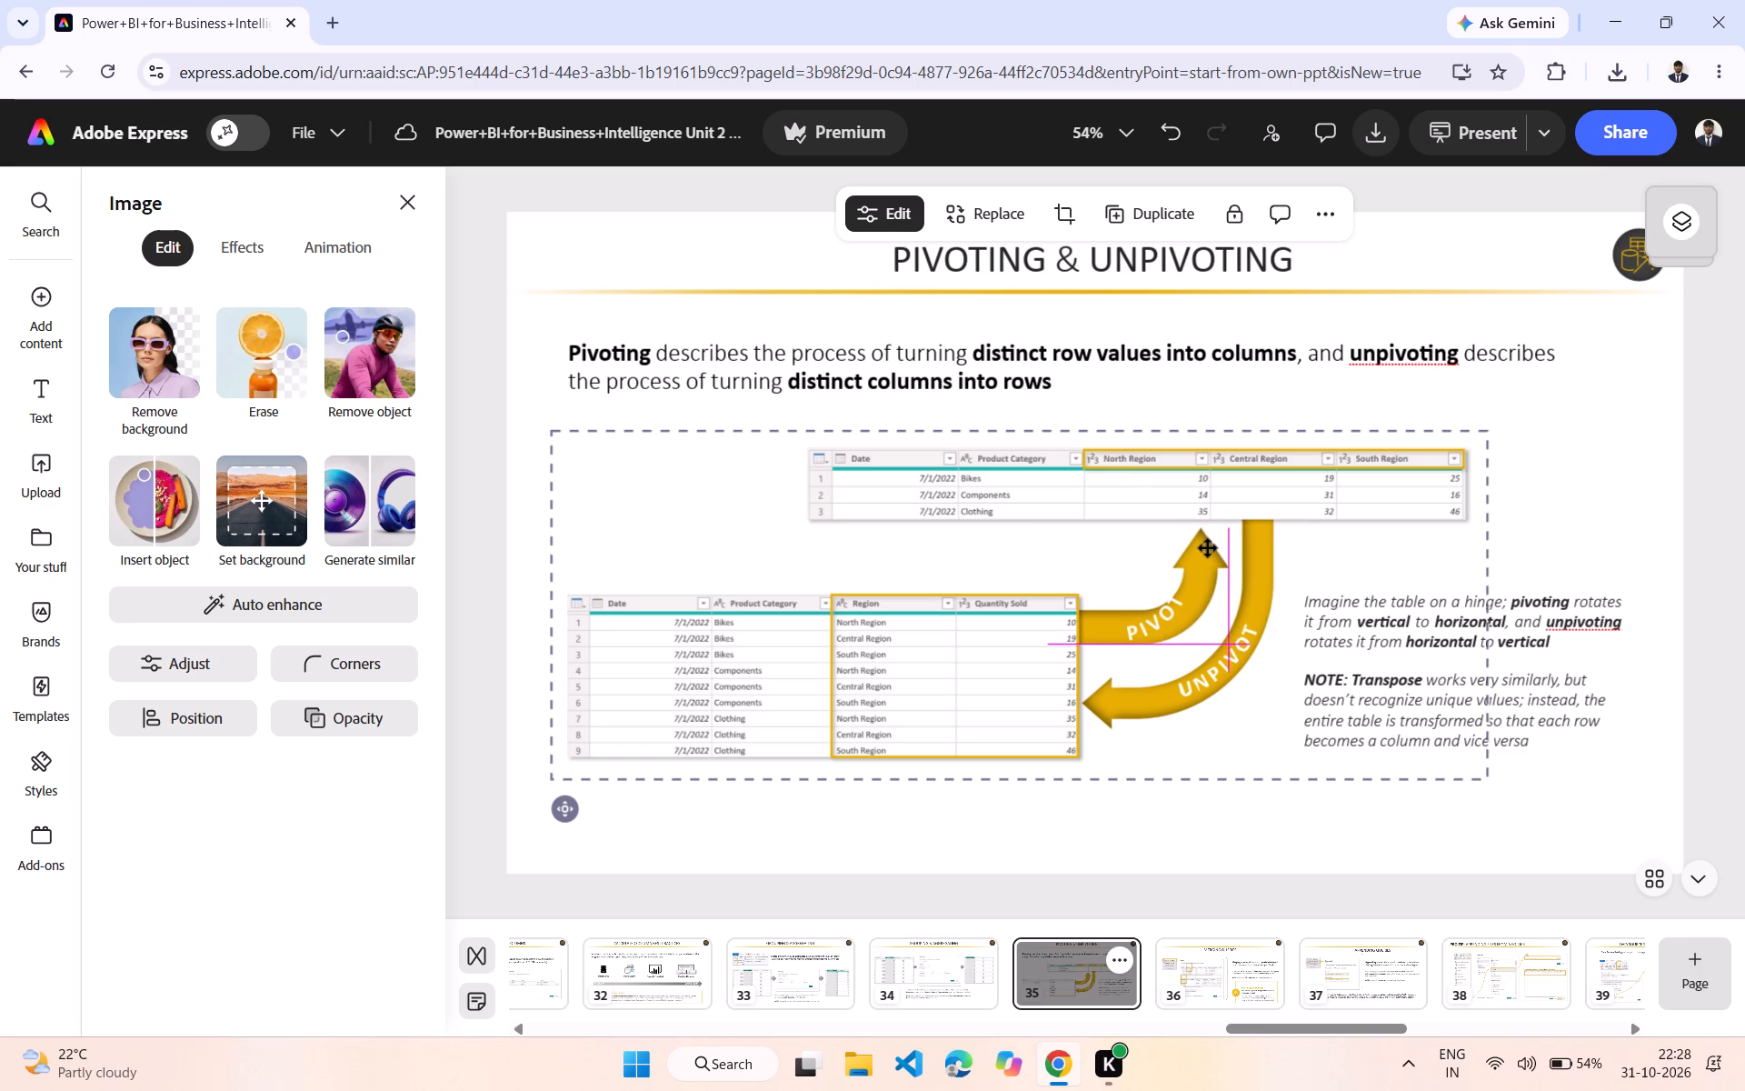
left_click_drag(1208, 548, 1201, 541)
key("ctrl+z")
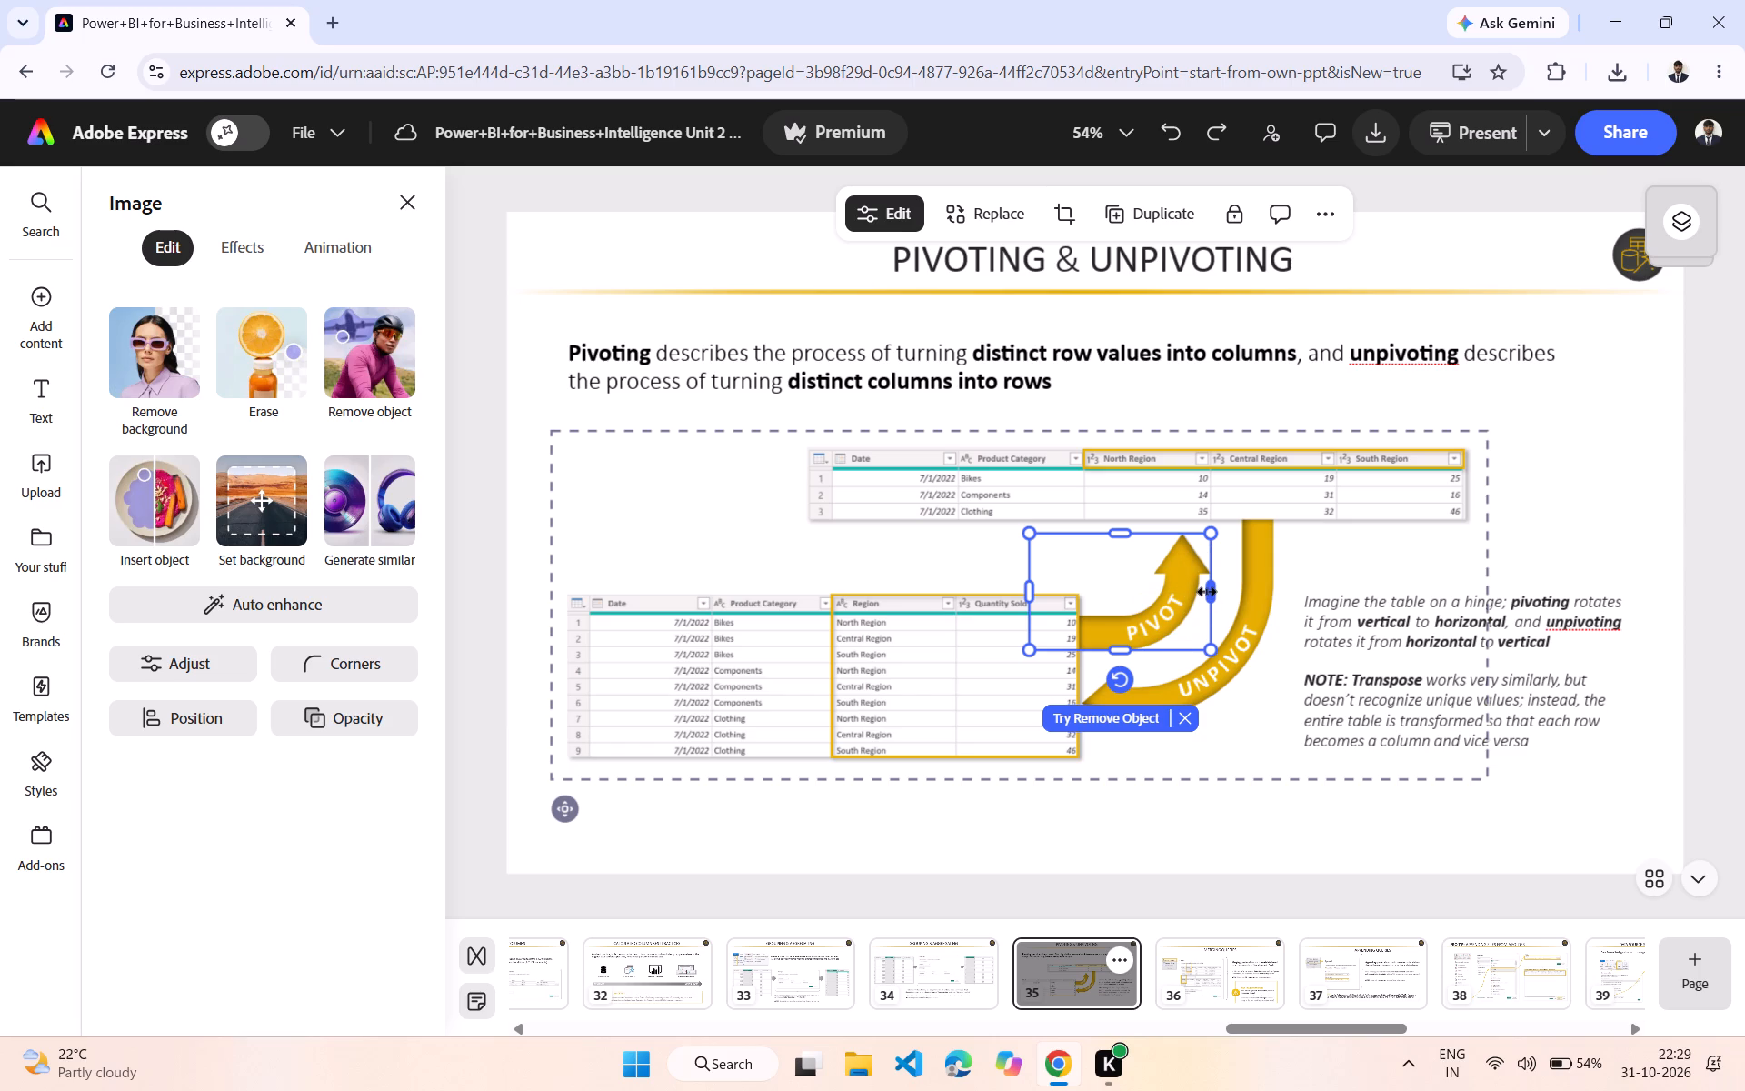
Stretch the PIVOT arrow slightly wider to the right and slightly taller at its tip.
left_click_drag(1207, 589, 1219, 589)
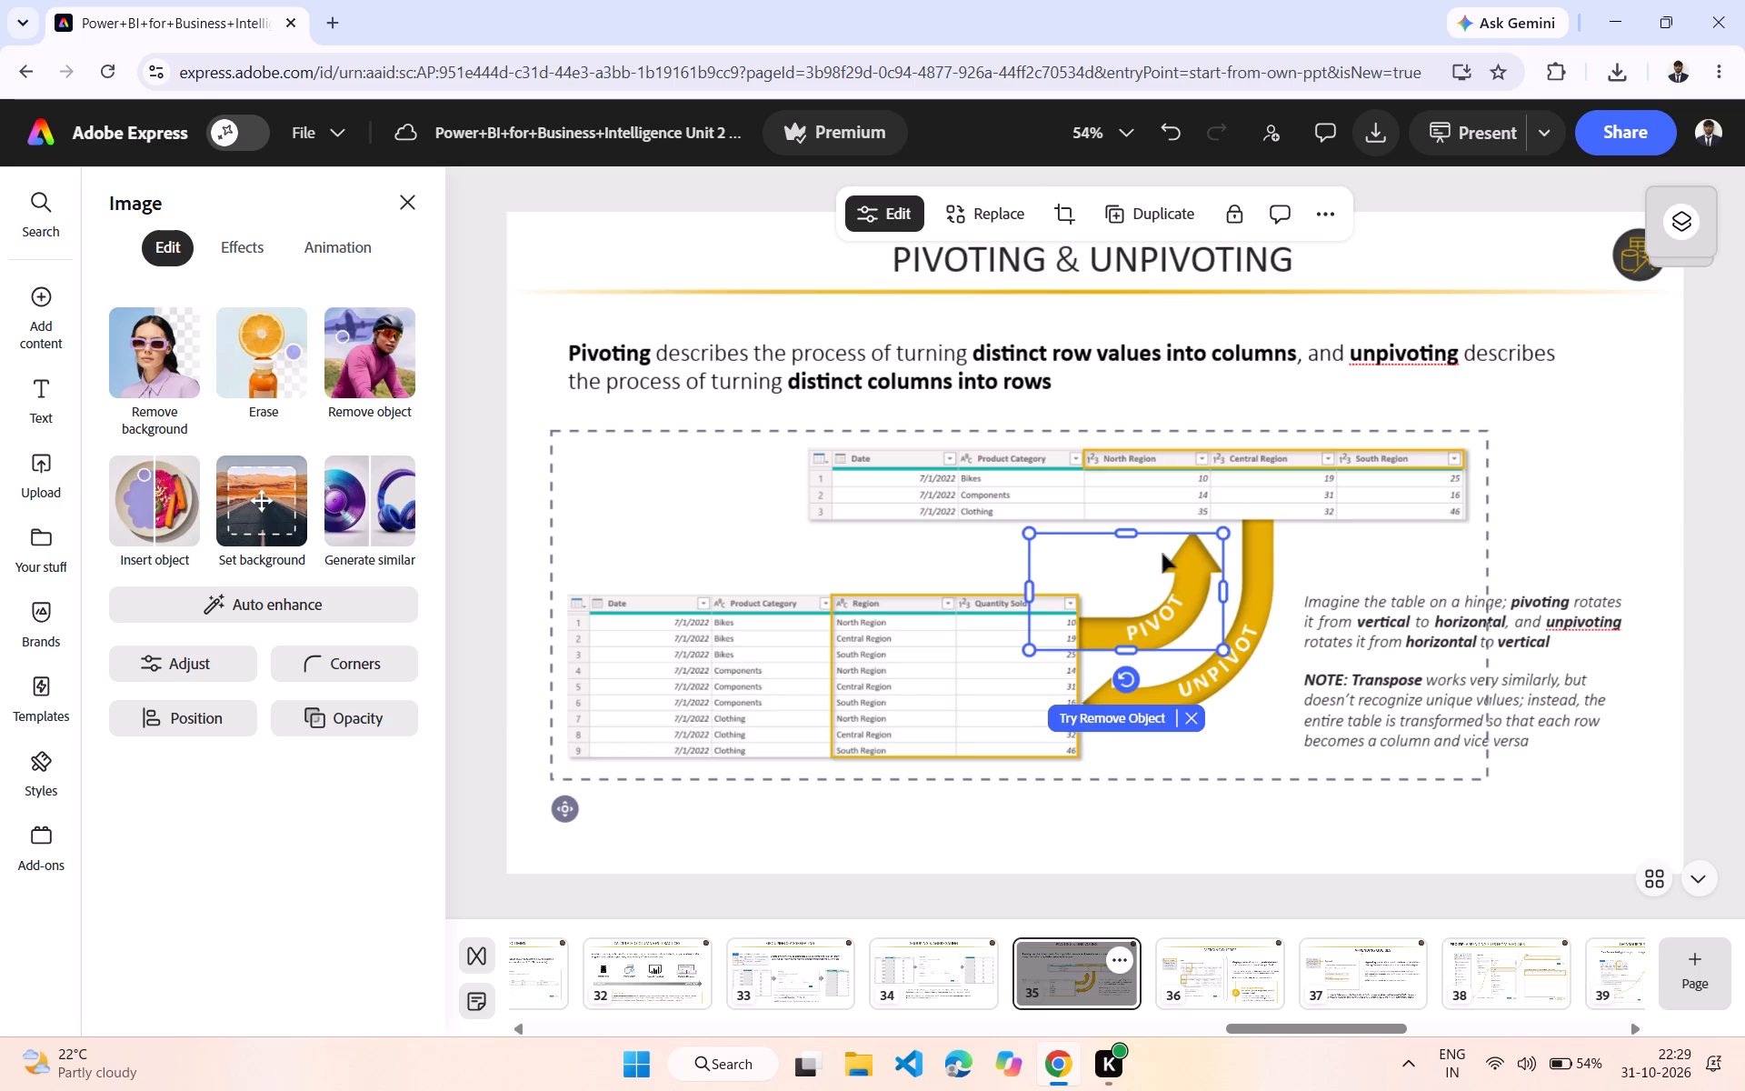
left_click_drag(1126, 535, 1117, 531)
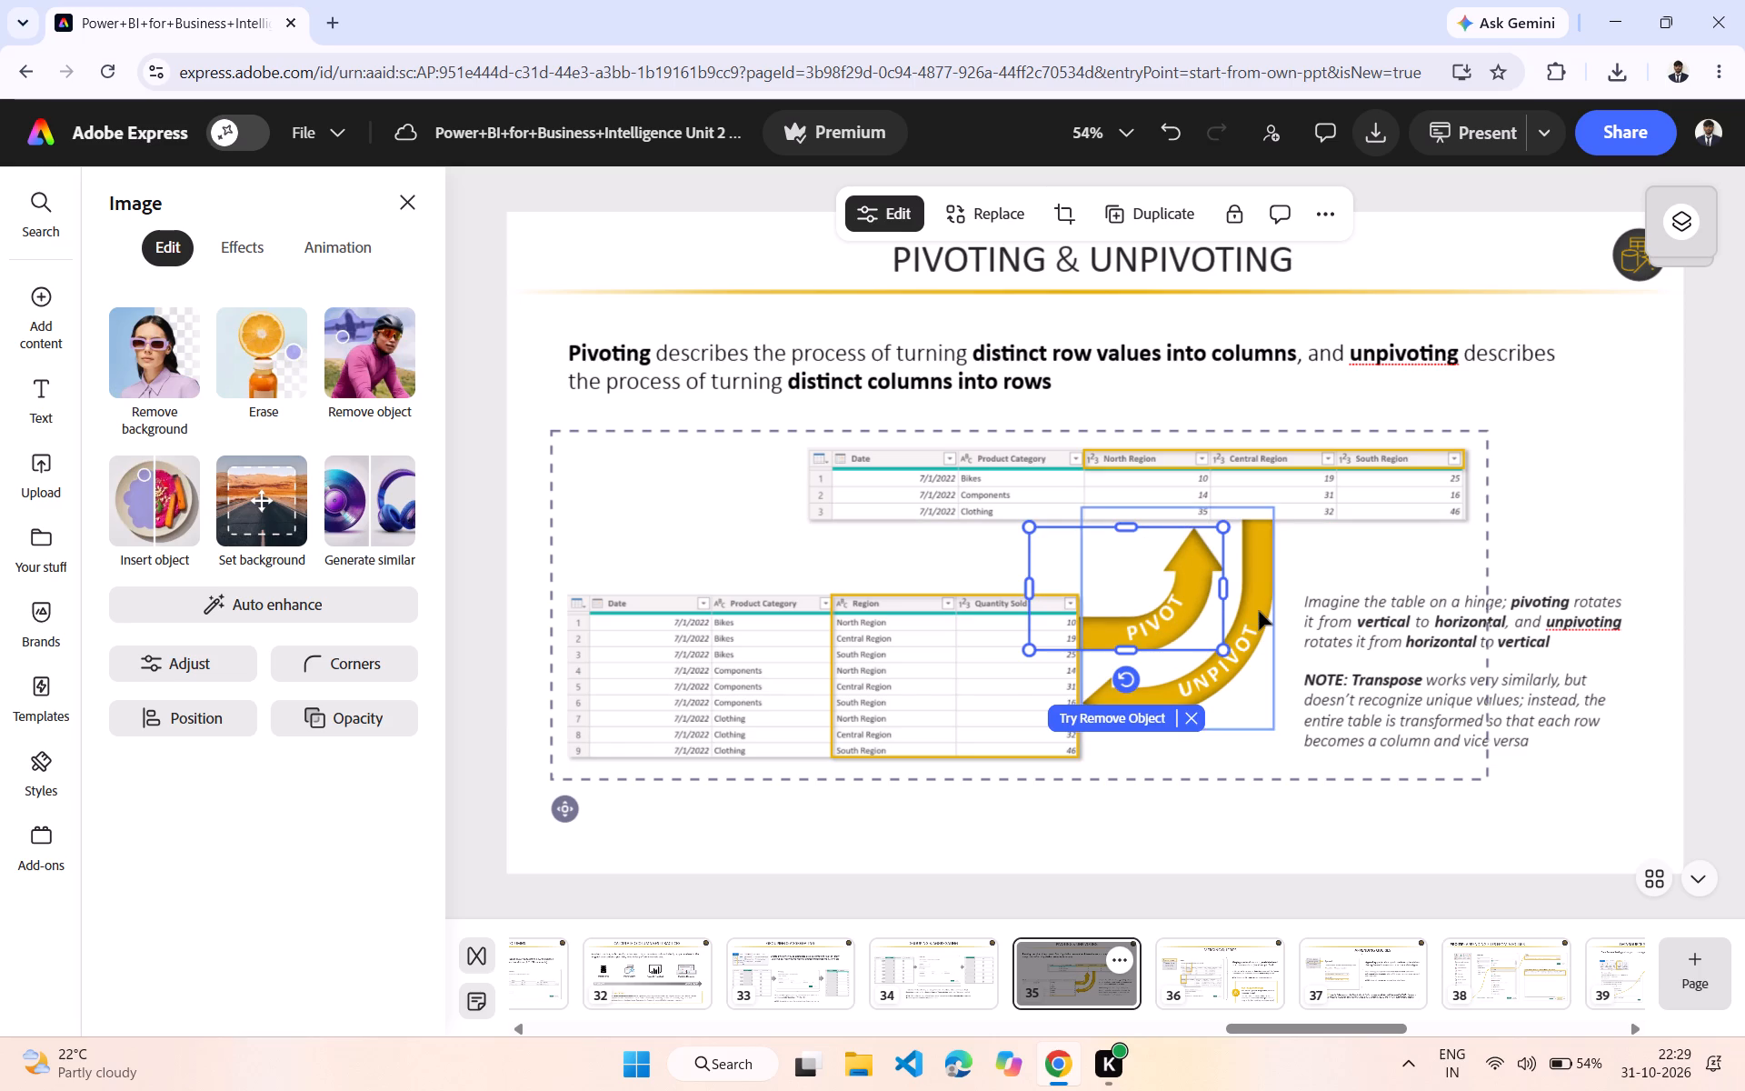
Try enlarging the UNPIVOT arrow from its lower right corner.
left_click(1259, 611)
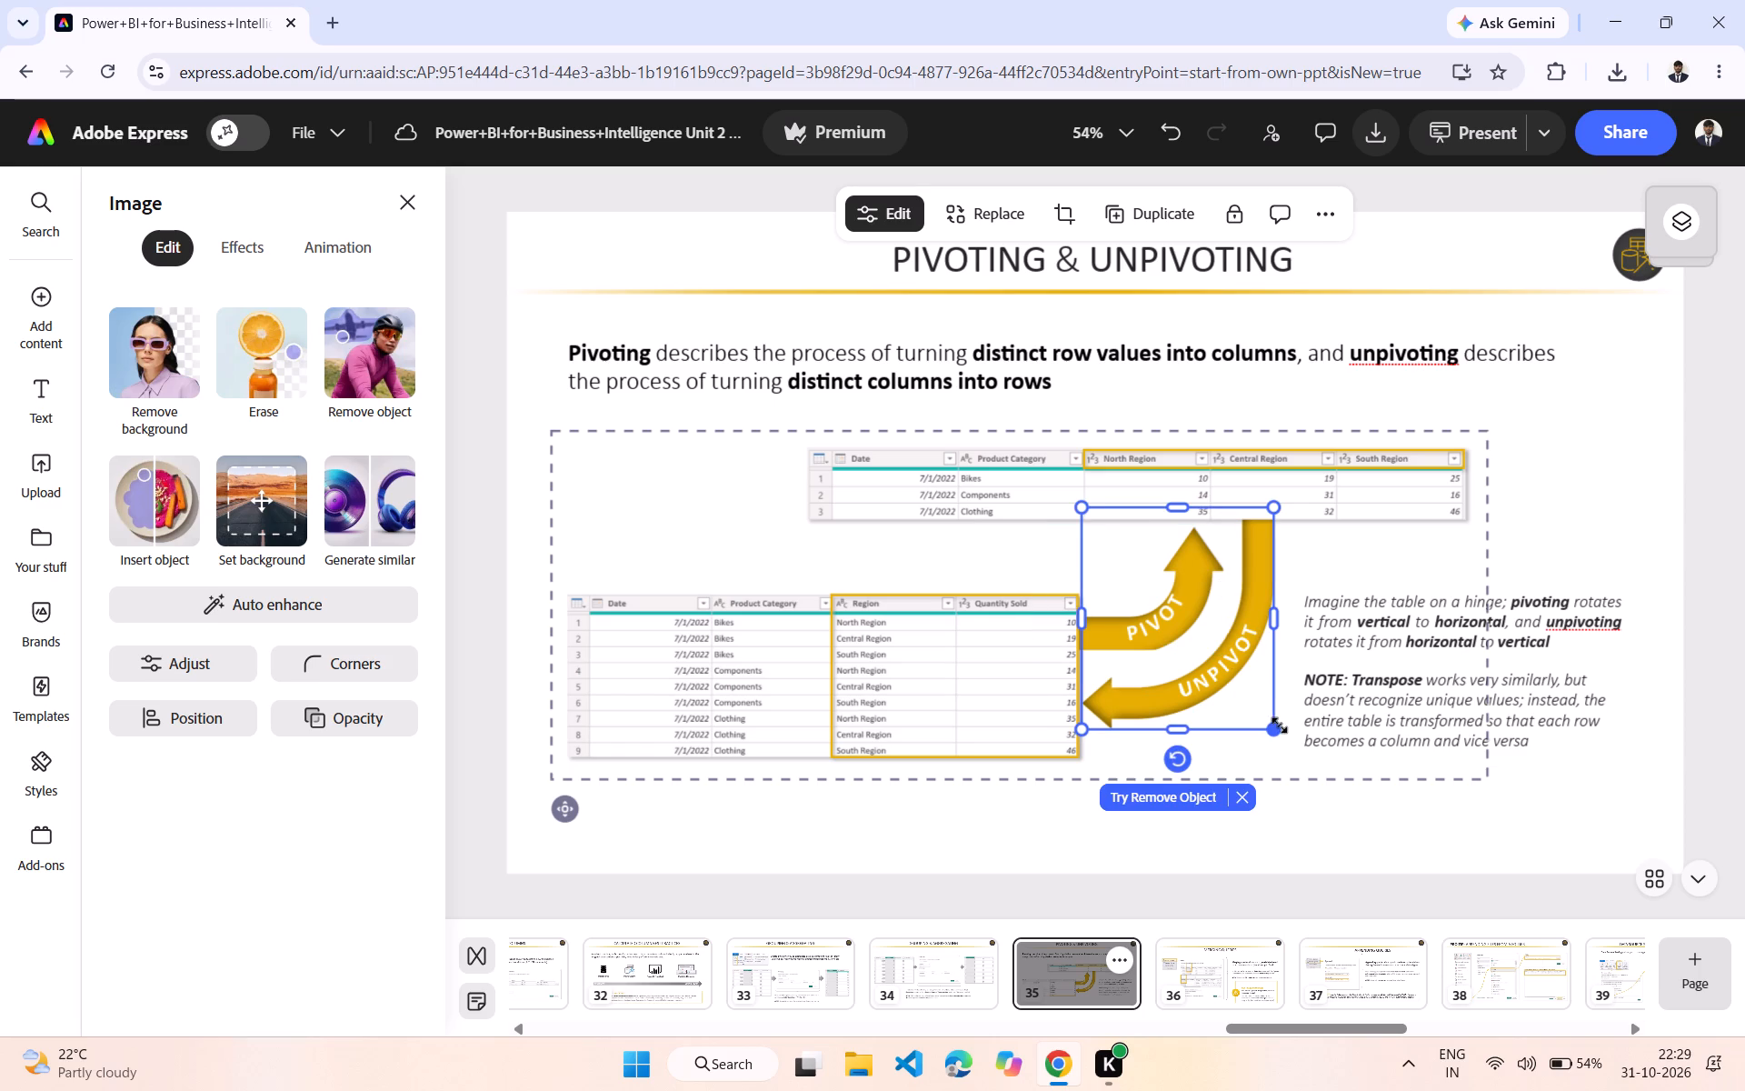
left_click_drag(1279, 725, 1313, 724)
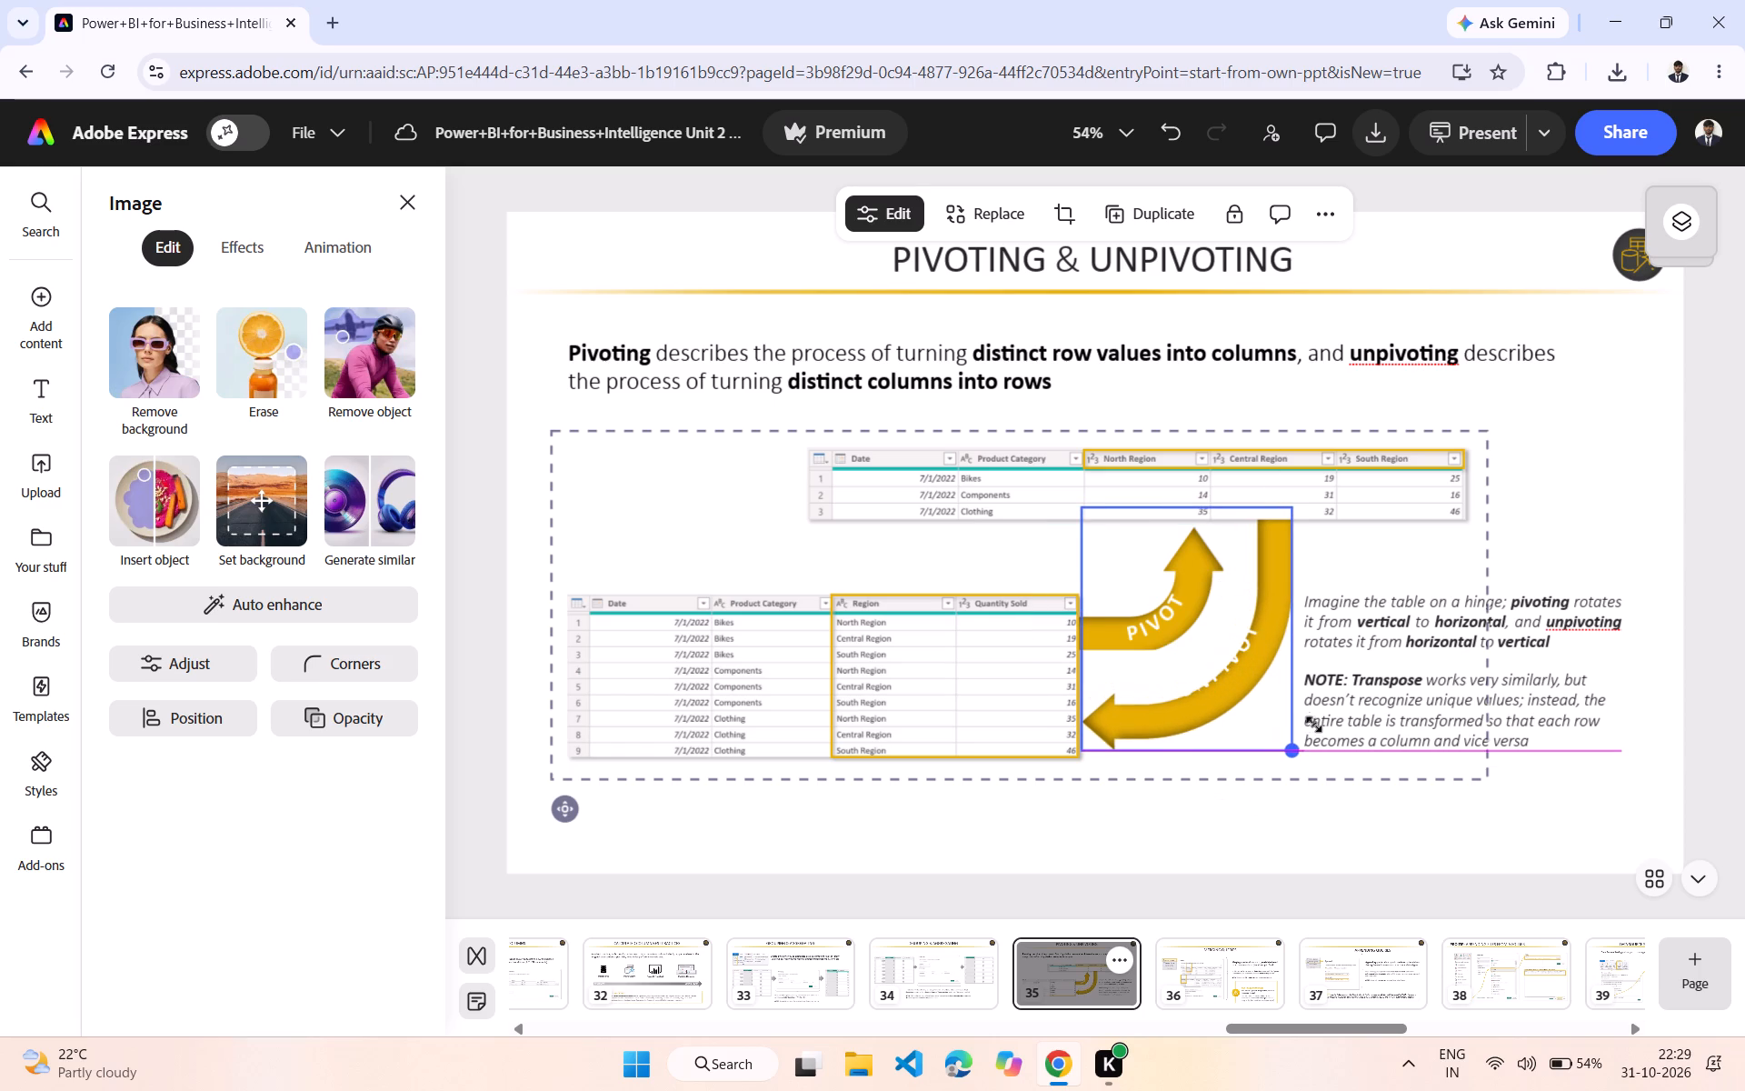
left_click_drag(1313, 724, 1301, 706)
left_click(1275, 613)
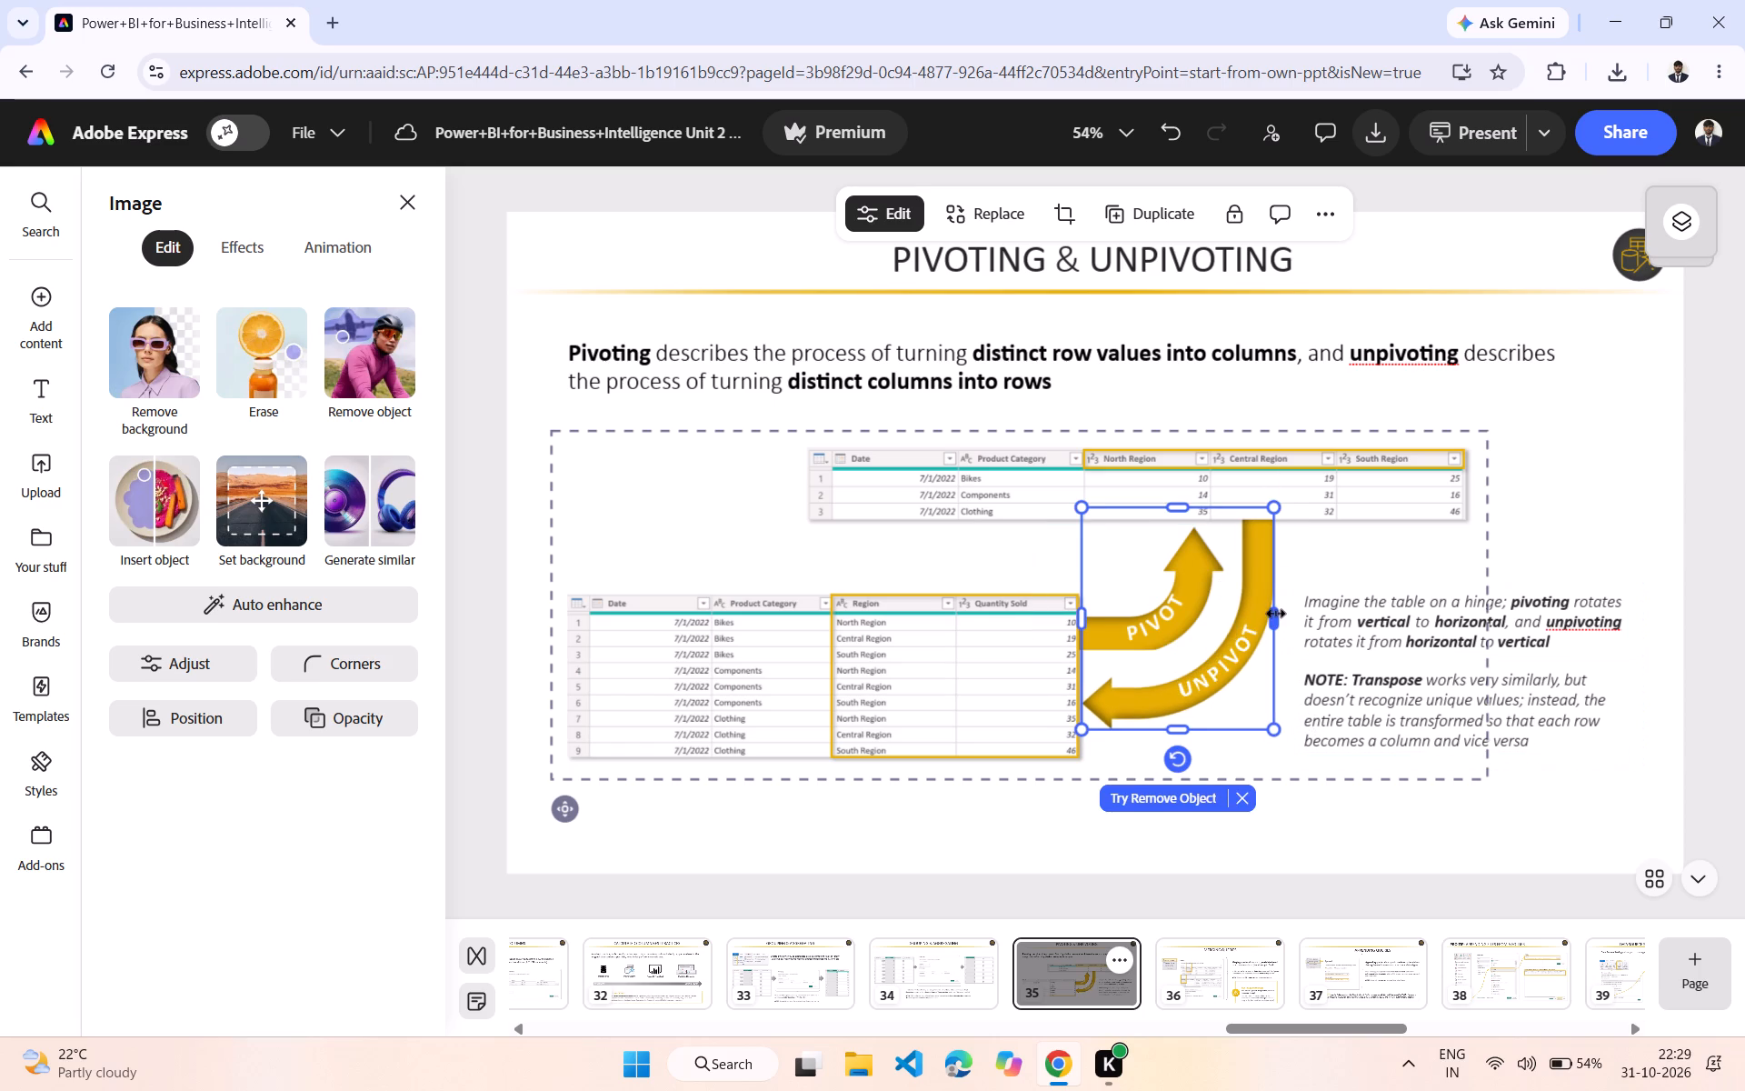
Move the italic note group about the table hinge and Transpose down towards the slide's lower right corner.
left_click(1383, 620)
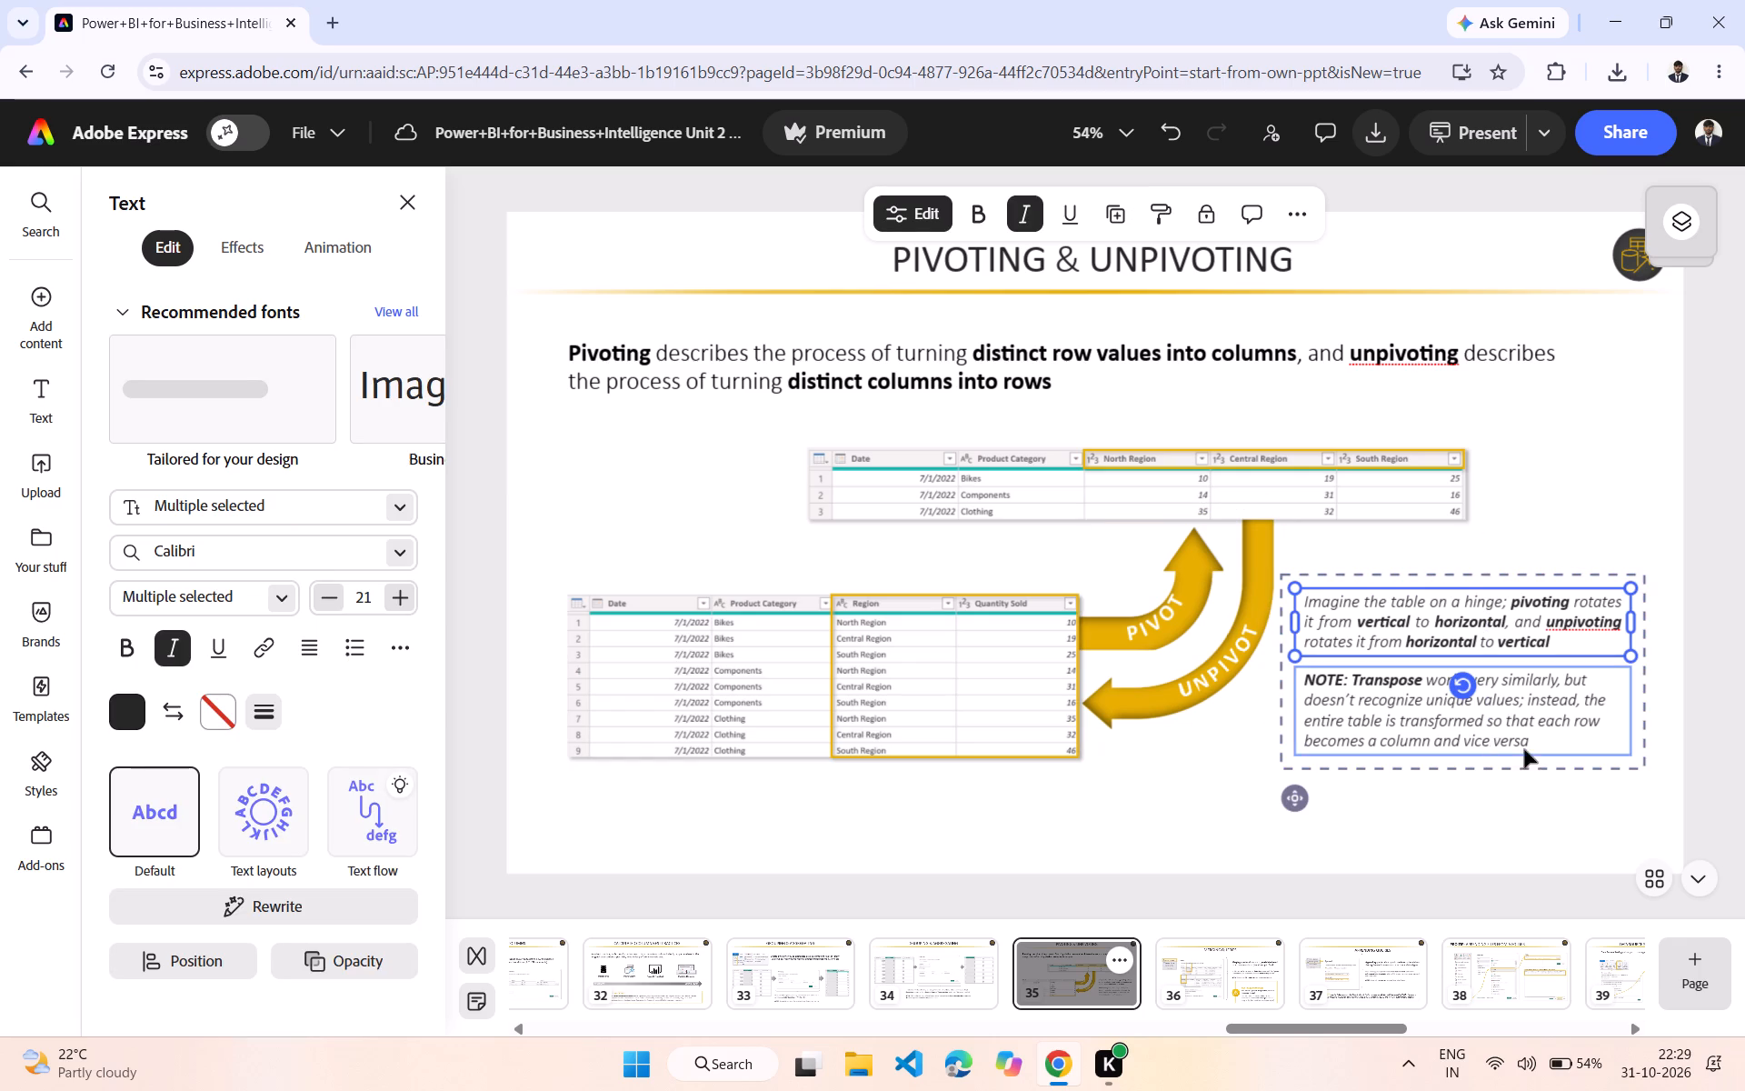
left_click(1635, 757)
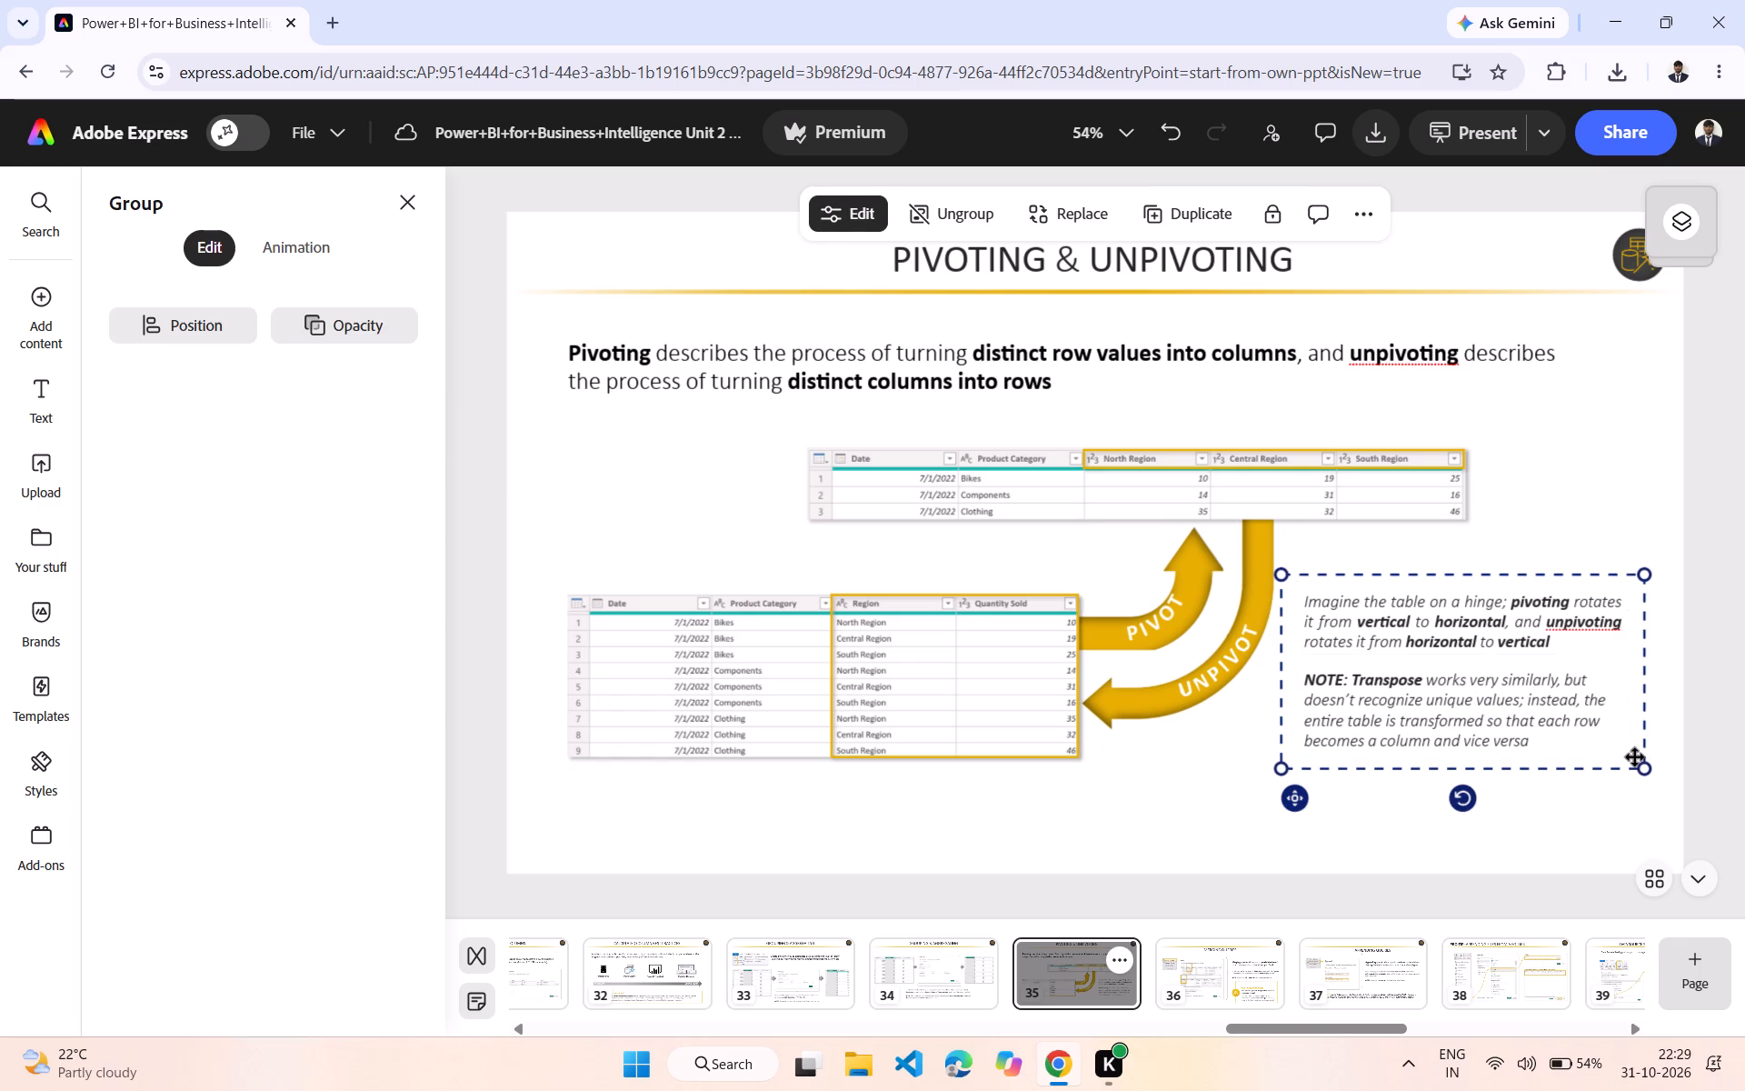
left_click_drag(1635, 757, 1645, 846)
Move the text describing pivoting and unpivoting slightly down and to the right beneath the slide title.
left_click(1424, 350)
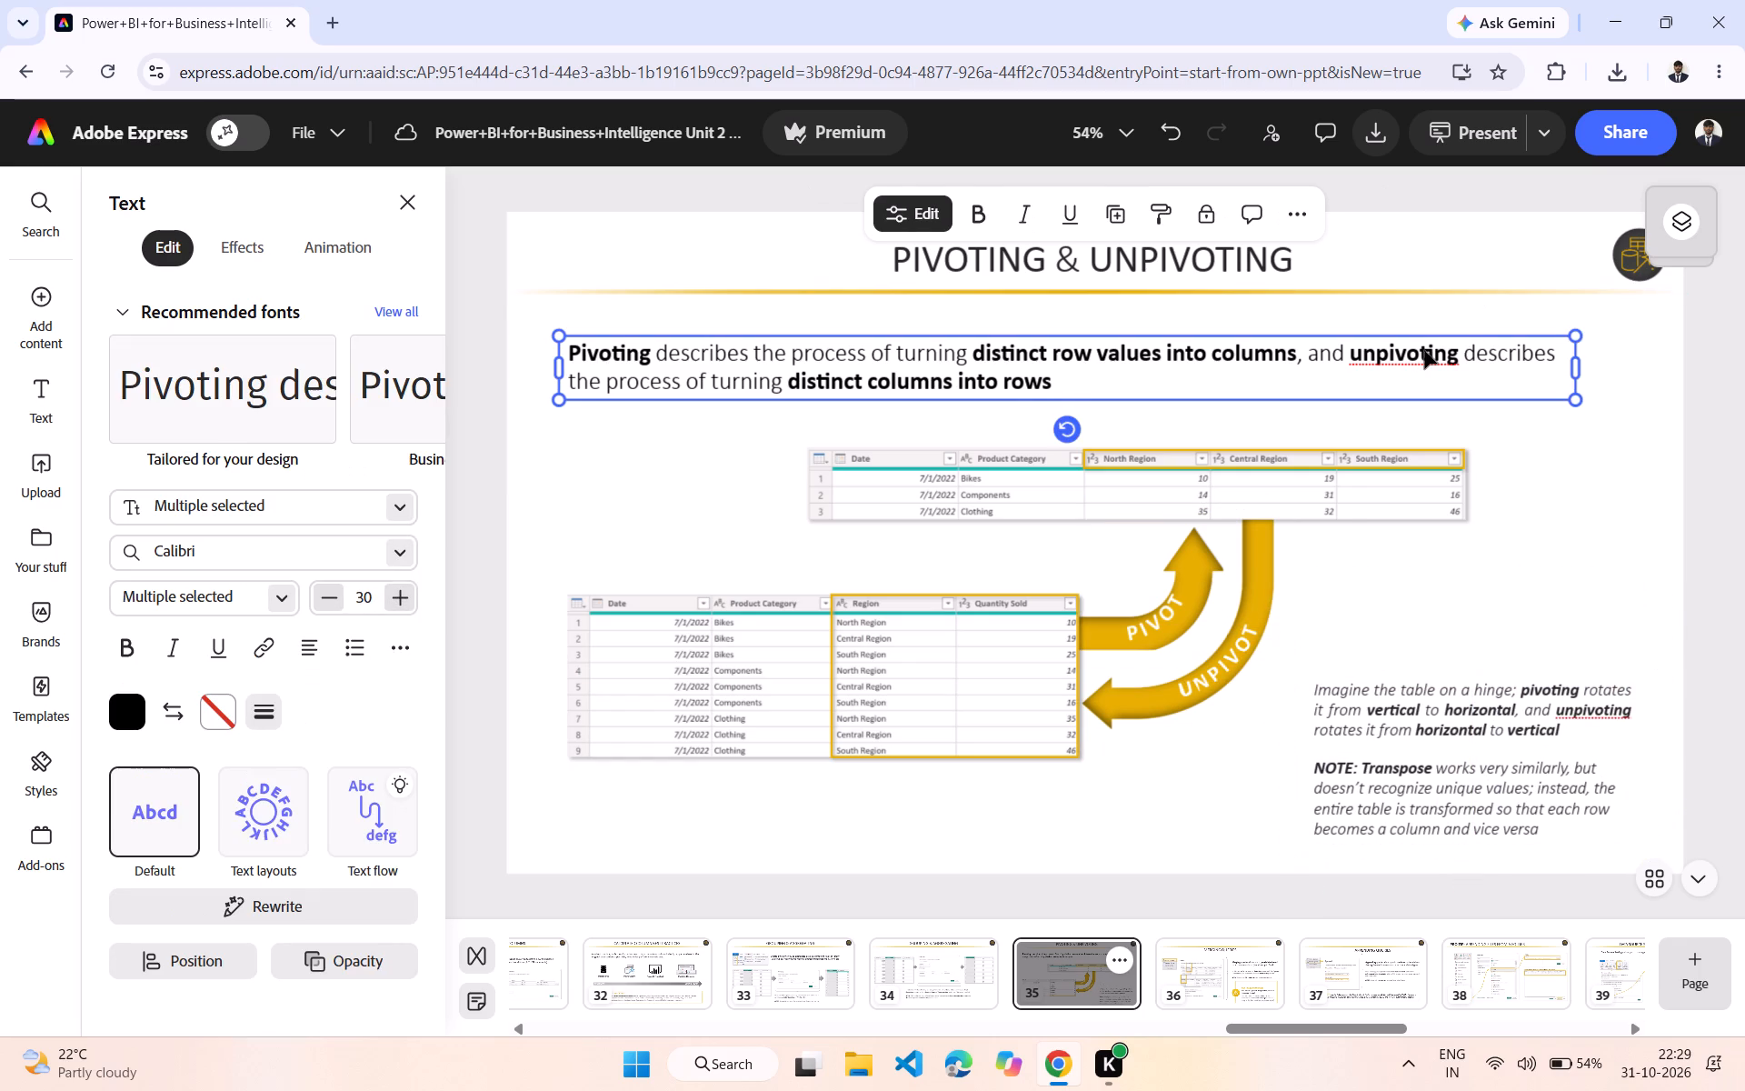
left_click_drag(1424, 350, 1455, 372)
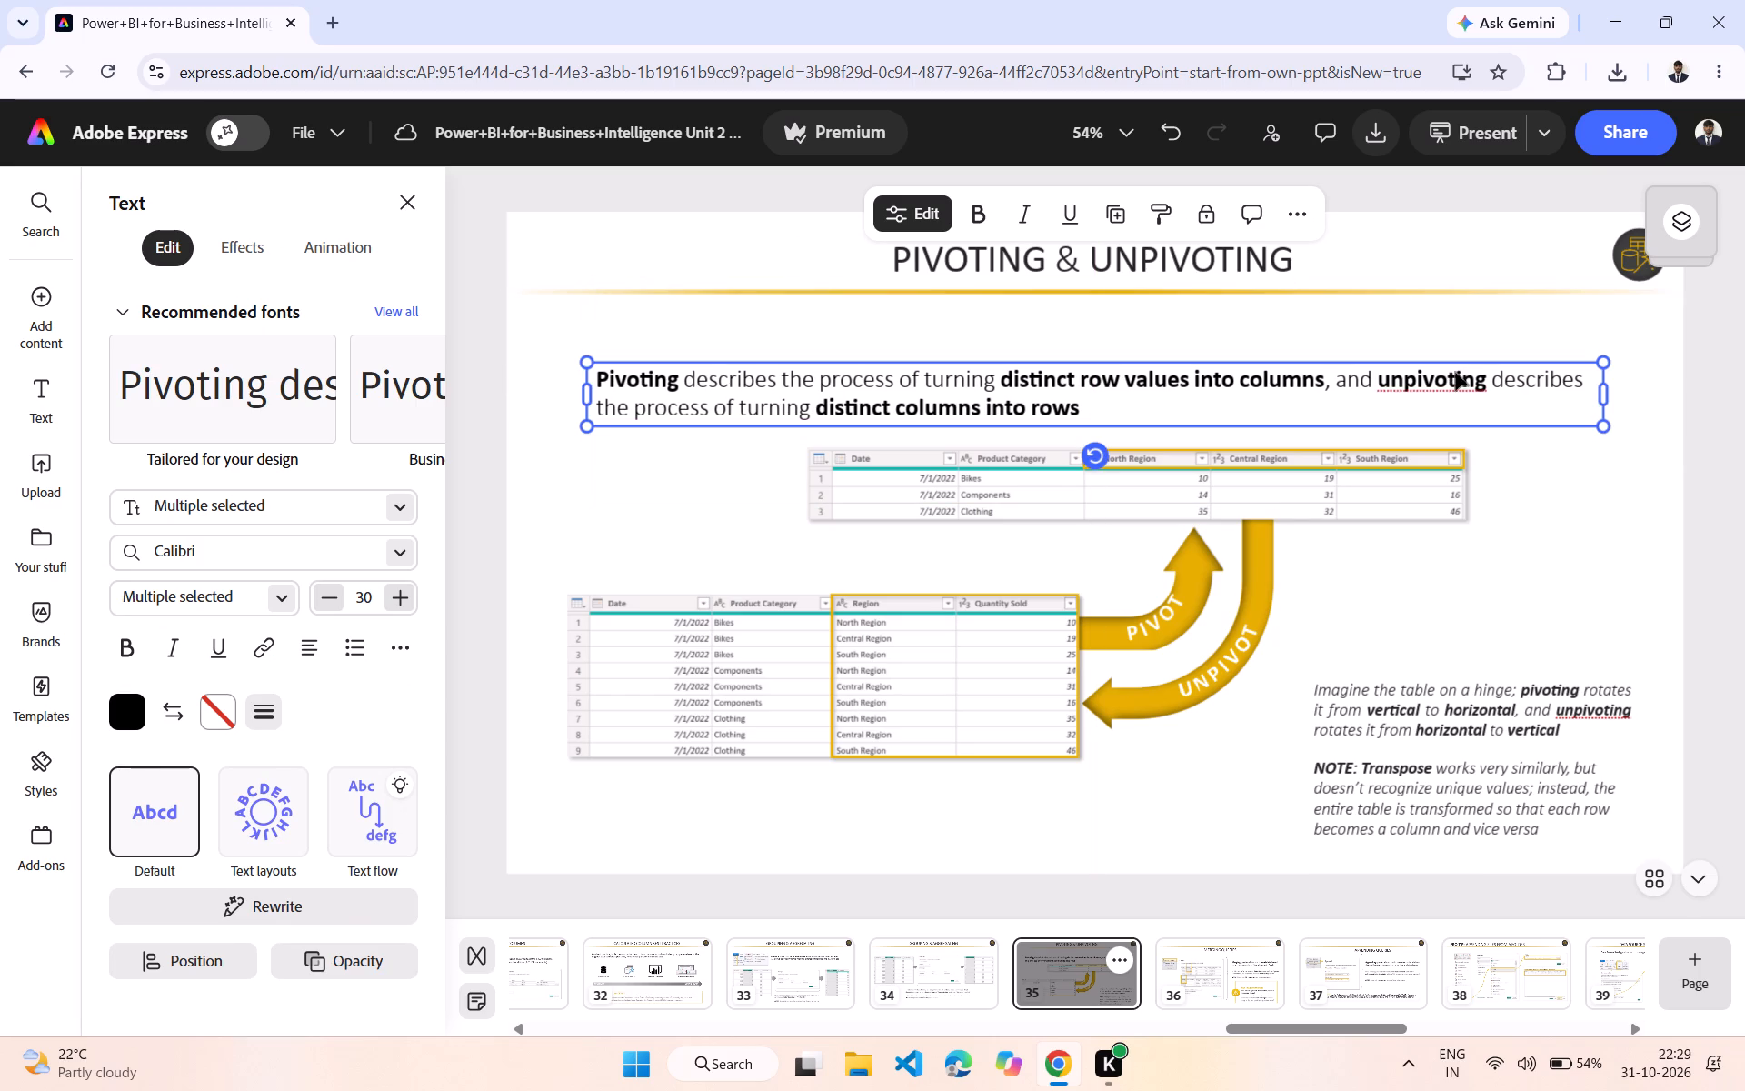
Move the group of tables and PIVOT/UNPIVOT arrows down to leave space below the description text.
left_click_drag(1287, 504, 1287, 535)
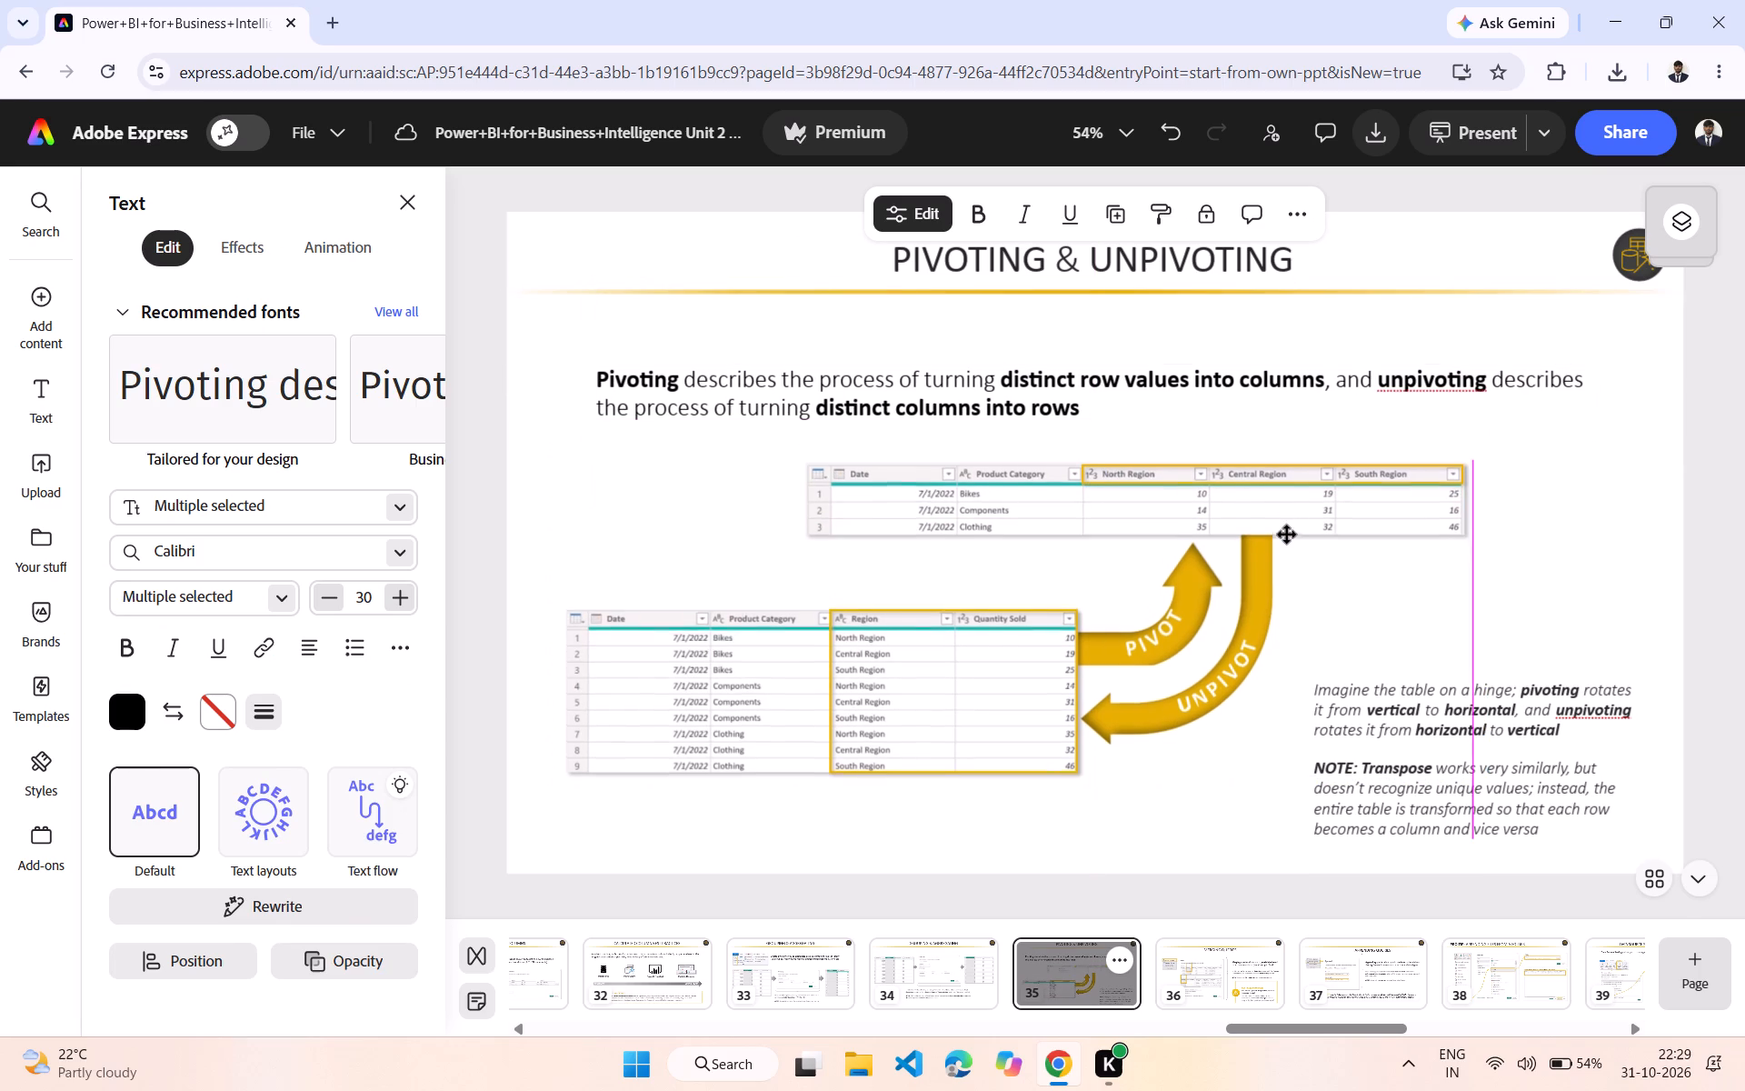
left_click_drag(1287, 535, 1287, 561)
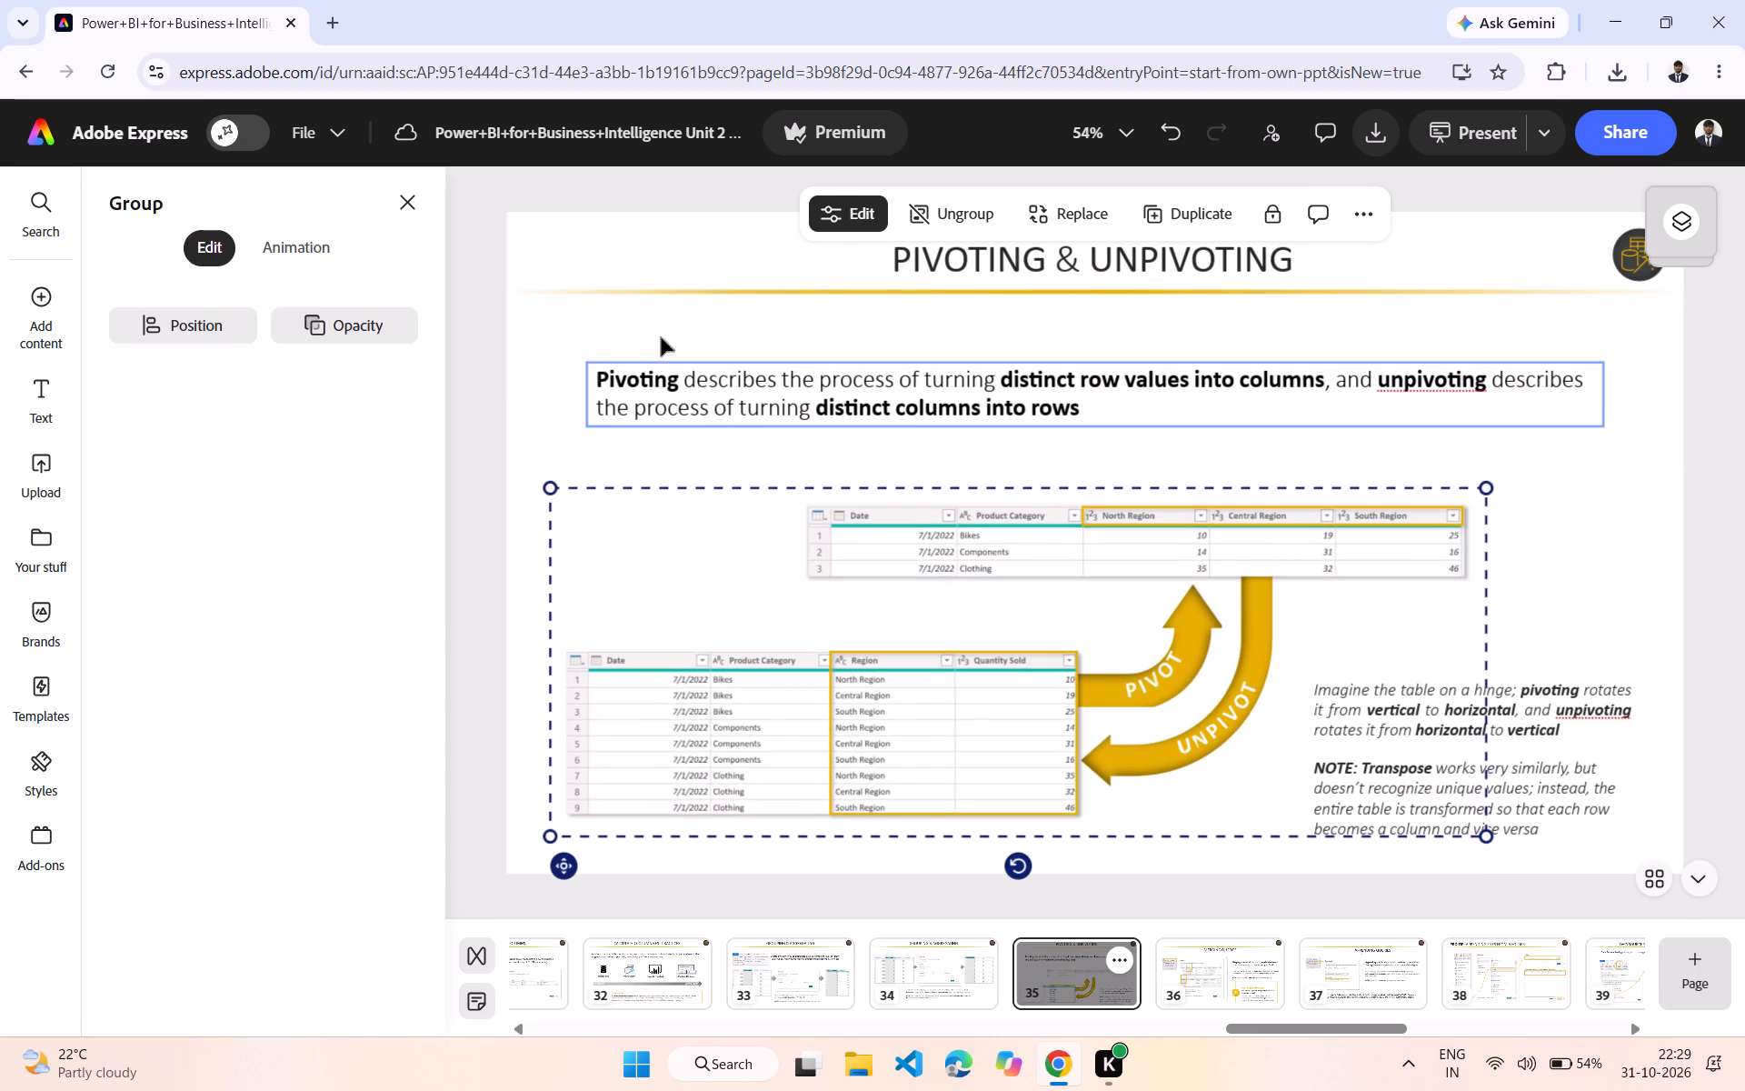
left_click(648, 303)
On page 34, GROUPING & AGGREGATING, nudge the Group By dialog screenshot slightly right and down.
left_click(942, 972)
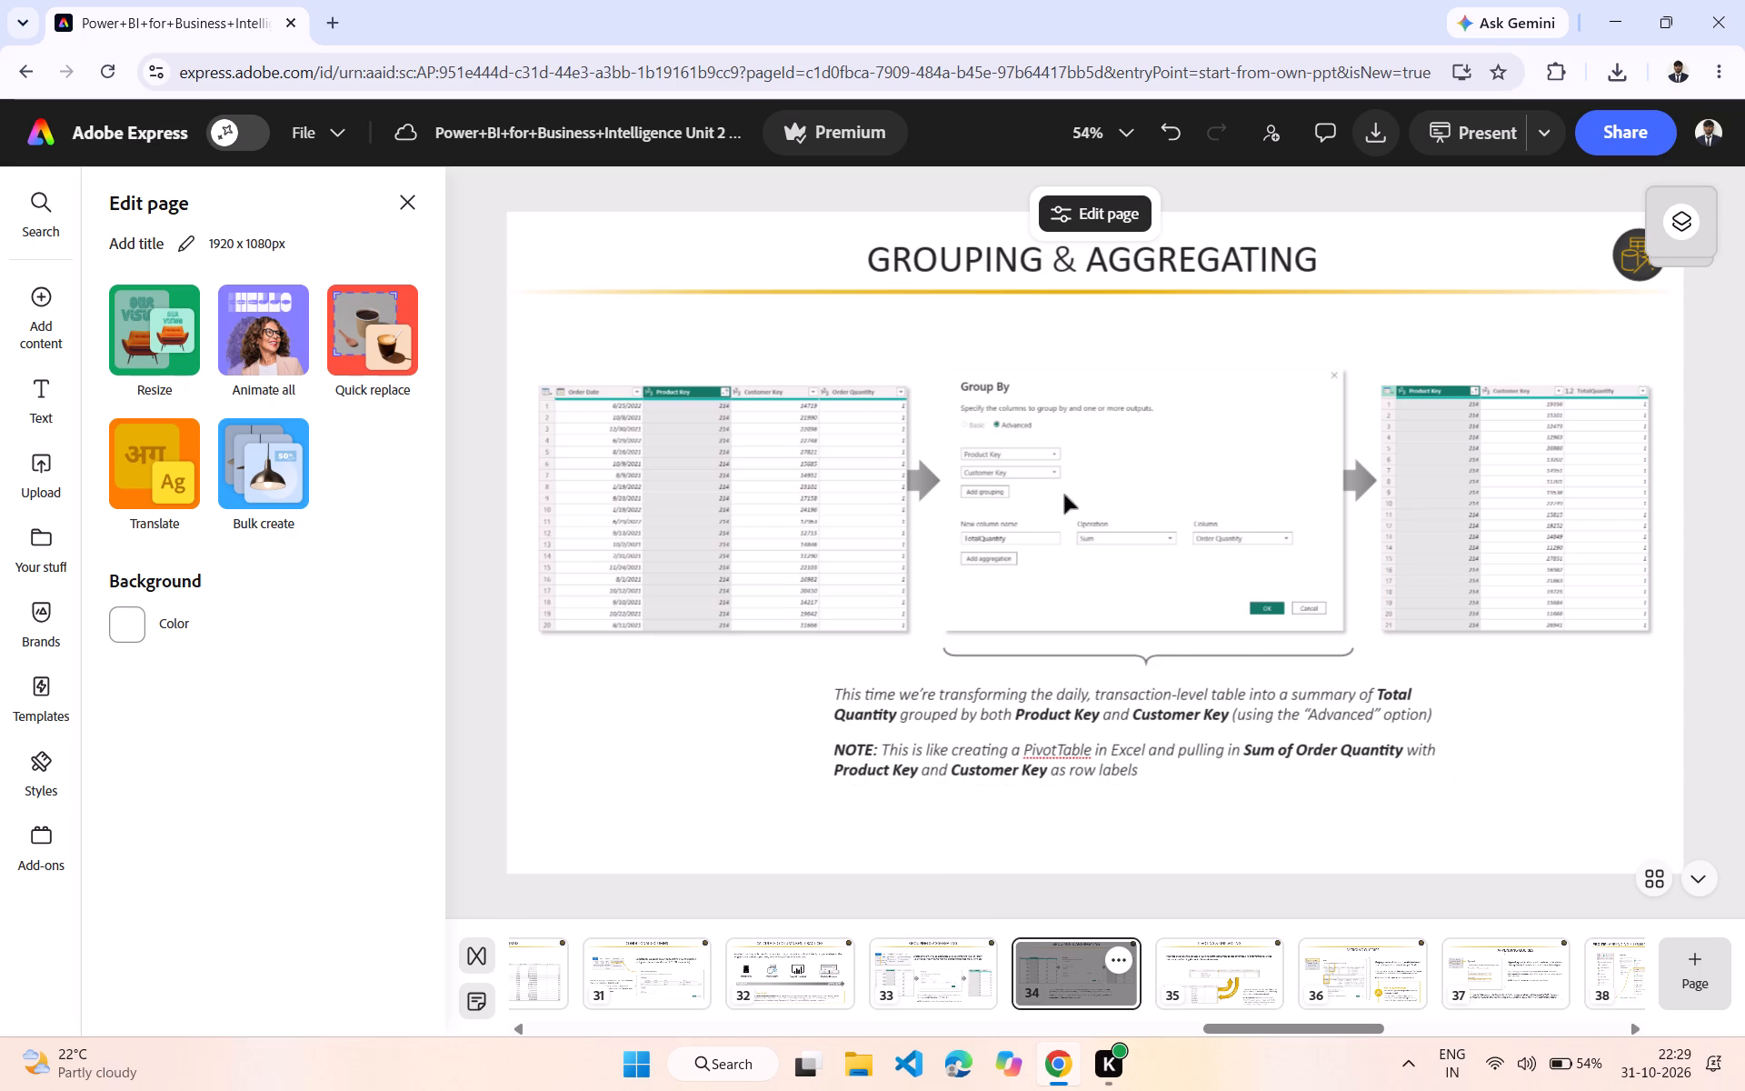
left_click(797, 545)
left_click(797, 545)
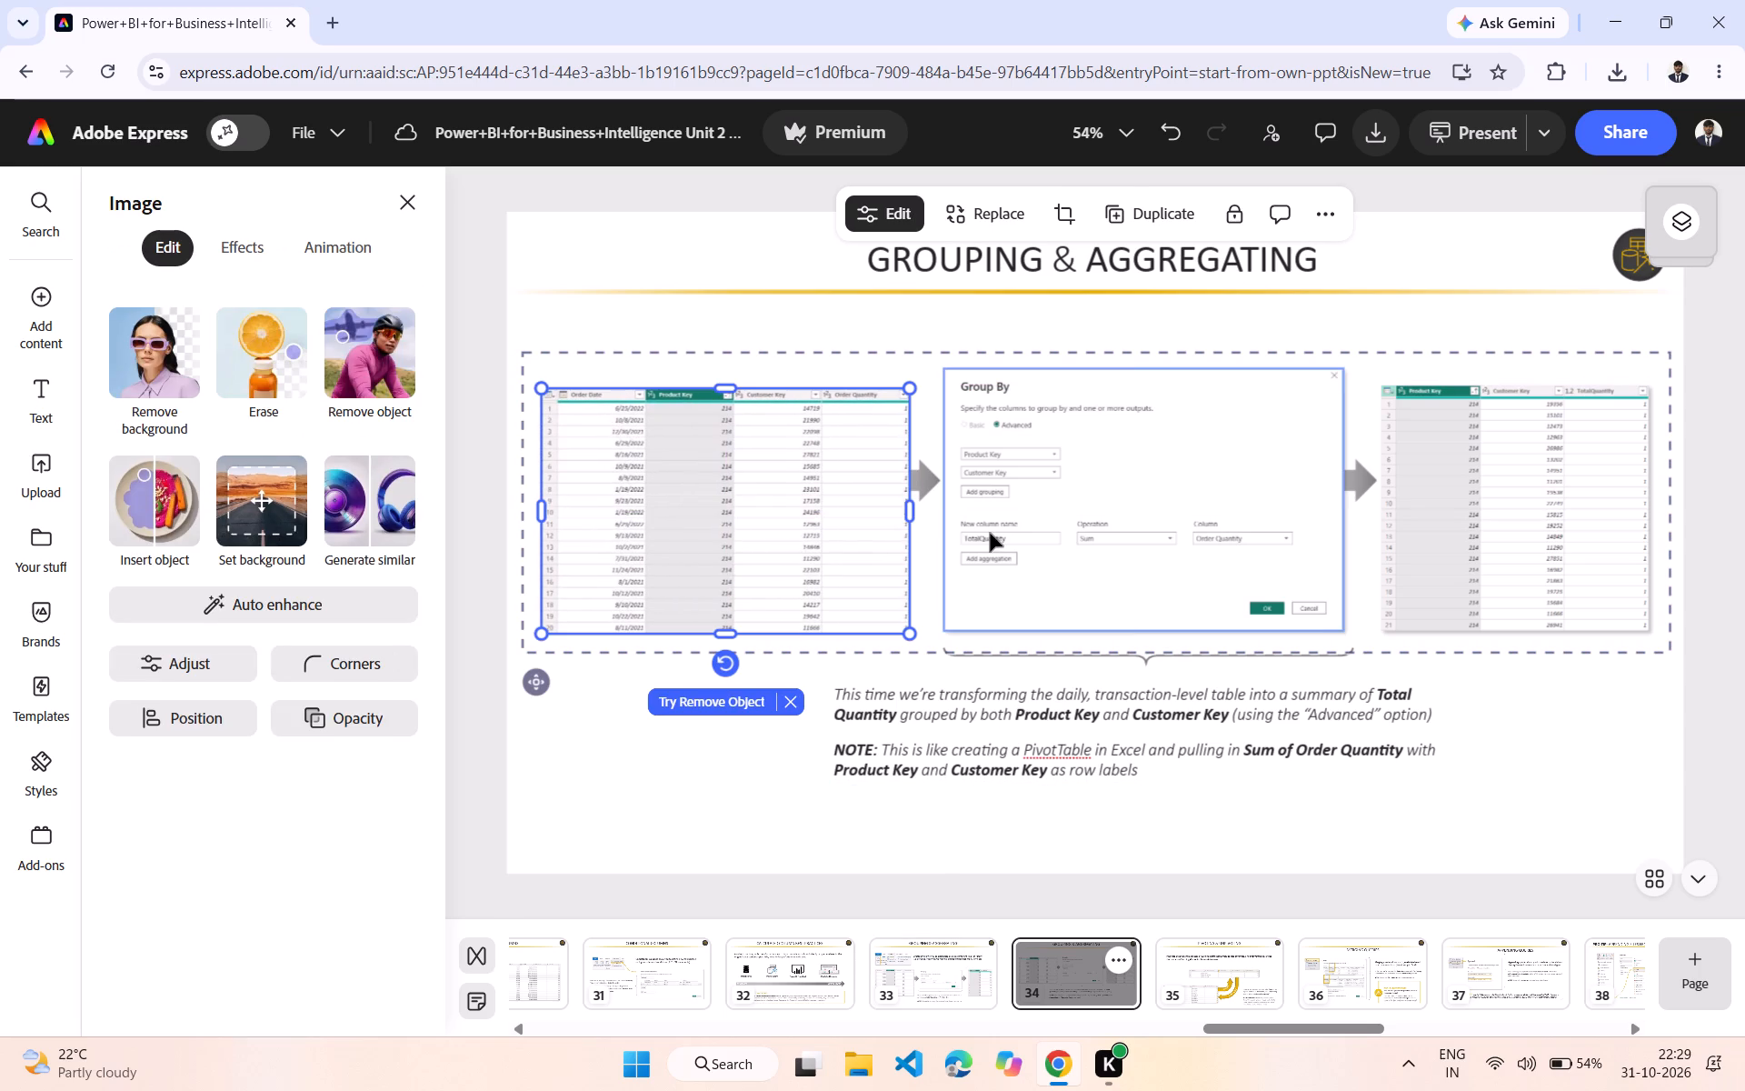
left_click_drag(990, 533, 1002, 540)
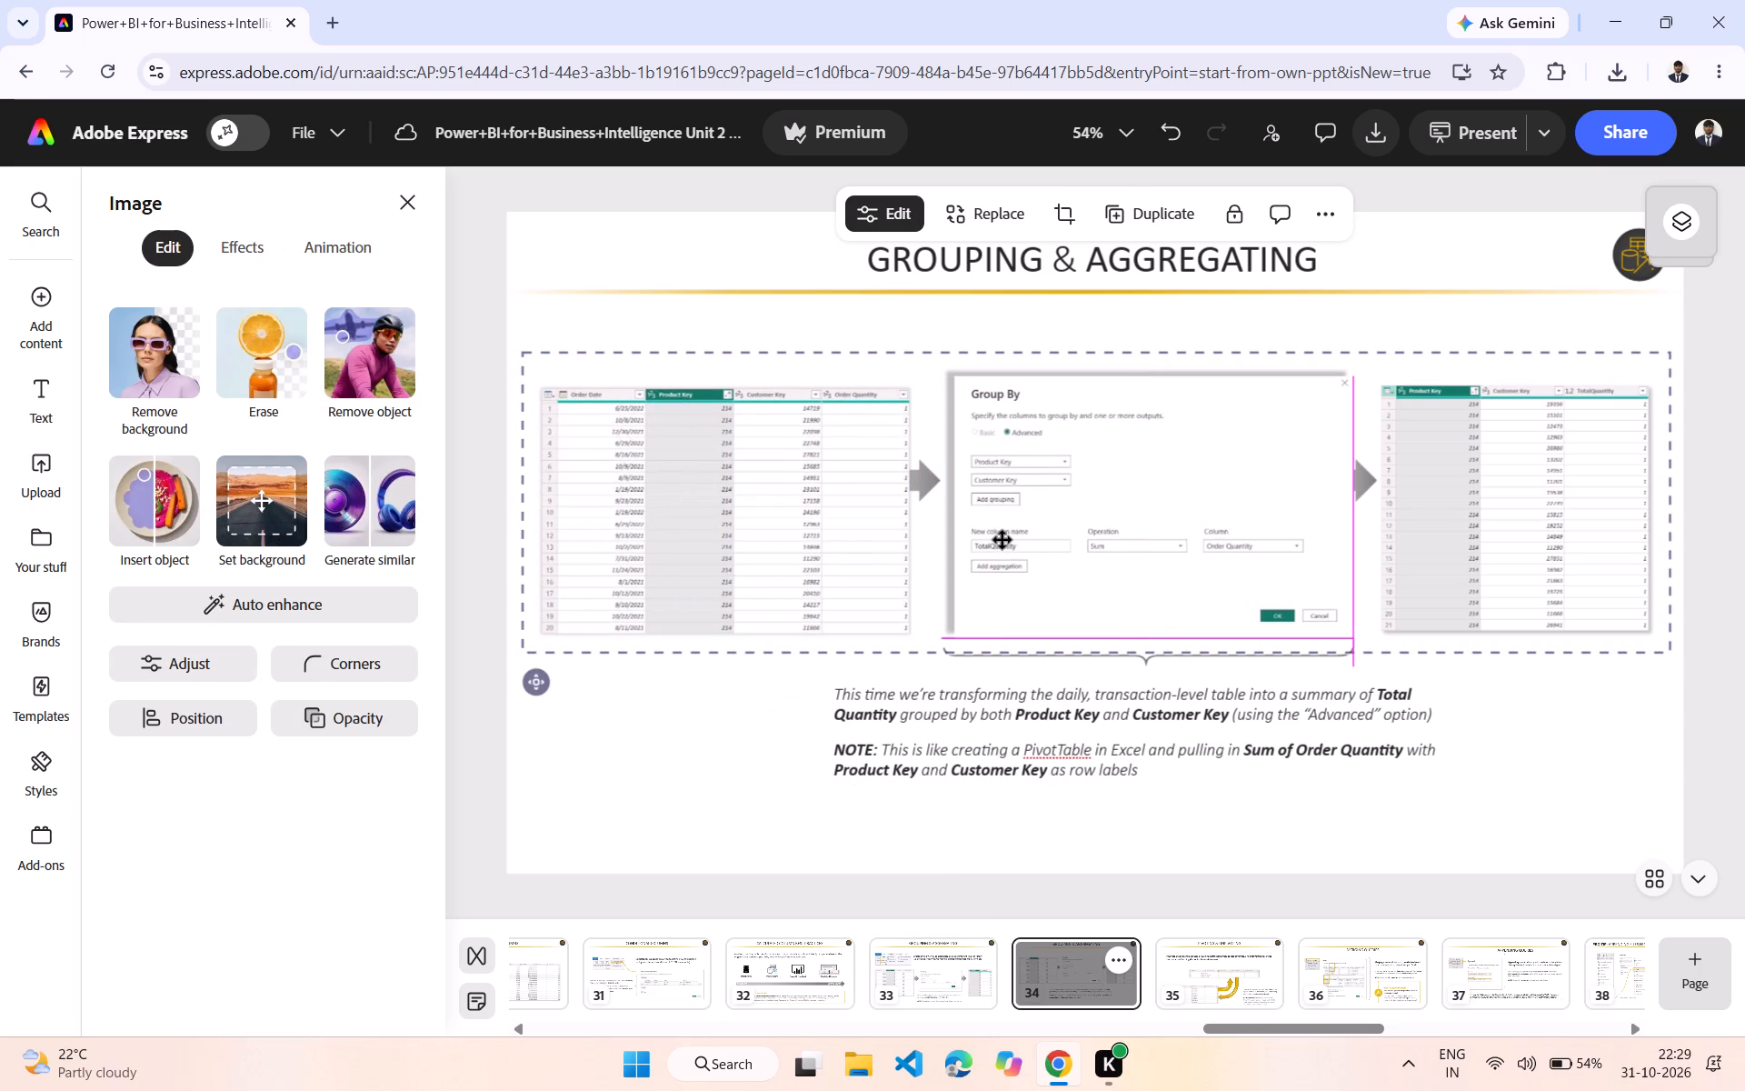
left_click_drag(1002, 540, 1002, 539)
Nudge the two grey arrows beside the Group By screenshot slightly to the right.
left_click_drag(926, 484, 933, 483)
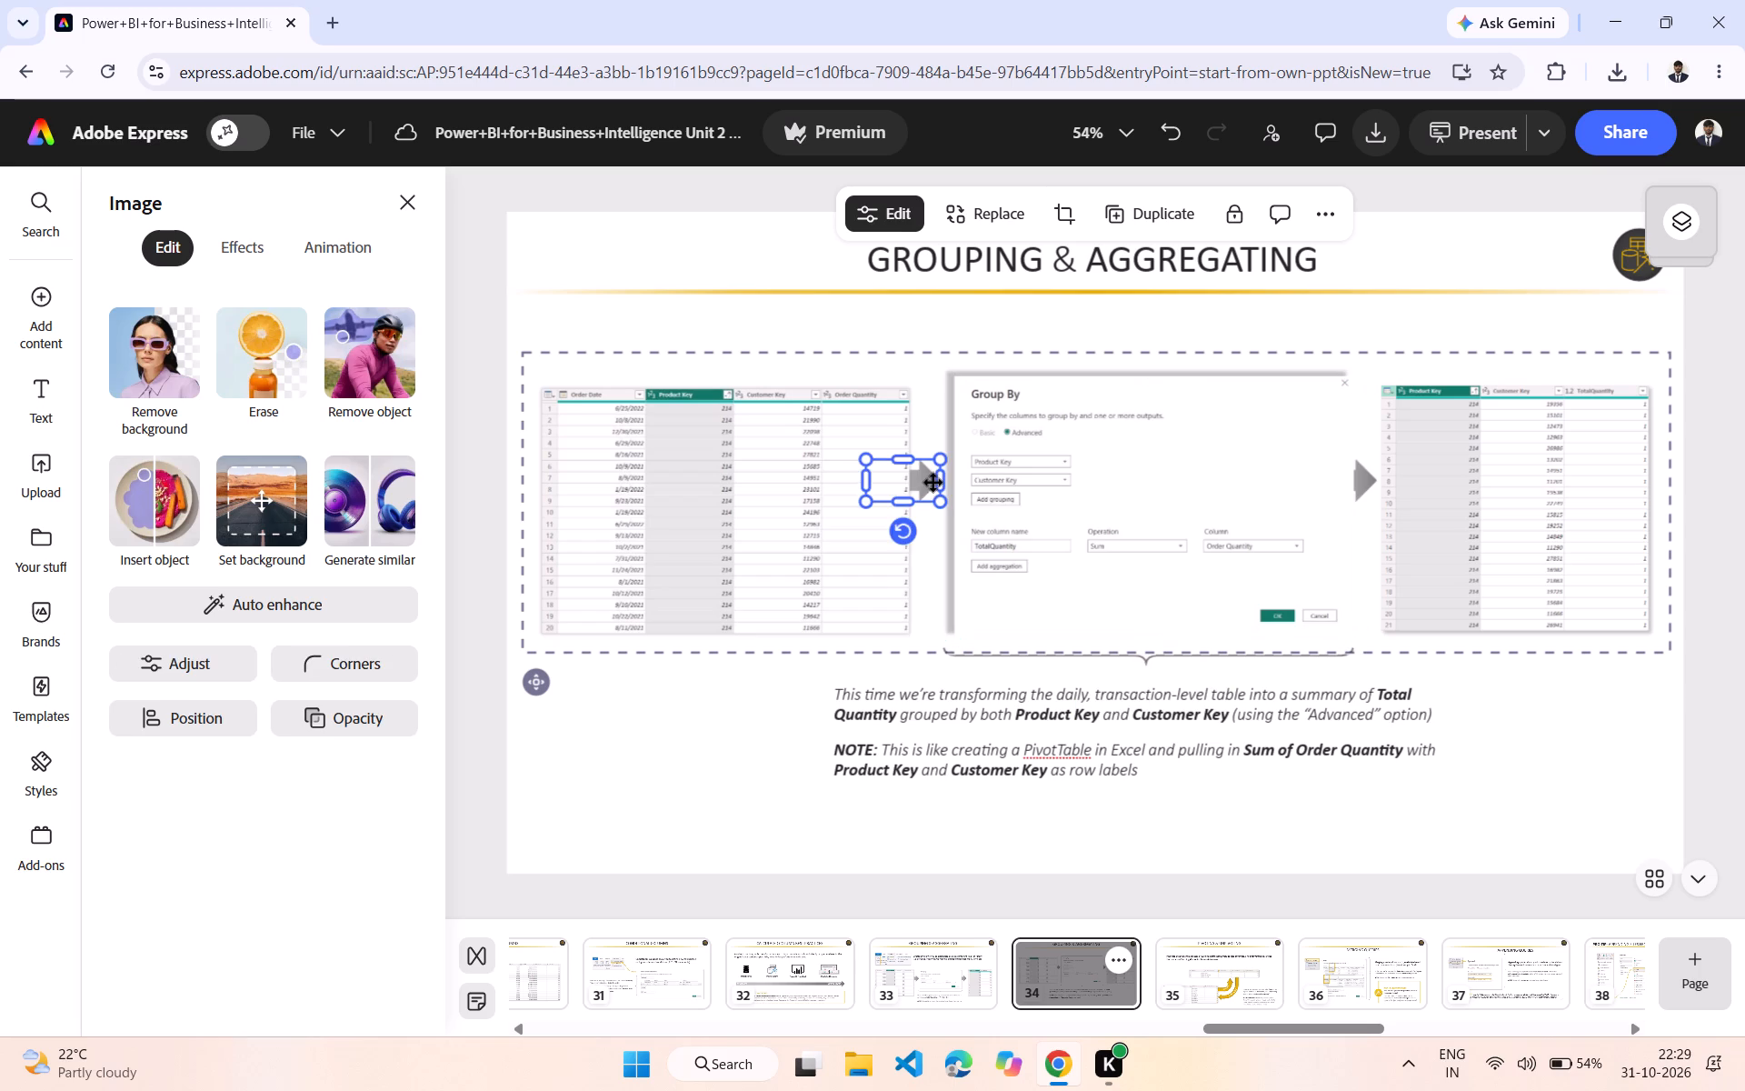
left_click_drag(933, 483, 967, 485)
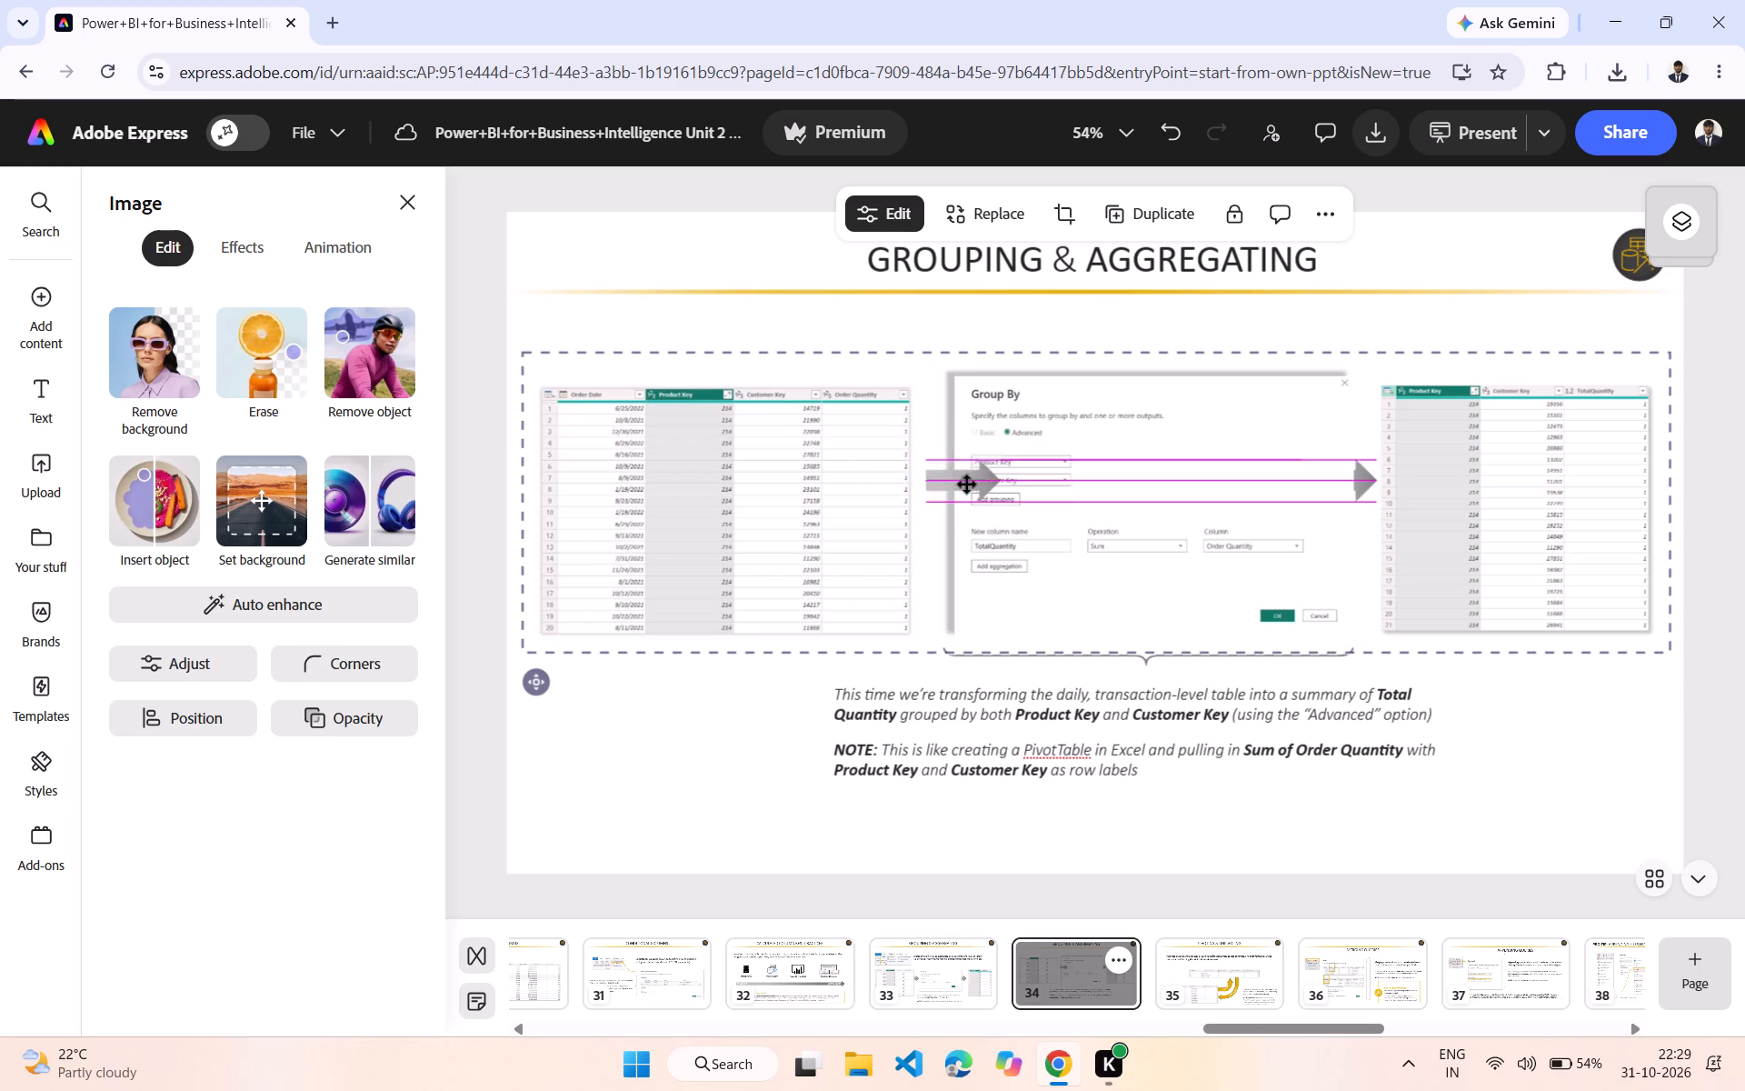
left_click_drag(967, 485, 938, 489)
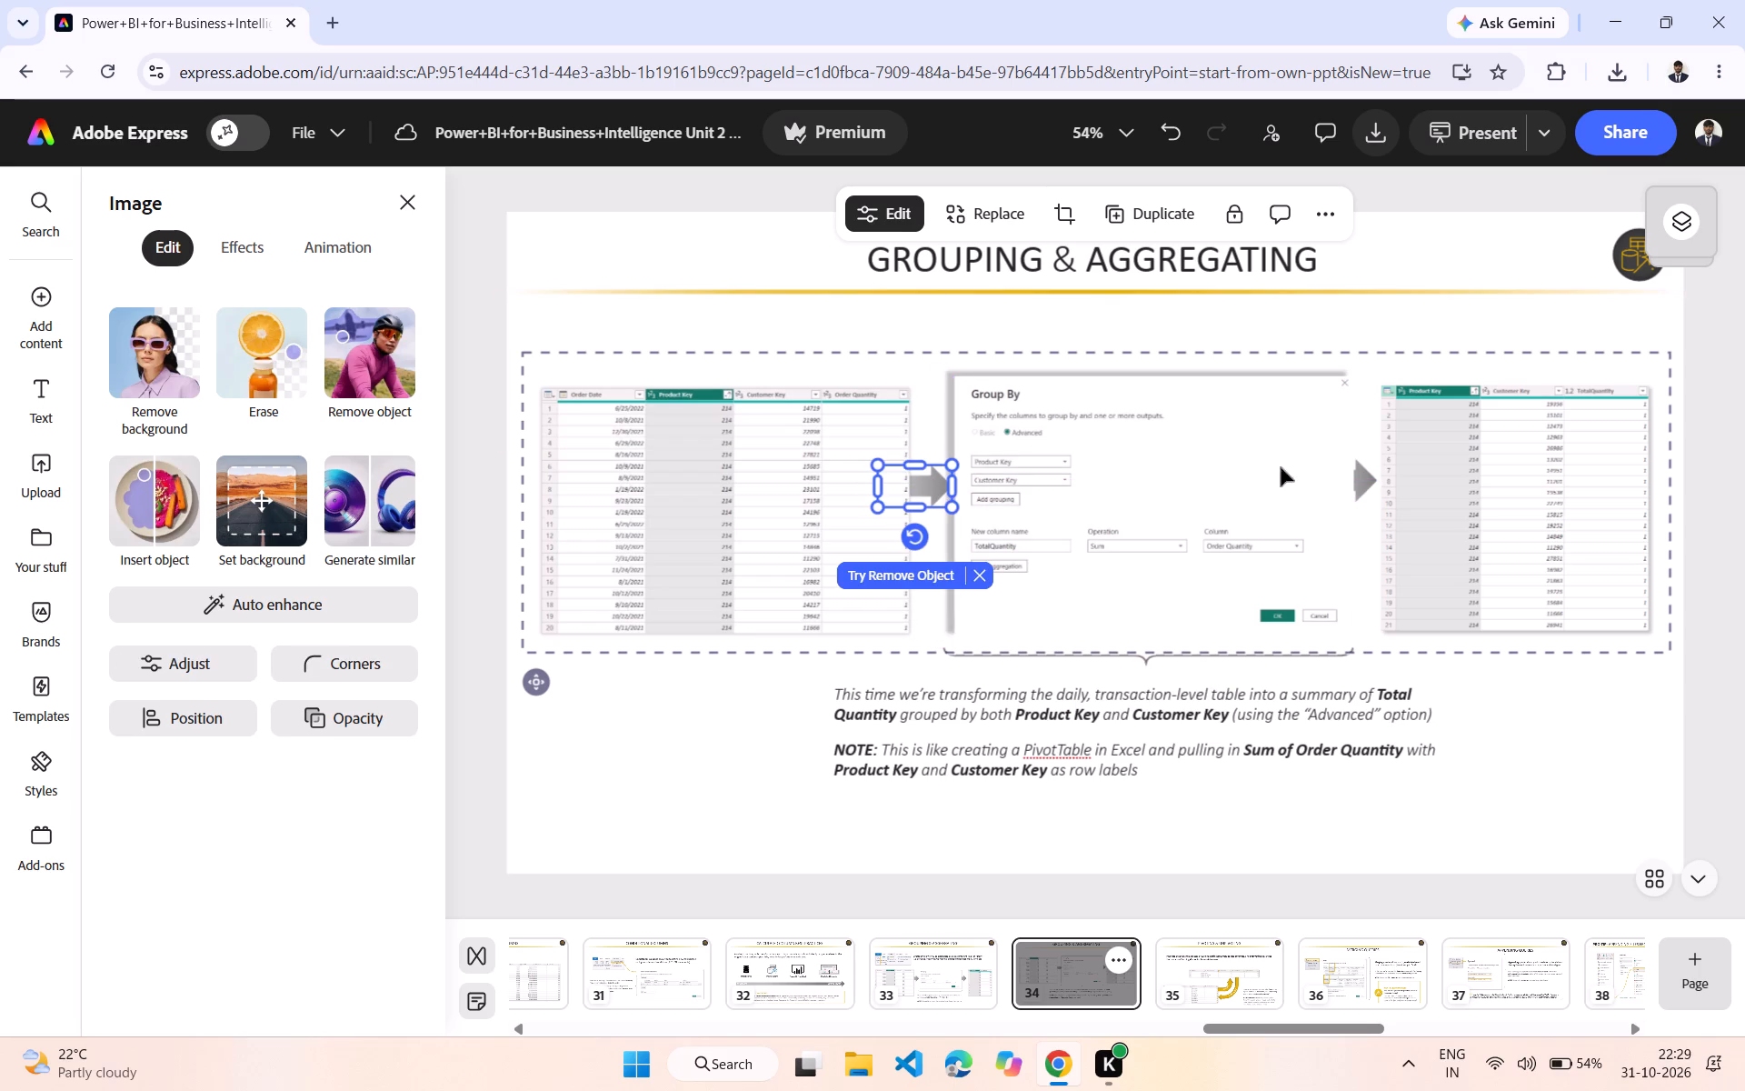
left_click_drag(1369, 476, 1378, 476)
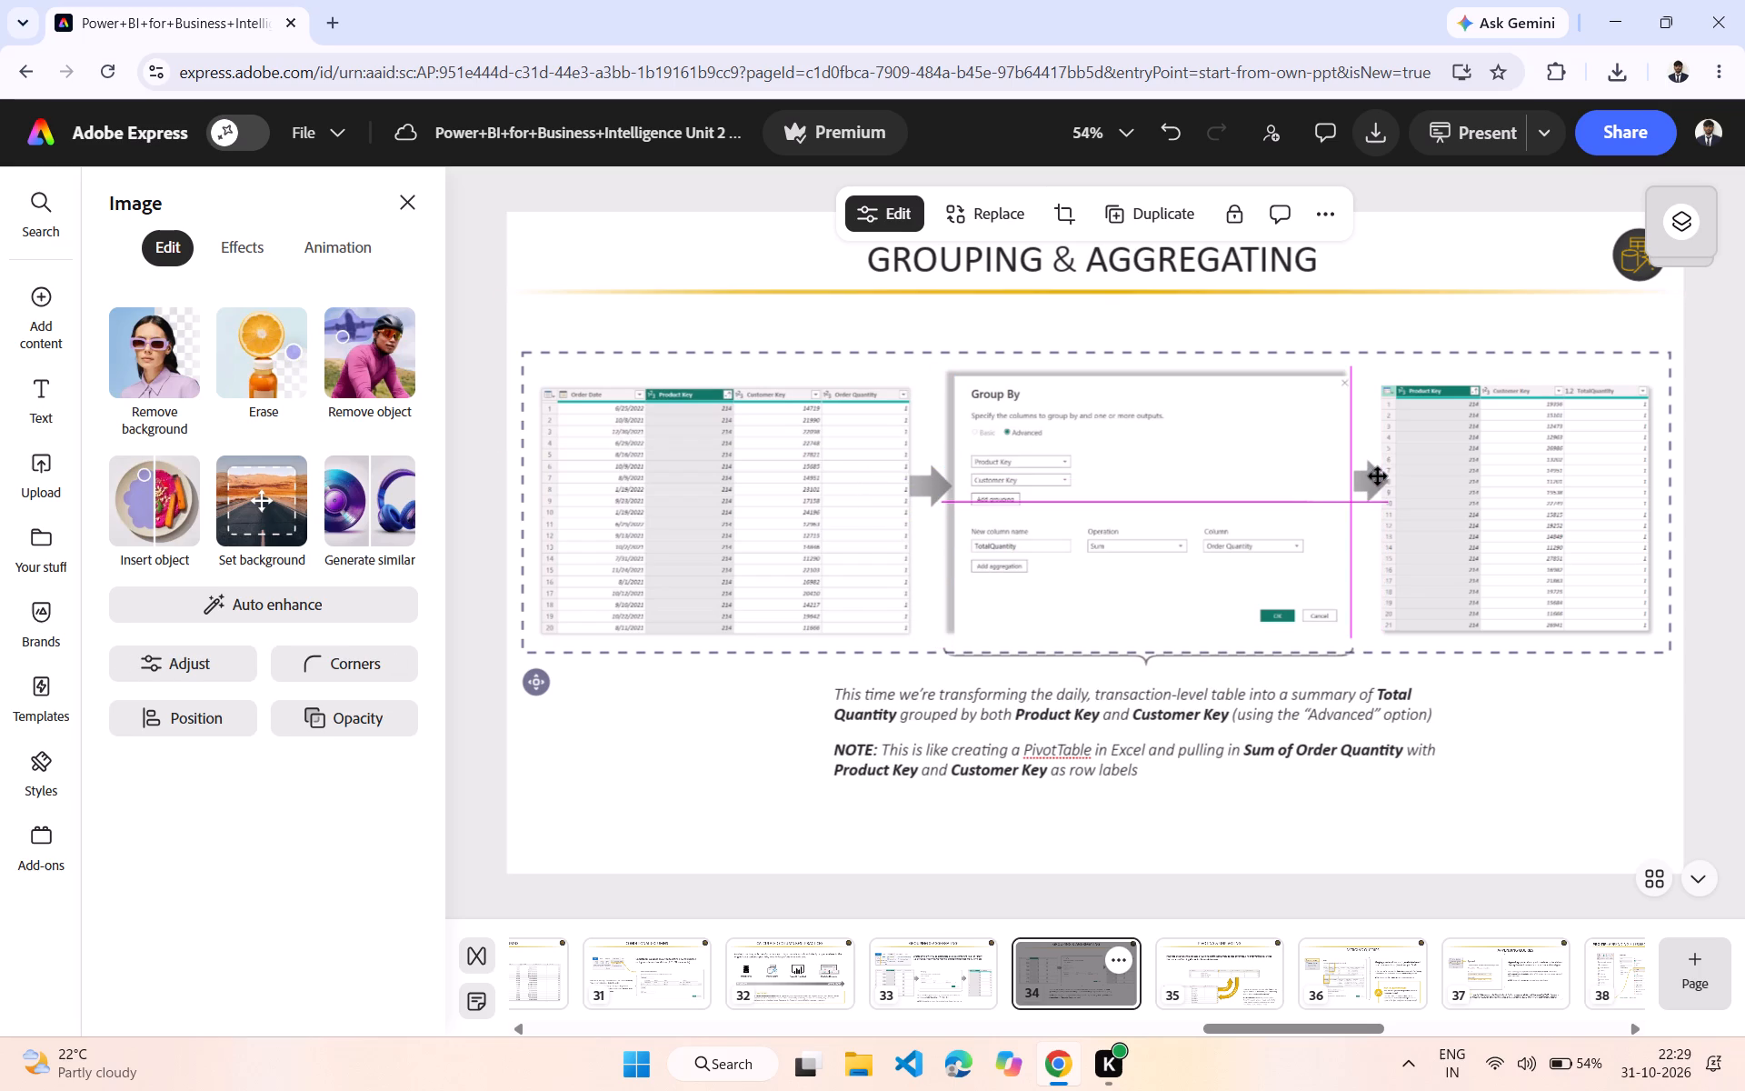
left_click_drag(1378, 476, 1379, 476)
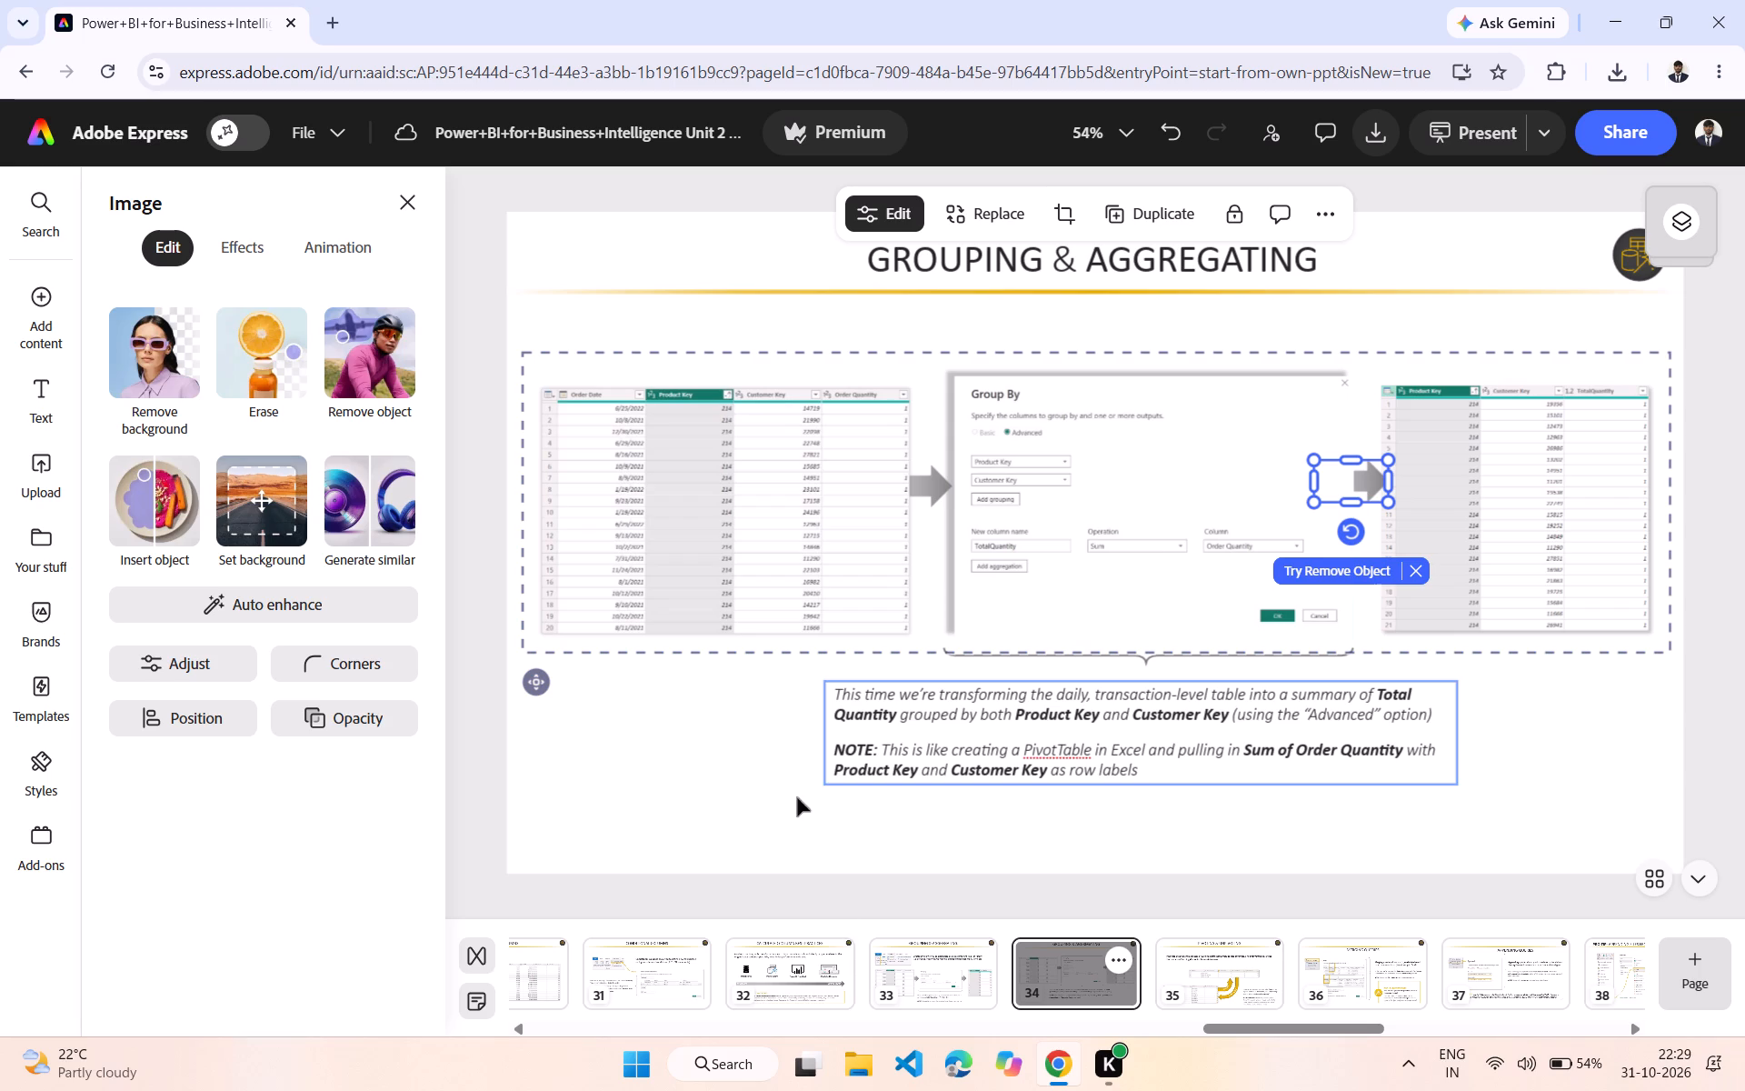
On page 33, GROUPING & AGGREGATING, move the Transform ribbon screenshot group slightly up and to the right.
left_click(929, 978)
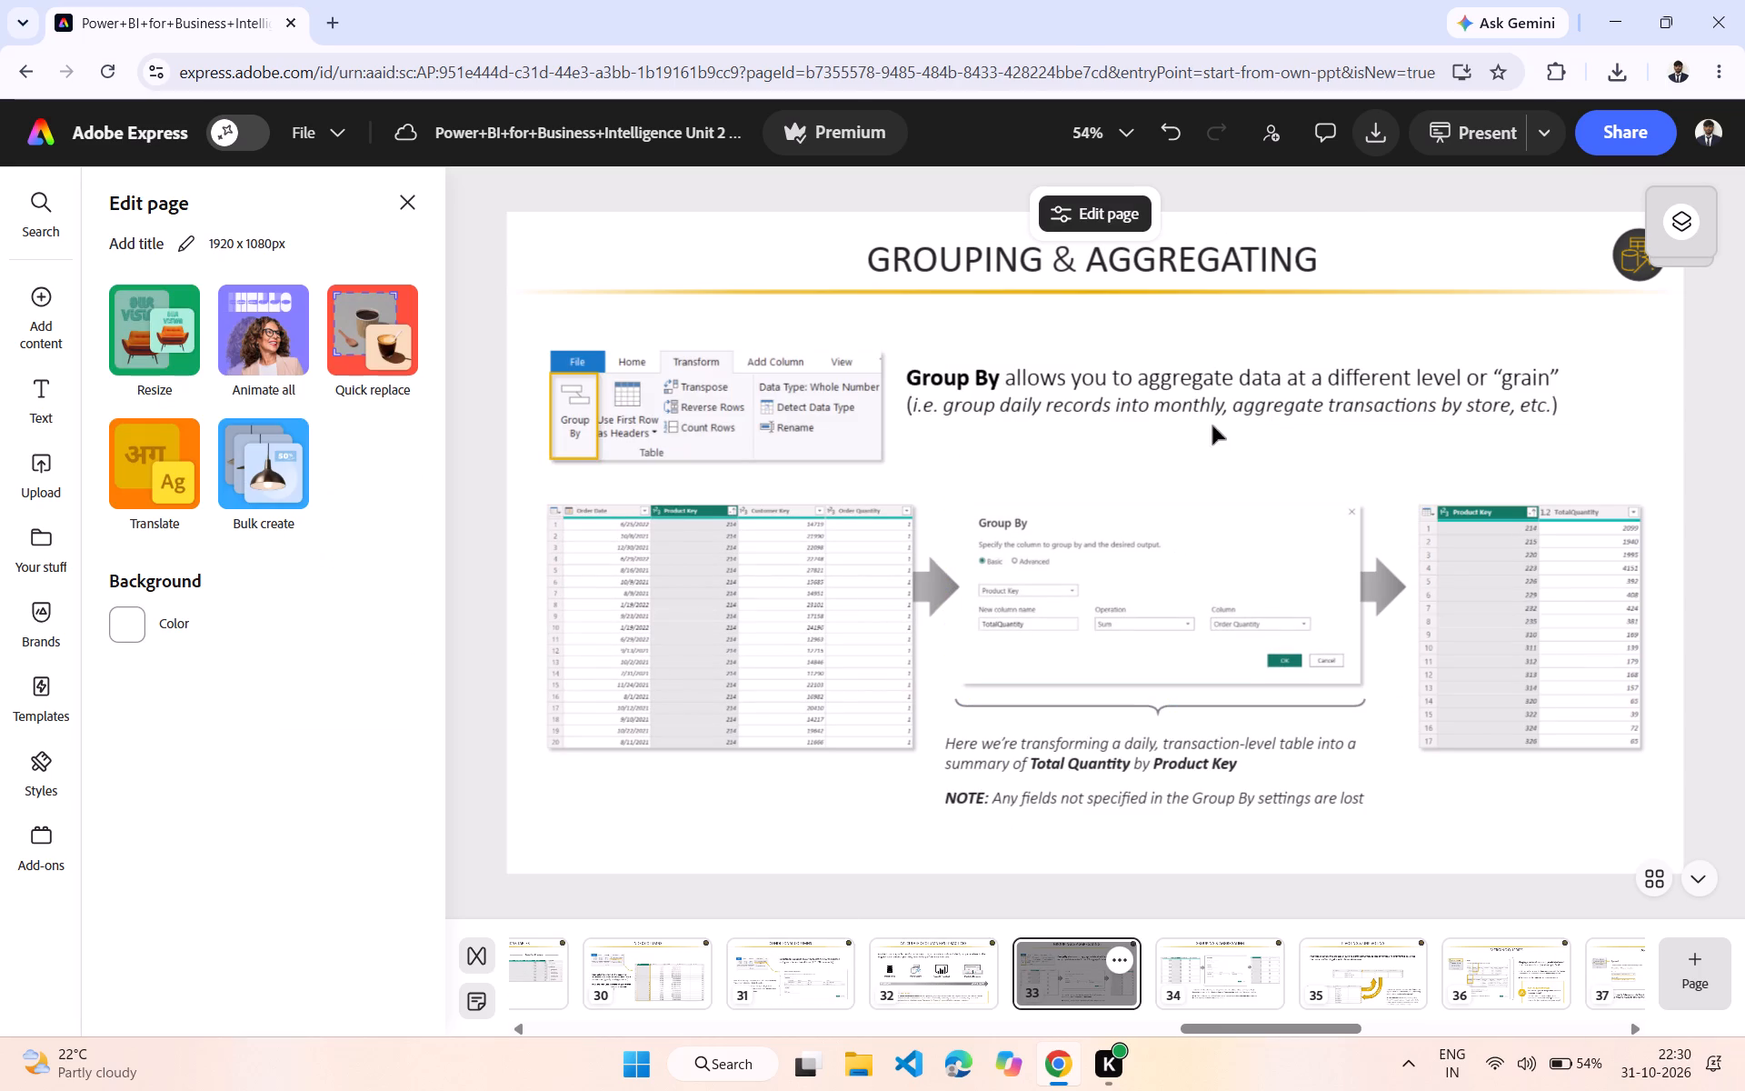
left_click(751, 366)
left_click(751, 366)
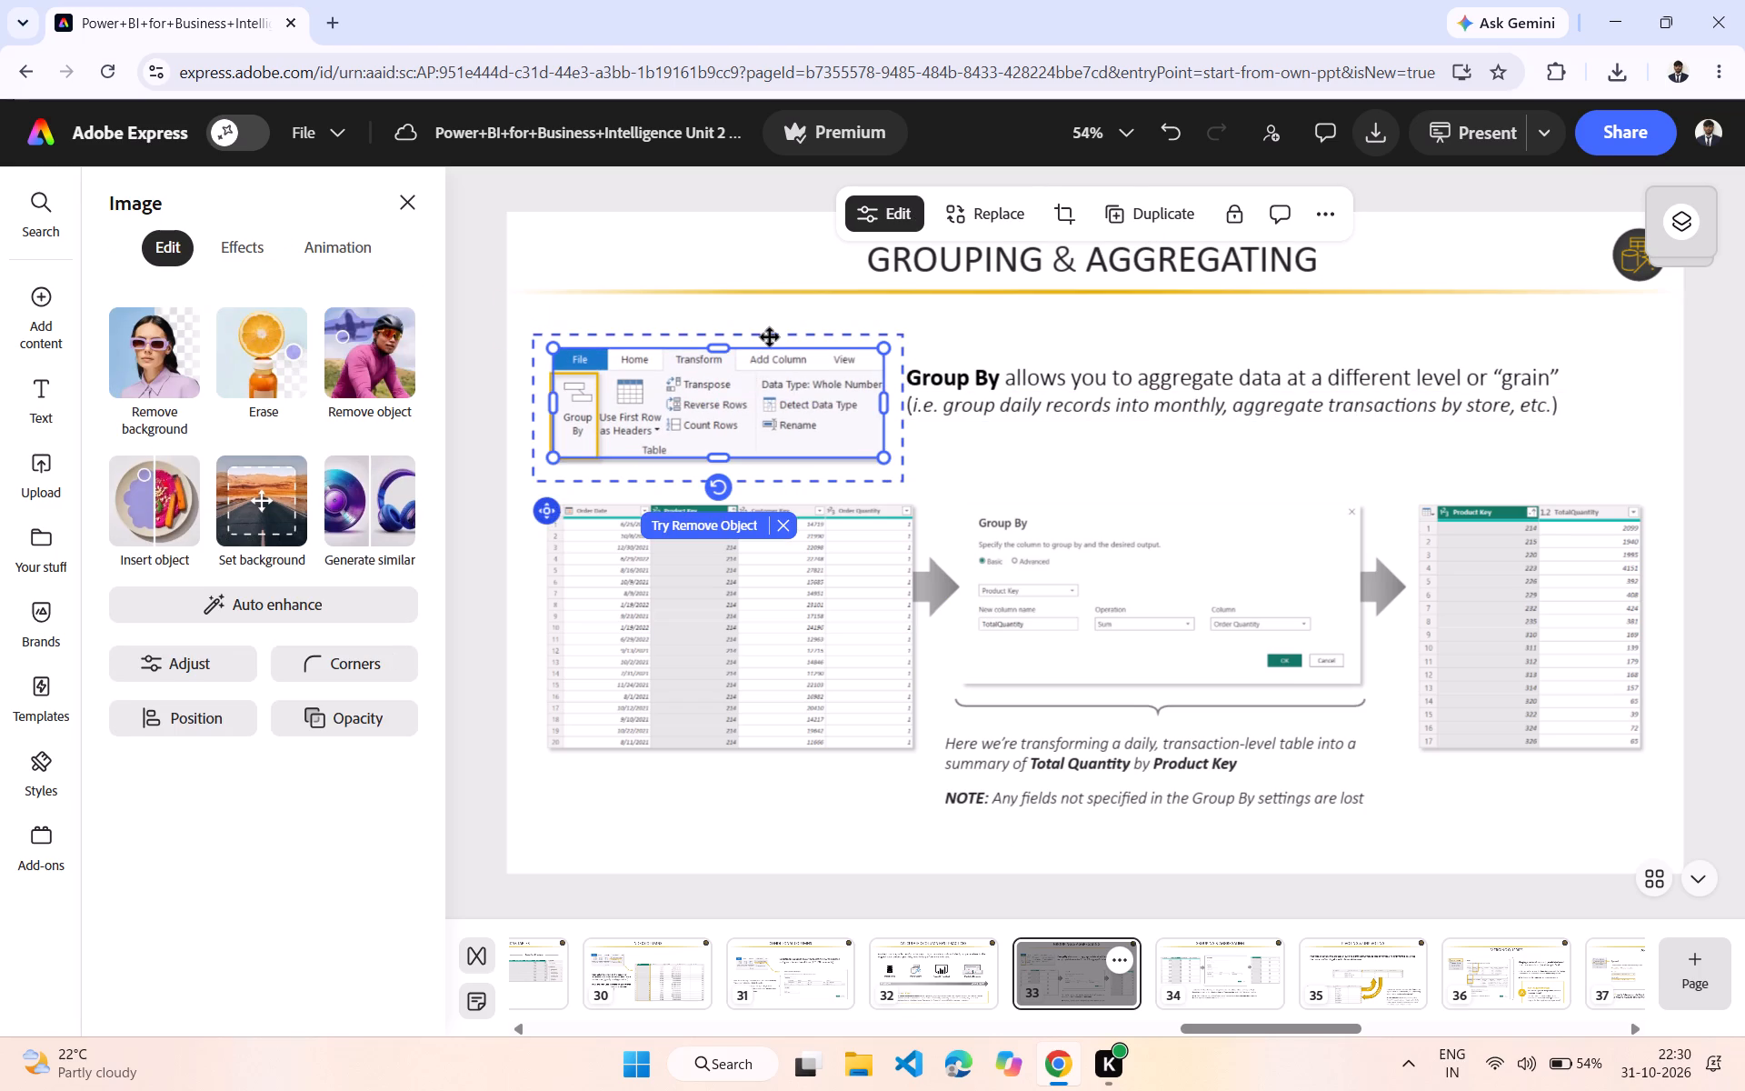
left_click(770, 335)
left_click_drag(770, 335, 775, 321)
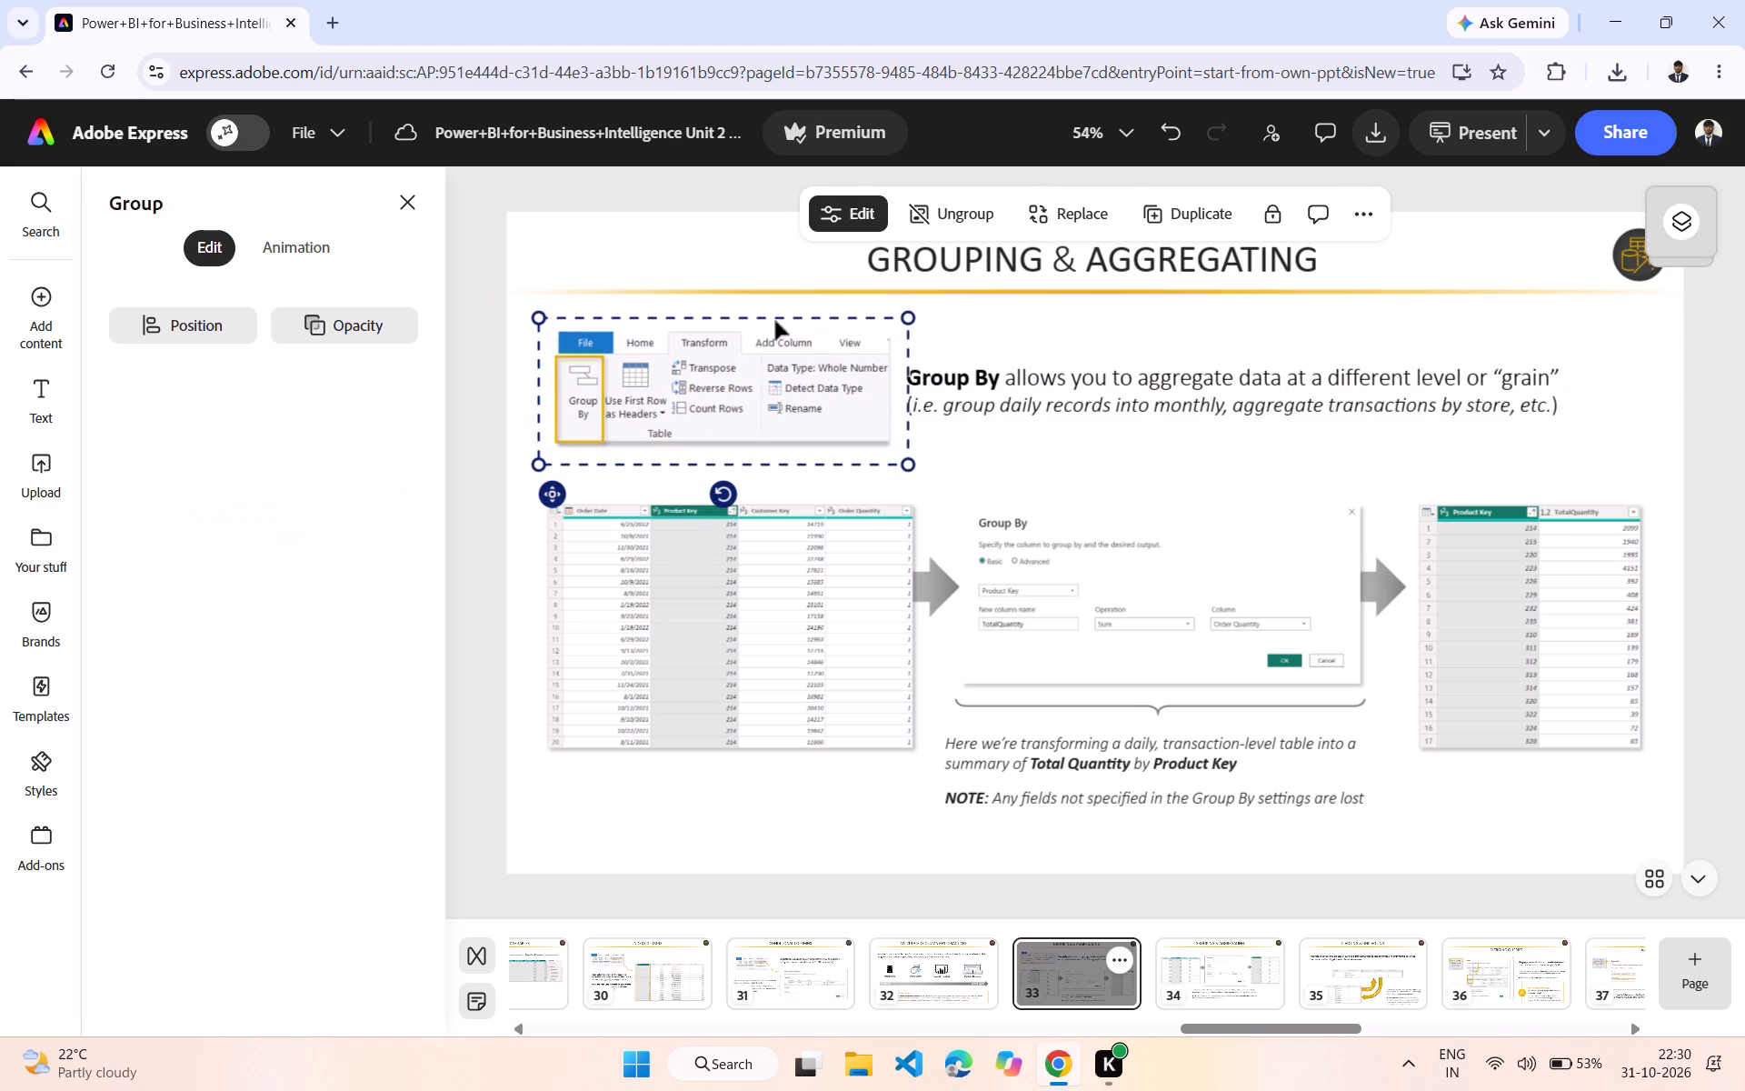
Move the Group By description text right and slightly up, in line with the note text below the dialog screenshot.
left_click(1003, 409)
left_click_drag(1003, 409, 1058, 407)
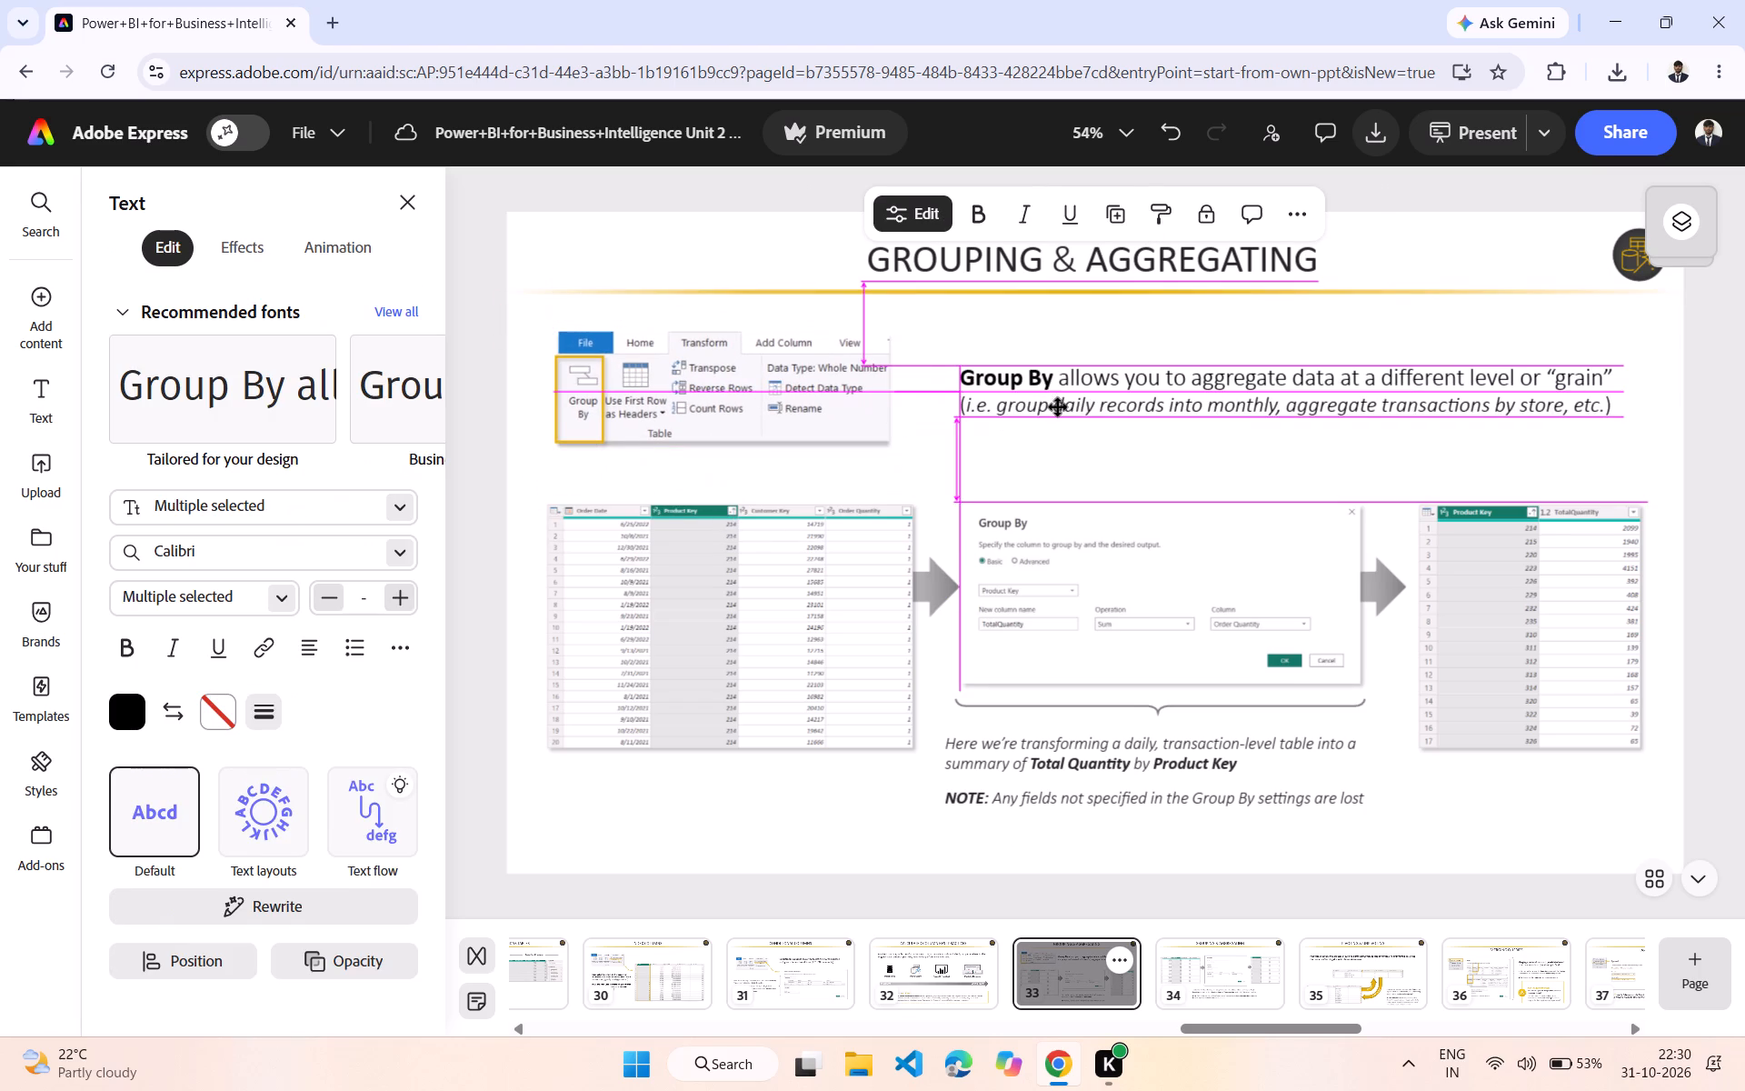
left_click_drag(1058, 407, 1038, 406)
Shift the order table and its arrow slightly left, and the Group By screenshot with its arrow slightly down.
left_click_drag(862, 588, 878, 626)
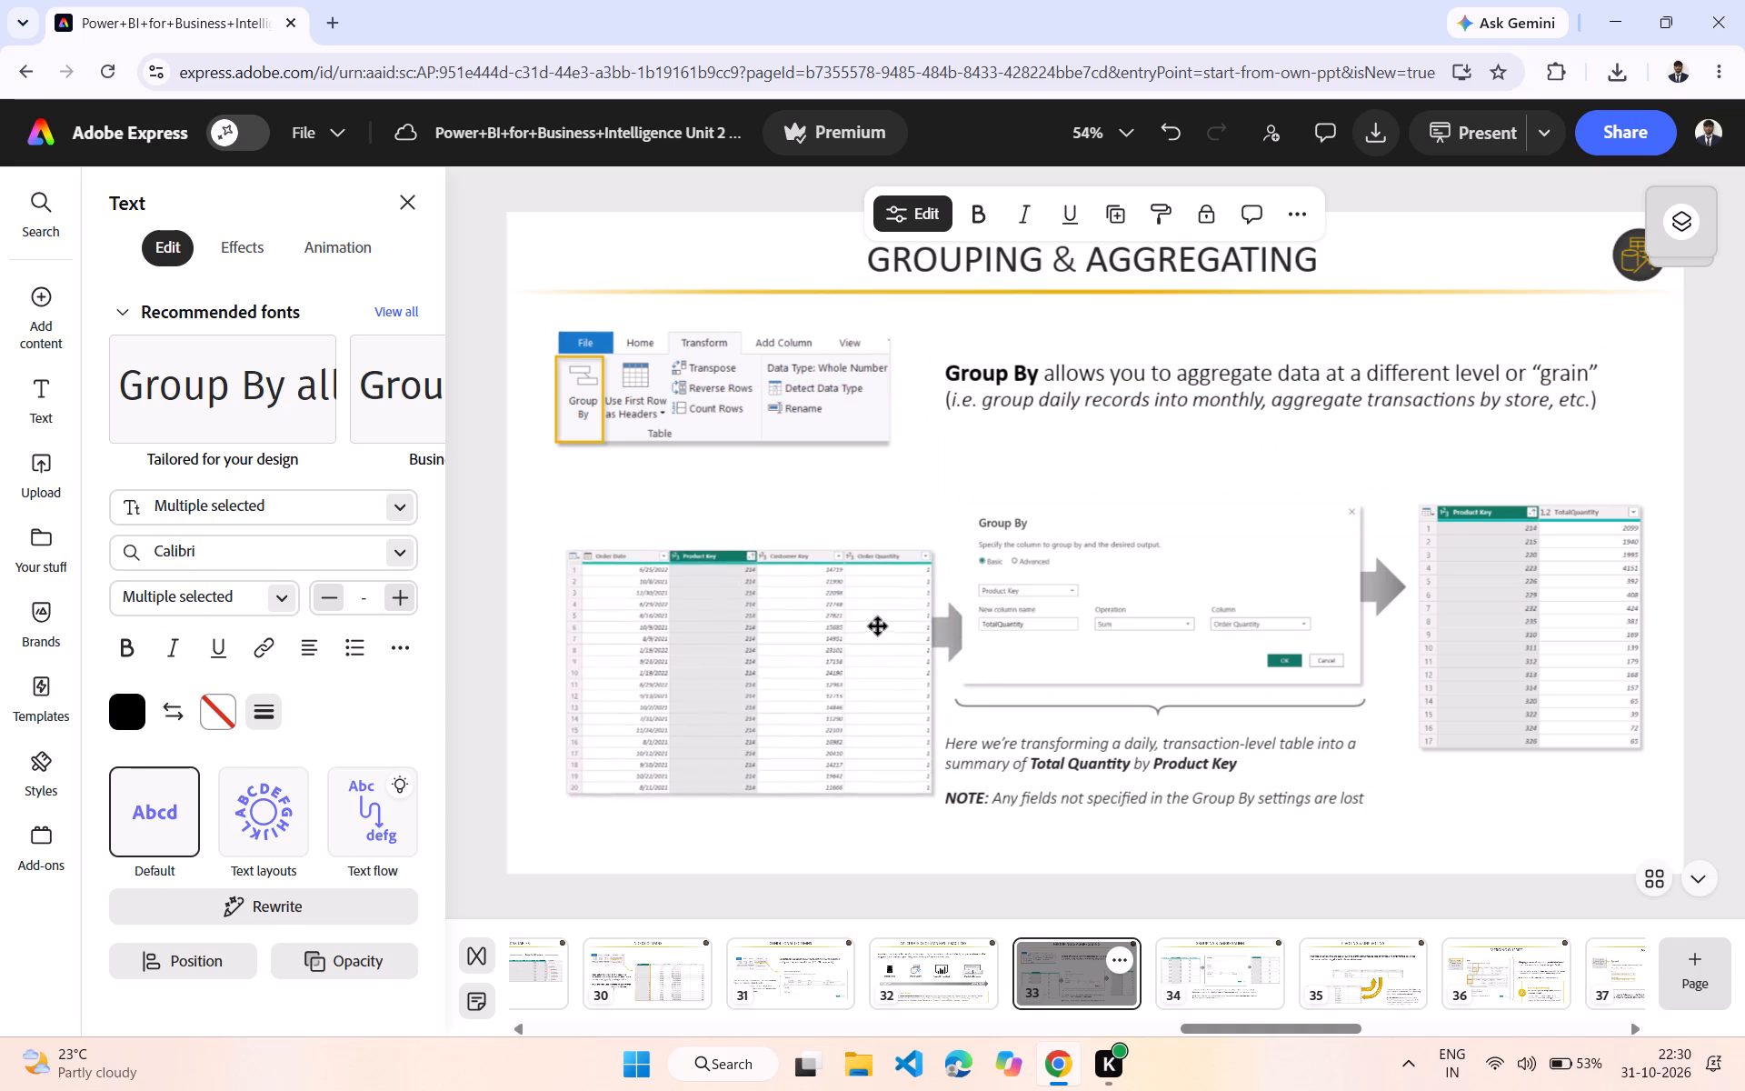
left_click_drag(878, 626, 851, 594)
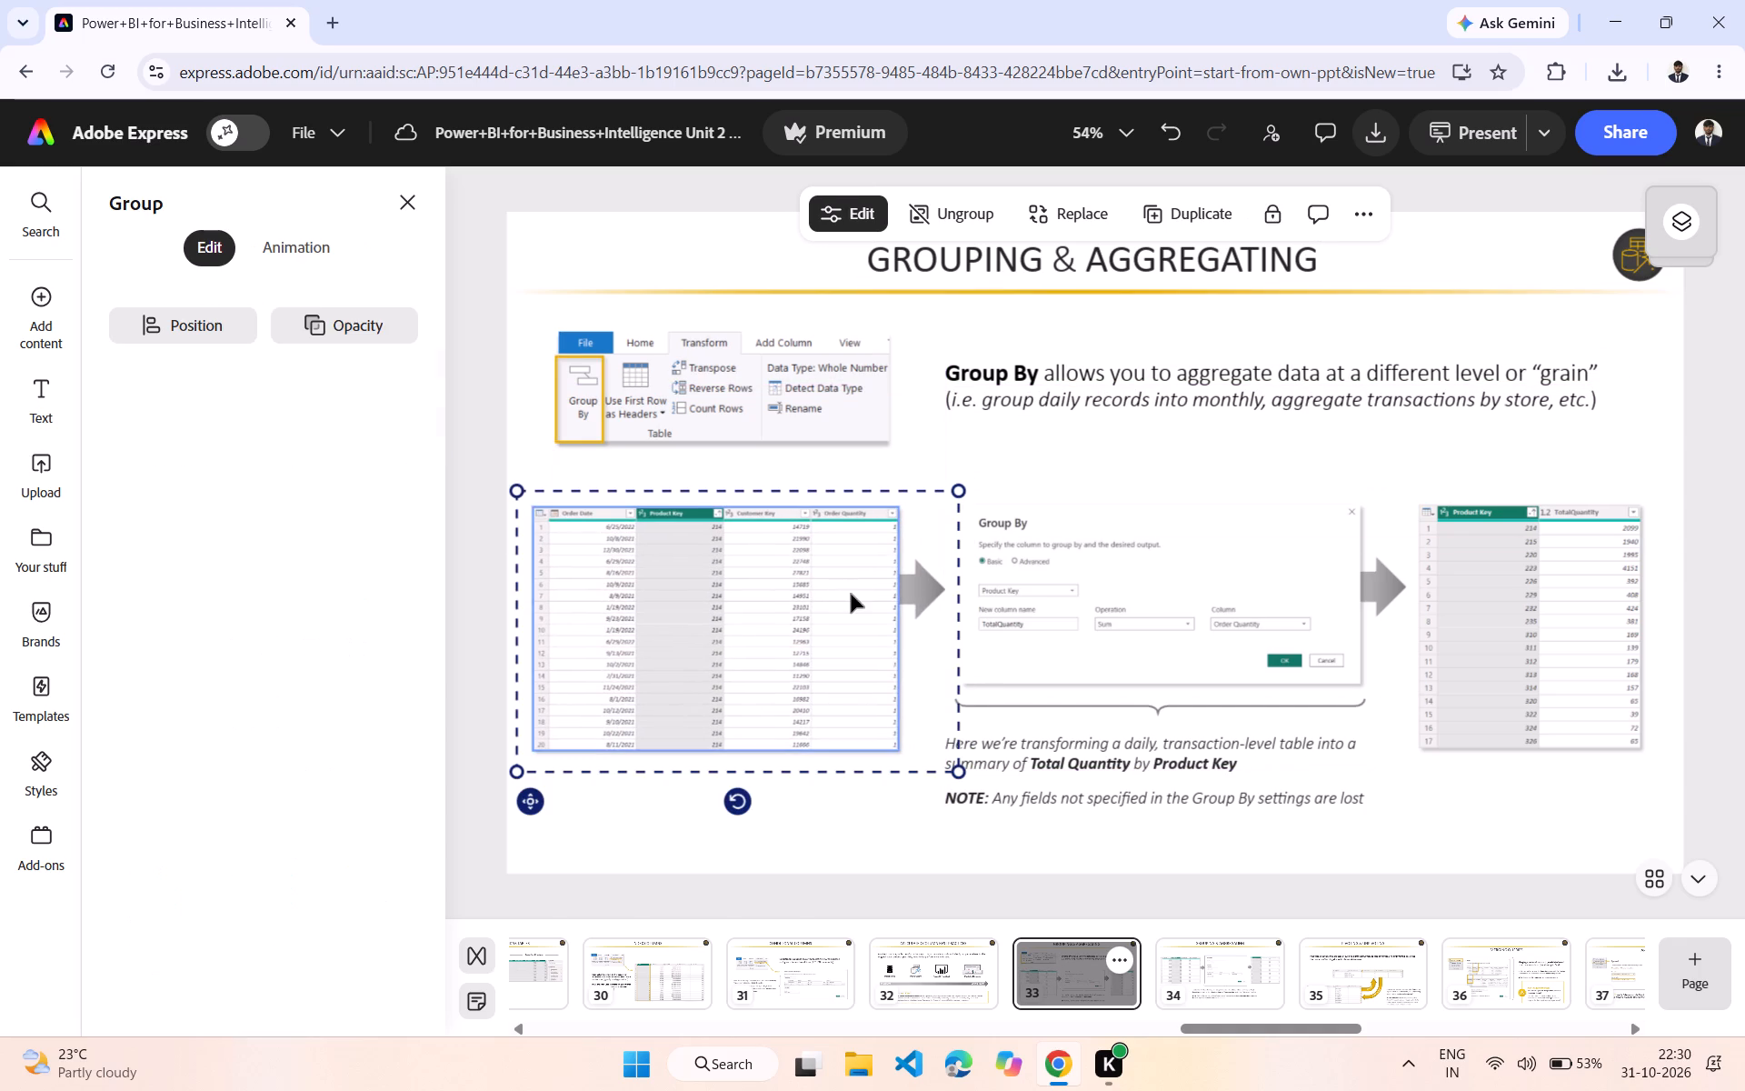
left_click(1052, 620)
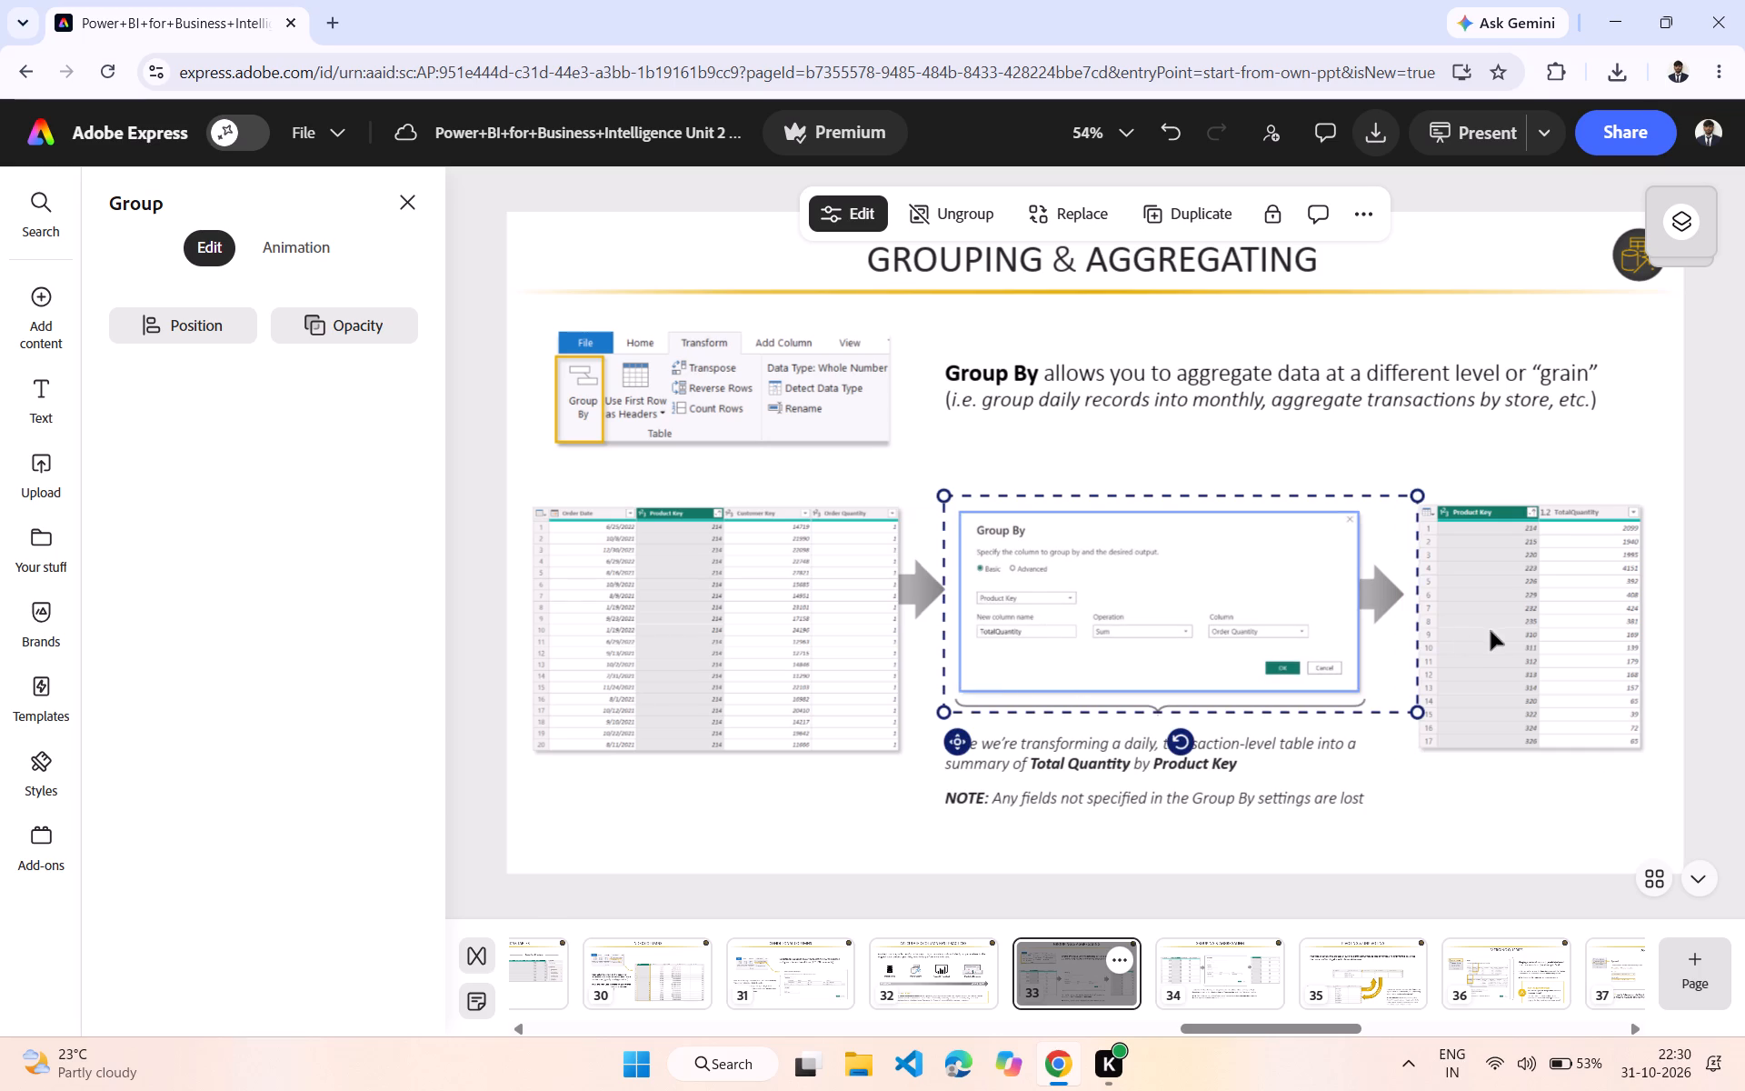
Move the Product Key and TotalQuantity result table up and slightly left, next to the second grey arrow.
left_click_drag(1509, 627, 1489, 600)
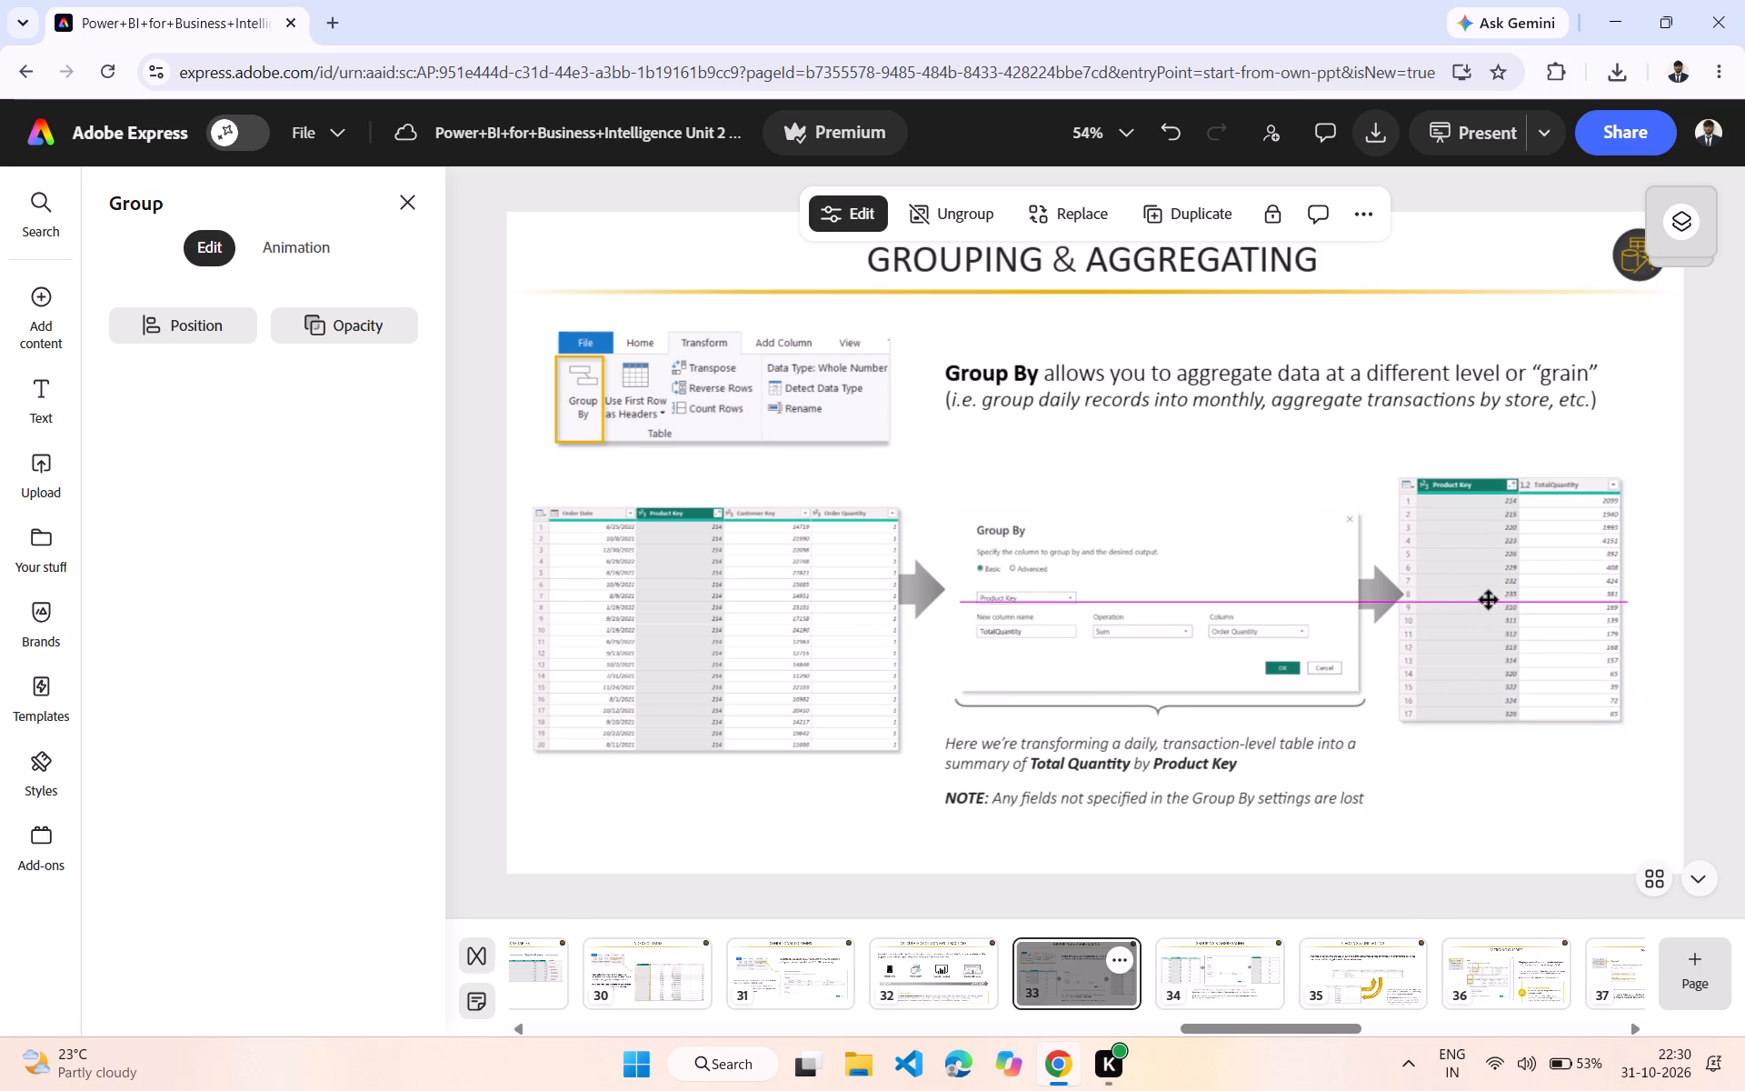
left_click_drag(1489, 600, 1496, 601)
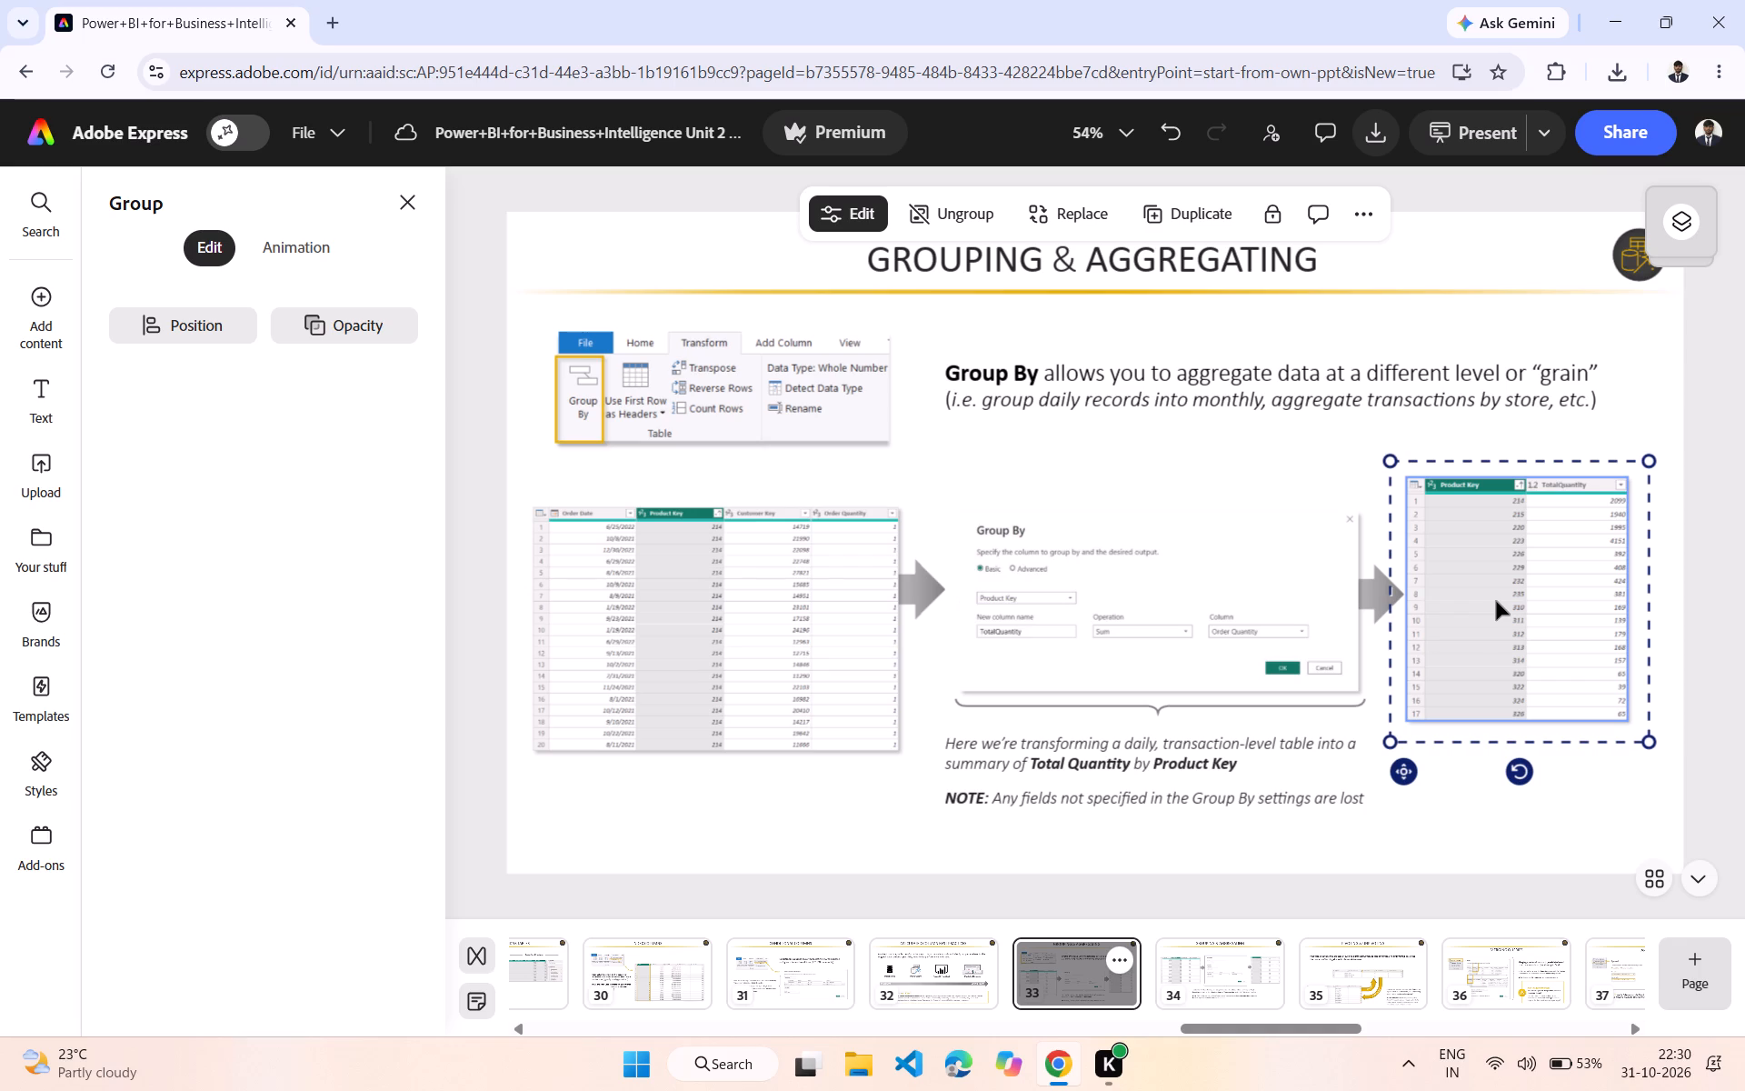
left_click(926, 934)
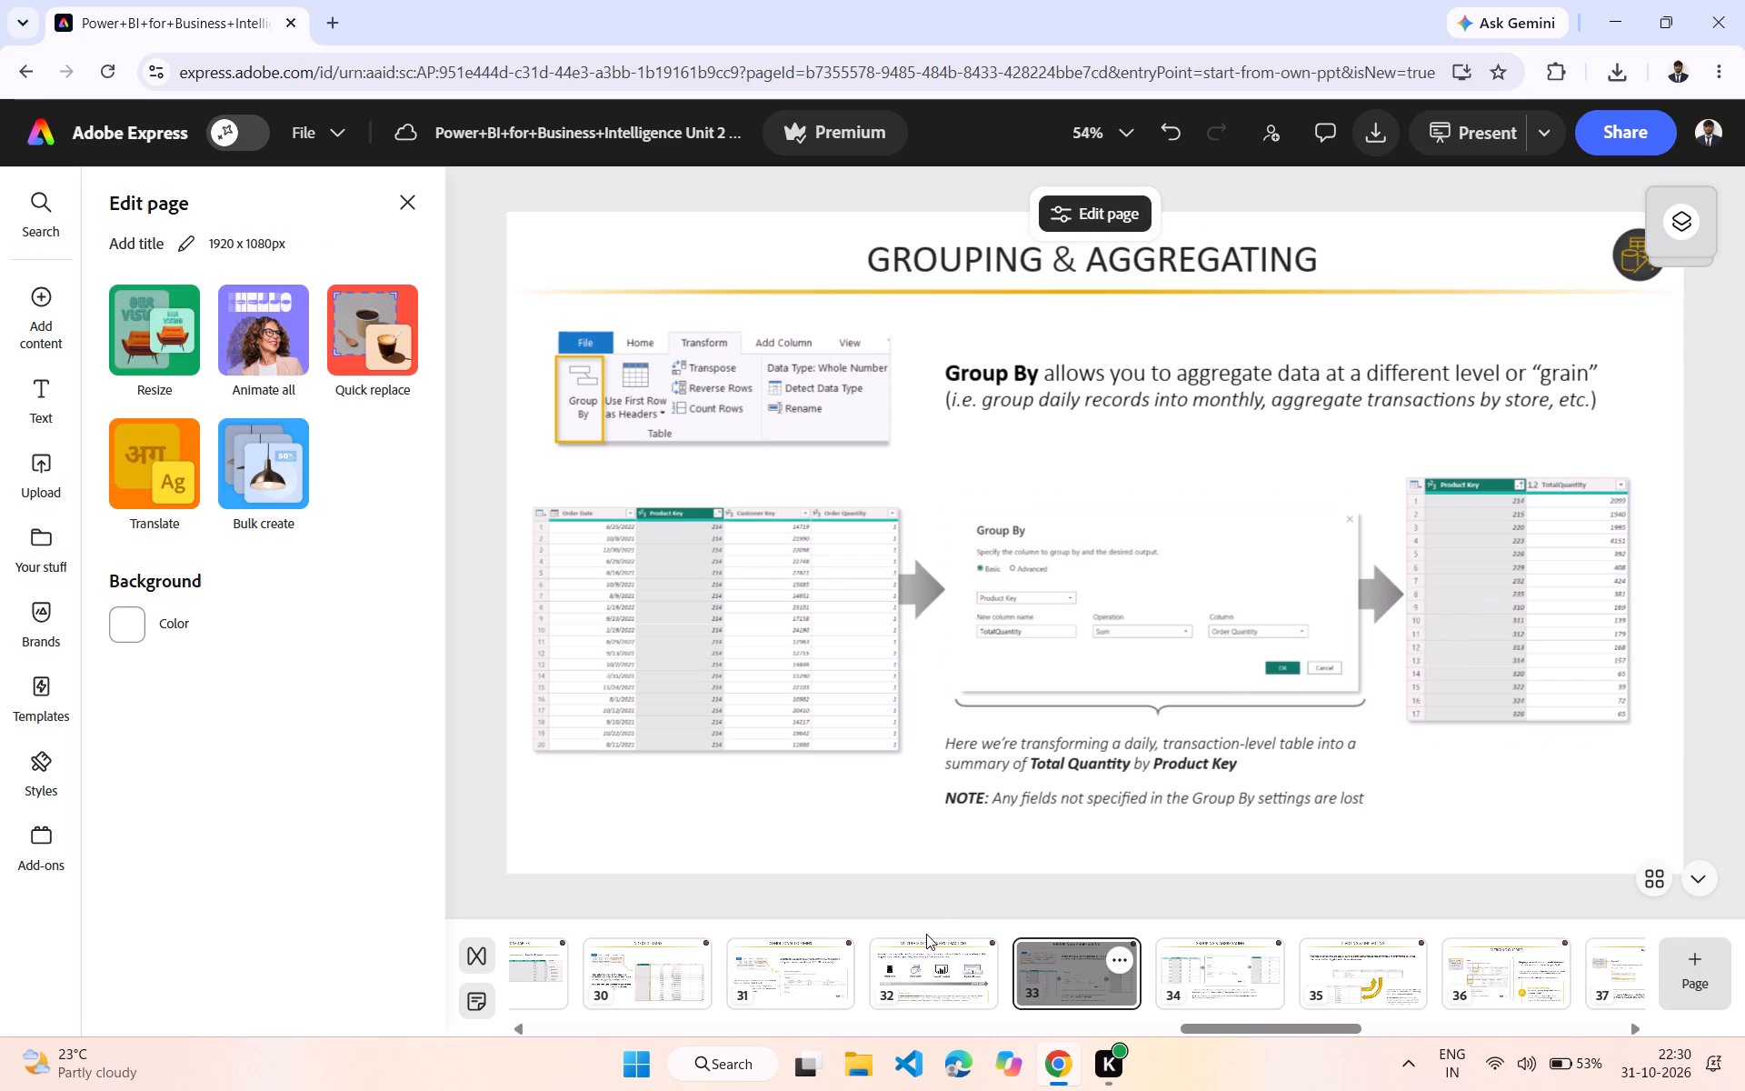
On page 32, CALCULATED COLUMN BEST PRACTICES, shift the Data Source and Power Query icons and their labels slightly right.
left_click(932, 944)
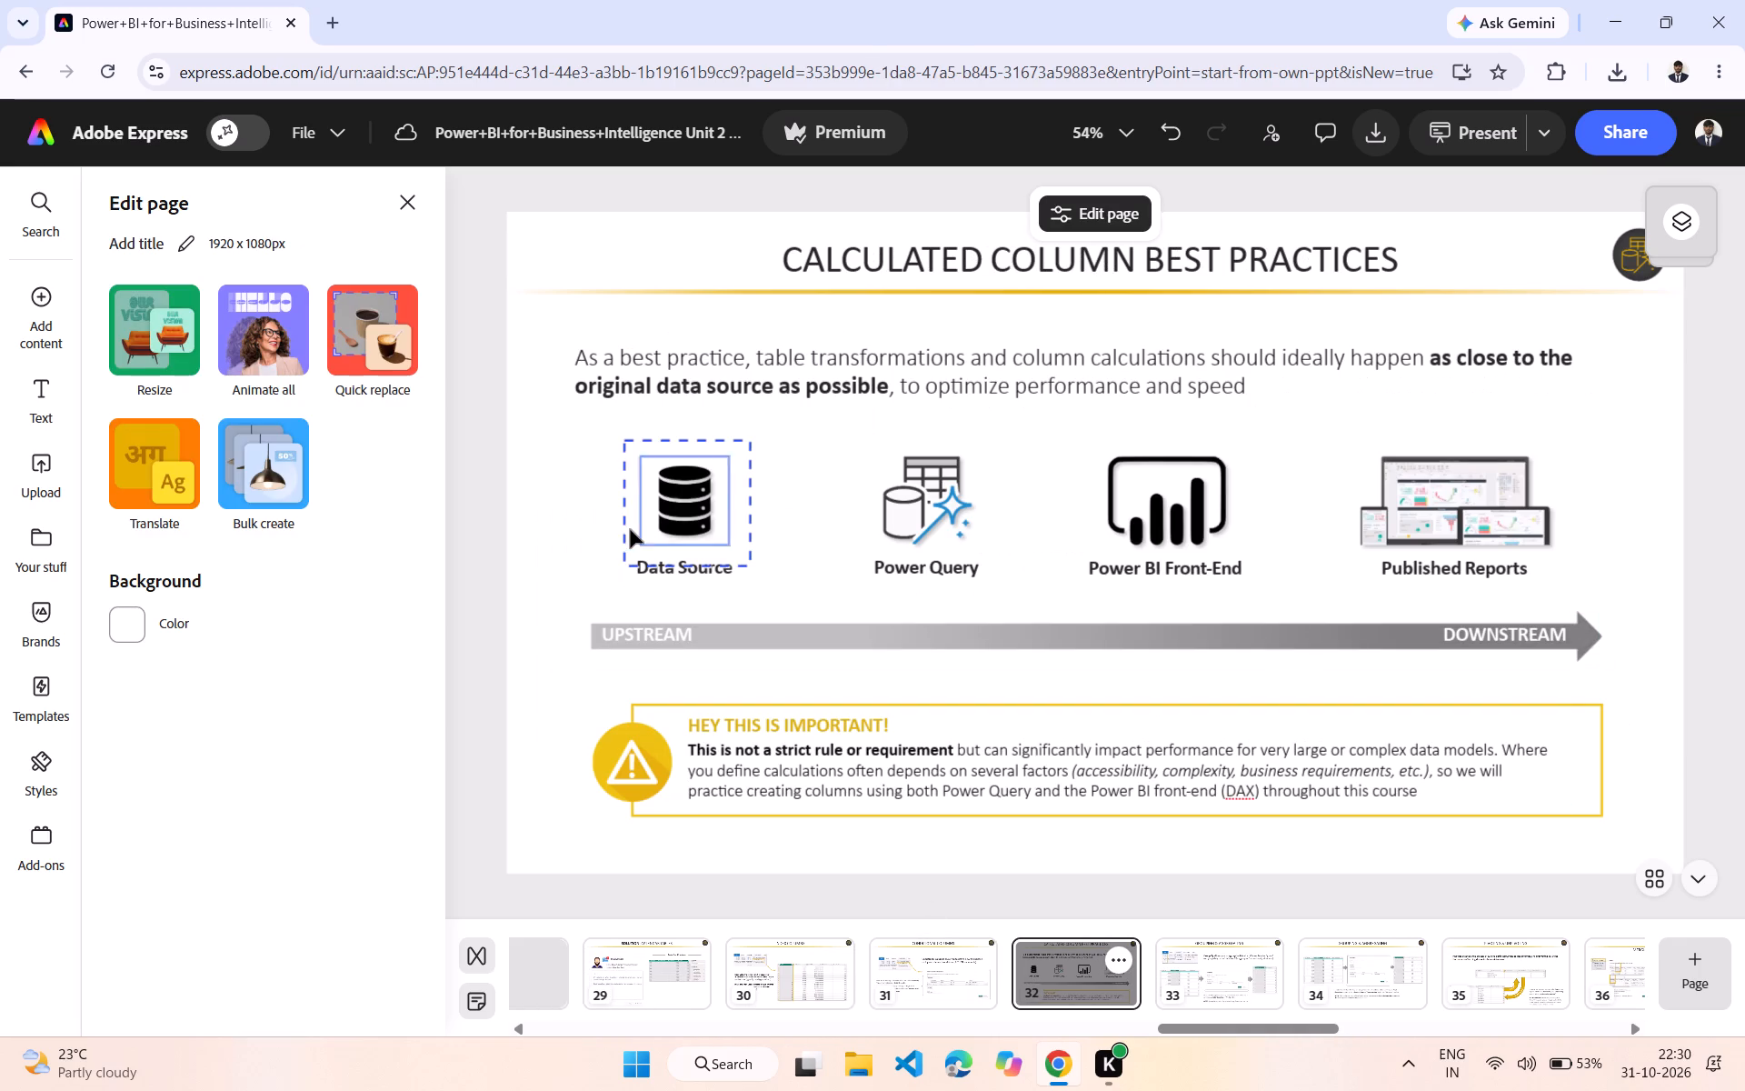
left_click_drag(630, 529, 659, 535)
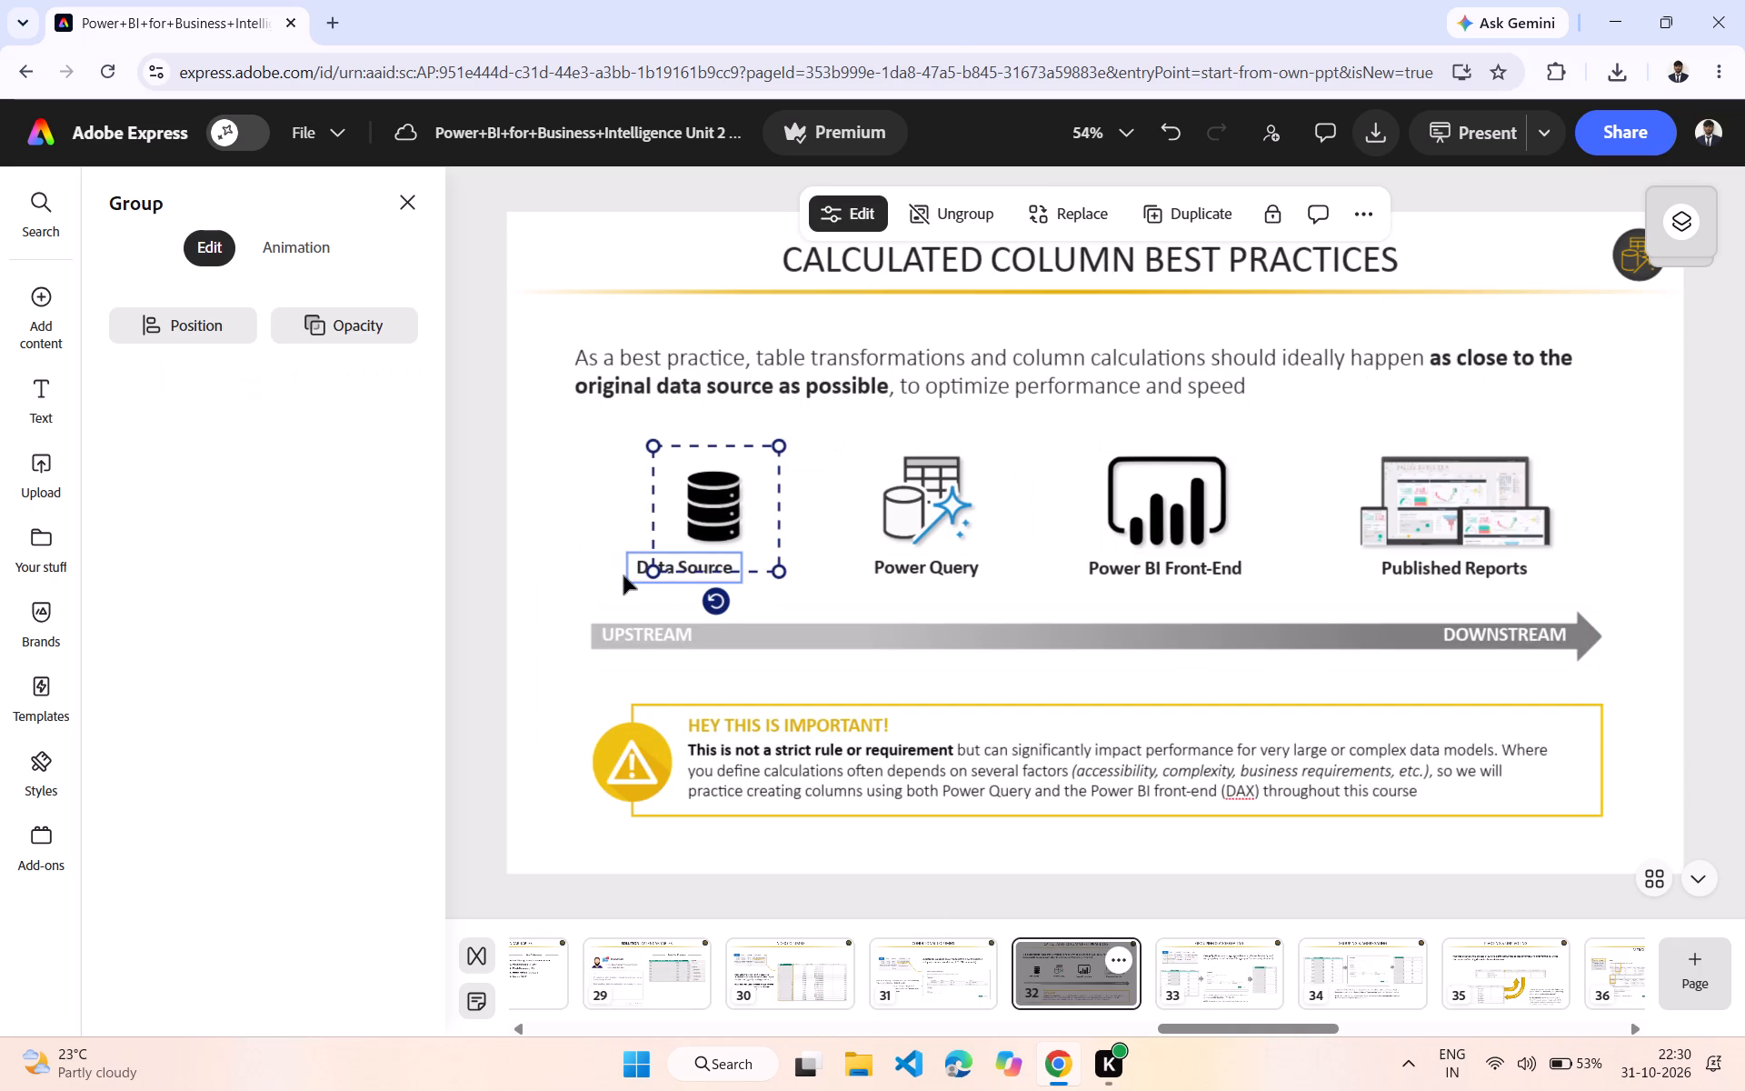
left_click_drag(629, 571, 666, 571)
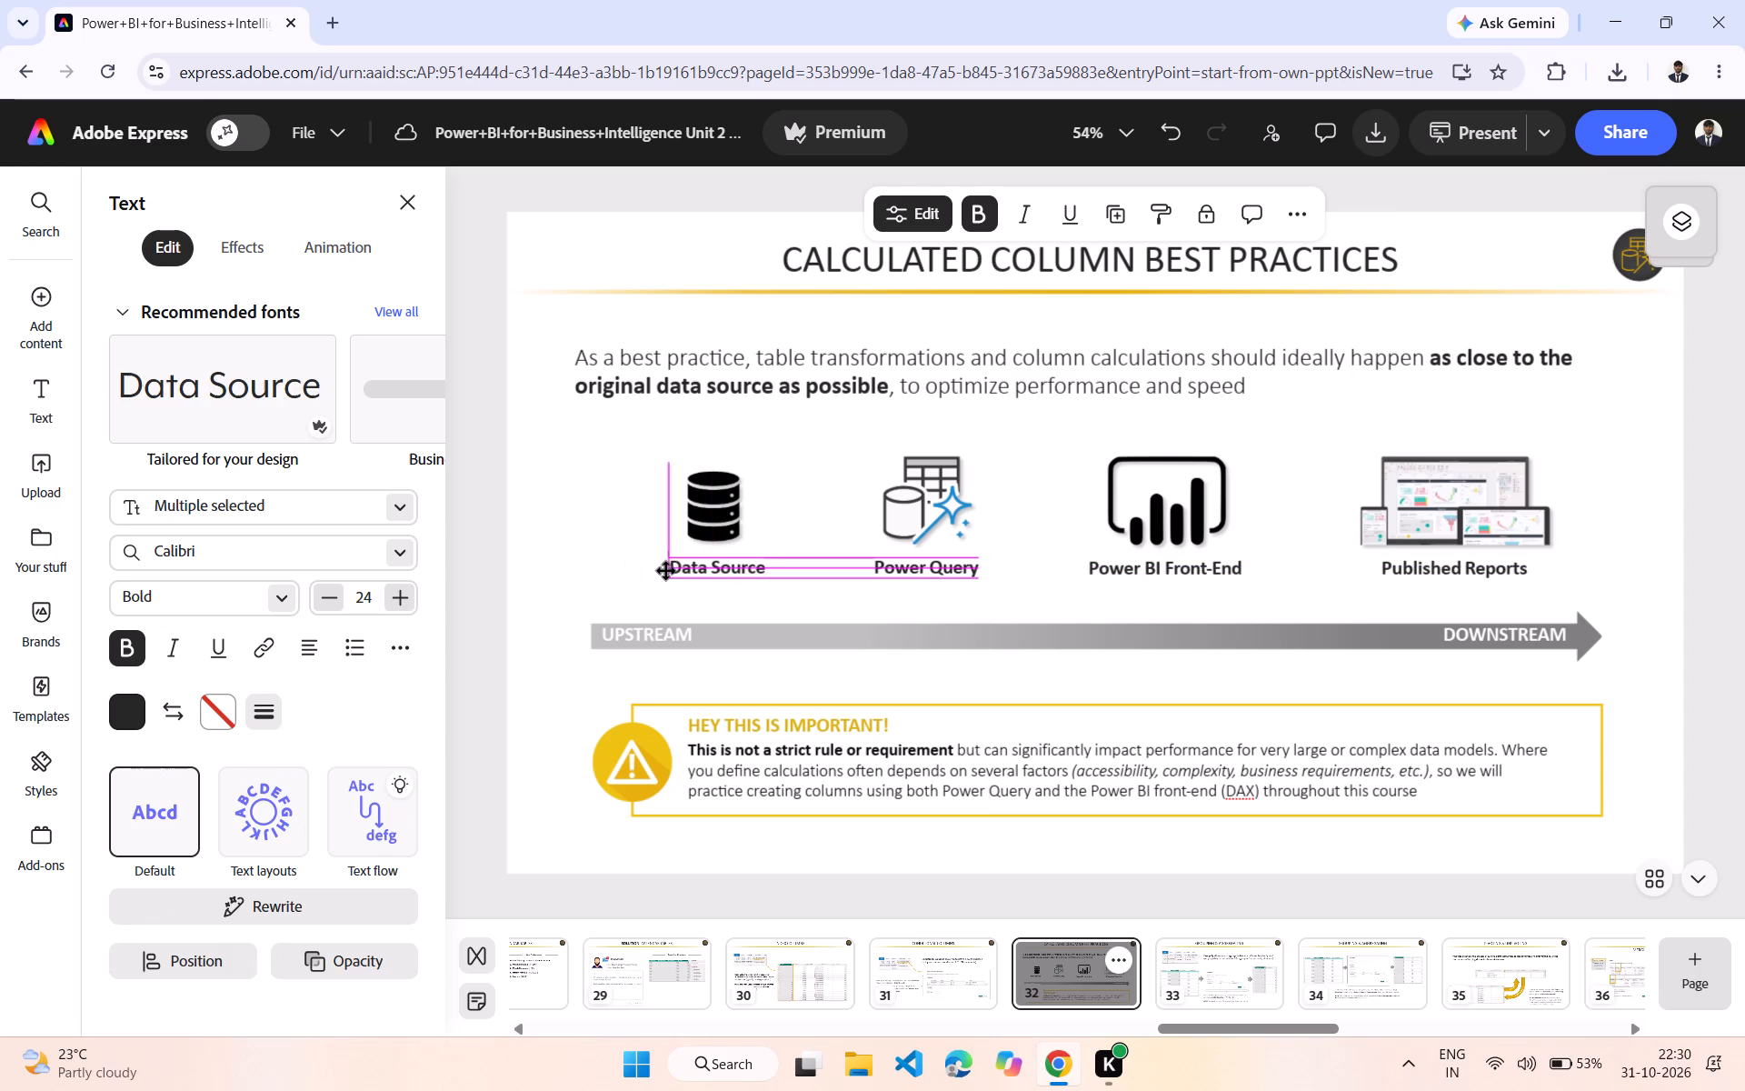
left_click_drag(666, 571, 669, 572)
left_click_drag(905, 565, 912, 566)
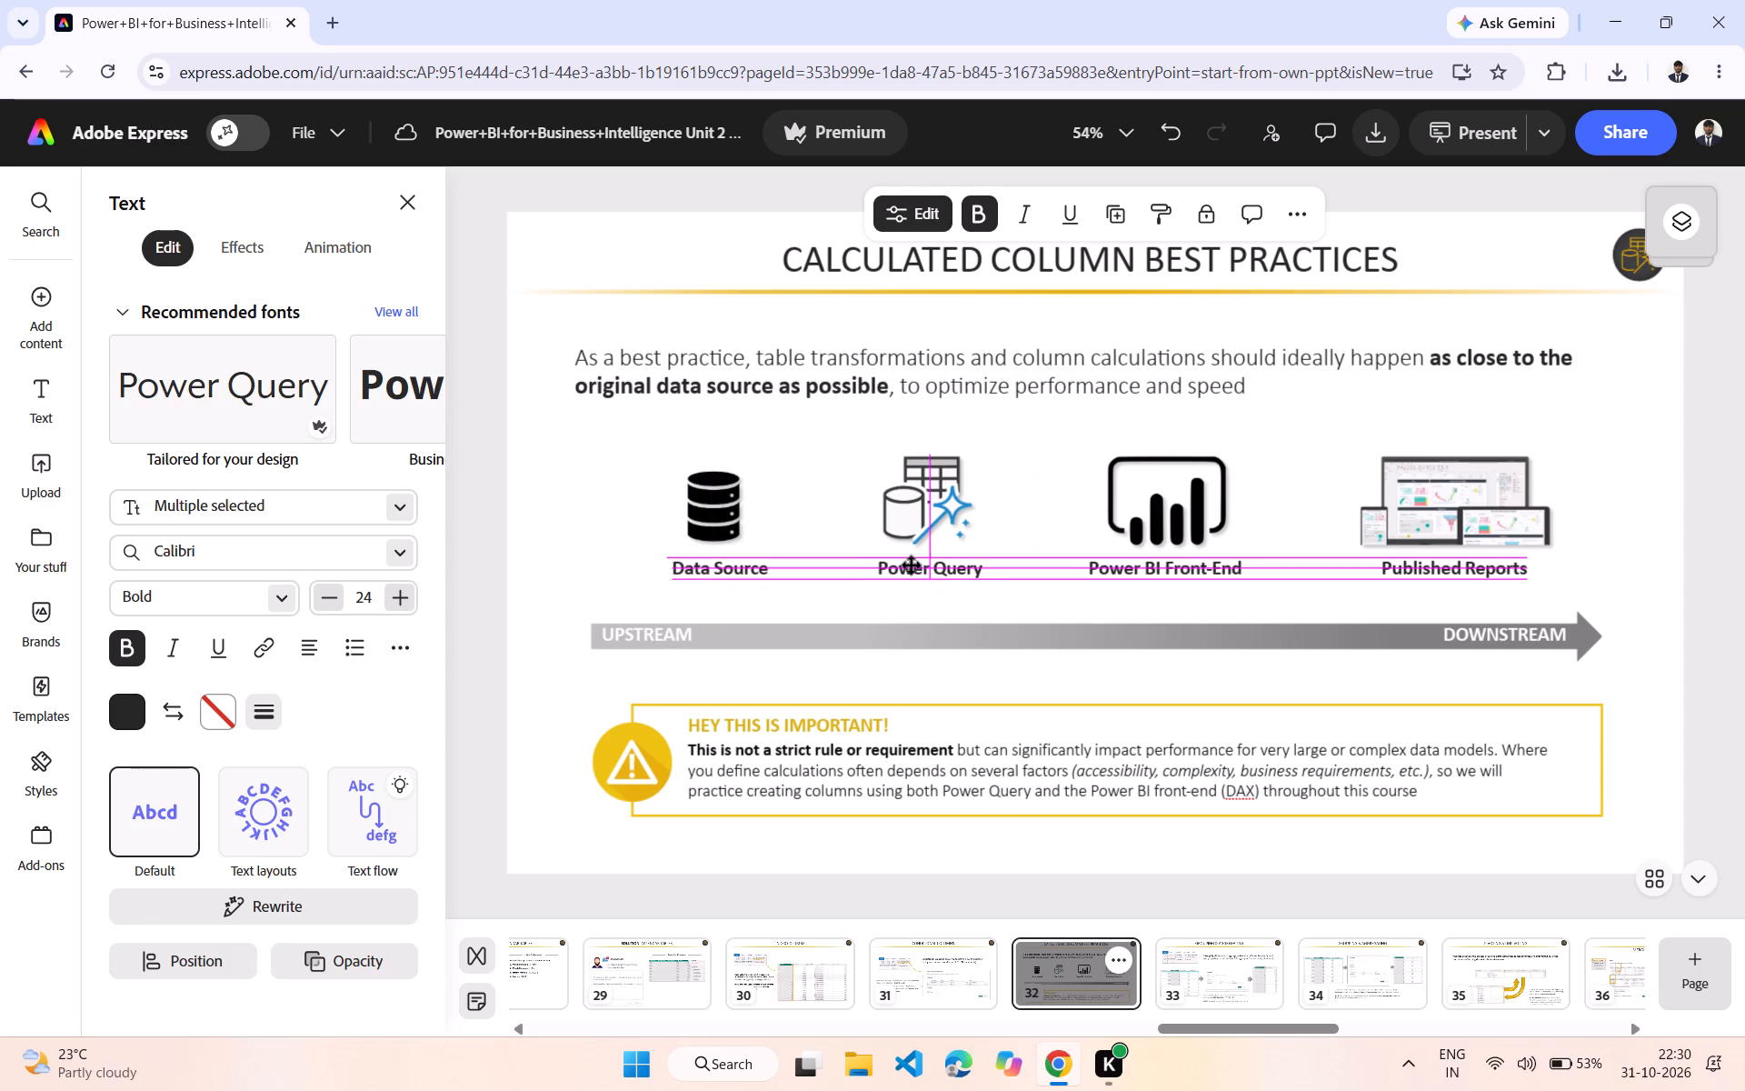
left_click_drag(912, 566, 932, 566)
left_click_drag(925, 525, 951, 525)
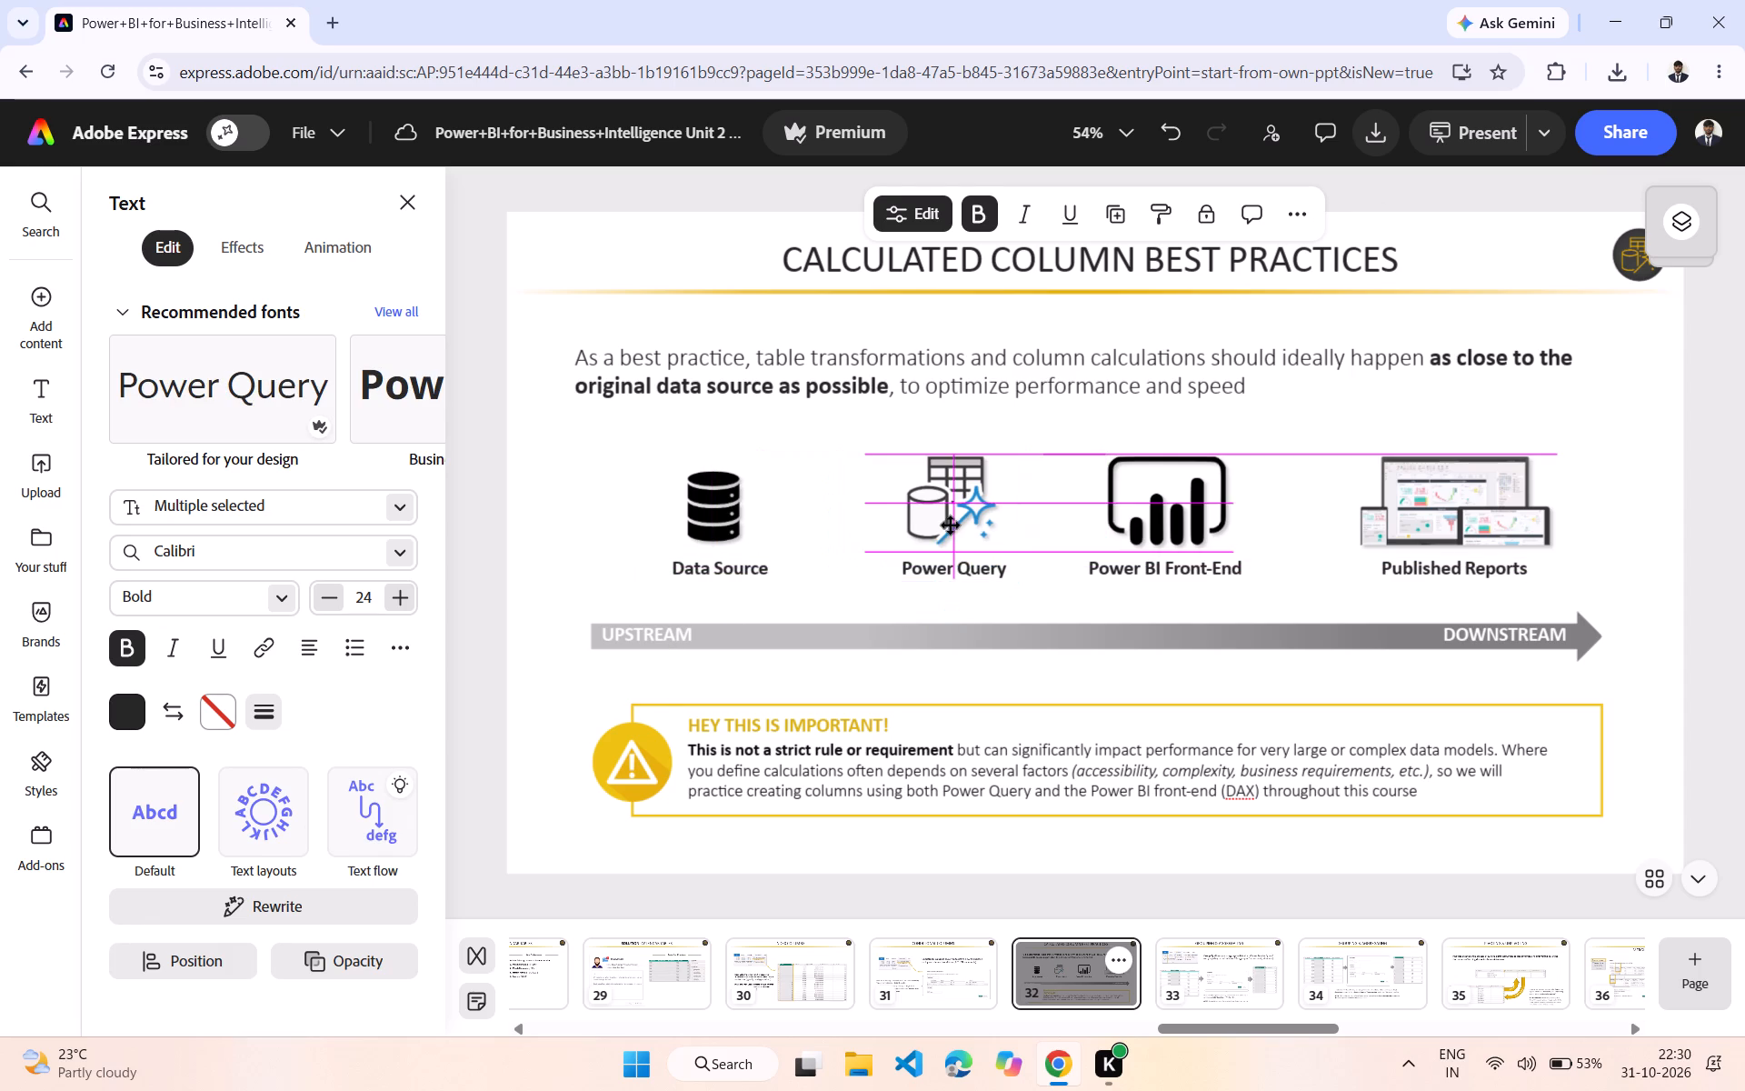
left_click_drag(951, 525, 952, 526)
Shift the Power BI Front-End and Published Reports icons and labels slightly right, with the Published Reports label also a little lower.
left_click_drag(1198, 565, 1229, 566)
left_click_drag(1204, 524, 1229, 525)
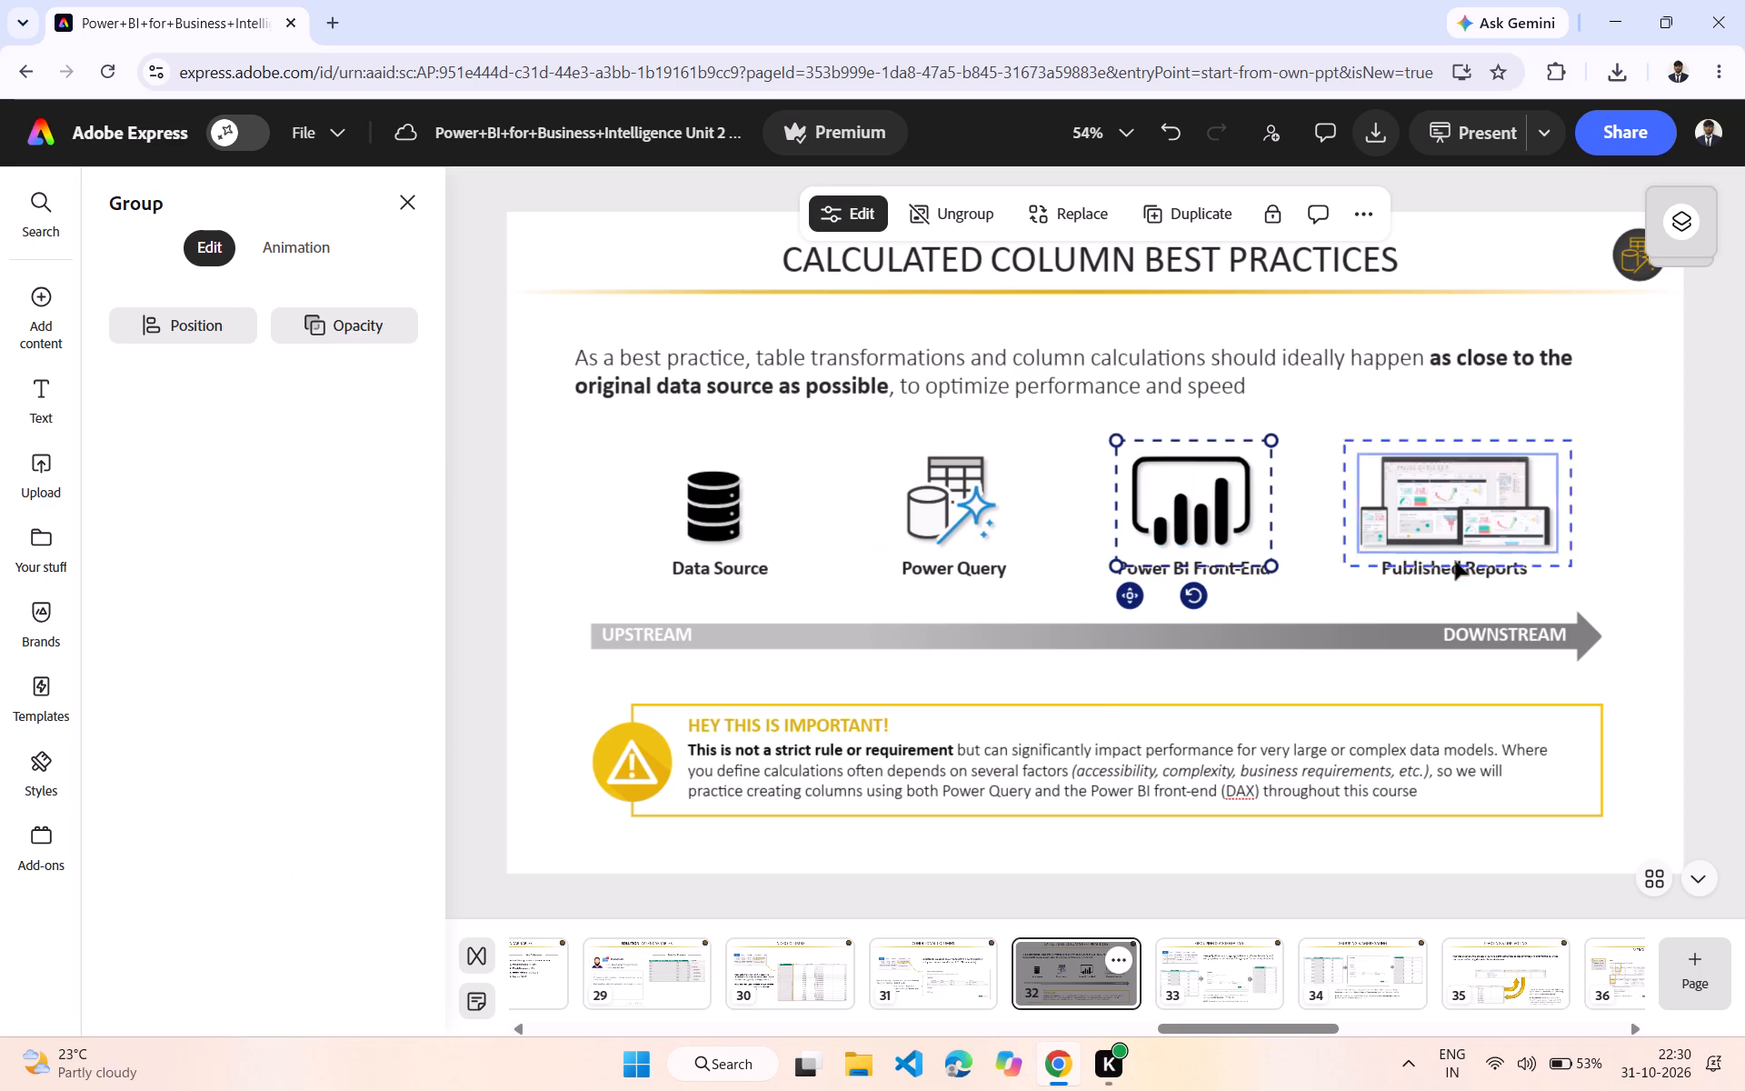
left_click_drag(1459, 566, 1481, 572)
left_click_drag(1480, 543, 1508, 541)
Move the HEY THIS IS IMPORTANT! text and the yellow warning icon slightly right in the callout.
left_click_drag(763, 723, 838, 727)
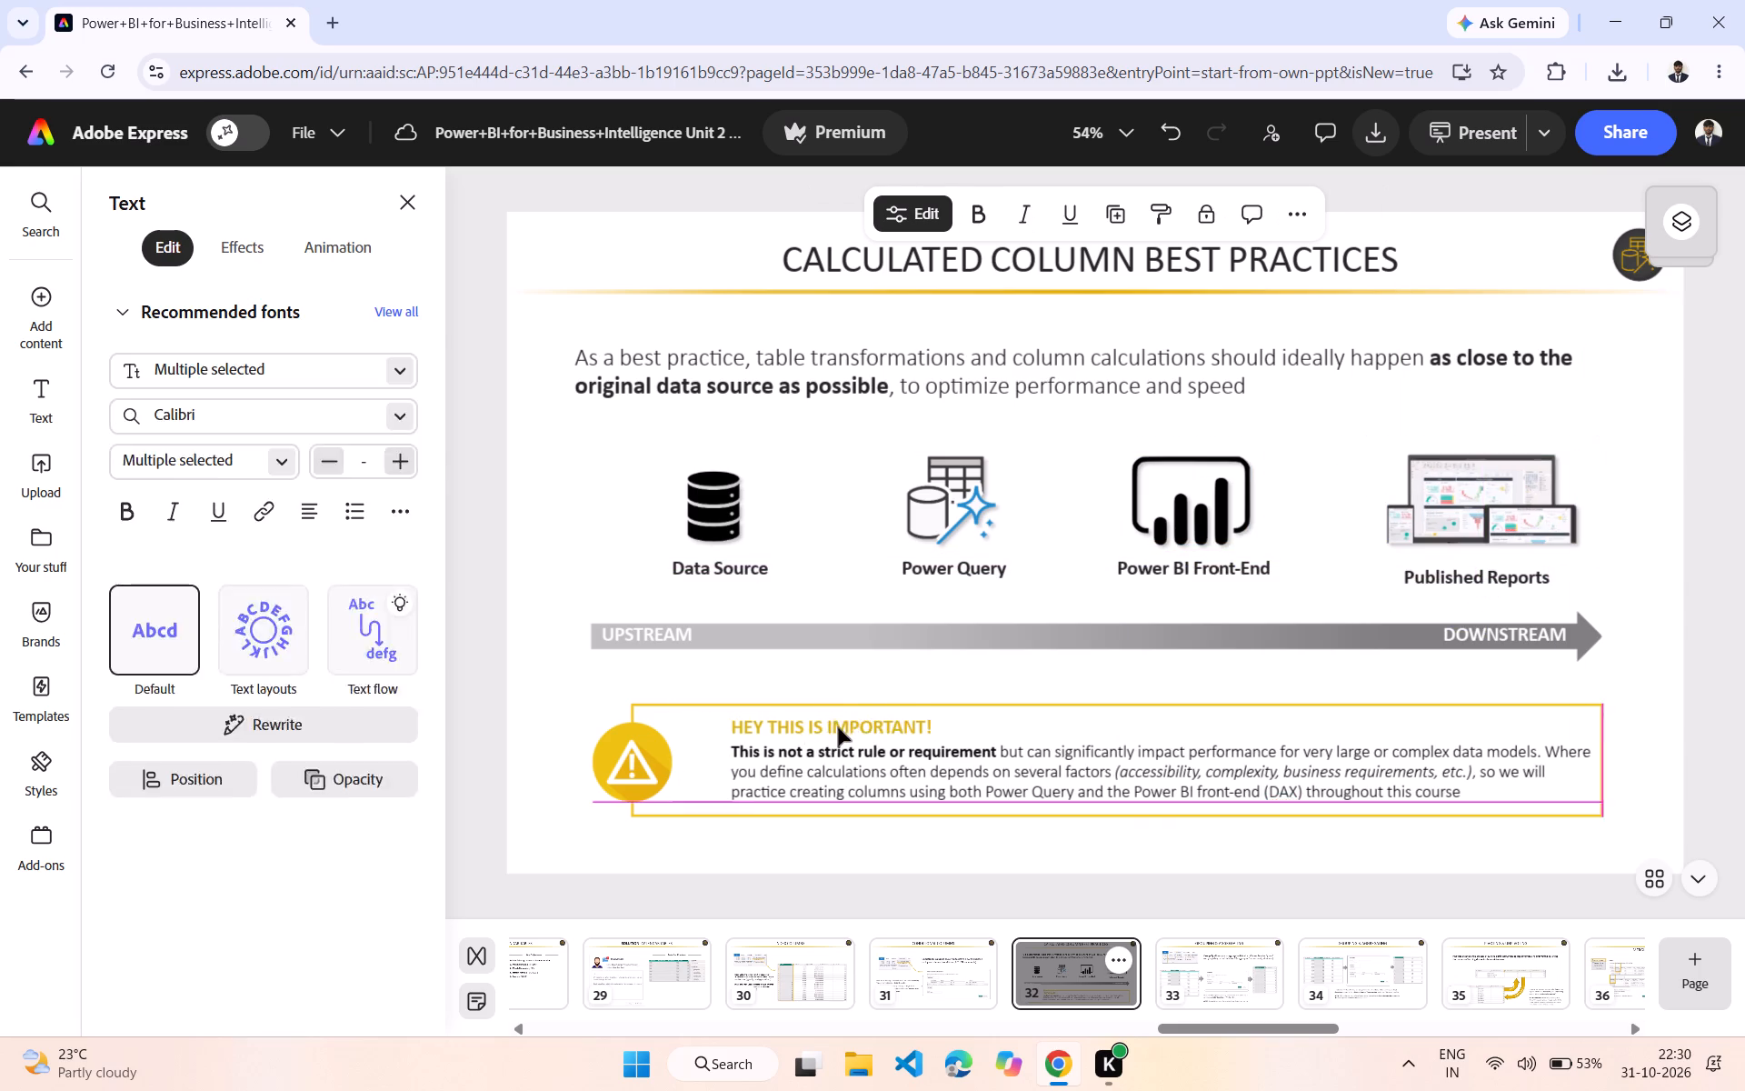
left_click_drag(838, 727, 807, 721)
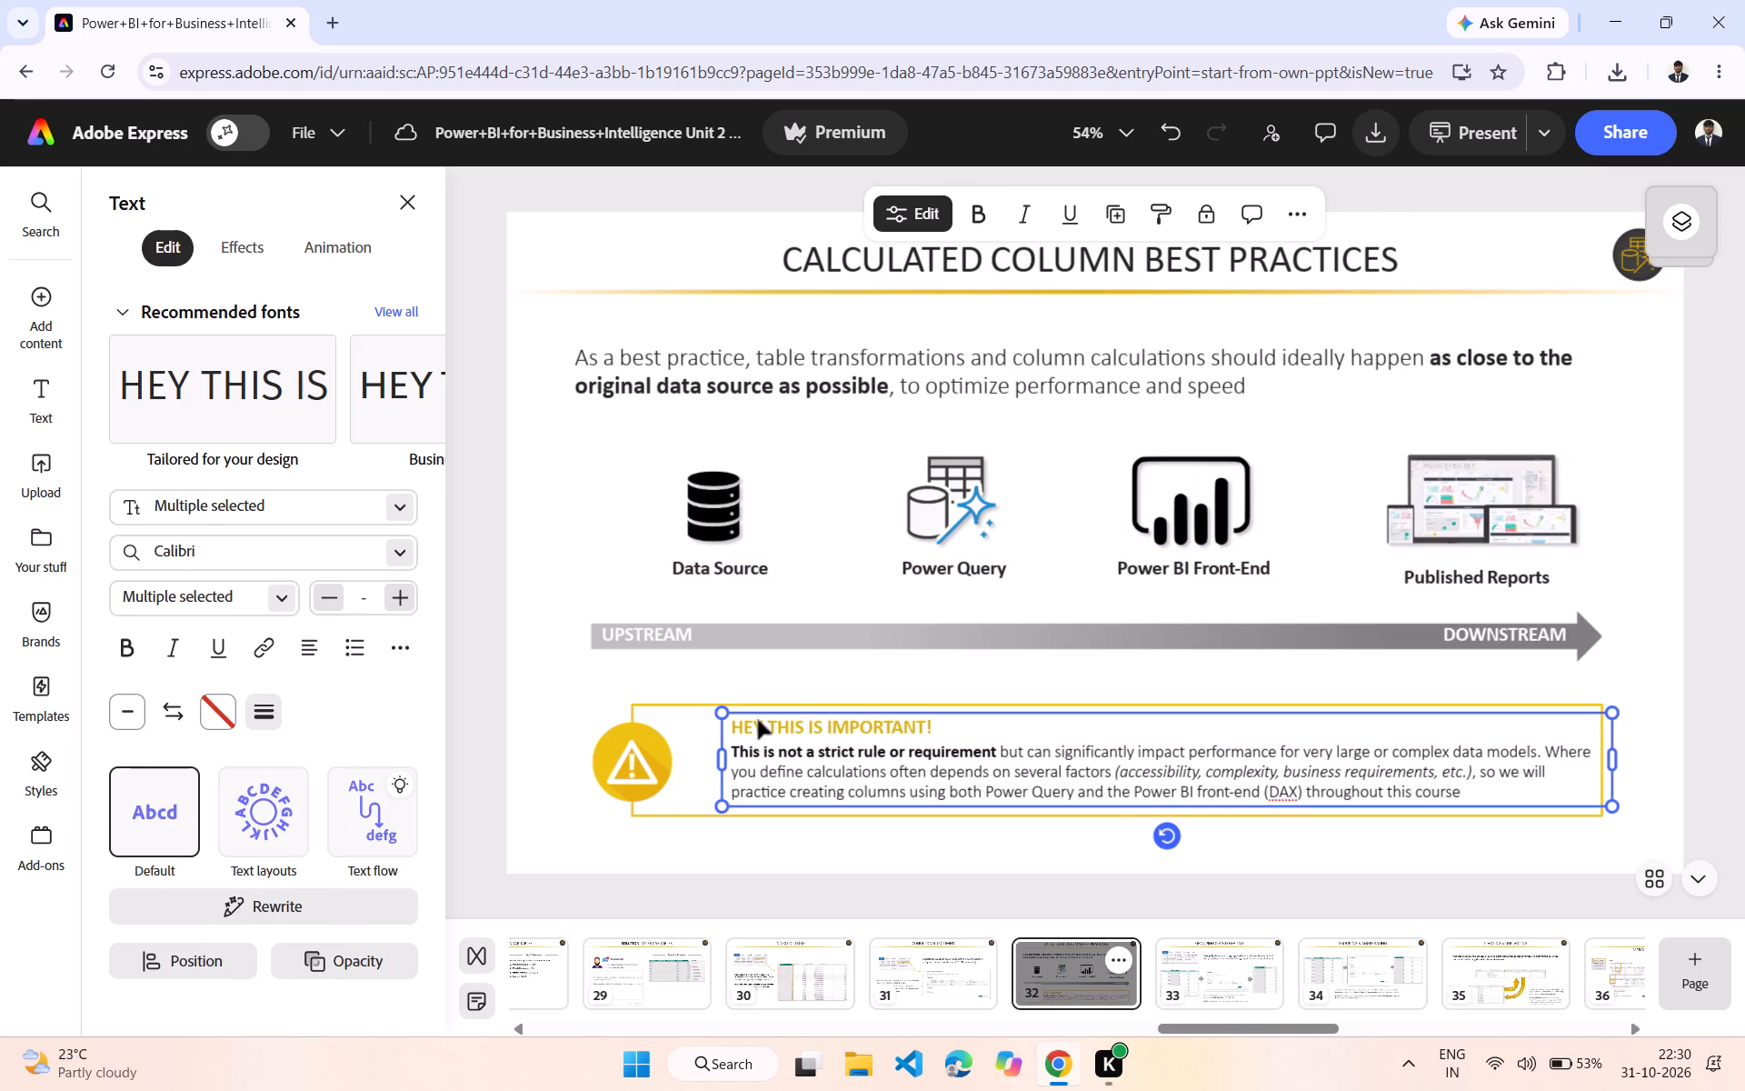
left_click_drag(631, 755, 653, 752)
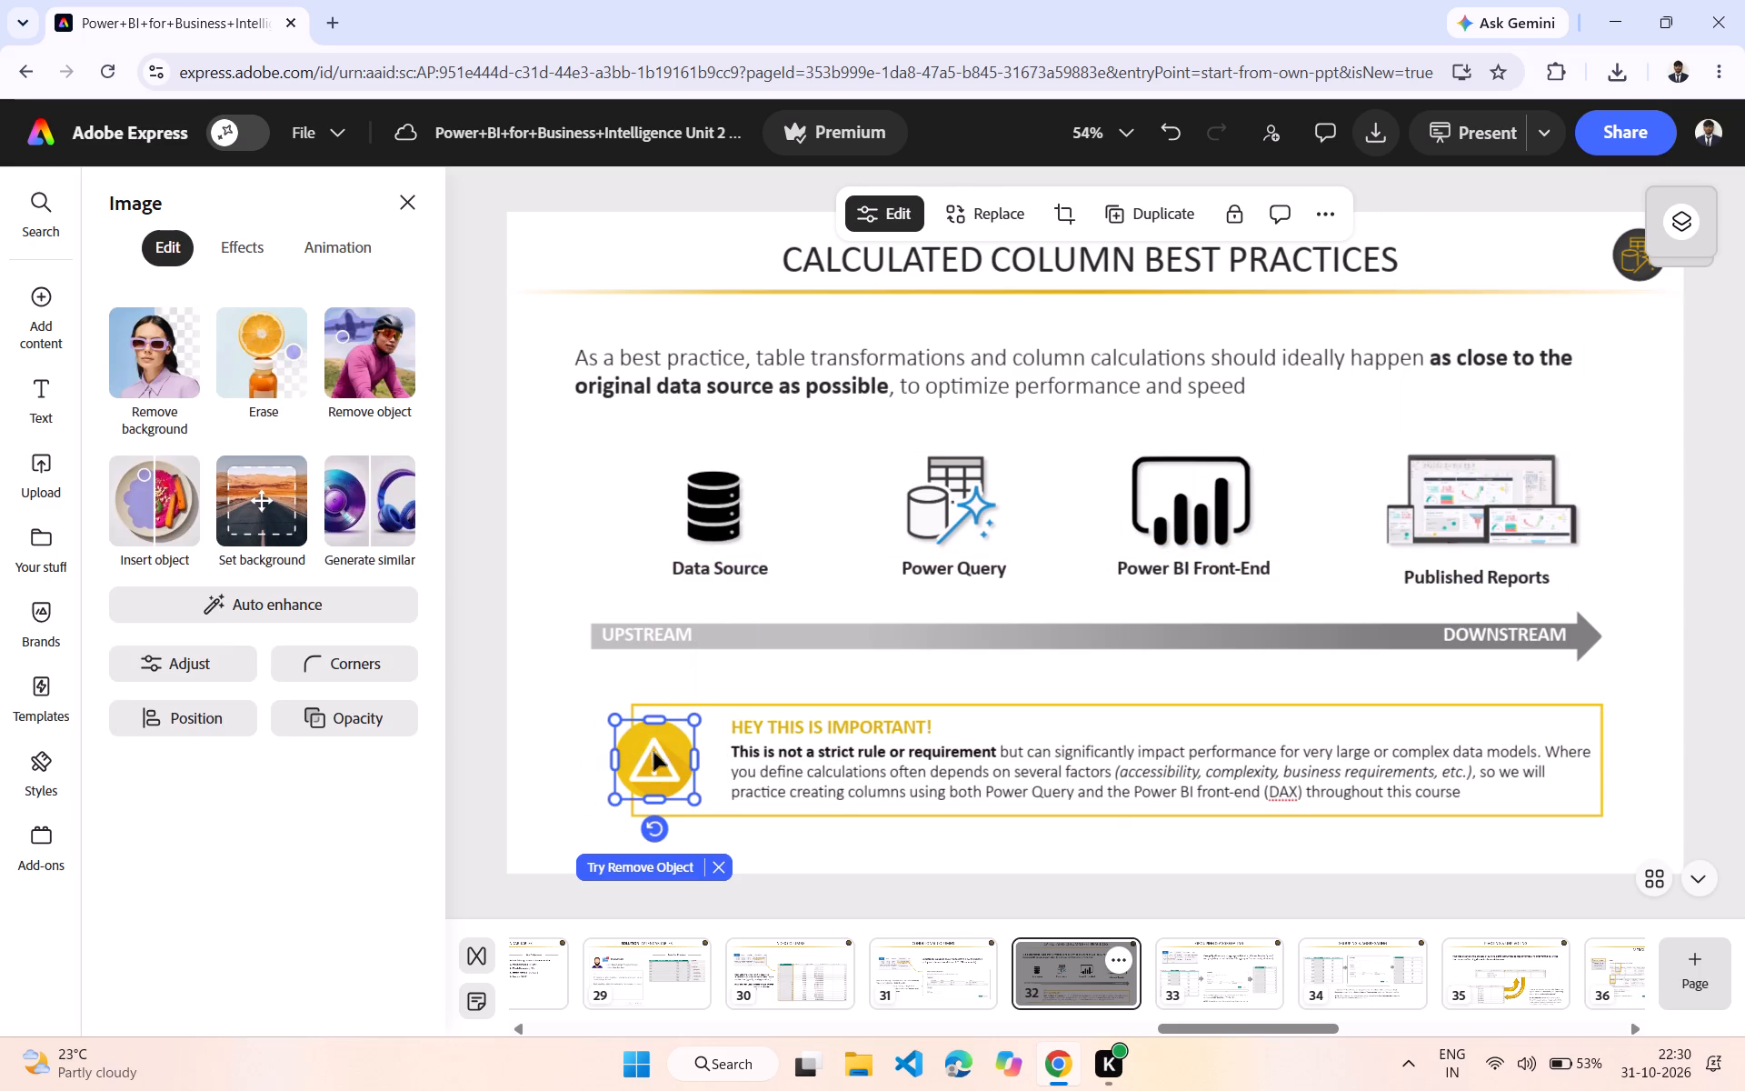
Narrow the callout's yellow frame by pulling its left edge in to the centre of the warning icon.
left_click(713, 710)
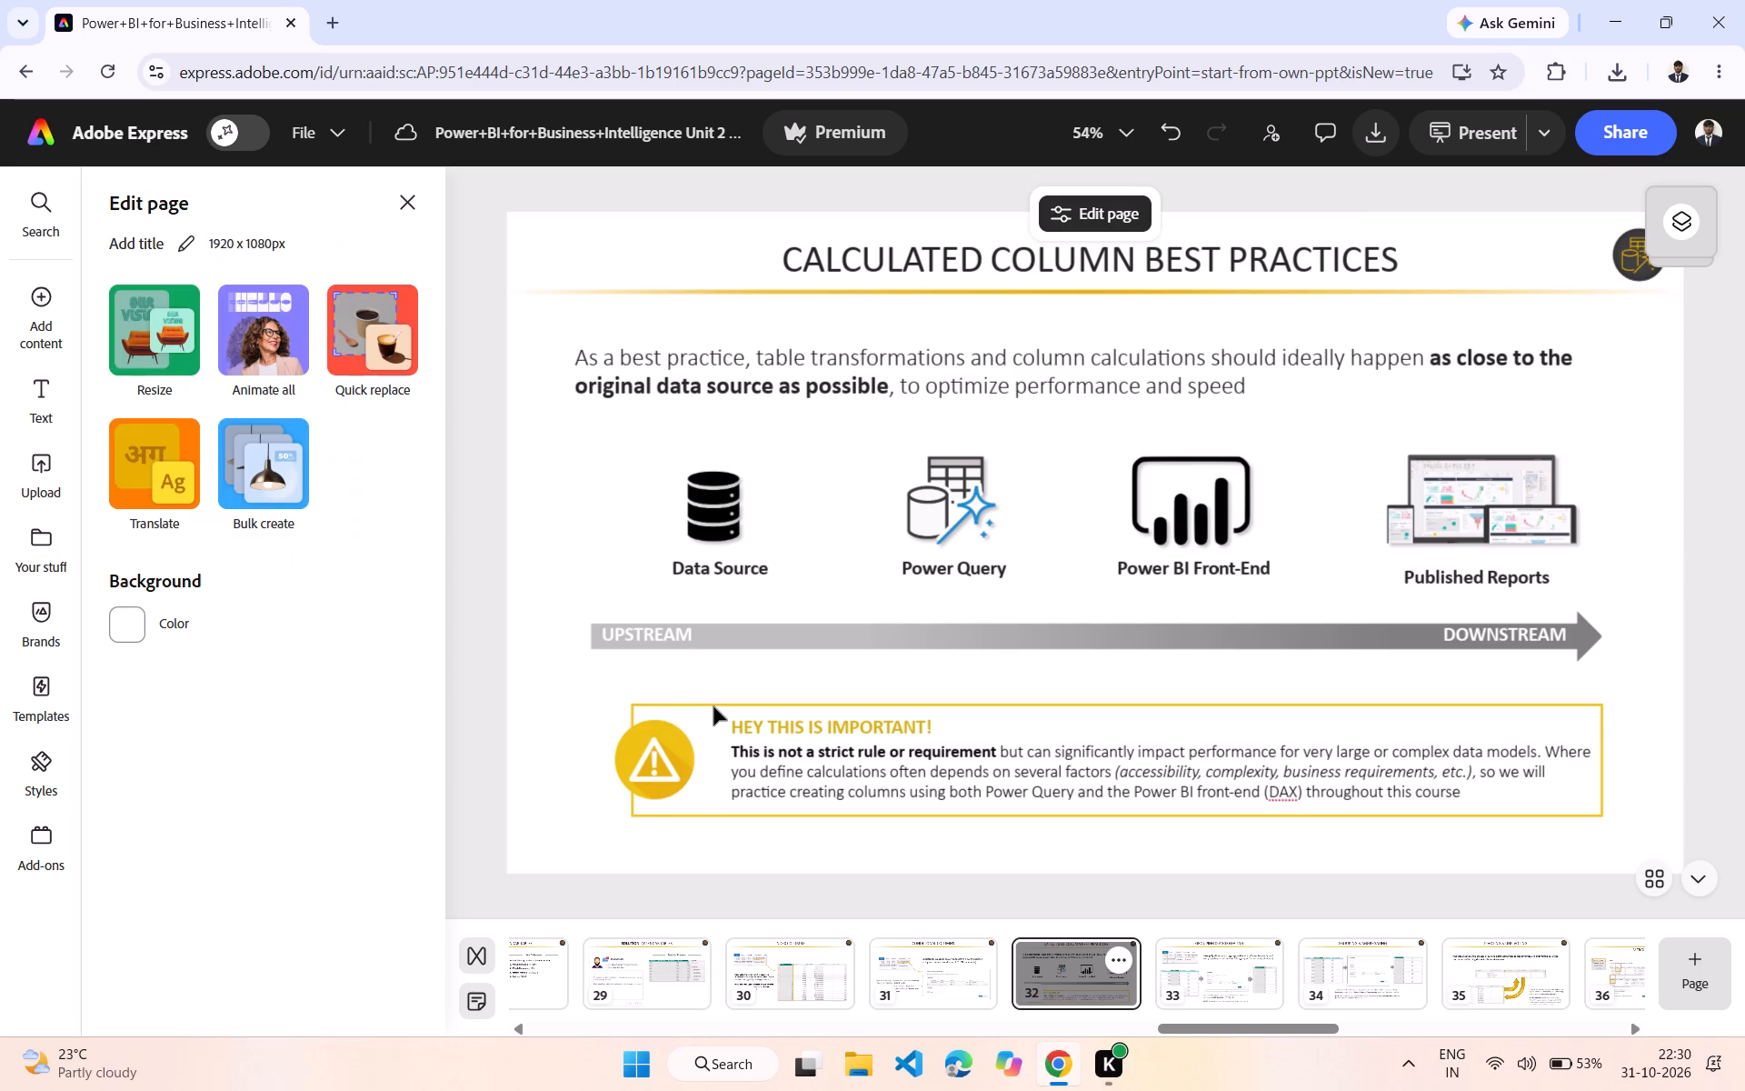
left_click(712, 703)
left_click_drag(712, 703, 738, 703)
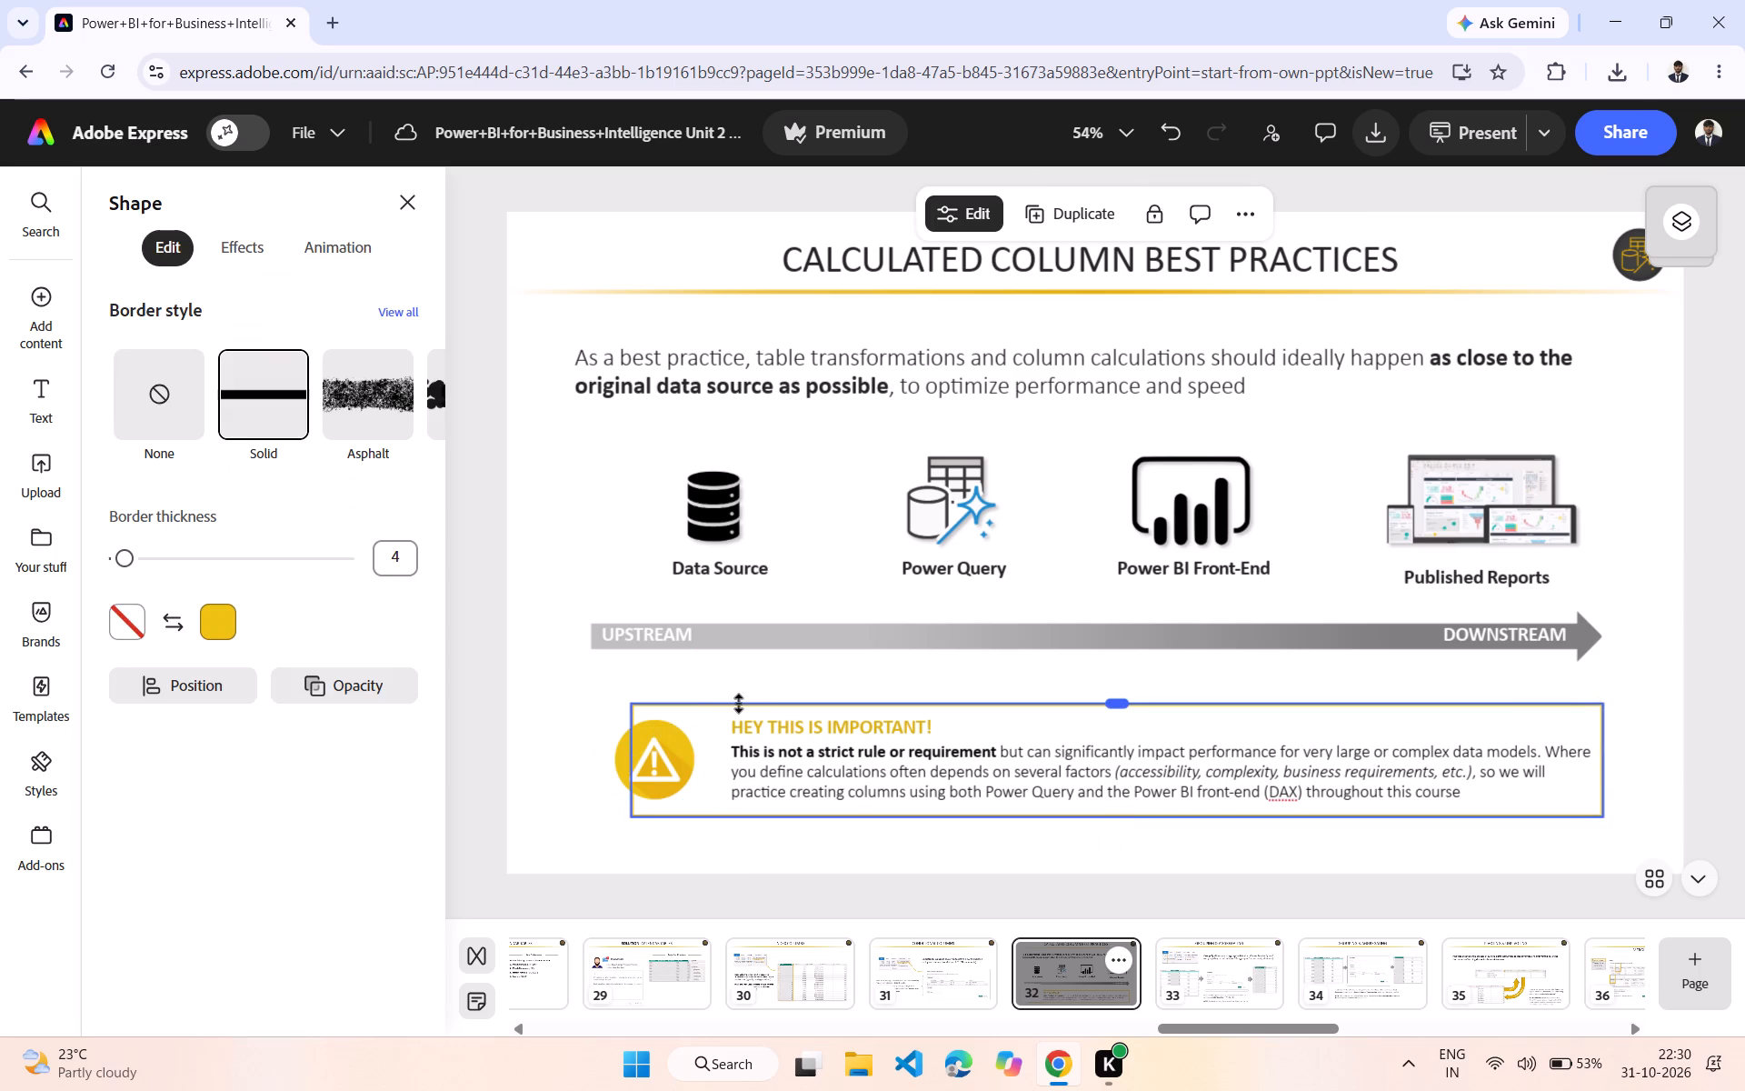
left_click_drag(738, 703, 749, 703)
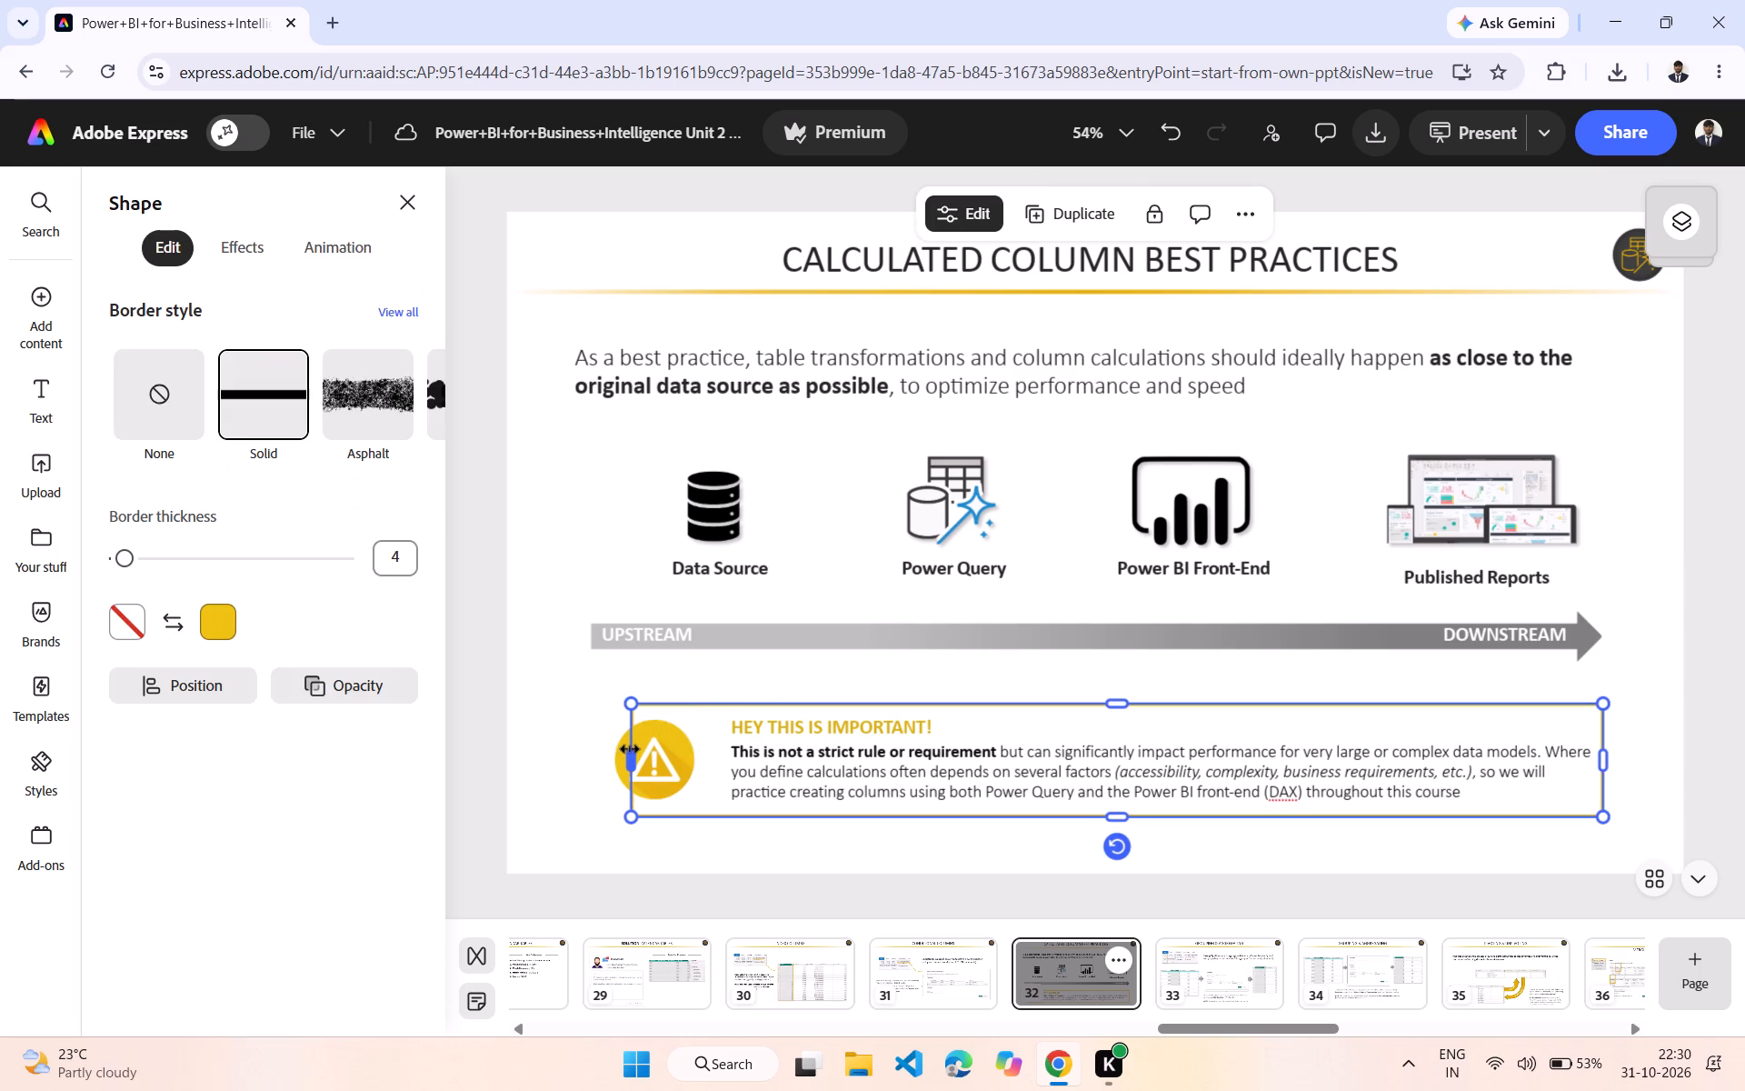
left_click_drag(633, 758, 655, 758)
left_click(580, 702)
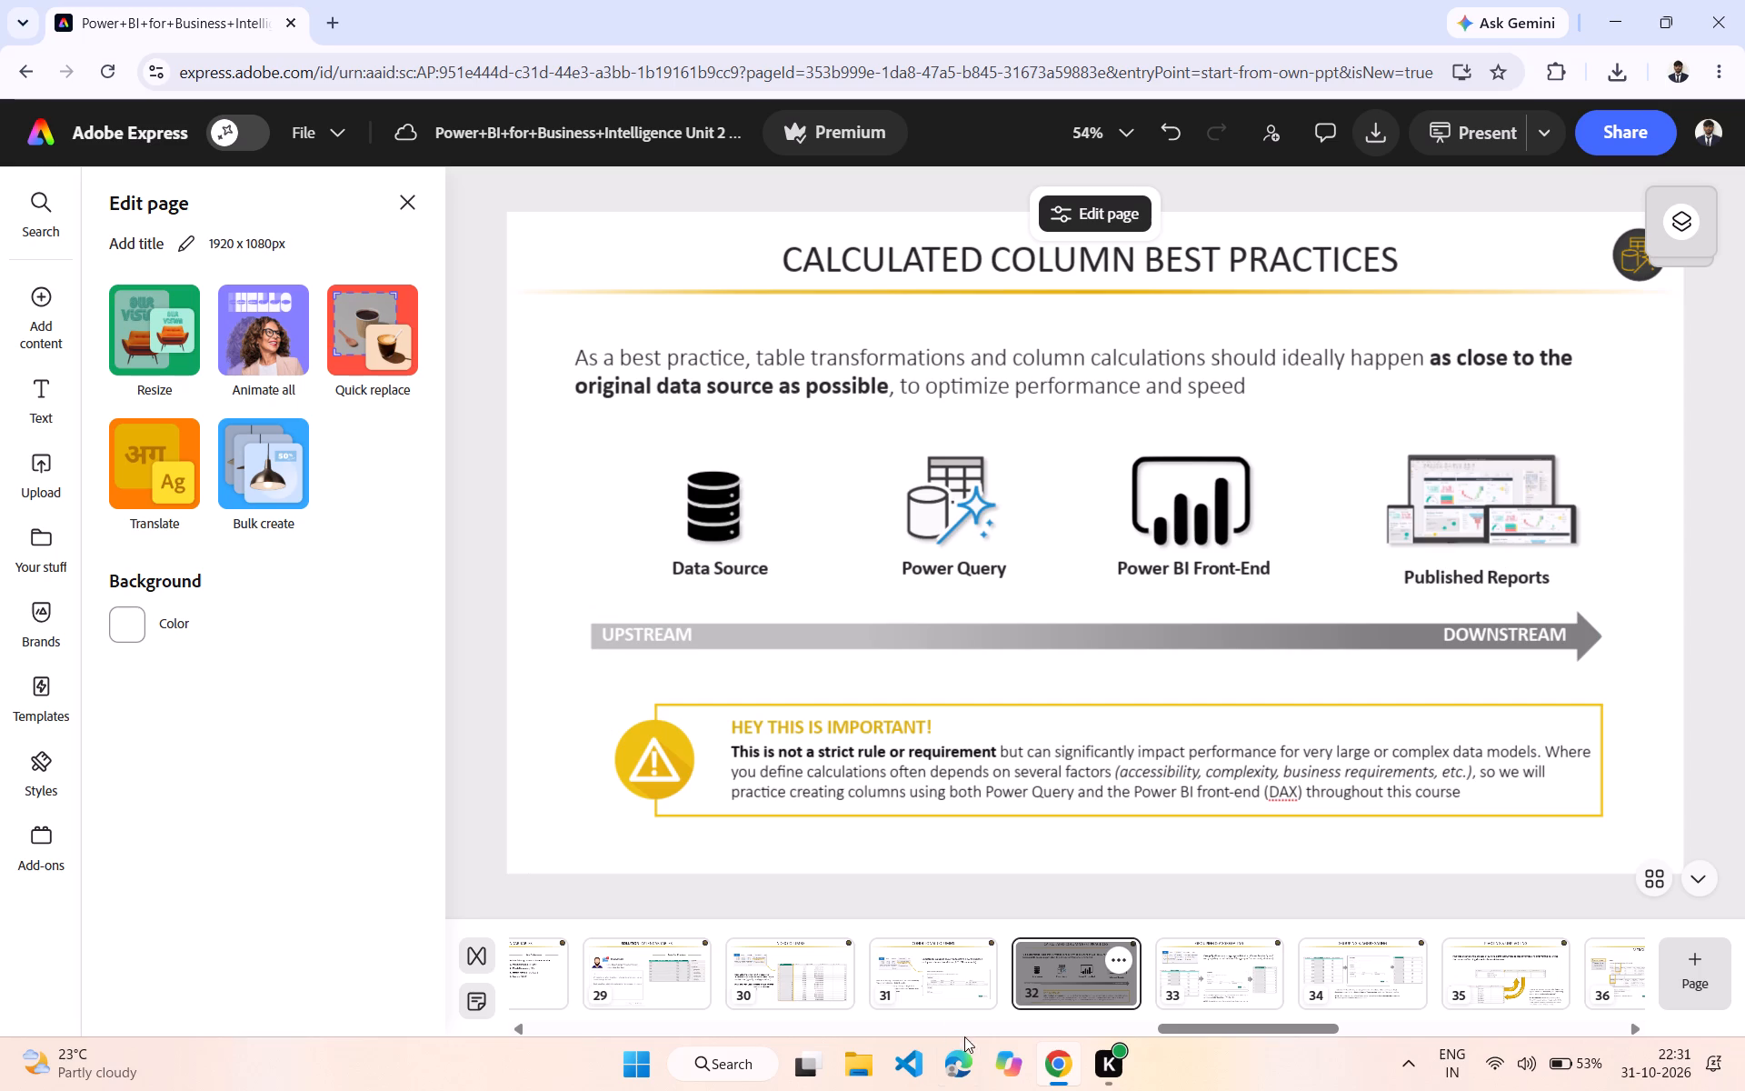
On page 31, CONDITIONAL COLUMNS, move the Add Column ribbon screenshot slightly down and left, to the start of the yellow arrow.
left_click(938, 968)
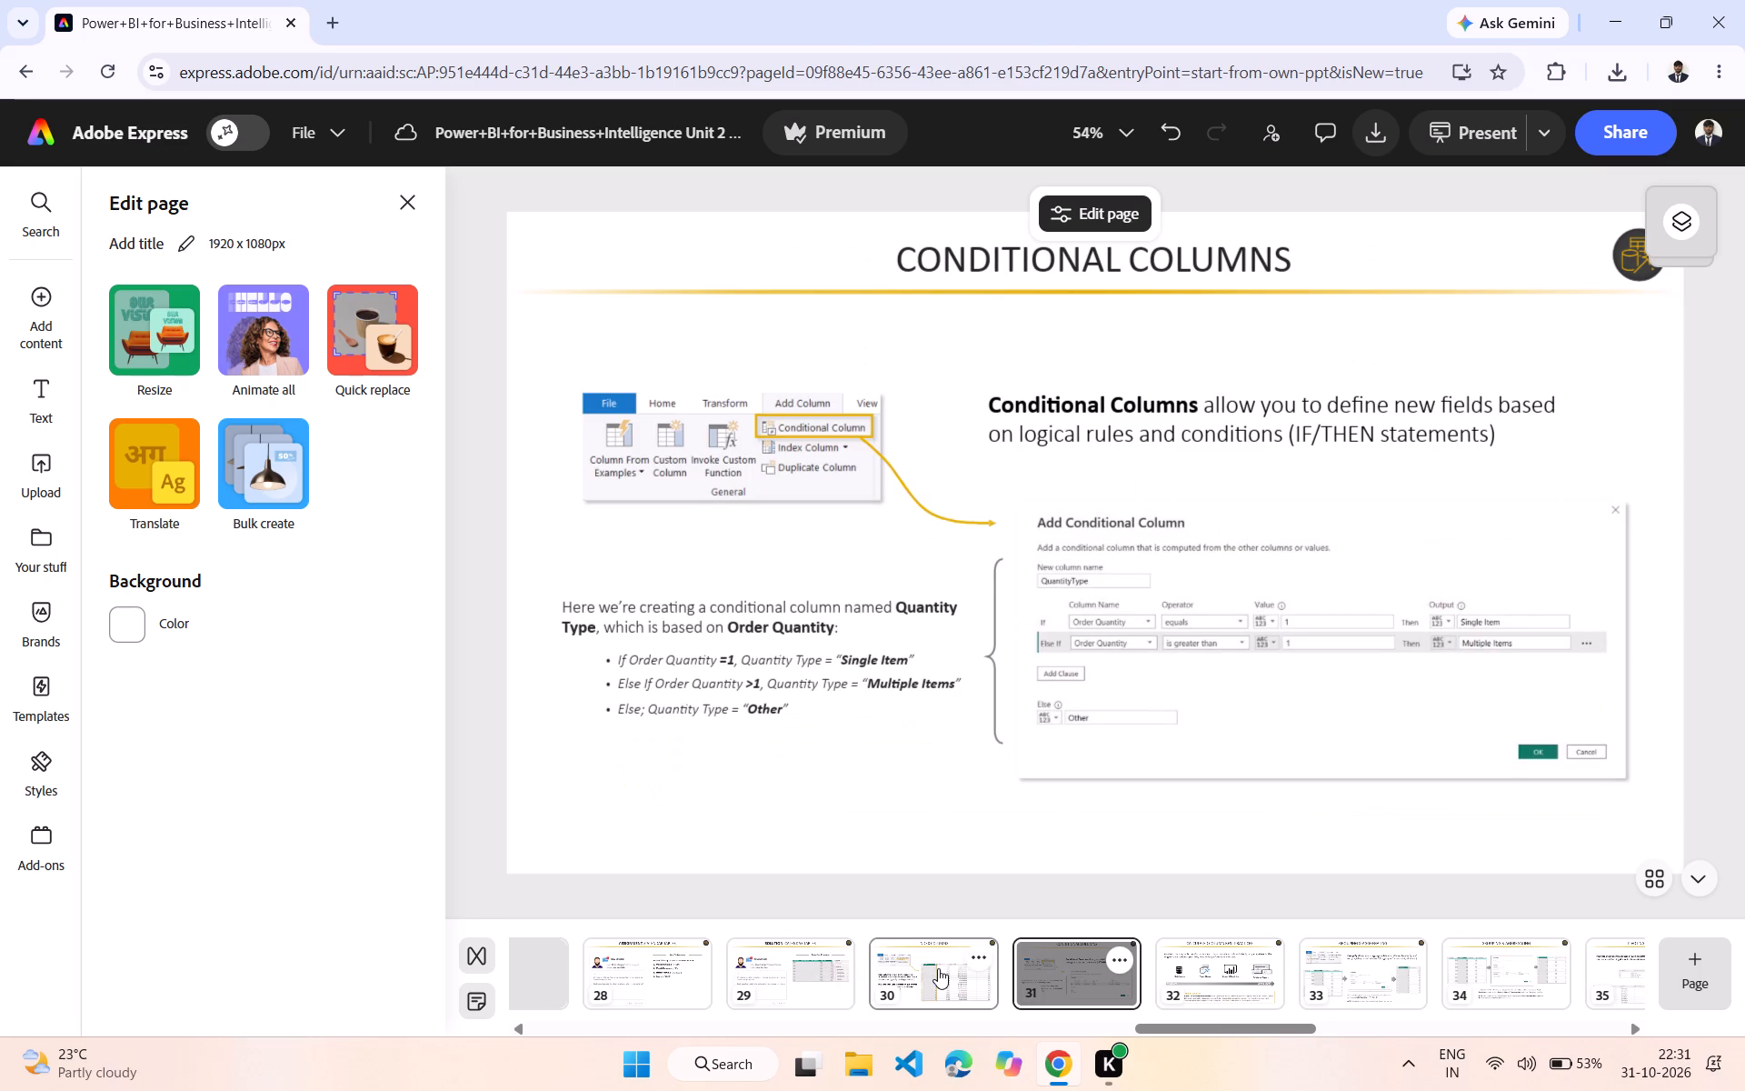
left_click_drag(844, 475, 845, 484)
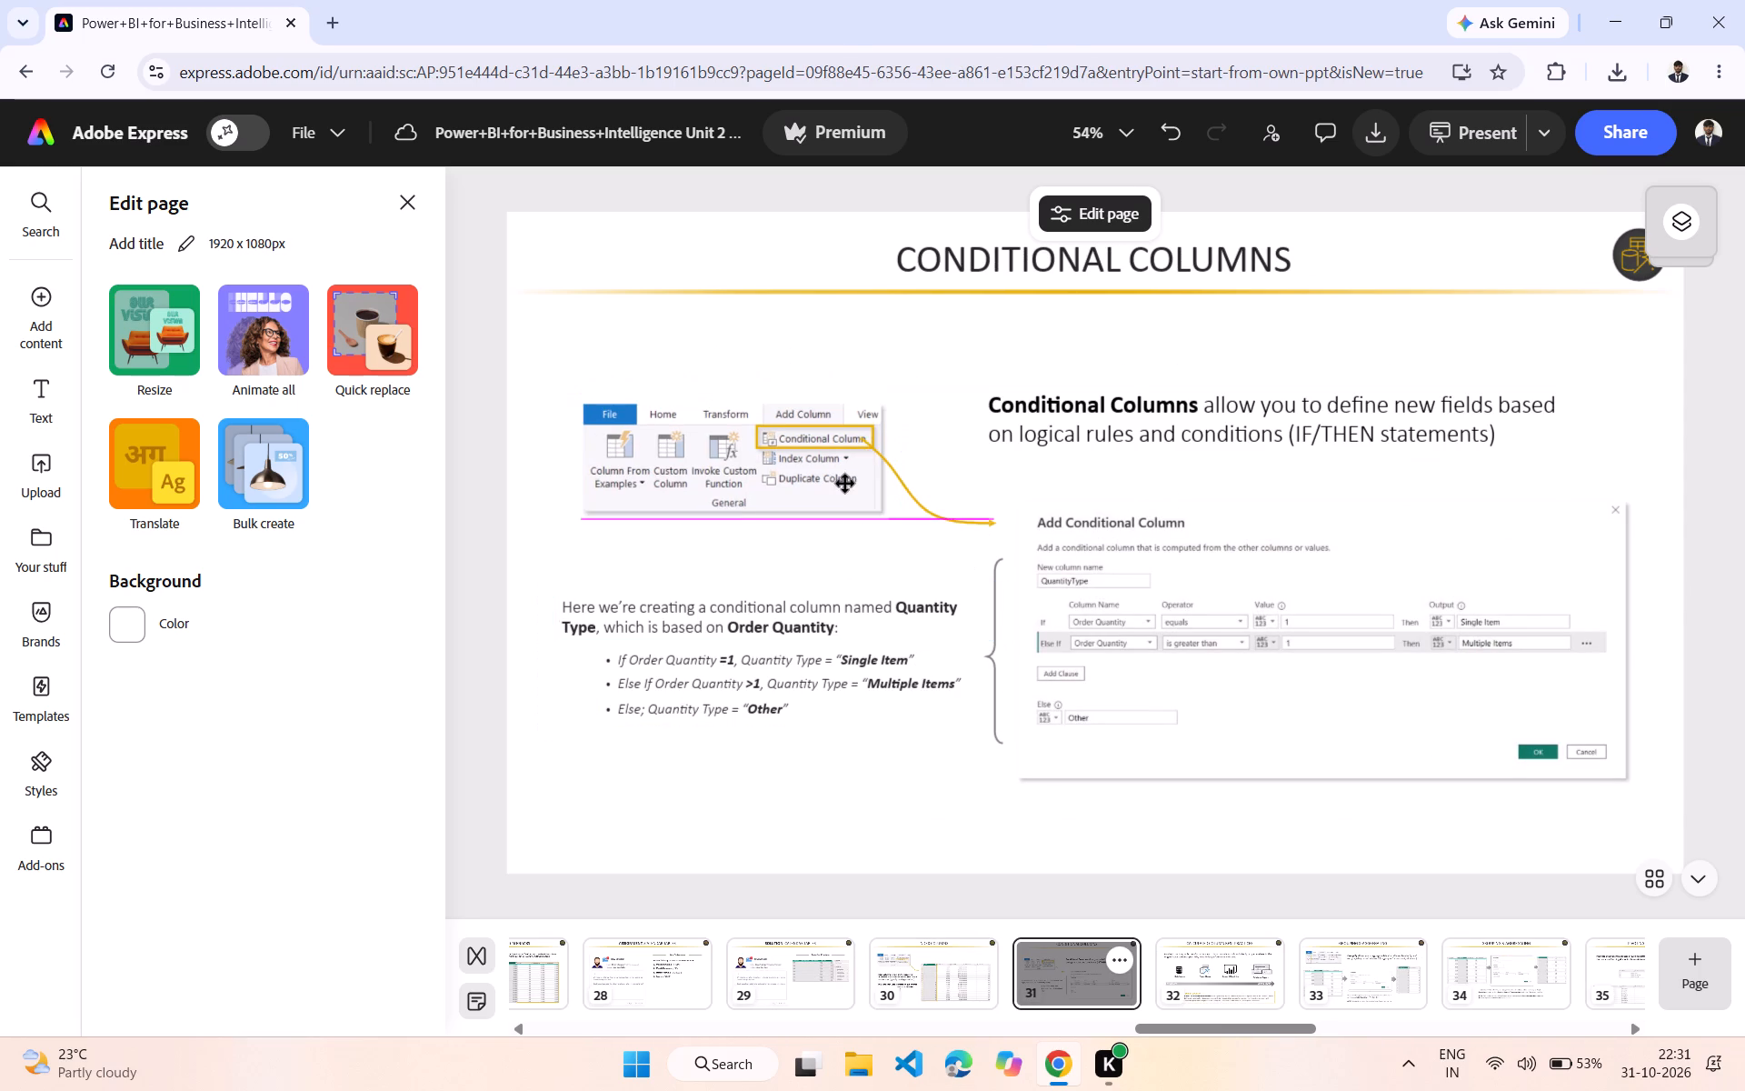
left_click_drag(845, 484, 848, 511)
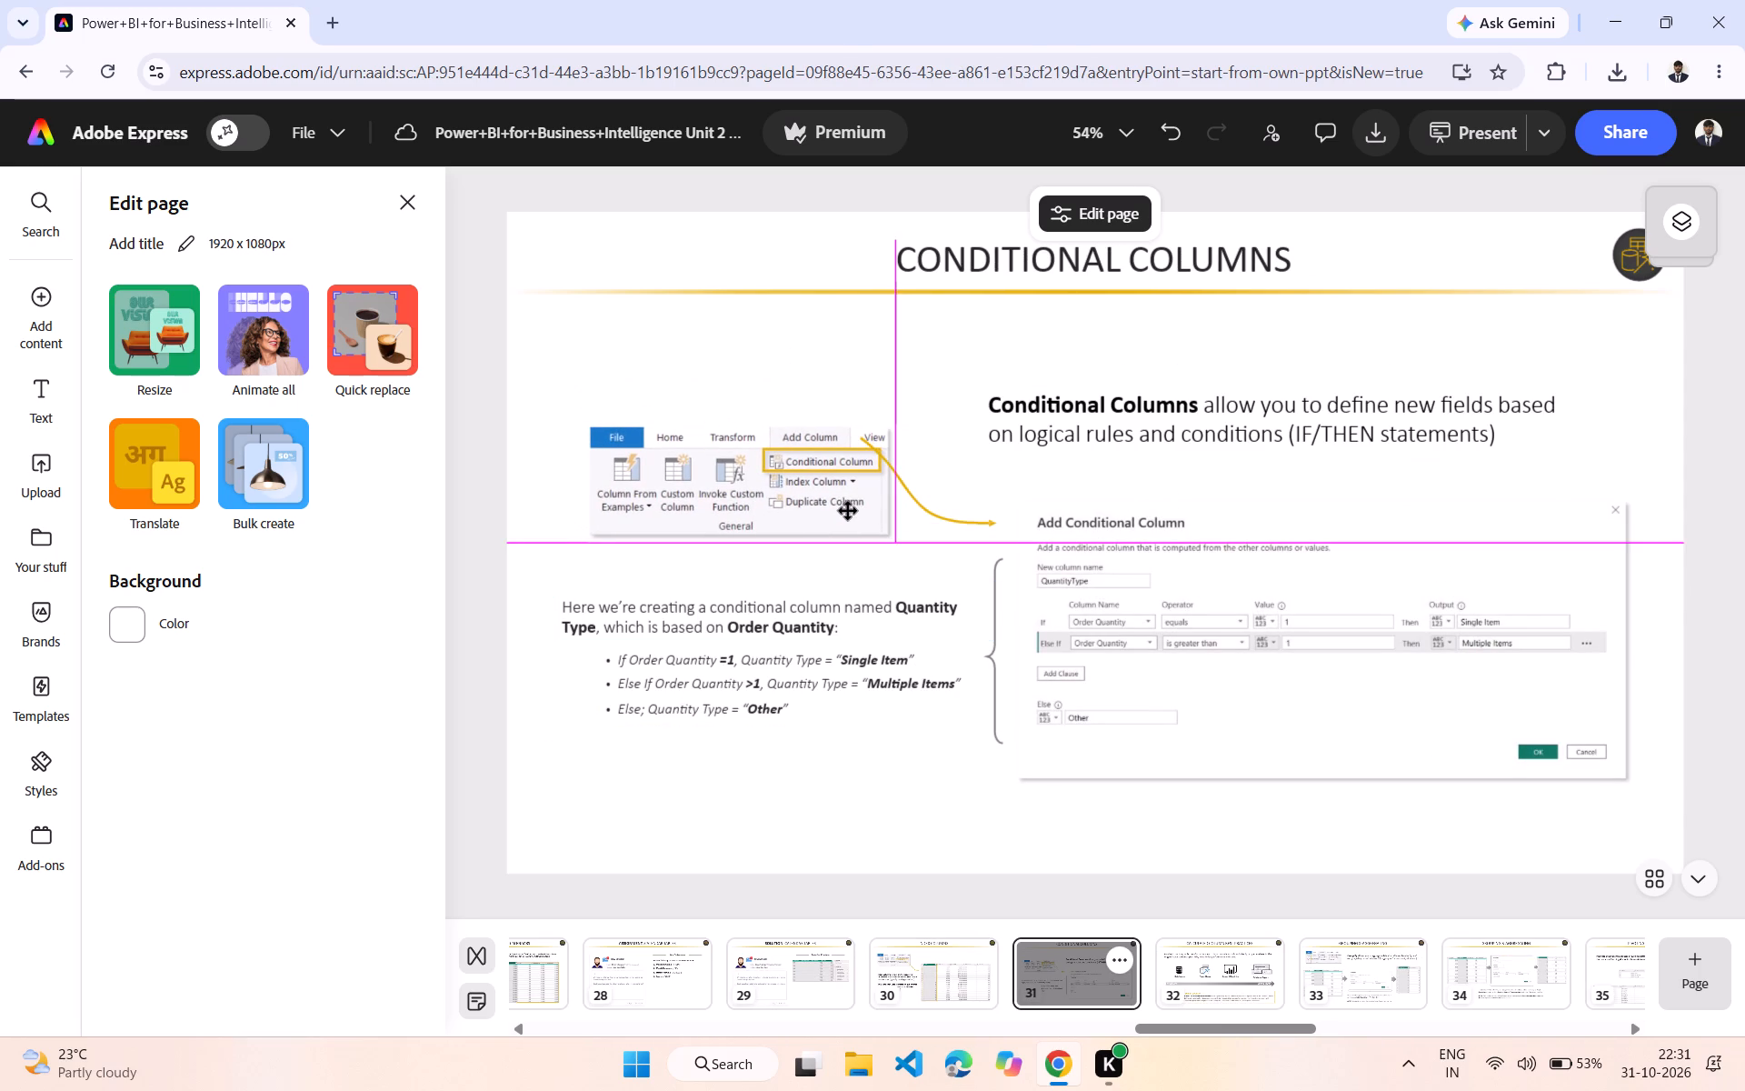
left_click_drag(848, 511, 845, 508)
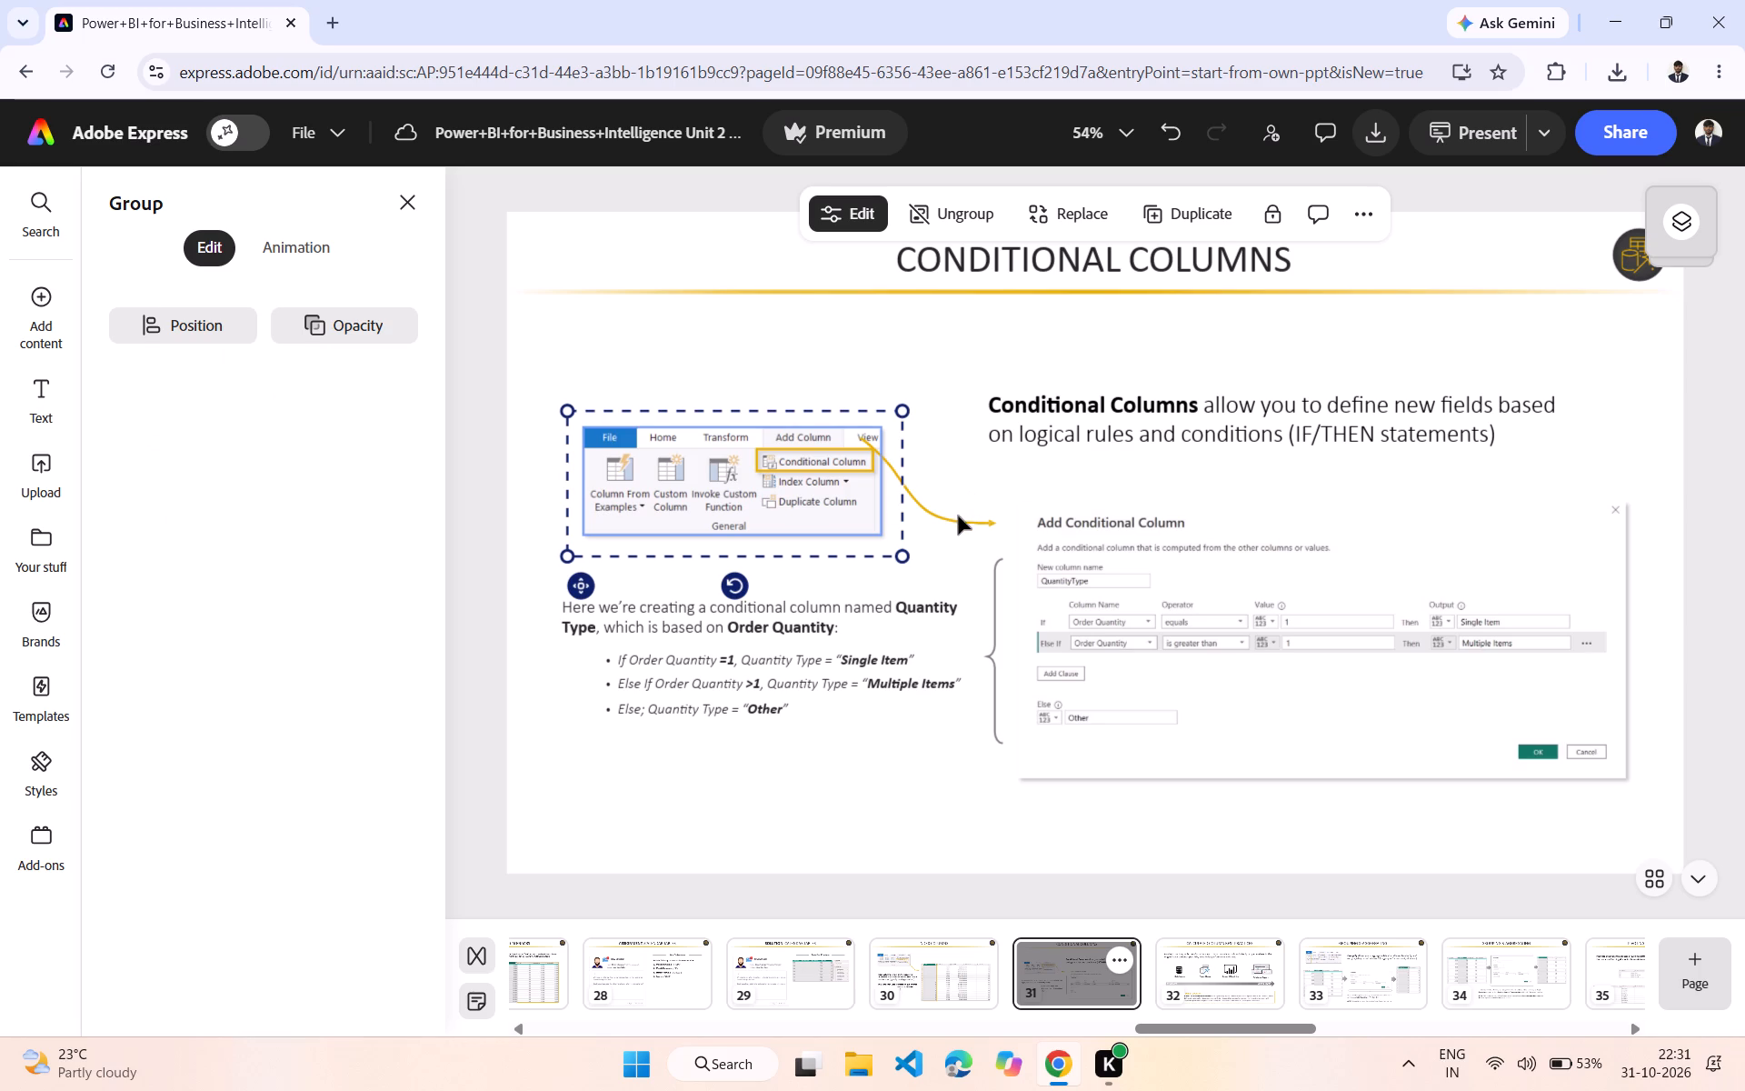
left_click(953, 520)
left_click(953, 520)
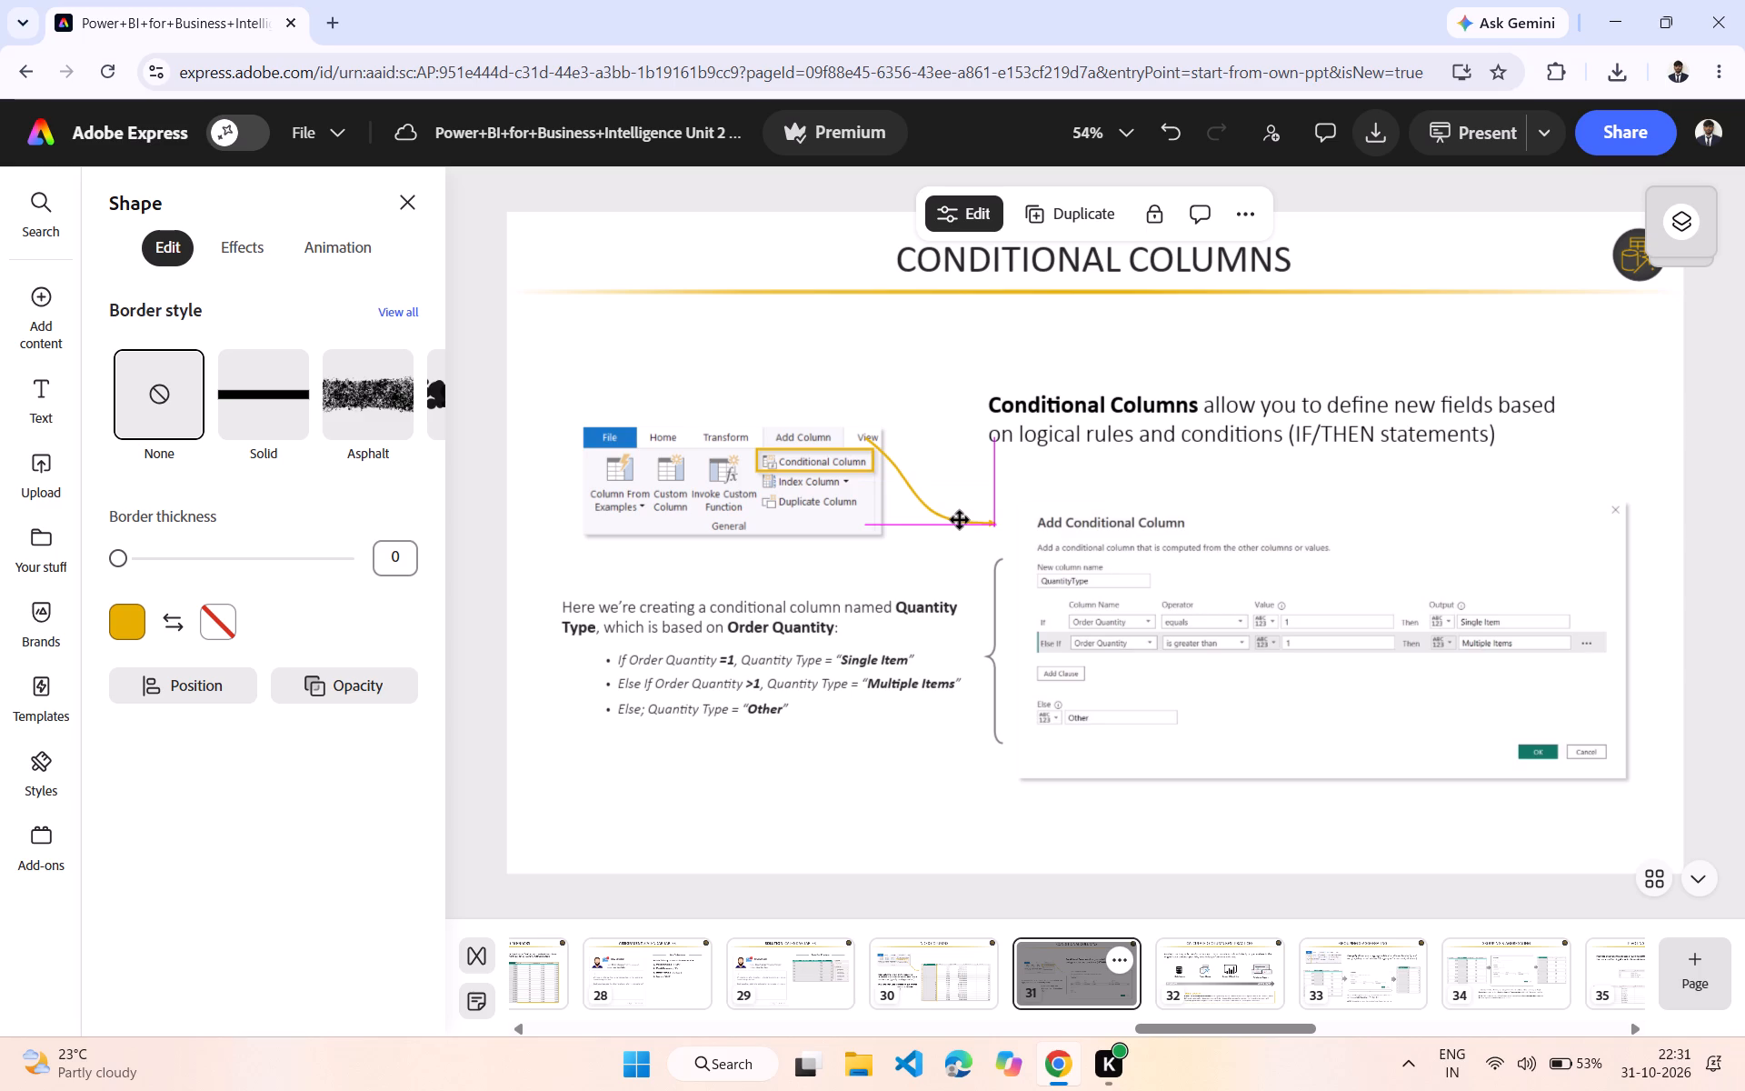
left_click_drag(788, 534, 779, 510)
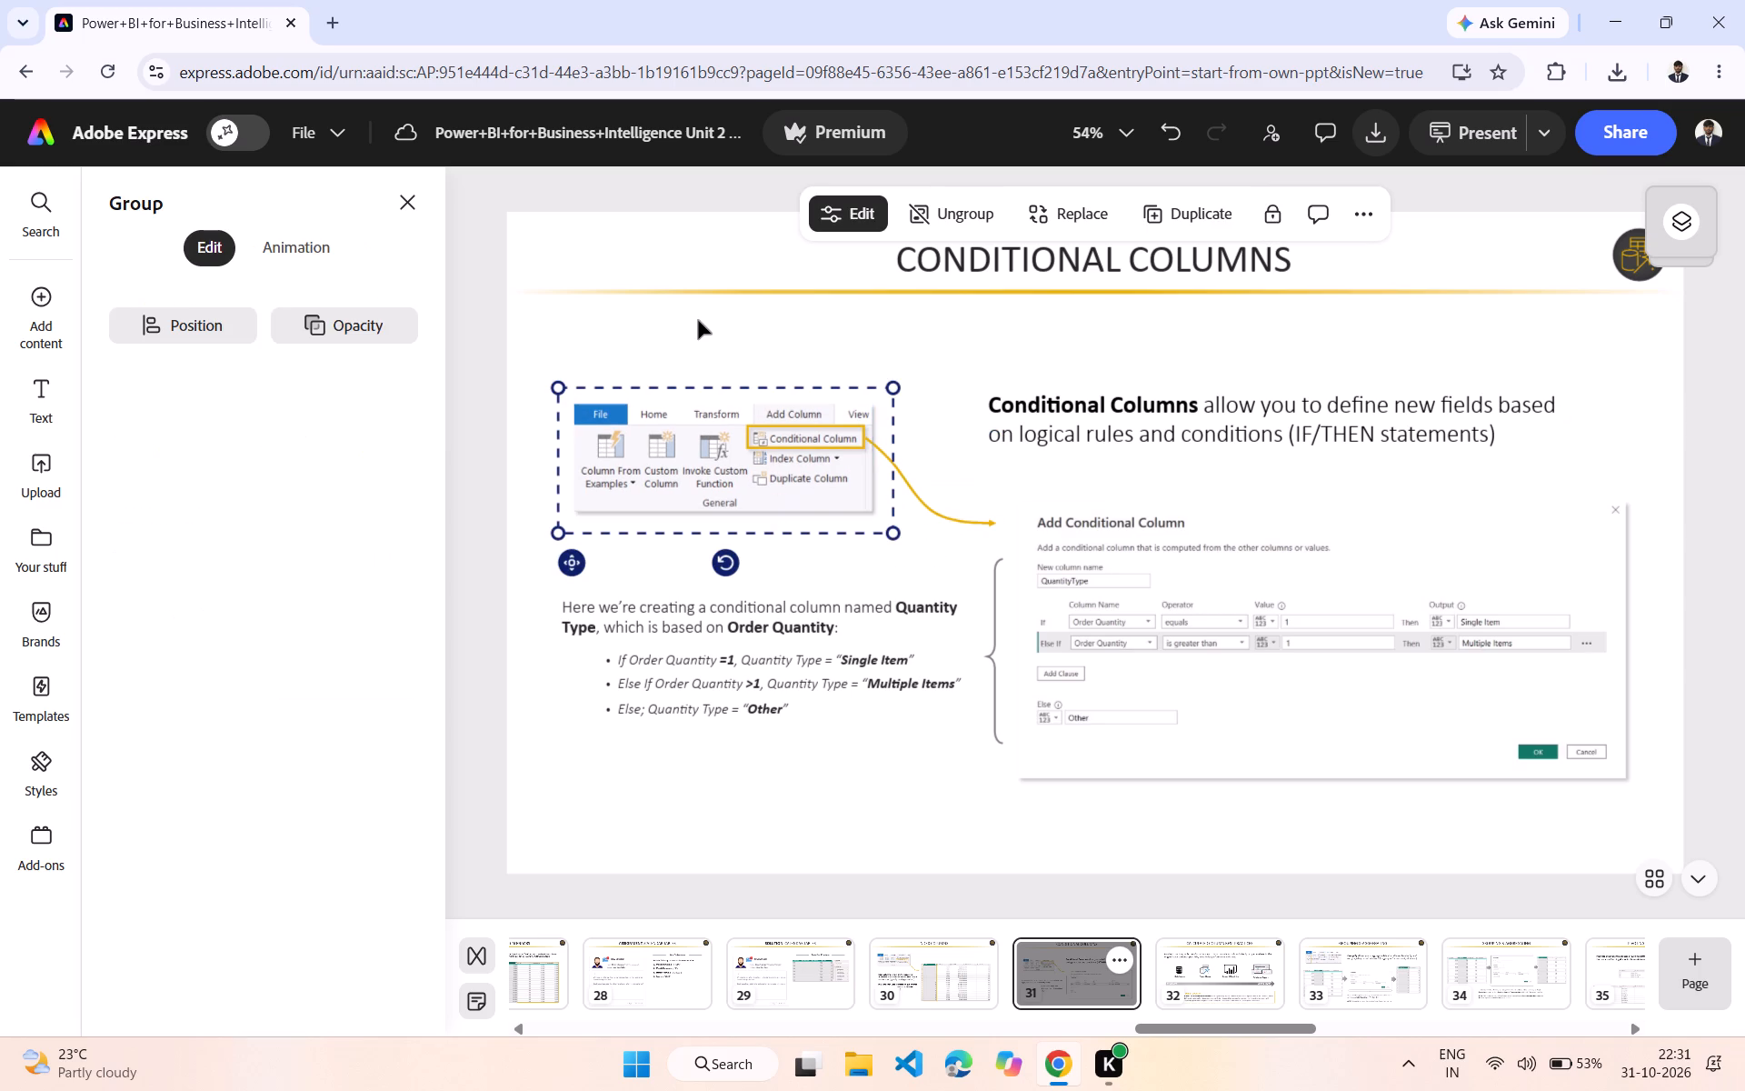
left_click(696, 316)
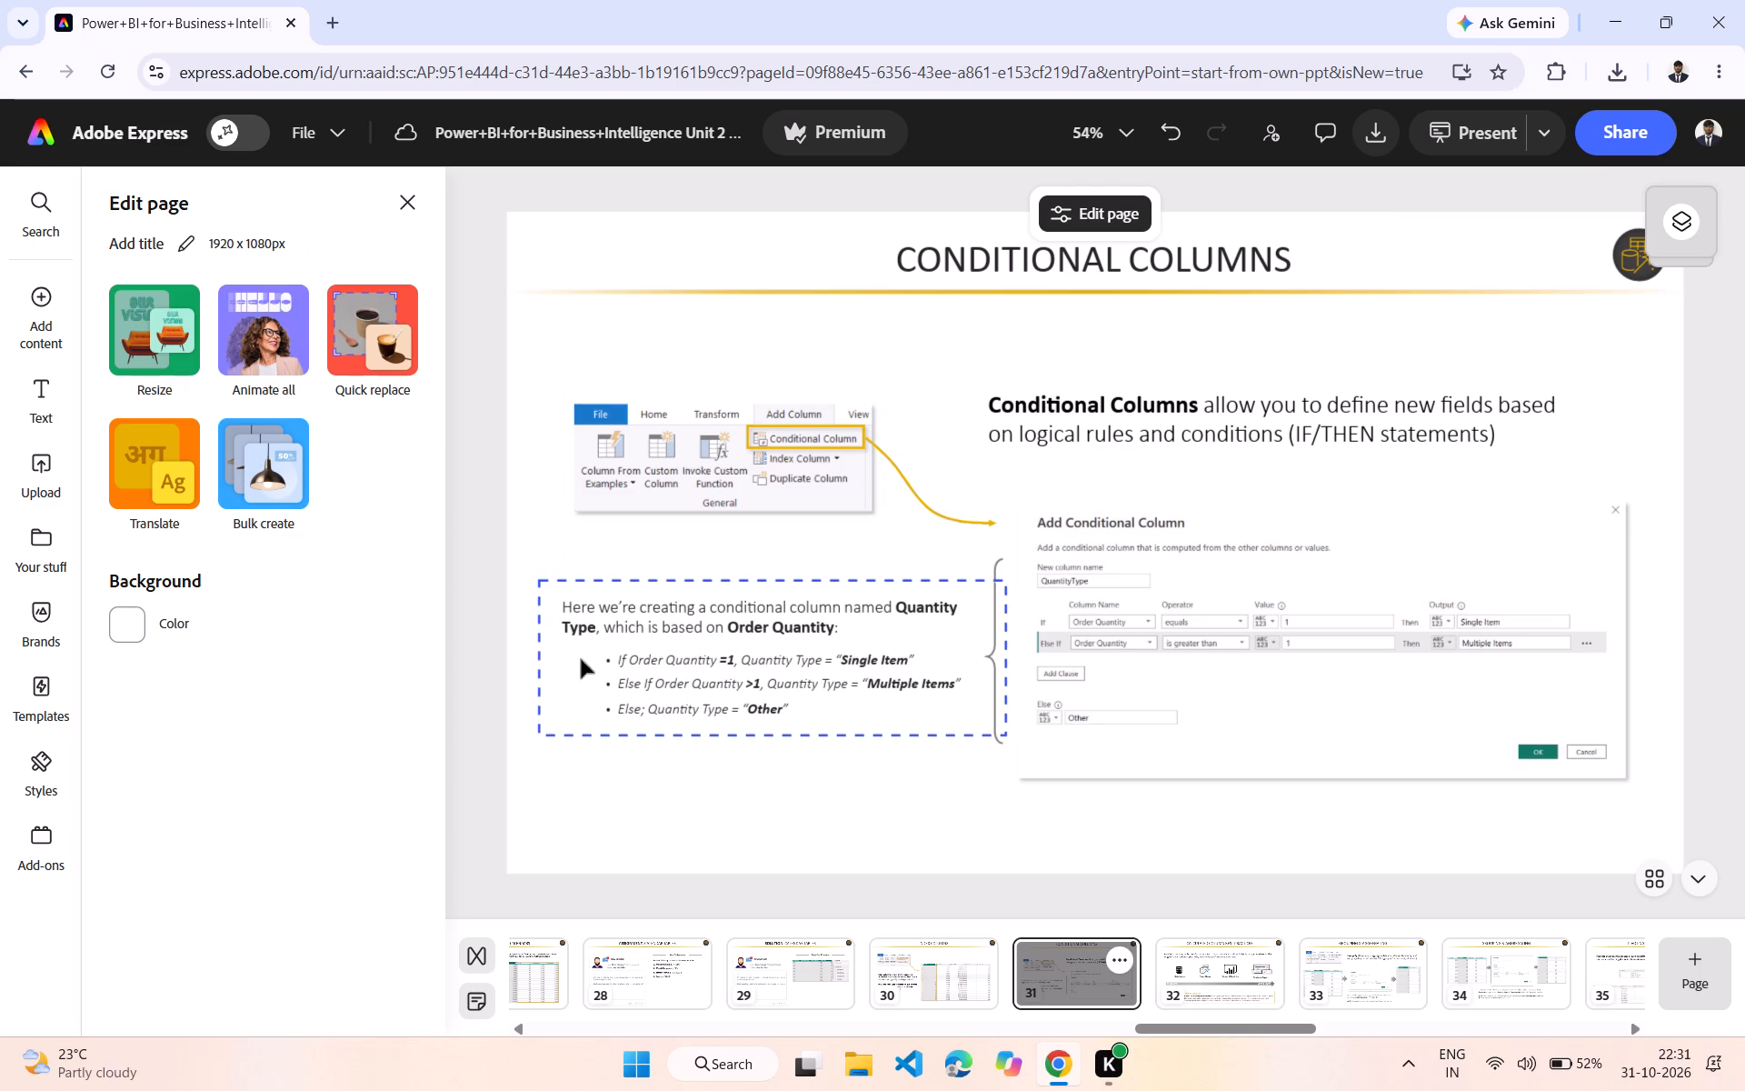
Move the Quantity Type explanation and its bullet list up and slightly left, closer below the ribbon screenshot.
left_click(558, 728)
left_click_drag(558, 728, 544, 686)
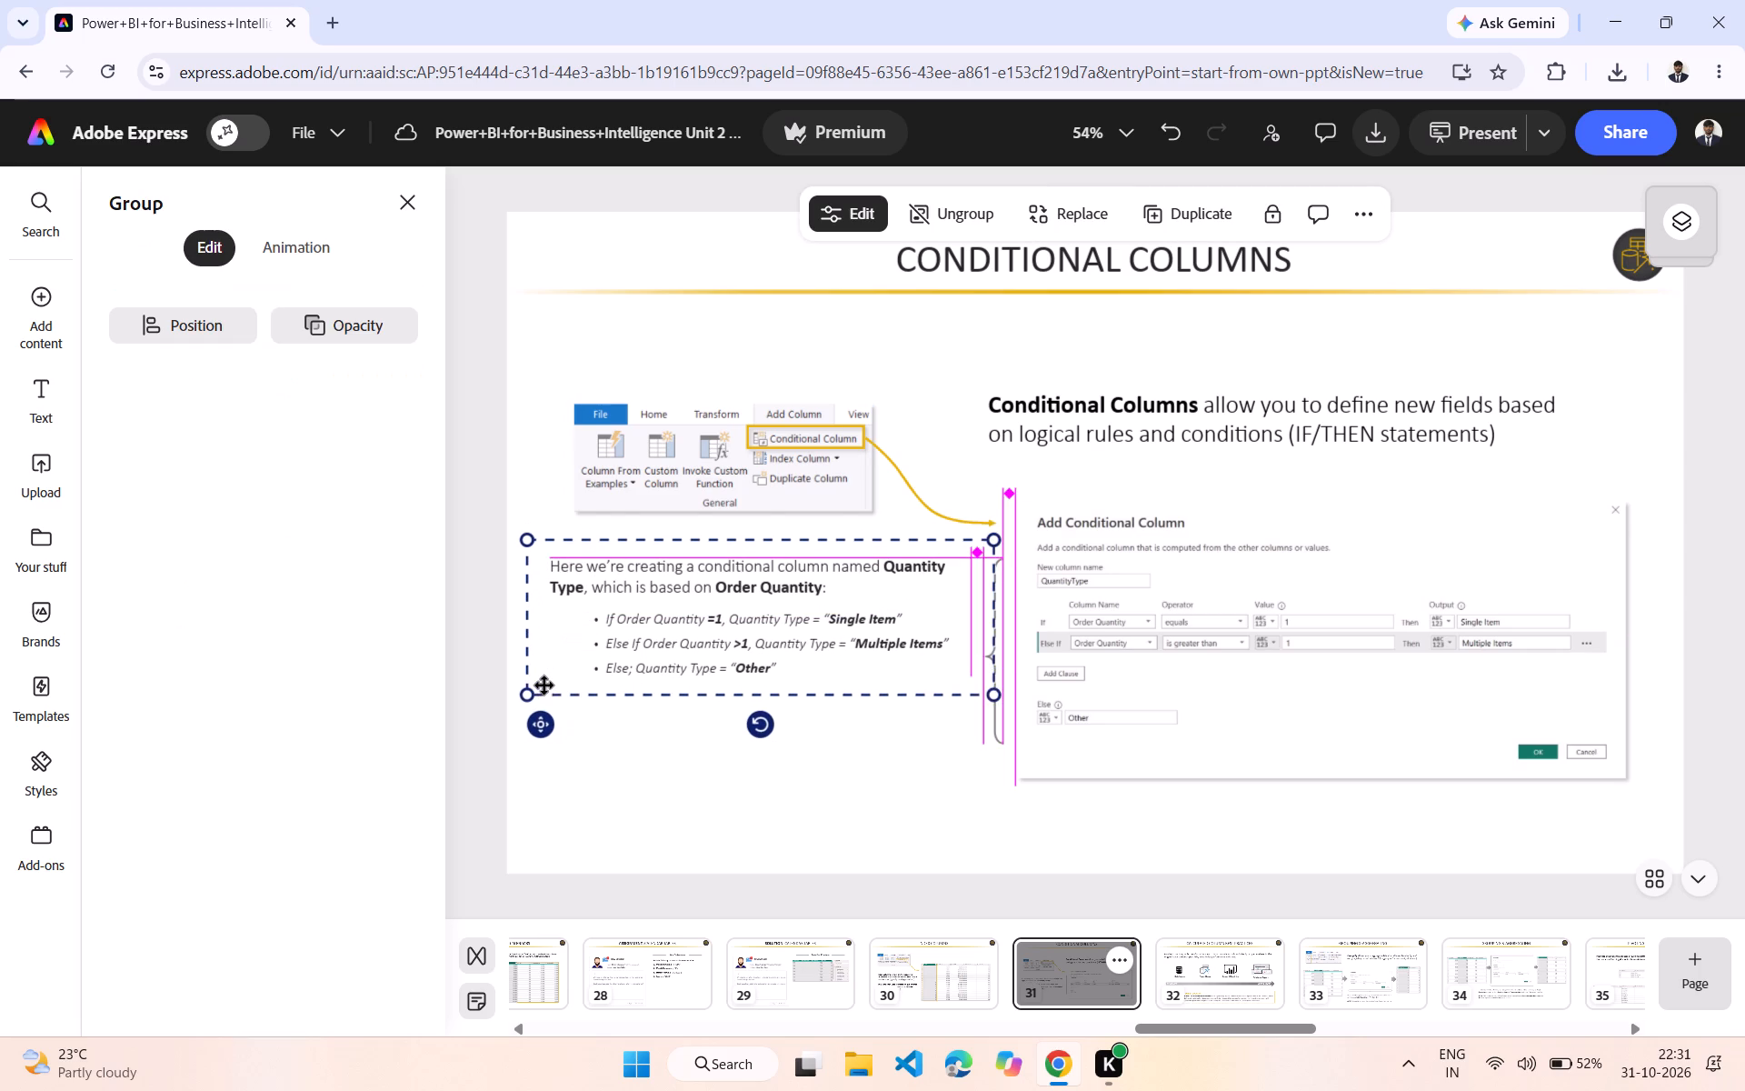
left_click_drag(544, 686, 543, 686)
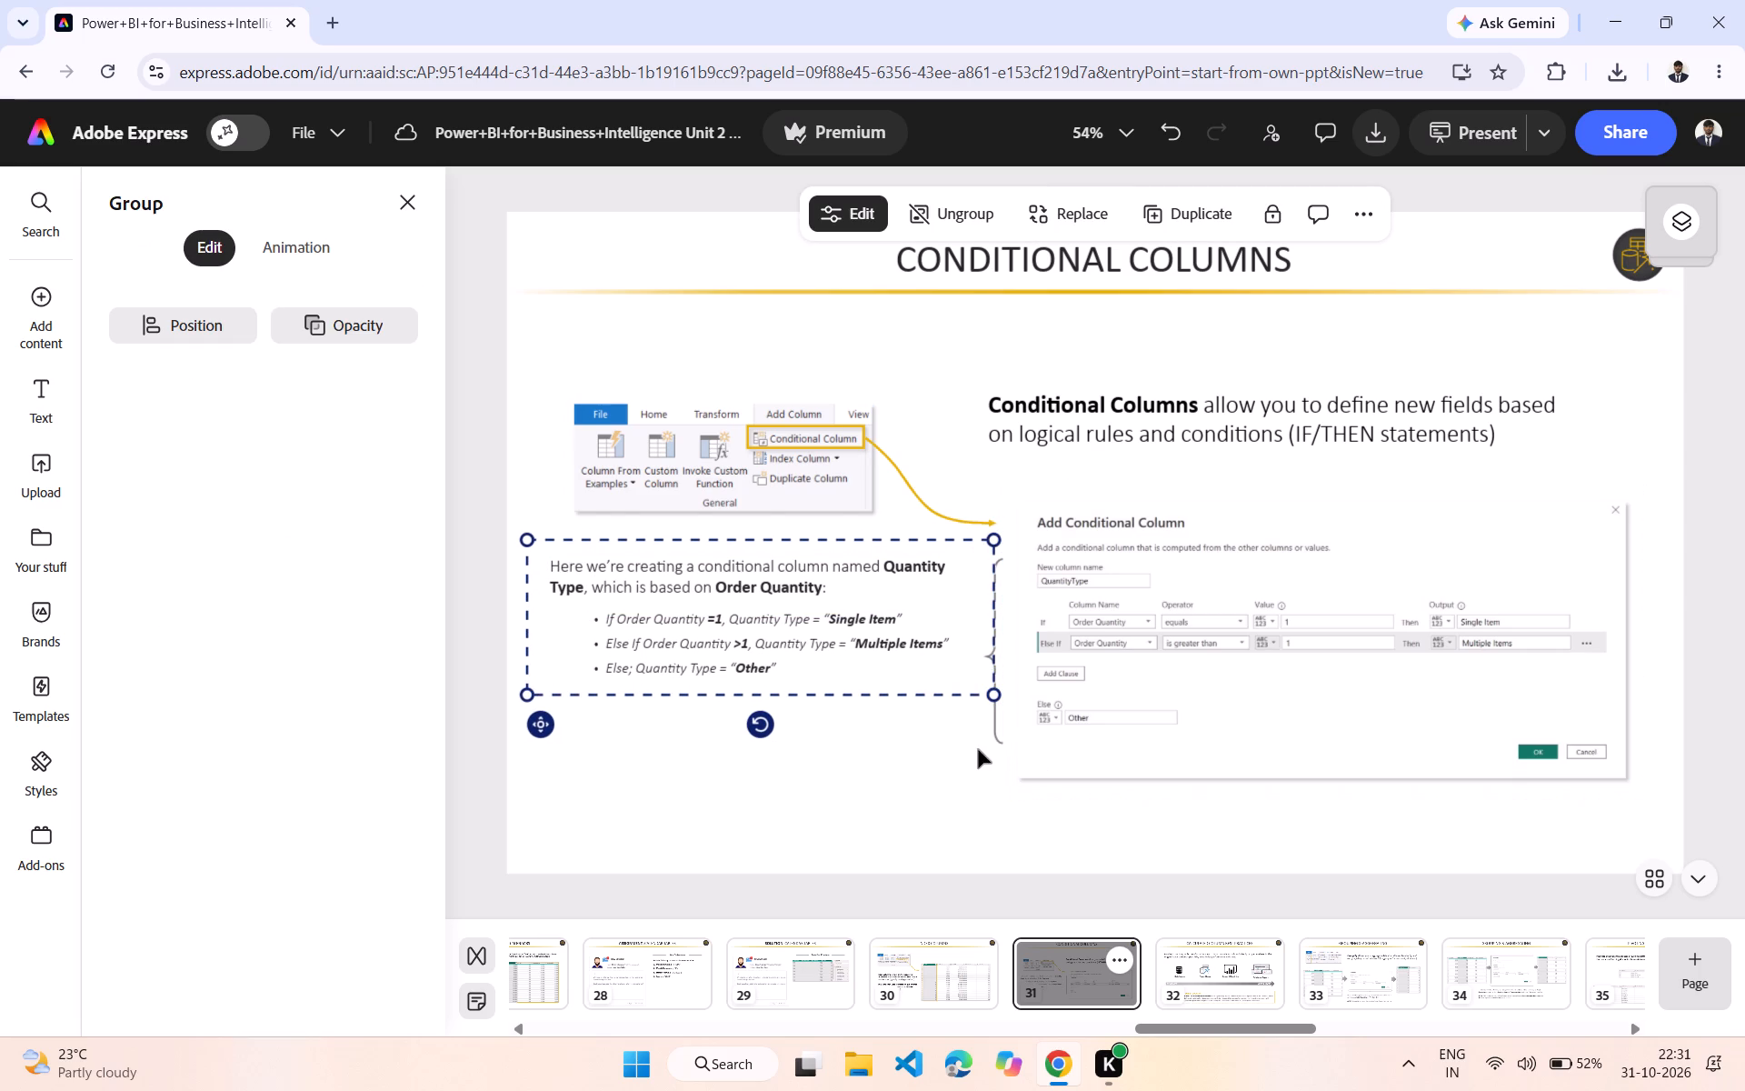
Shift the grey curly brace and the Add Conditional Column dialog screenshot slightly right and up.
left_click(996, 730)
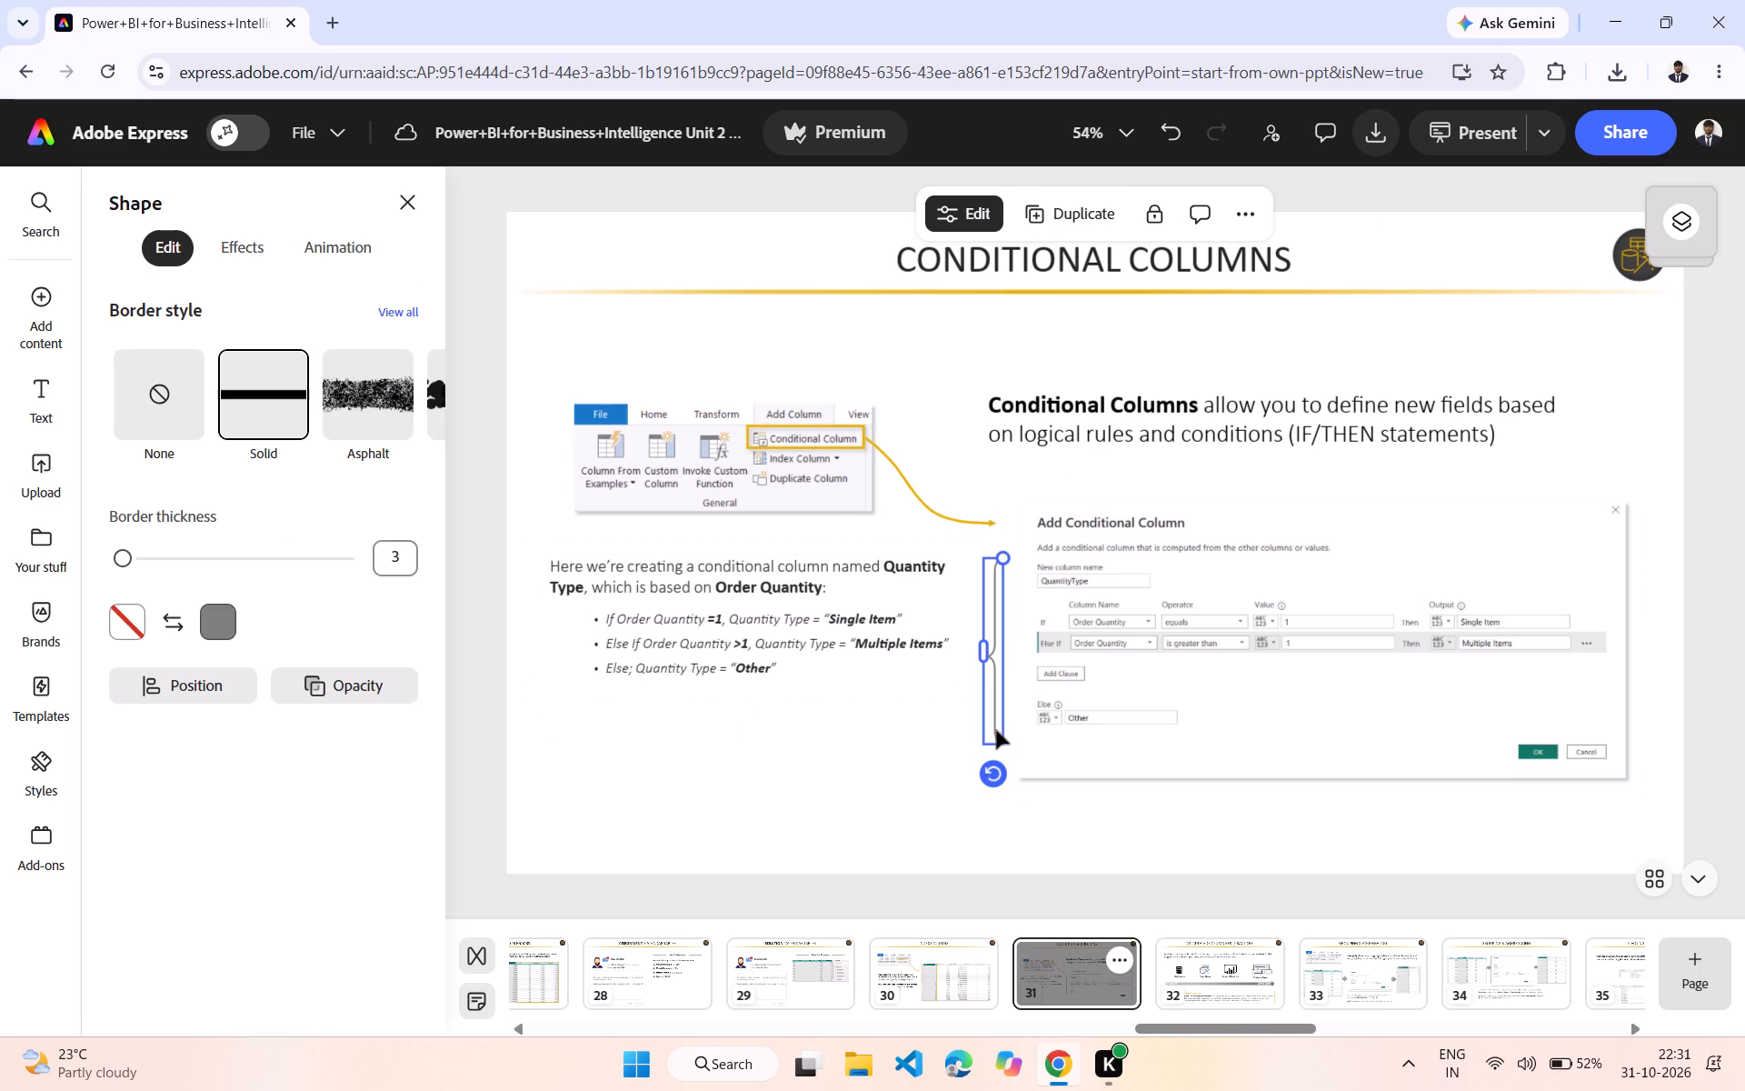
left_click_drag(996, 730, 1012, 711)
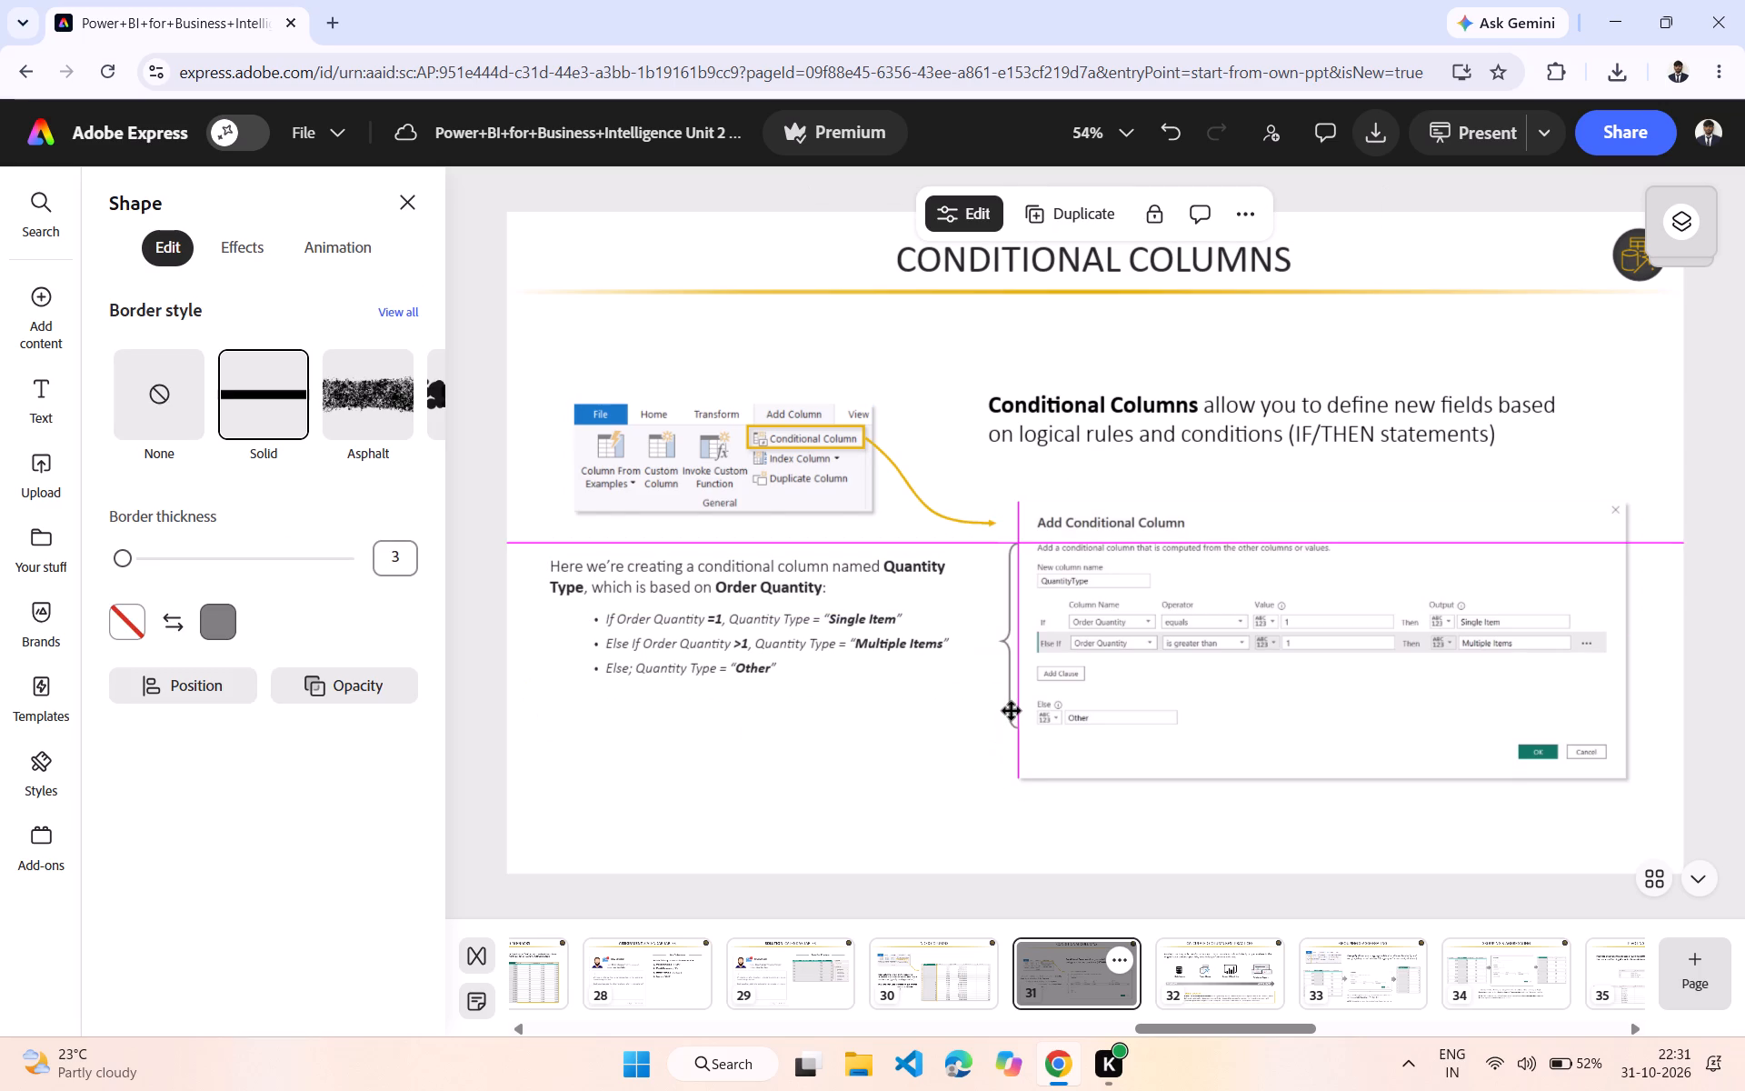
left_click_drag(1012, 711, 1010, 711)
left_click_drag(1137, 761, 1147, 754)
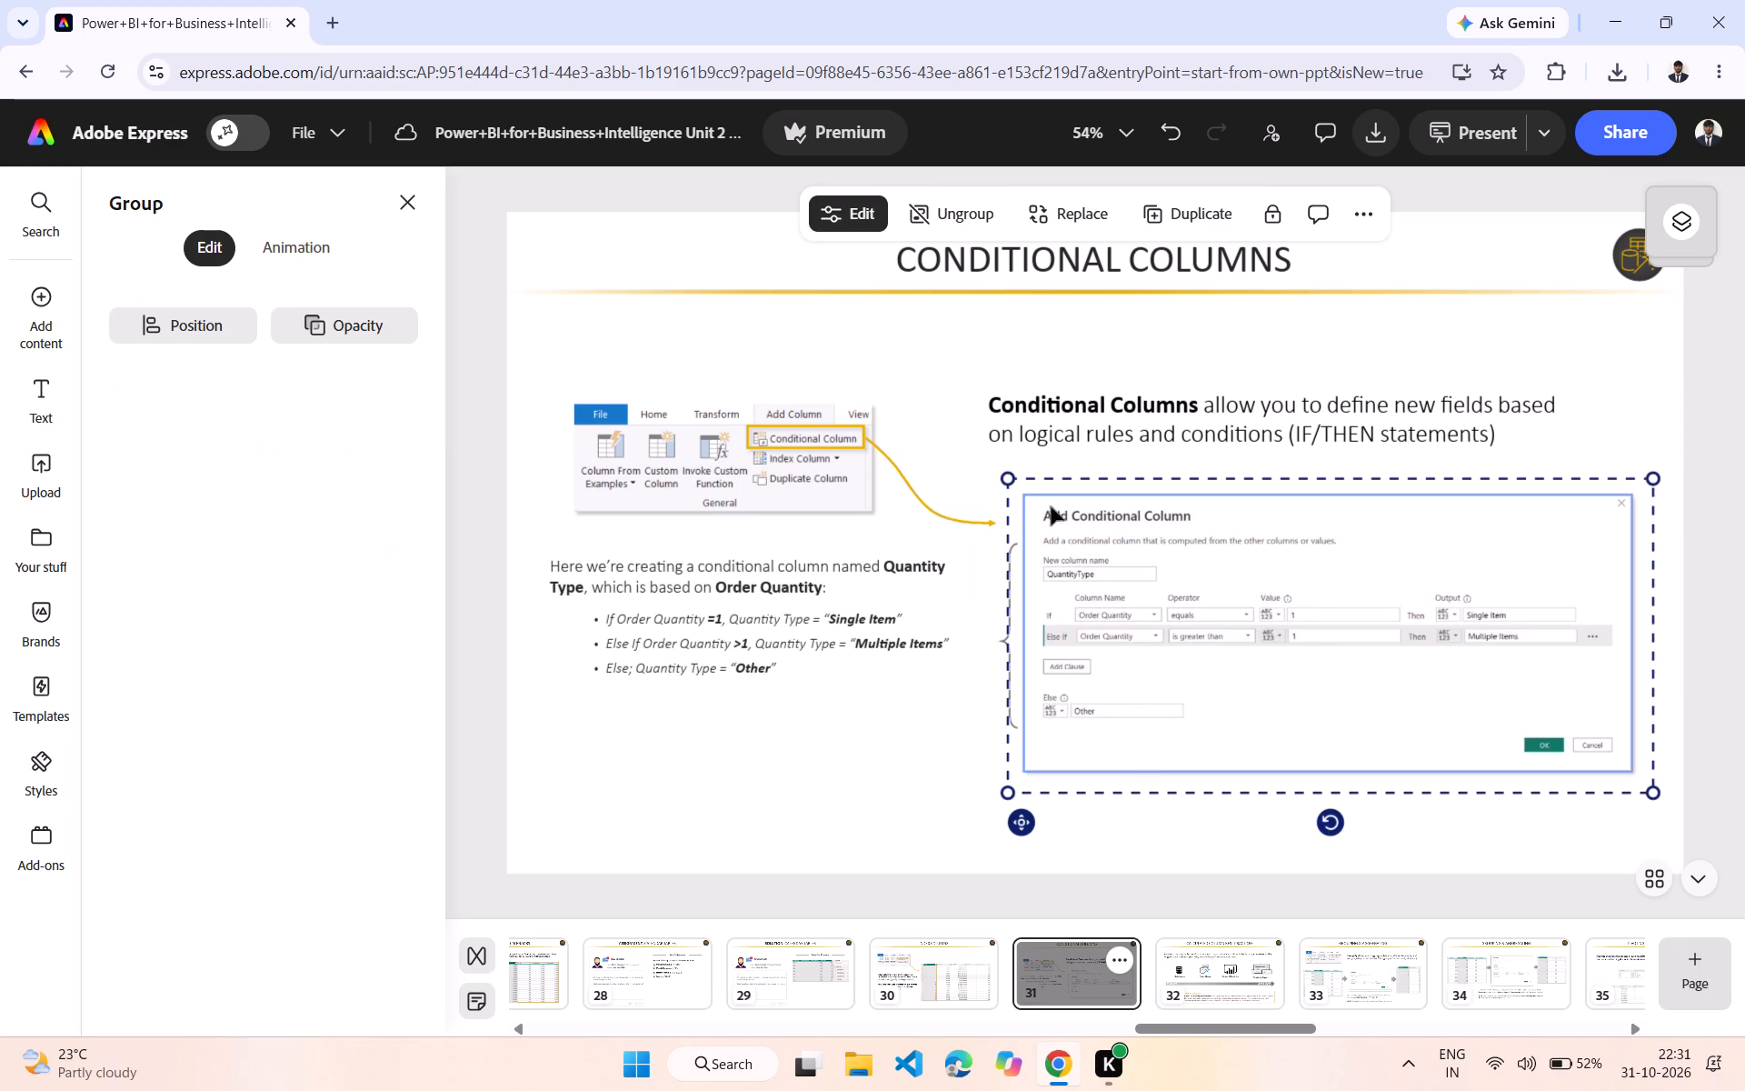
Move the Conditional Columns description text right and slightly down, above the dialog screenshot.
left_click(1006, 430)
left_click_drag(1006, 430, 1062, 445)
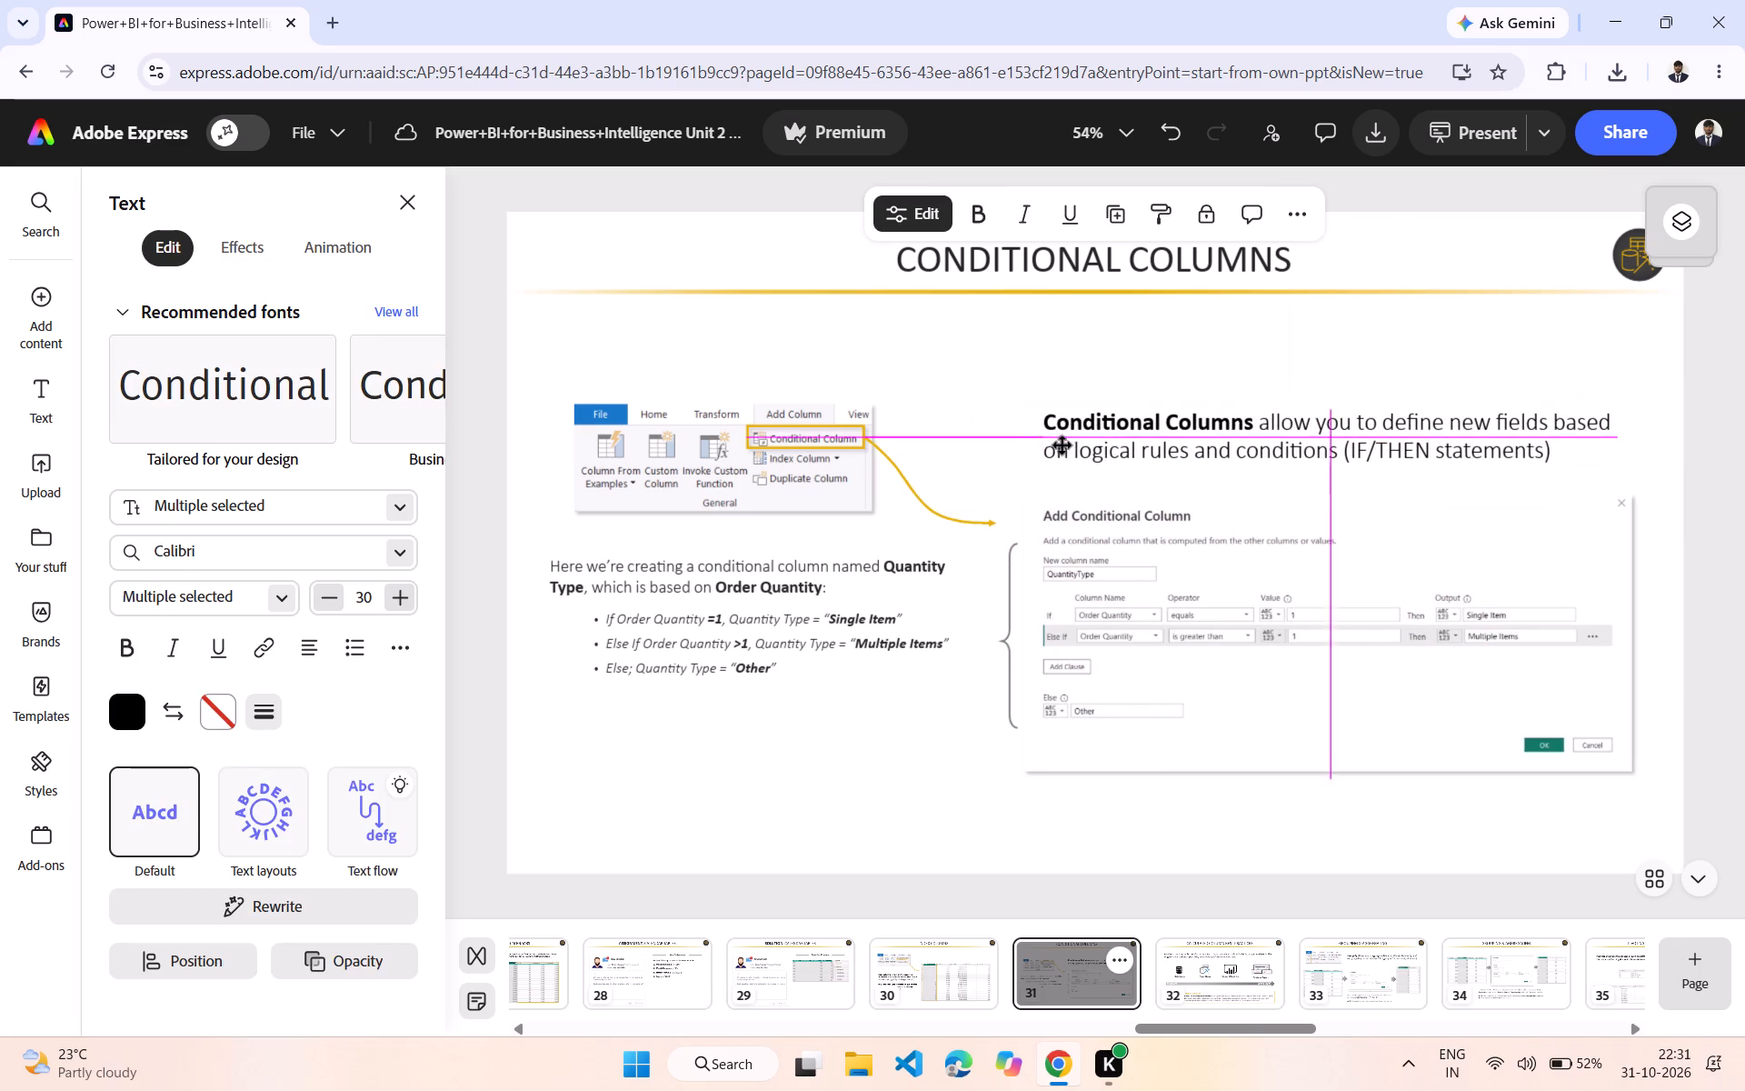
left_click_drag(1062, 445, 1054, 432)
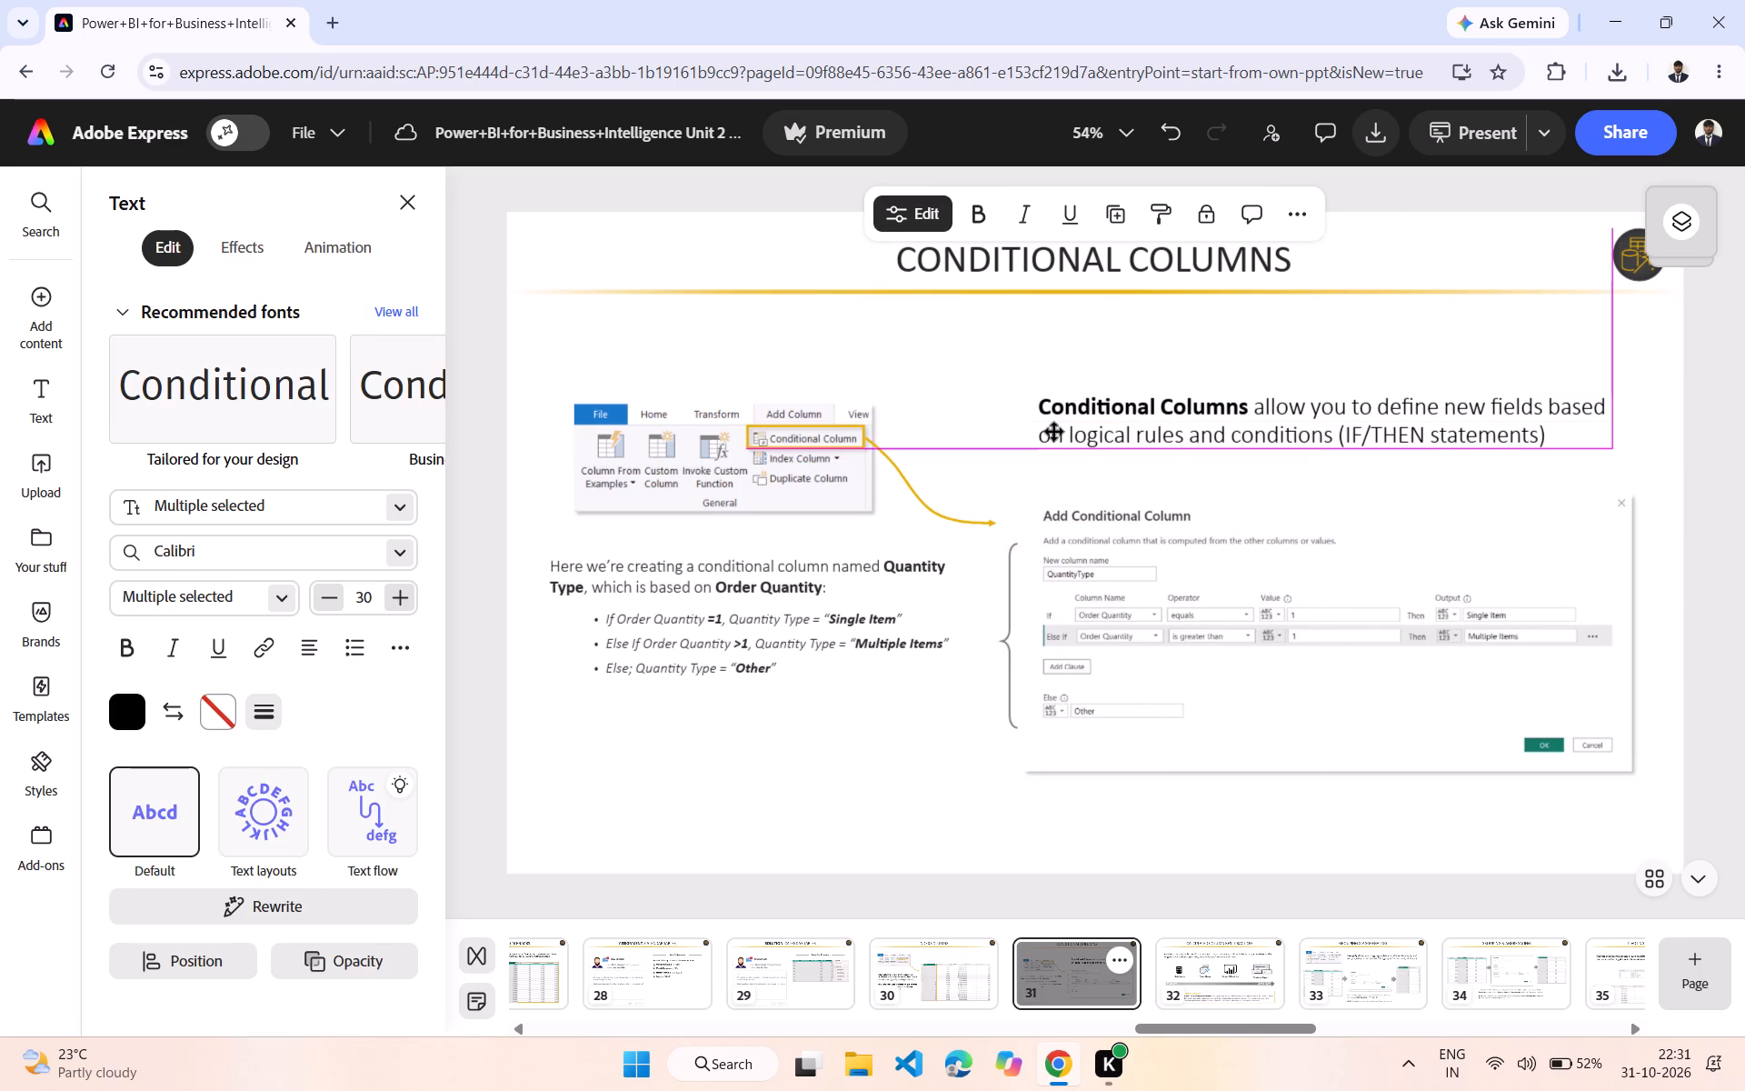
left_click_drag(1054, 432, 1038, 436)
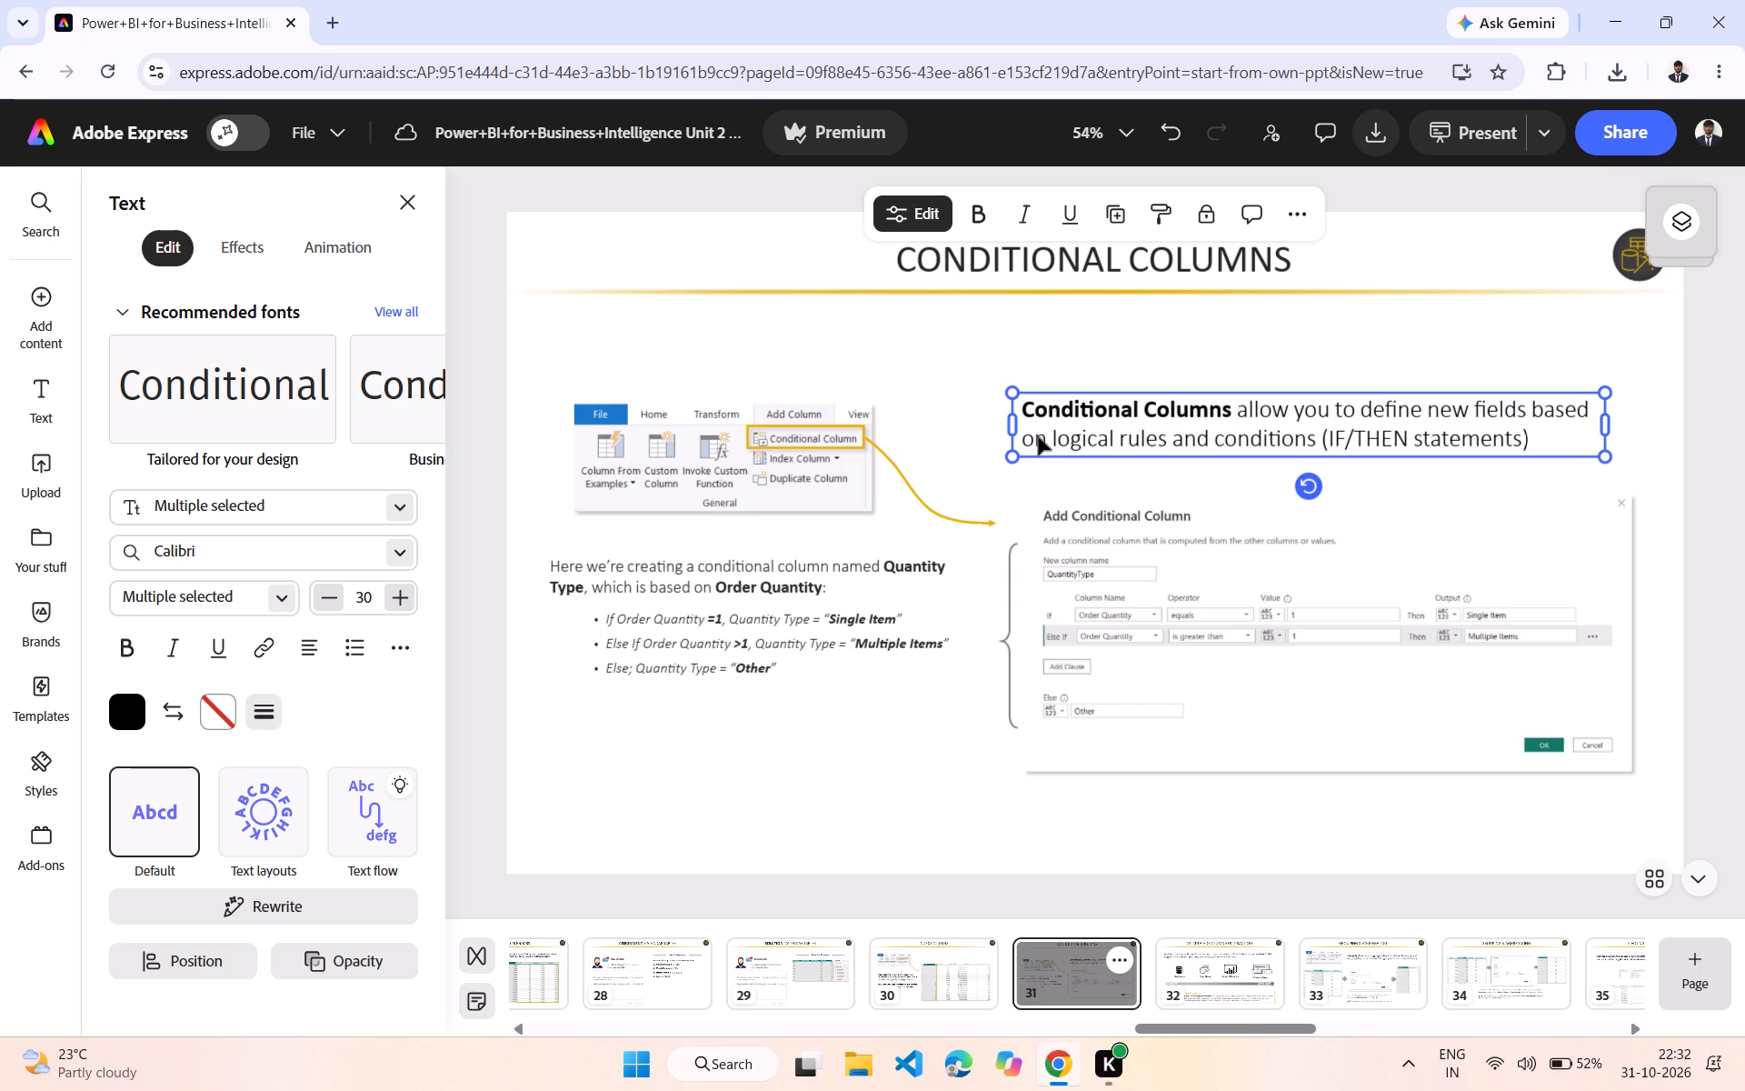
Move the CONDITIONAL COLUMNS title down and slightly right, just below the gold line.
left_click_drag(996, 277, 1028, 278)
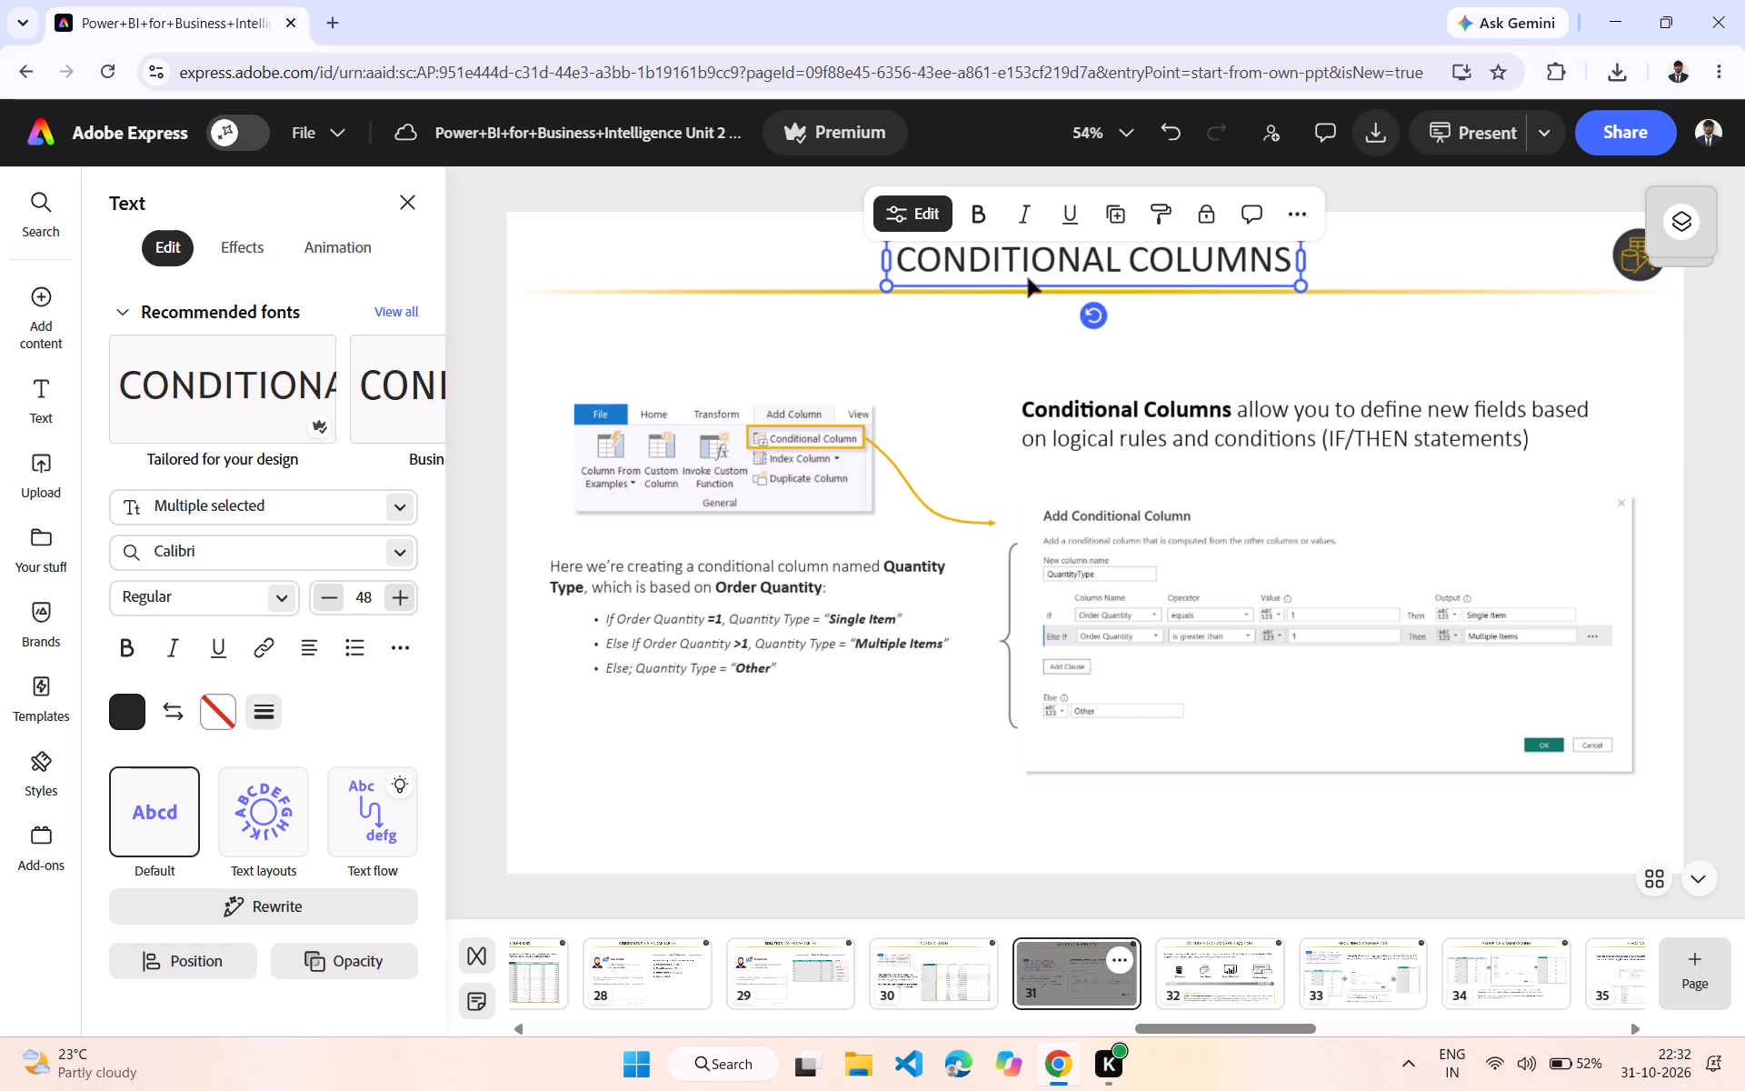
left_click_drag(1028, 278, 1009, 342)
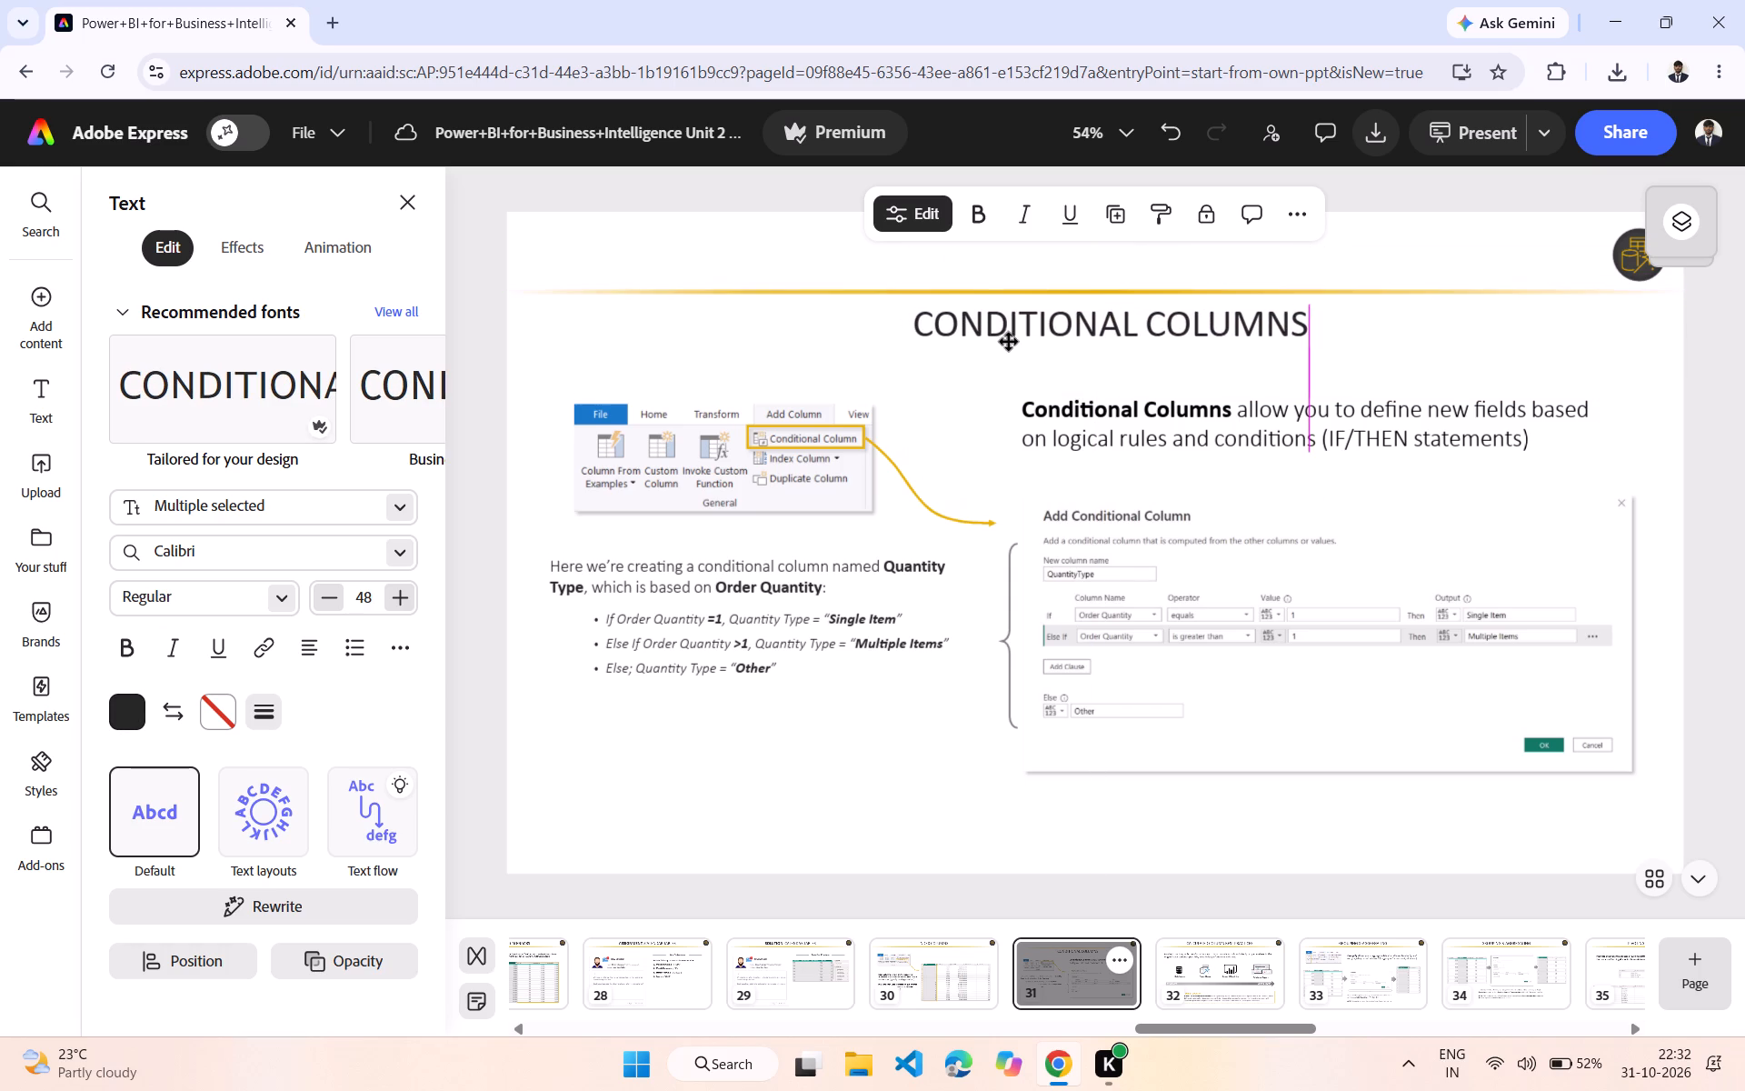
left_click_drag(1009, 342, 1012, 339)
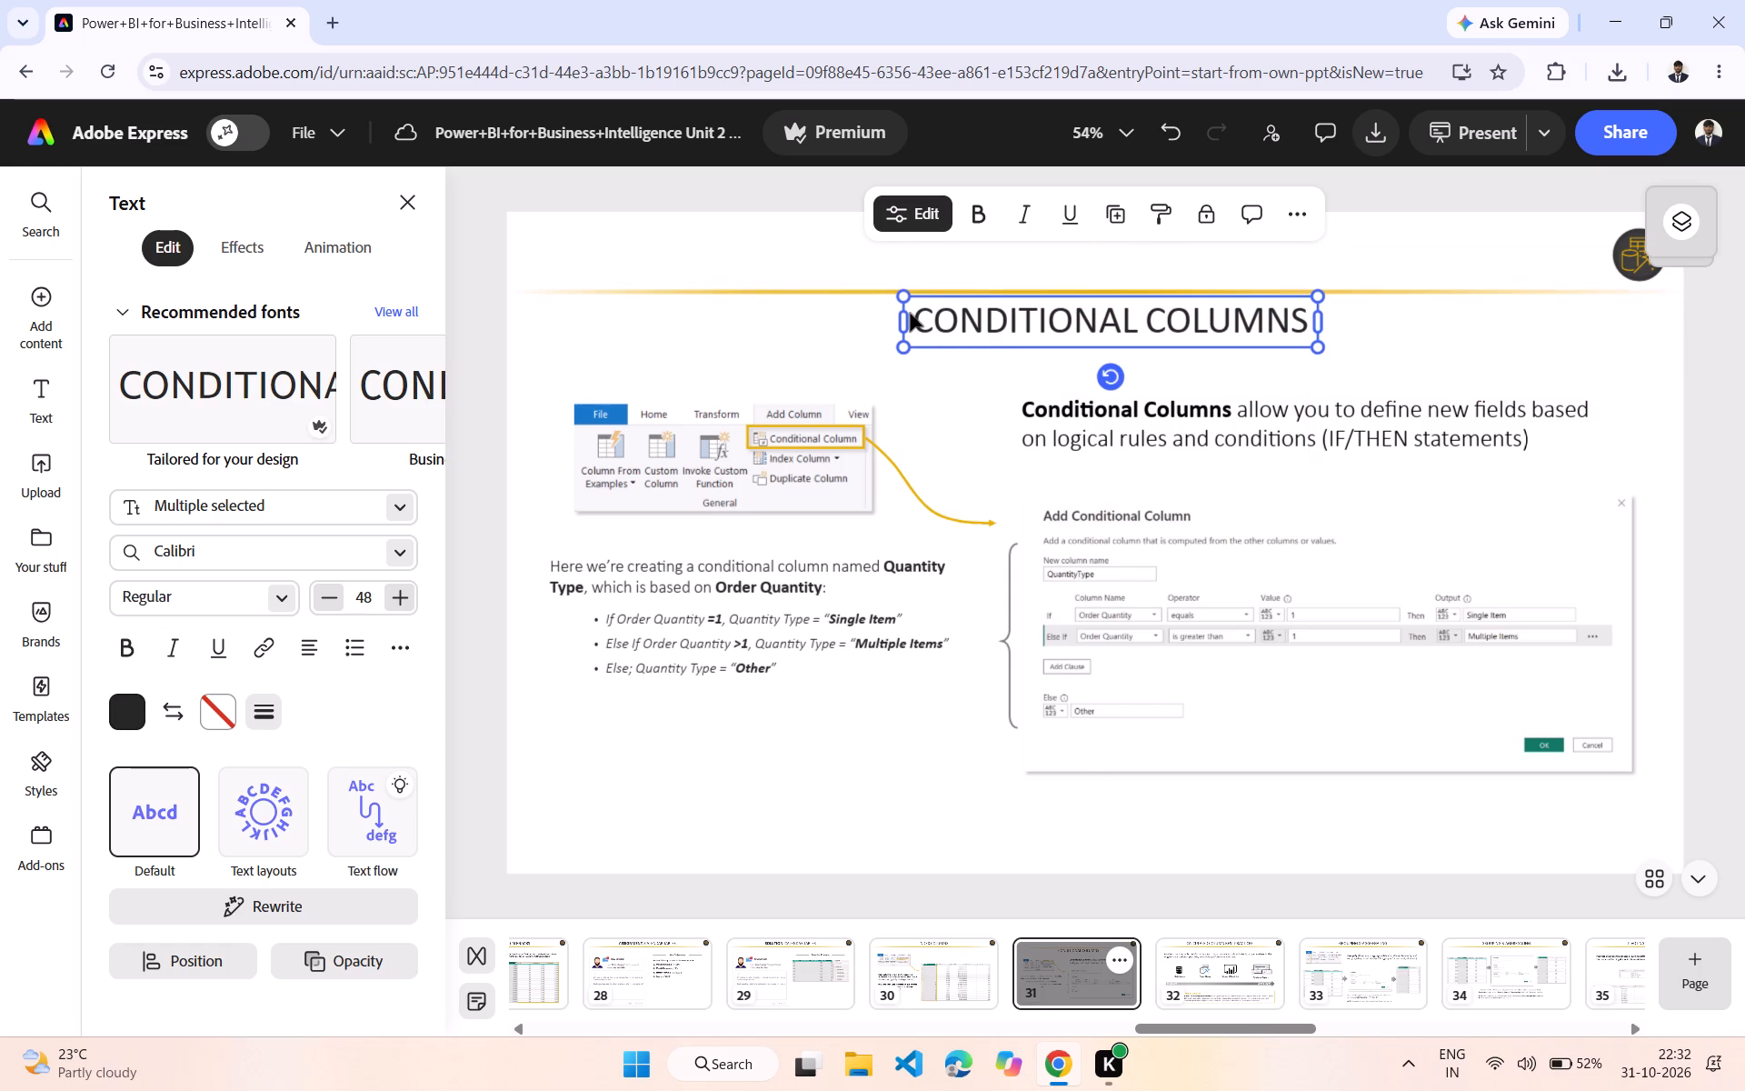
Widen the title's text box leftward so the title text lines up with the ribbon screenshot's left edge.
left_click_drag(904, 318, 535, 315)
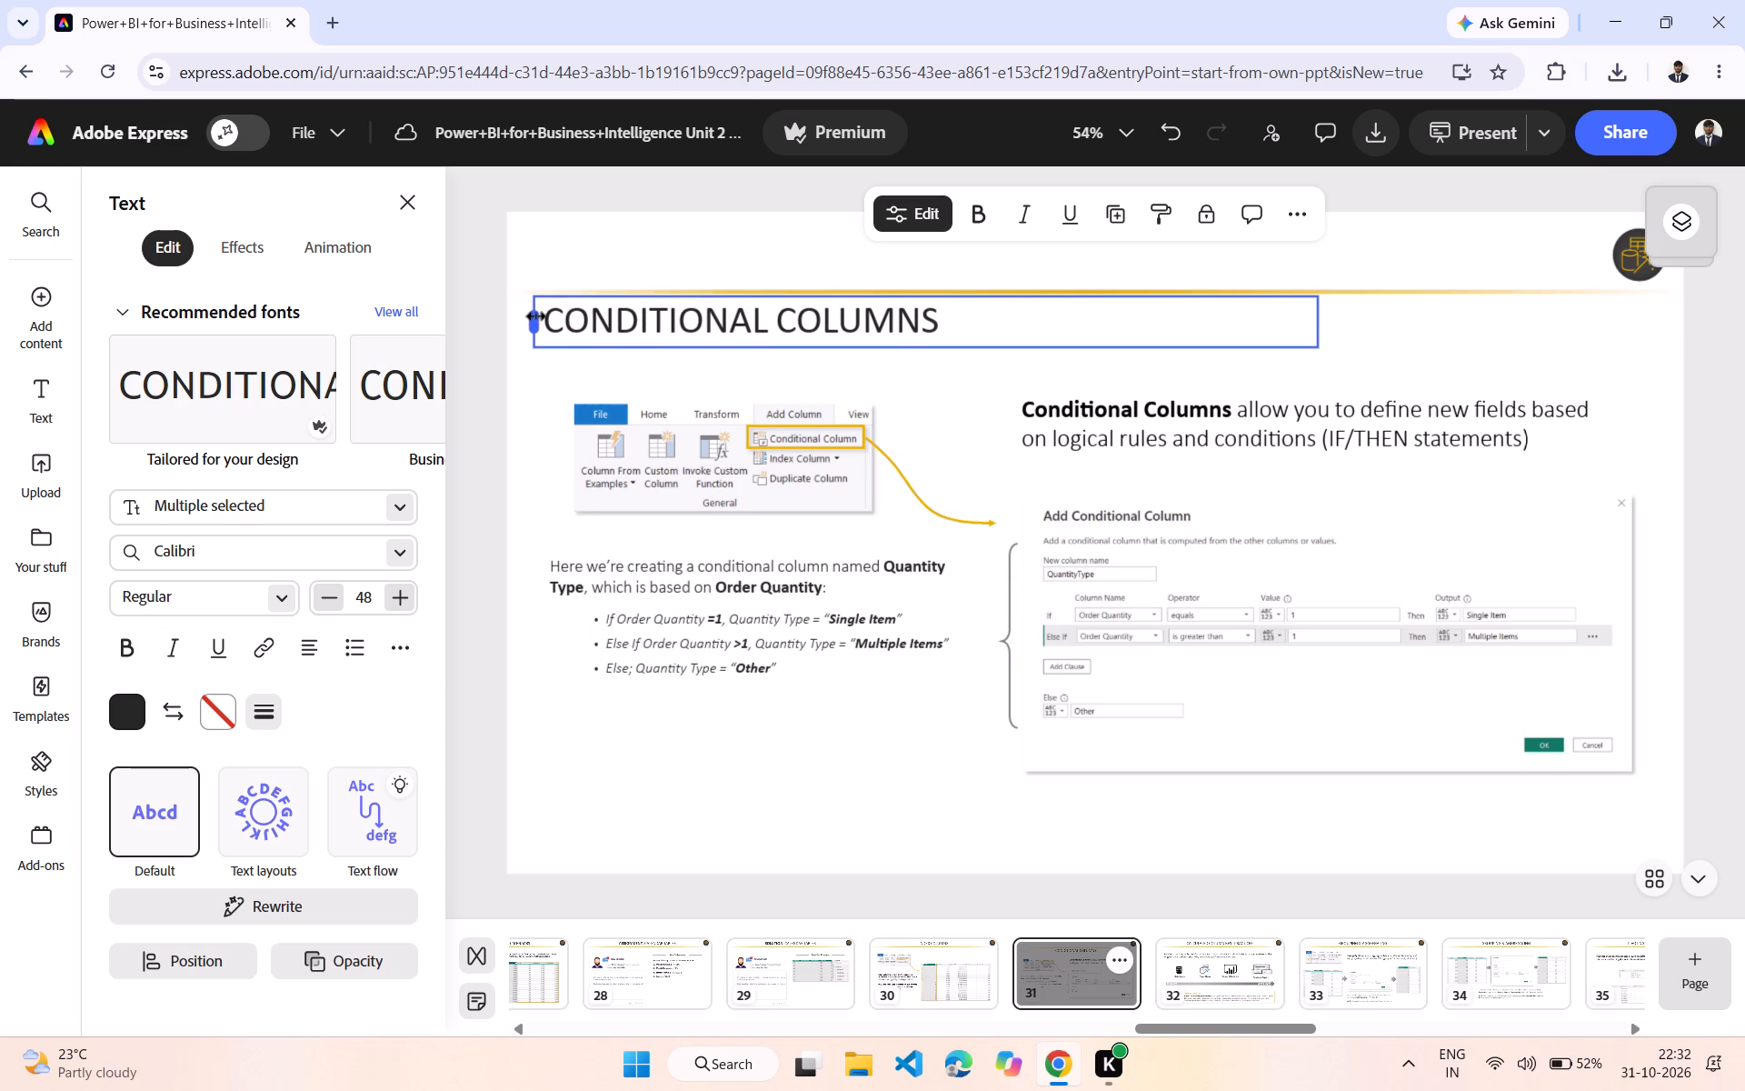
left_click_drag(535, 315, 565, 317)
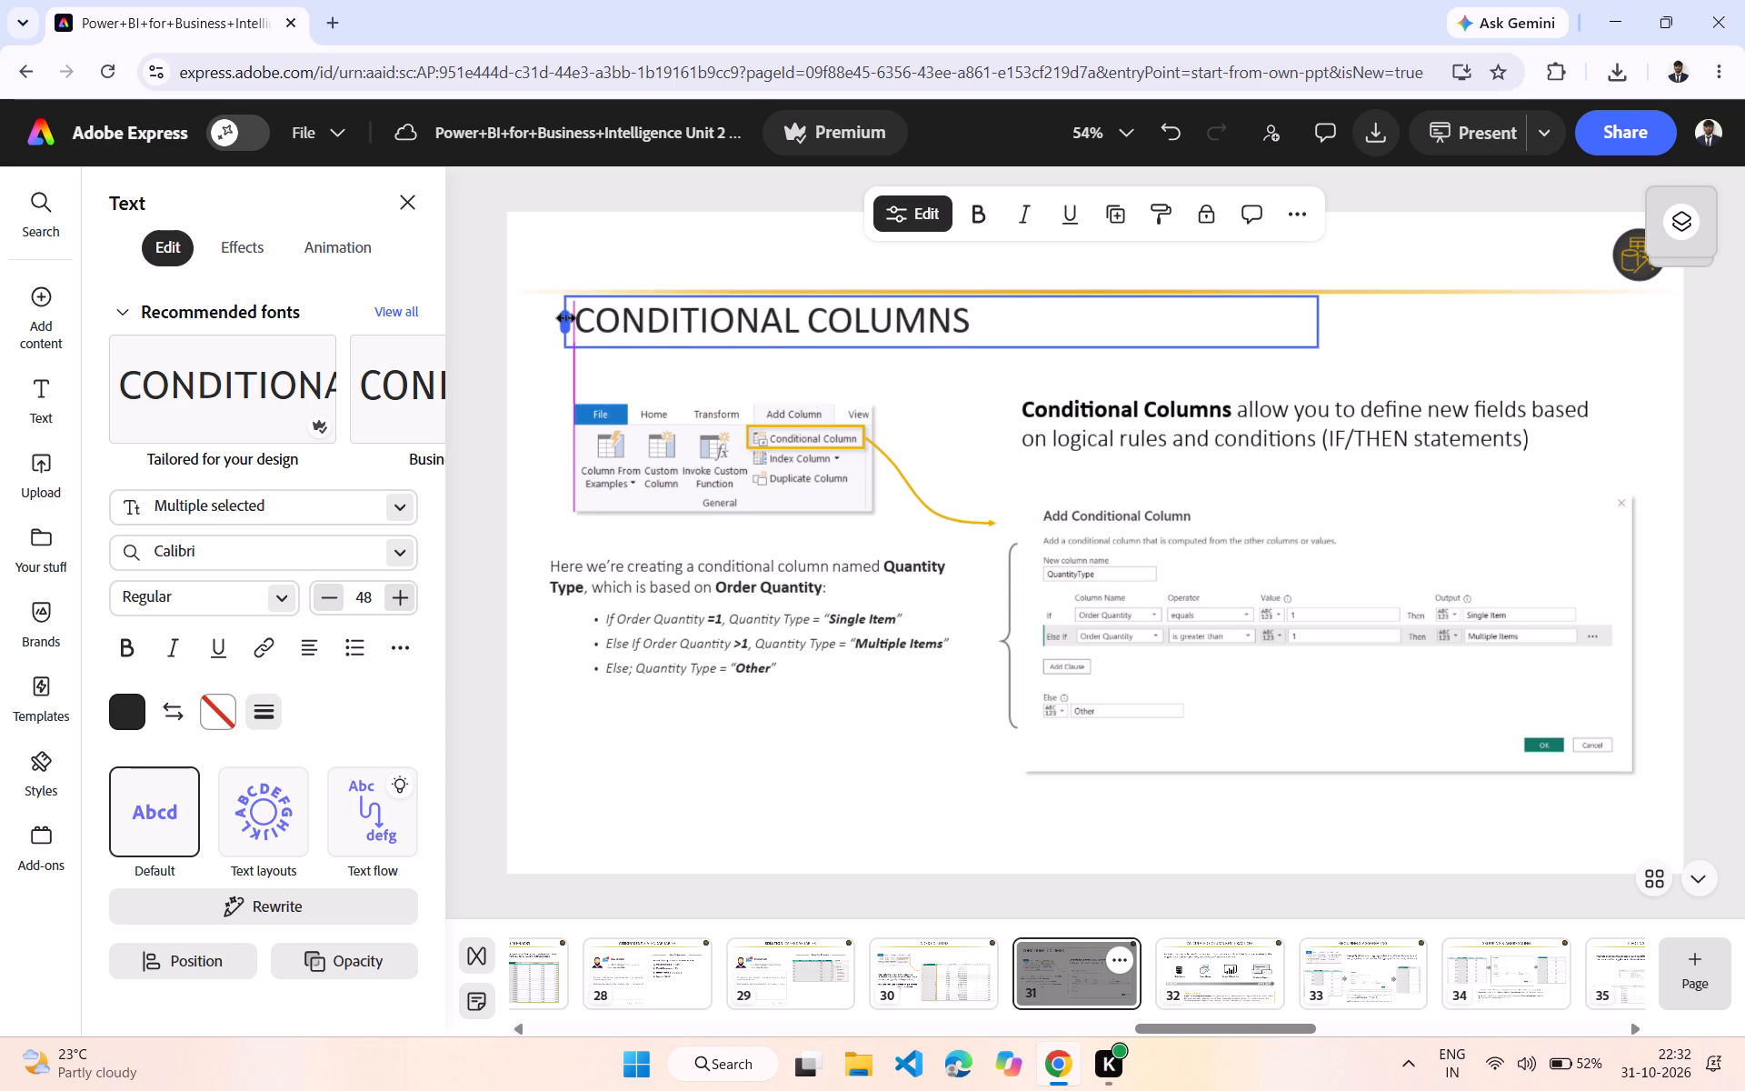
left_click_drag(565, 317, 573, 319)
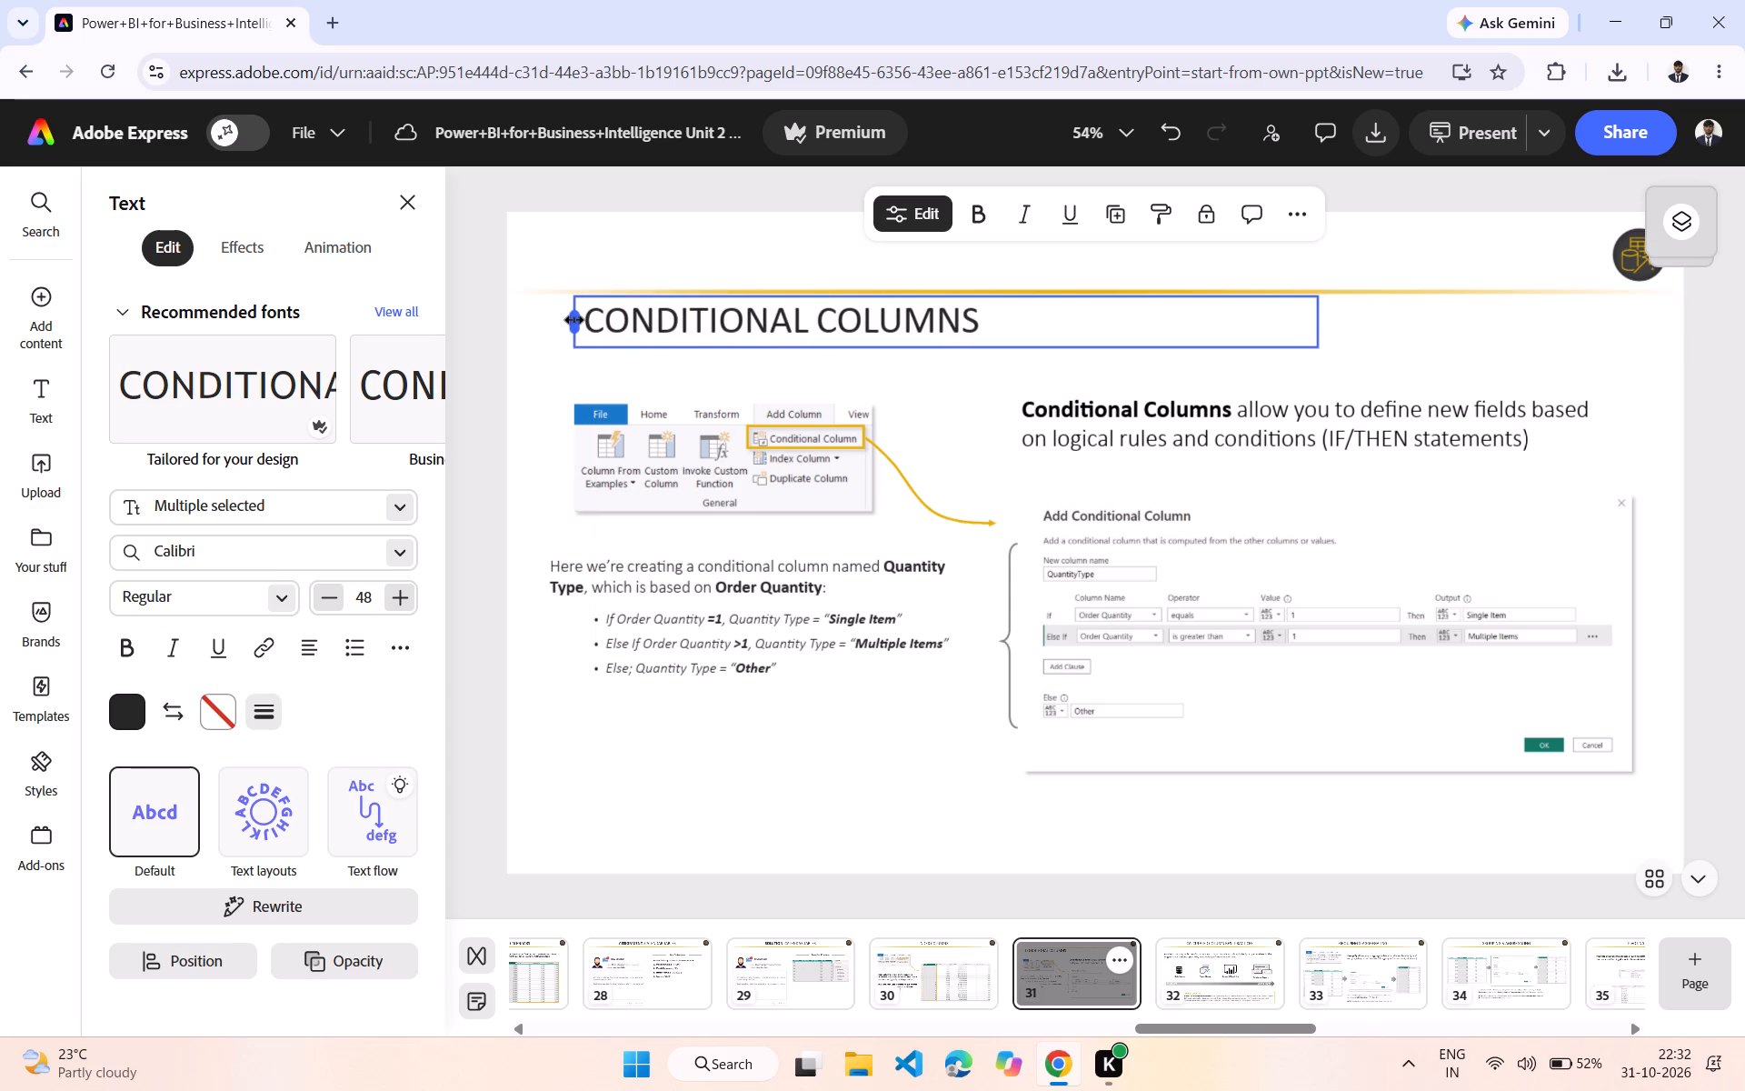
left_click_drag(573, 319, 565, 410)
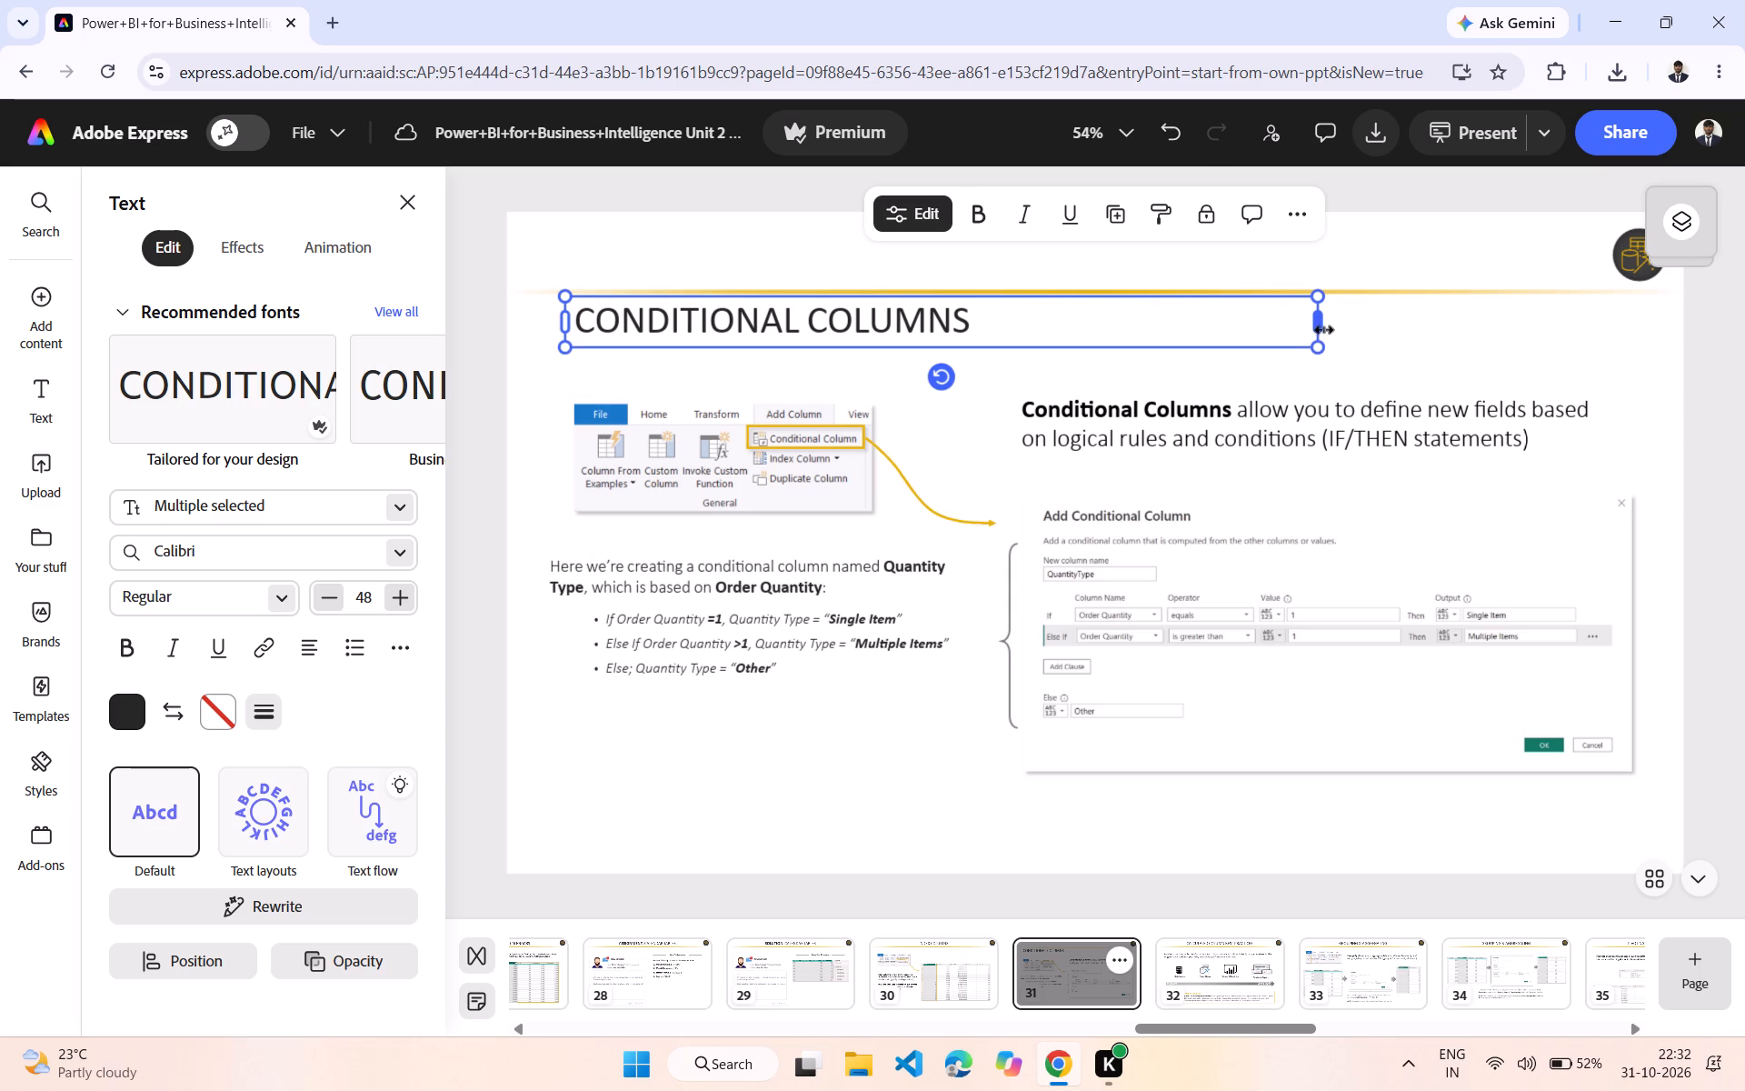
Widen the CONDITIONAL COLUMNS title's text box rightward to just past the right edge of the Add Conditional Column screenshot.
left_click_drag(1323, 329, 1646, 325)
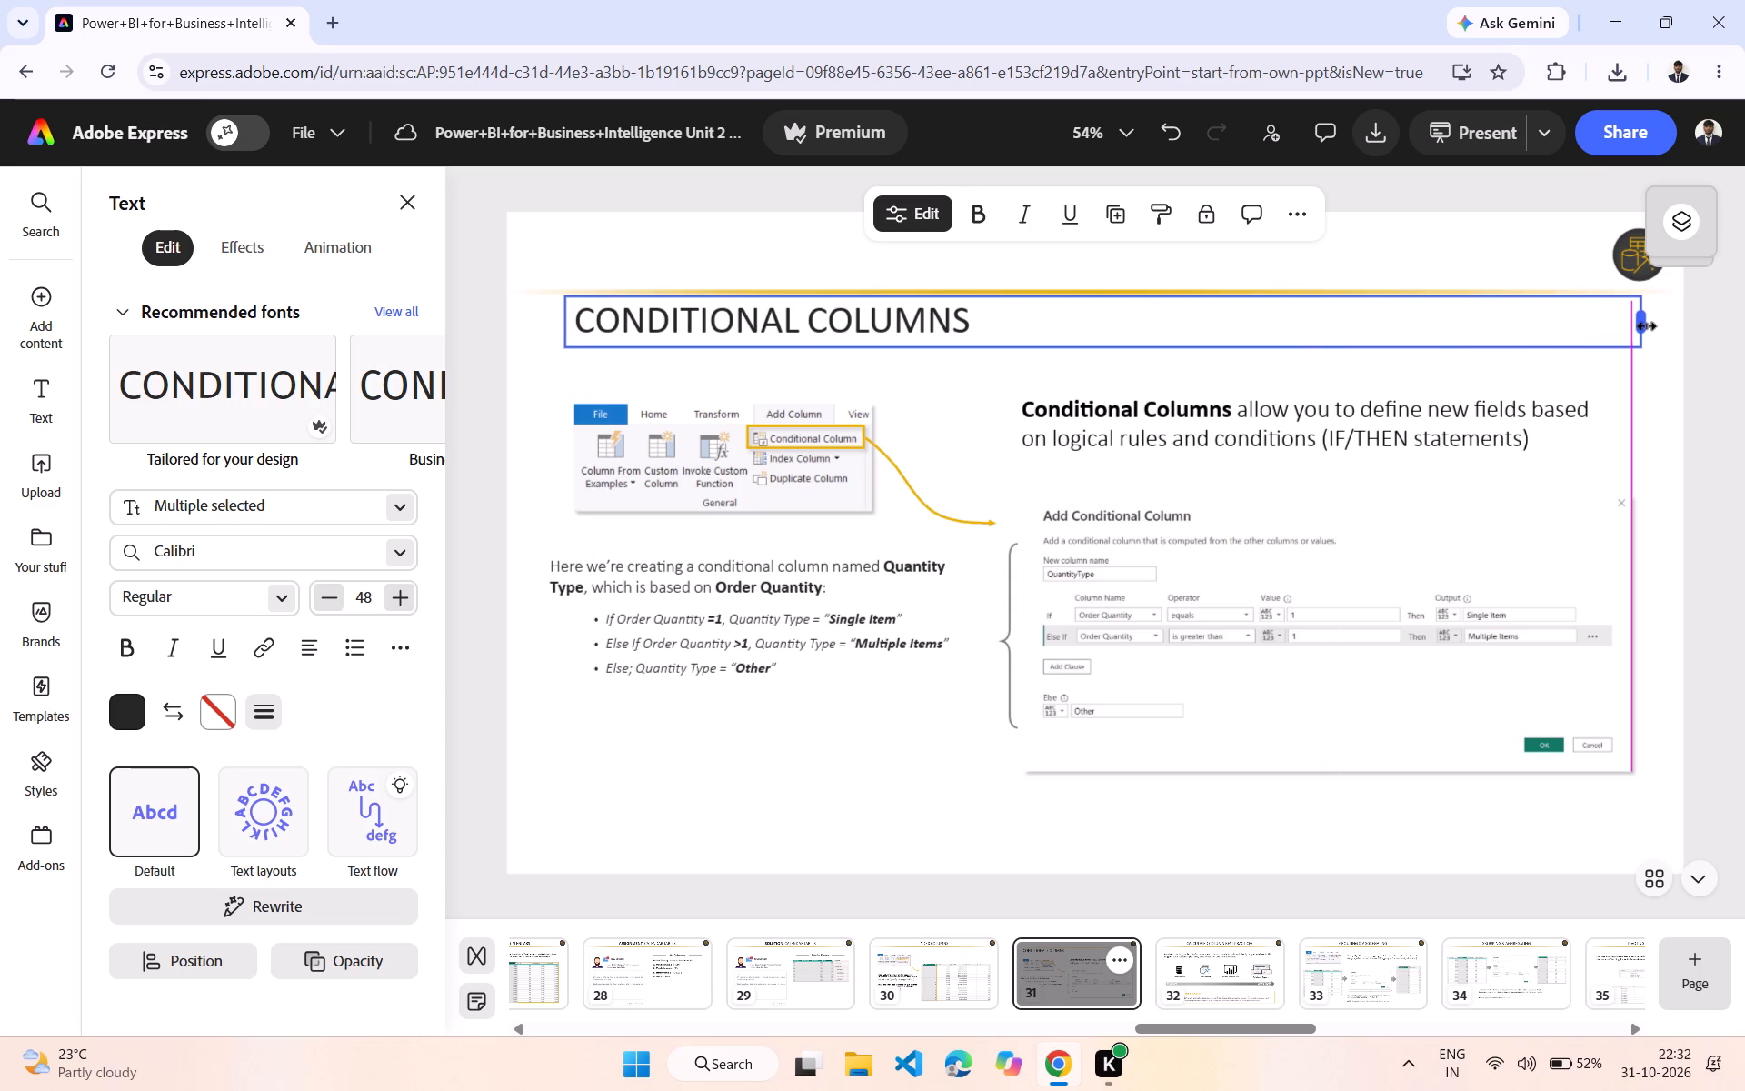
left_click_drag(1646, 325, 1644, 325)
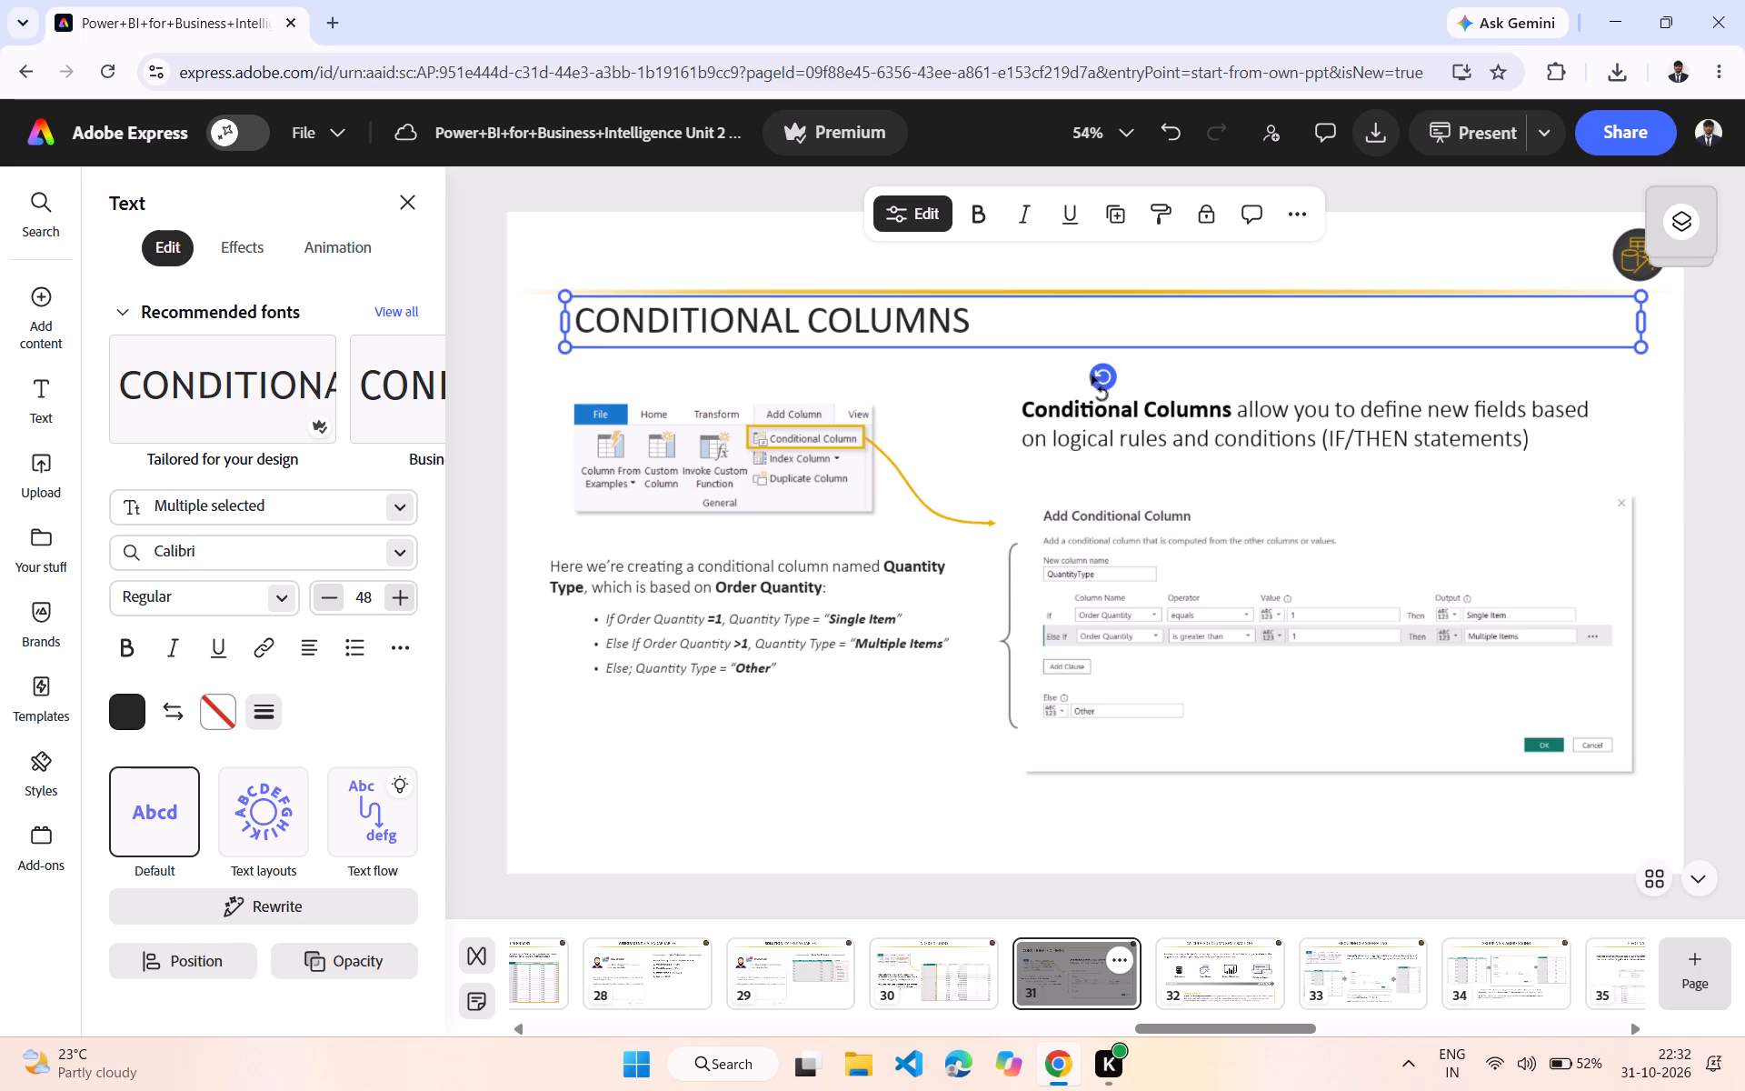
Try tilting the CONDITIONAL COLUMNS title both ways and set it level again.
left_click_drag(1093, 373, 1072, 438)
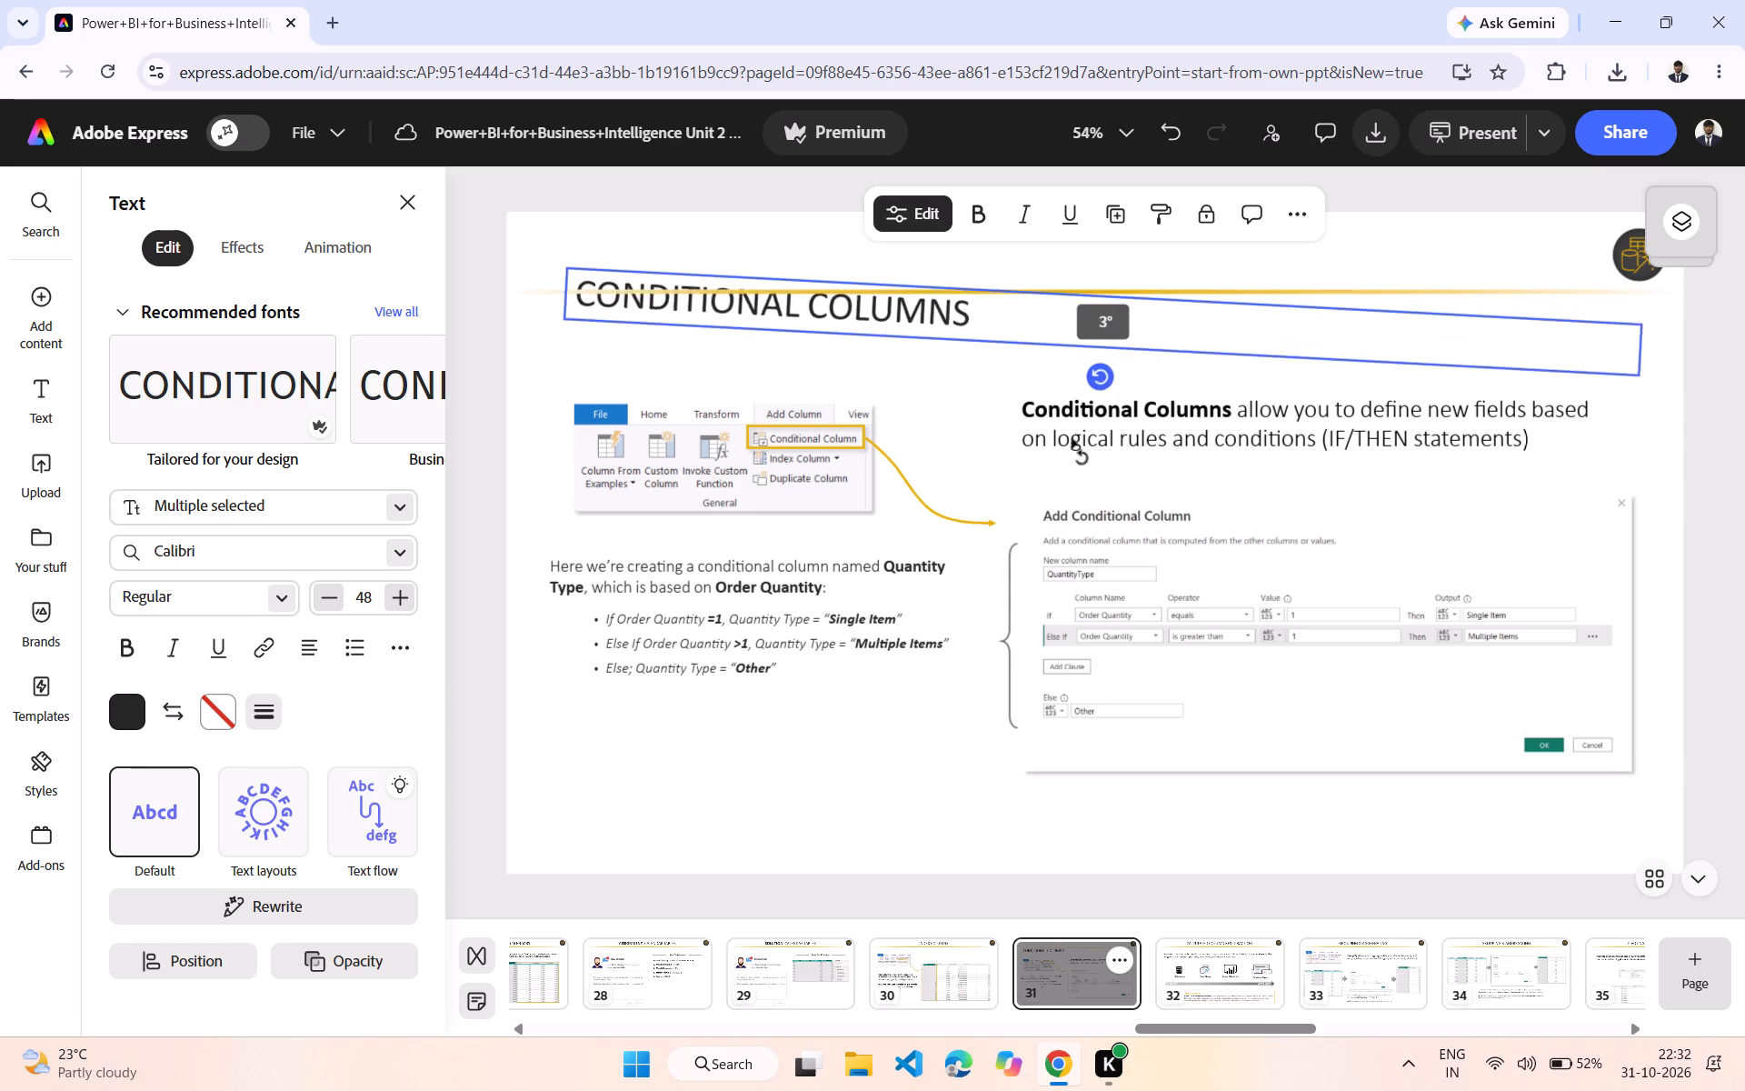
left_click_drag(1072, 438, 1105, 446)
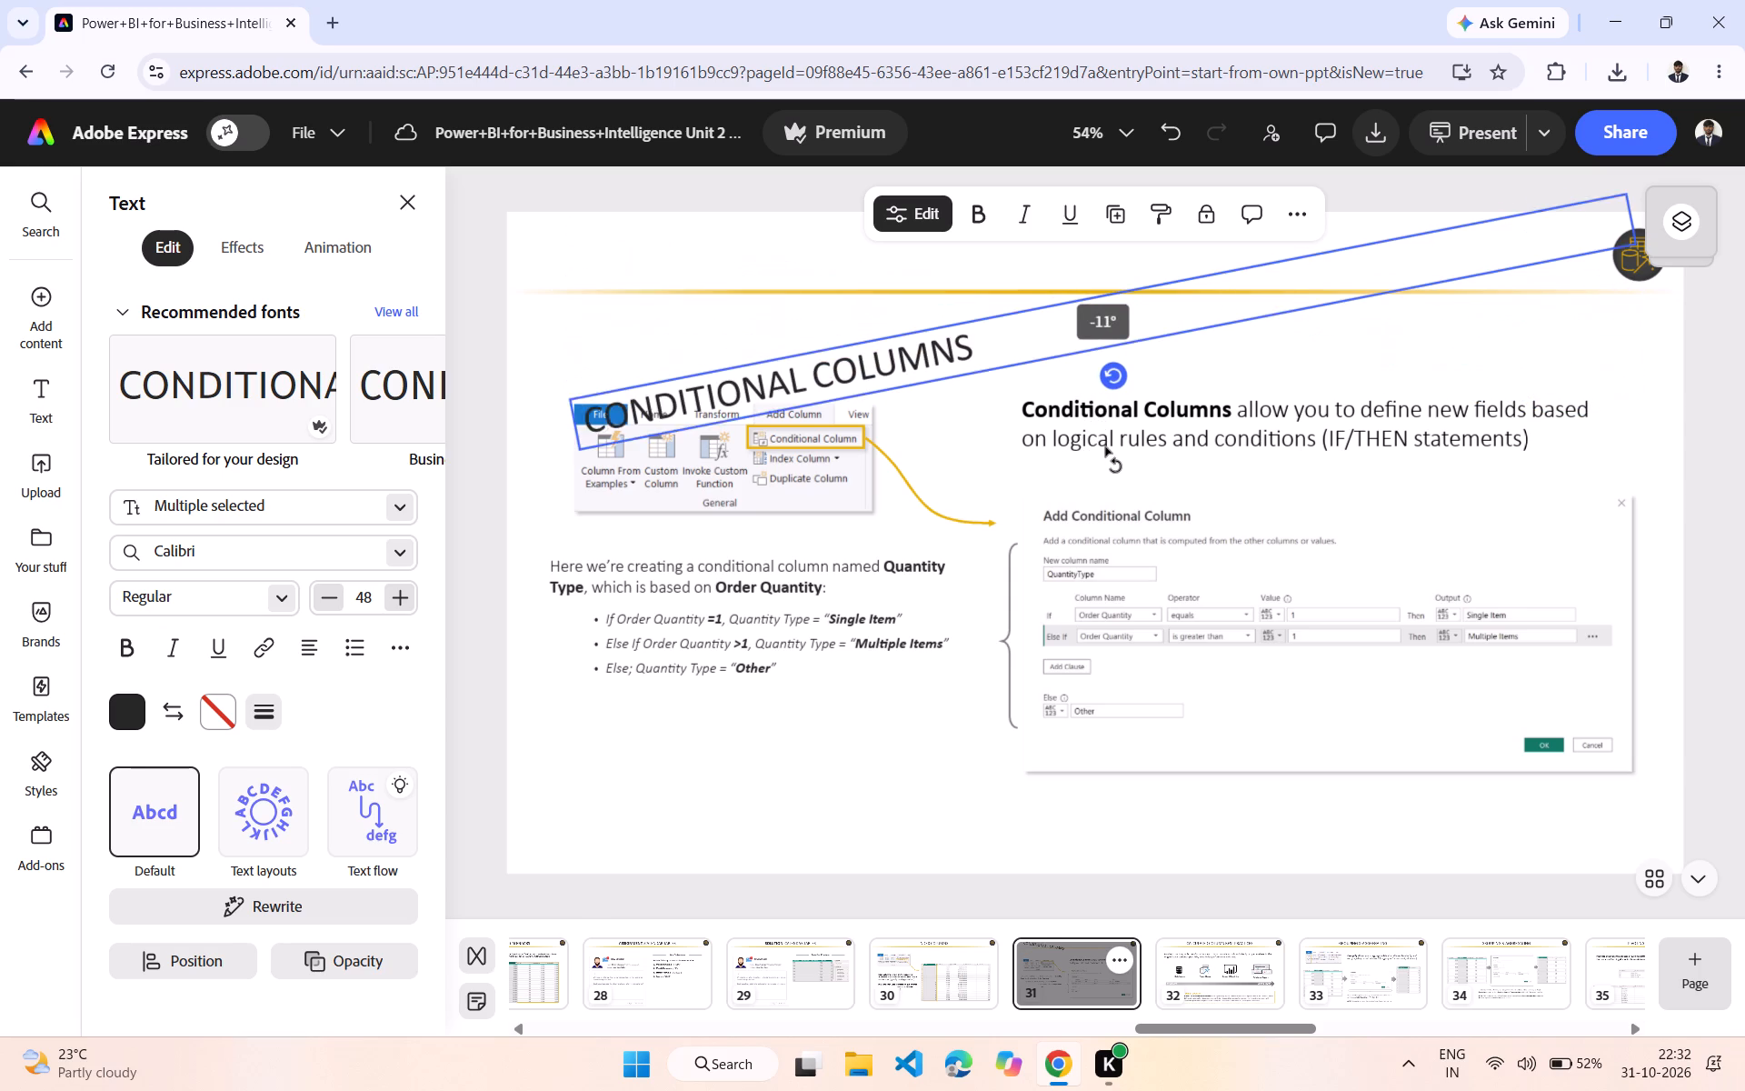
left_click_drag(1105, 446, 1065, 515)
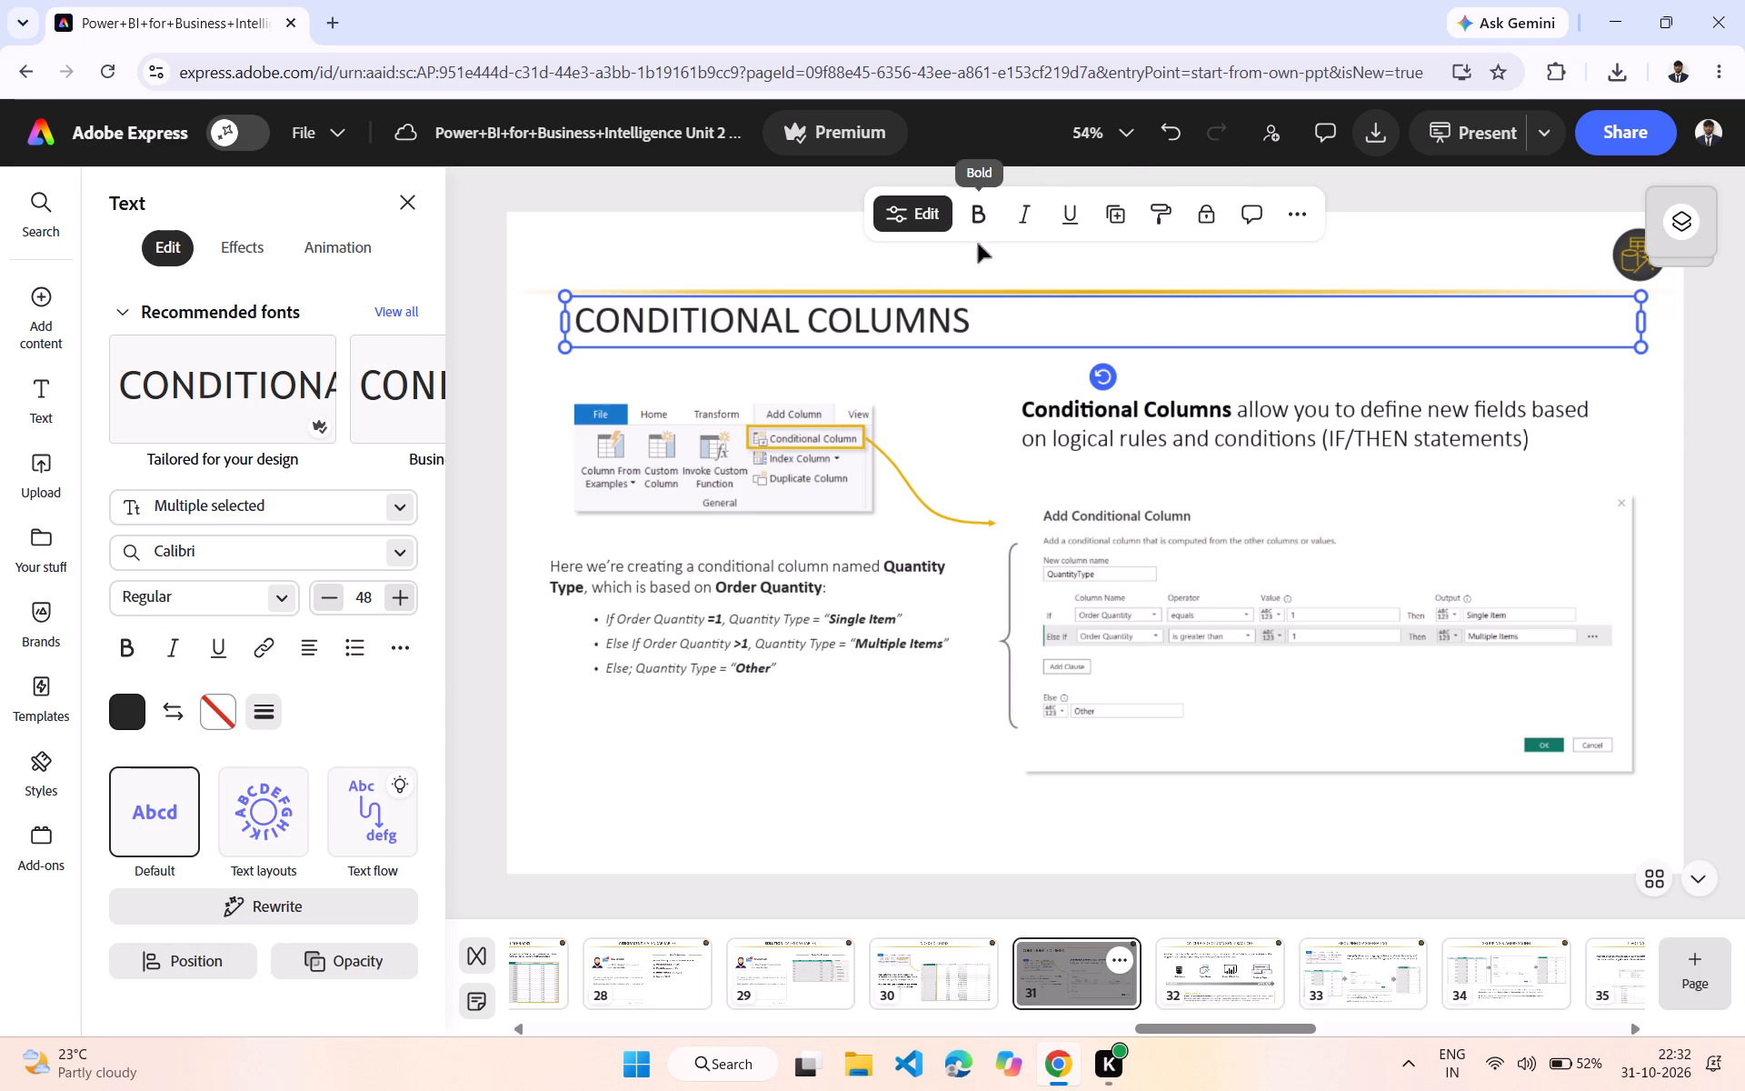
Deselect the title, dismiss the editing options and open page 30, INDEX COLUMNS.
left_click(1025, 268)
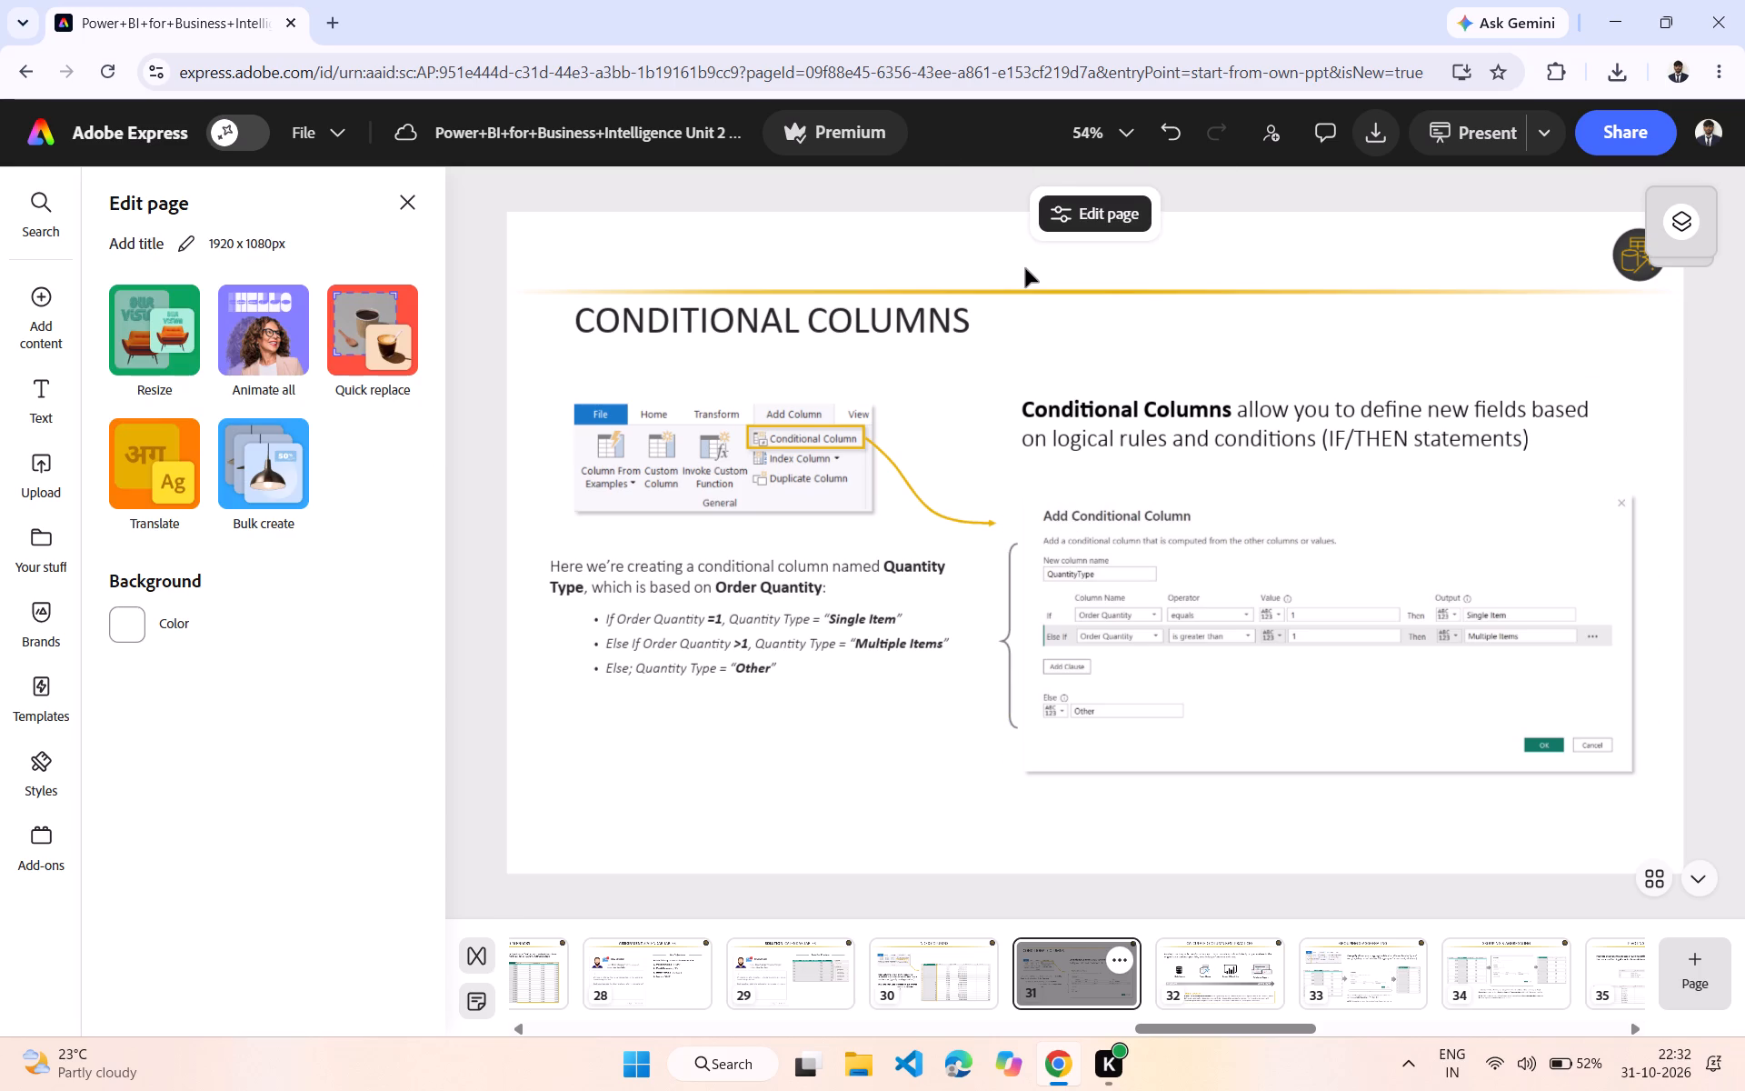
left_click(401, 213)
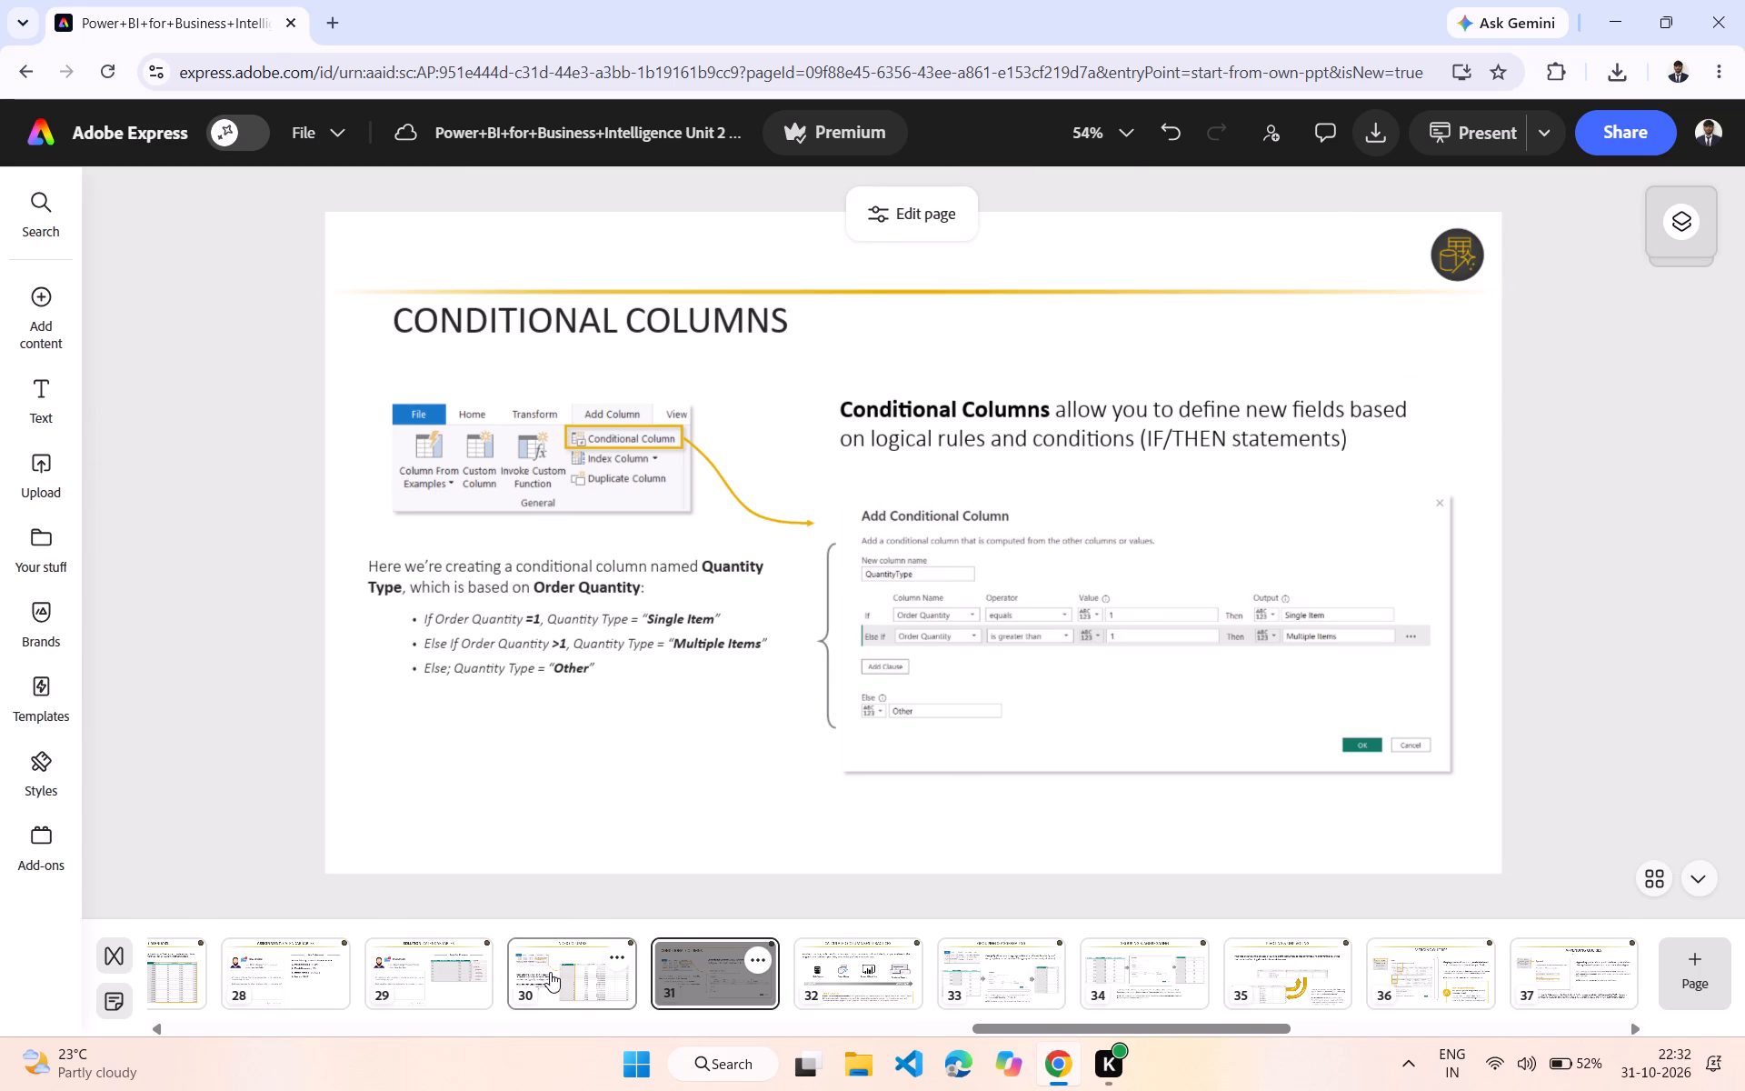
left_click(550, 972)
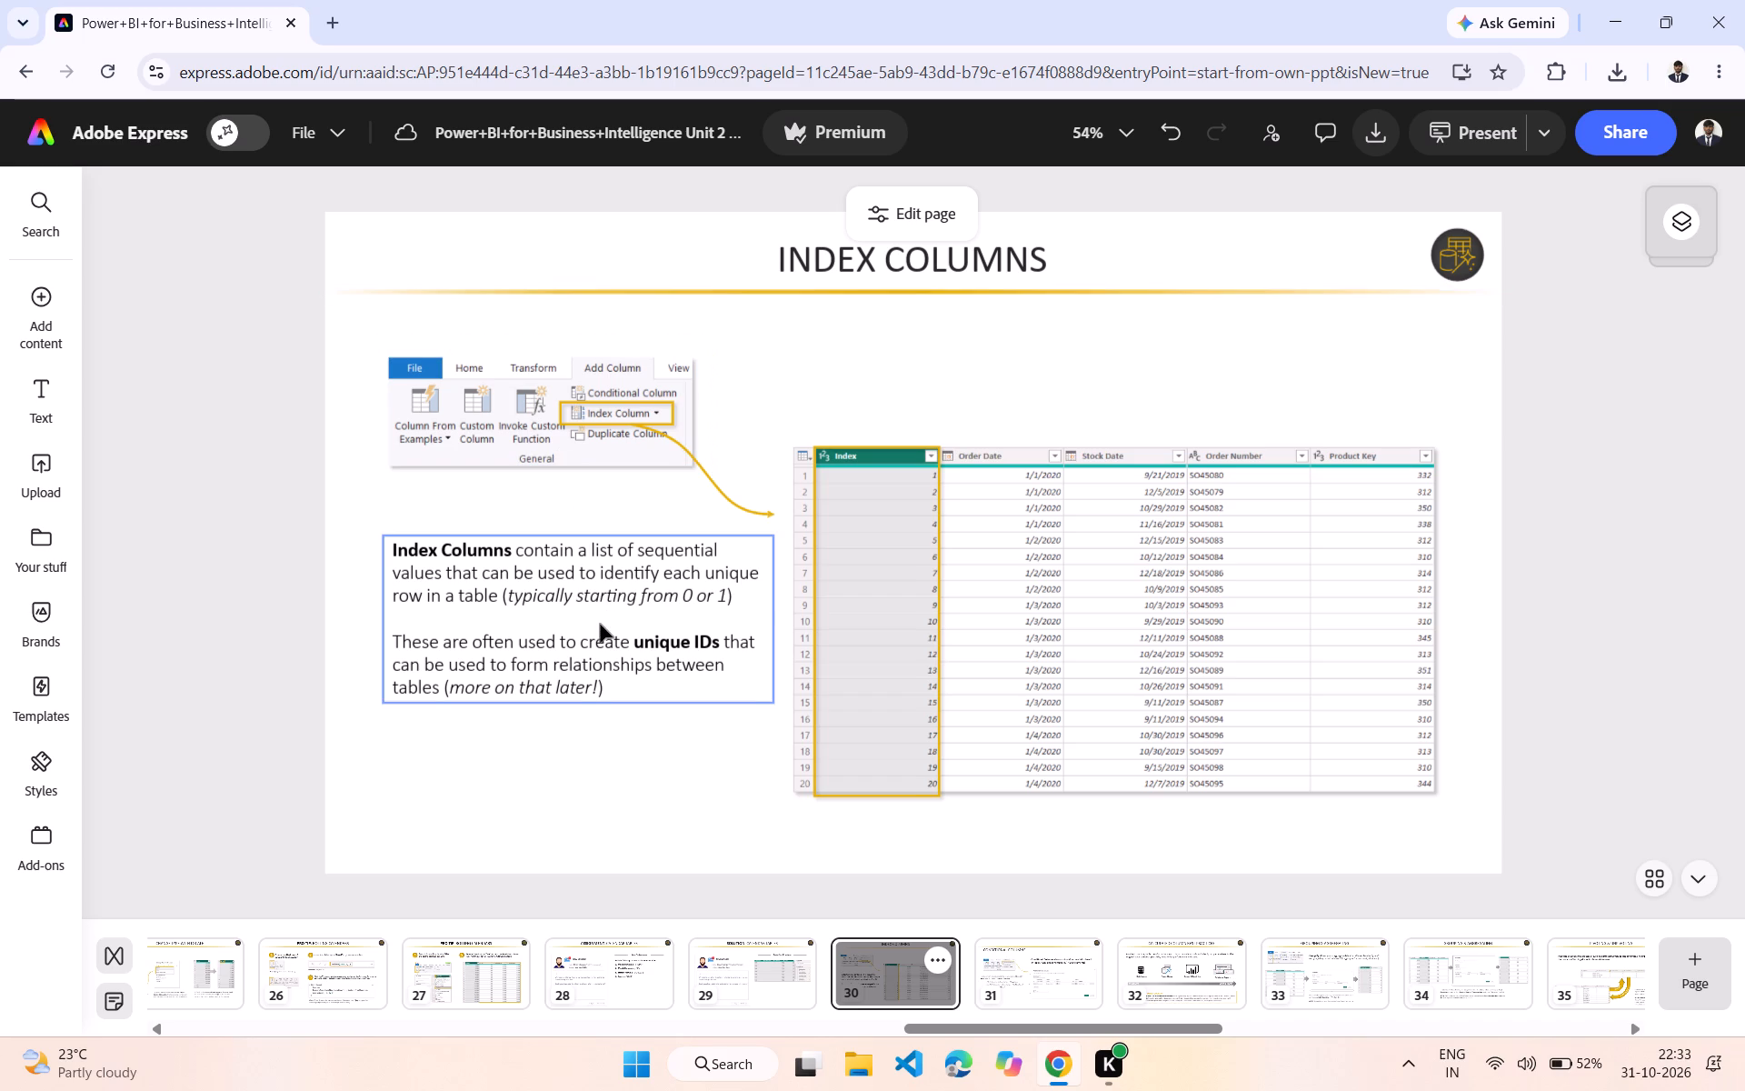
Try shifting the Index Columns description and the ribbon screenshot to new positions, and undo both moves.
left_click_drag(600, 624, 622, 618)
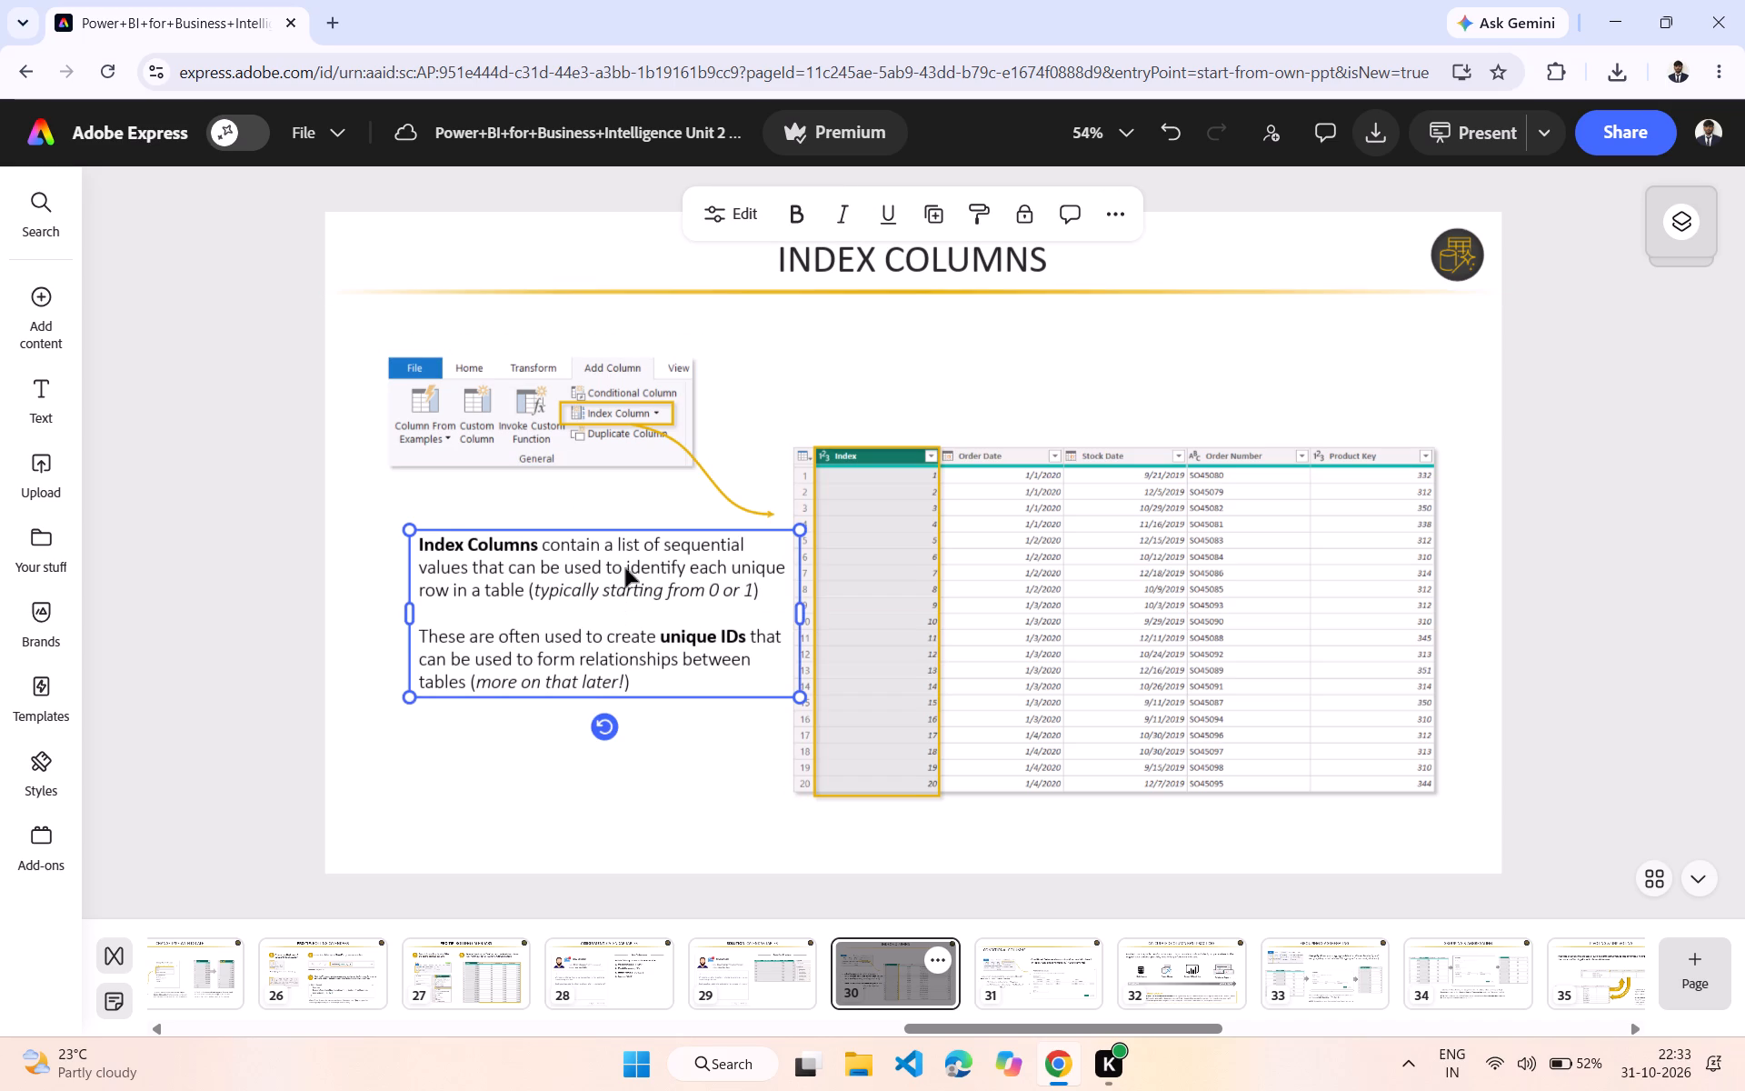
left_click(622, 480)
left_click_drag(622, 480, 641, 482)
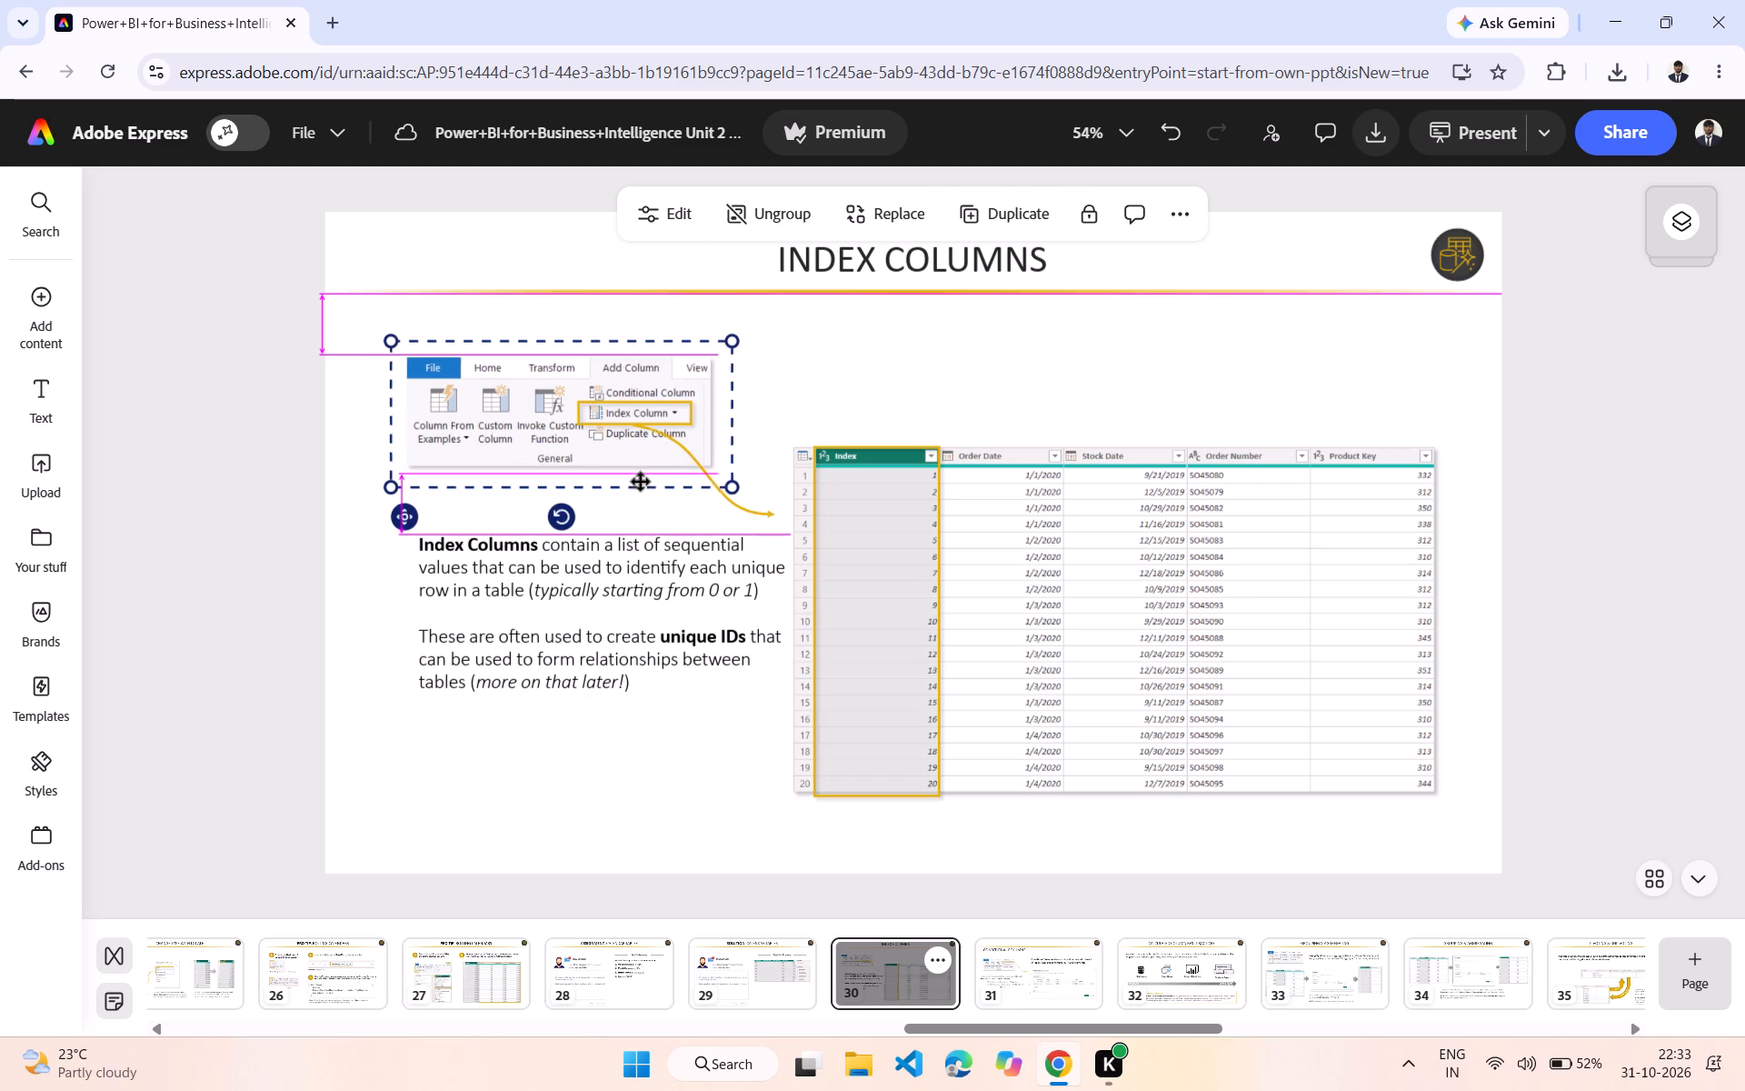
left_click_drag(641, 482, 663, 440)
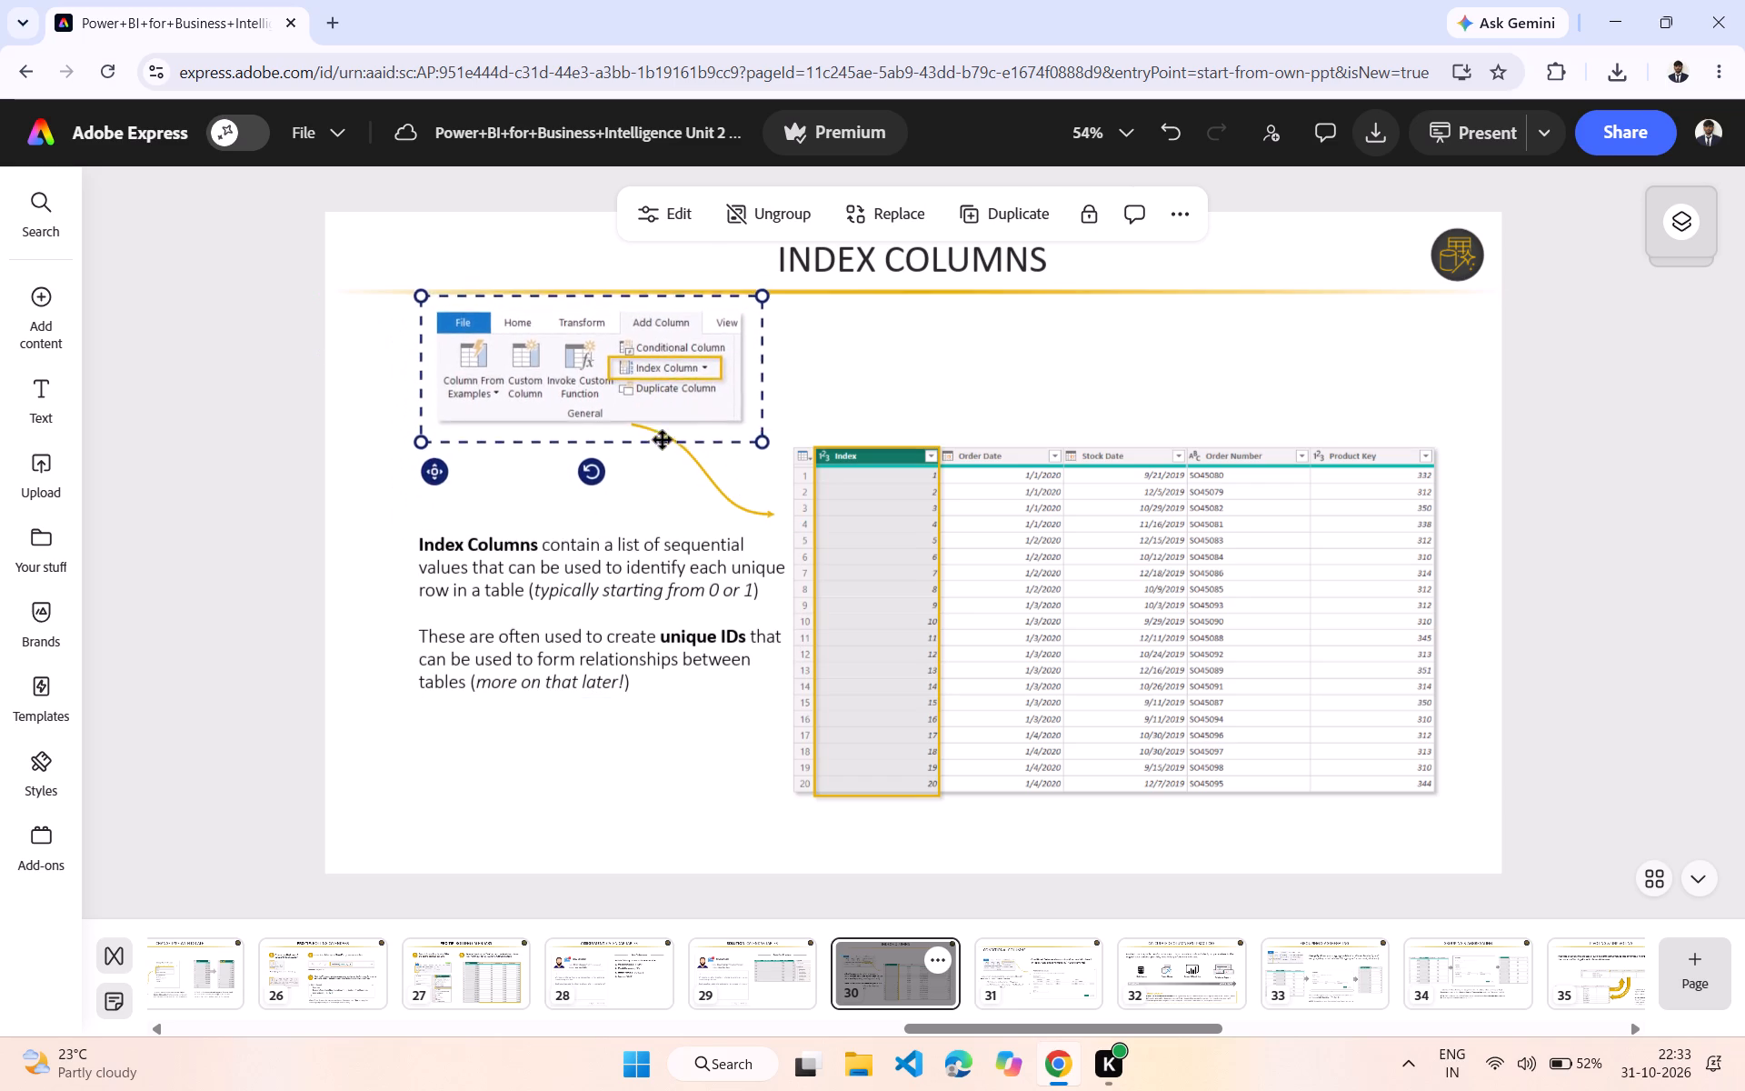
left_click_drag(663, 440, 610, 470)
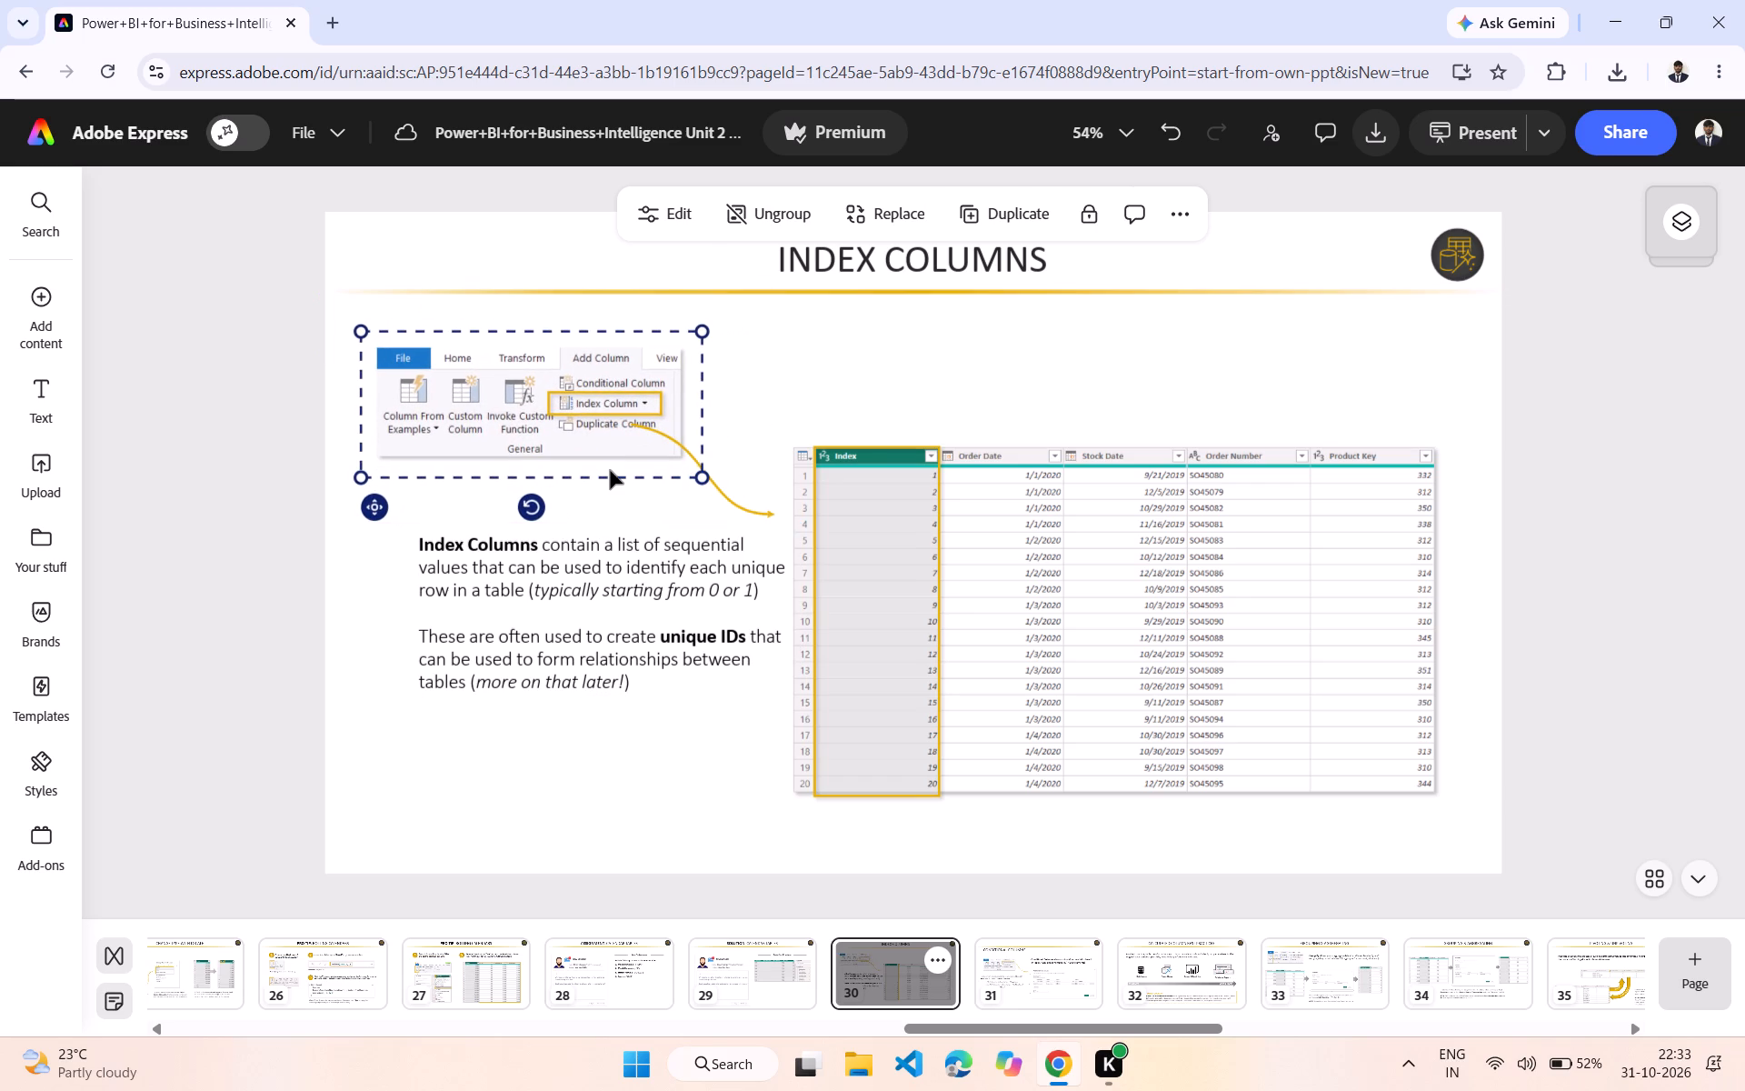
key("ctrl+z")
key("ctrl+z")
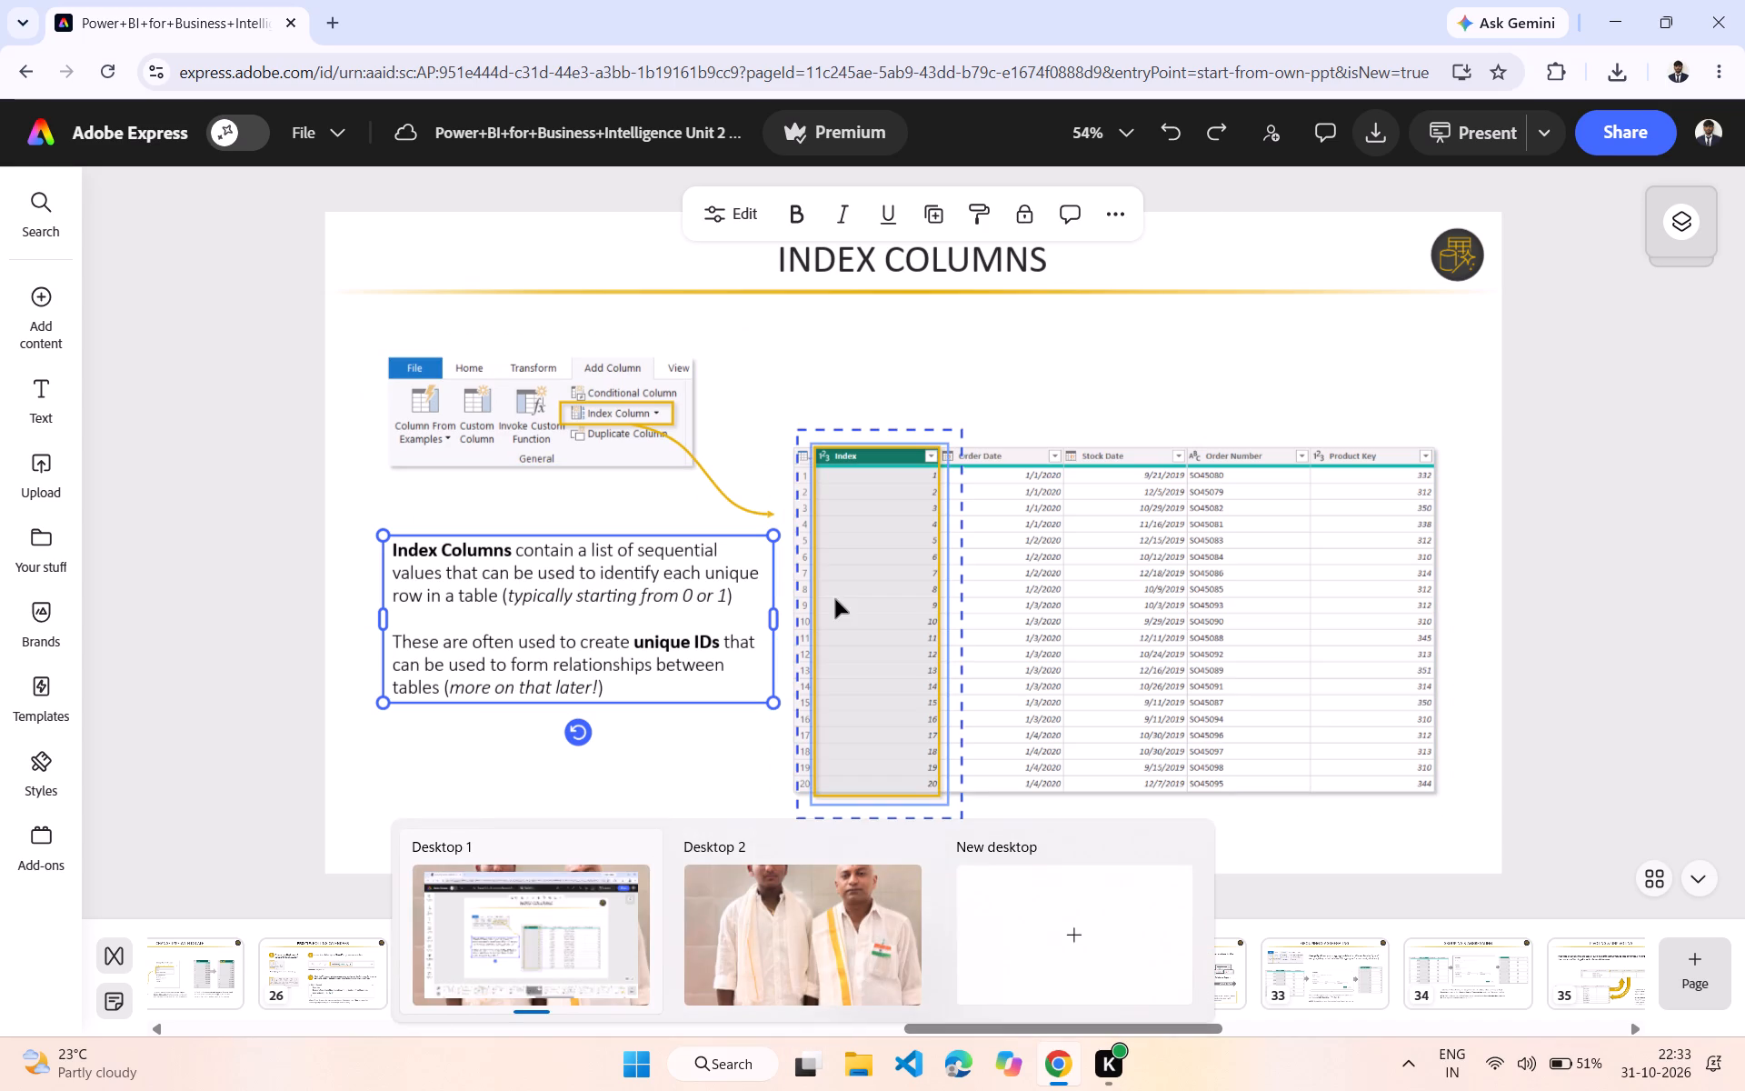
Reposition the yellow highlight frame slightly right around the Index column, centred vertically on the table screenshot.
left_click_drag(835, 599, 871, 586)
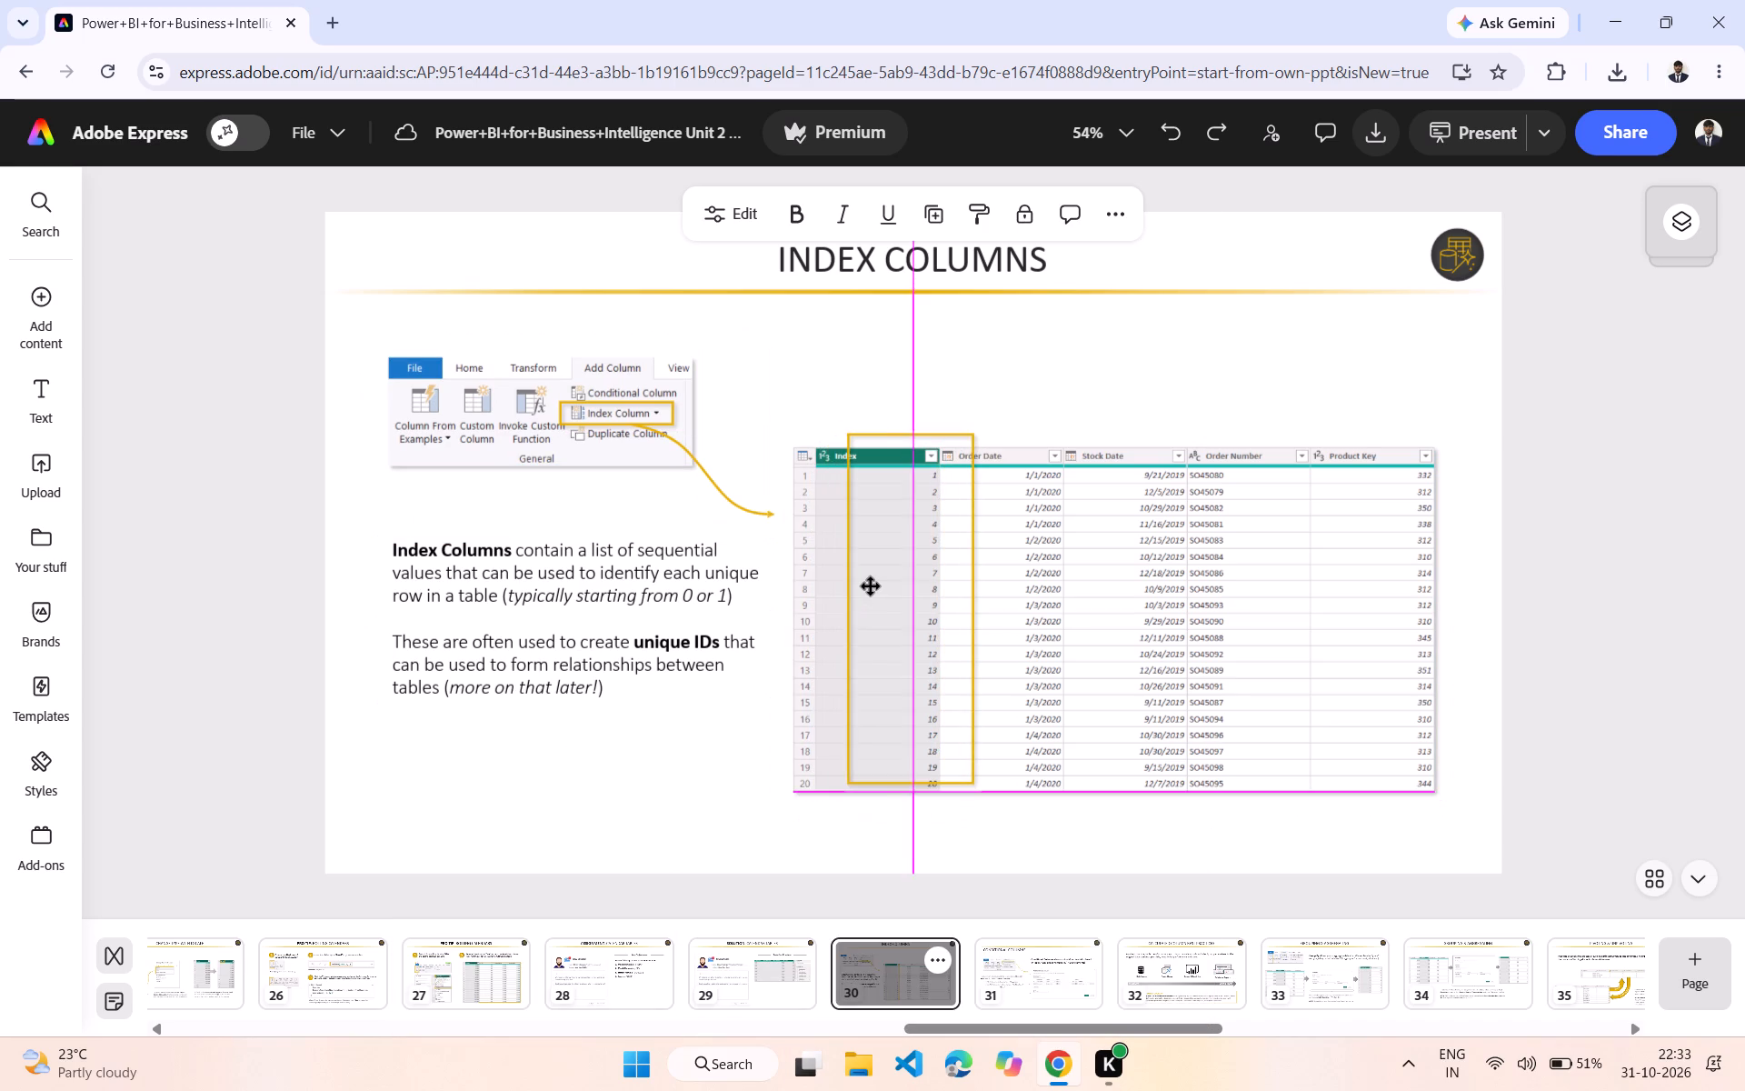
left_click_drag(871, 586, 871, 587)
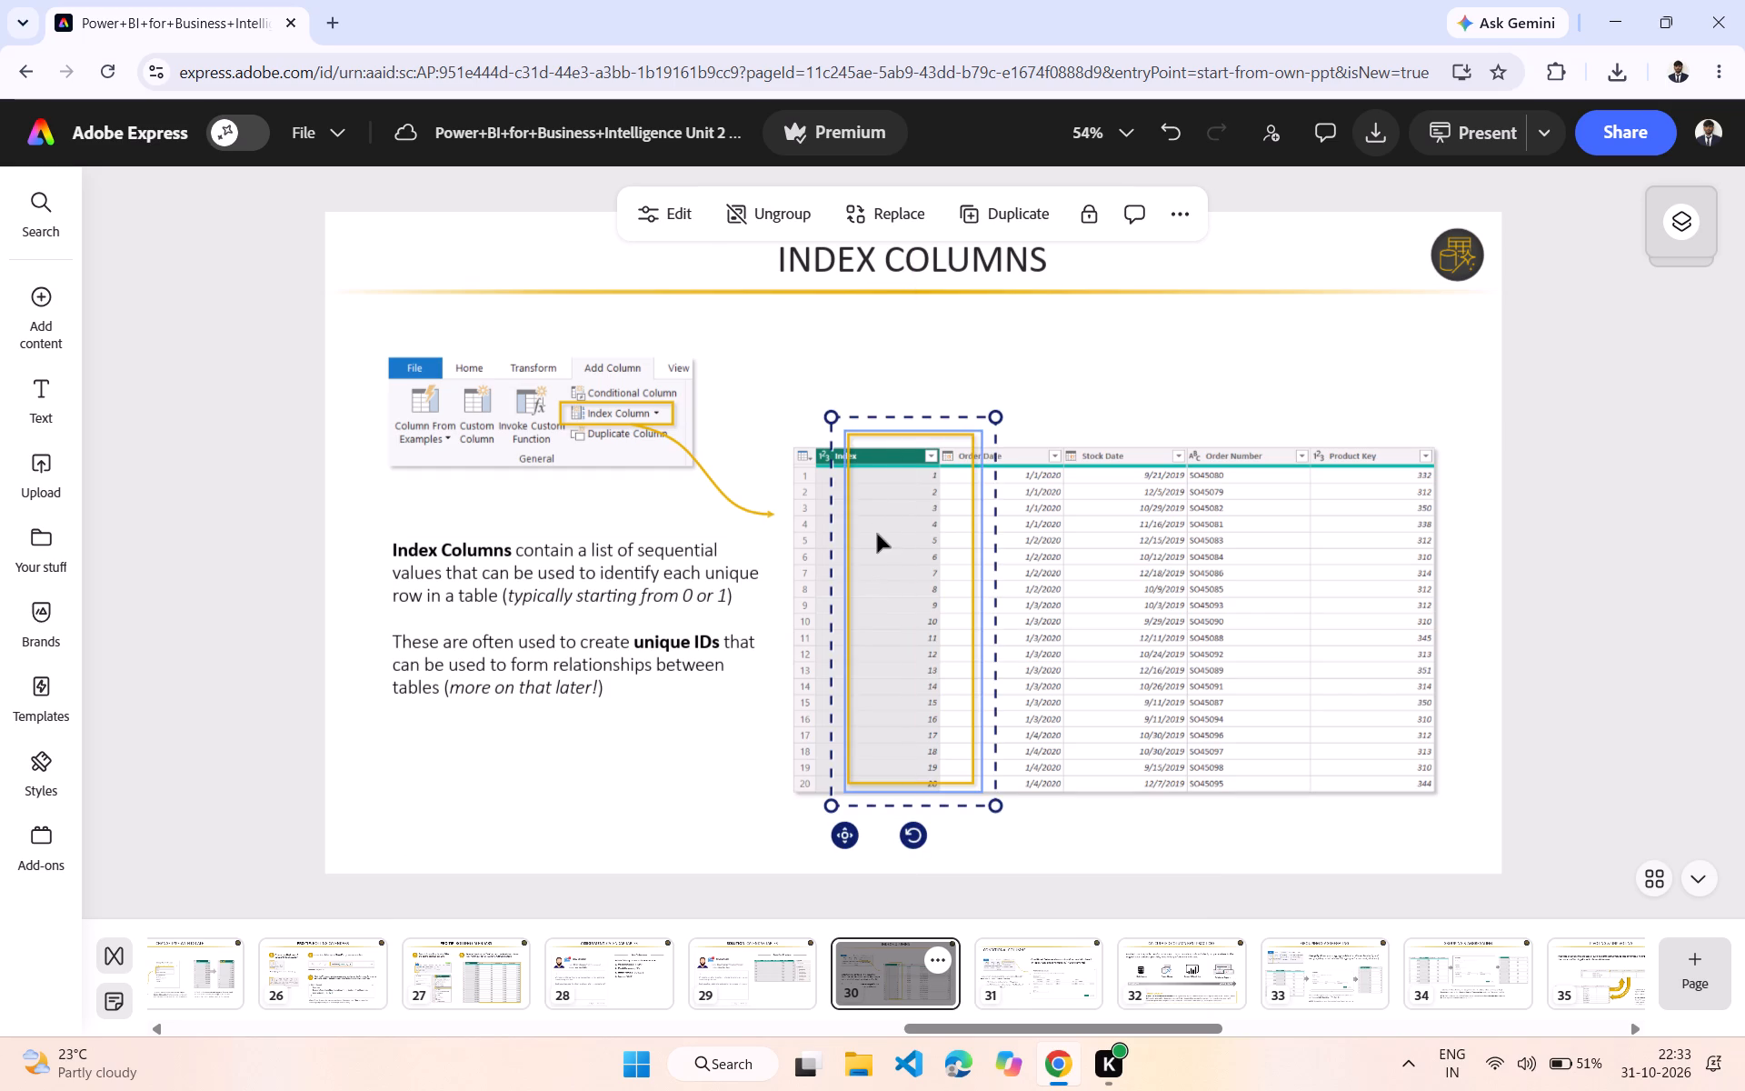
left_click_drag(877, 534, 846, 546)
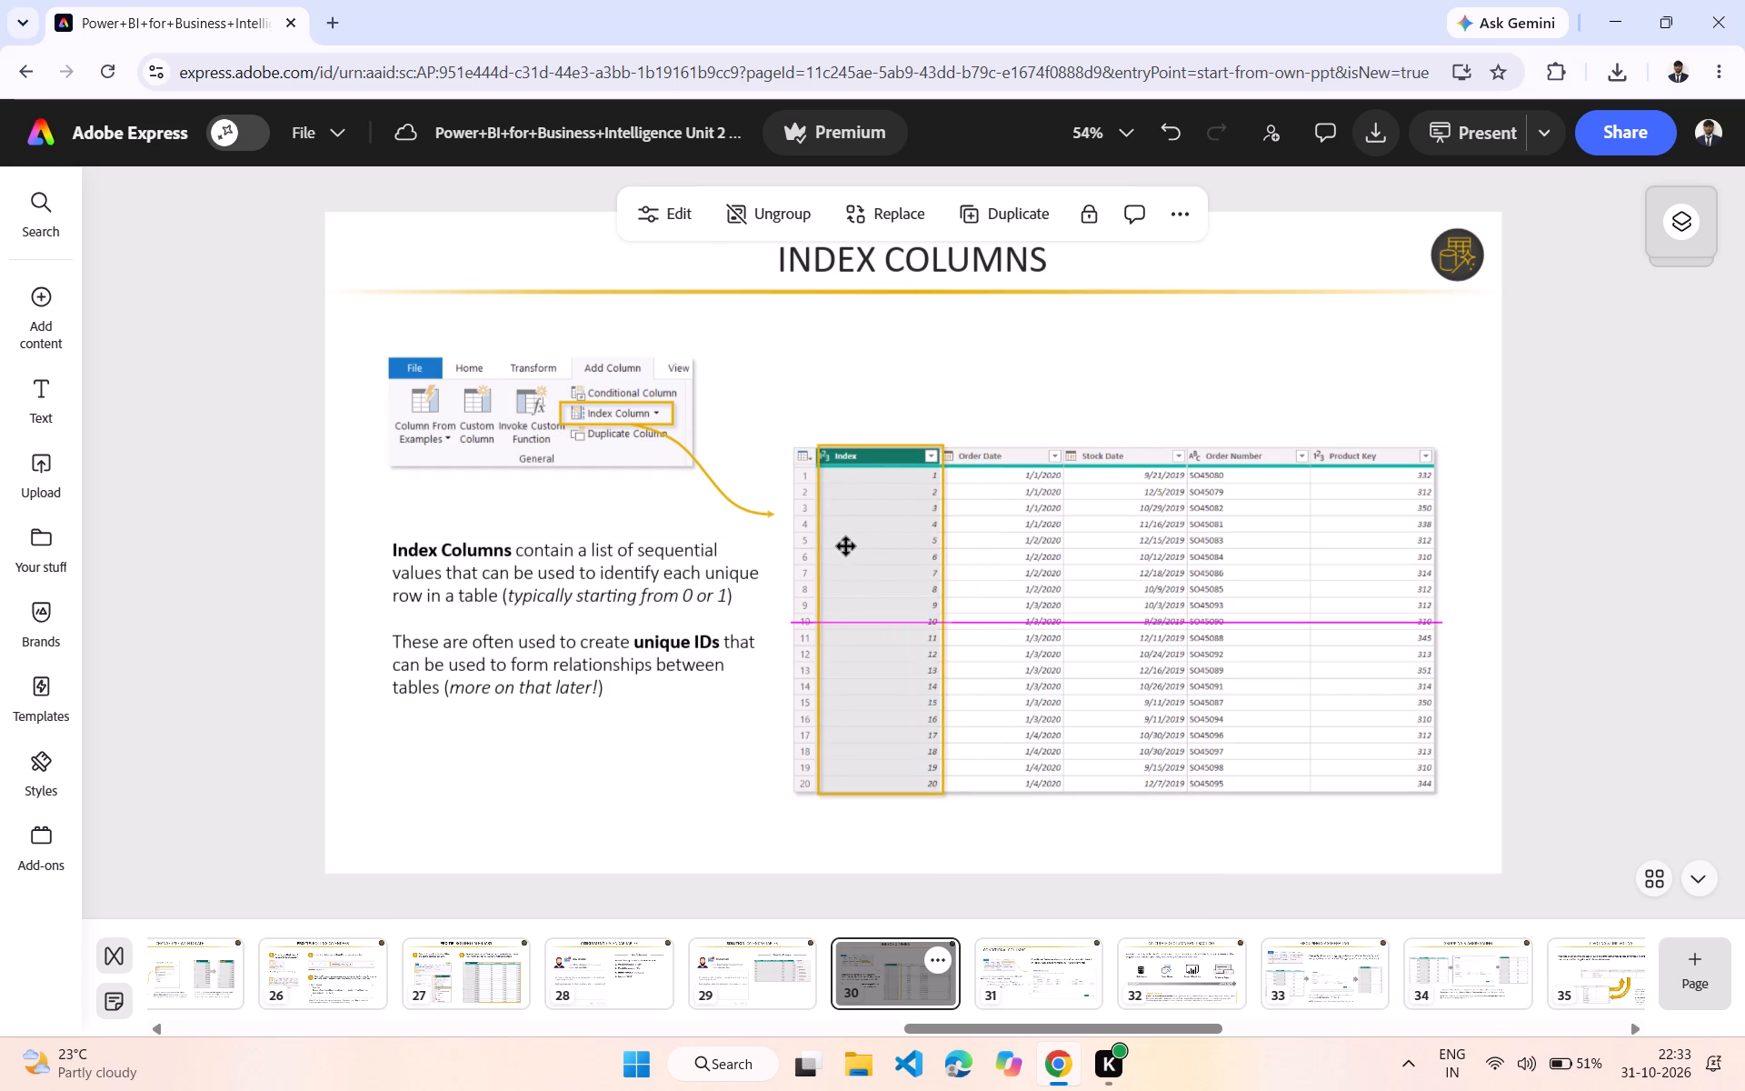
left_click_drag(846, 546, 847, 545)
left_click(763, 303)
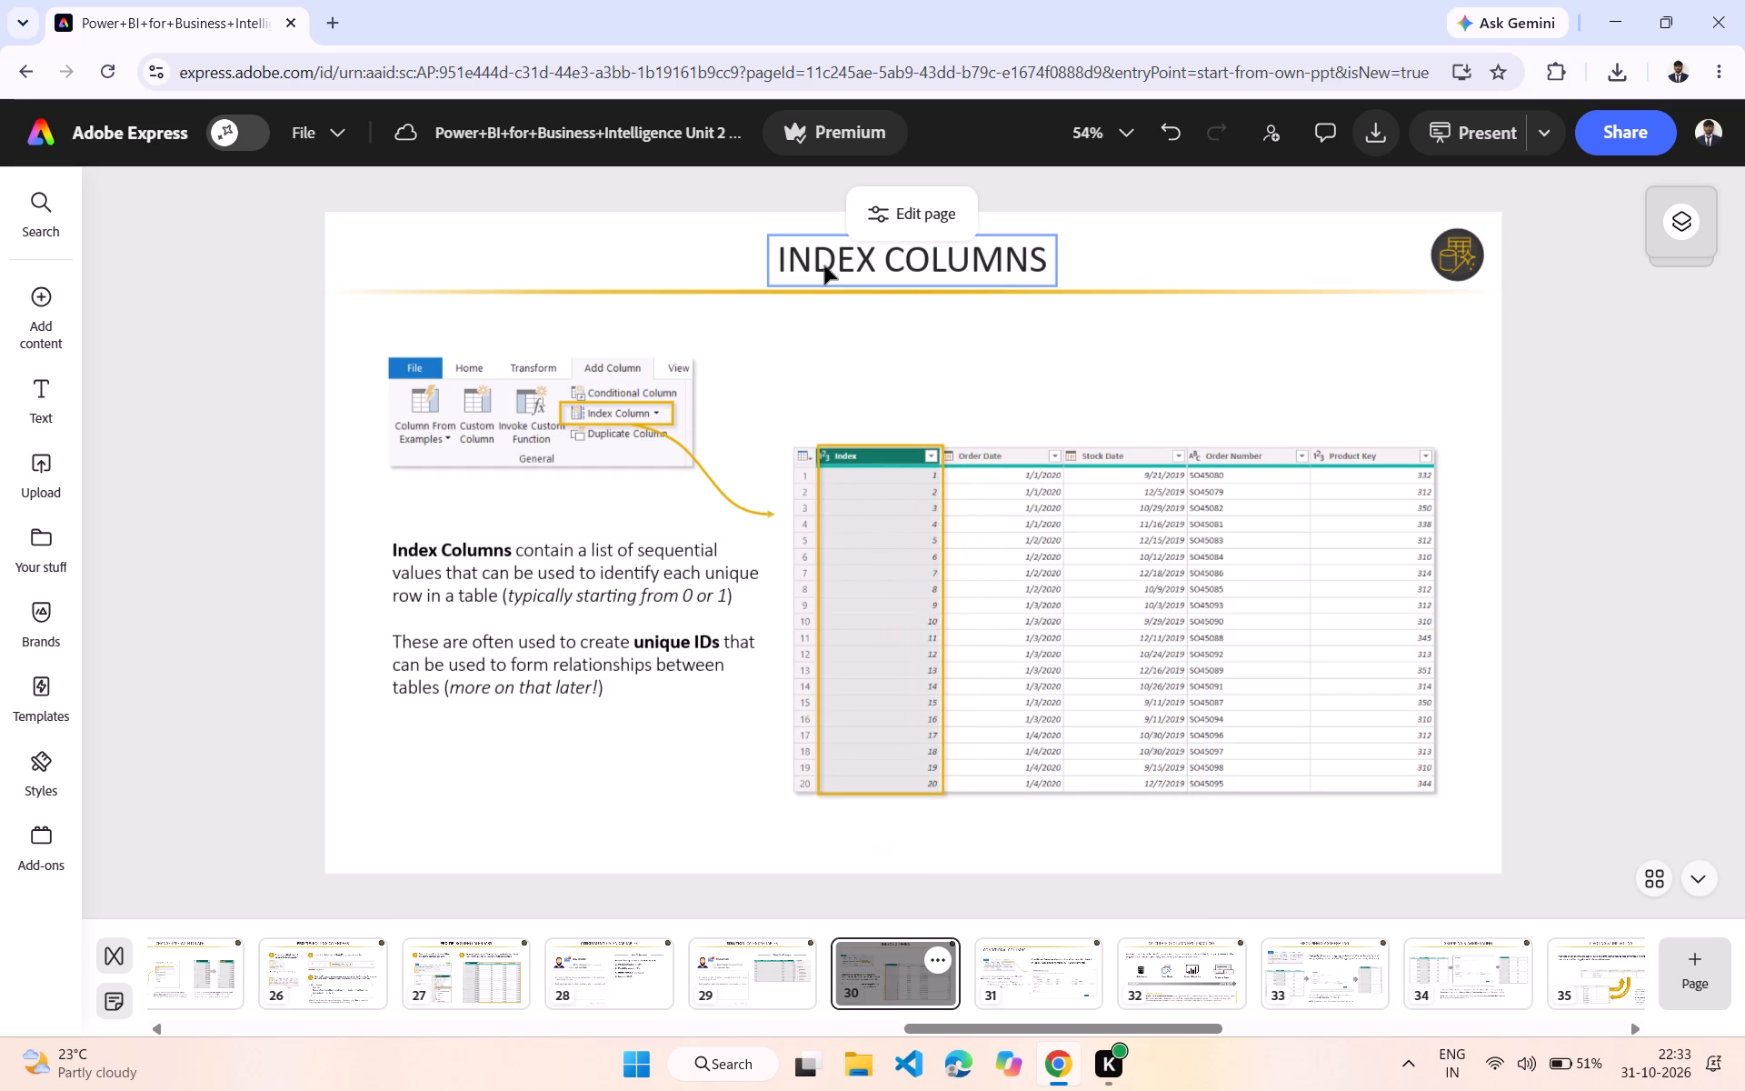
Move the INDEX COLUMNS title right and slightly down so it overlaps the gold line.
left_click_drag(832, 265, 892, 283)
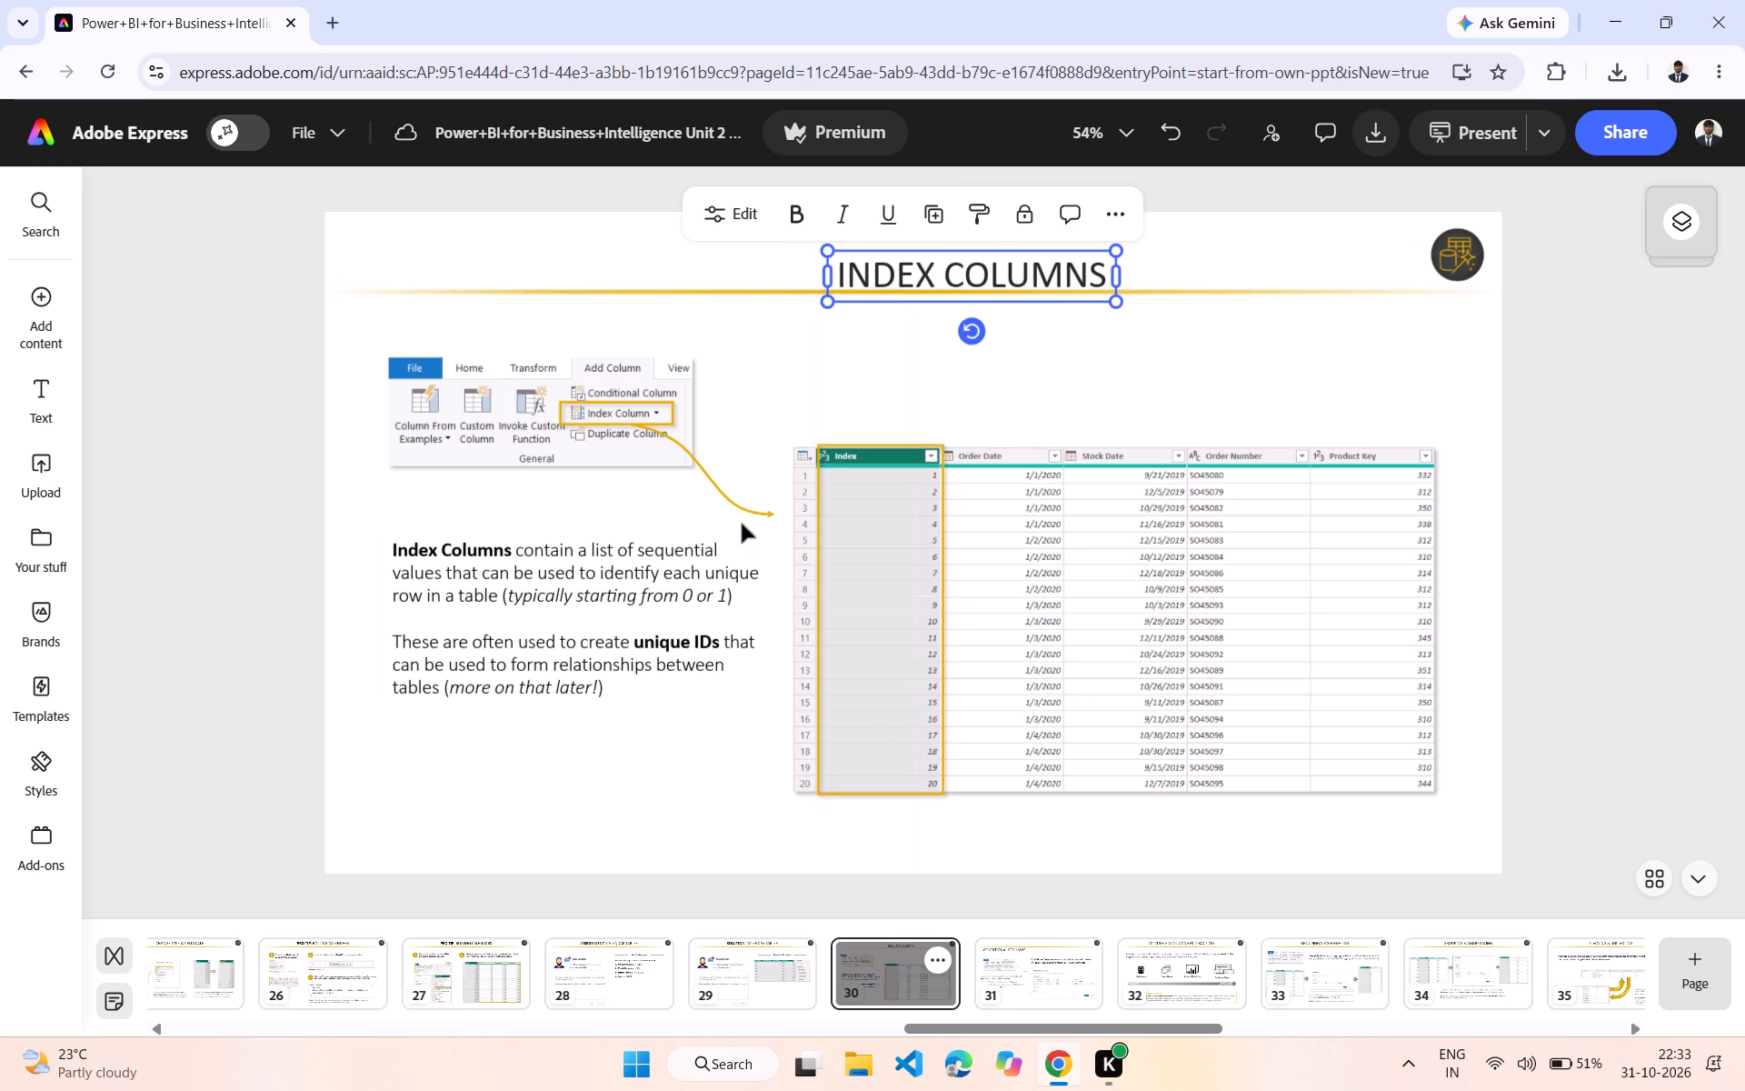
On page 29, move the NEW MESSAGE sender and subject text slightly up and right.
left_click(710, 974)
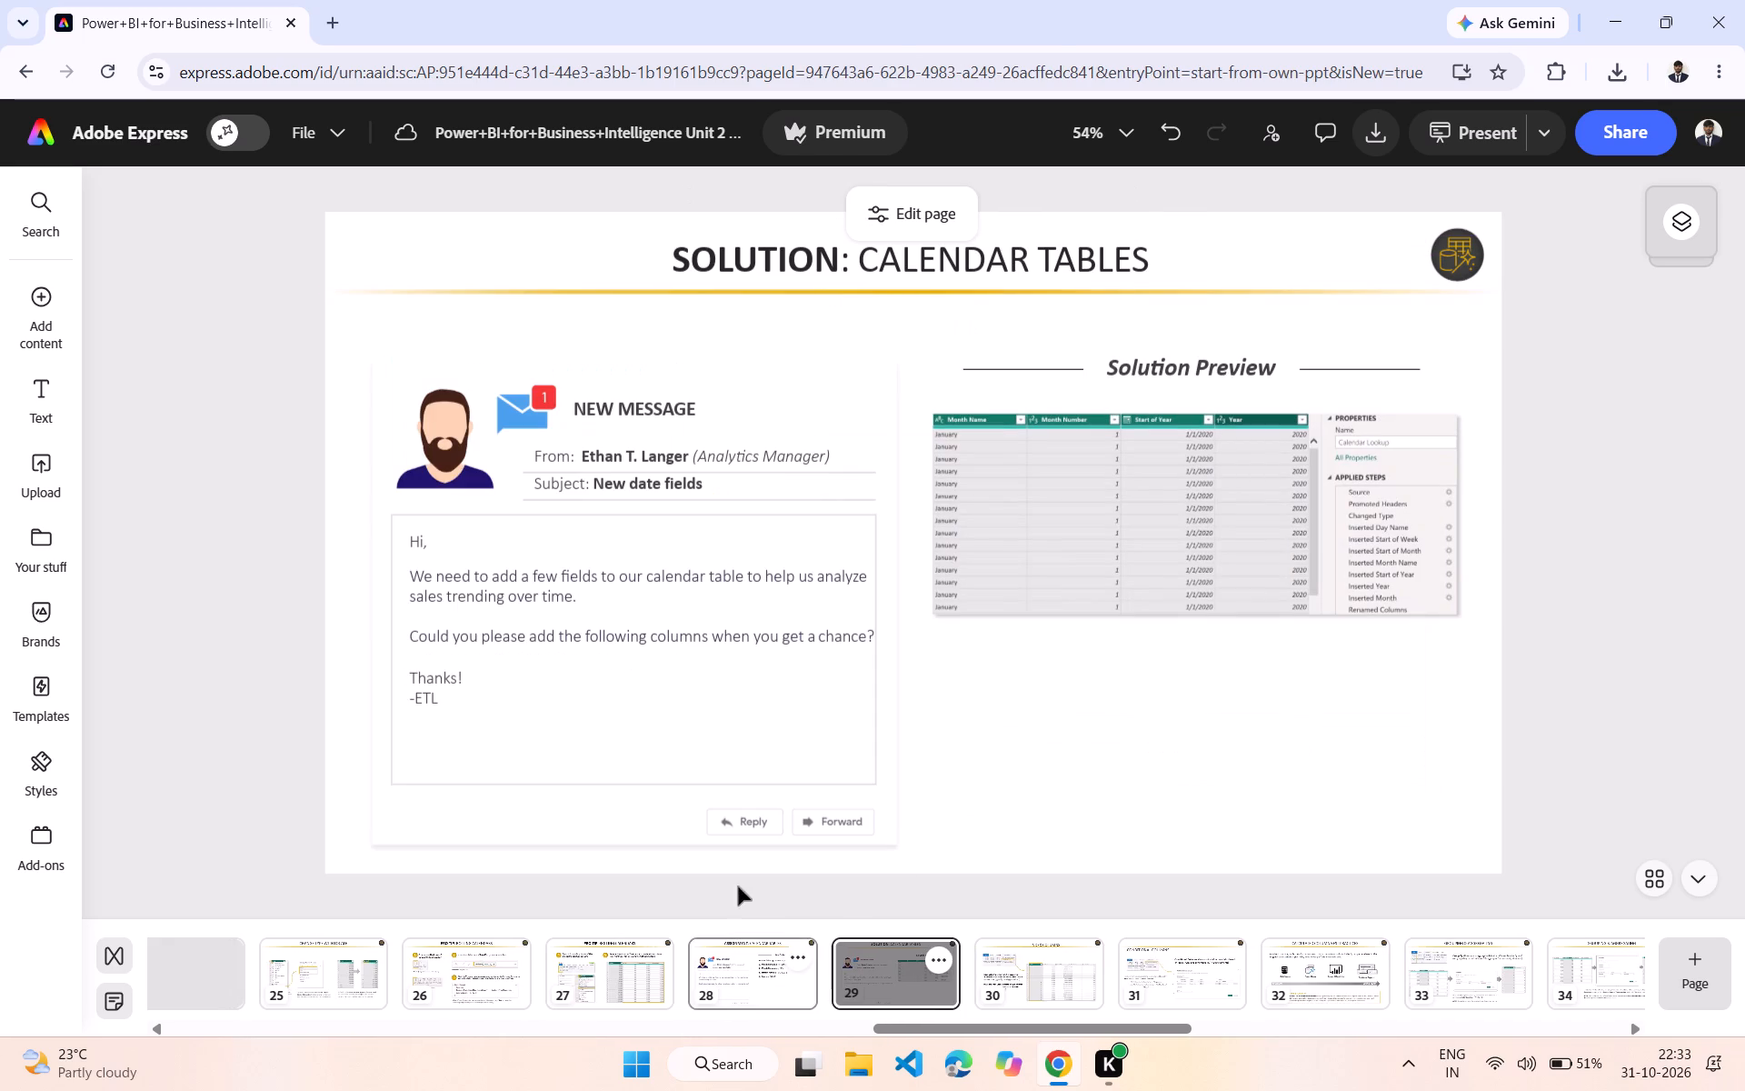
left_click(653, 447)
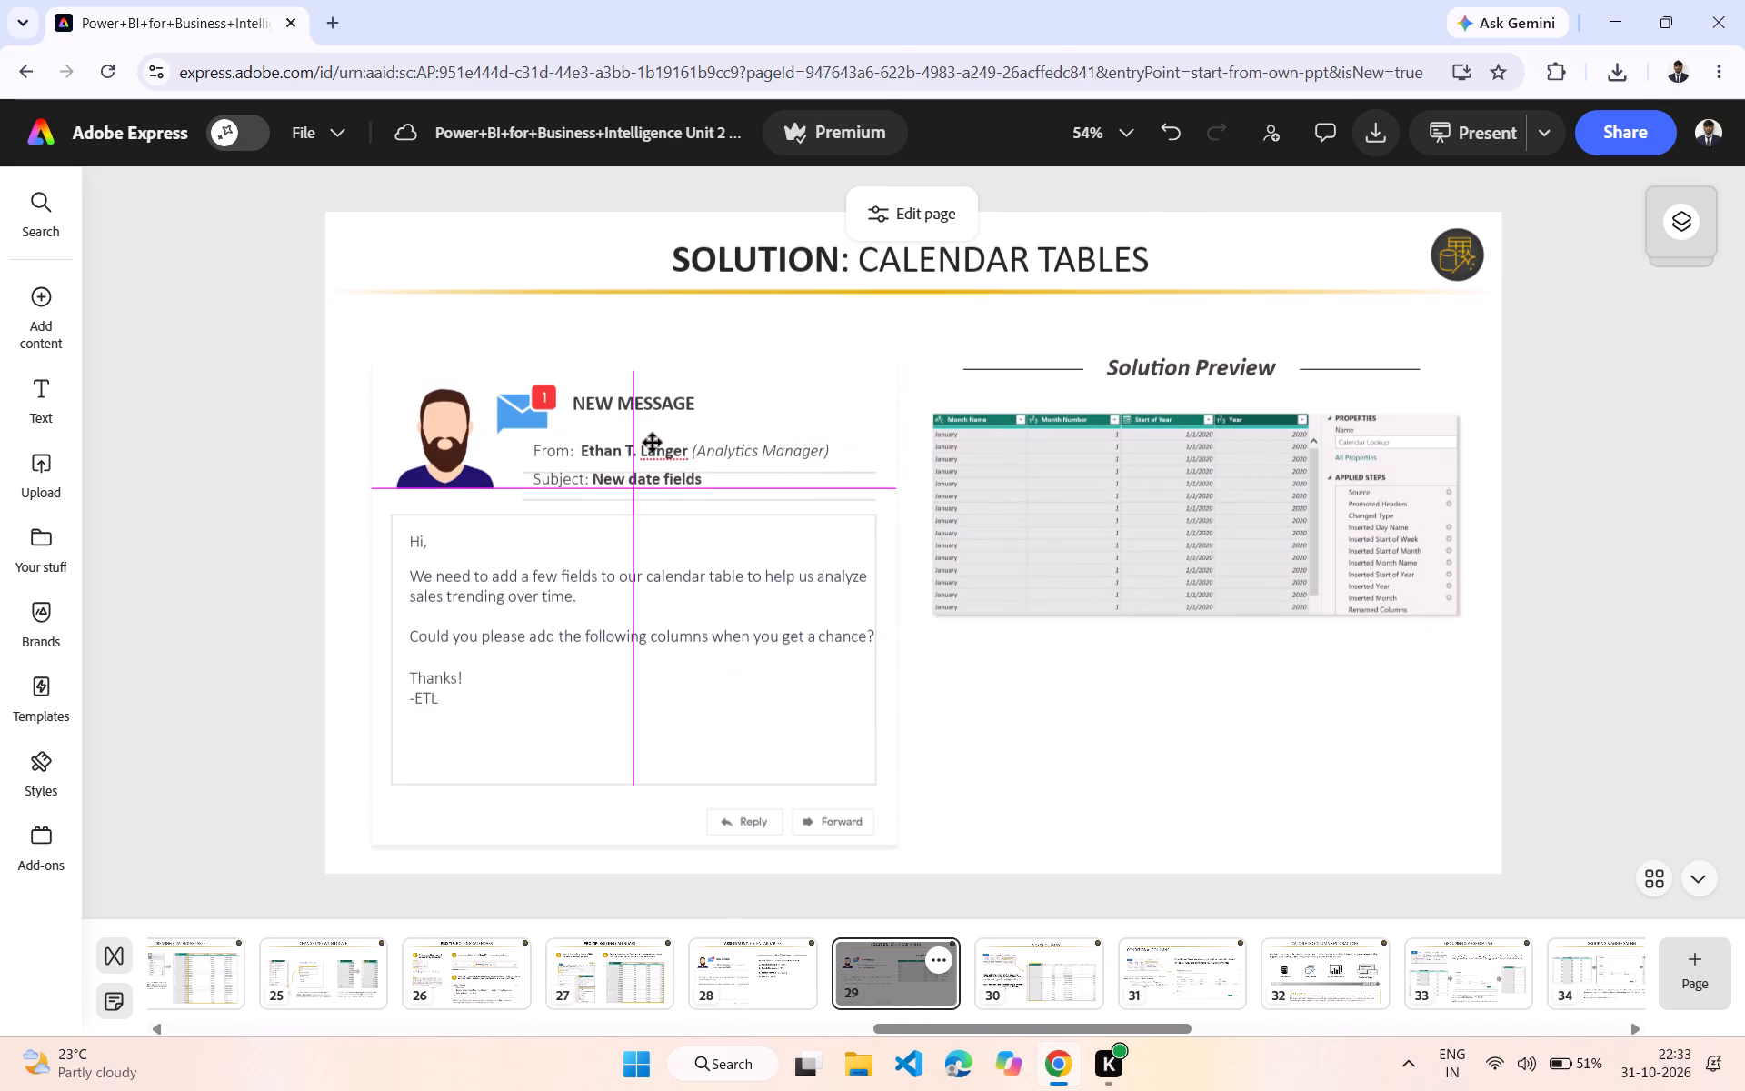
Move the calendar table screenshot down and slightly right, and raise the Solution Preview heading above its side lines.
left_click_drag(1035, 543, 1042, 573)
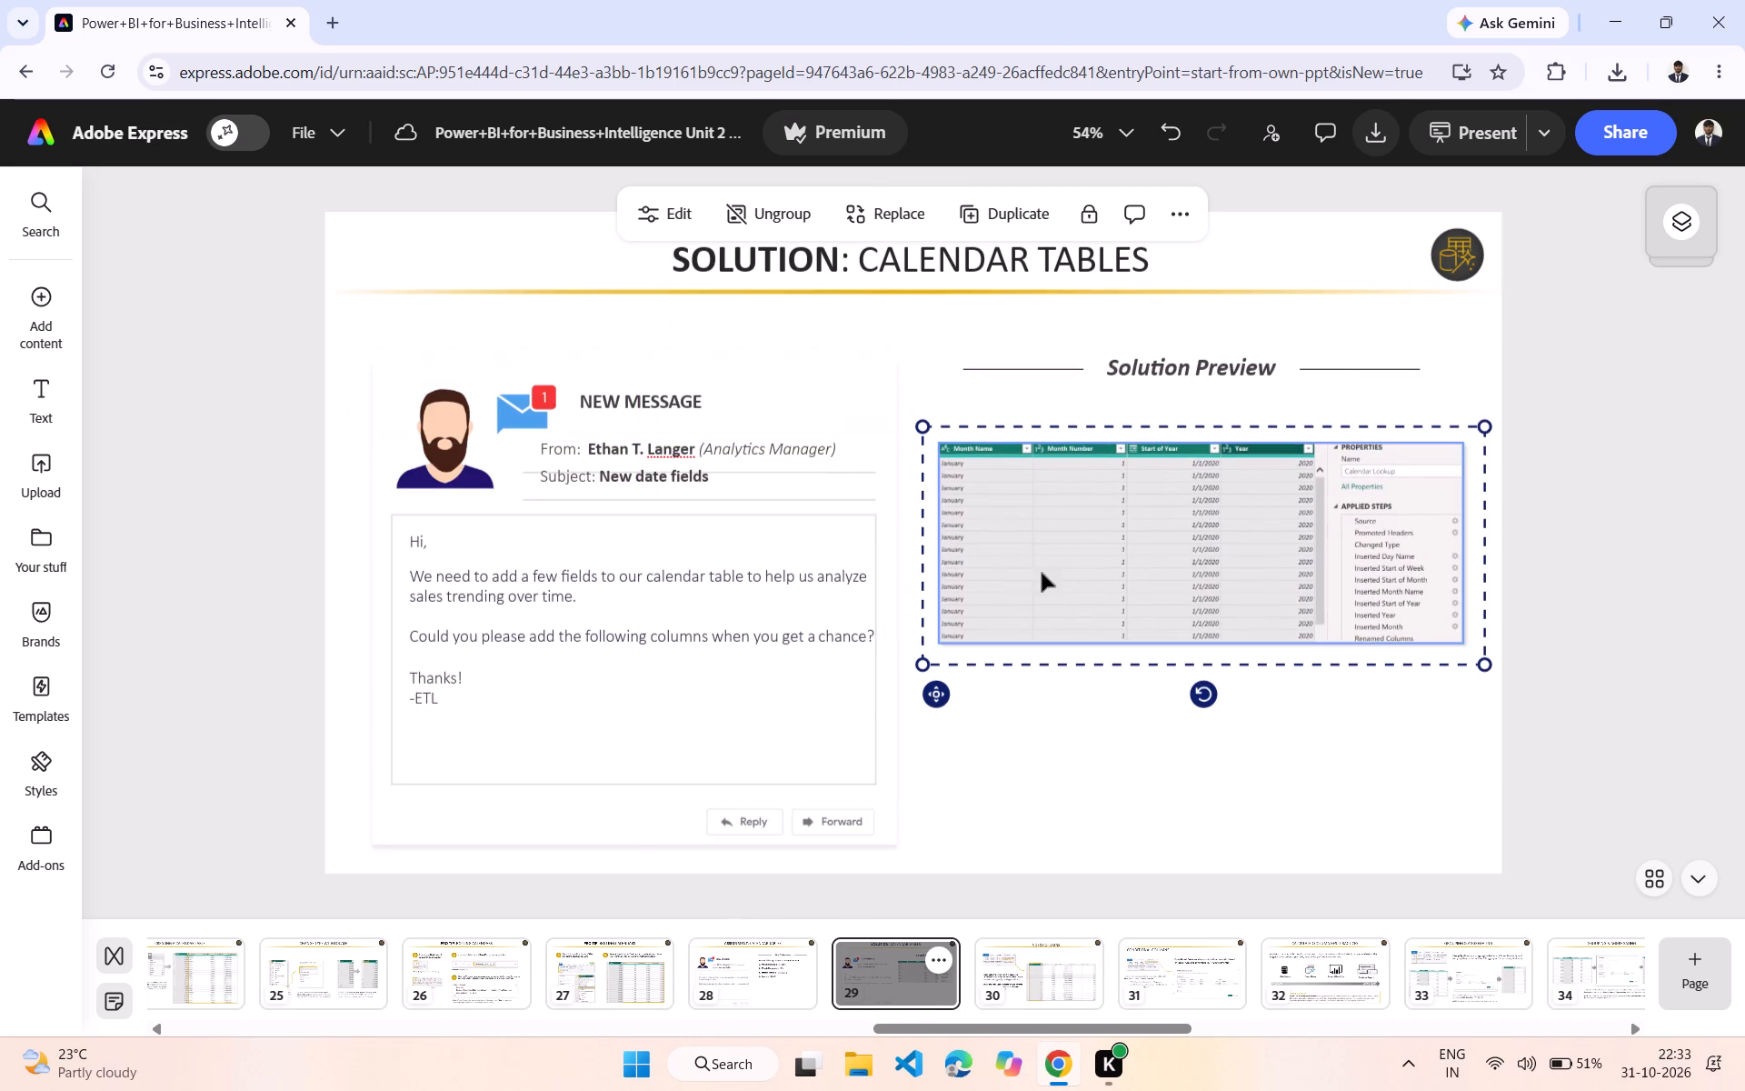
left_click_drag(1132, 371, 1128, 338)
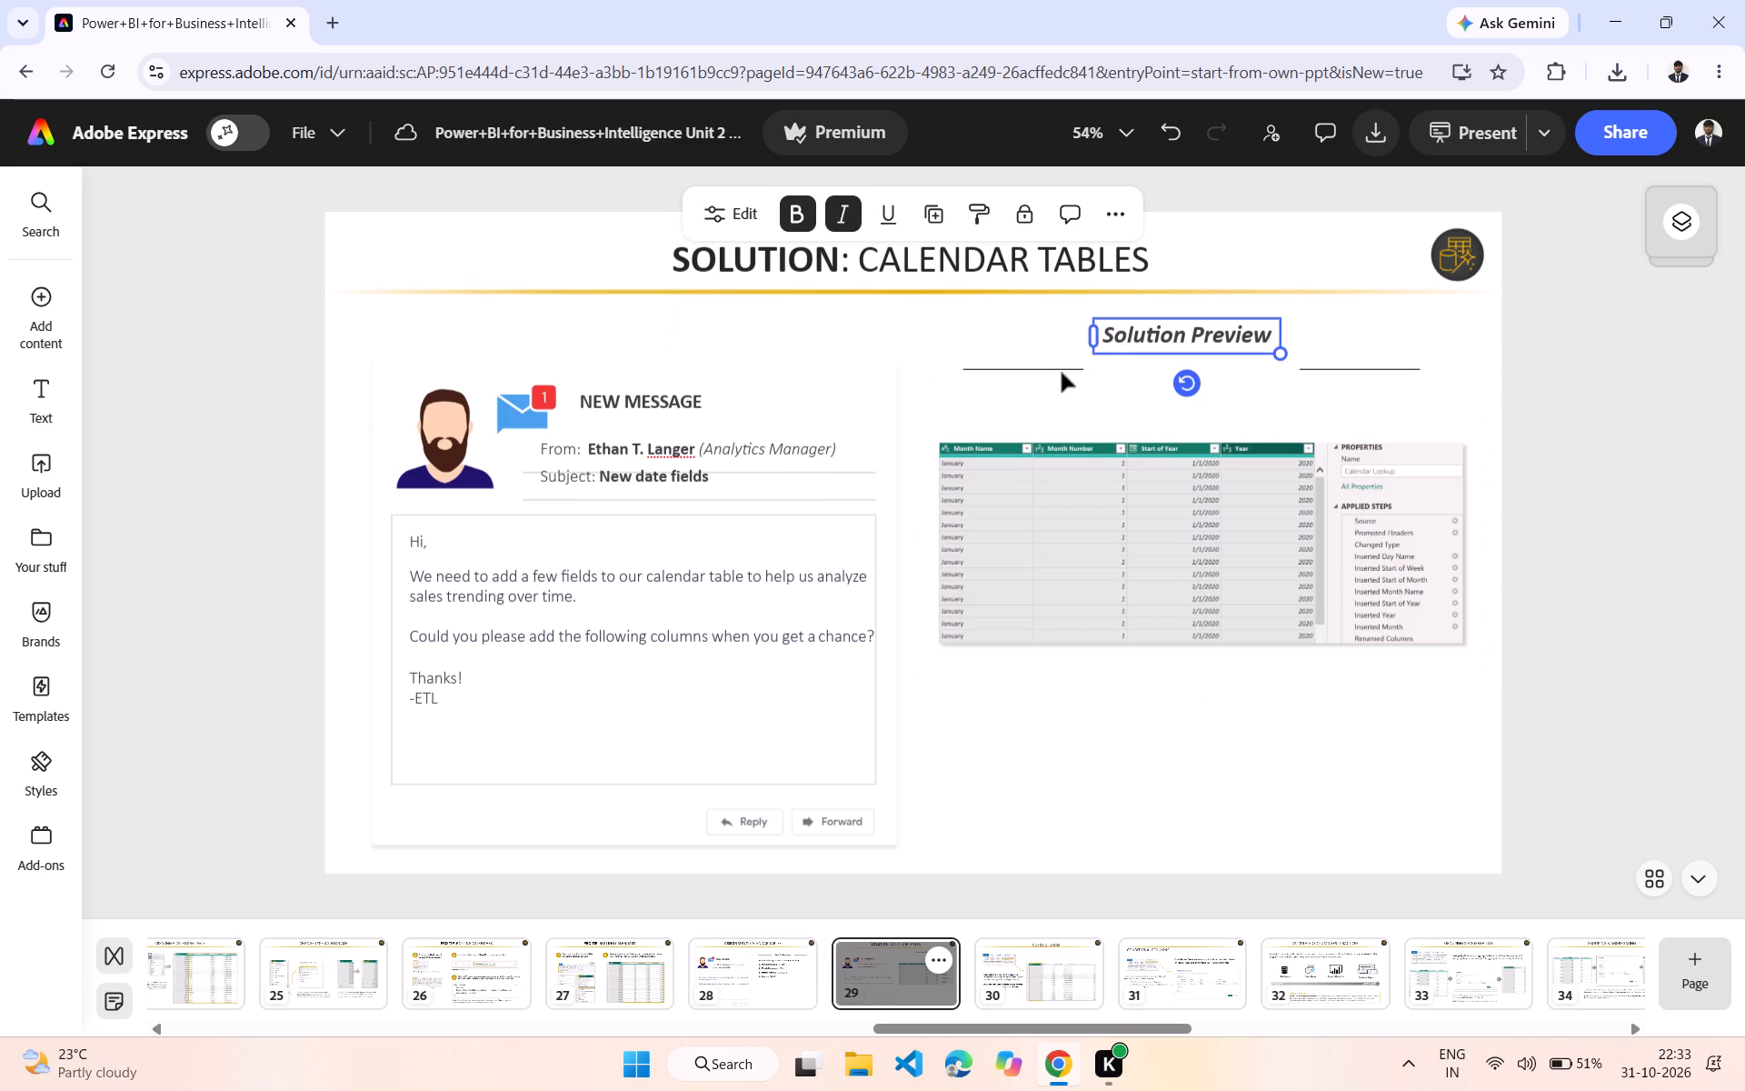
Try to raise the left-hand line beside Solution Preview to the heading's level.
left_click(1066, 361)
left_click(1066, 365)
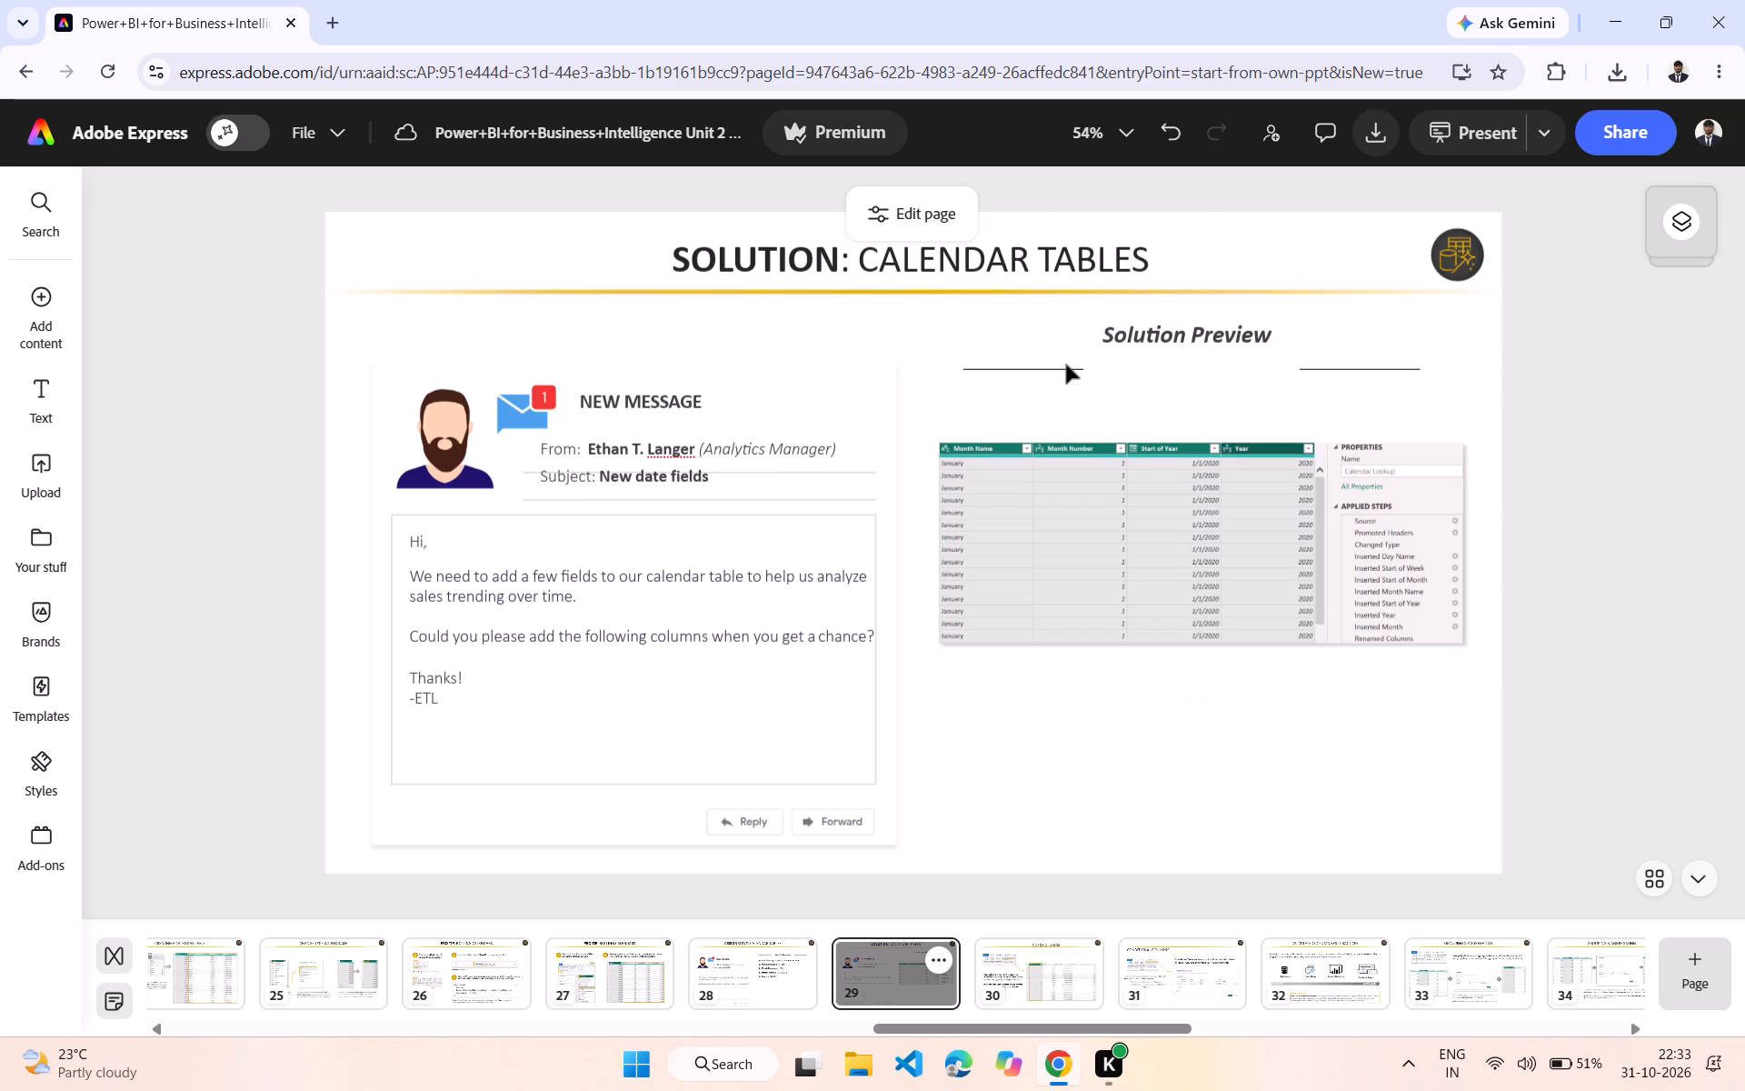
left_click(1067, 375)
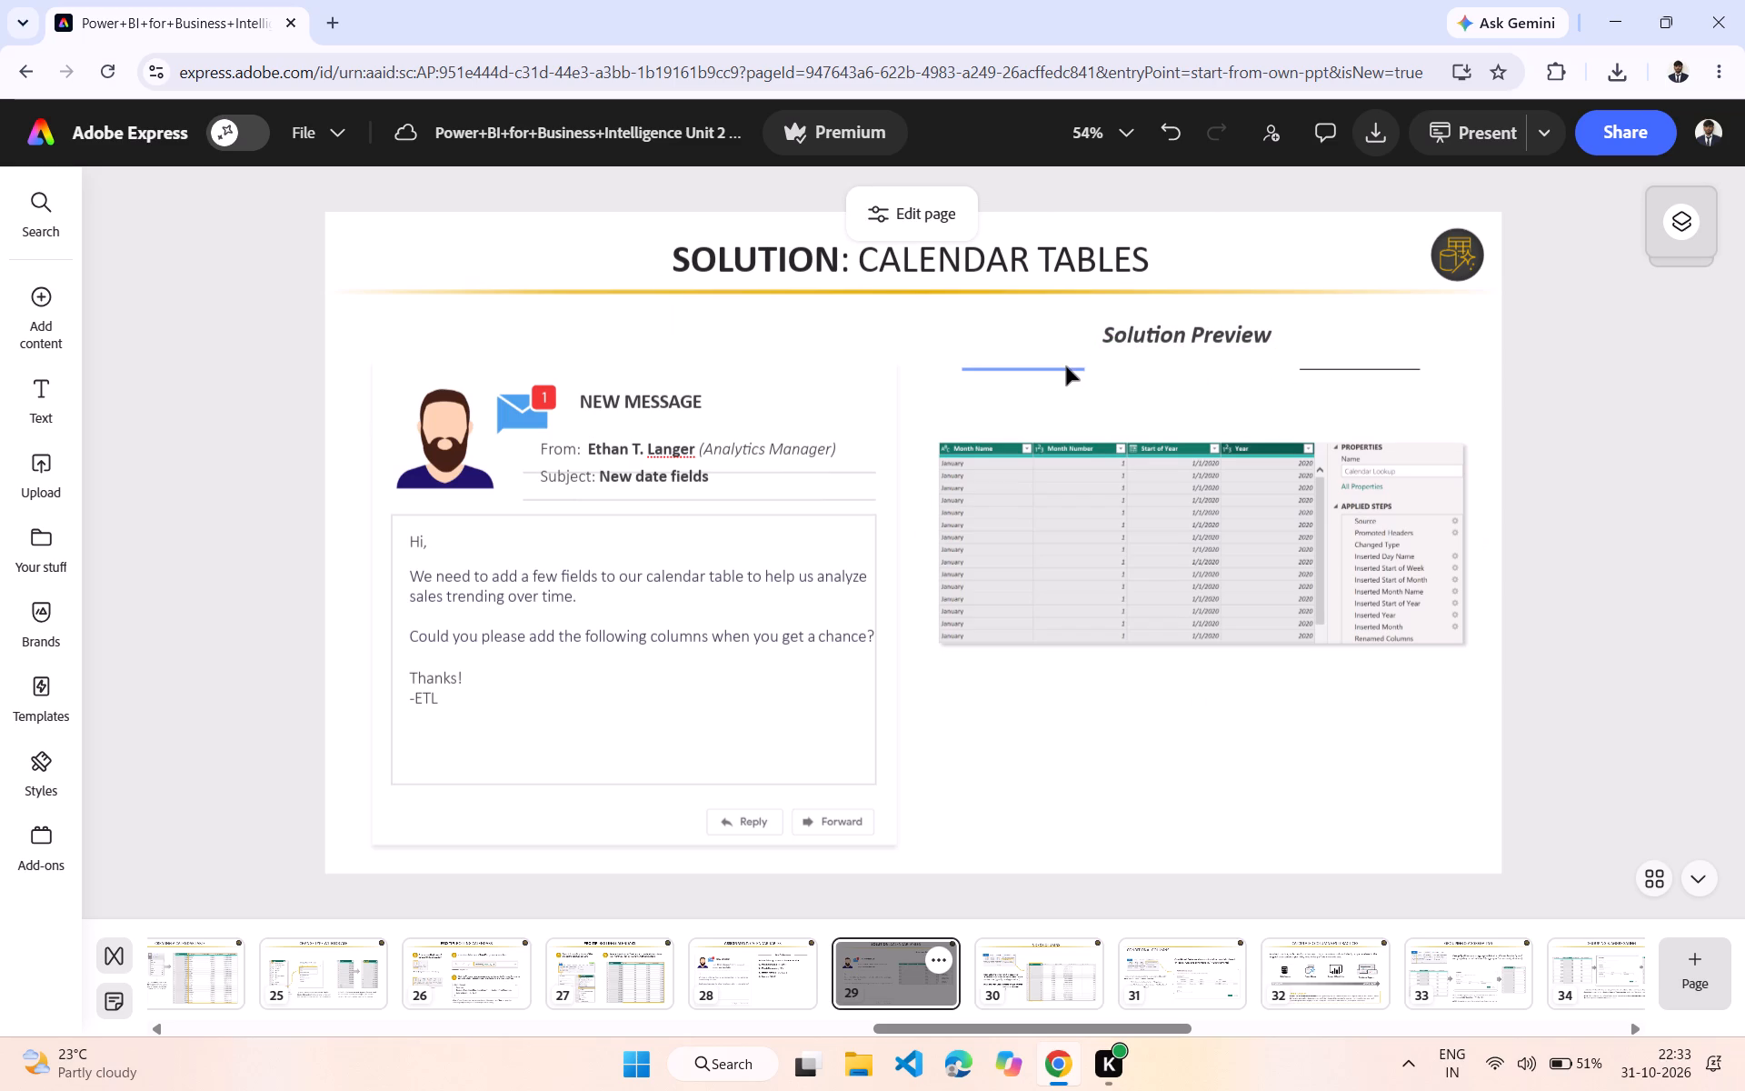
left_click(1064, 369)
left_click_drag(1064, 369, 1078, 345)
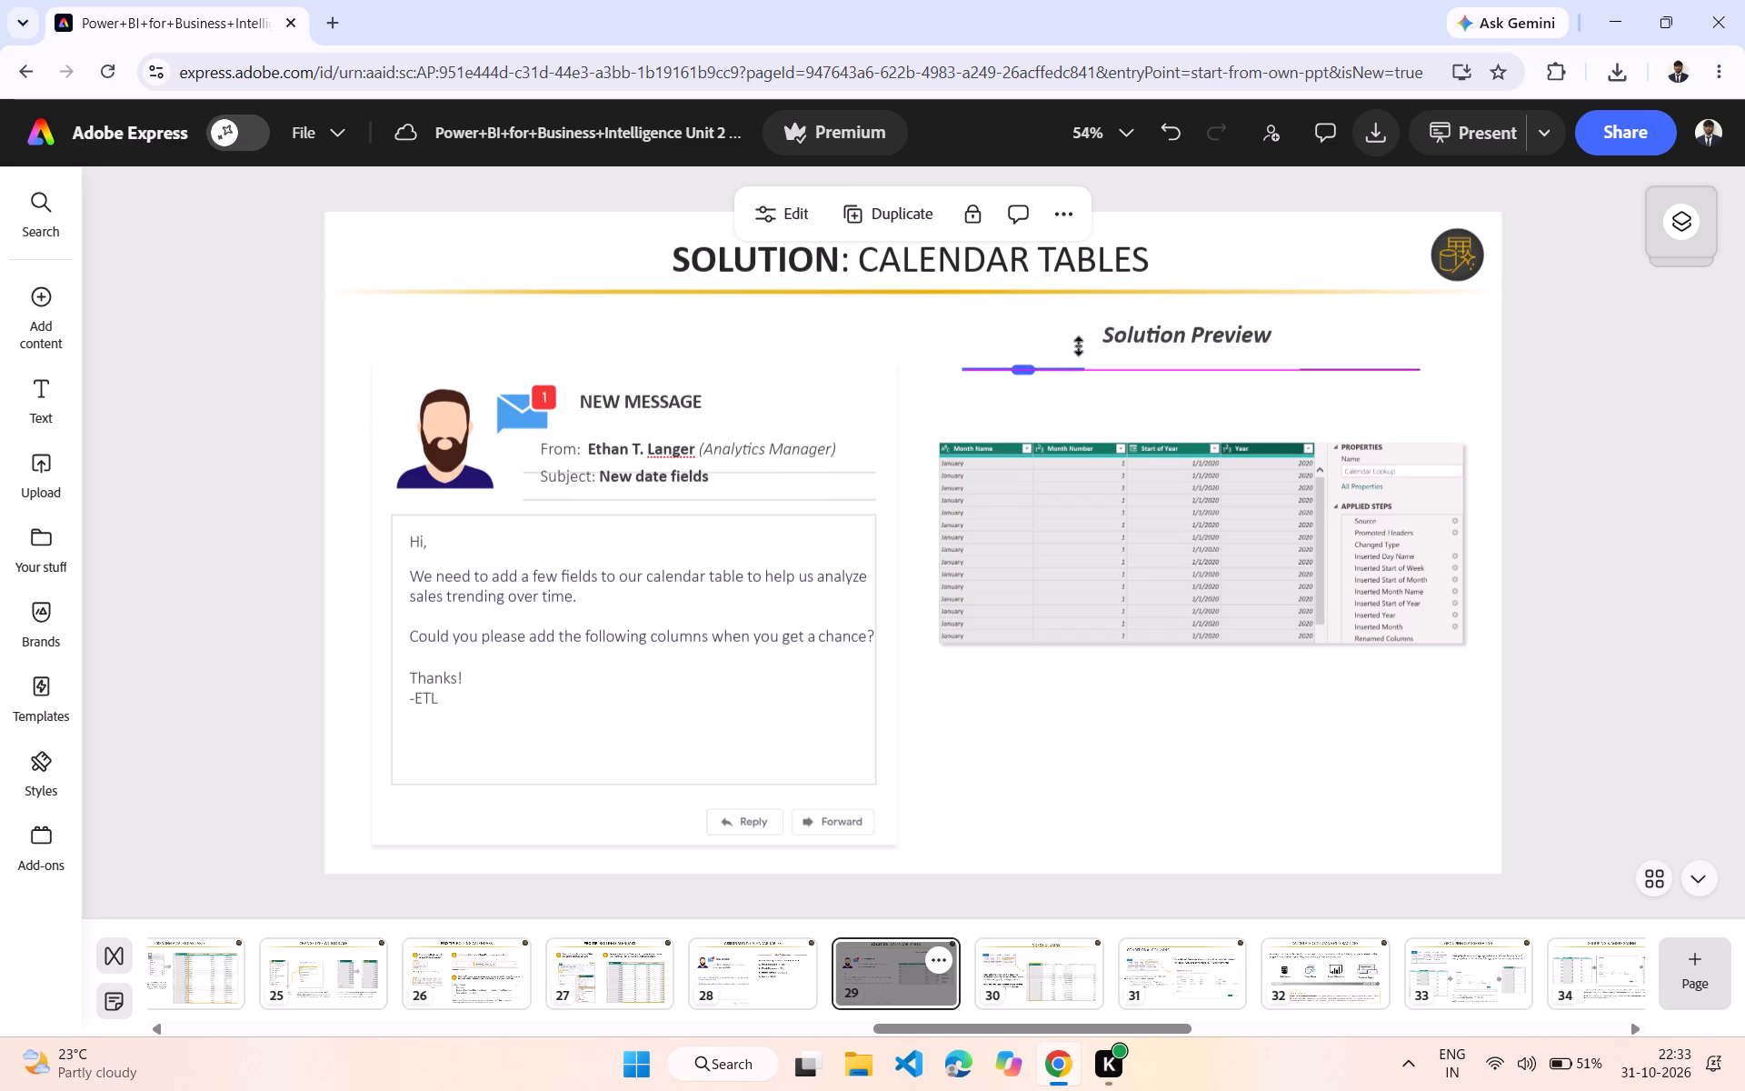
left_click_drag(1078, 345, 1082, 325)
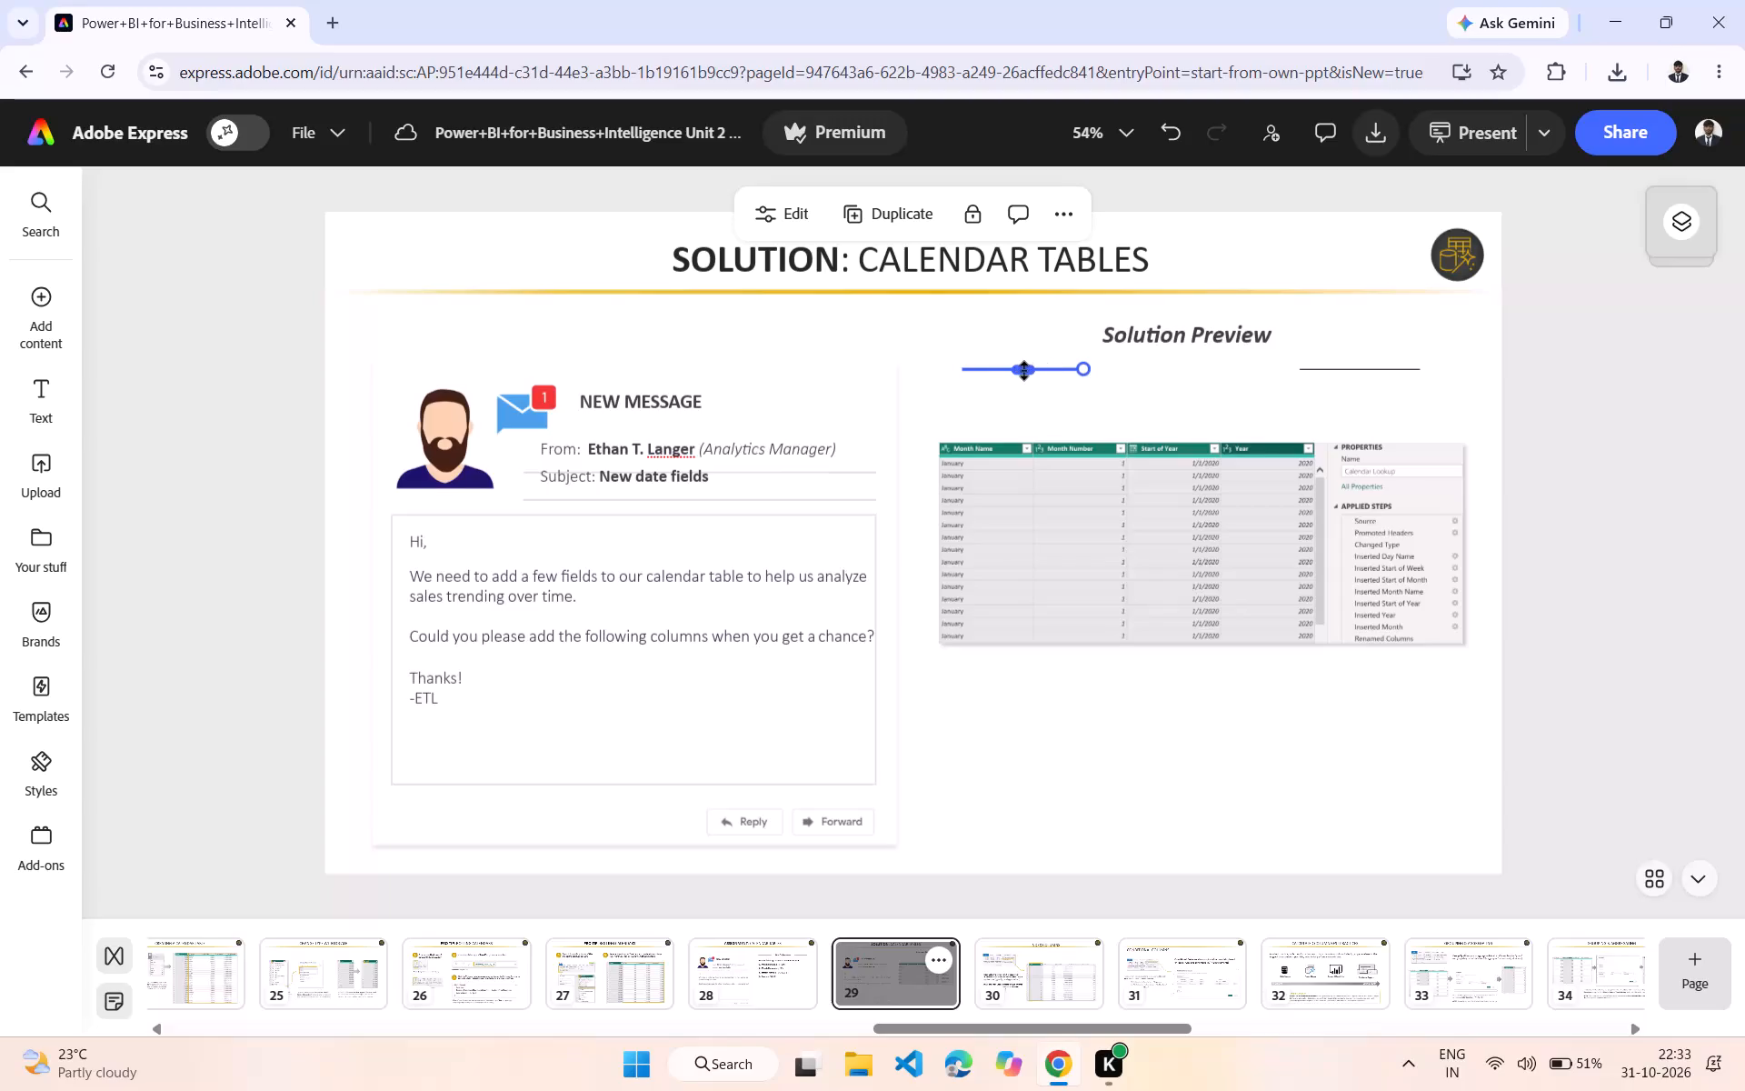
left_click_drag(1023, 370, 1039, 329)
Lengthen the left-hand line rightward until it reaches under the start of the Solution Preview heading.
left_click_drag(1075, 367, 1120, 355)
left_click(1241, 414)
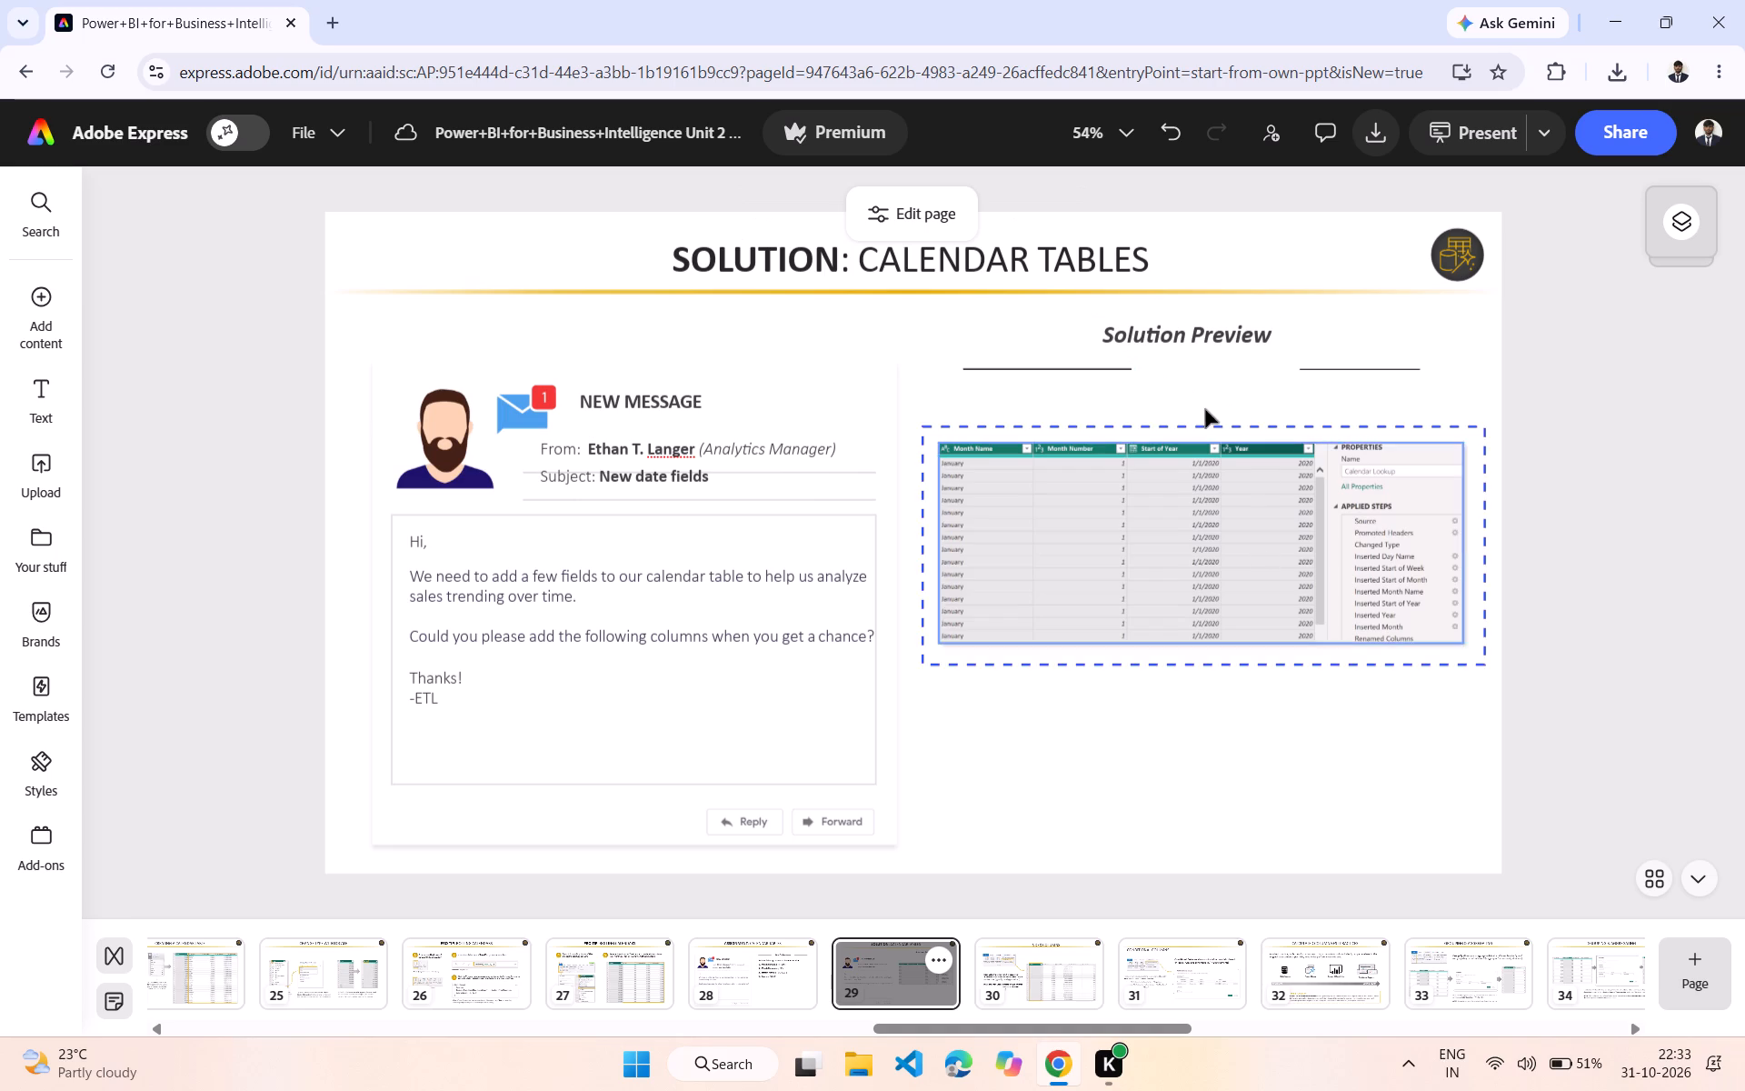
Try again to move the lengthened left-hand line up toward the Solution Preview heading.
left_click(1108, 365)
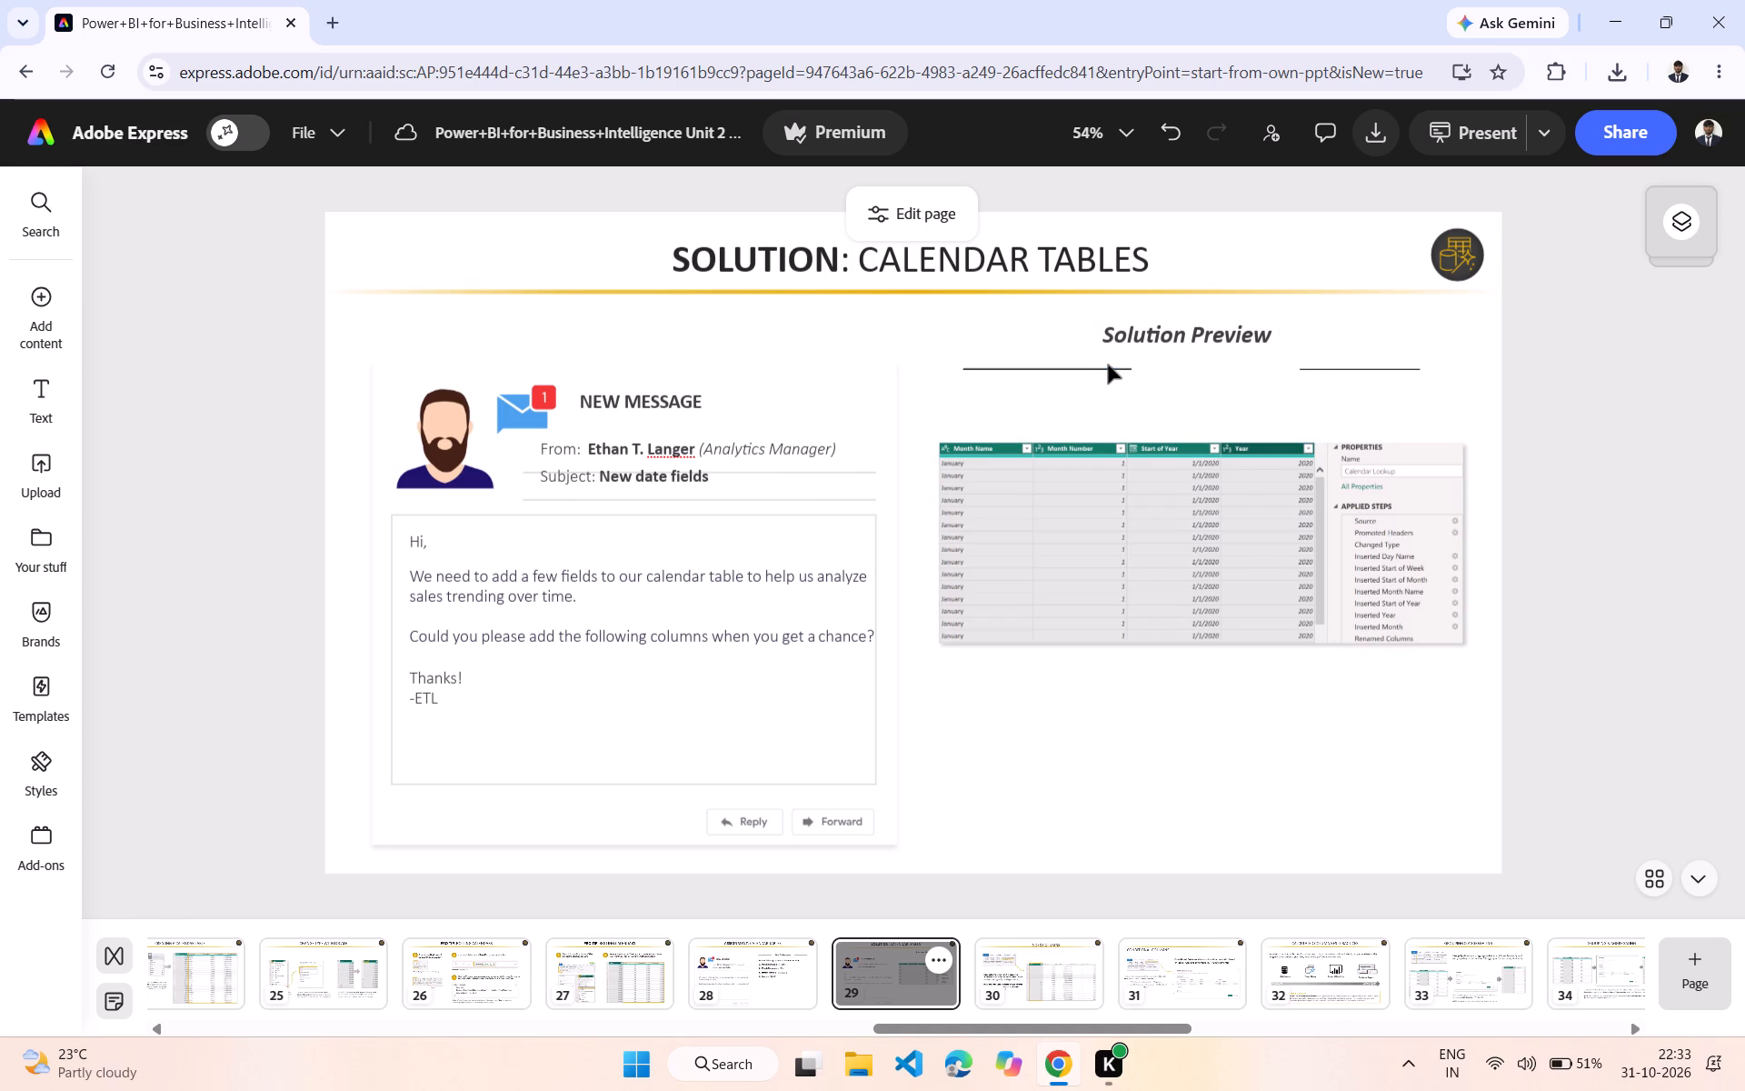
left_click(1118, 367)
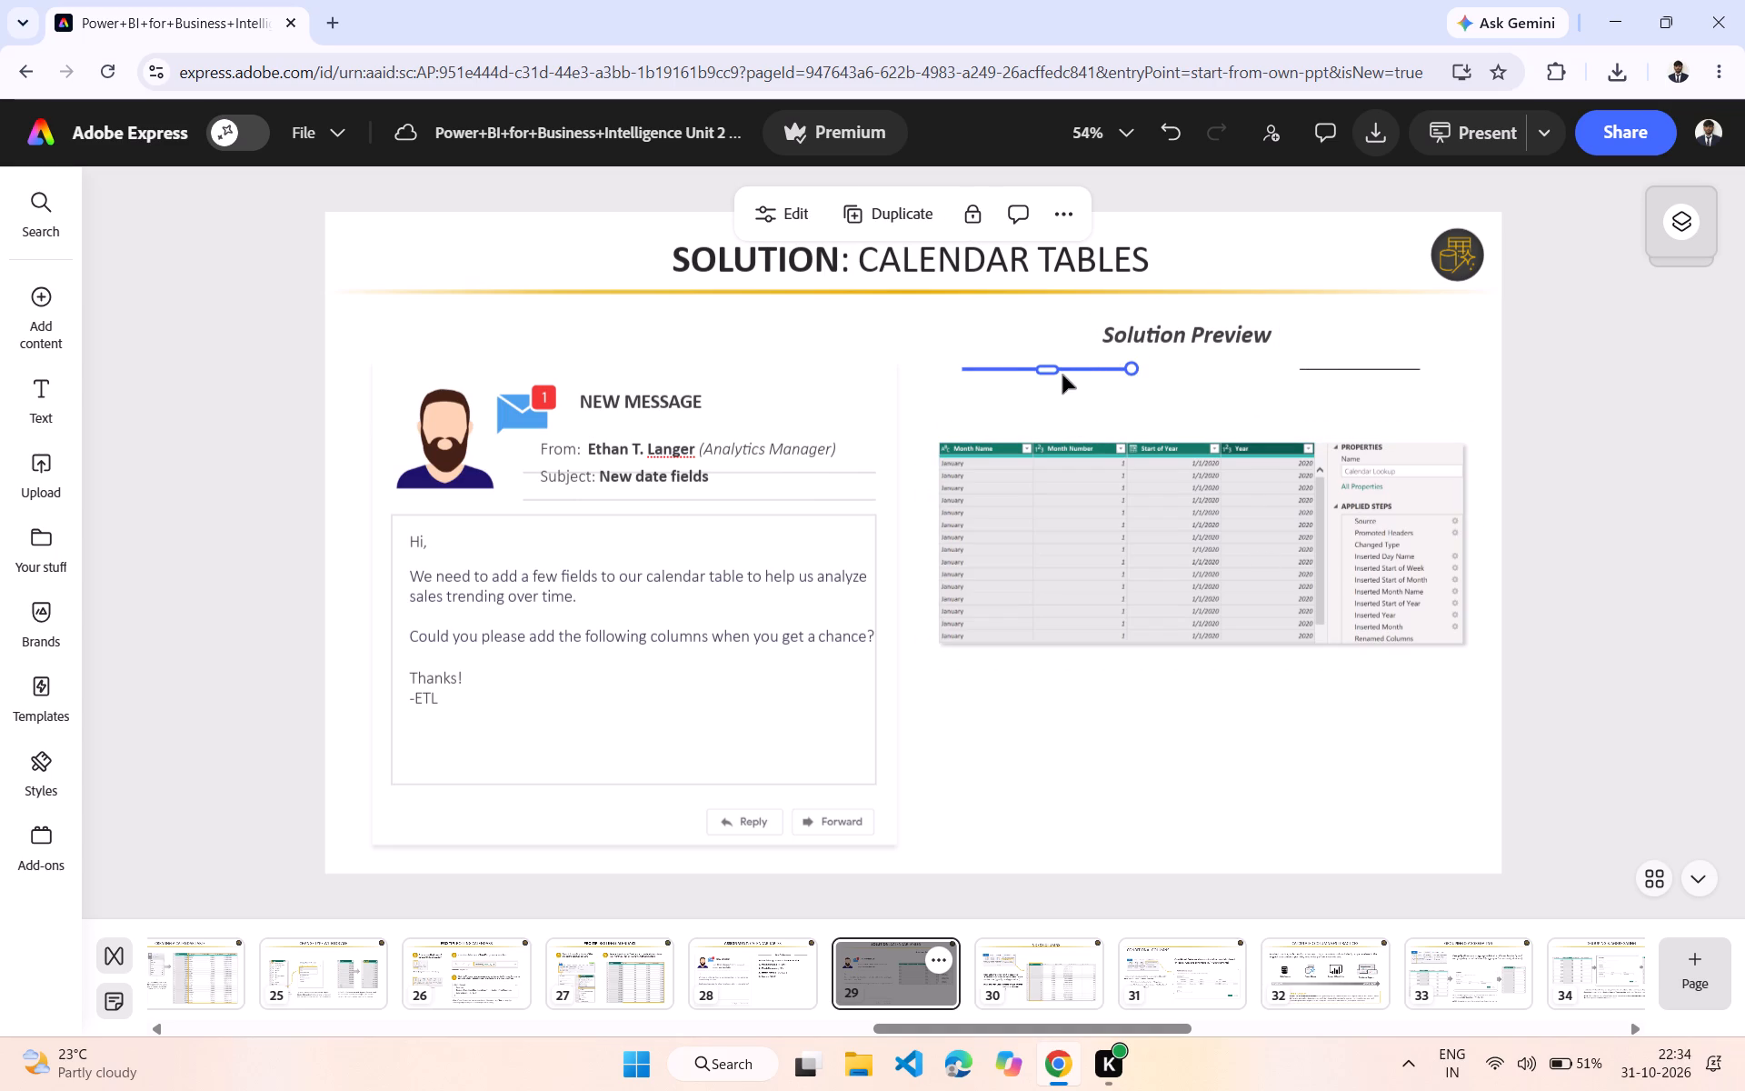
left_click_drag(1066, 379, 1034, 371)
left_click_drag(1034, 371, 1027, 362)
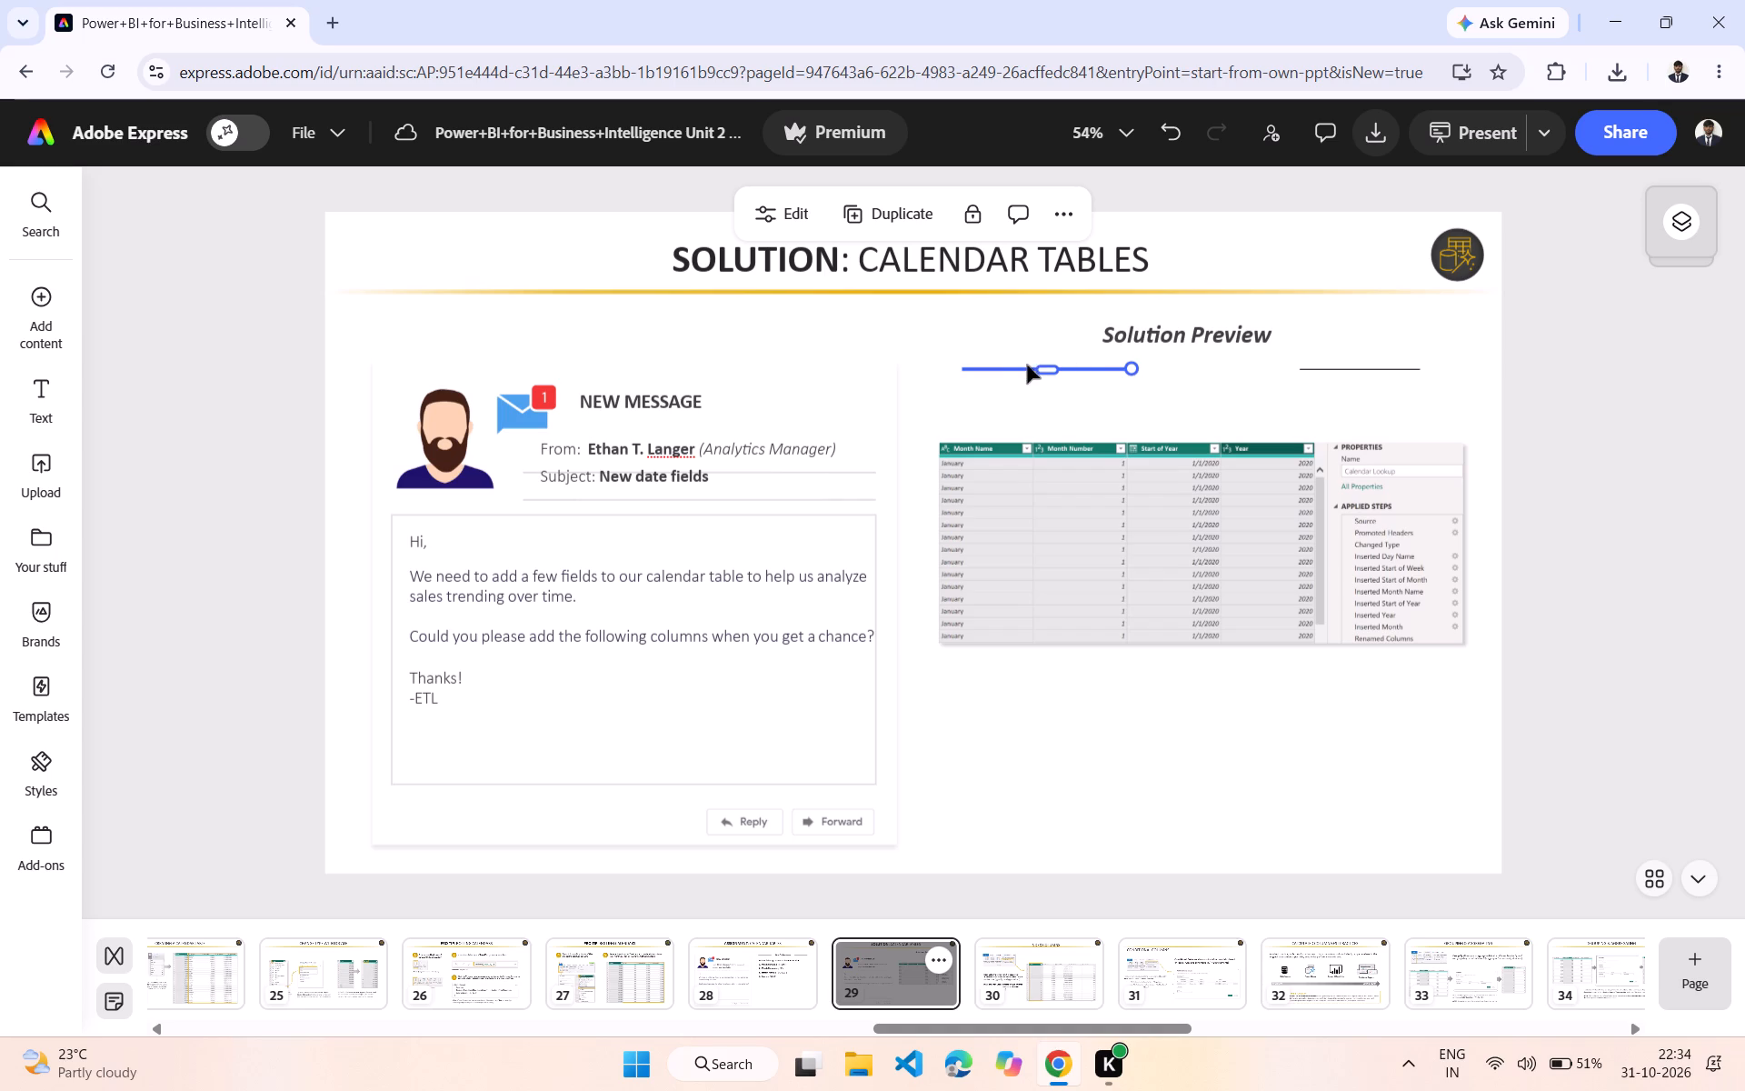
Move the right-hand line up and right, level with the Solution Preview heading and near the table screenshot's right edge.
left_click(1322, 375)
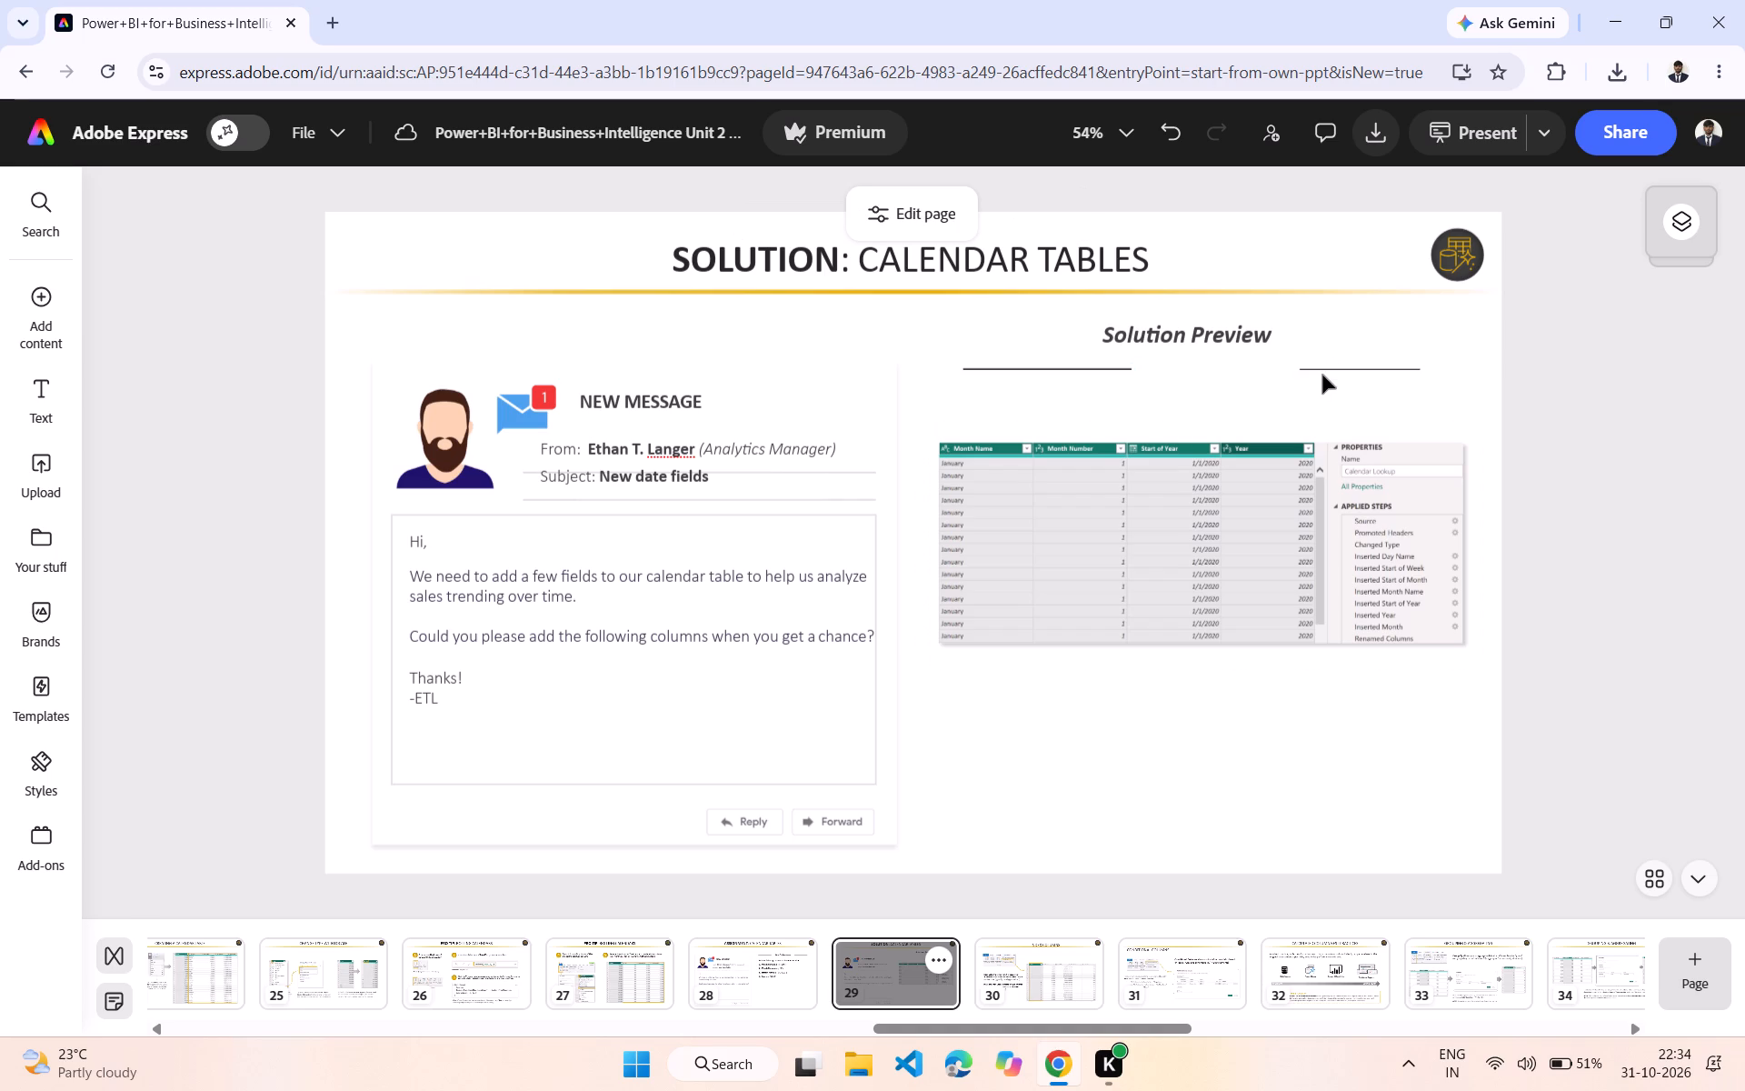
left_click_drag(1339, 367, 1385, 344)
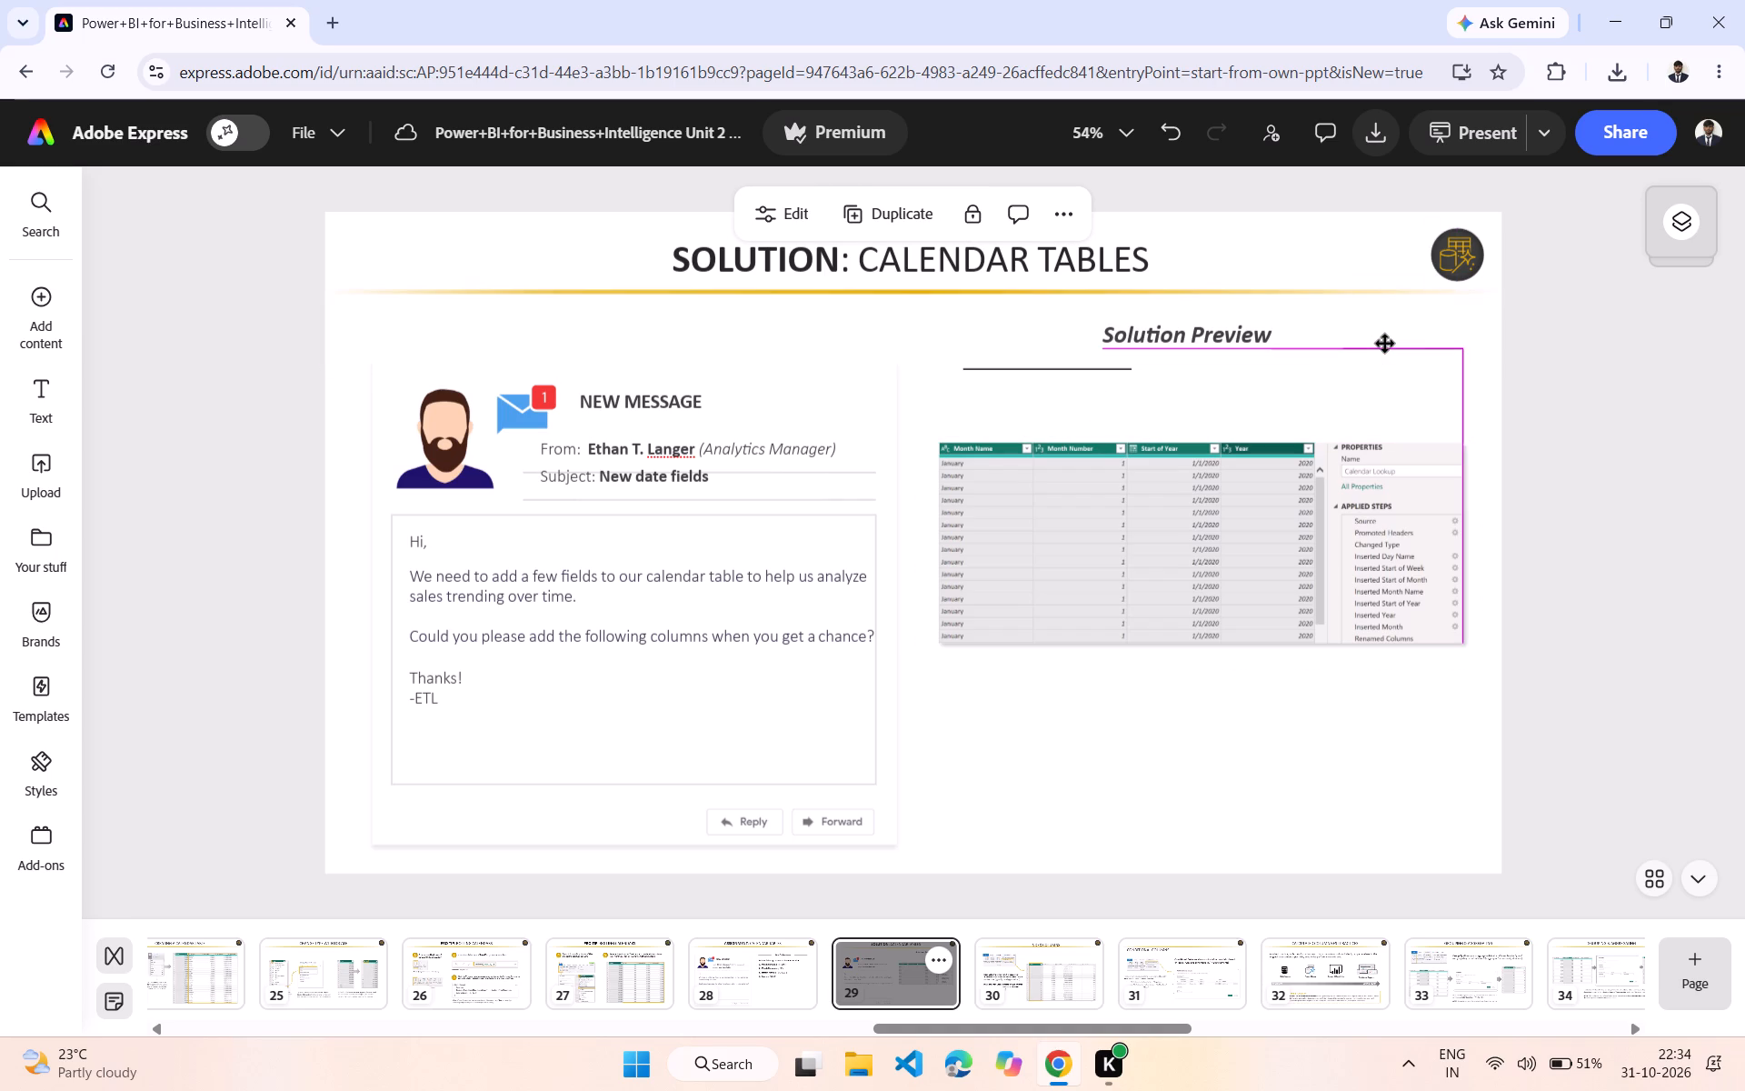
left_click_drag(1385, 344, 1381, 335)
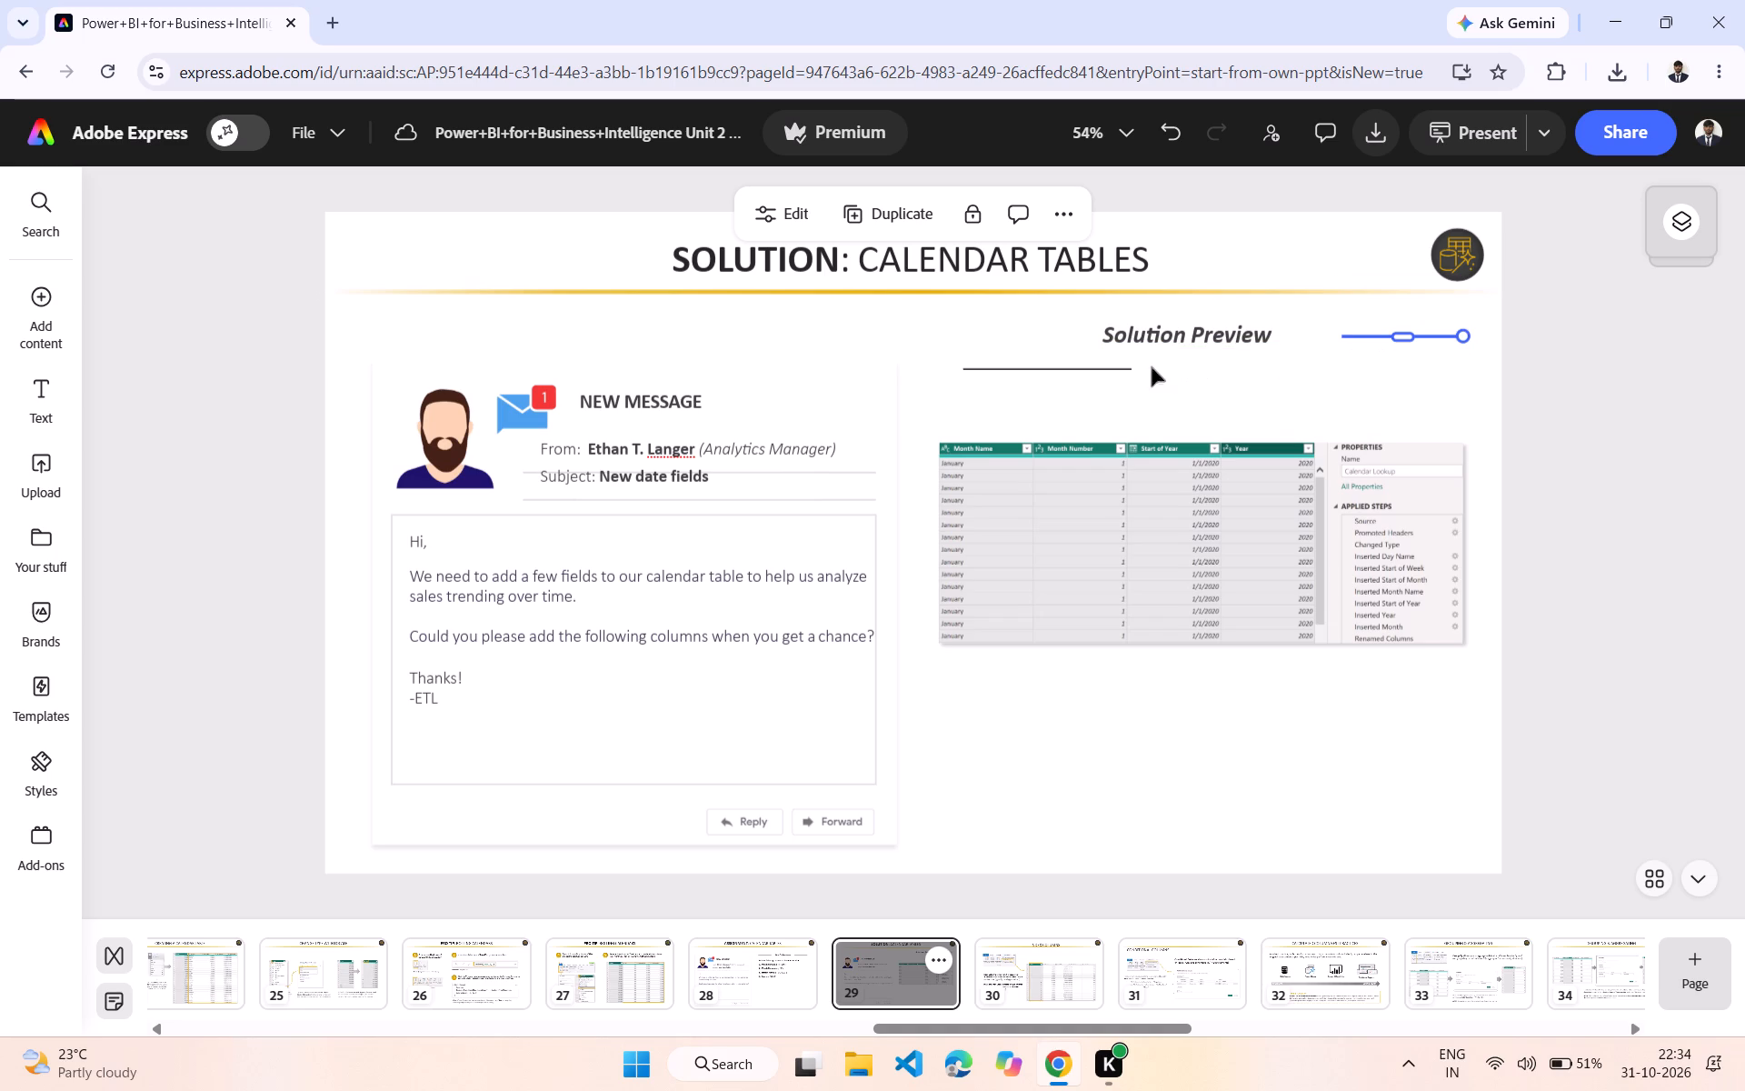
Move the Solution Preview heading right, level with and just before the right-hand line.
left_click_drag(1130, 332, 1189, 338)
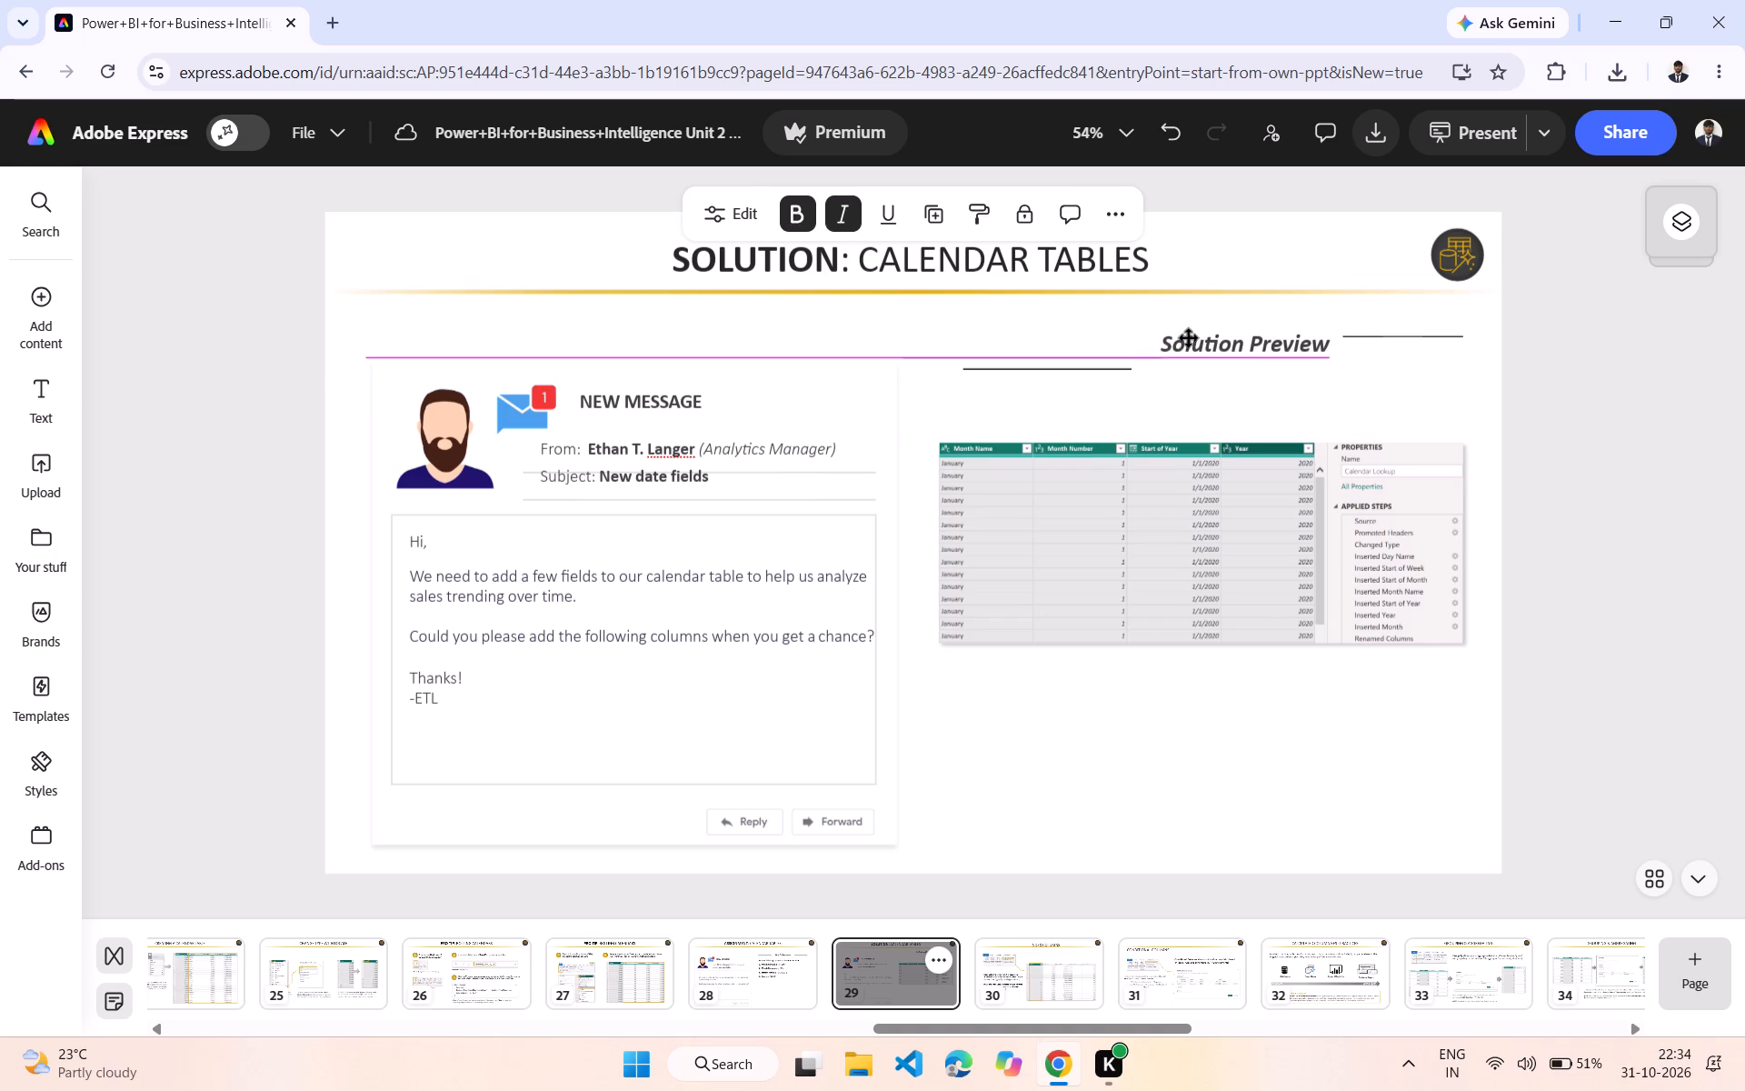
left_click_drag(1189, 338, 1182, 327)
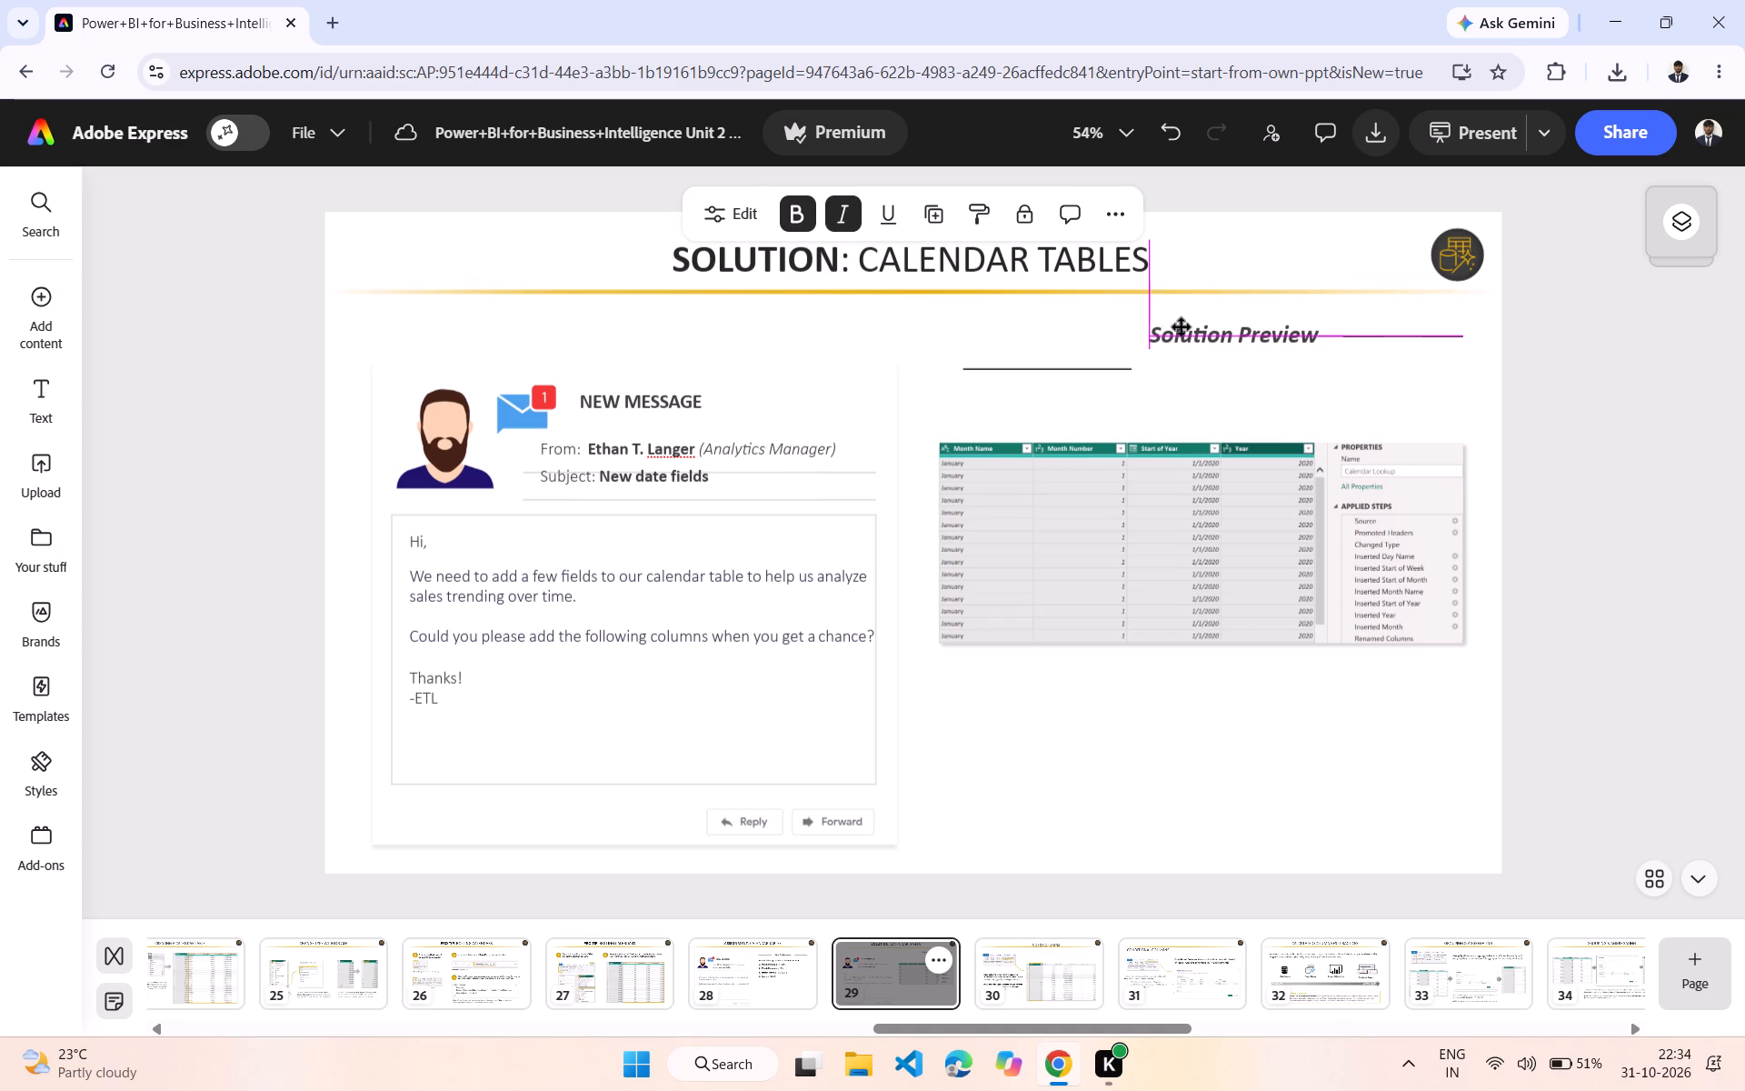
left_click_drag(1182, 327, 1181, 327)
left_click(1112, 369)
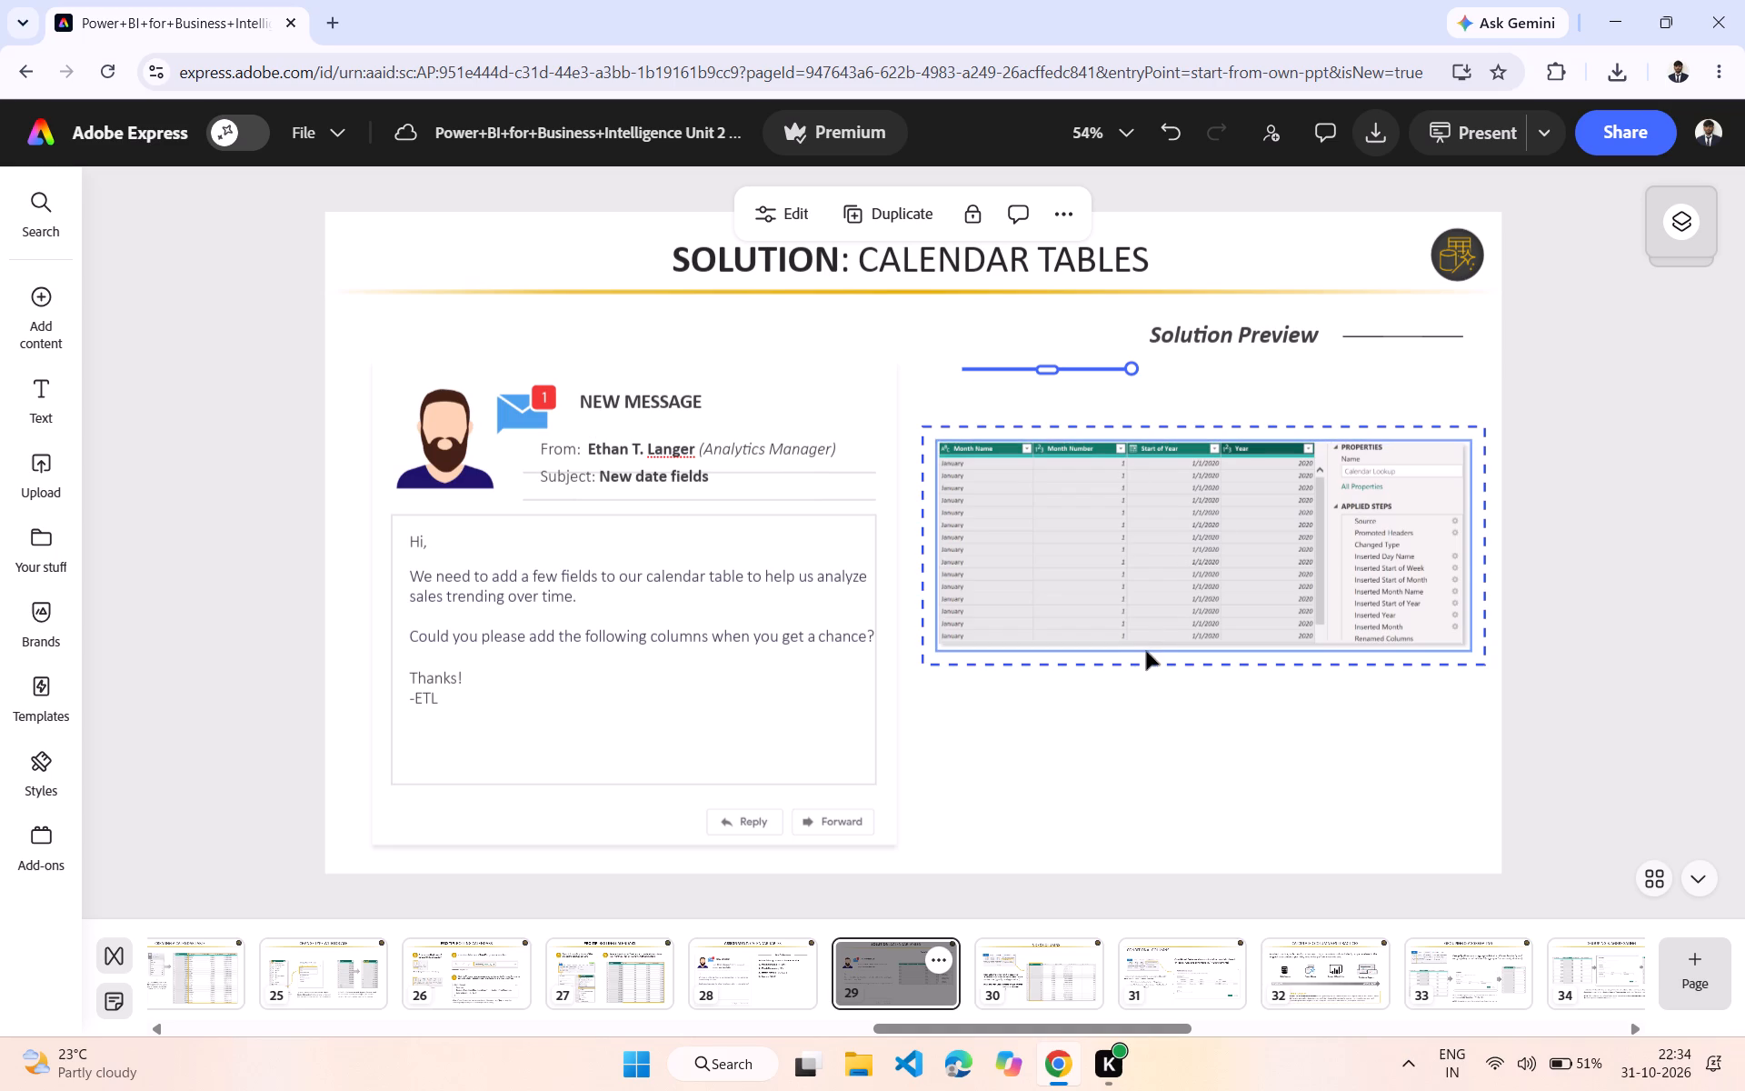
Move the calendar table screenshot up and slightly right, just under the Solution Preview heading and lines.
left_click(1193, 659)
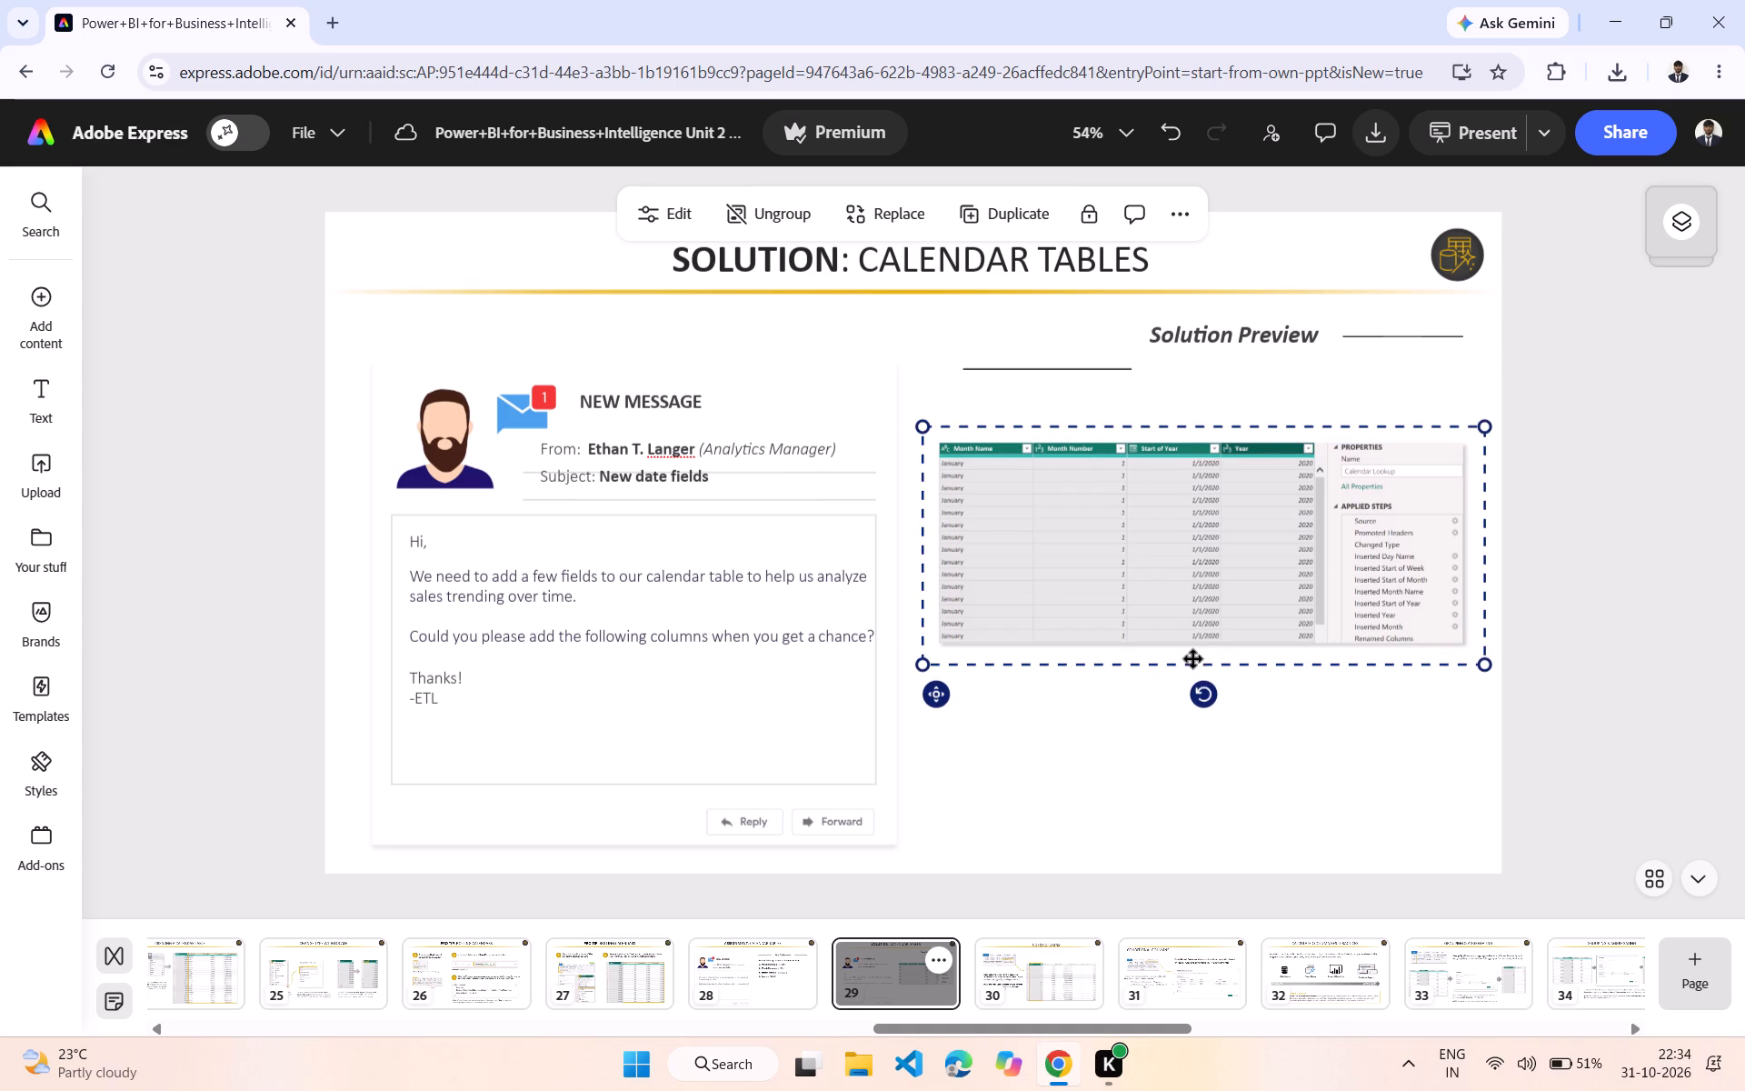
left_click_drag(1193, 659, 1221, 607)
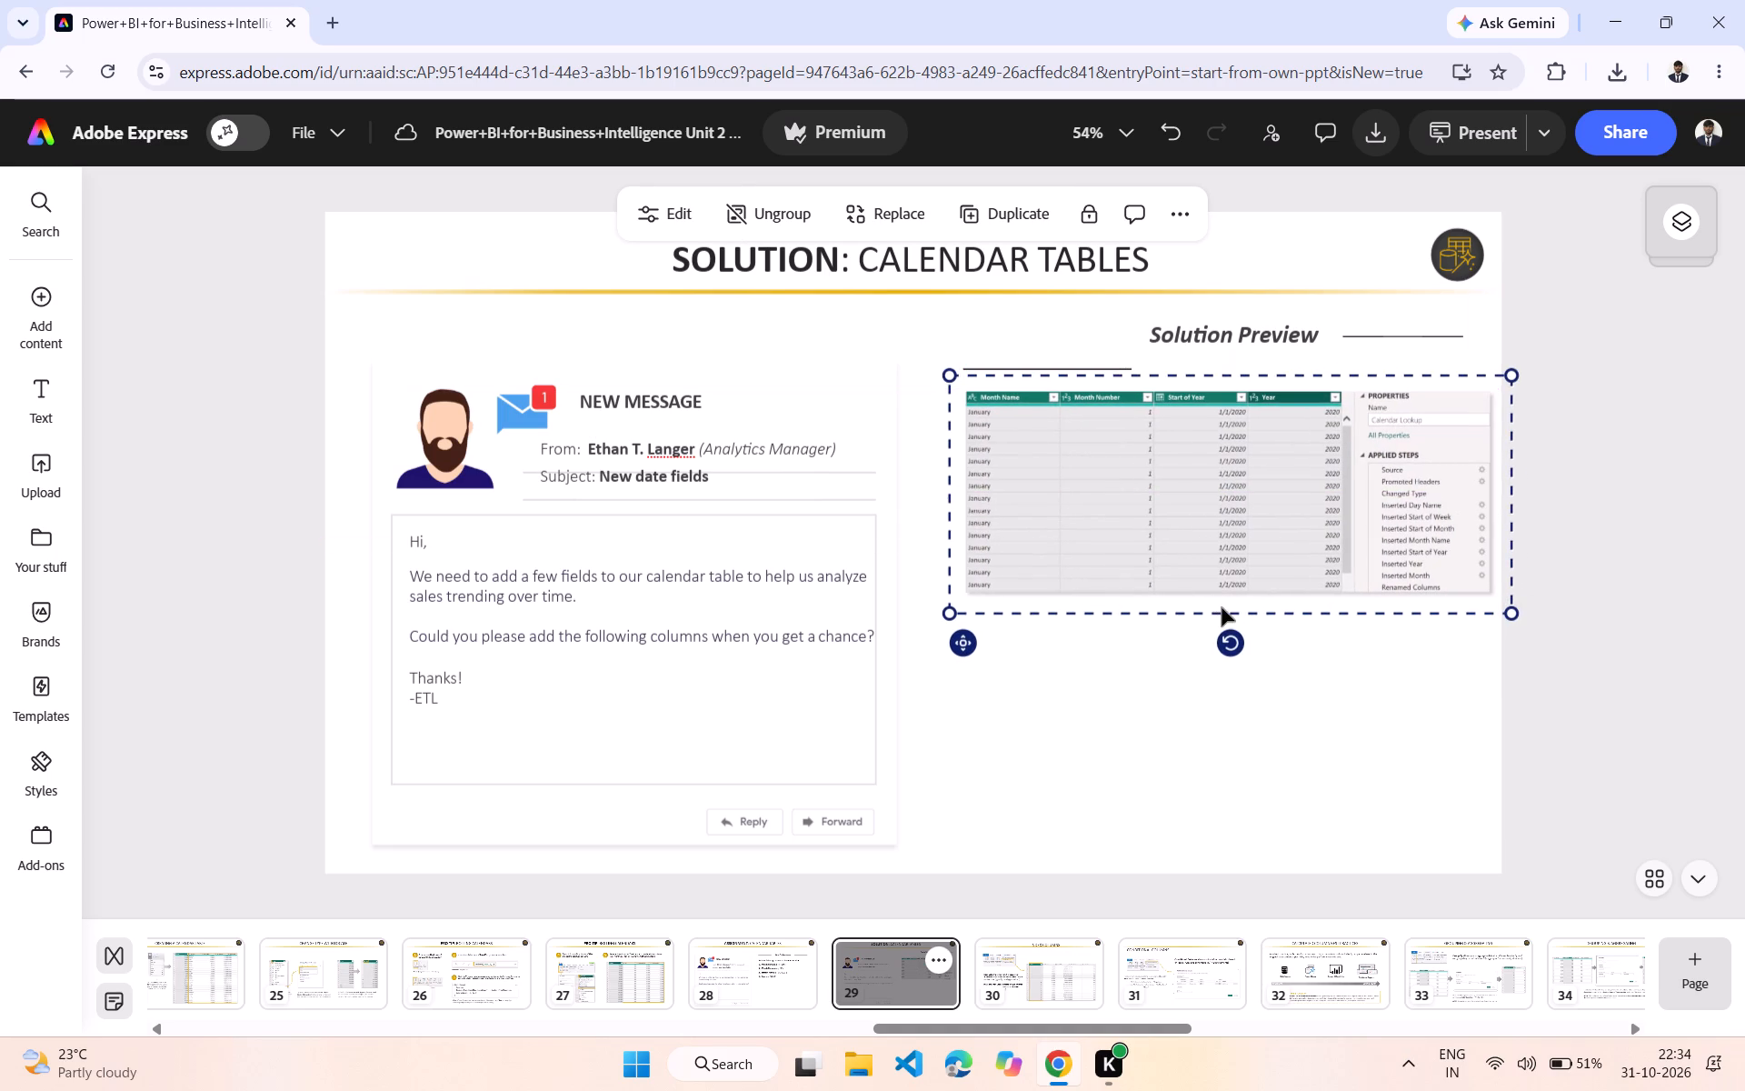
Shift the message body frame and the email card on the Solution page slightly right by the same amount.
left_click(646, 726)
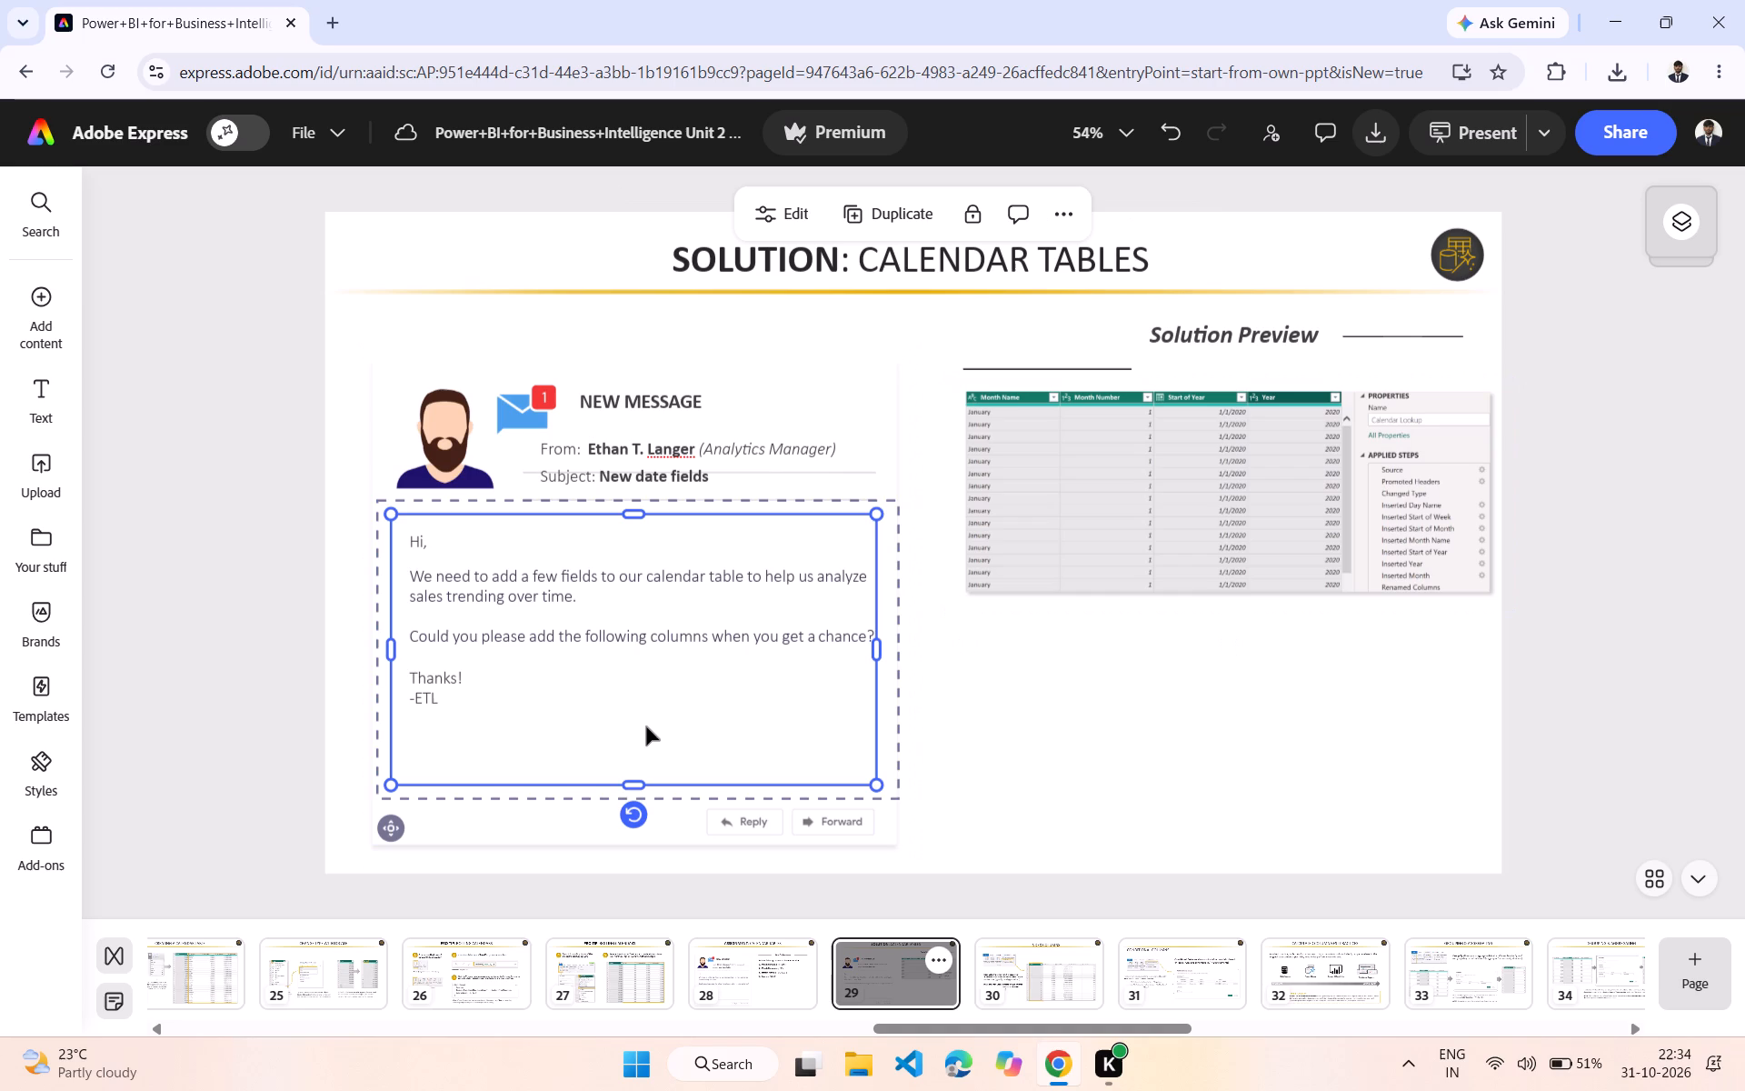
left_click_drag(646, 726, 666, 726)
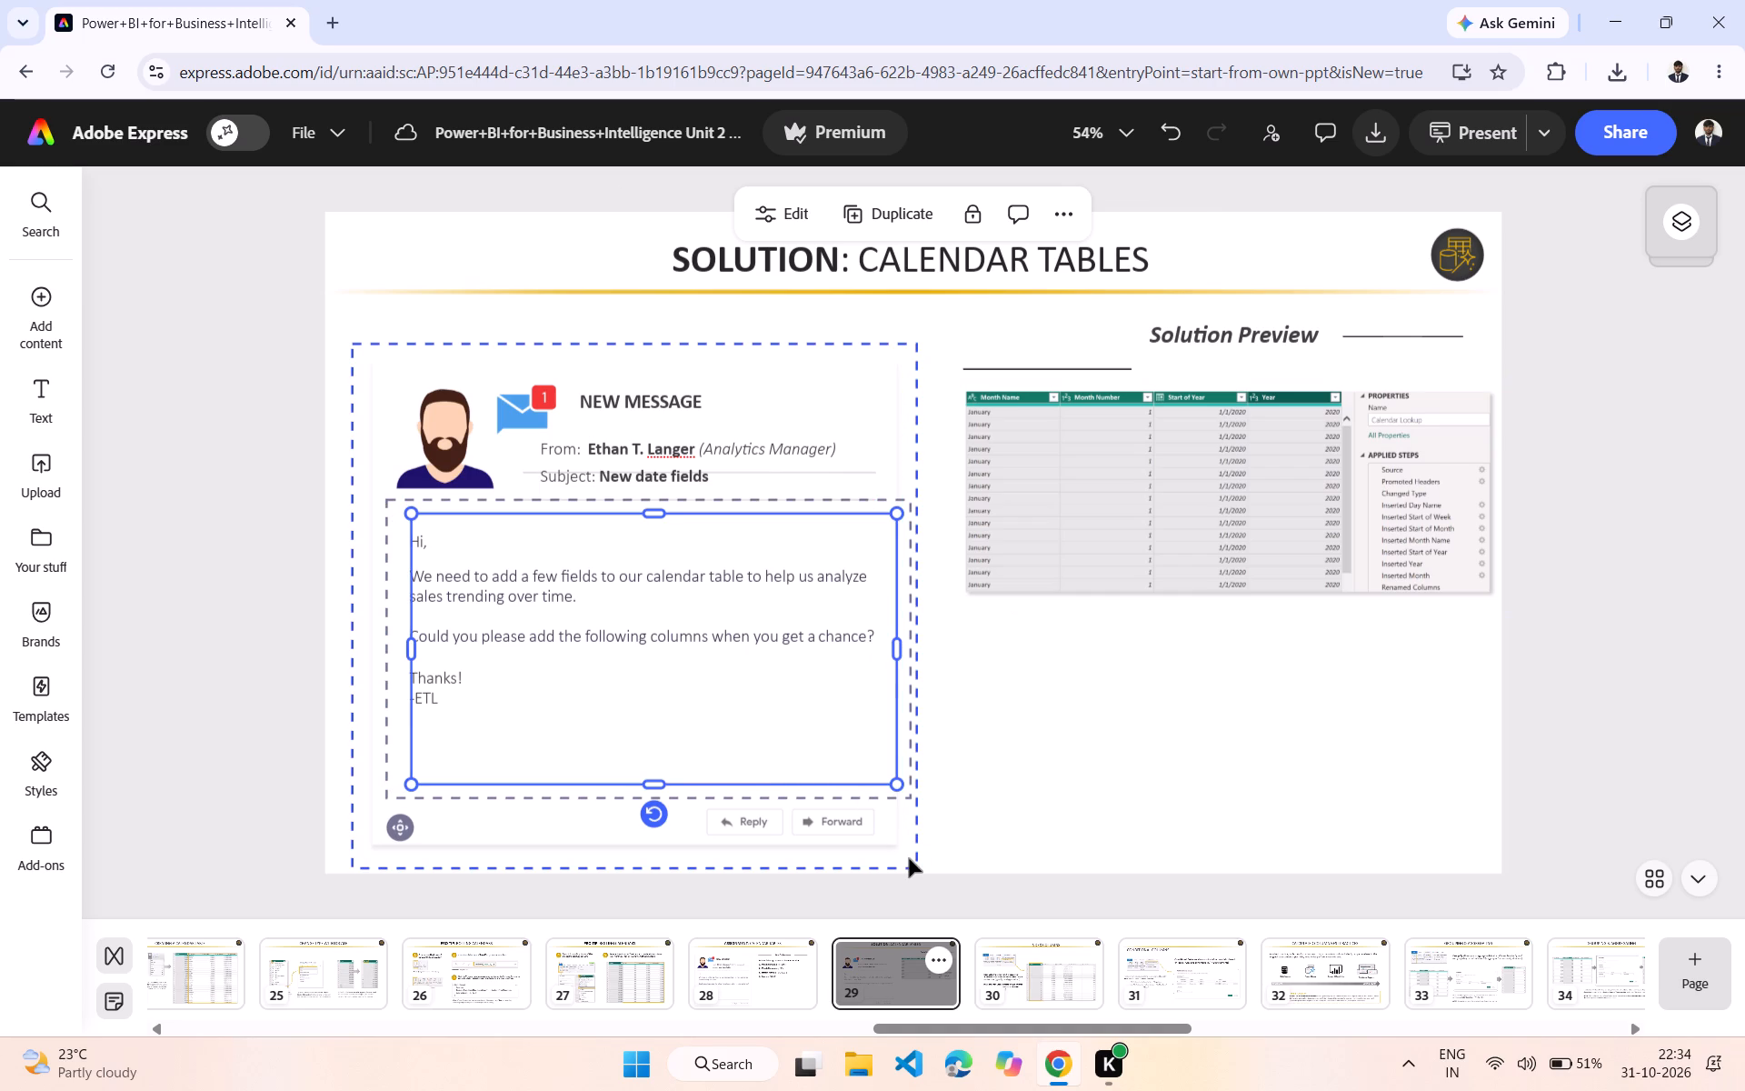
left_click_drag(907, 858, 931, 858)
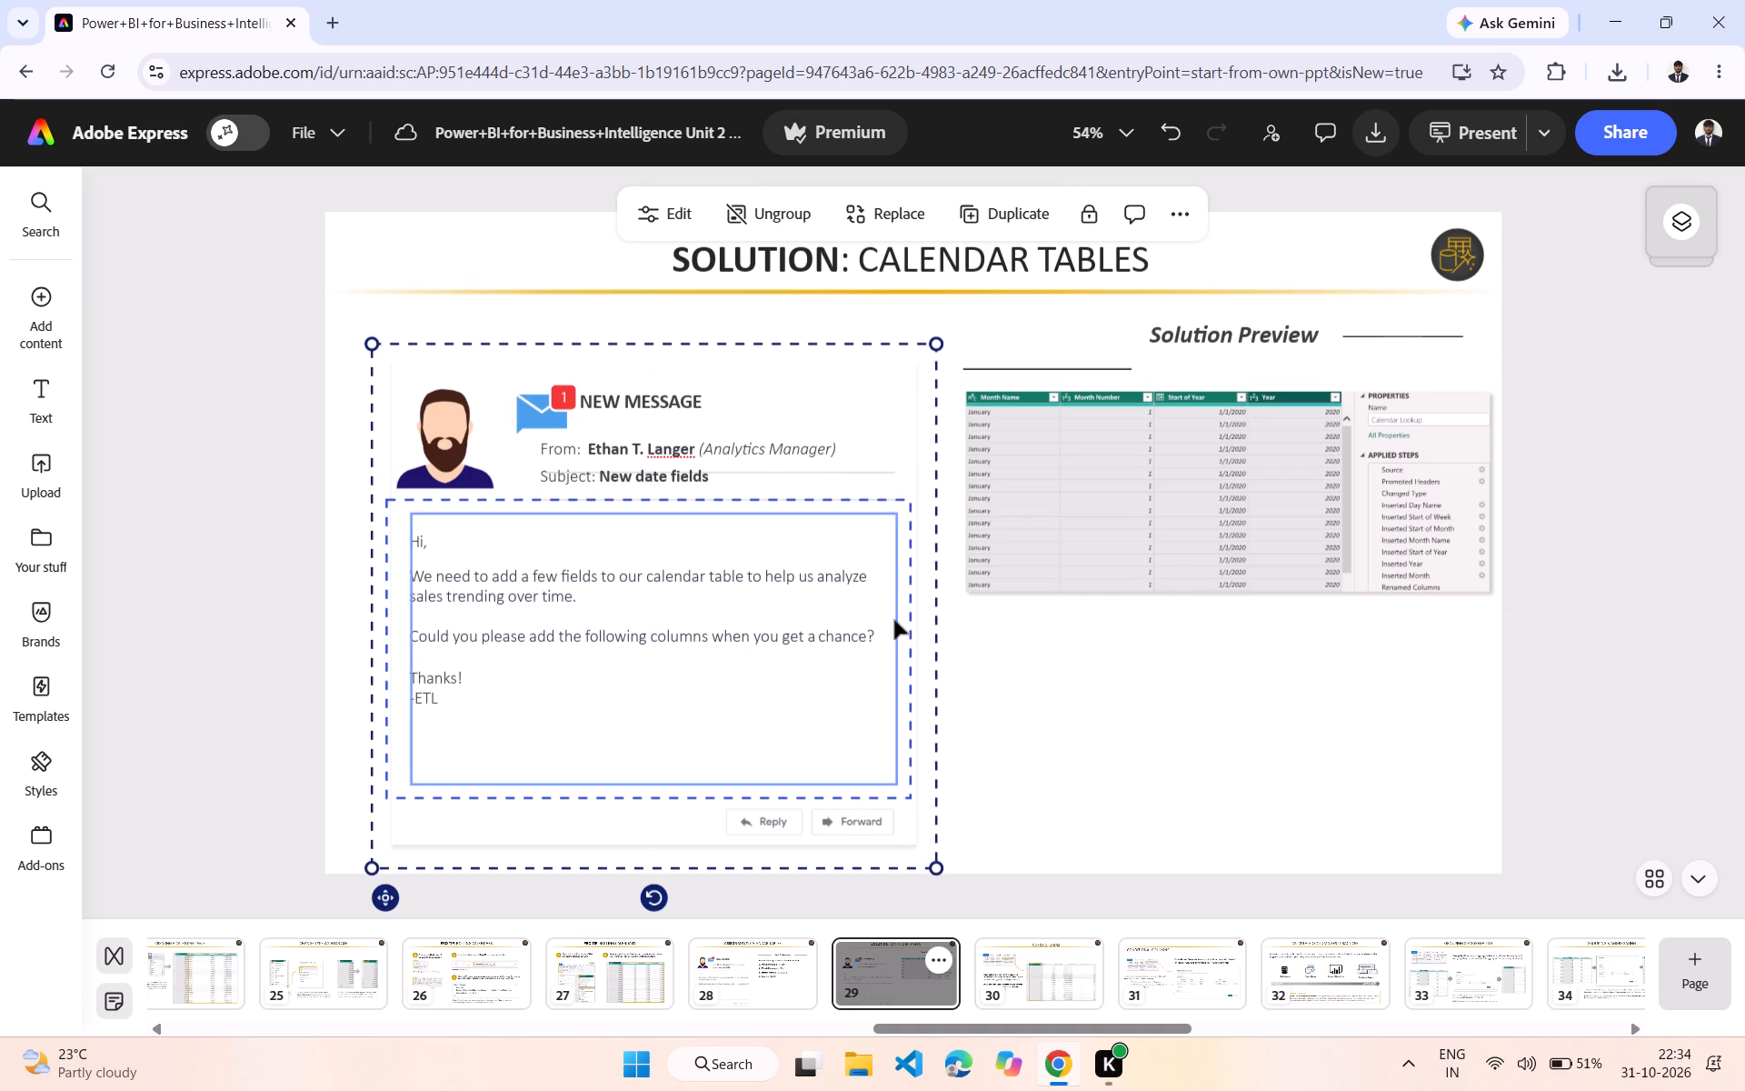
On page 28, Assignment: Calendar Tables, shift the email message card slightly right.
left_click(726, 1015)
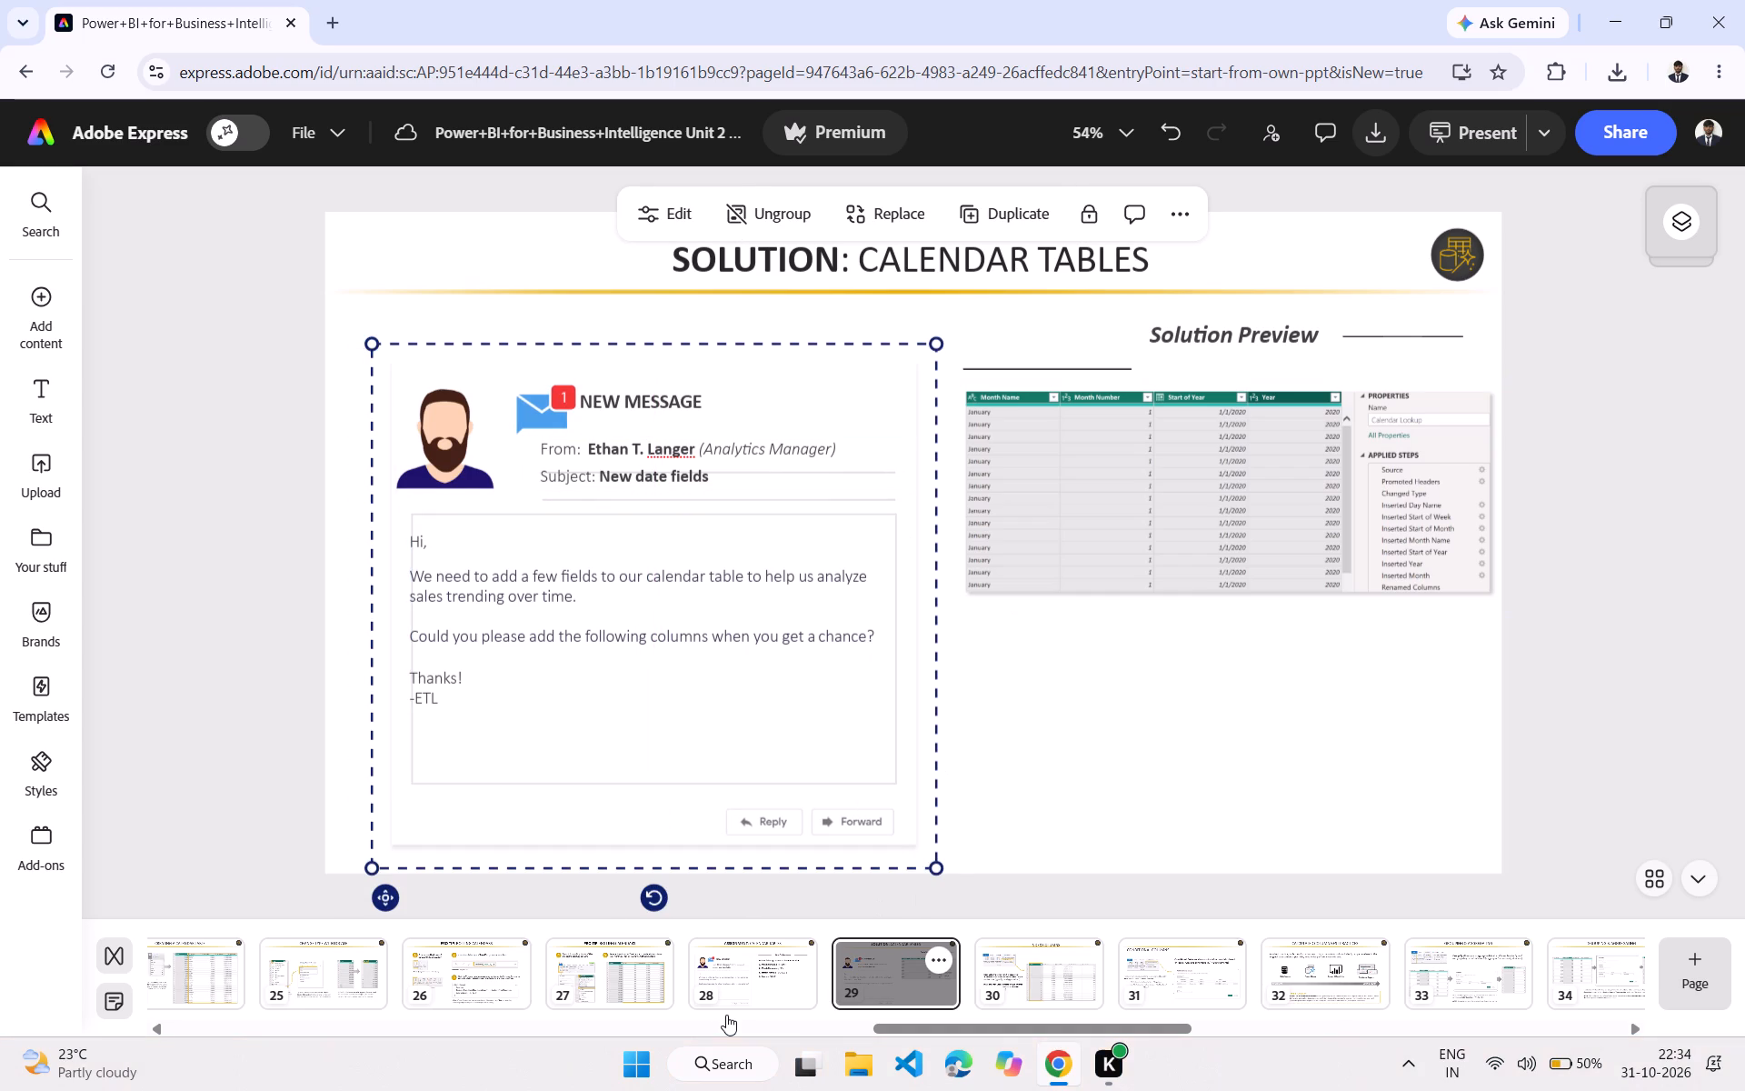
left_click(742, 996)
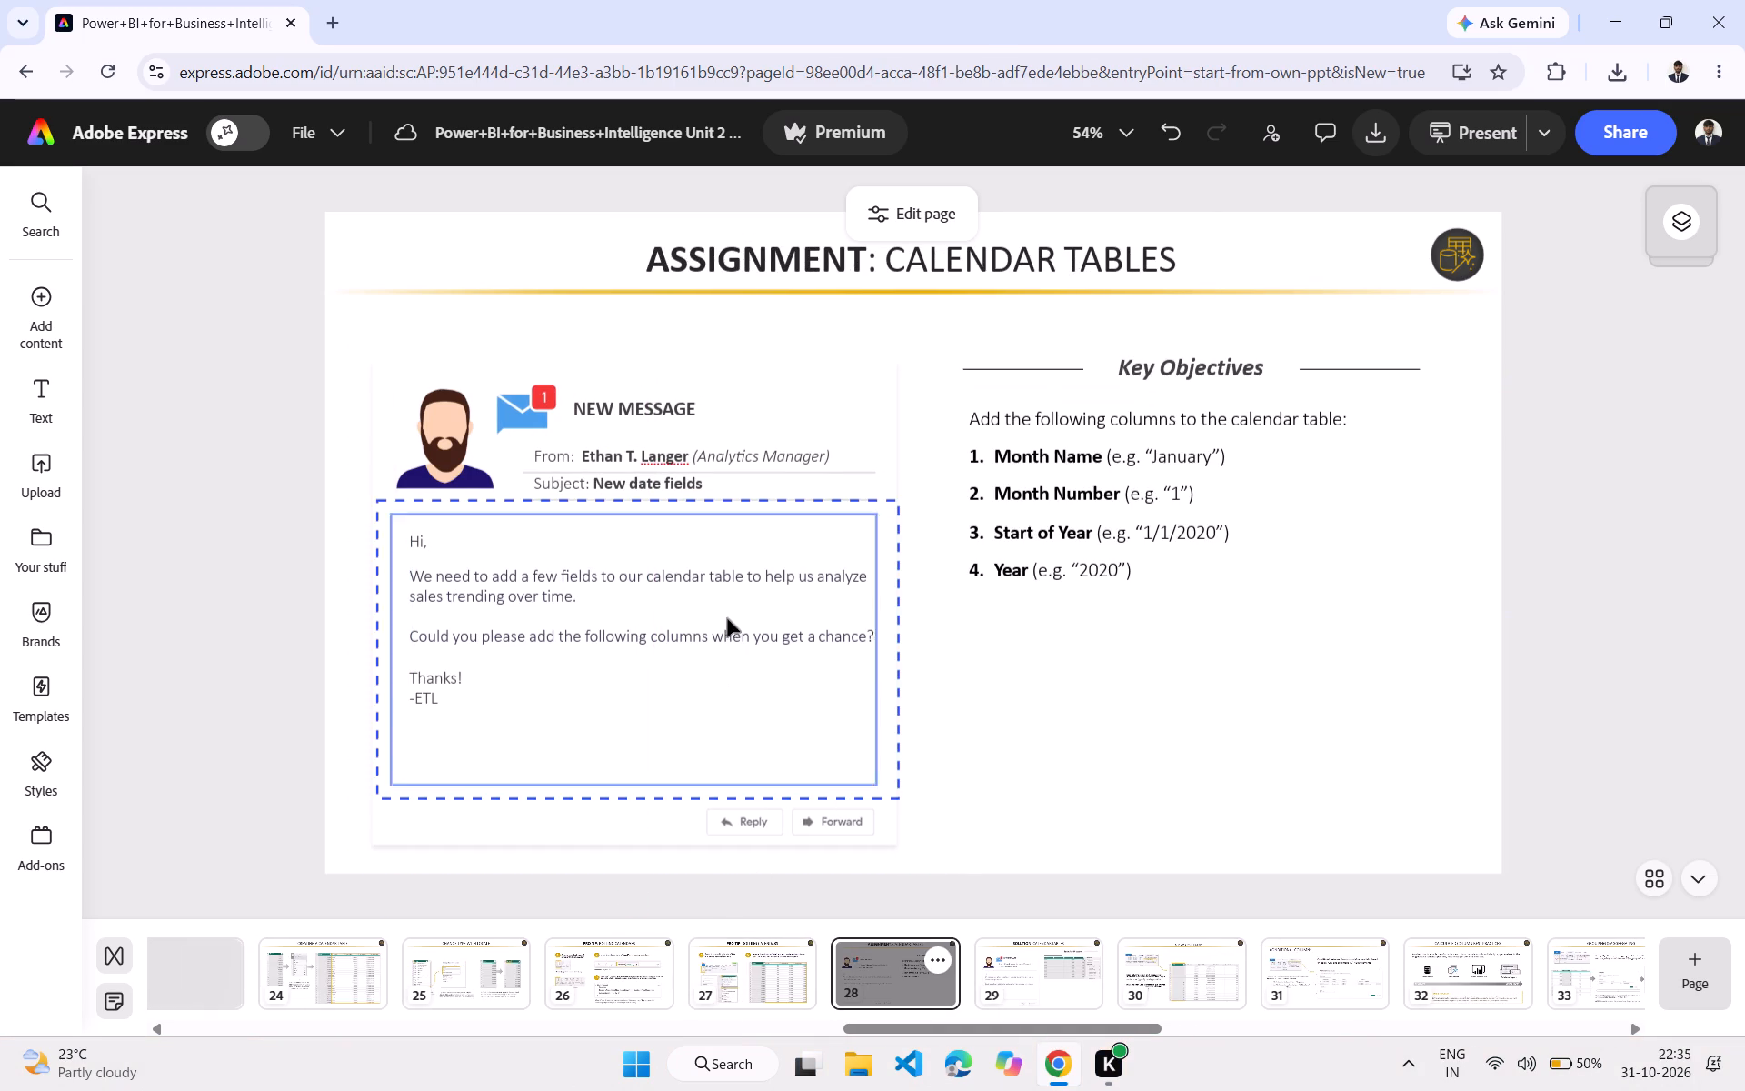
left_click(561, 837)
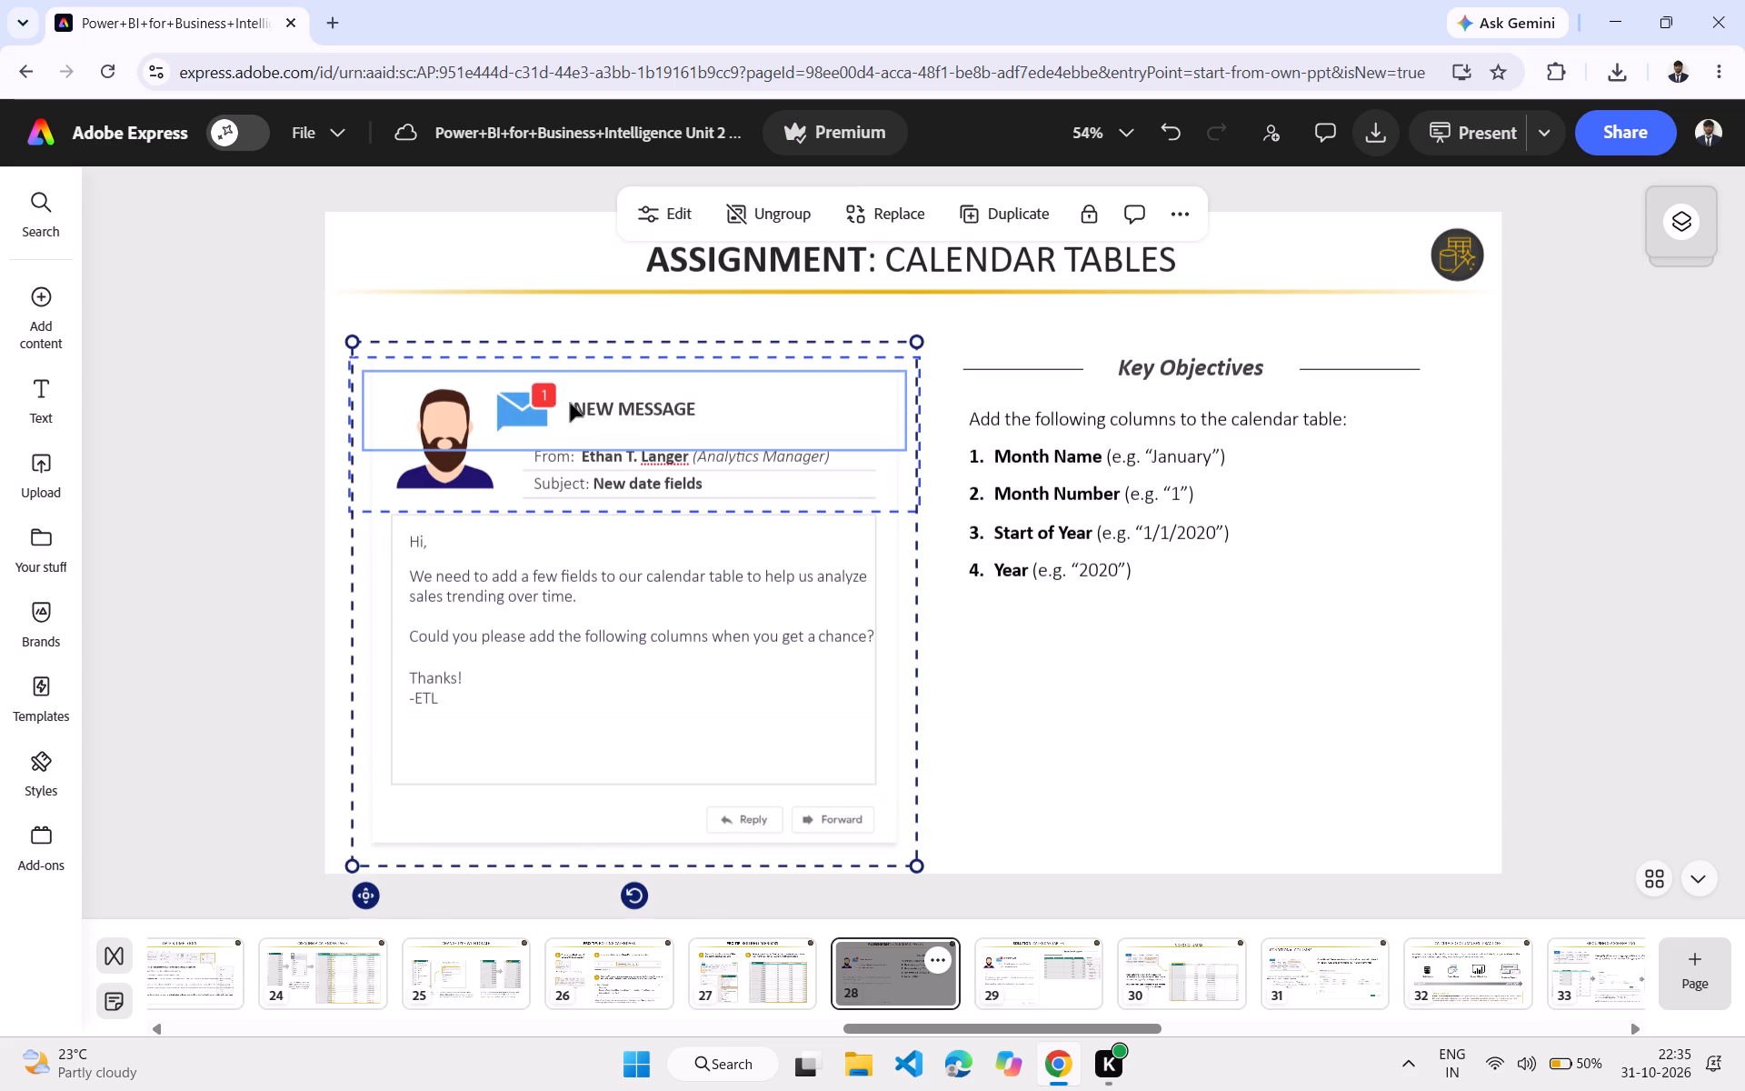
left_click_drag(570, 403, 586, 403)
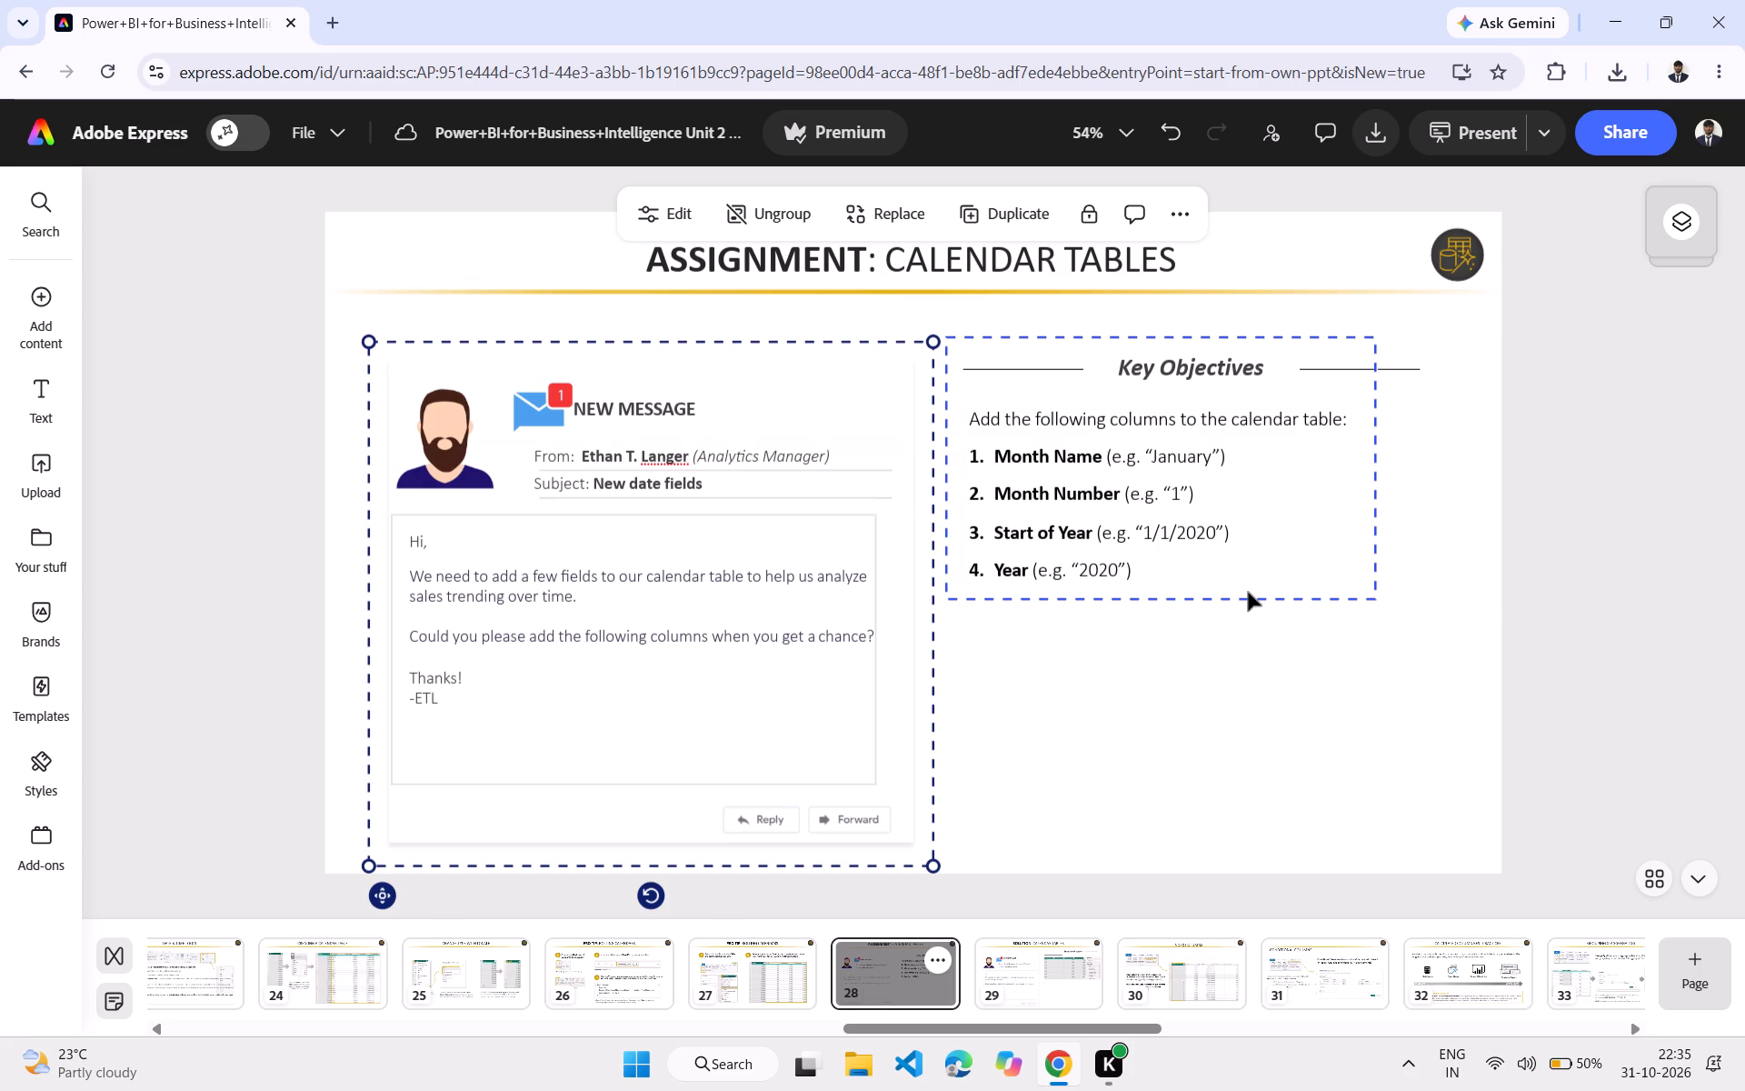
Move the Key Objectives heading and its numbered list slightly right and down.
left_click_drag(1248, 592, 1283, 605)
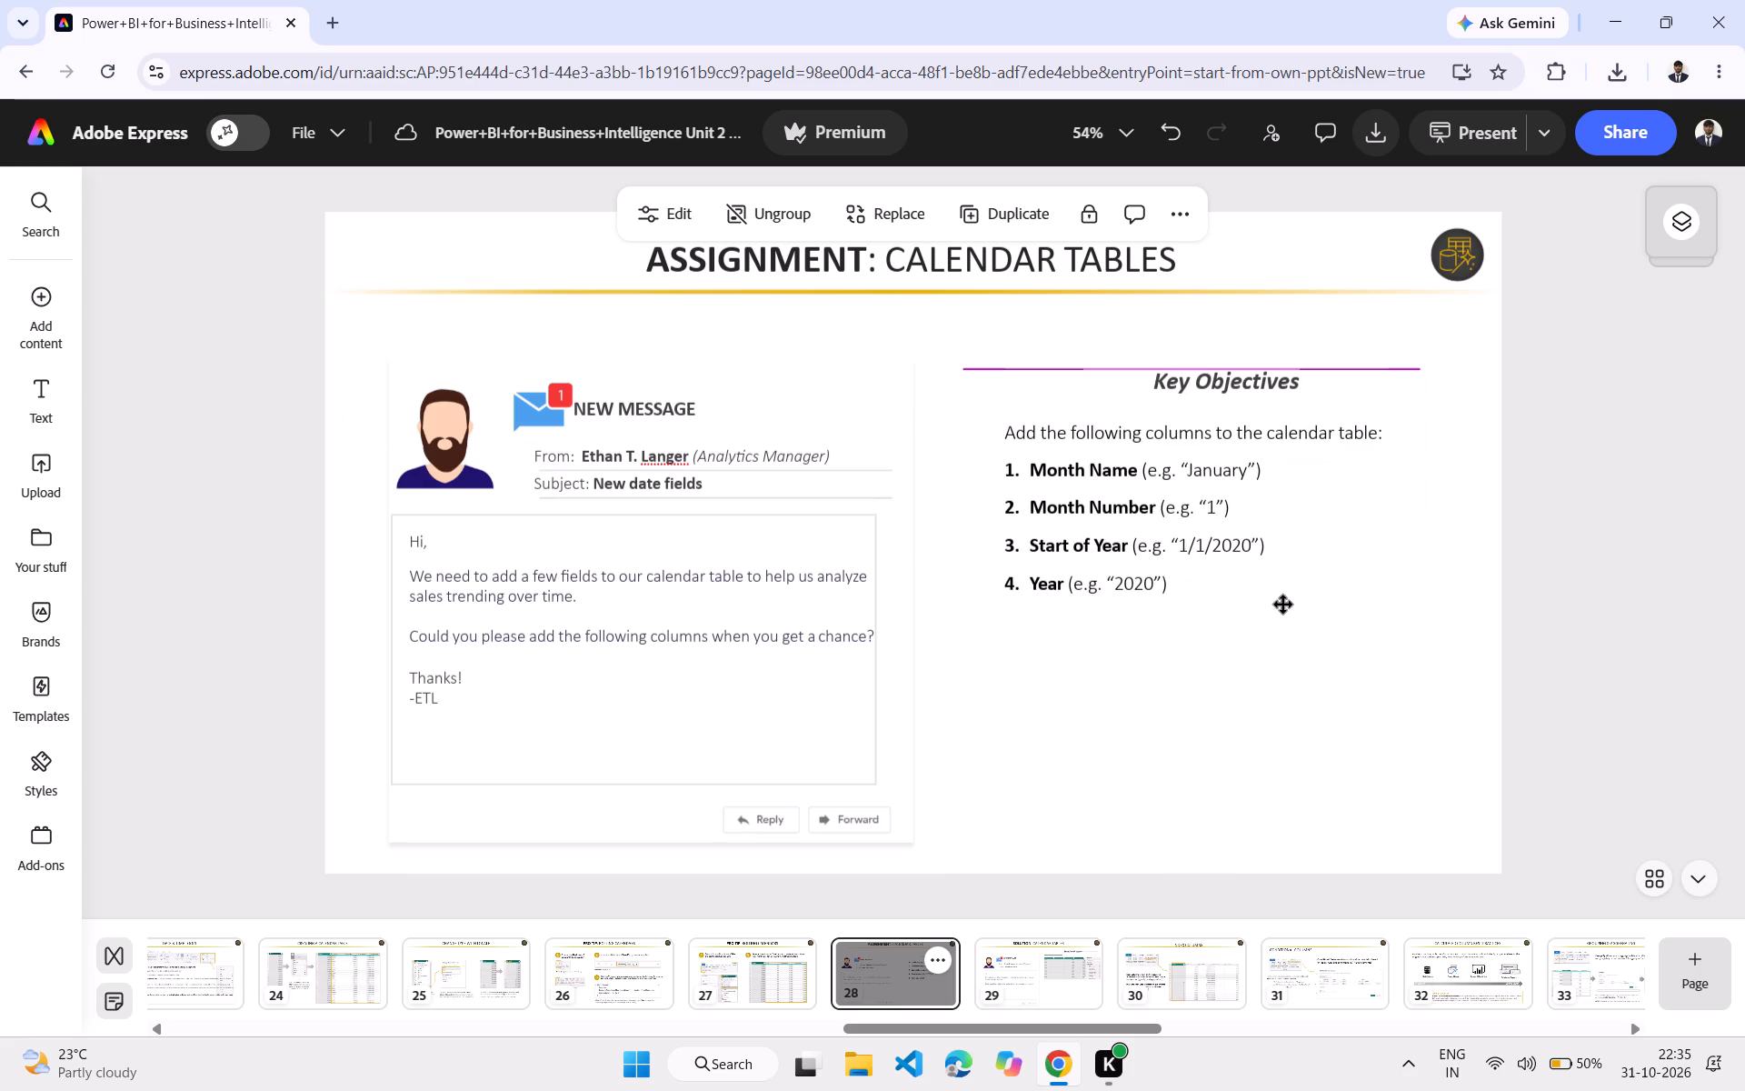
left_click_drag(1283, 605, 1284, 603)
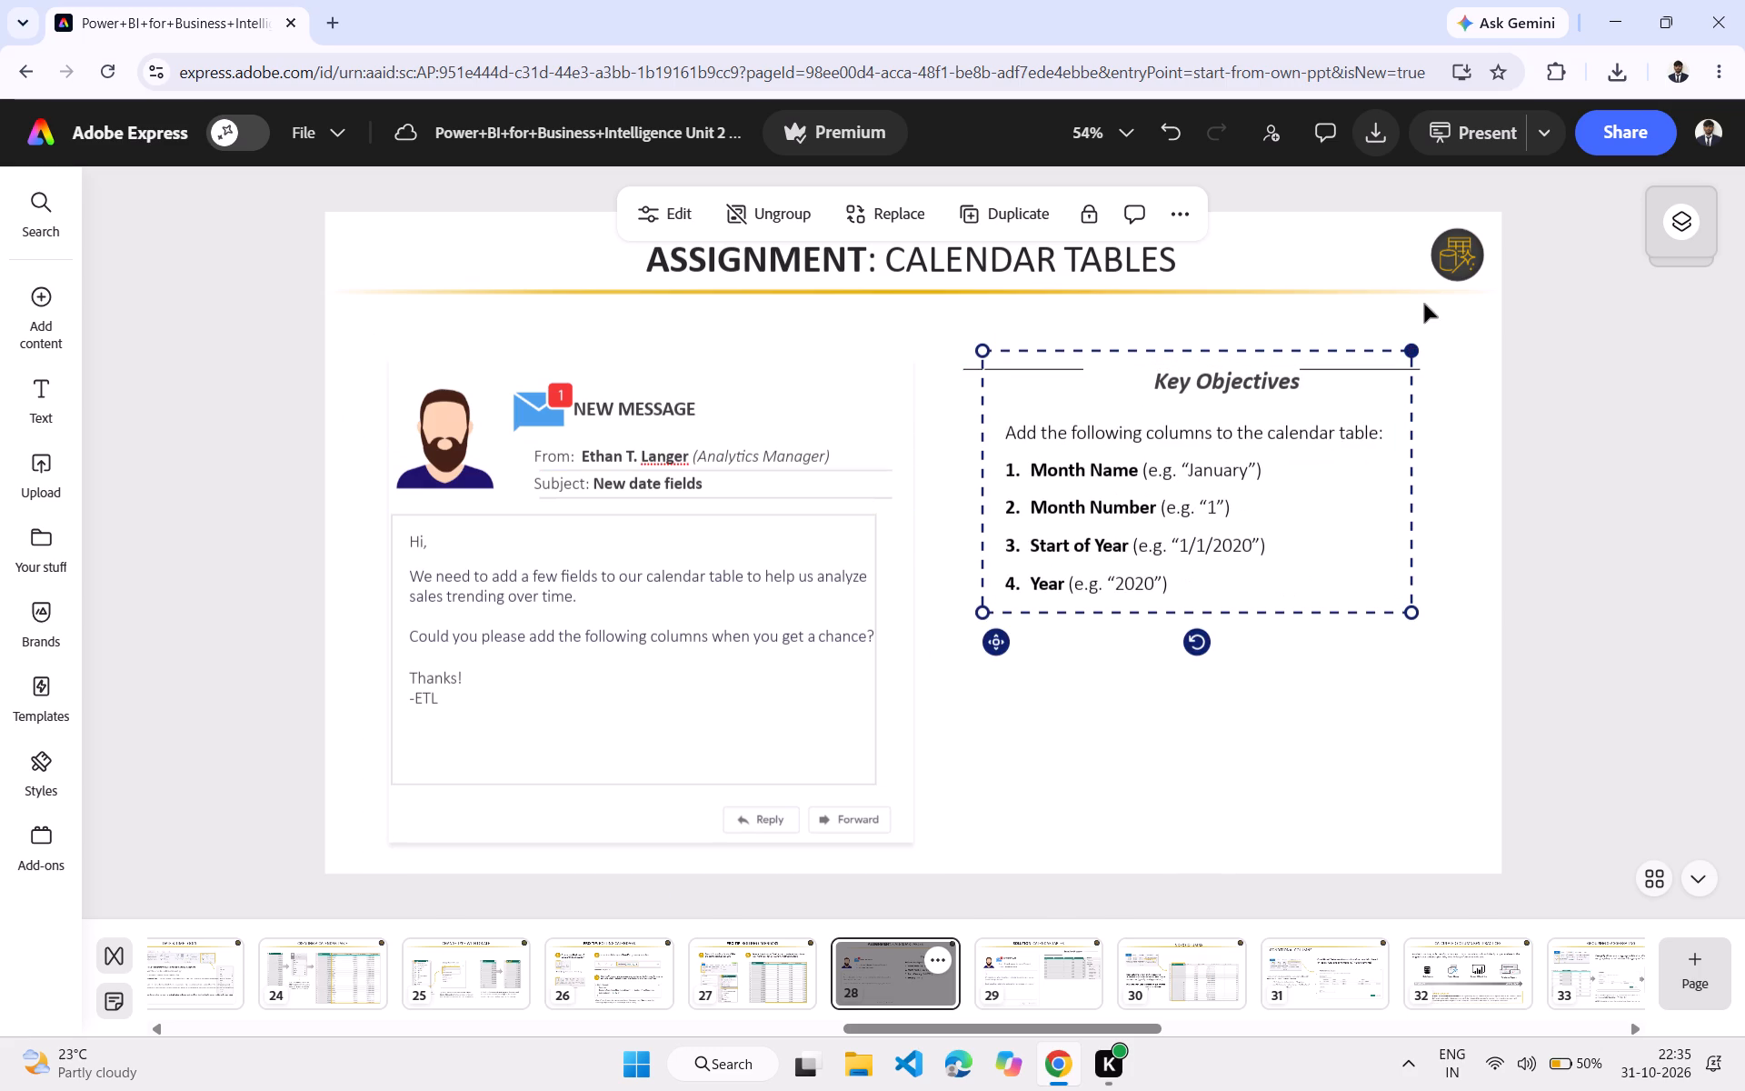
left_click(1424, 304)
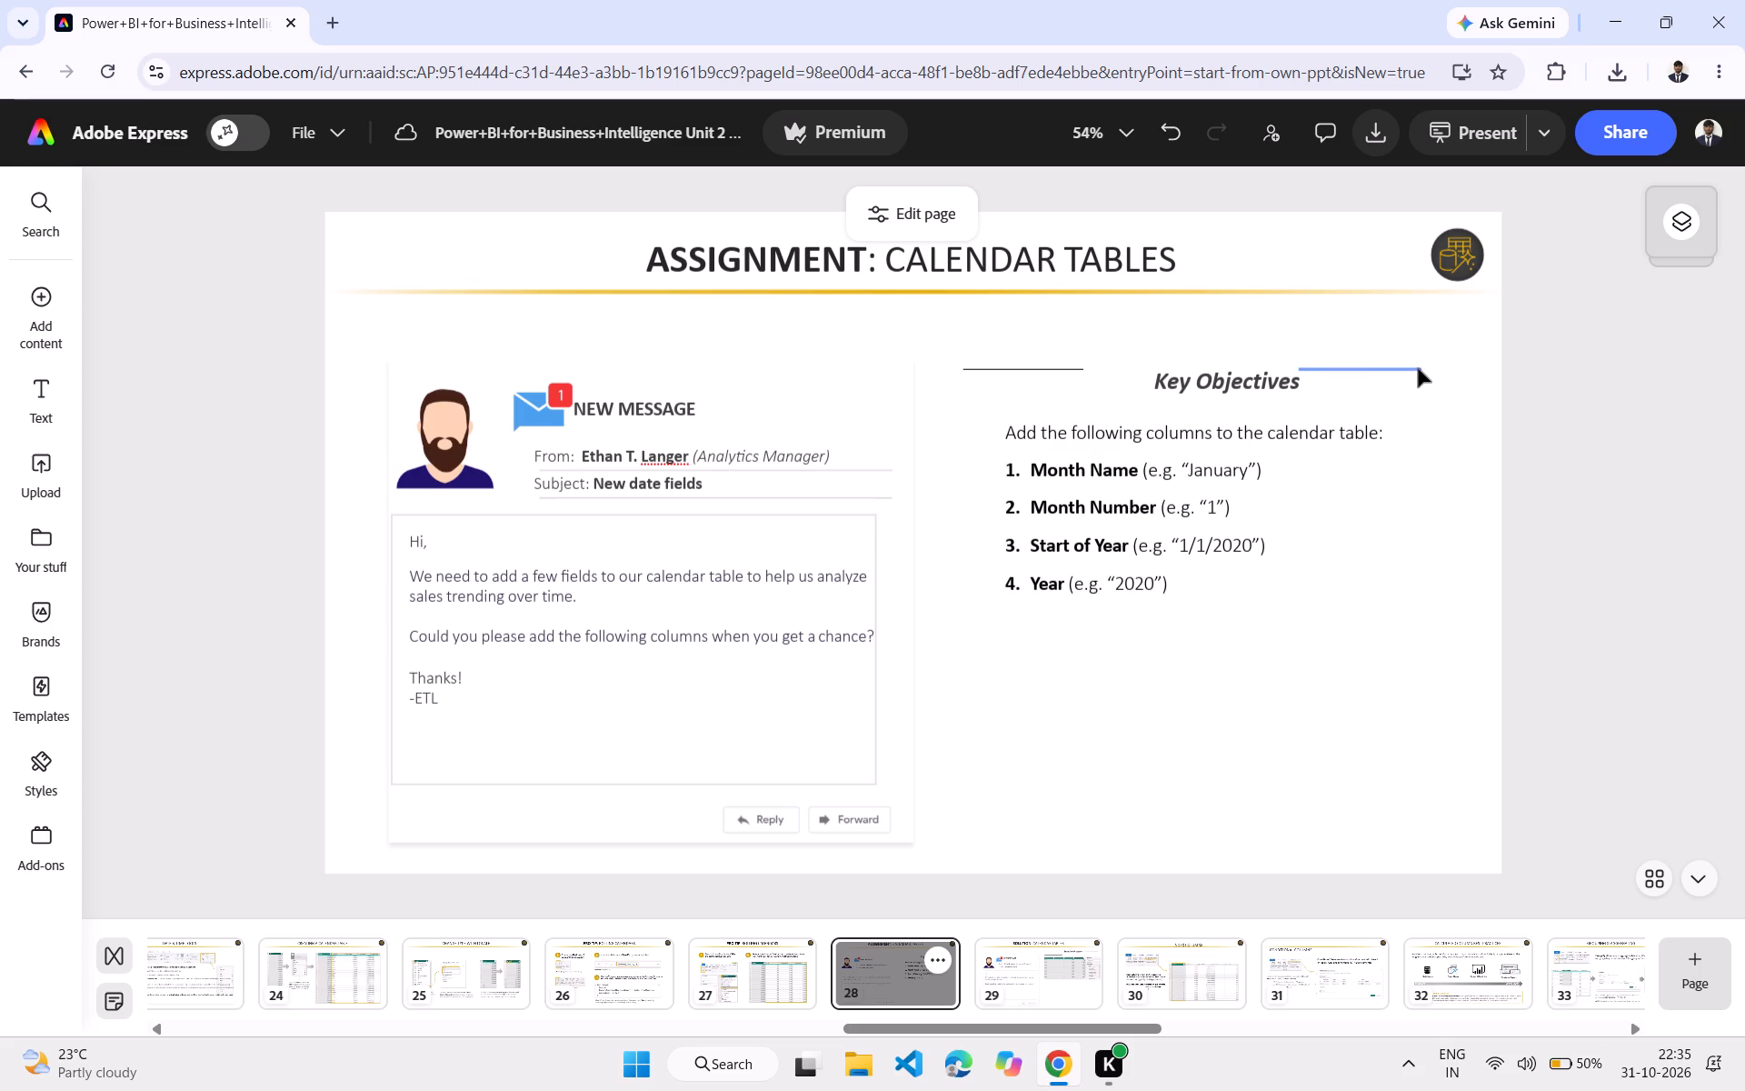
Move both lines beside Key Objectives right and down, level with the heading on either side.
left_click_drag(1417, 368, 1430, 391)
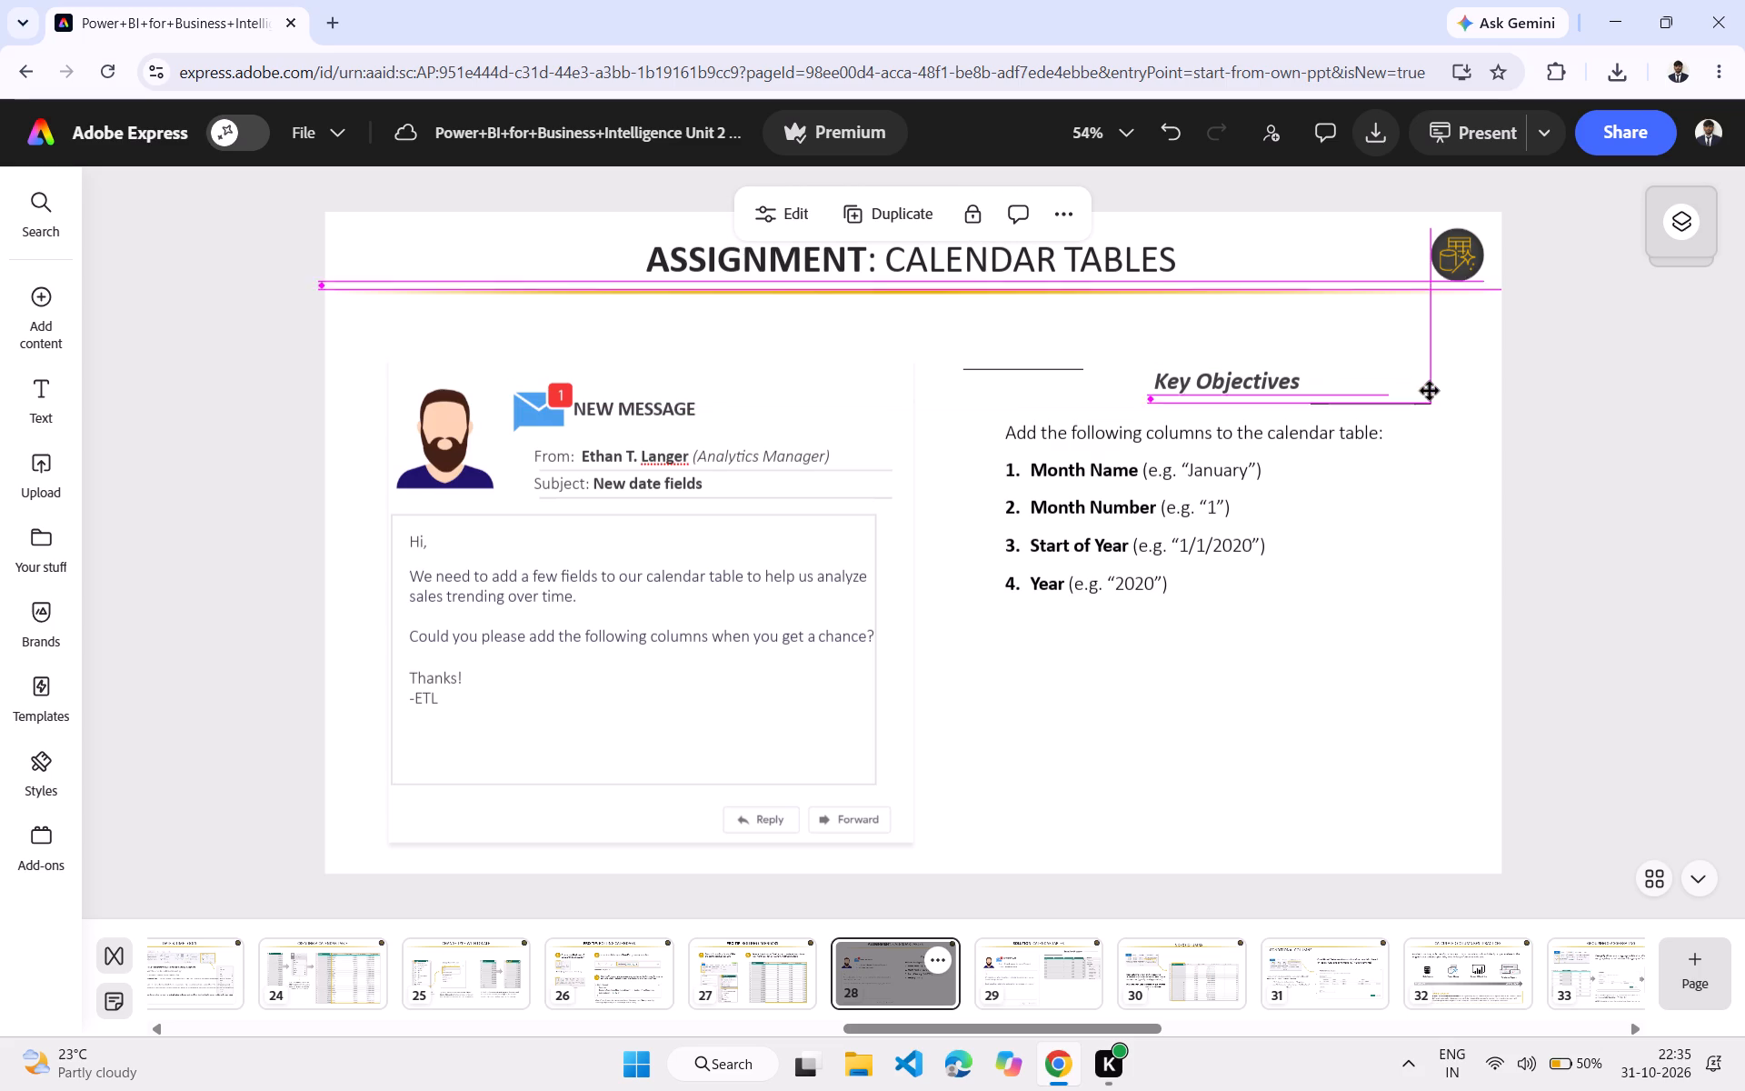
left_click_drag(1430, 391, 1436, 383)
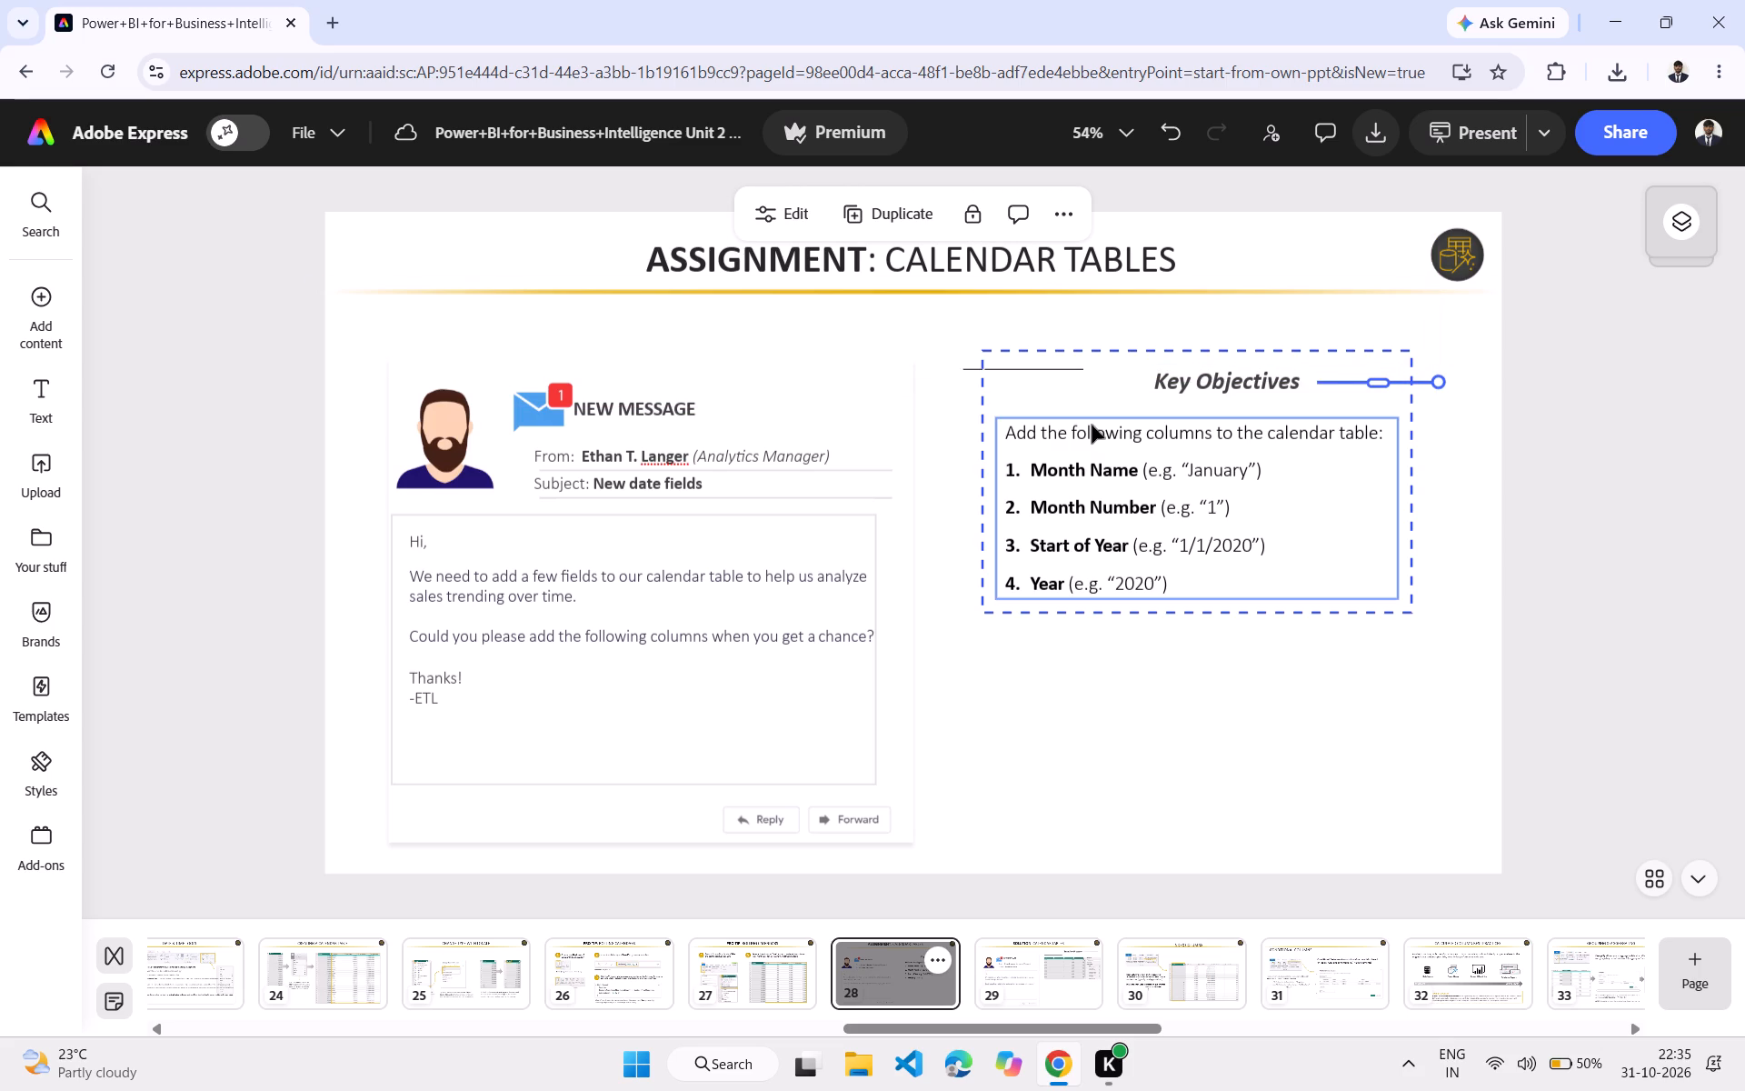
left_click_drag(964, 371, 1020, 384)
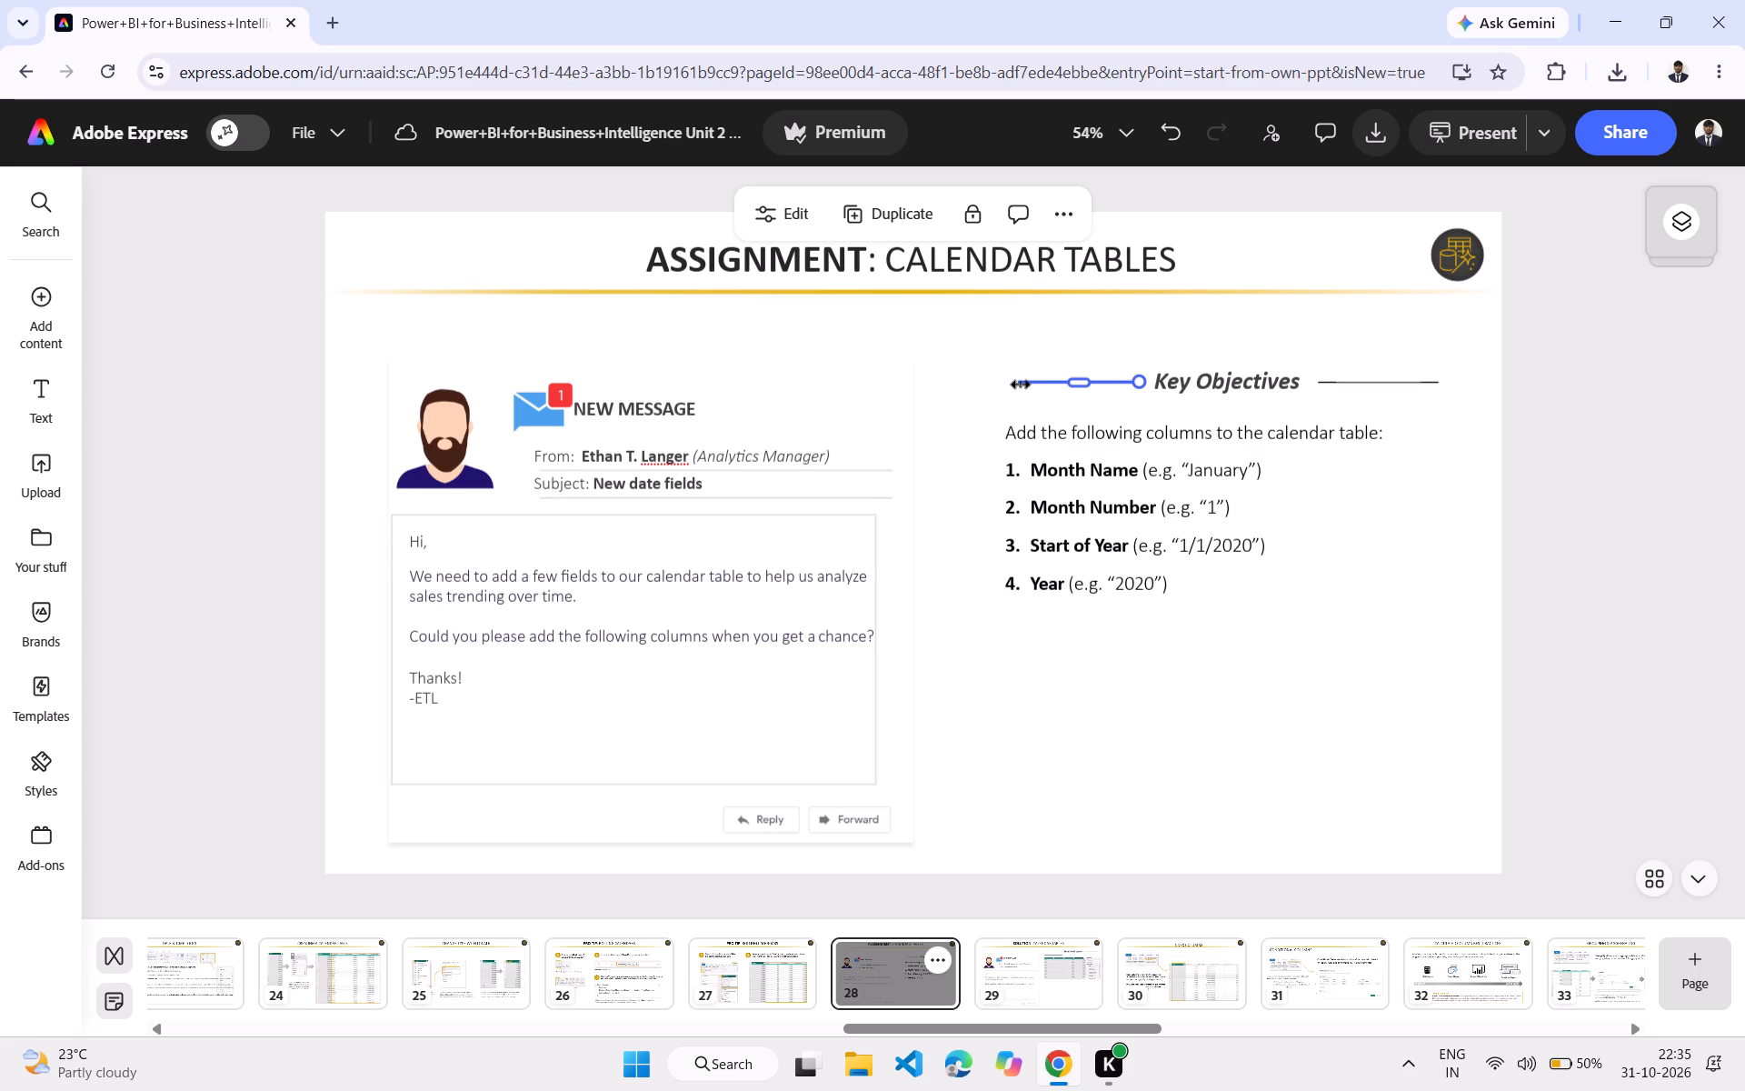
On page 27, move the step 5 text, its number and its gold circle right, keeping the badge beside the text.
left_click(740, 957)
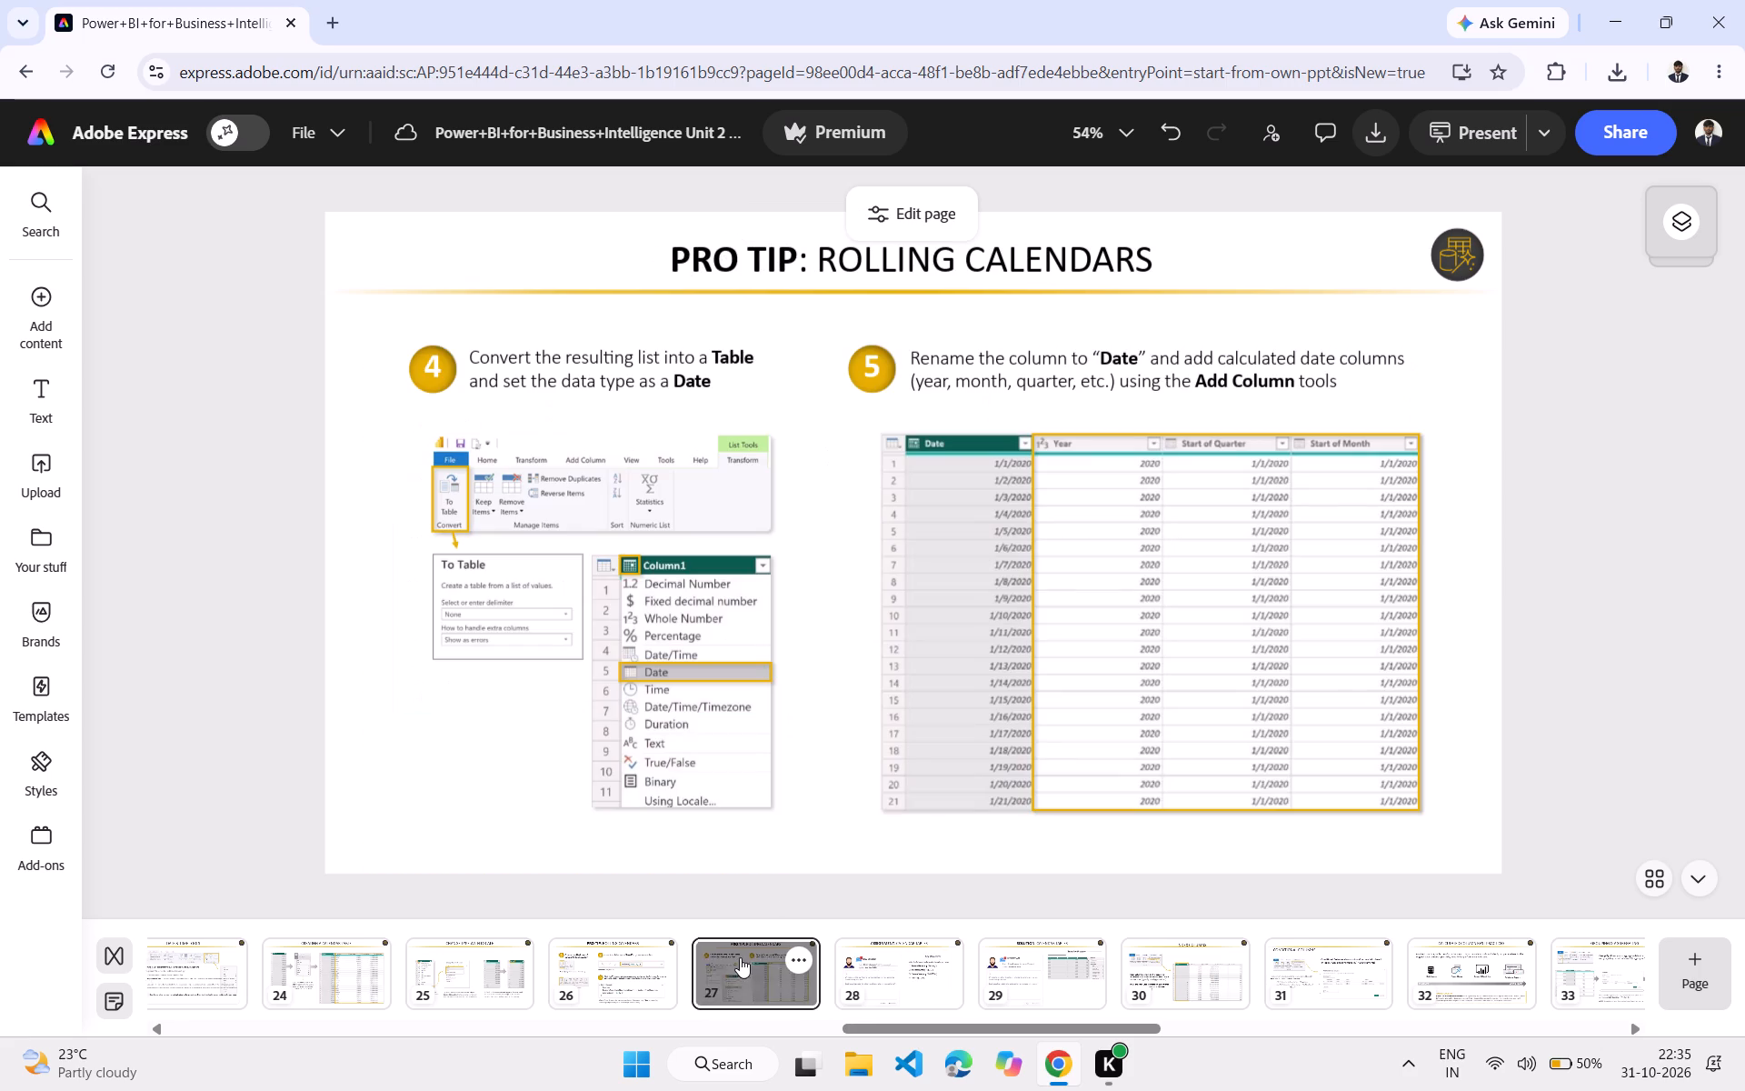
left_click_drag(923, 392, 972, 387)
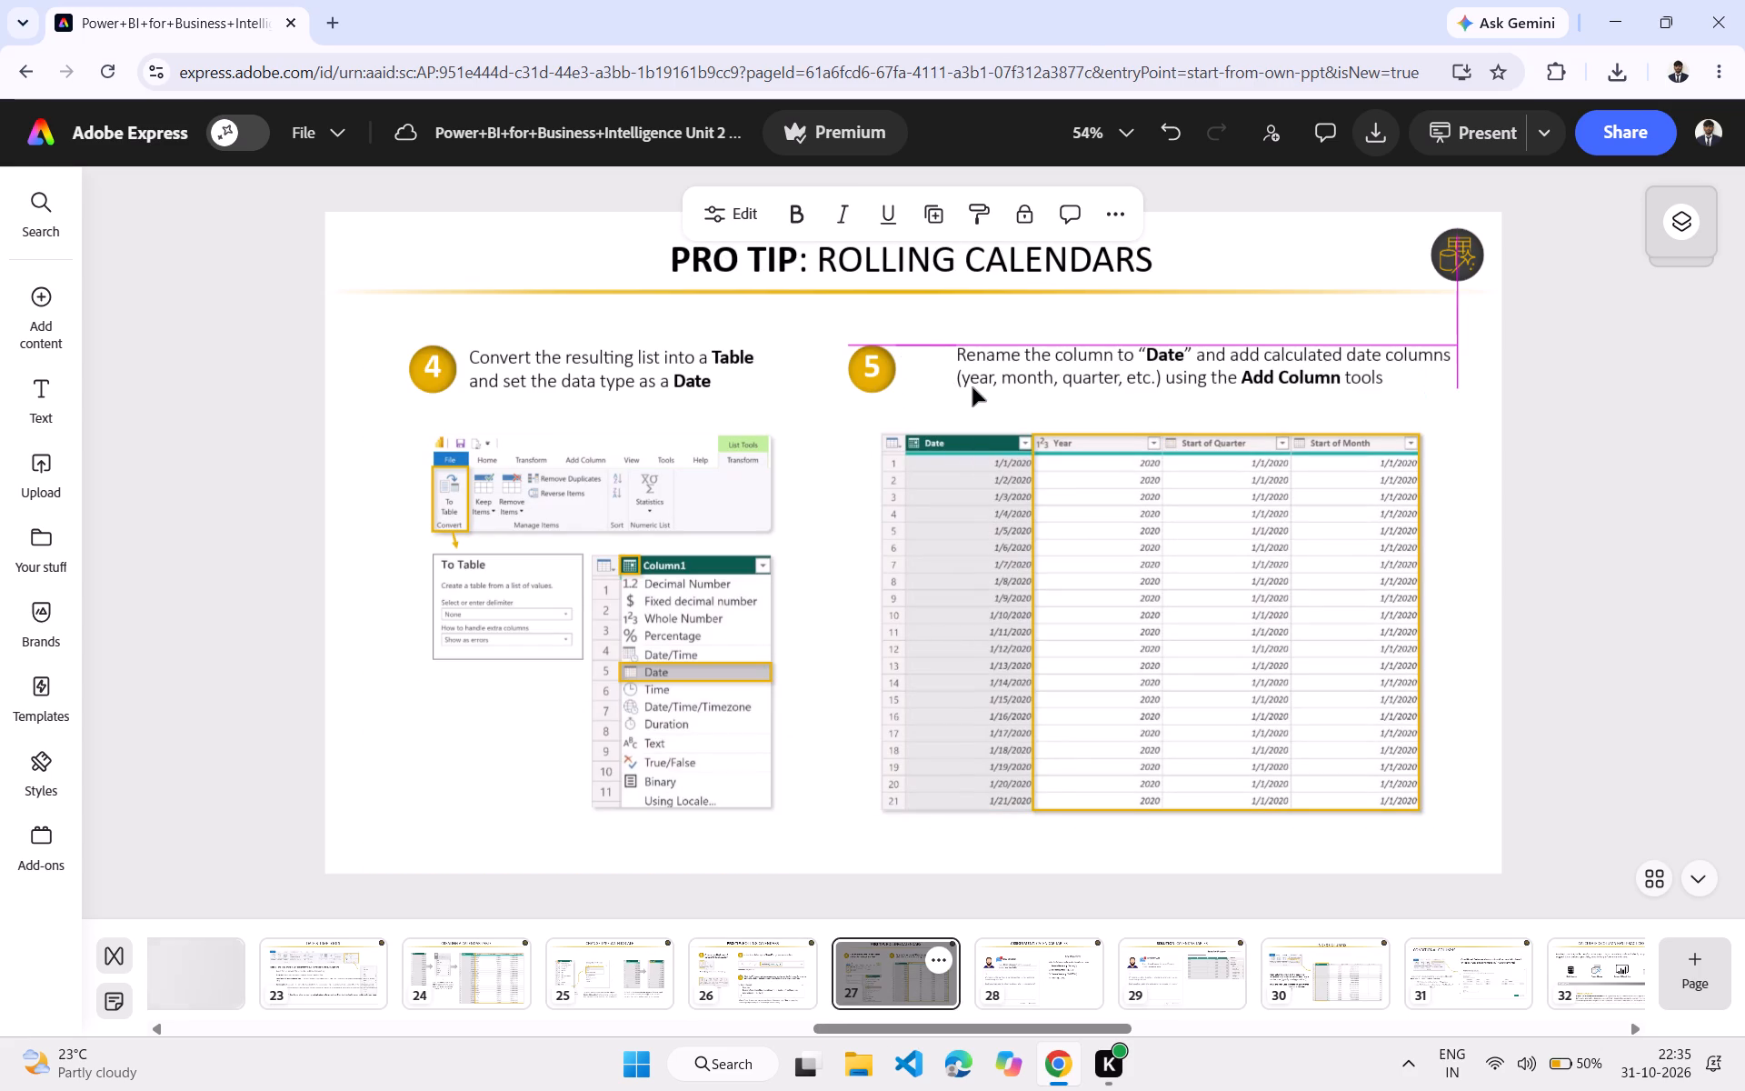
left_click_drag(972, 387, 961, 387)
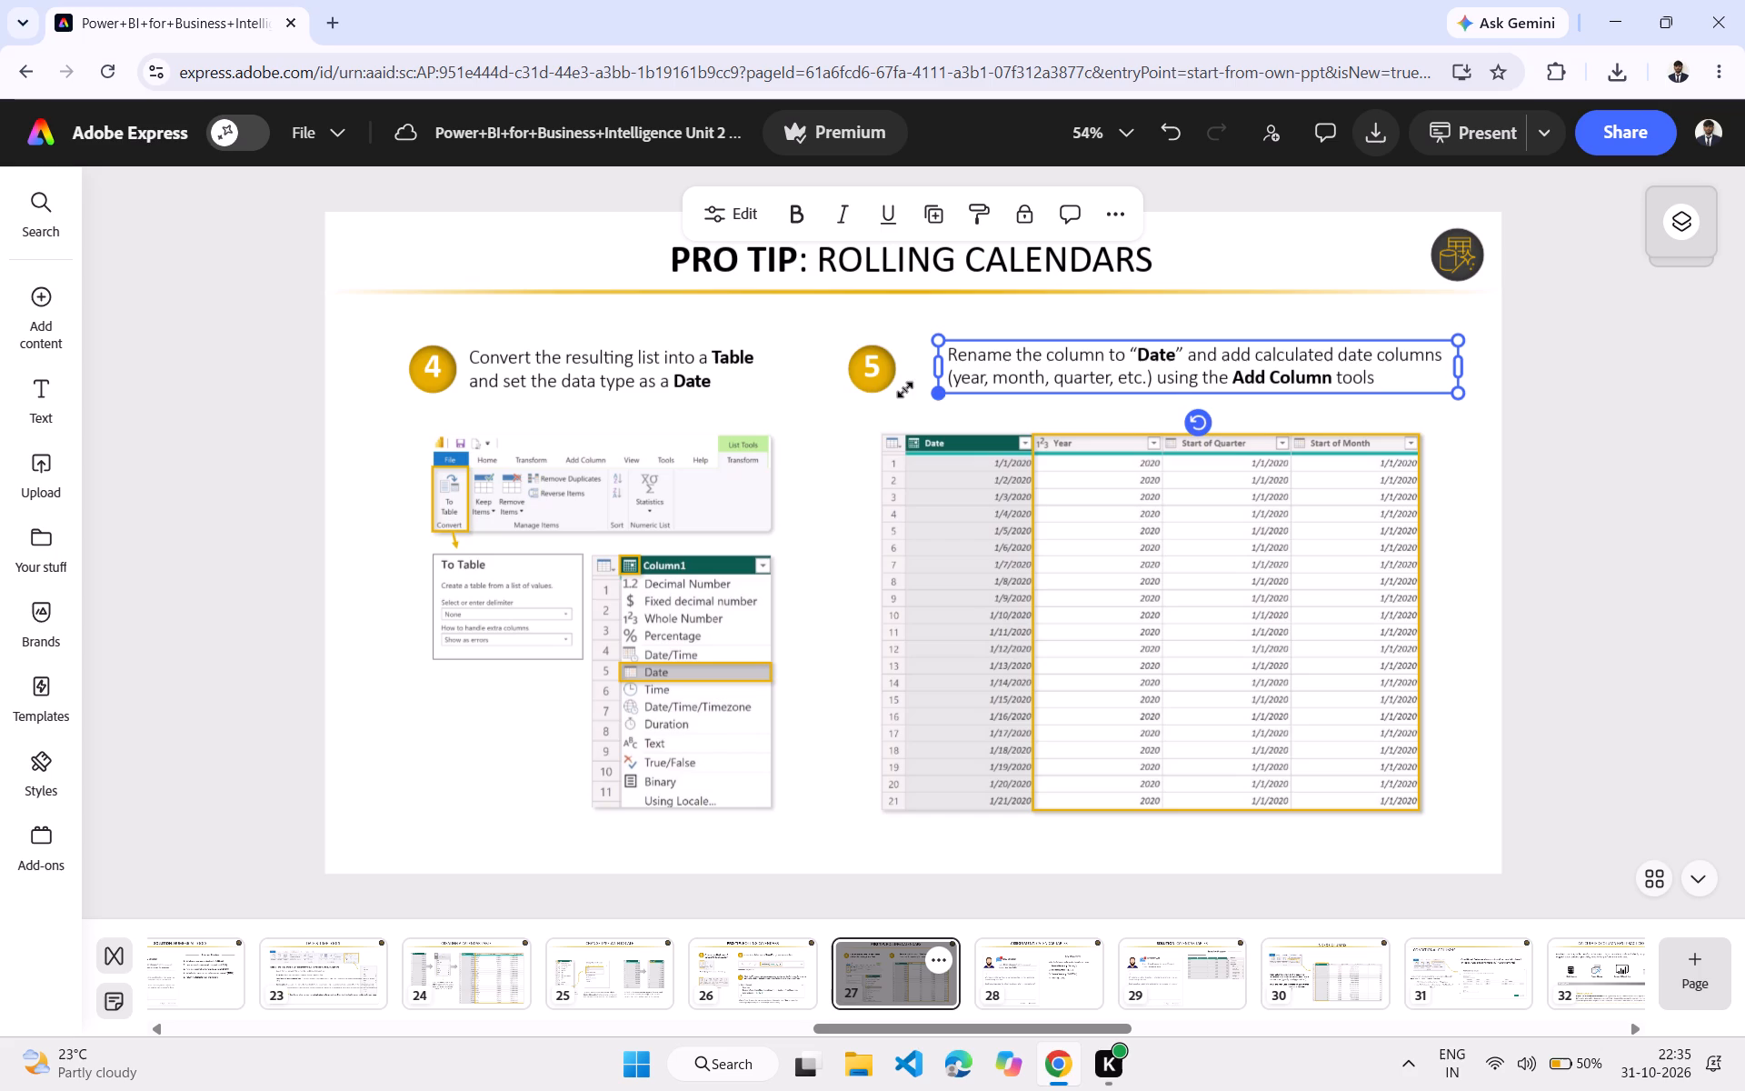
left_click_drag(872, 391, 879, 392)
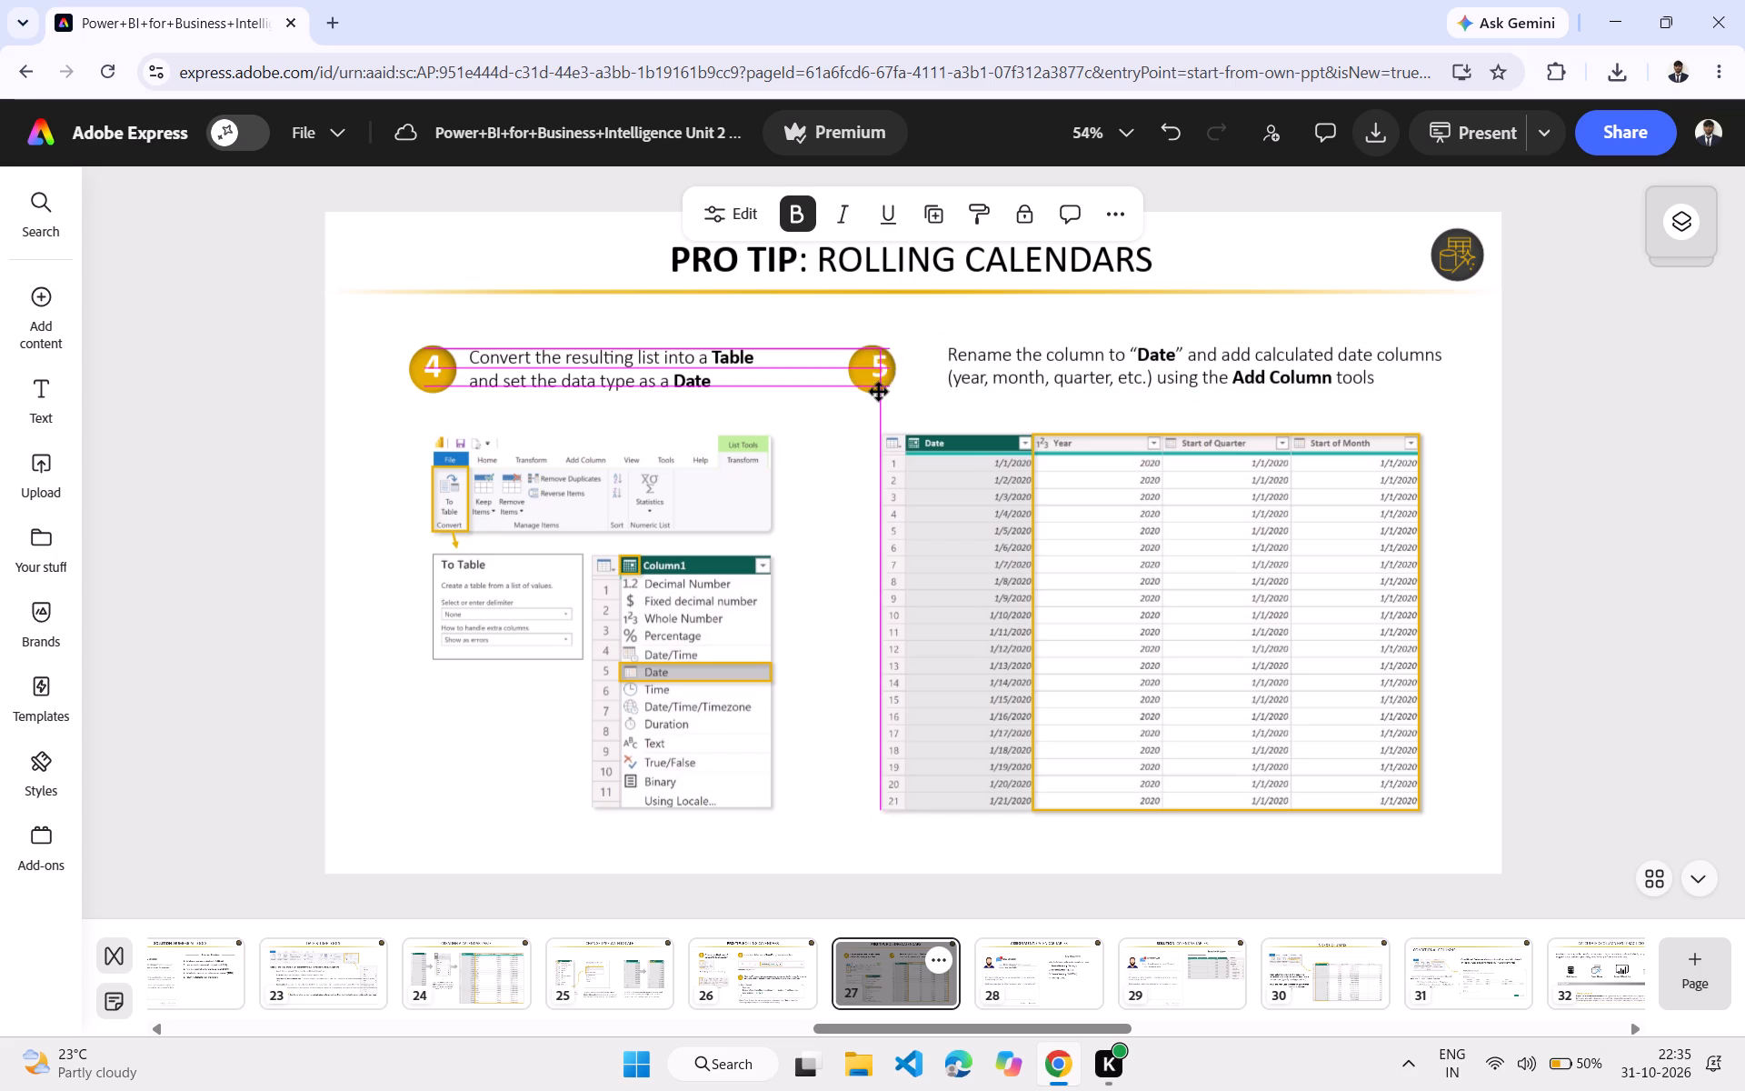
left_click_drag(879, 392, 911, 390)
left_click_drag(867, 389, 906, 387)
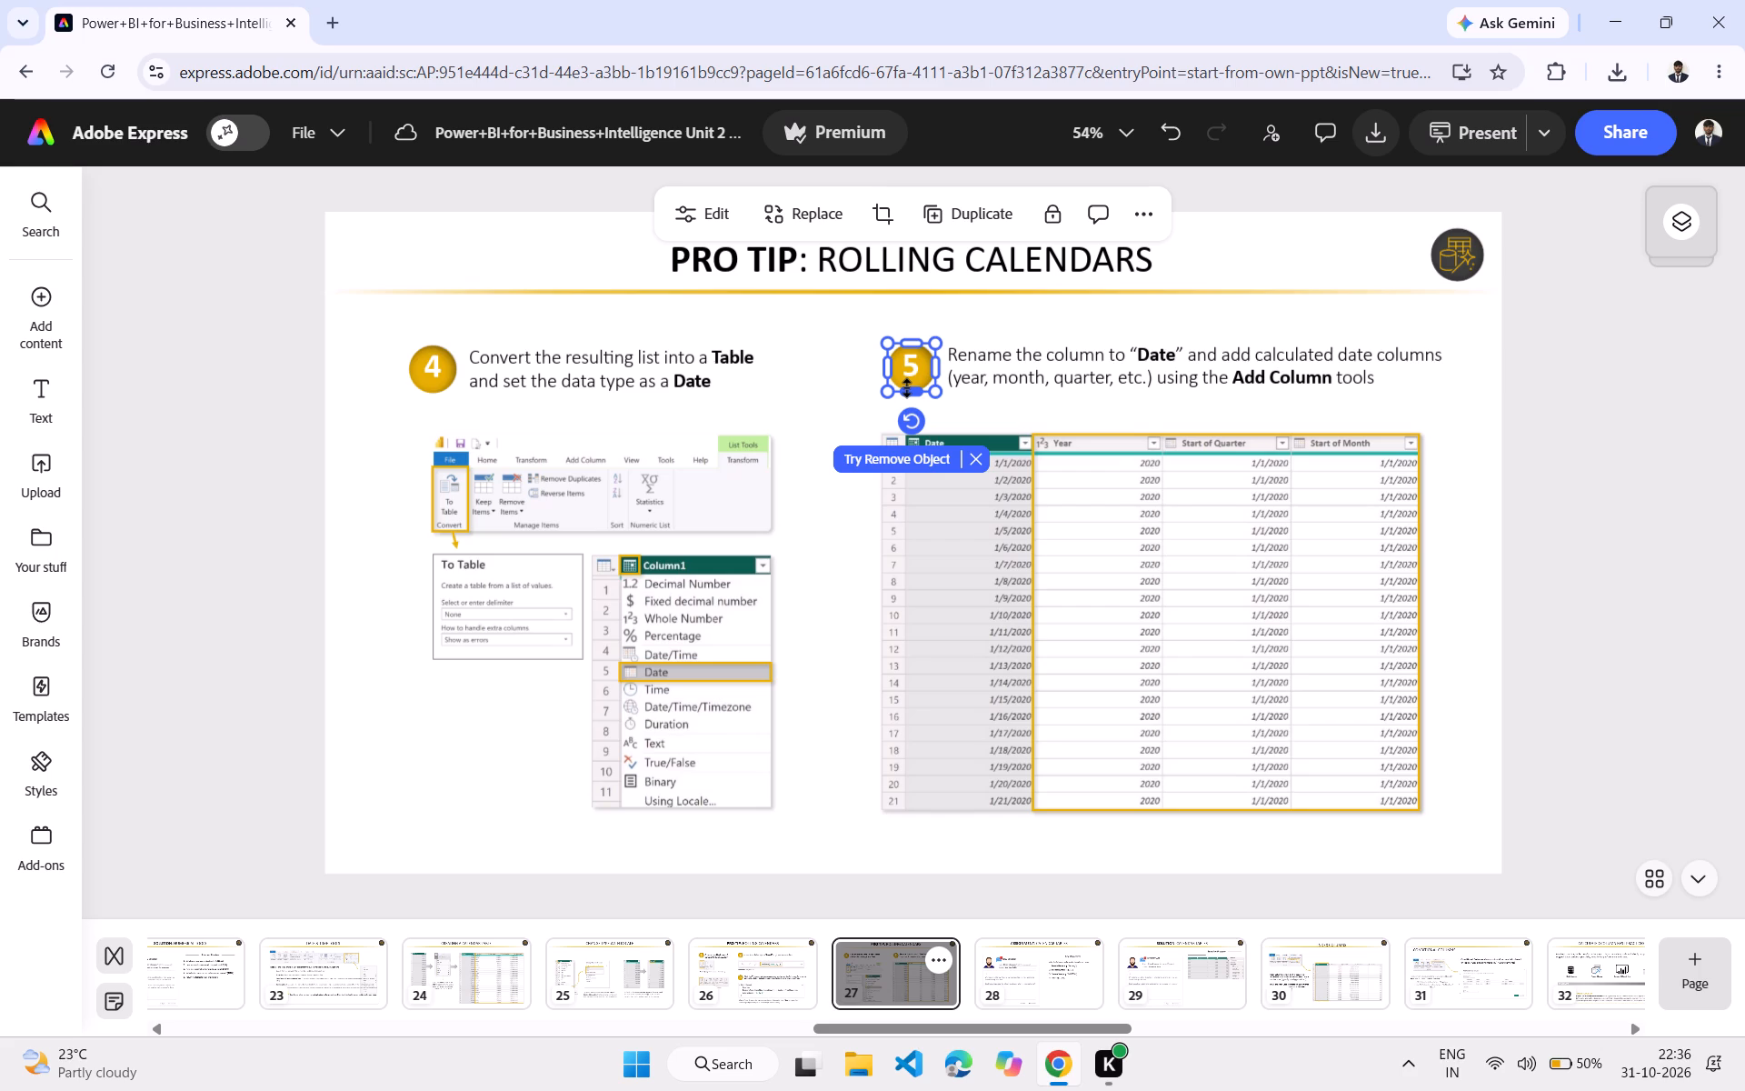
Shift the step 4 ribbon screenshot, Column1 data type list and To Table box right, keeping the box under the ribbon.
left_click_drag(564, 478, 600, 482)
left_click_drag(660, 624, 764, 632)
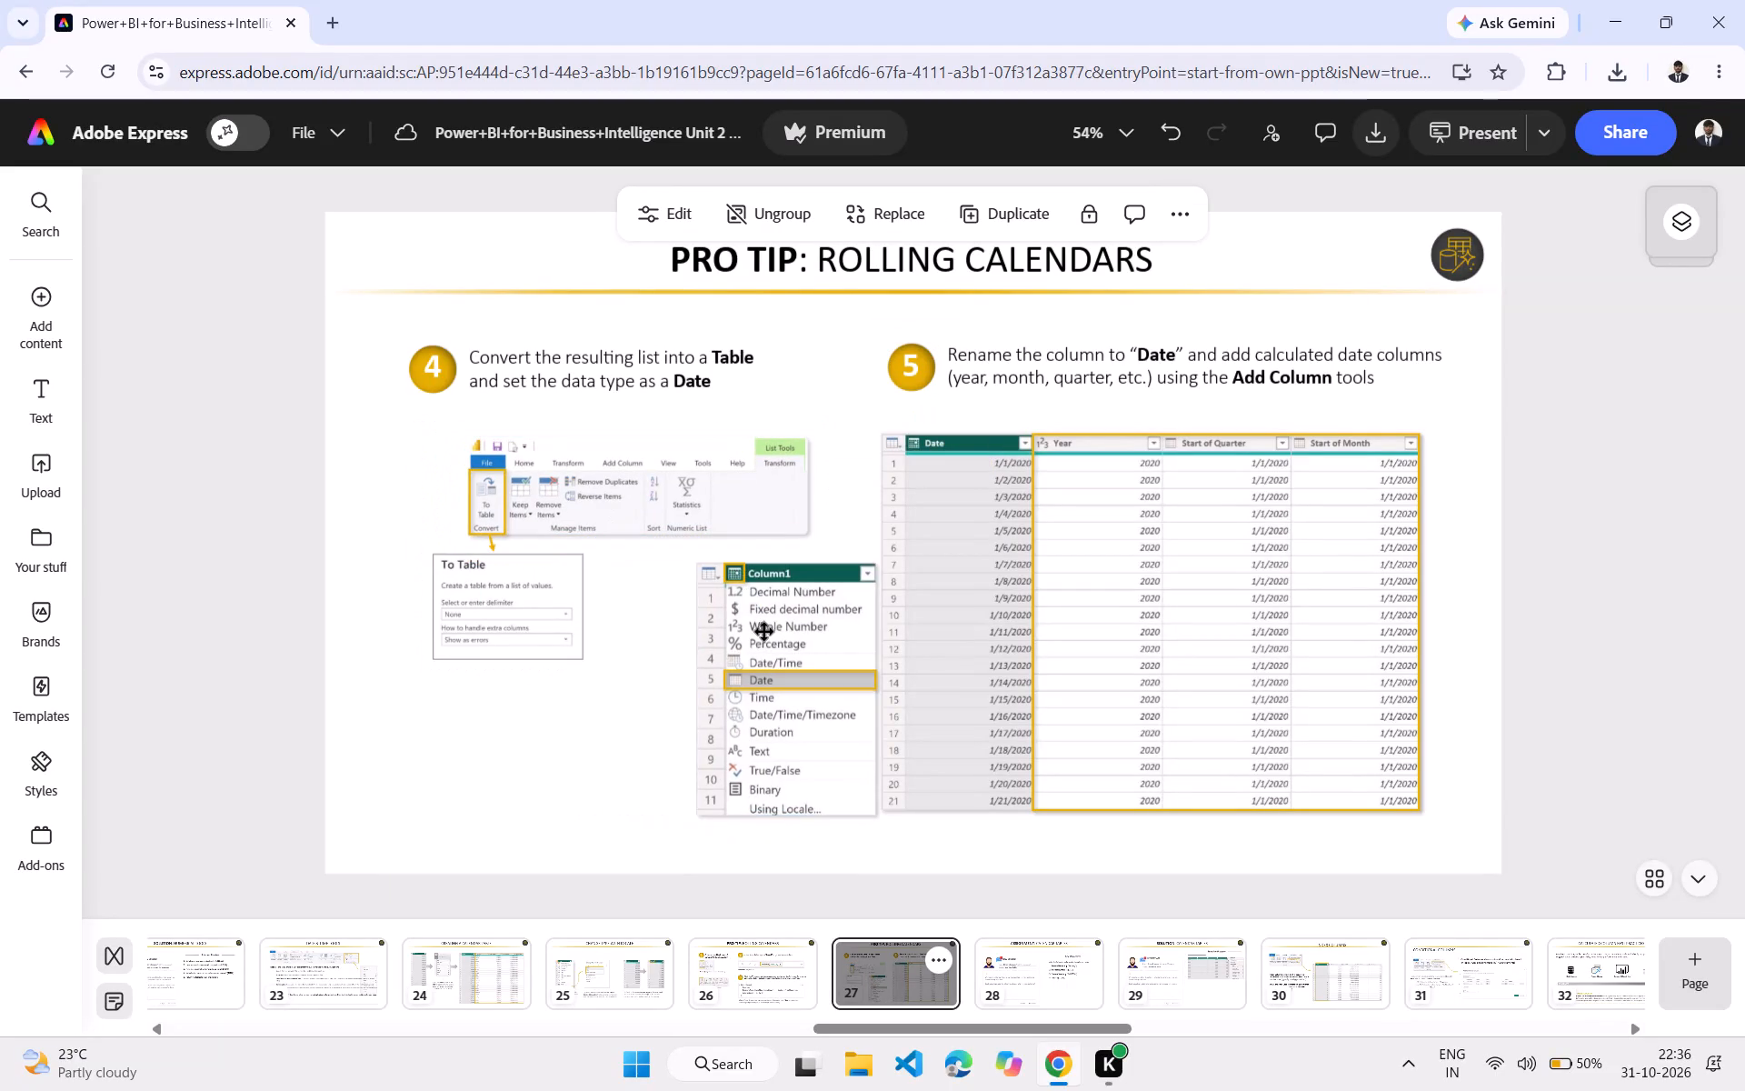
left_click_drag(764, 632, 723, 614)
left_click_drag(481, 630, 490, 632)
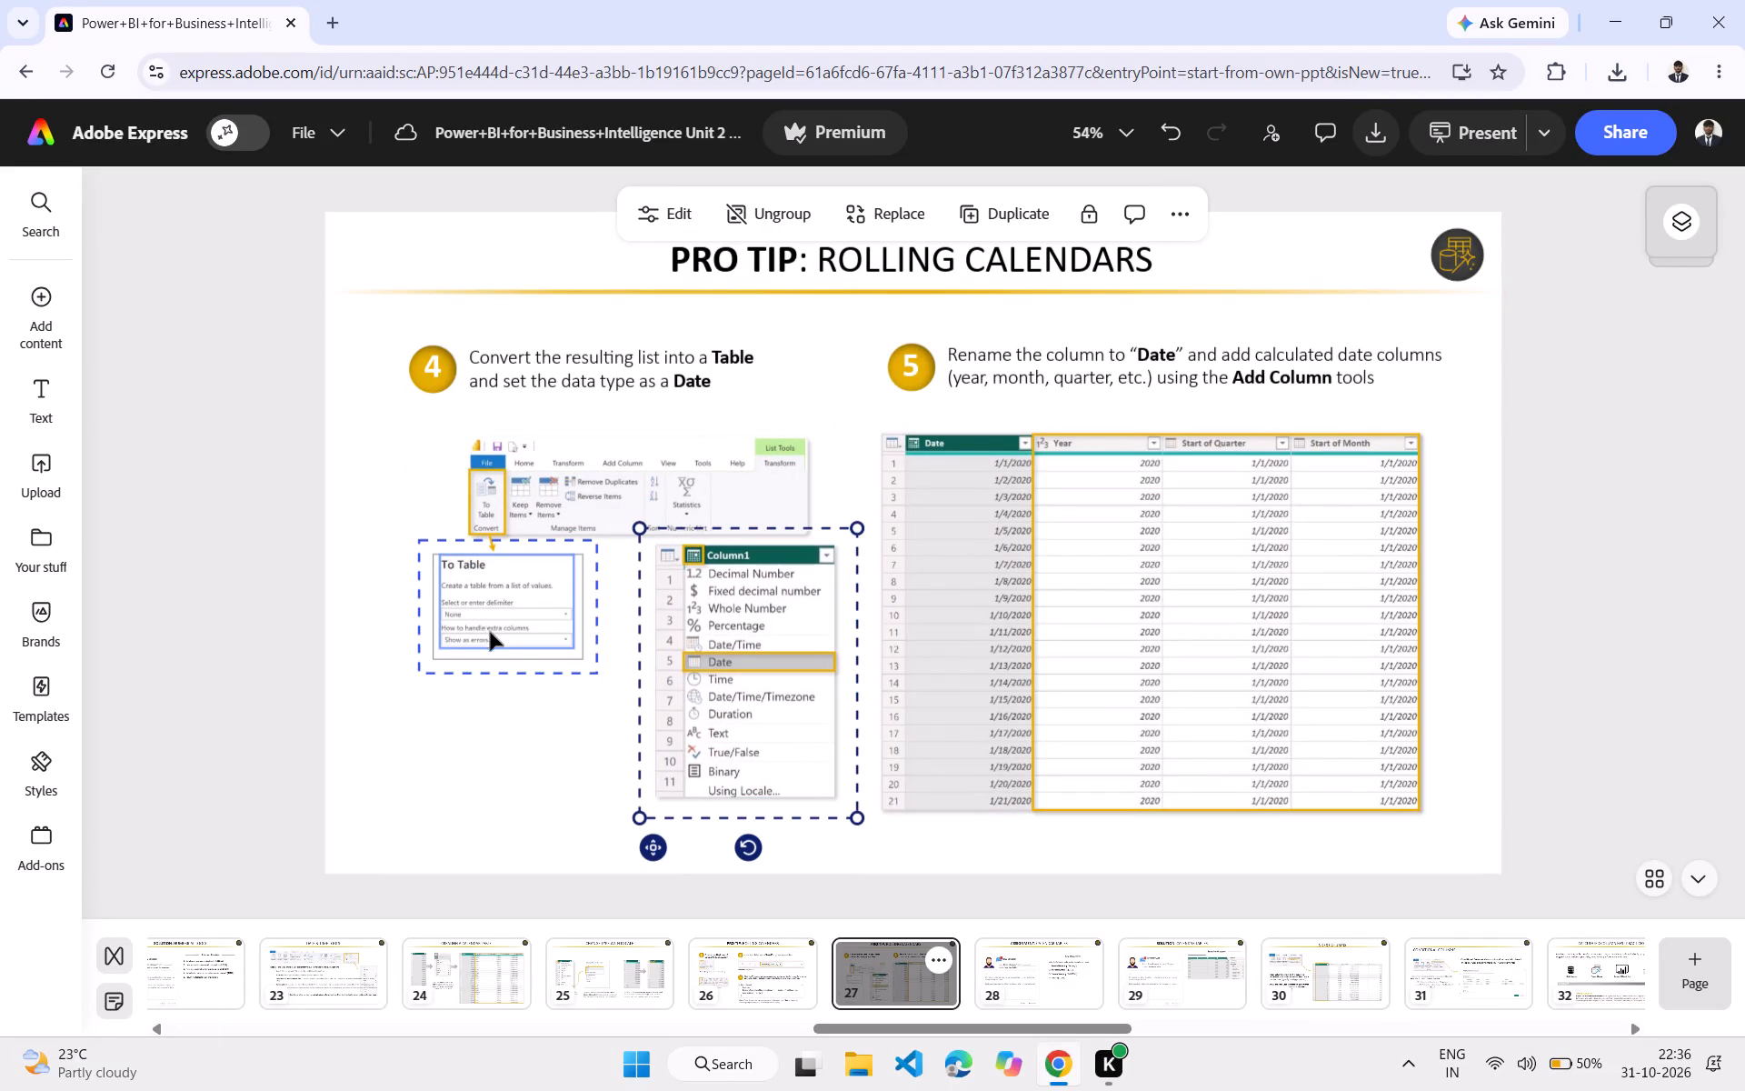
left_click_drag(490, 632, 523, 633)
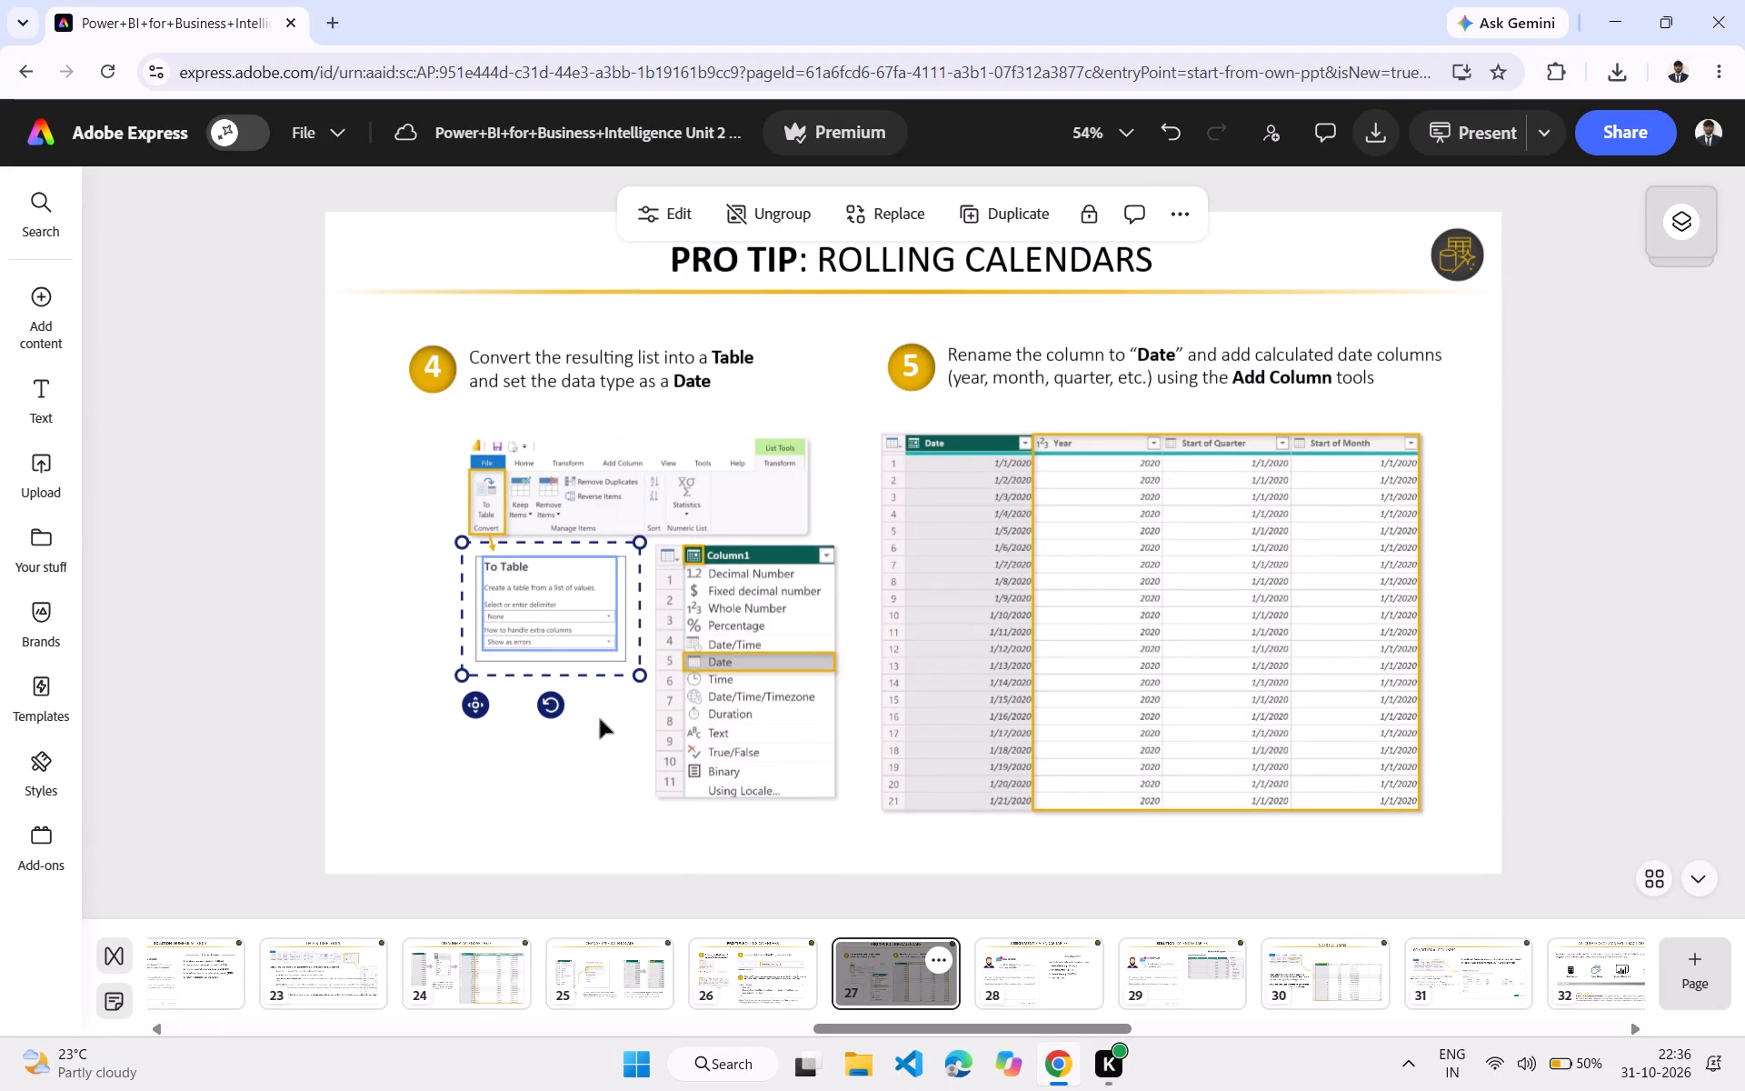
On page 26, shift the List.Dates formula box and the step 3 instruction text right.
left_click(772, 971)
left_click_drag(891, 657, 916, 657)
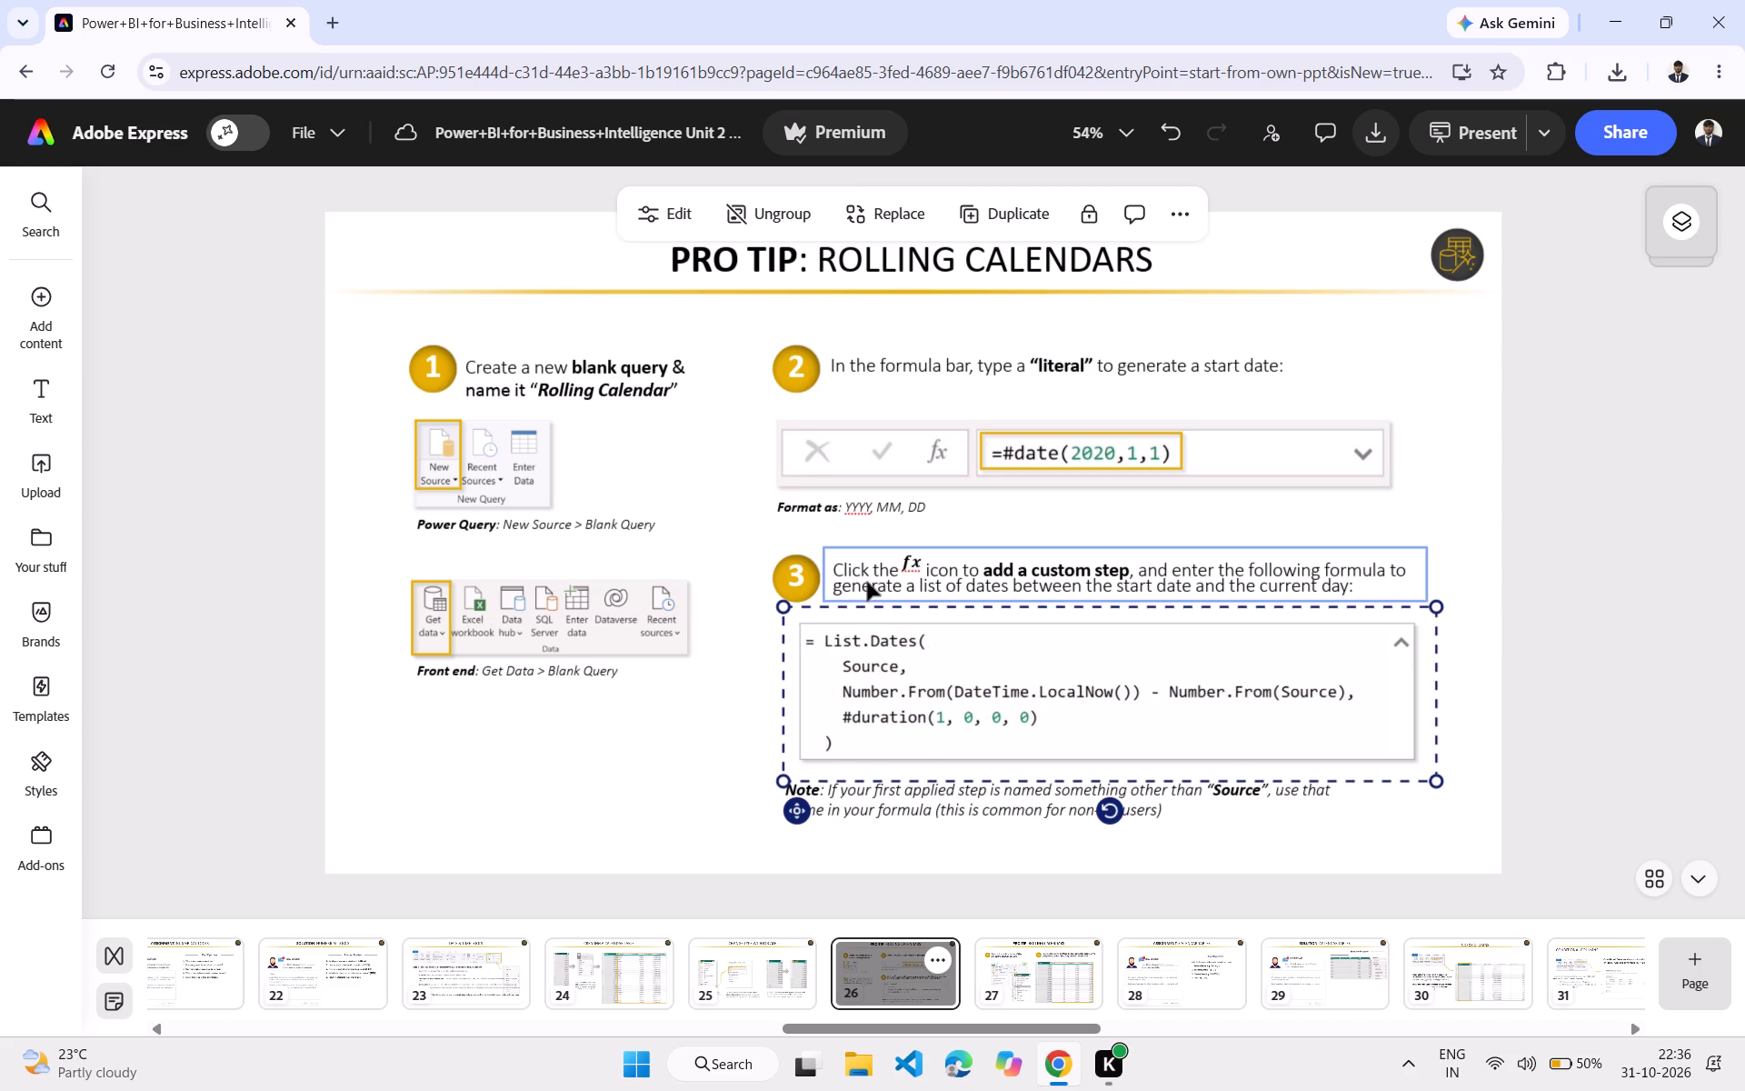
left_click_drag(867, 582, 902, 581)
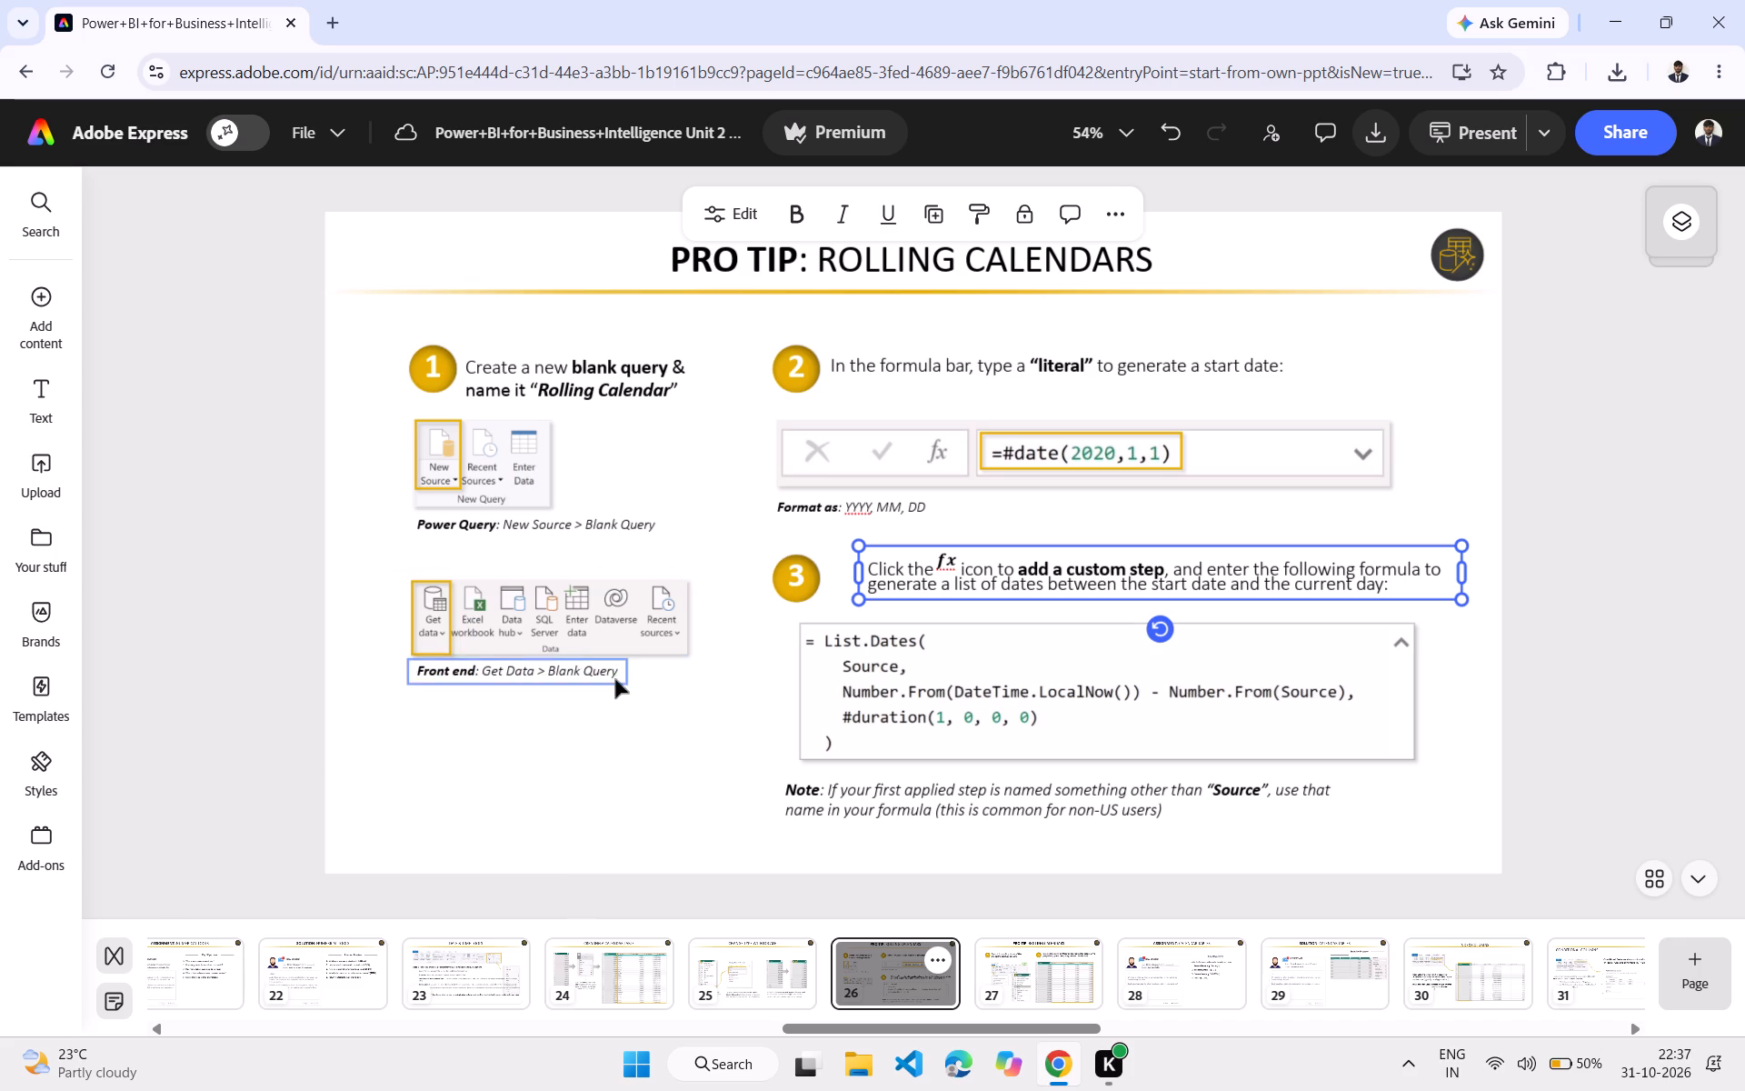
Move the Get Data ribbon image, its gold highlight frame and the Front end caption right and down, with the caption below.
left_click_drag(678, 667, 721, 690)
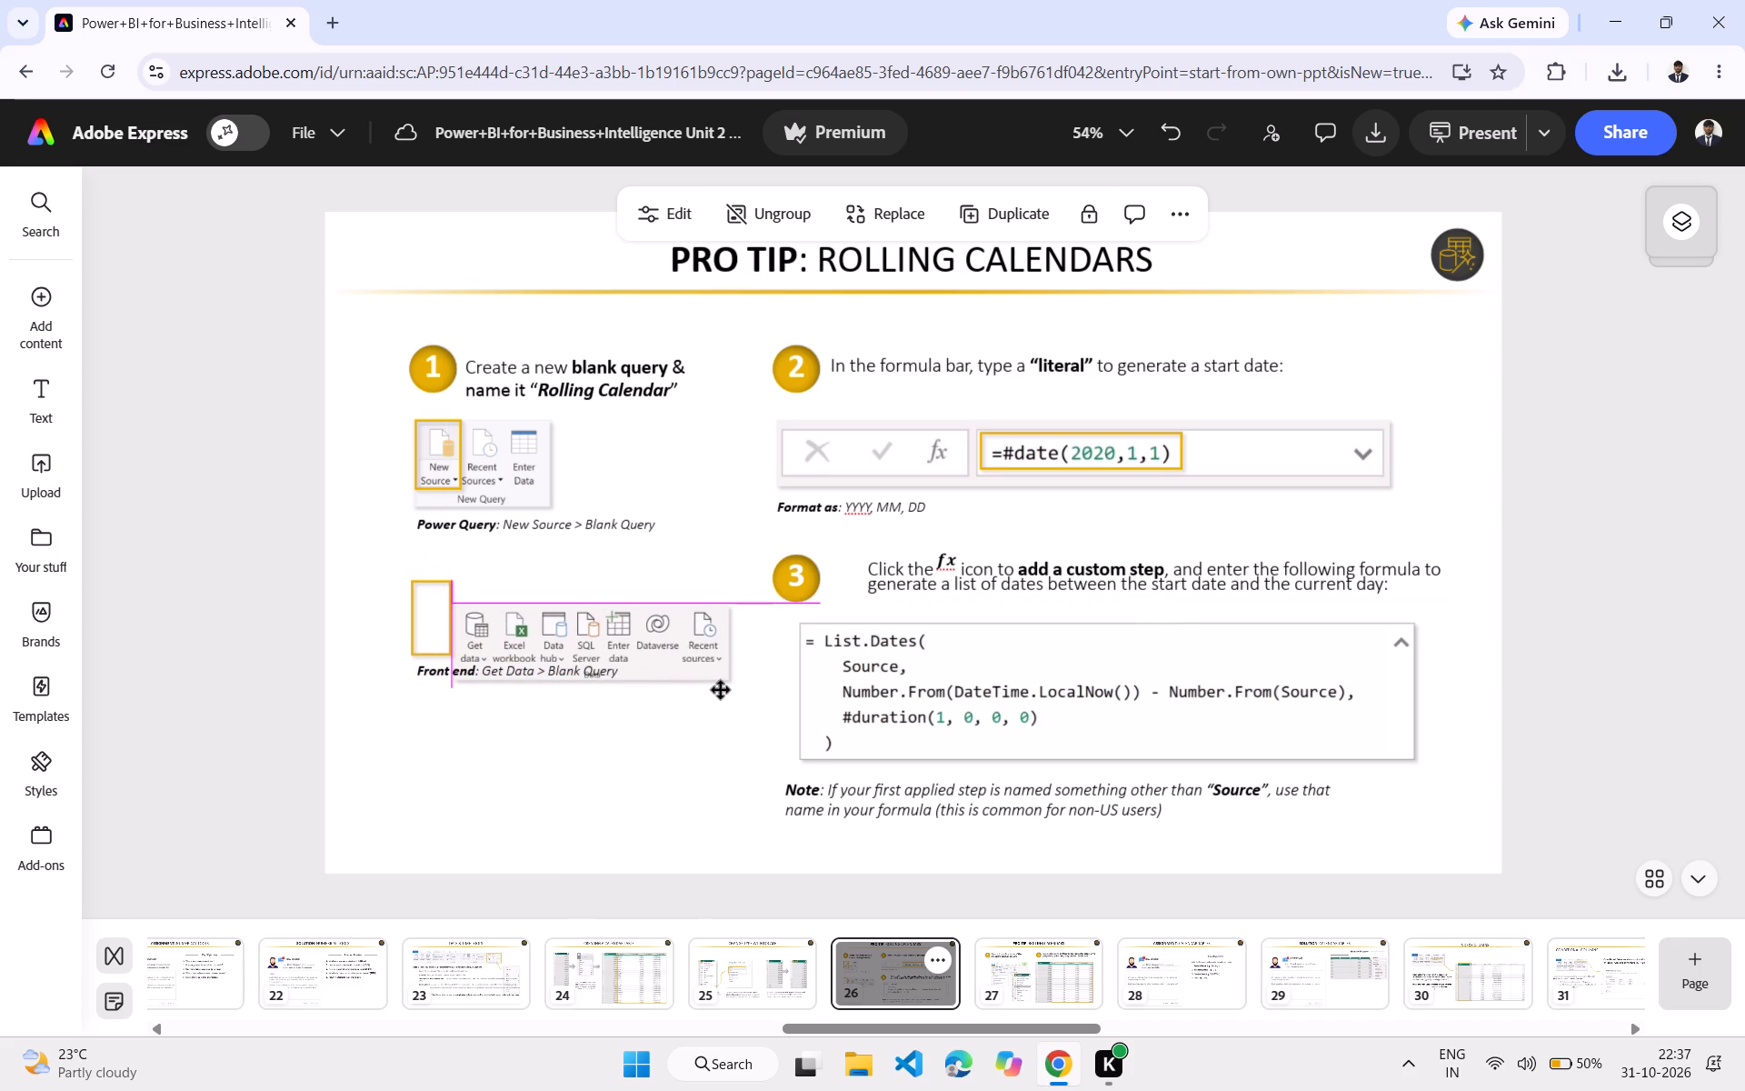
left_click_drag(721, 690, 722, 686)
left_click(412, 675)
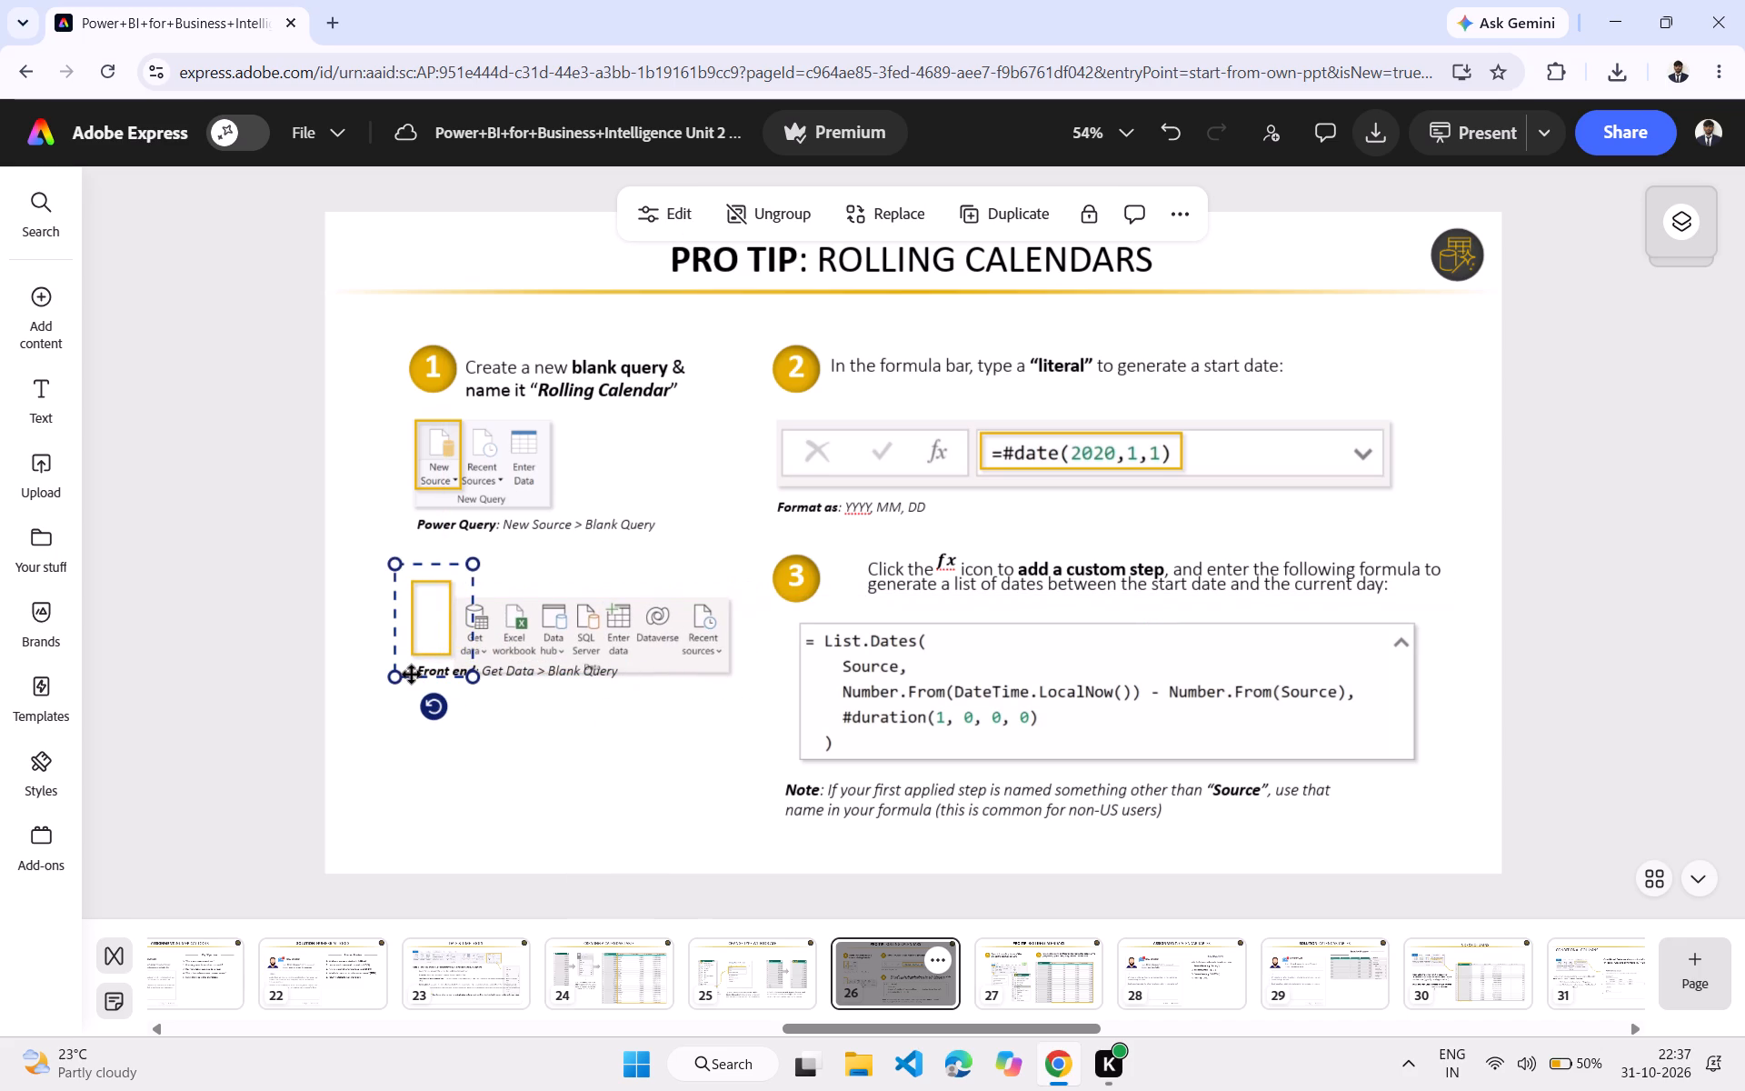
left_click_drag(424, 632, 473, 646)
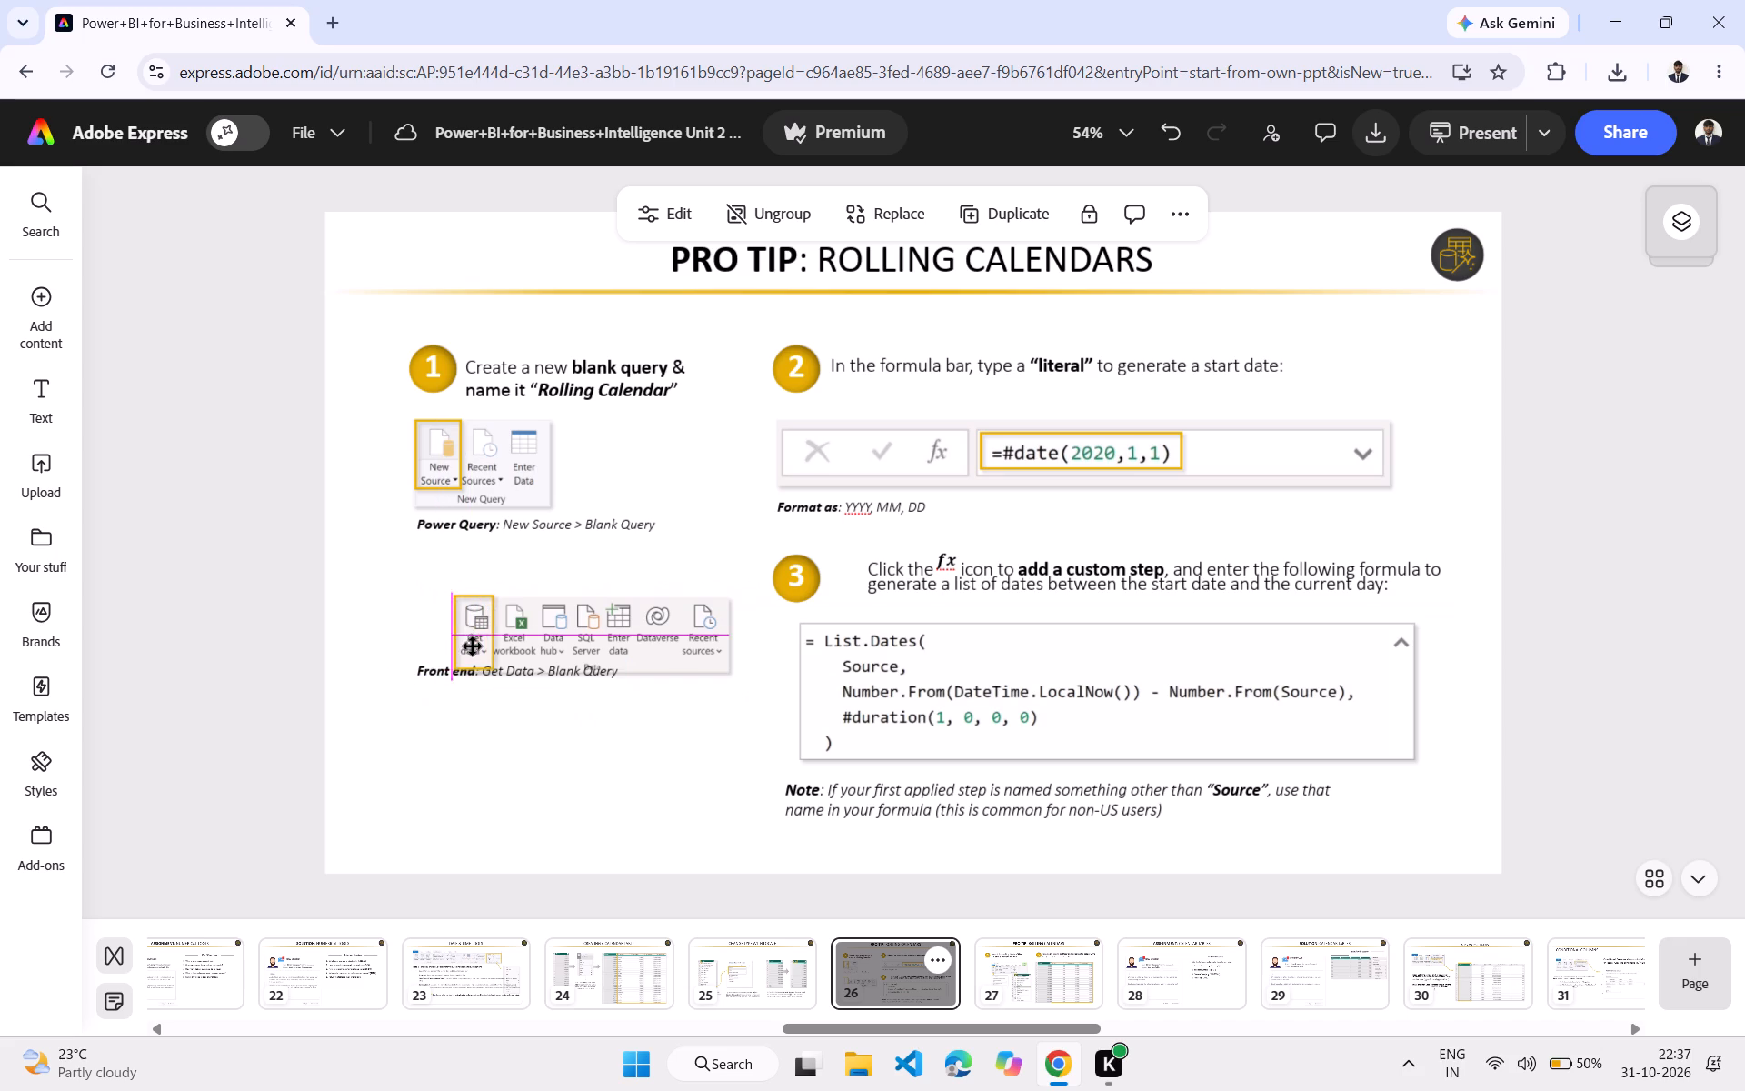
left_click_drag(473, 646, 473, 644)
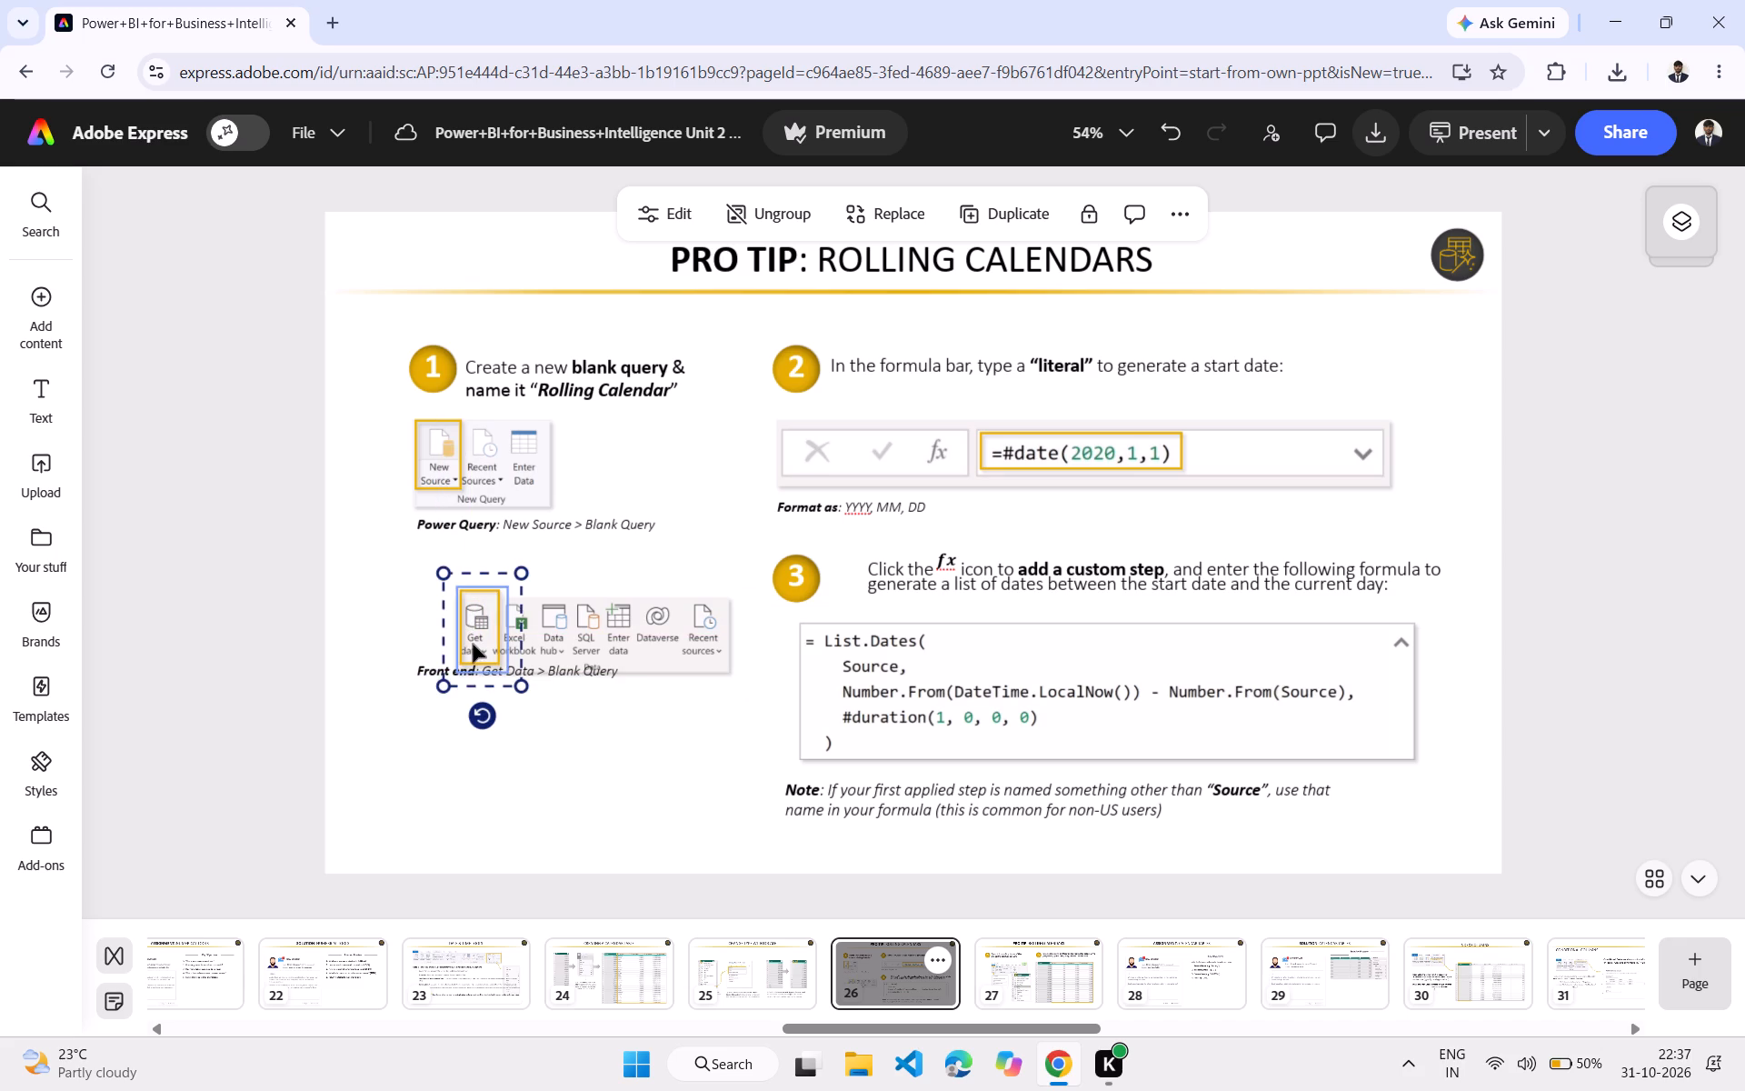
left_click_drag(421, 676, 489, 704)
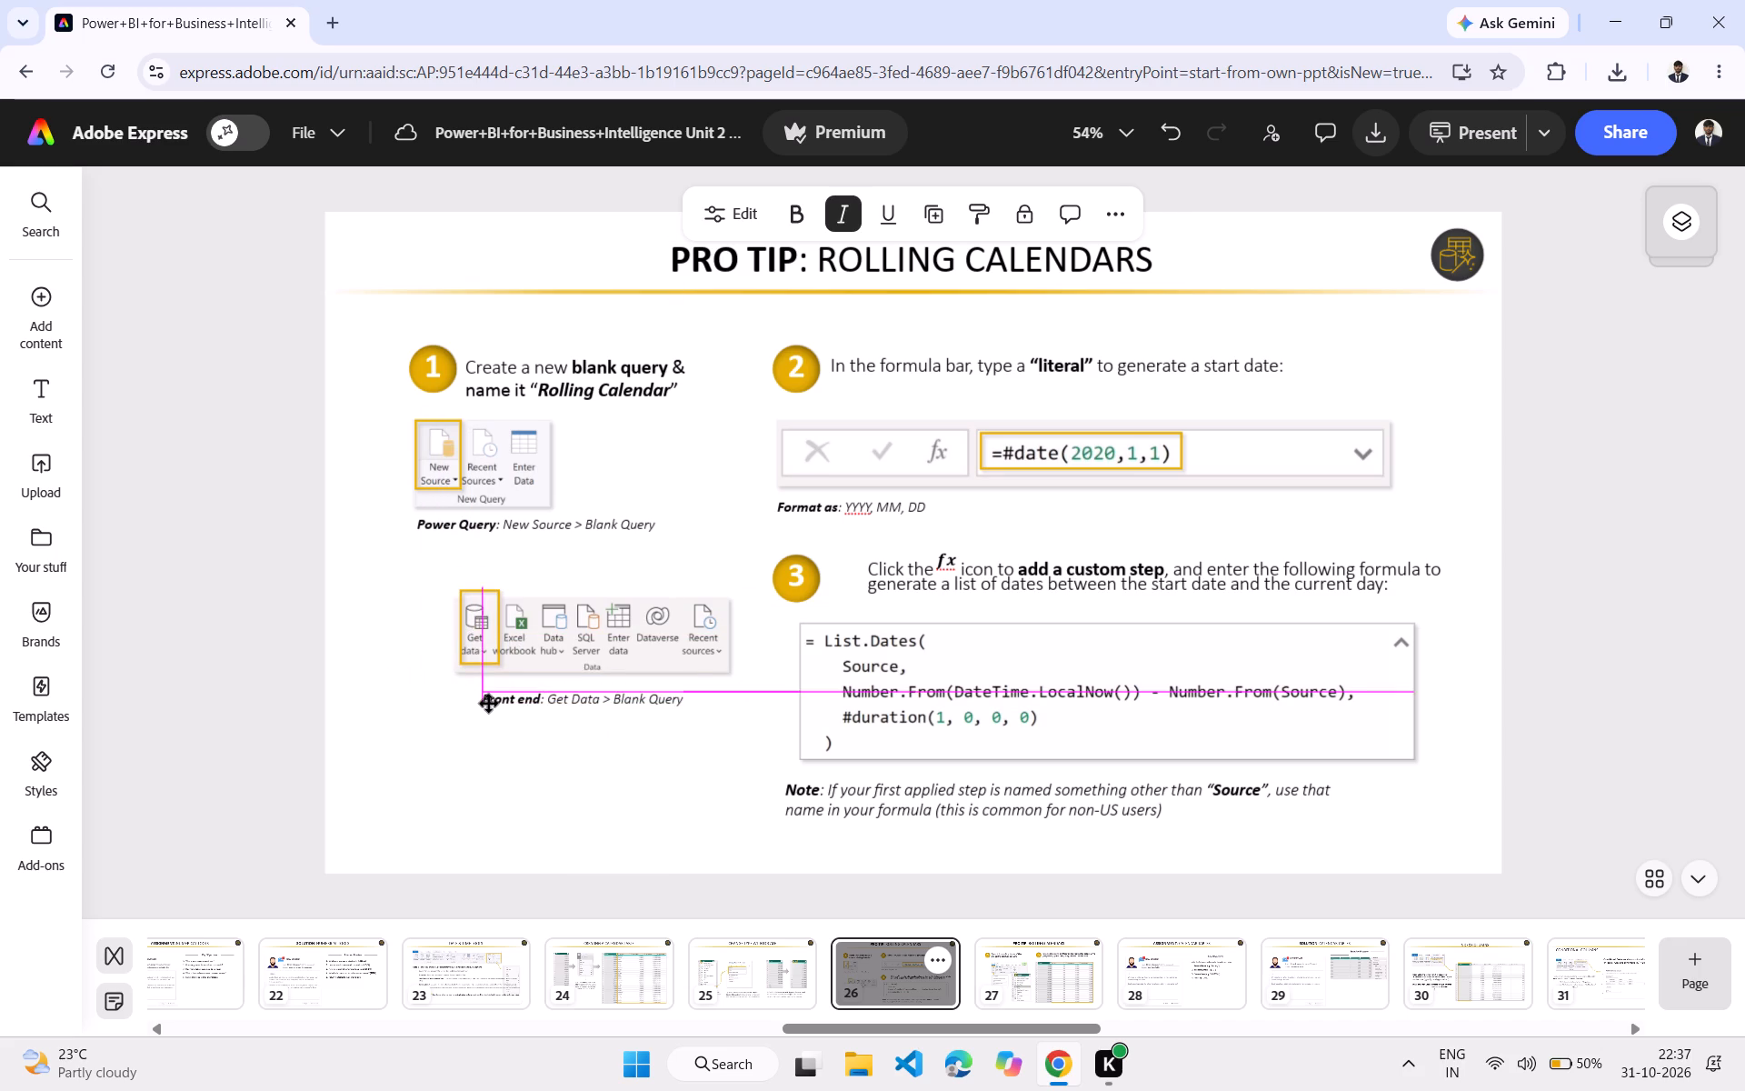
left_click_drag(489, 704, 493, 698)
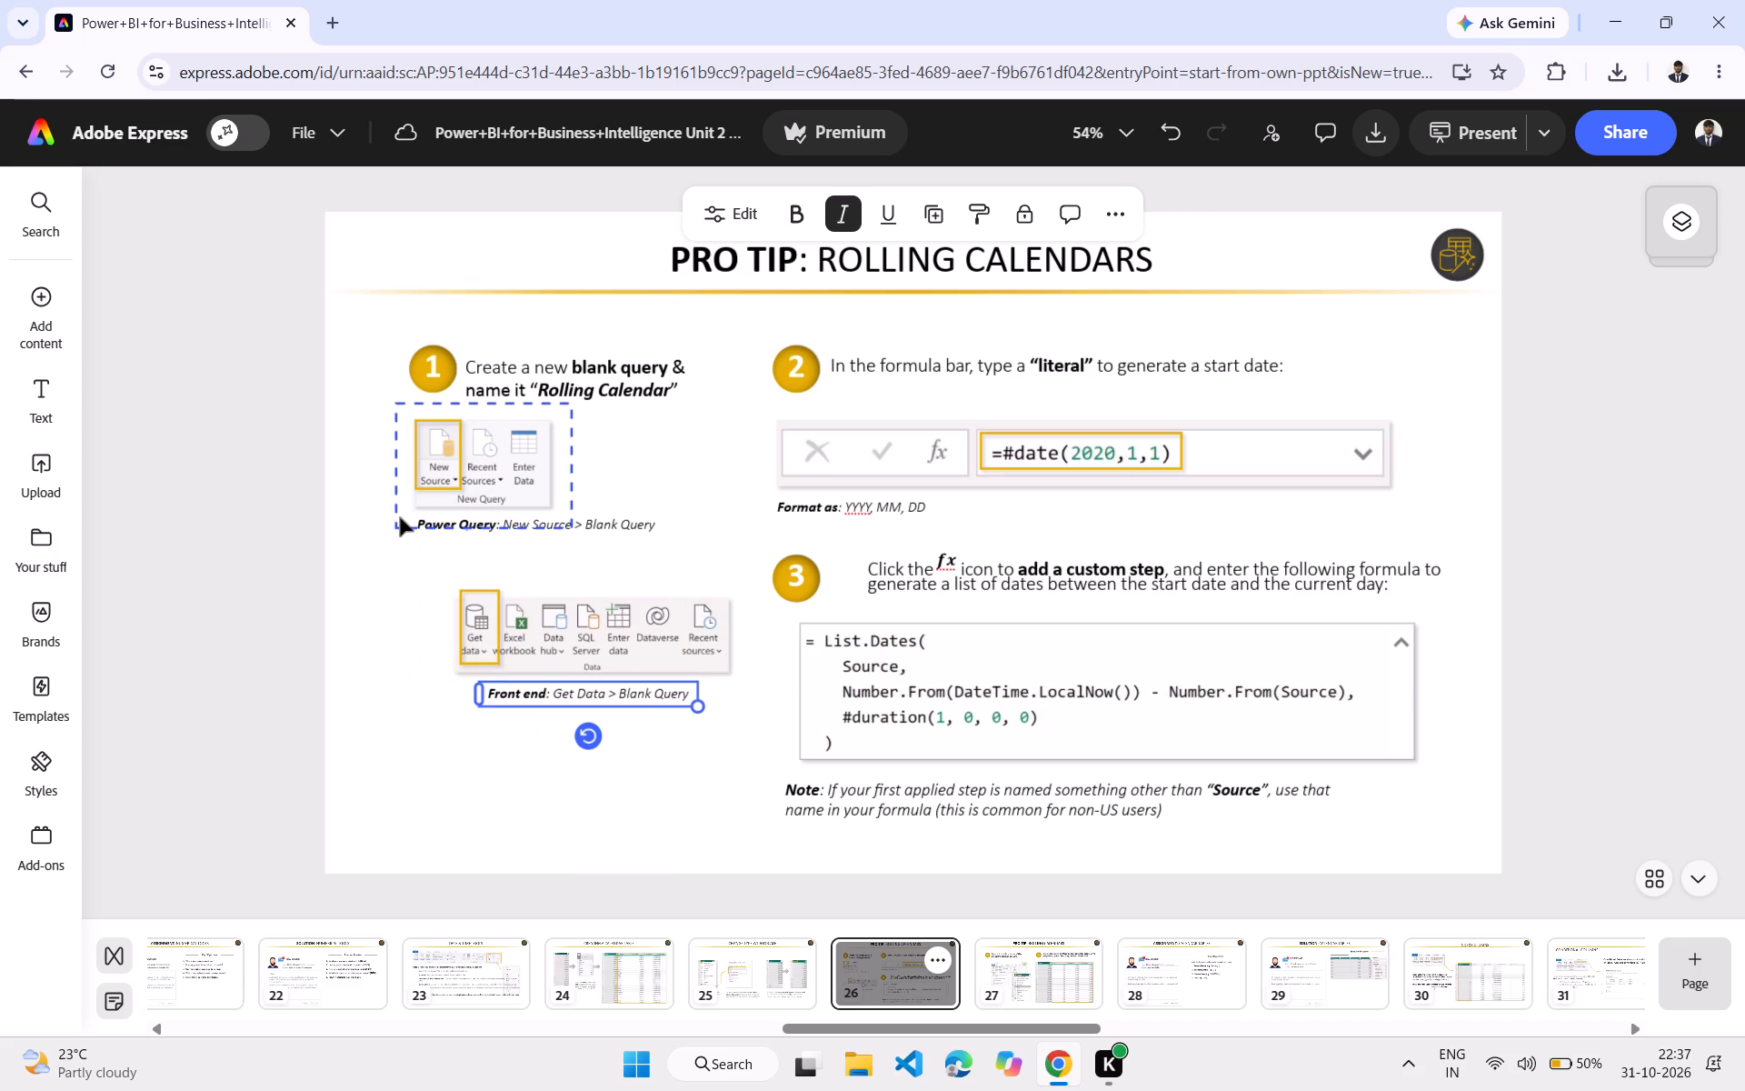
On page 26, move the New Source ribbon image and Power Query caption right, and nudge the step 1 text right and up.
left_click_drag(400, 519, 484, 521)
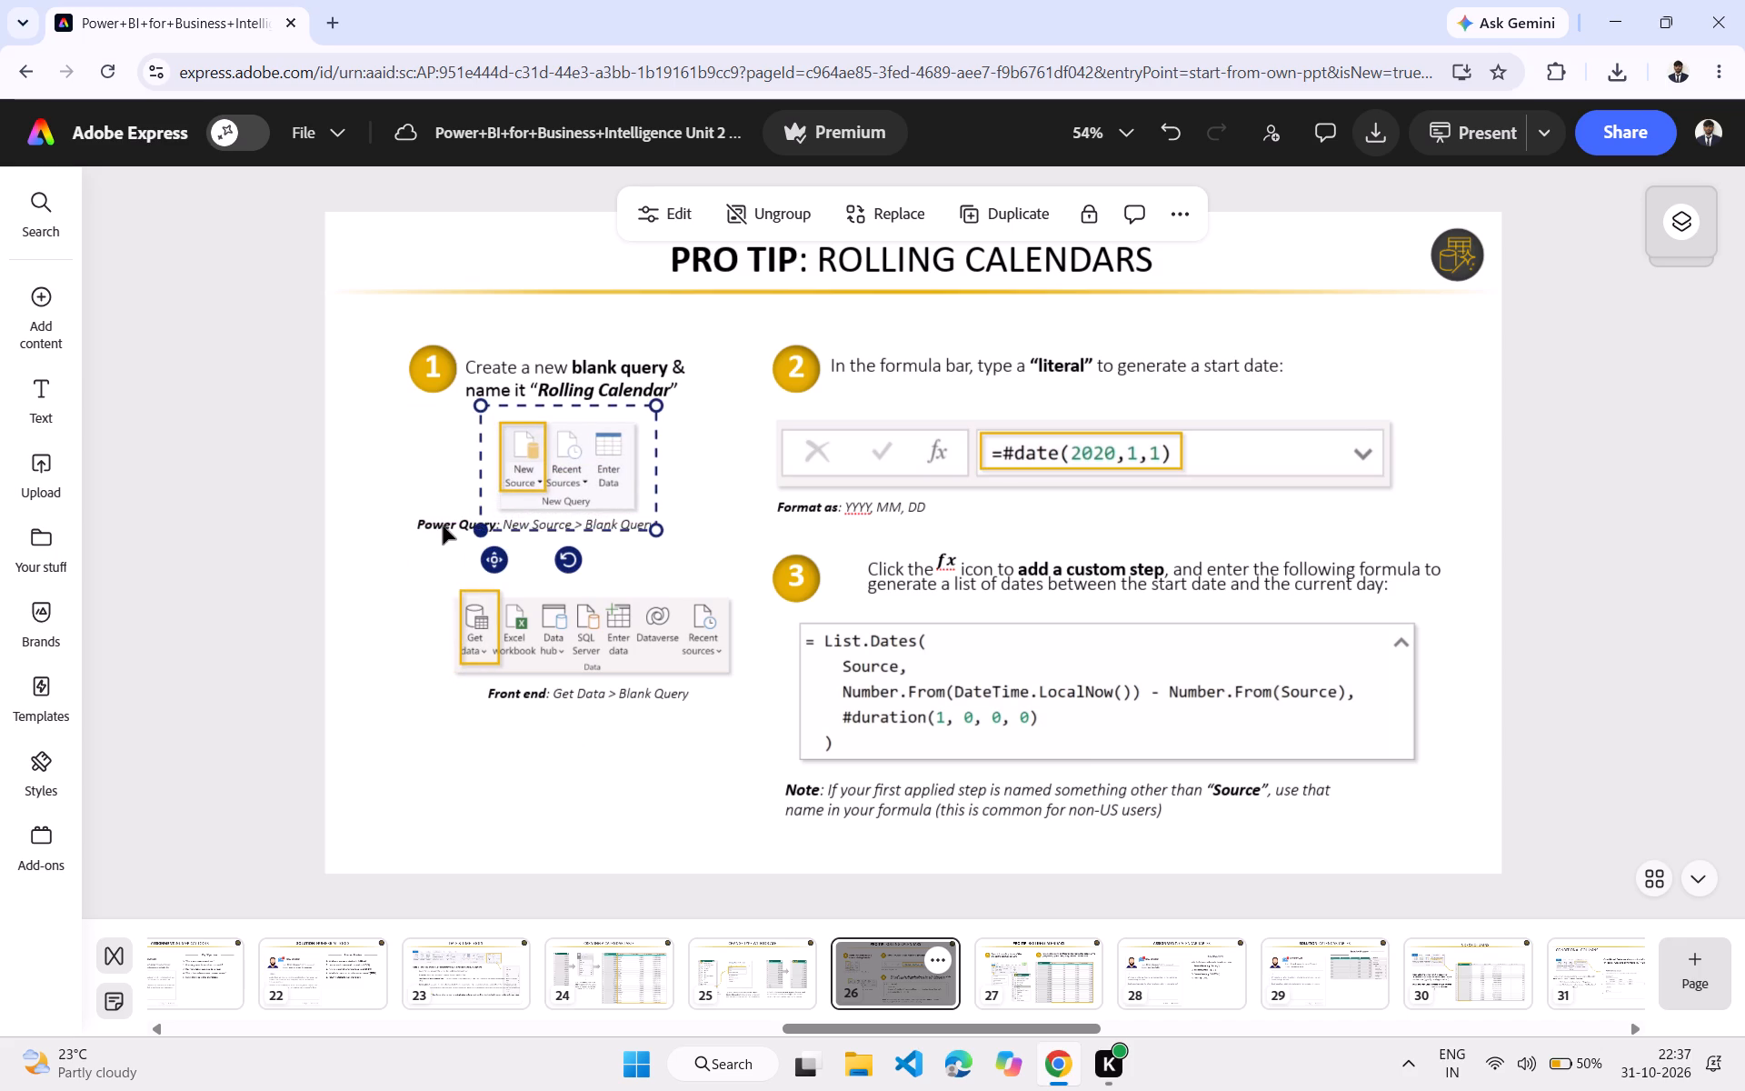
left_click_drag(429, 529, 510, 542)
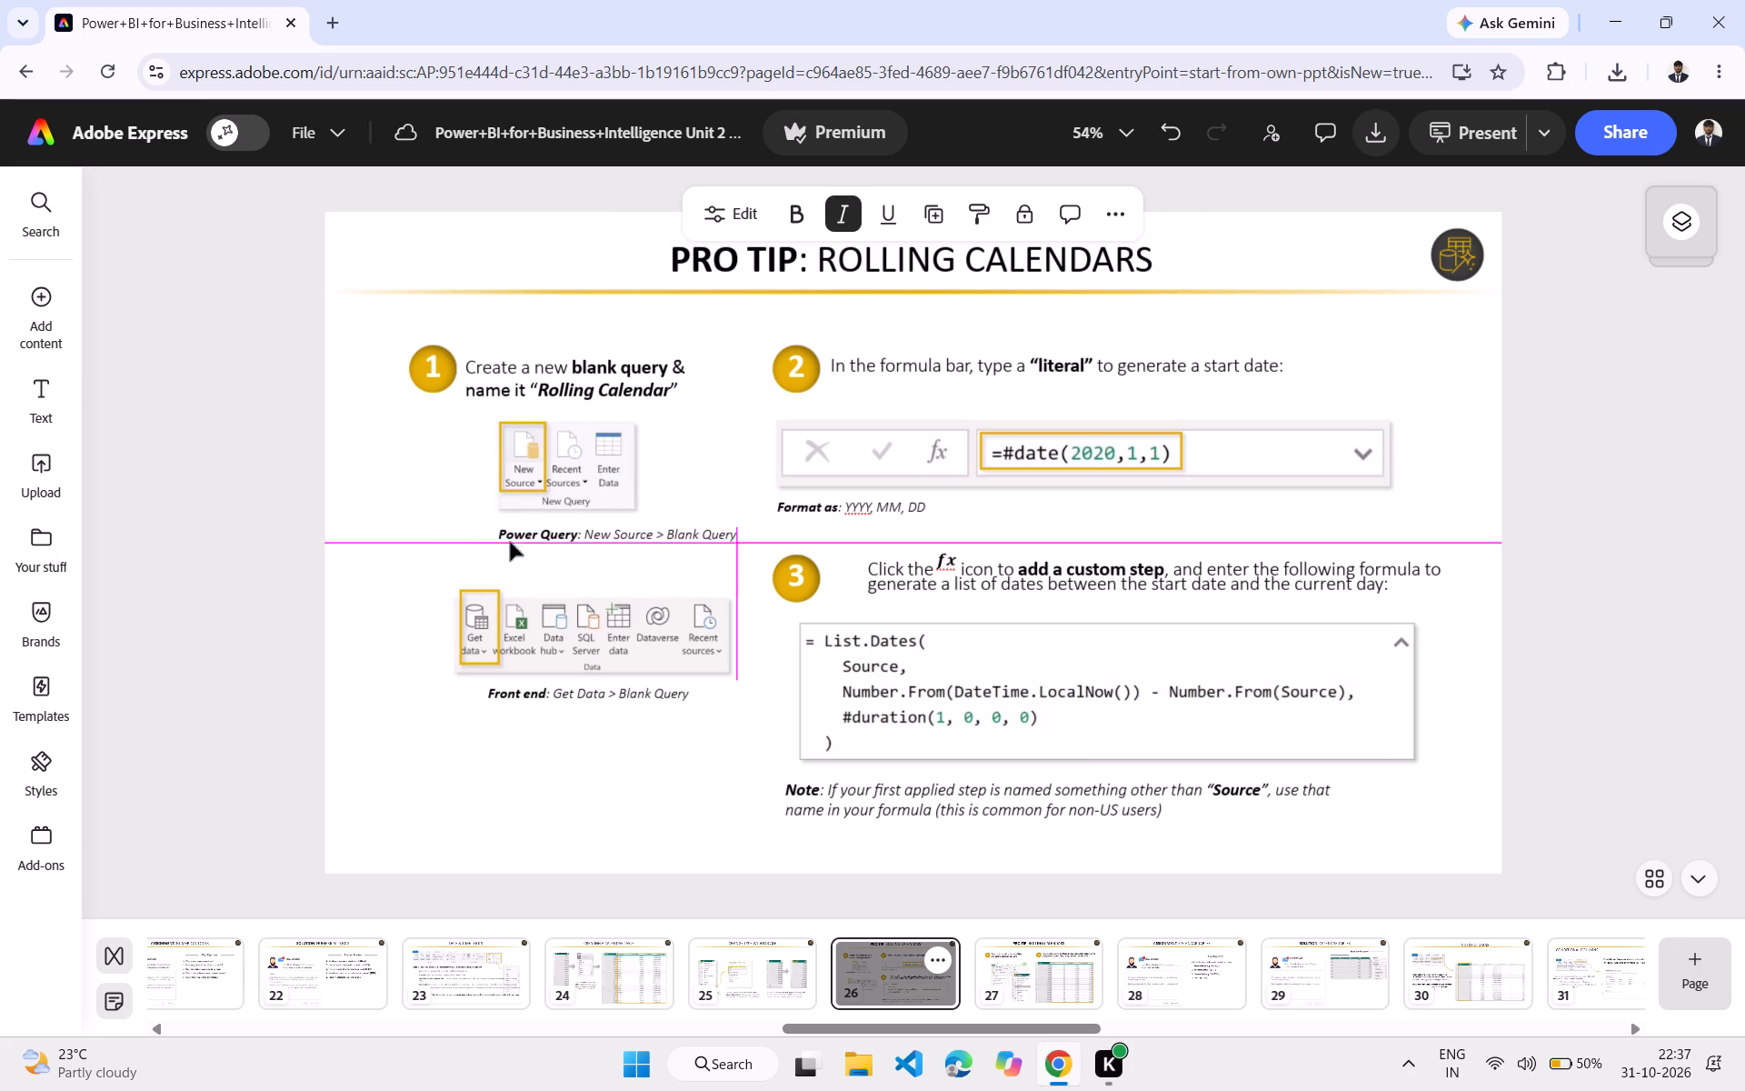
left_click_drag(474, 369, 479, 359)
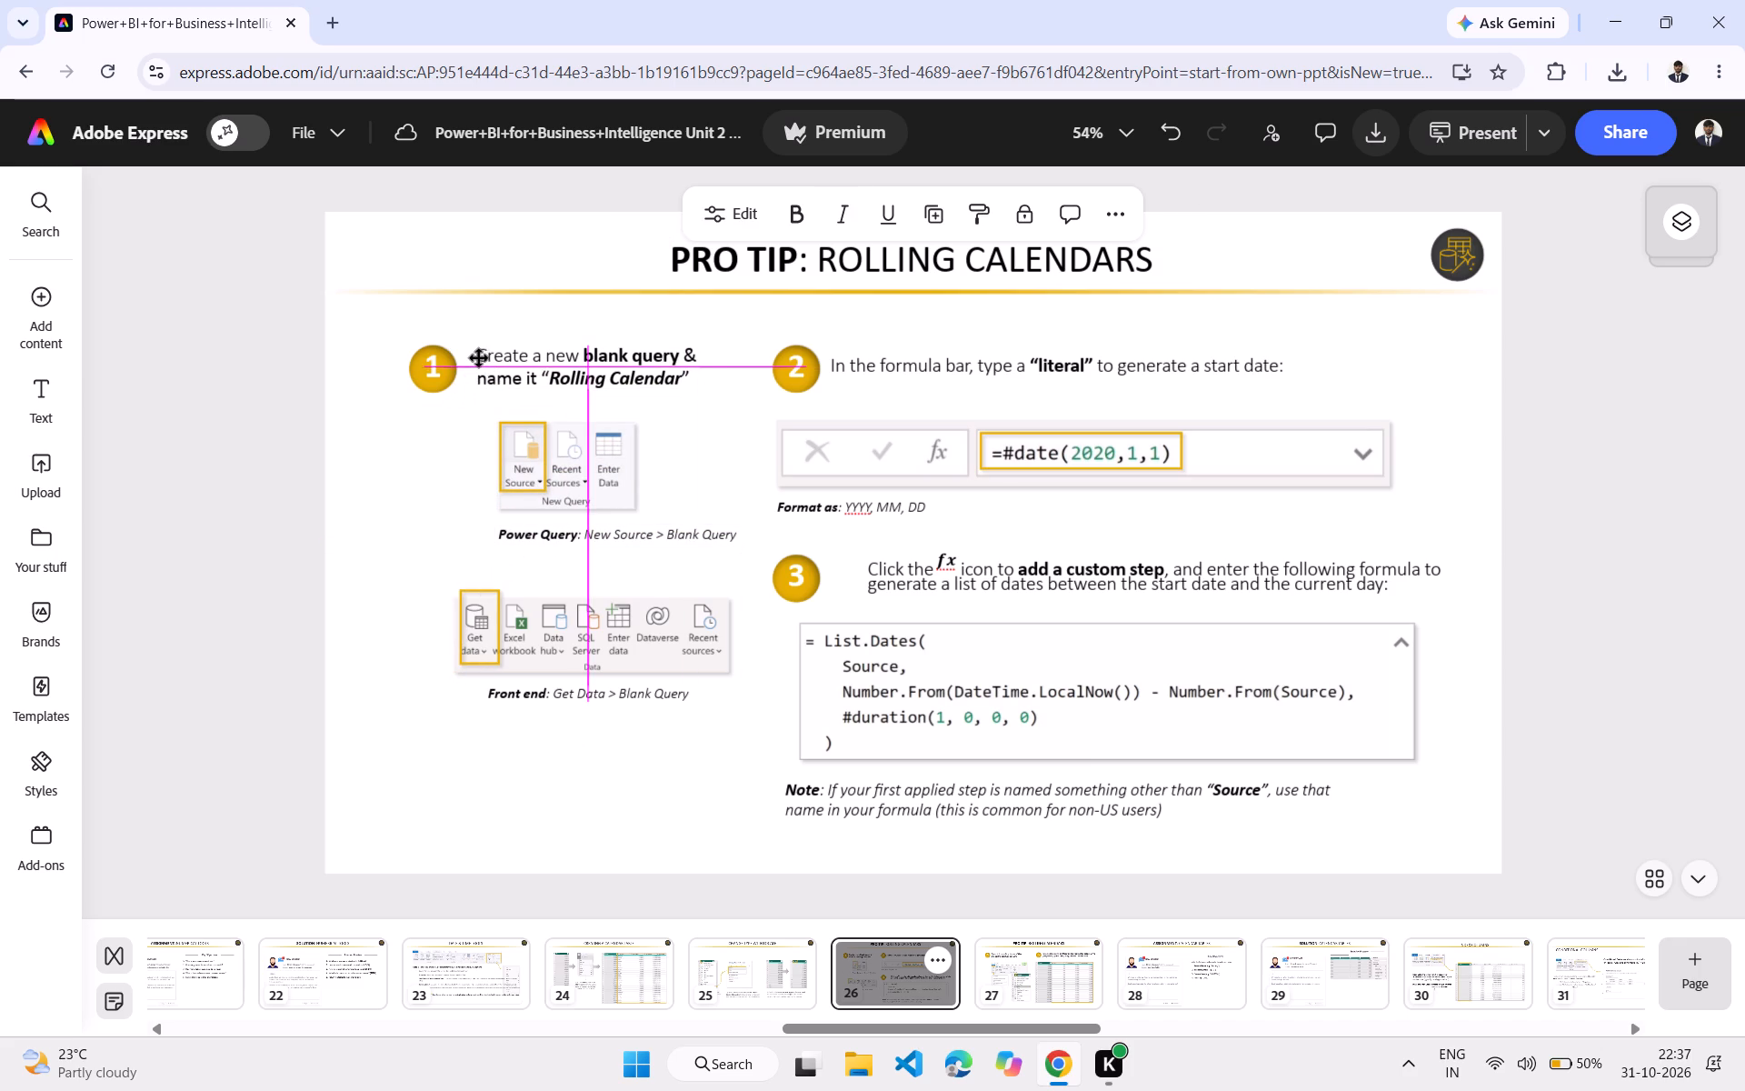
left_click(435, 369)
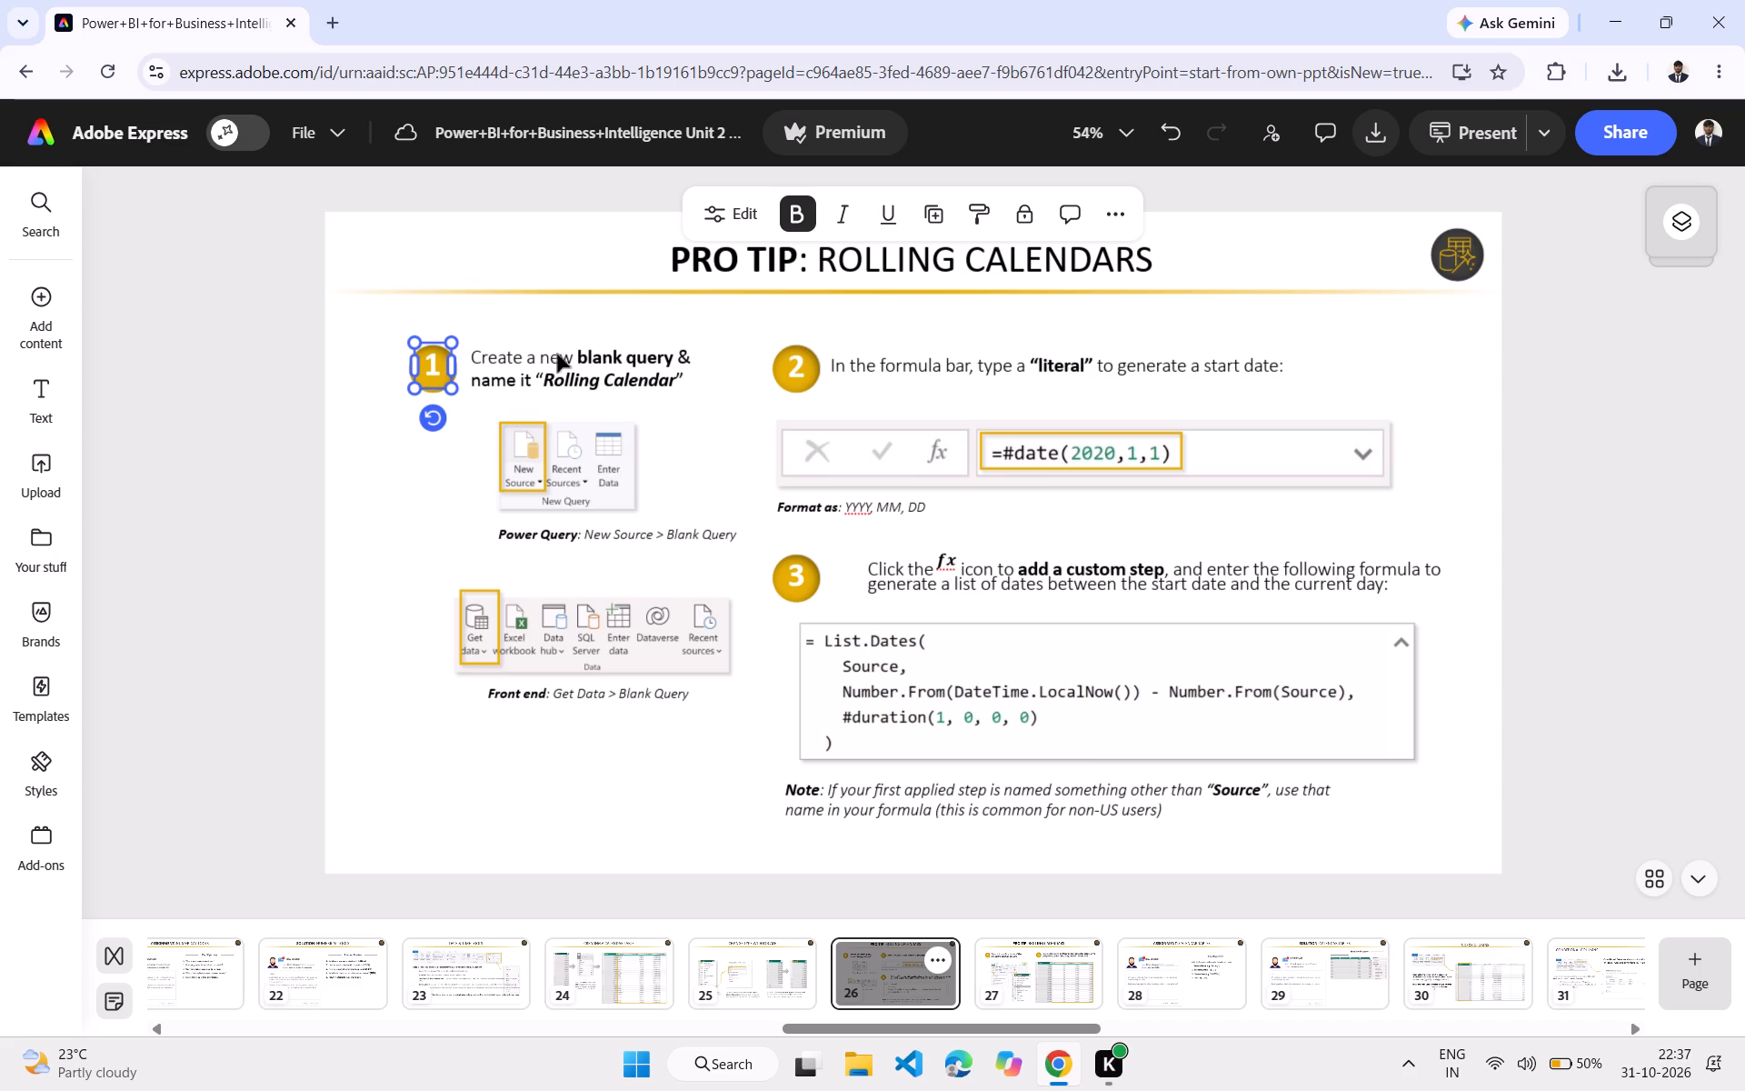
Nudge the step 2 number, its gold circle and the formula bar instruction text right, keeping them in one row.
left_click_drag(805, 386, 816, 388)
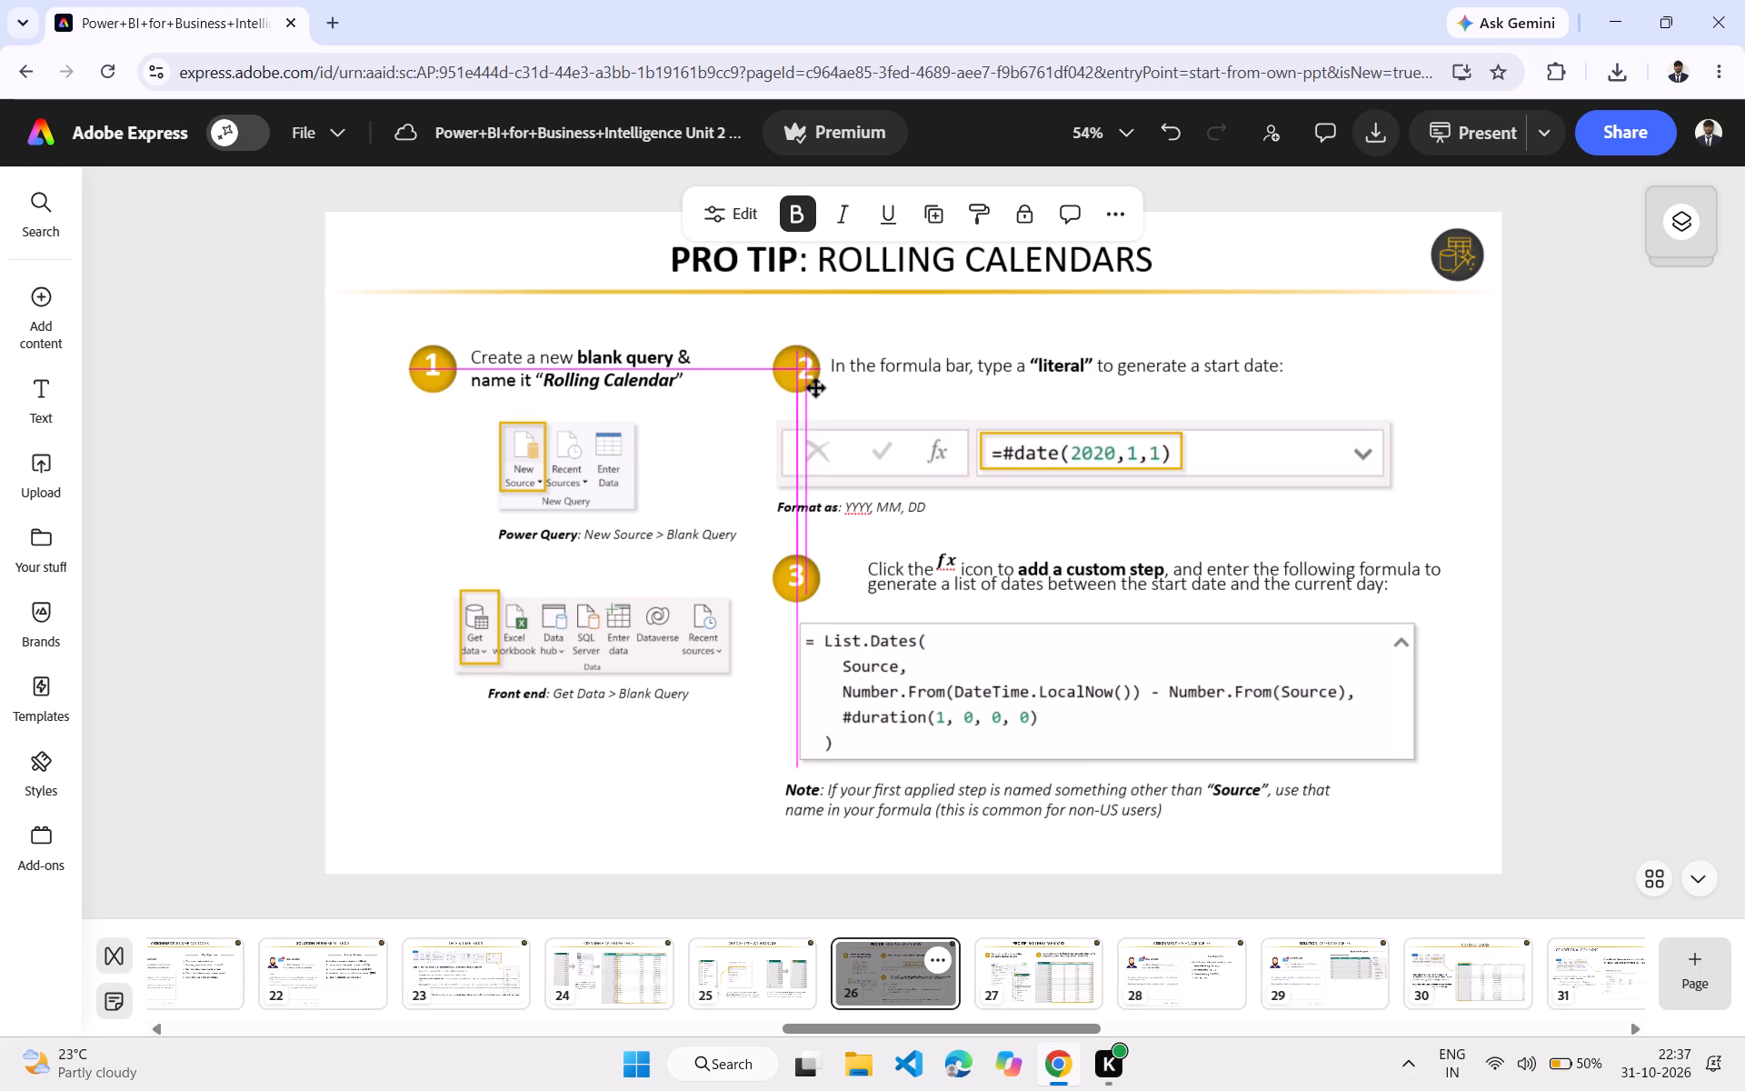
left_click_drag(816, 388, 816, 389)
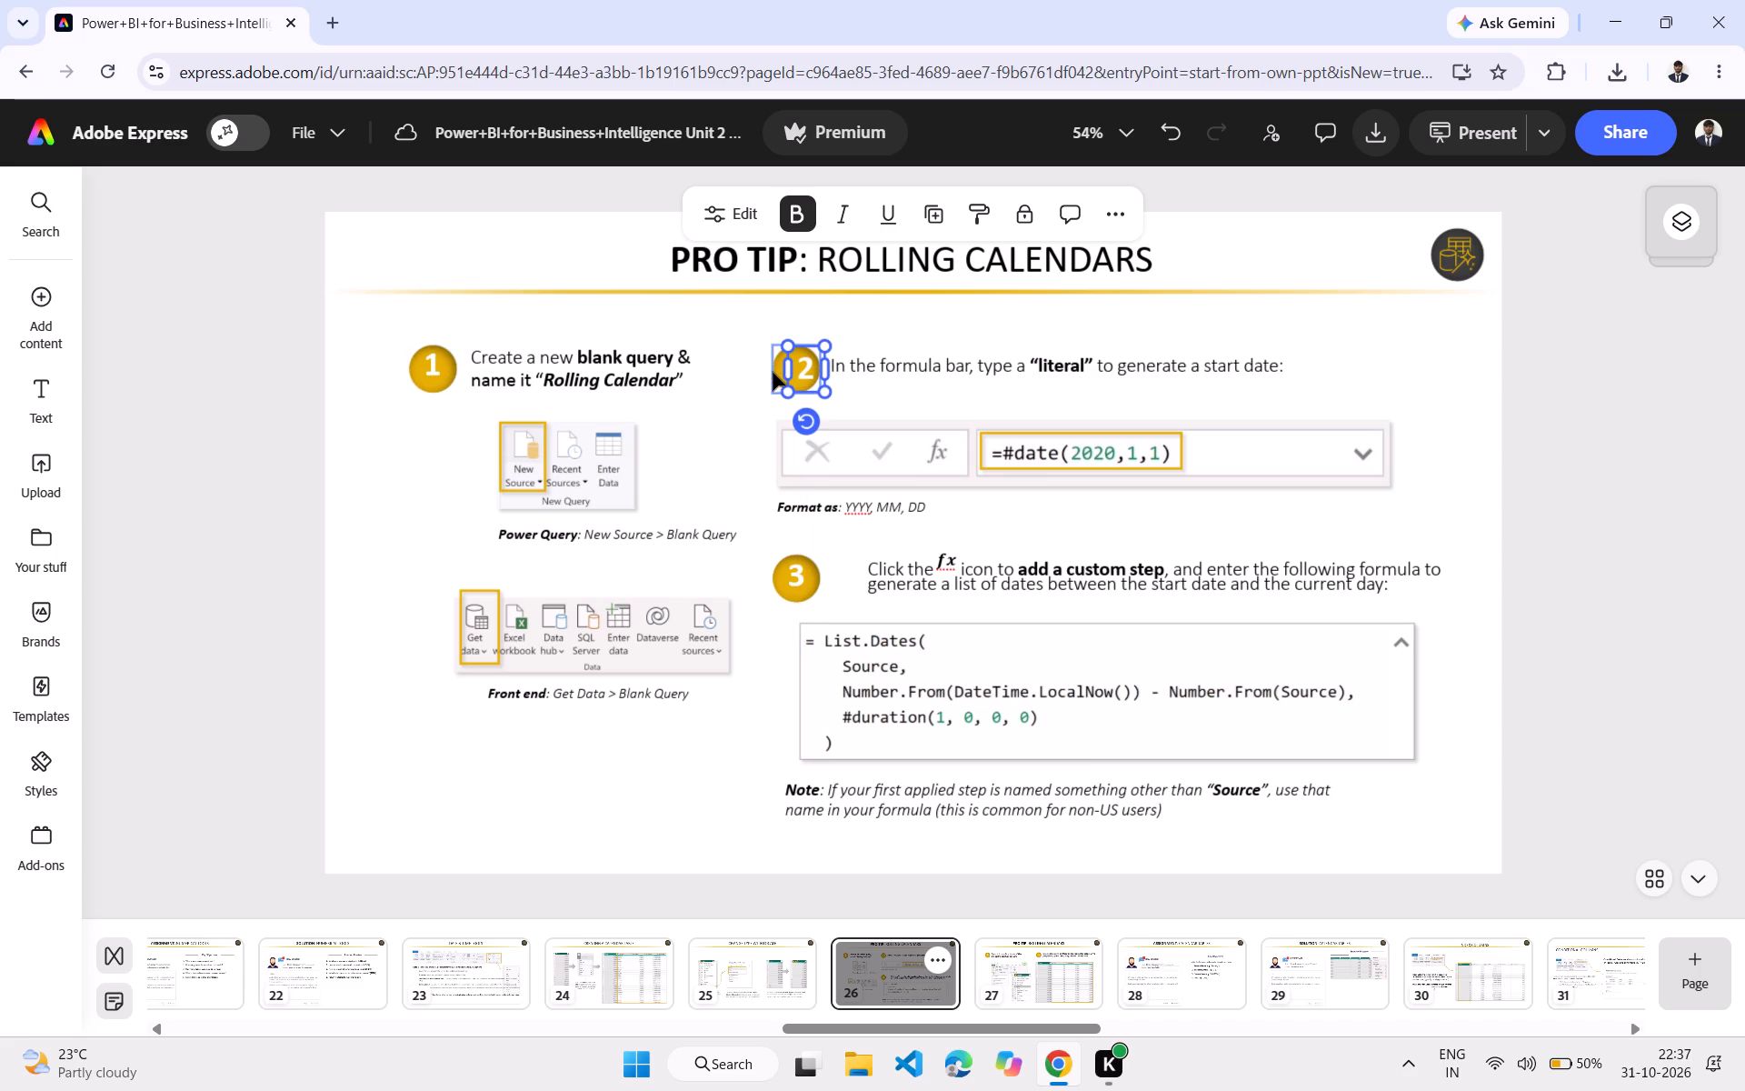
left_click_drag(773, 371, 783, 370)
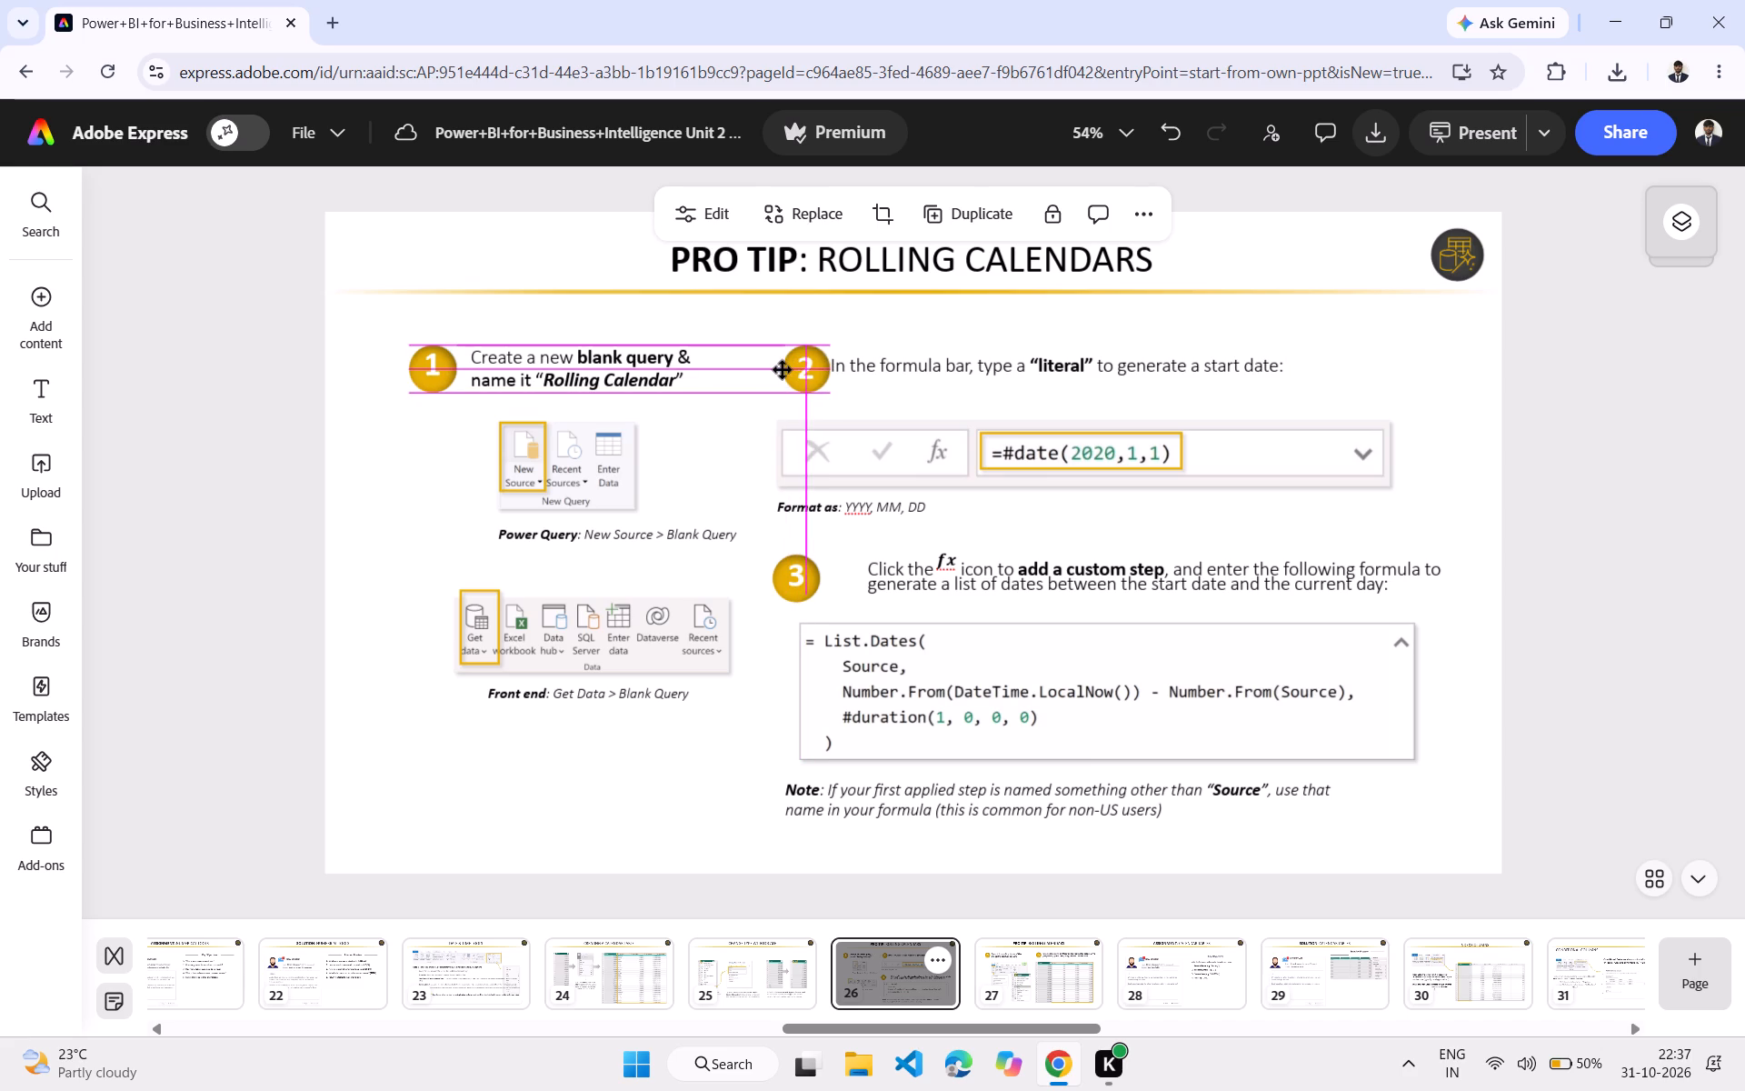
left_click_drag(783, 370, 783, 370)
left_click_drag(908, 374, 933, 373)
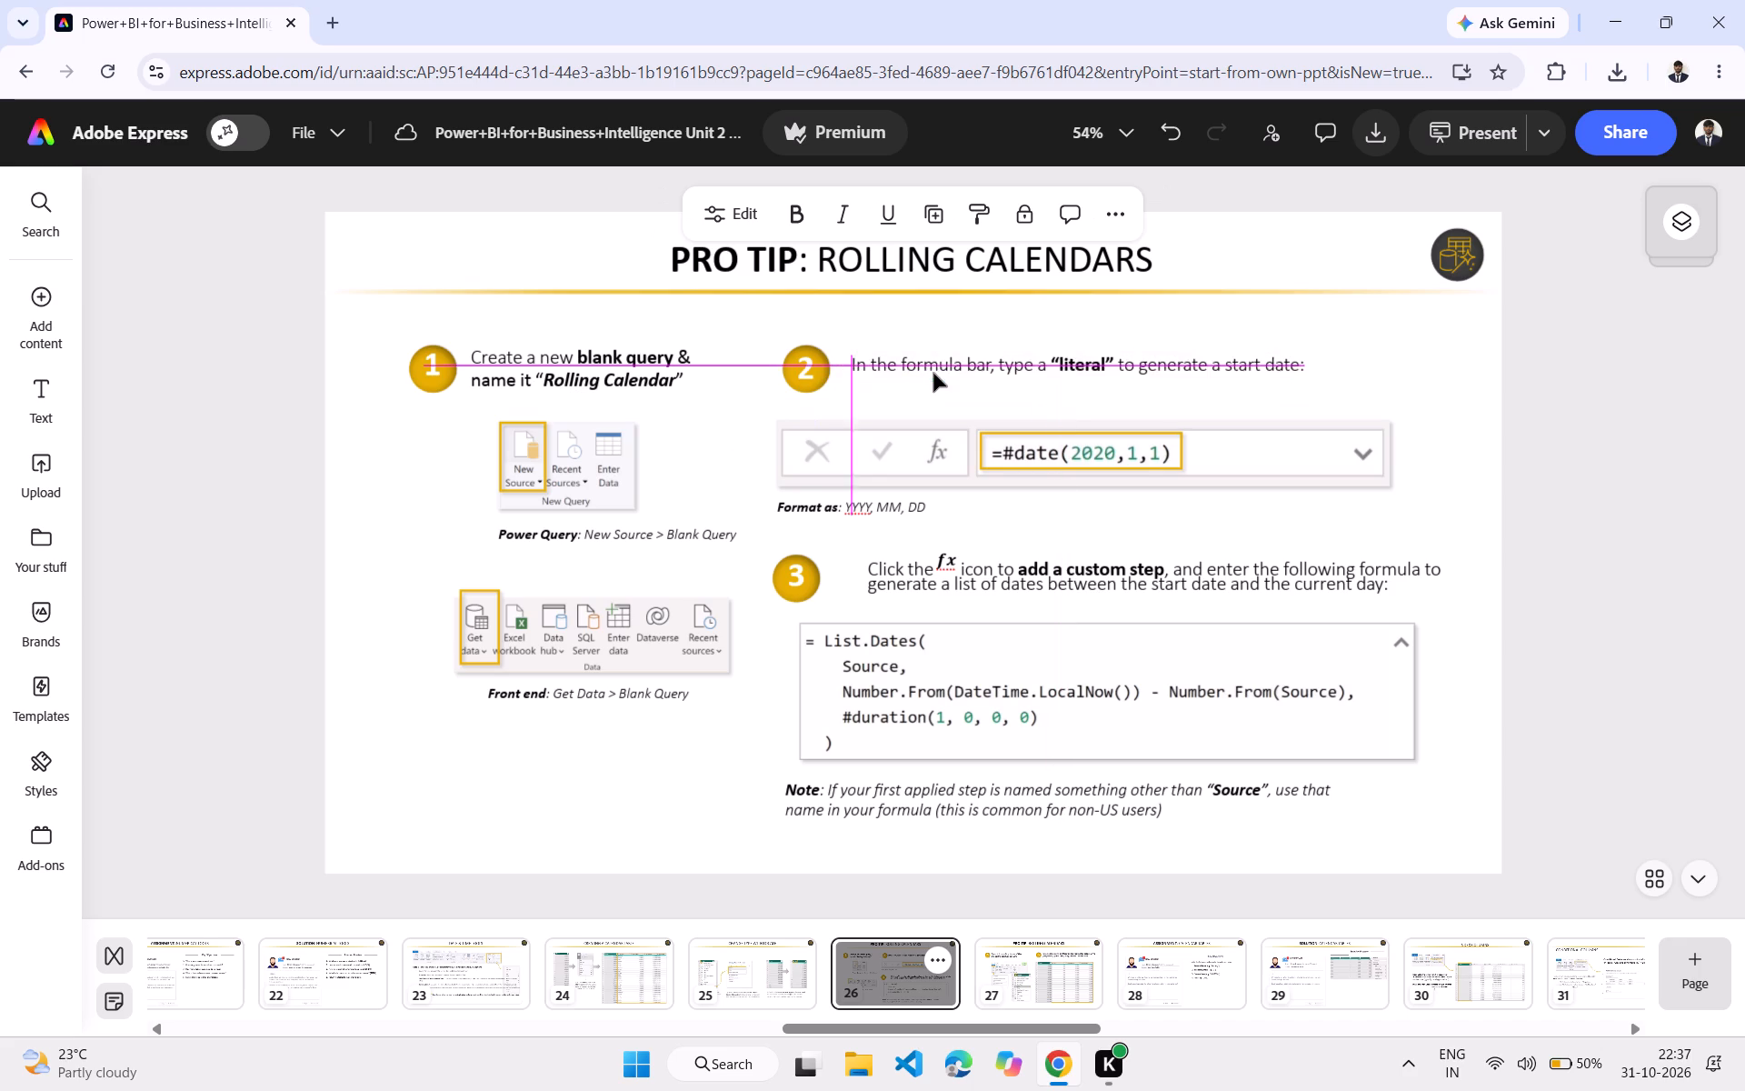
left_click_drag(933, 373, 932, 373)
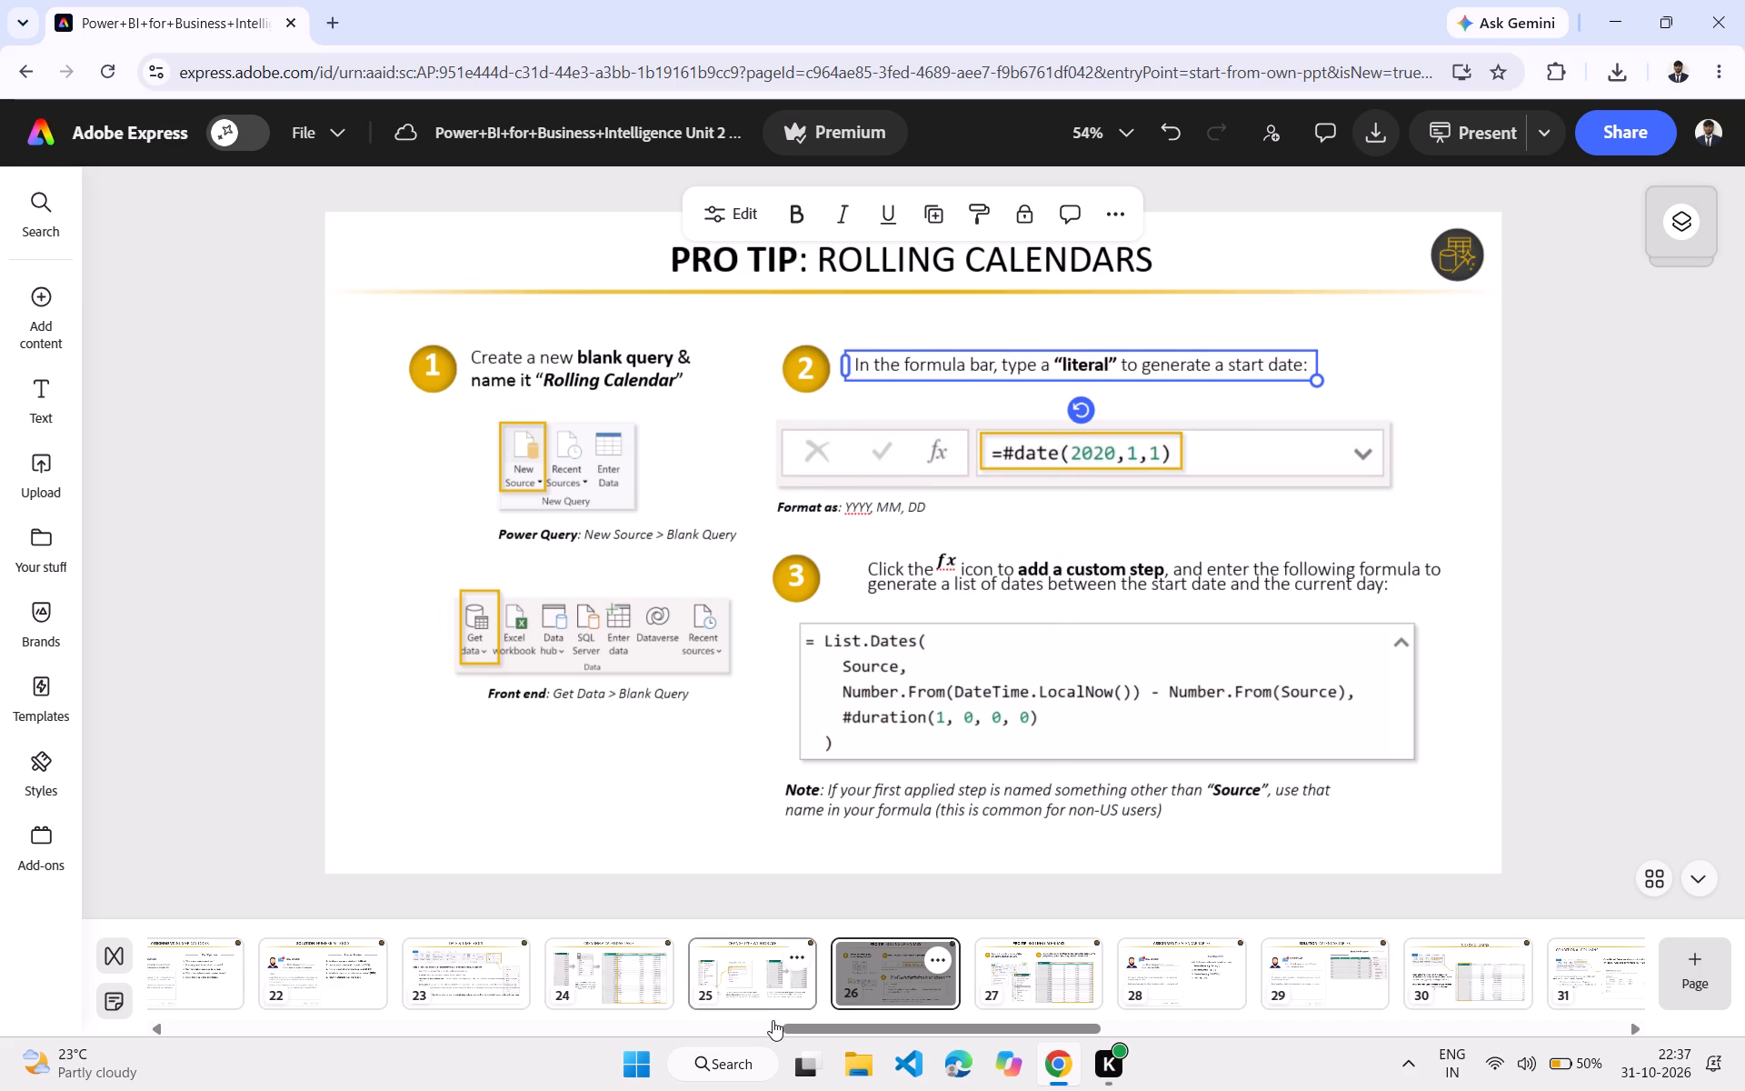
On page 25, shift the two date tables with their arrow and the grouped data type and locale screenshots right.
left_click(754, 974)
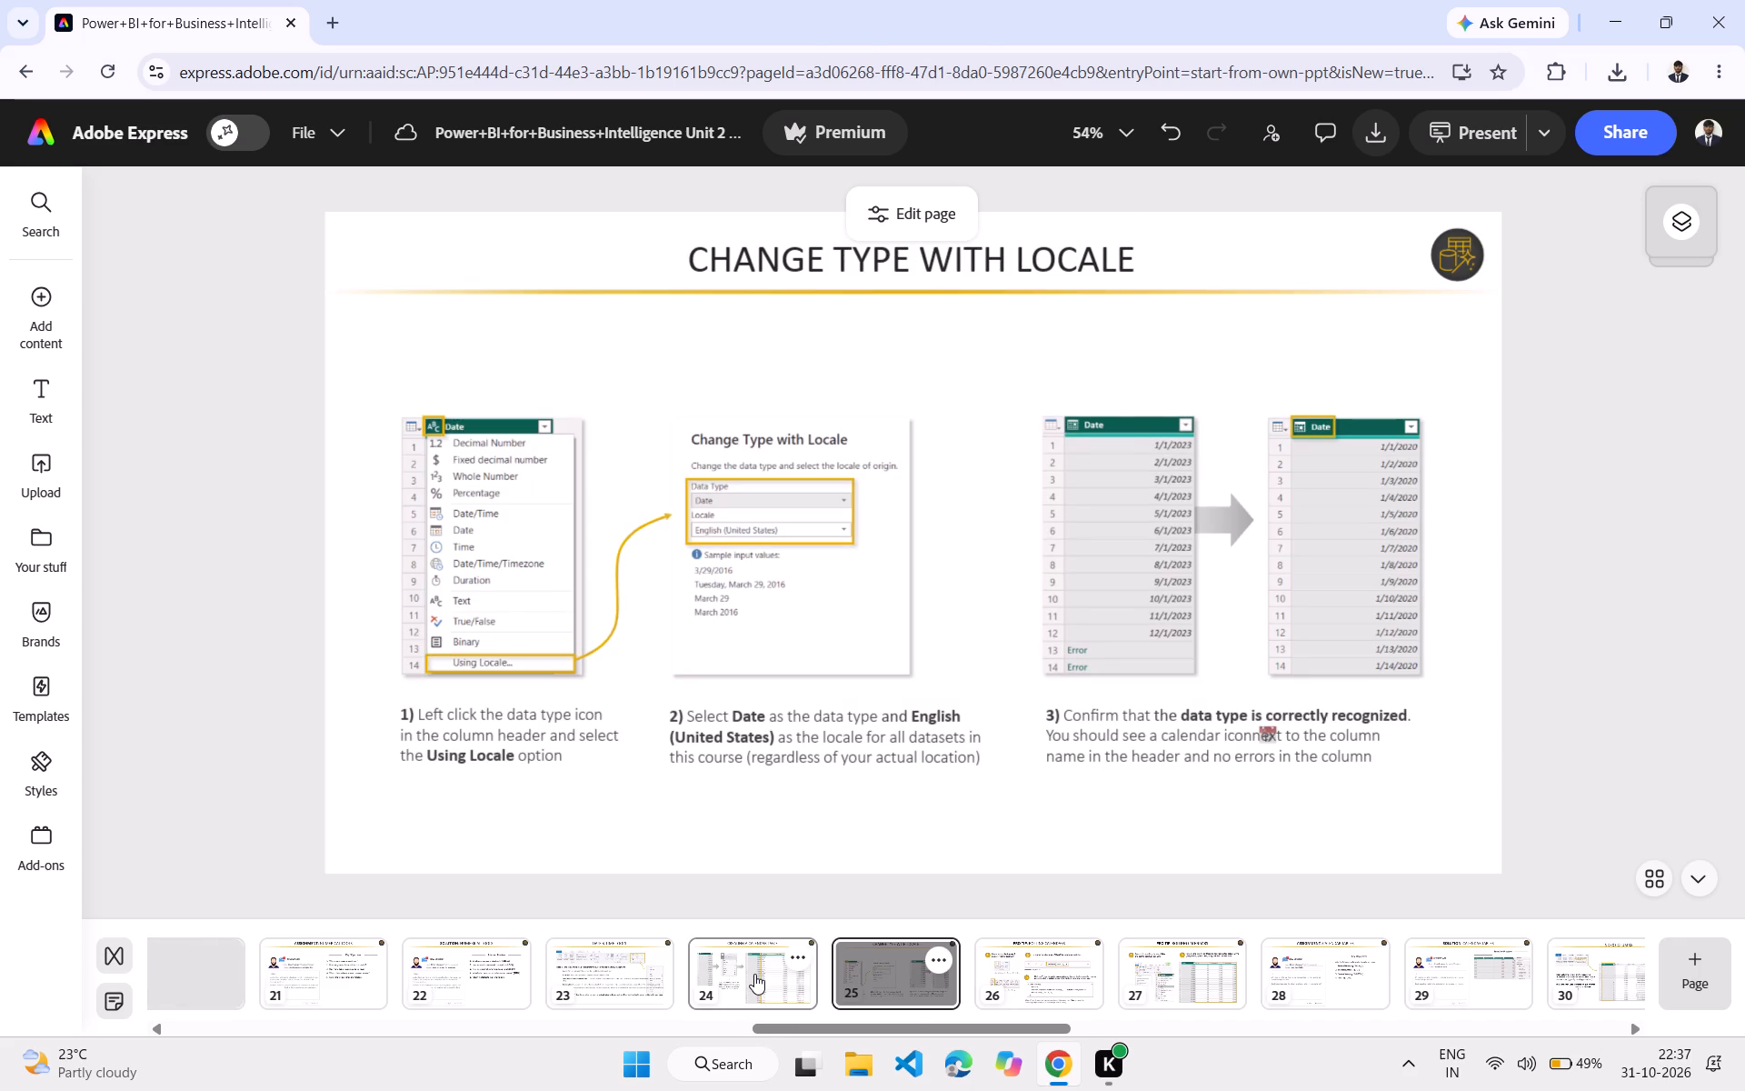
left_click(1151, 574)
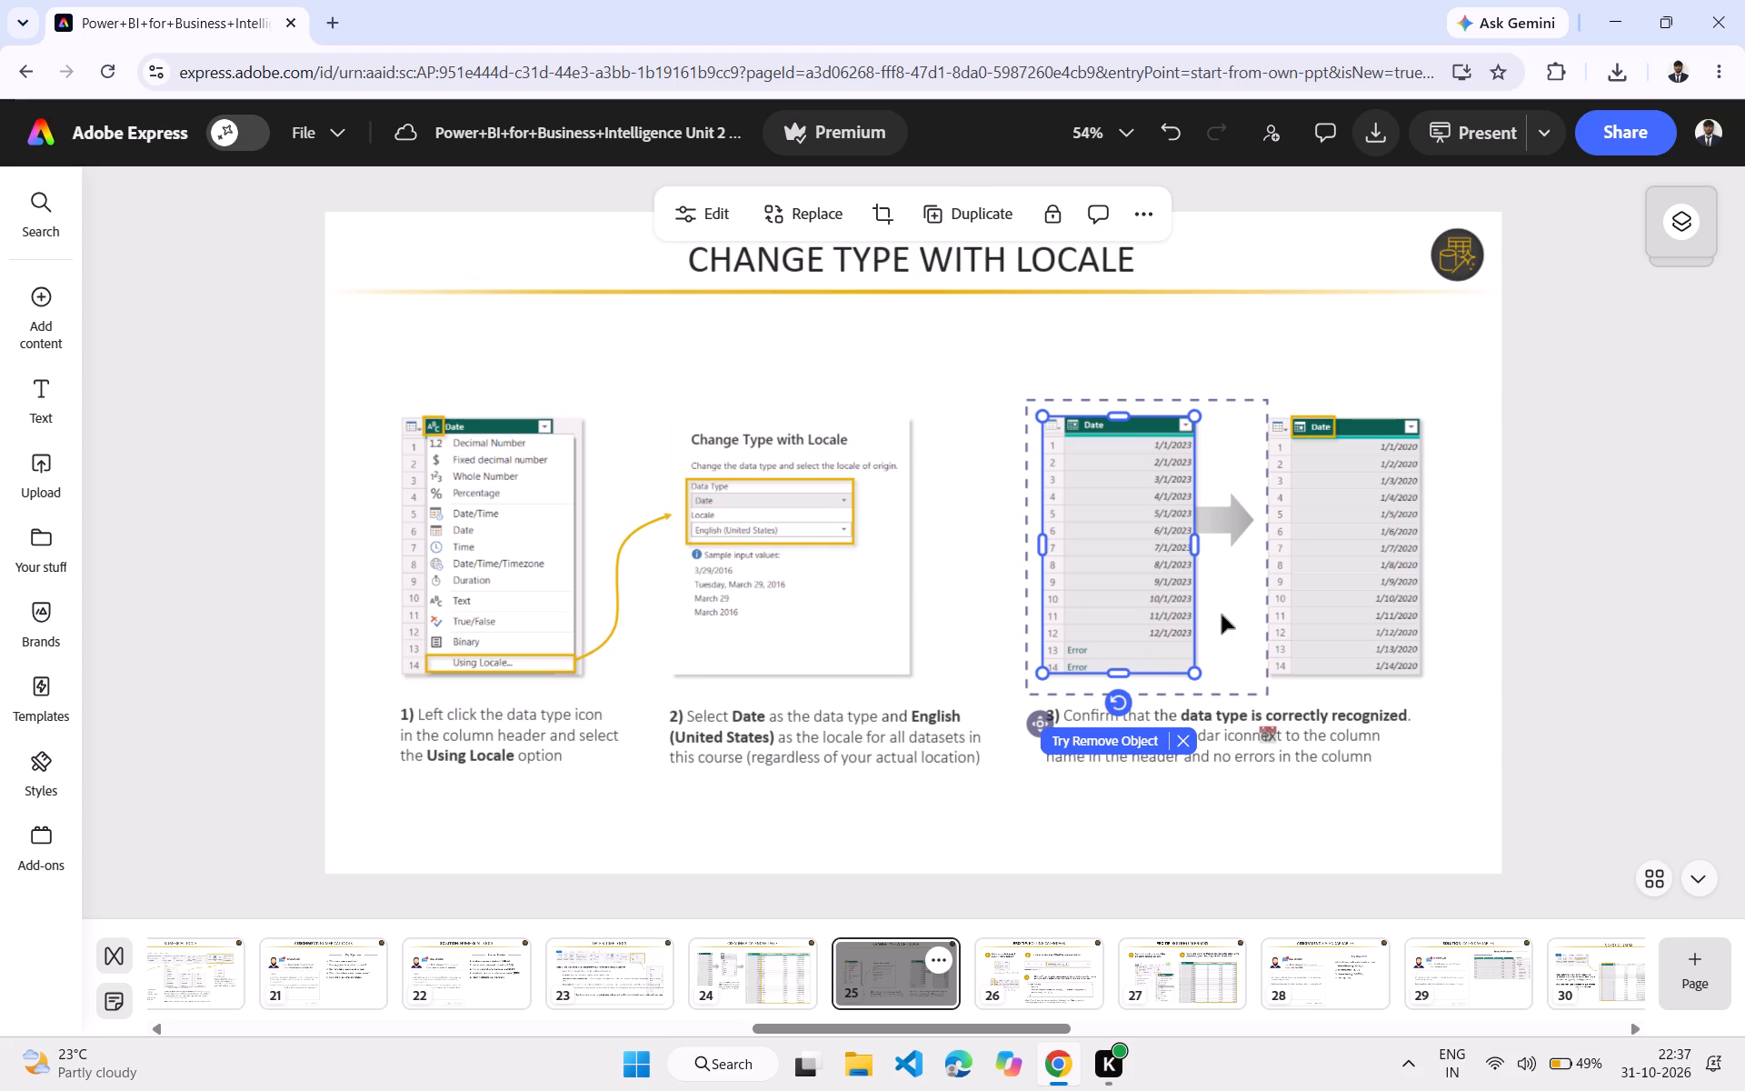
left_click_drag(1239, 612, 1257, 615)
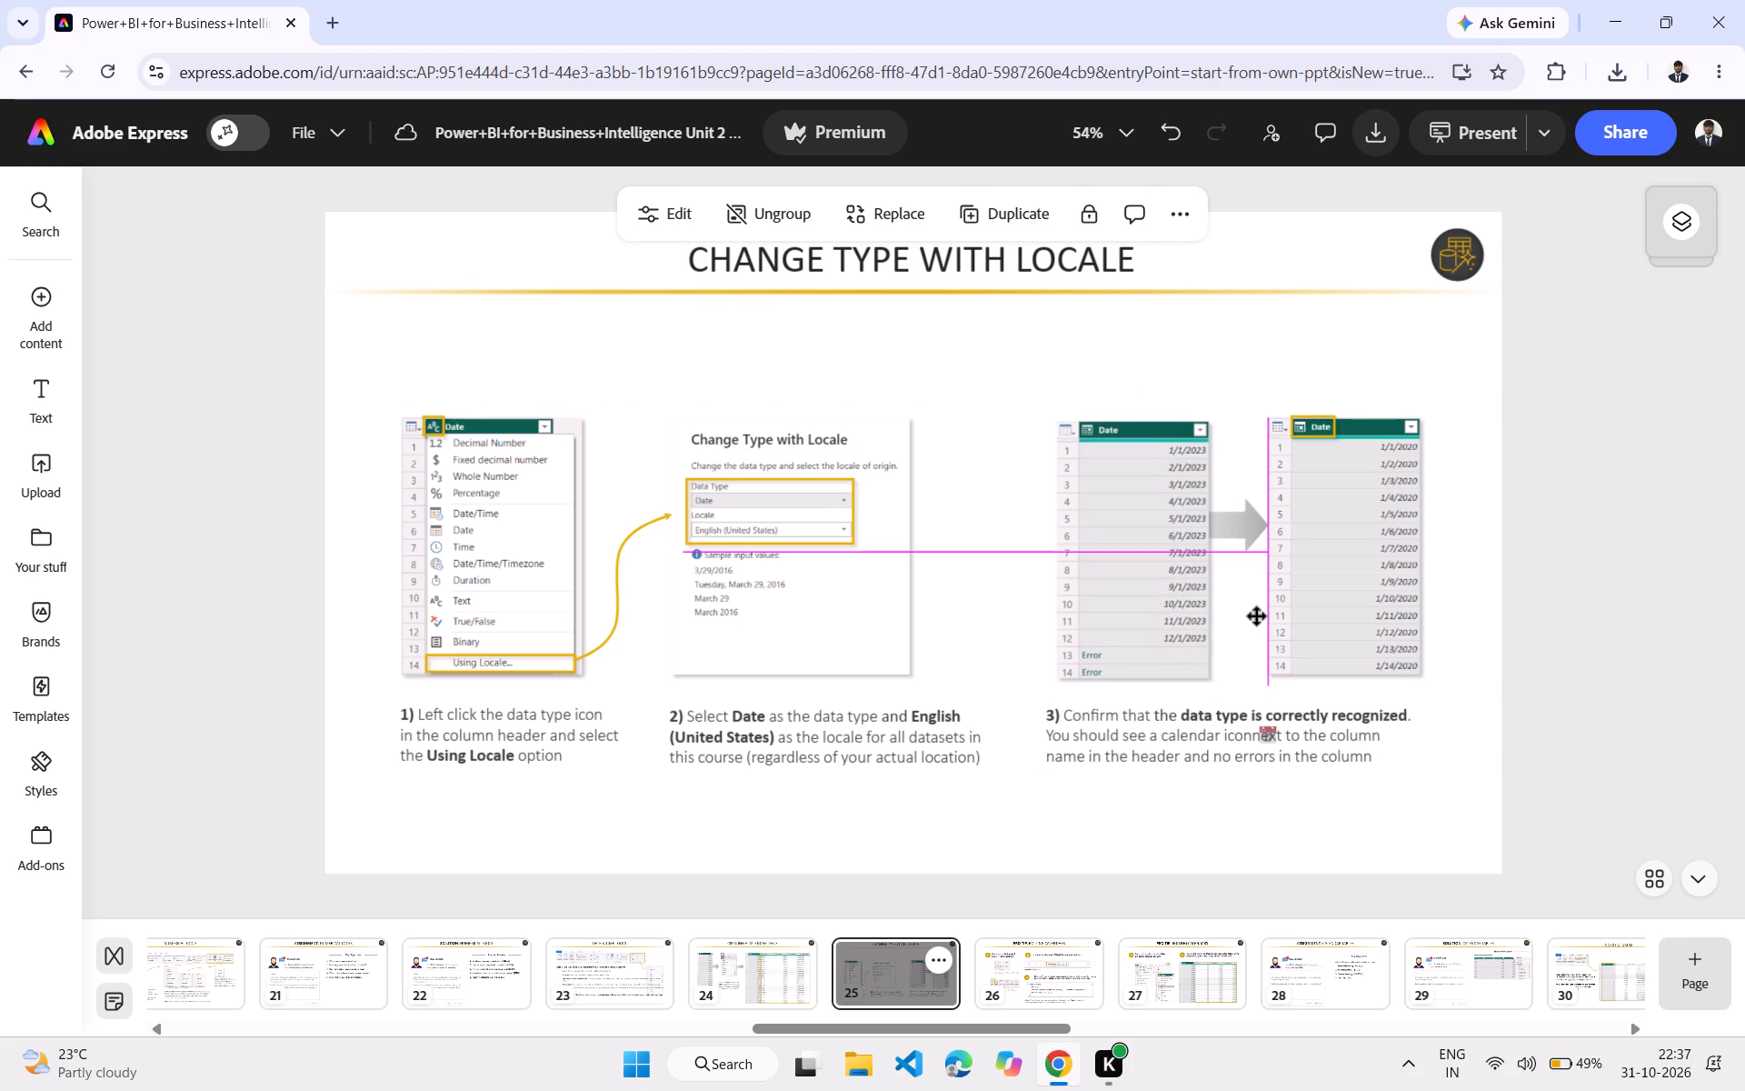
left_click_drag(1303, 589, 1331, 586)
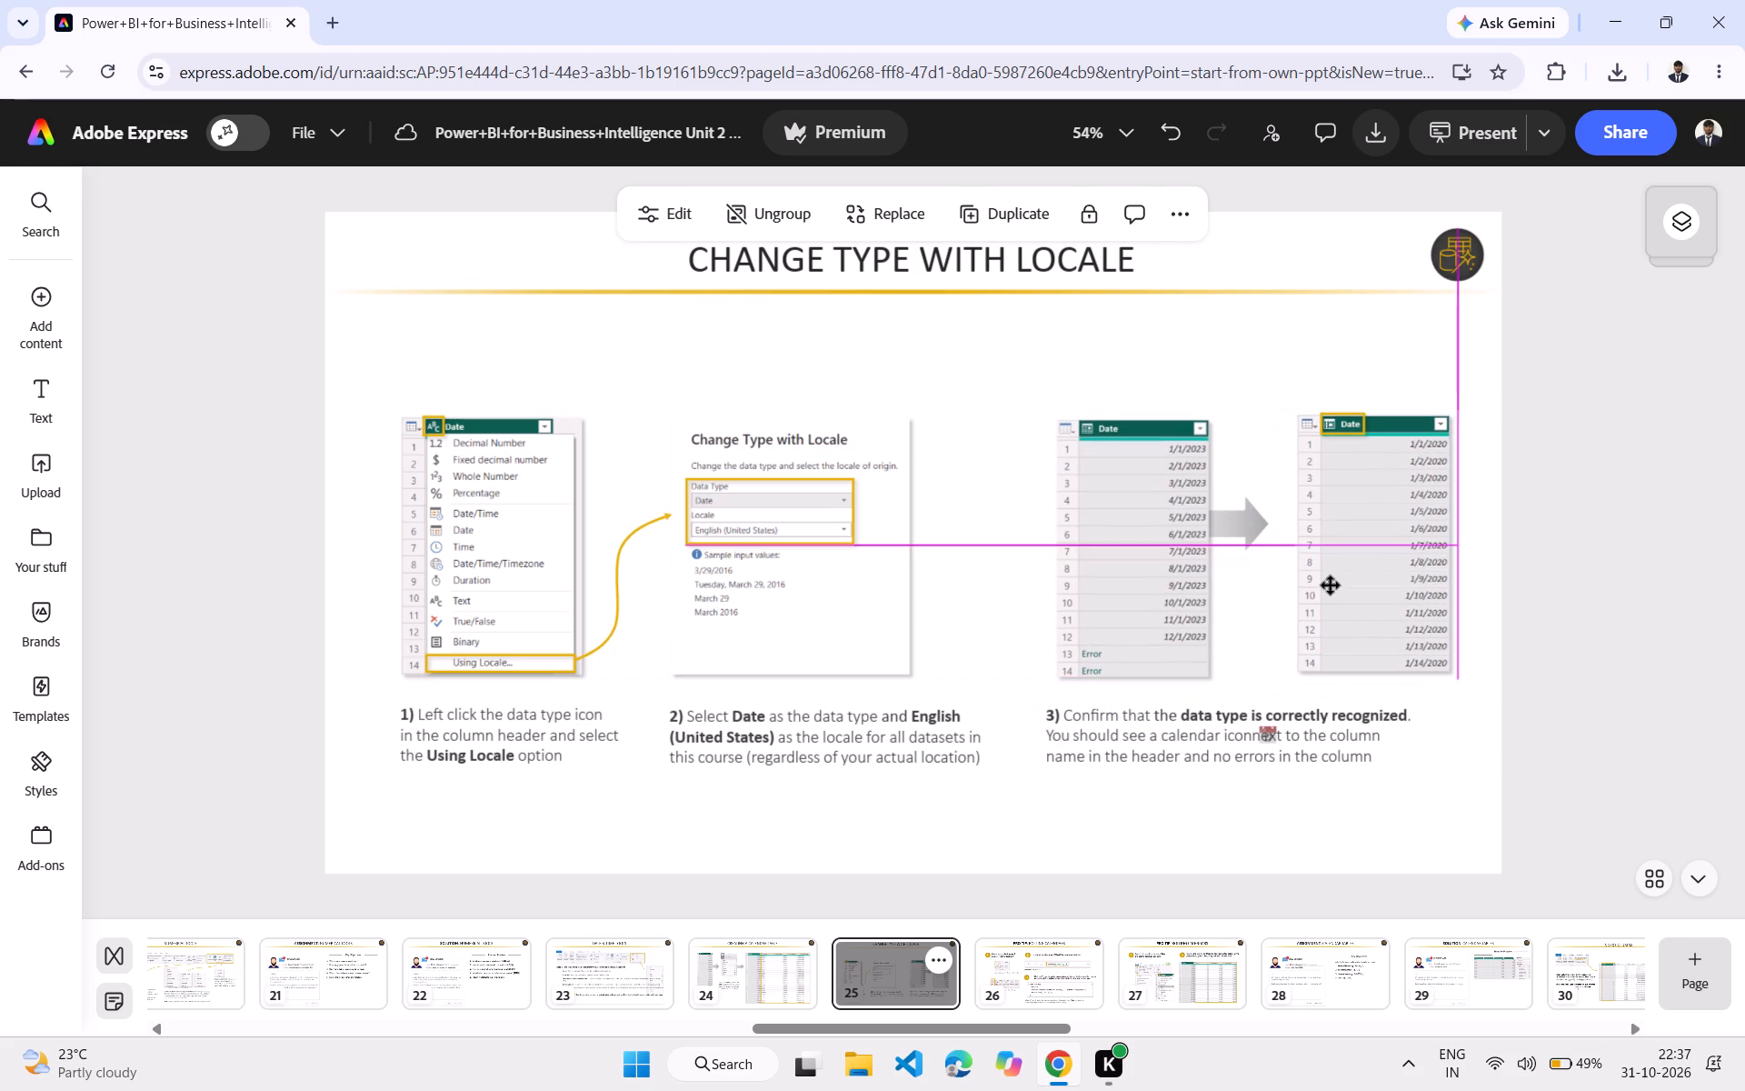
left_click_drag(1331, 586, 1331, 585)
left_click_drag(847, 550, 939, 557)
Move captions 1, 2 and 3 right so they sit beneath their shifted screenshots.
left_click_drag(586, 744, 588, 746)
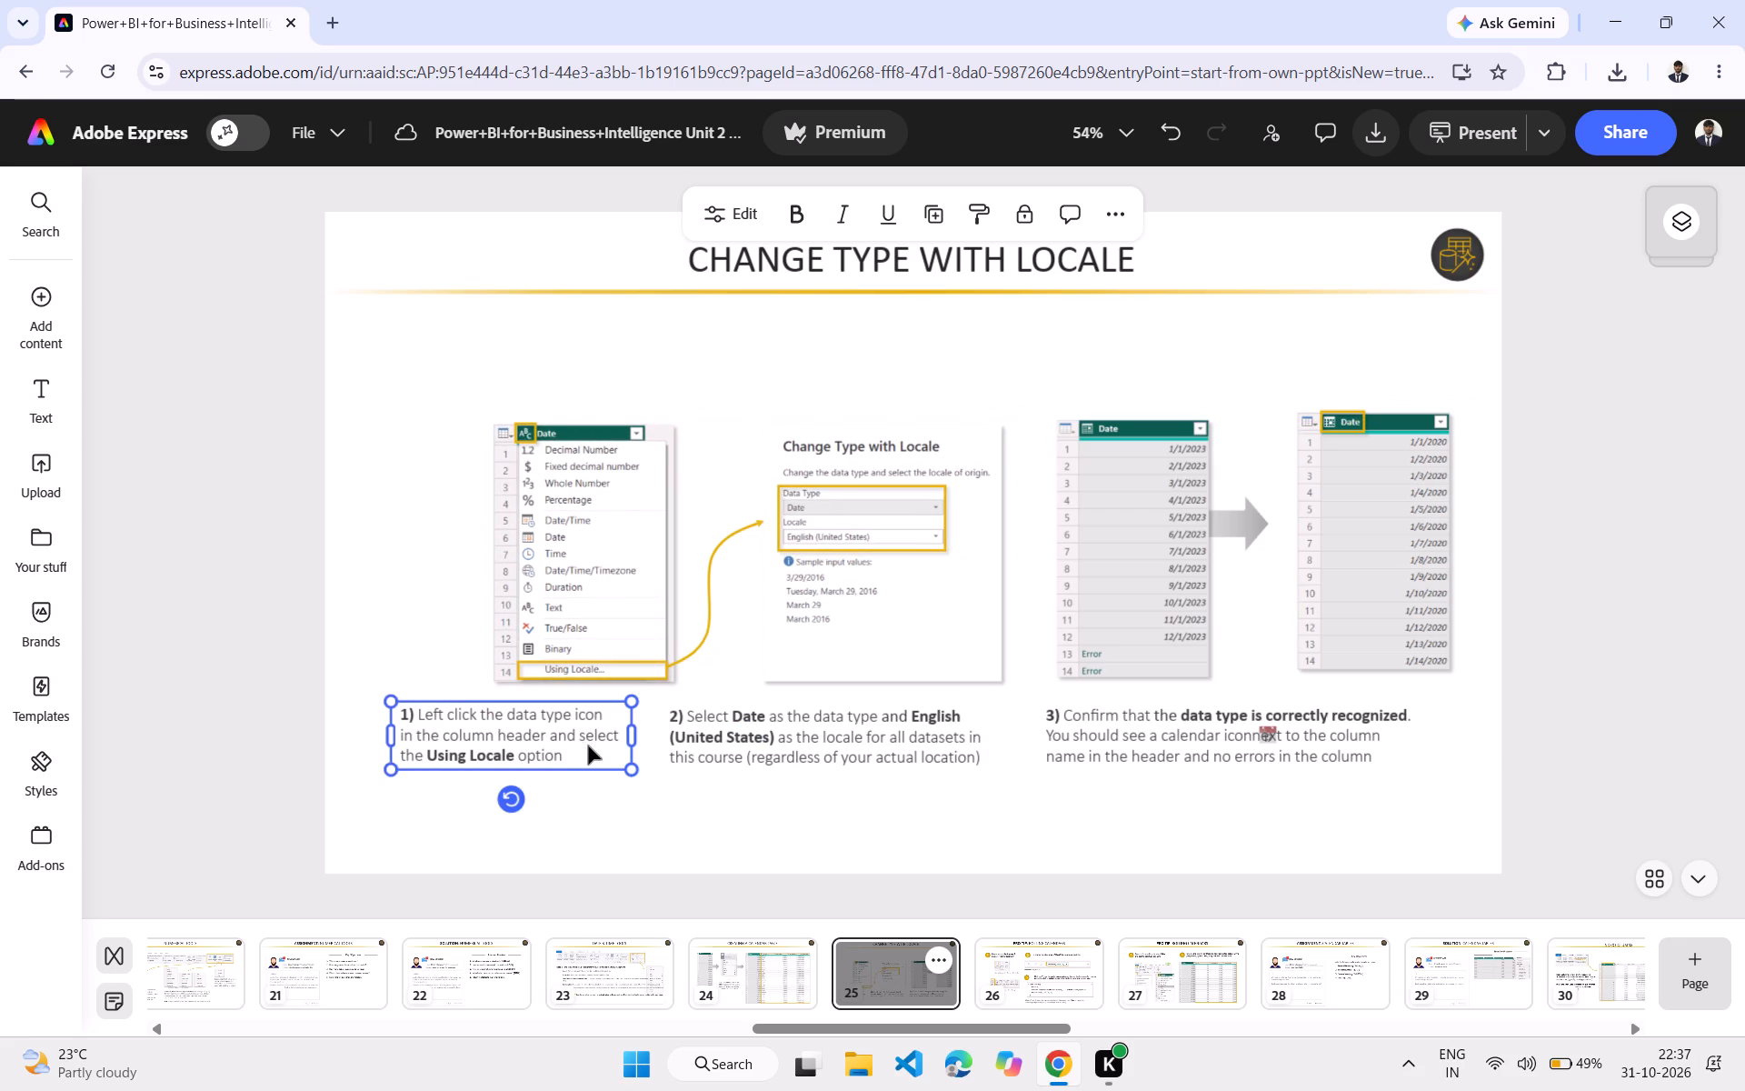
left_click_drag(588, 746, 621, 750)
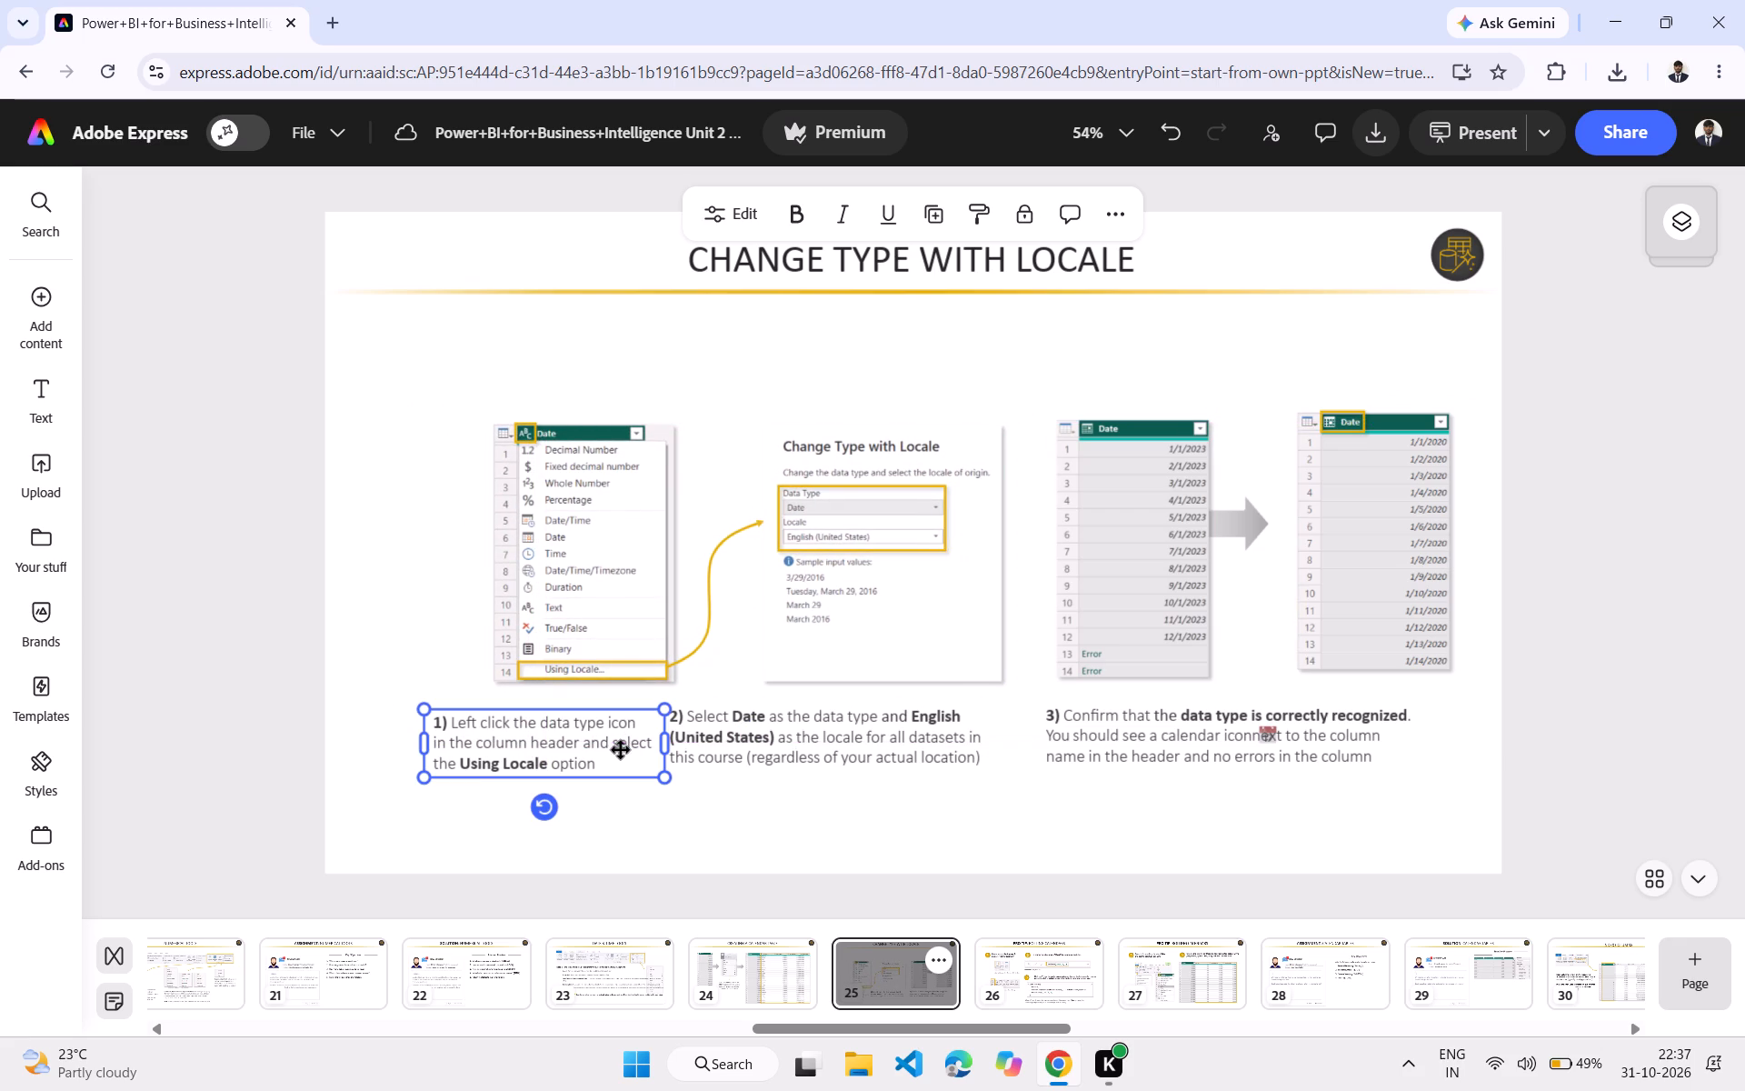
left_click_drag(813, 766, 852, 777)
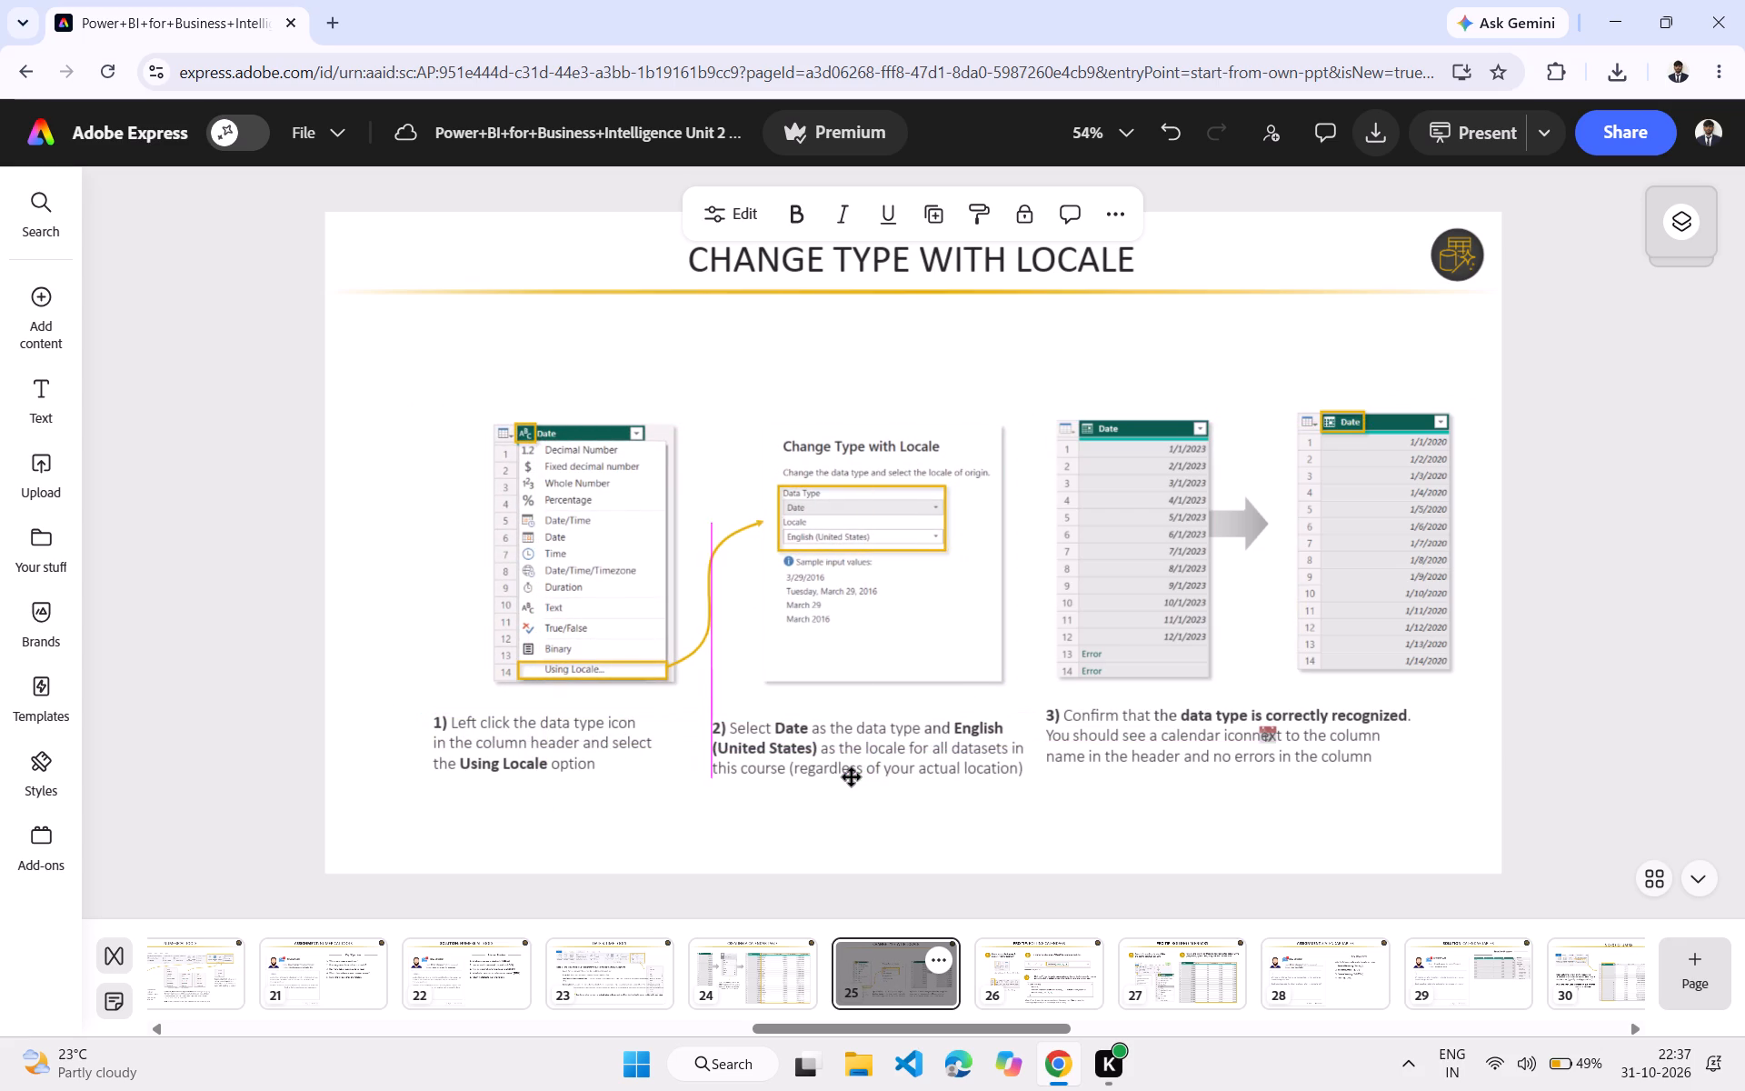
left_click_drag(852, 777, 856, 772)
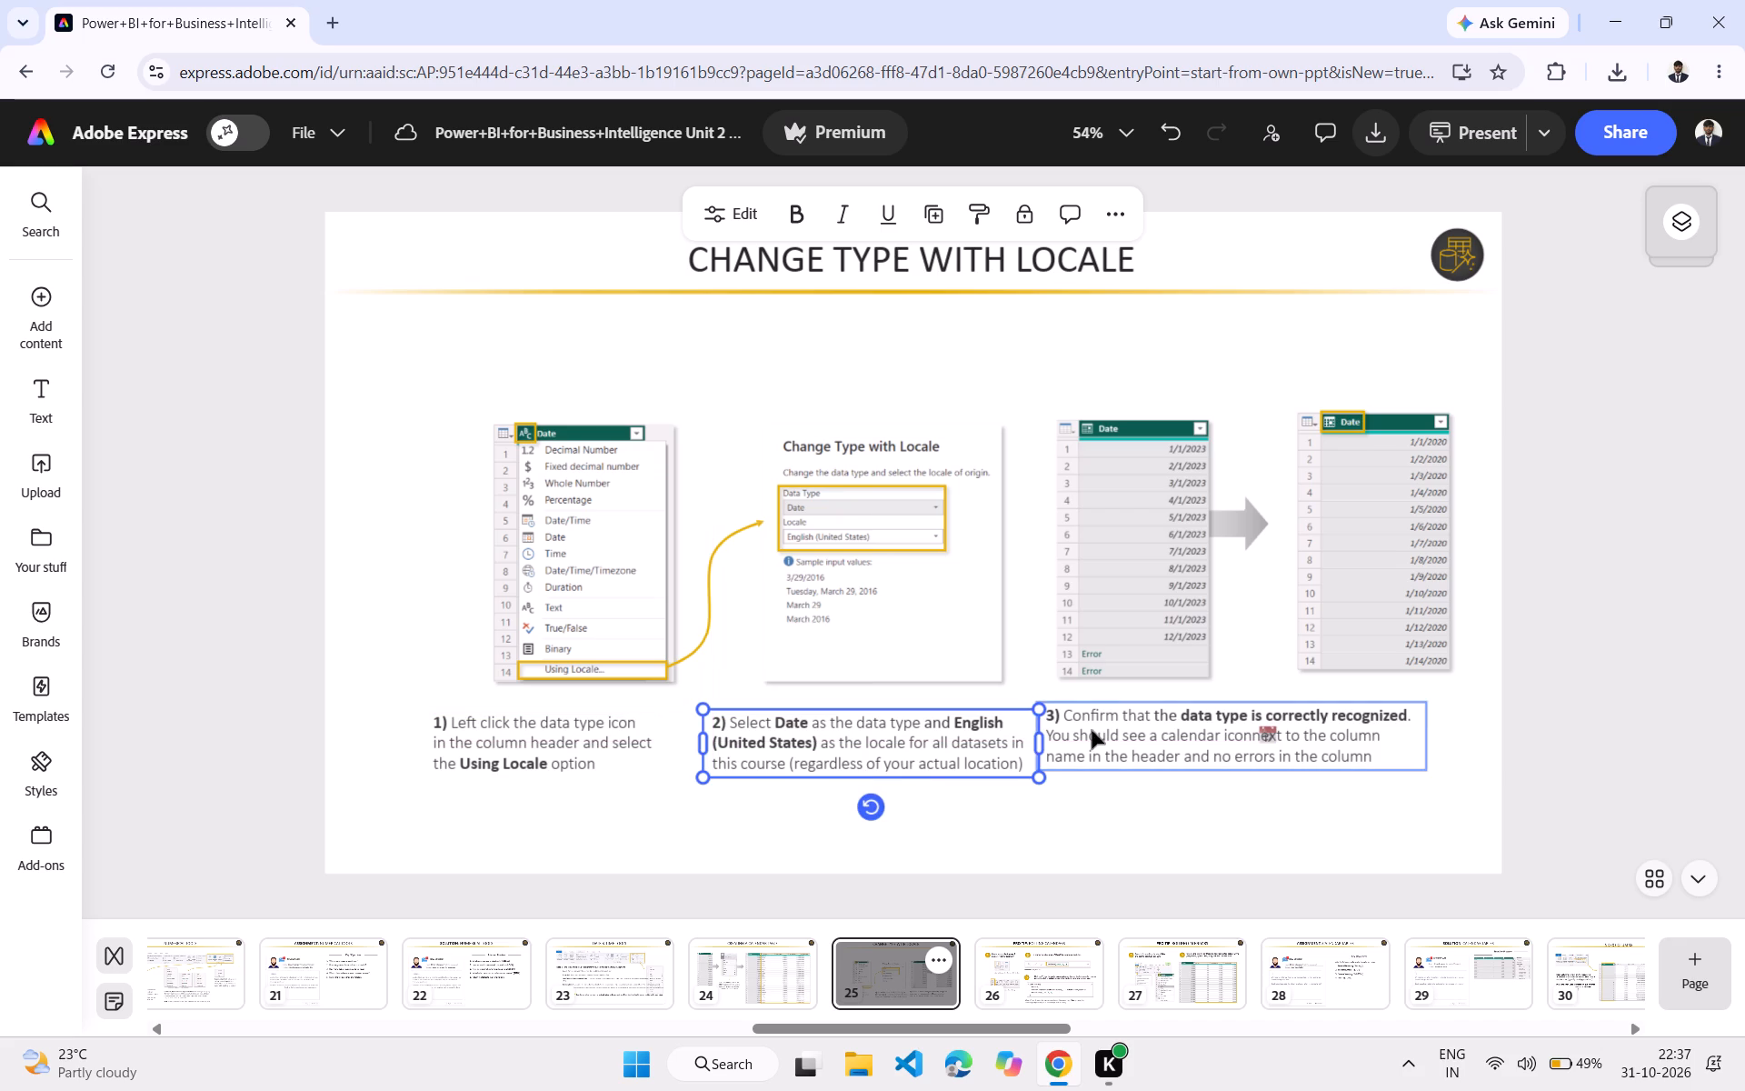
left_click(1129, 737)
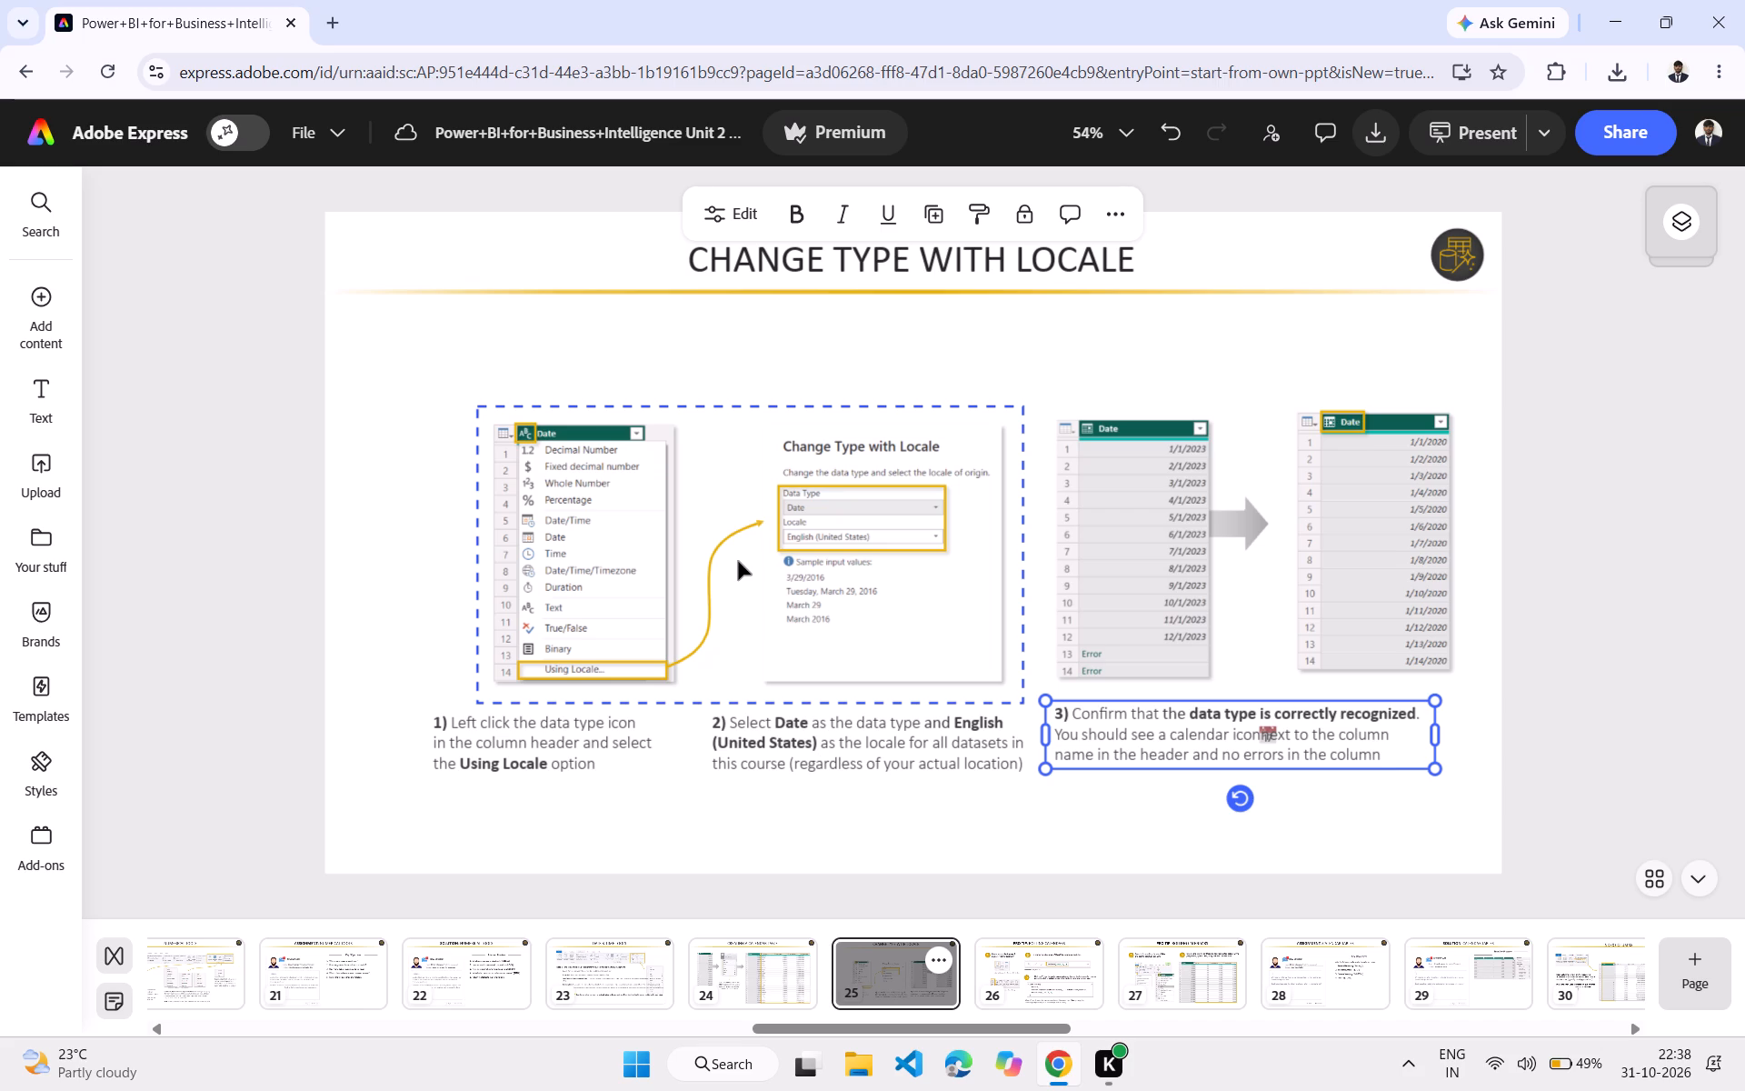
On page 23, move the Add Column ribbon screenshot and the Date & Time text block right.
left_click(750, 991)
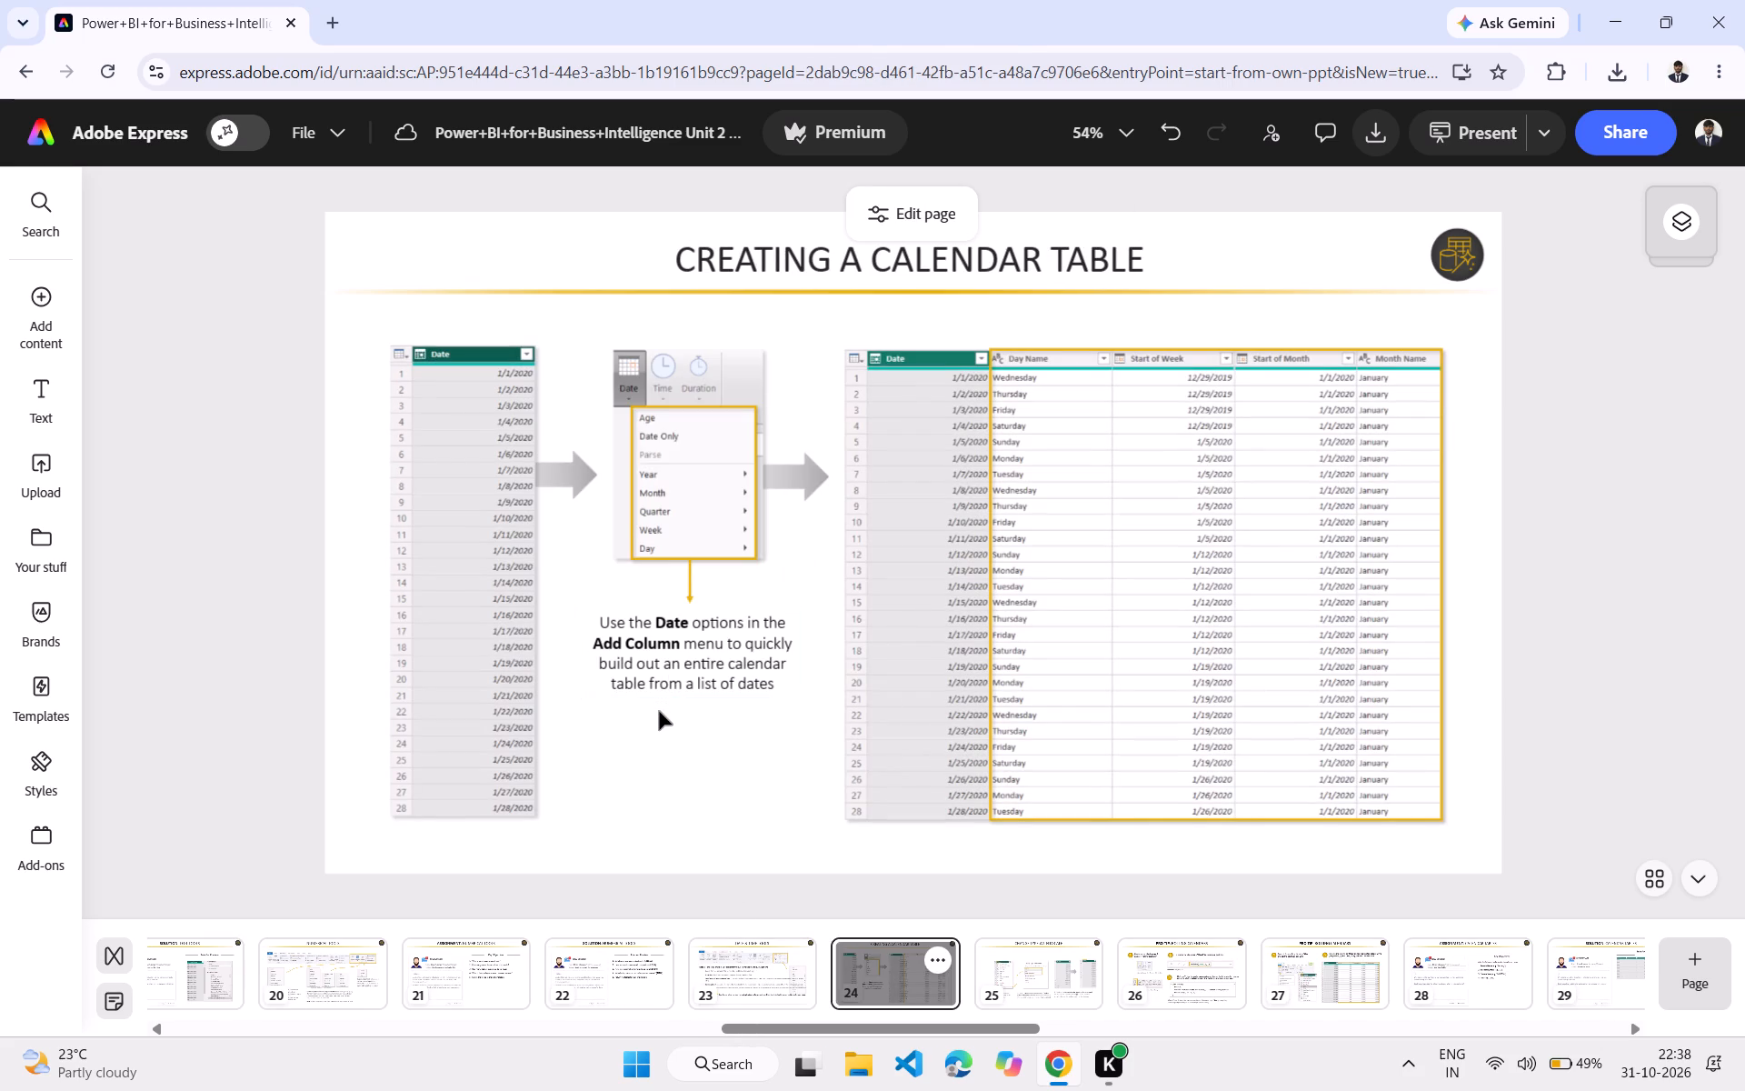
left_click(758, 945)
left_click_drag(634, 389, 655, 389)
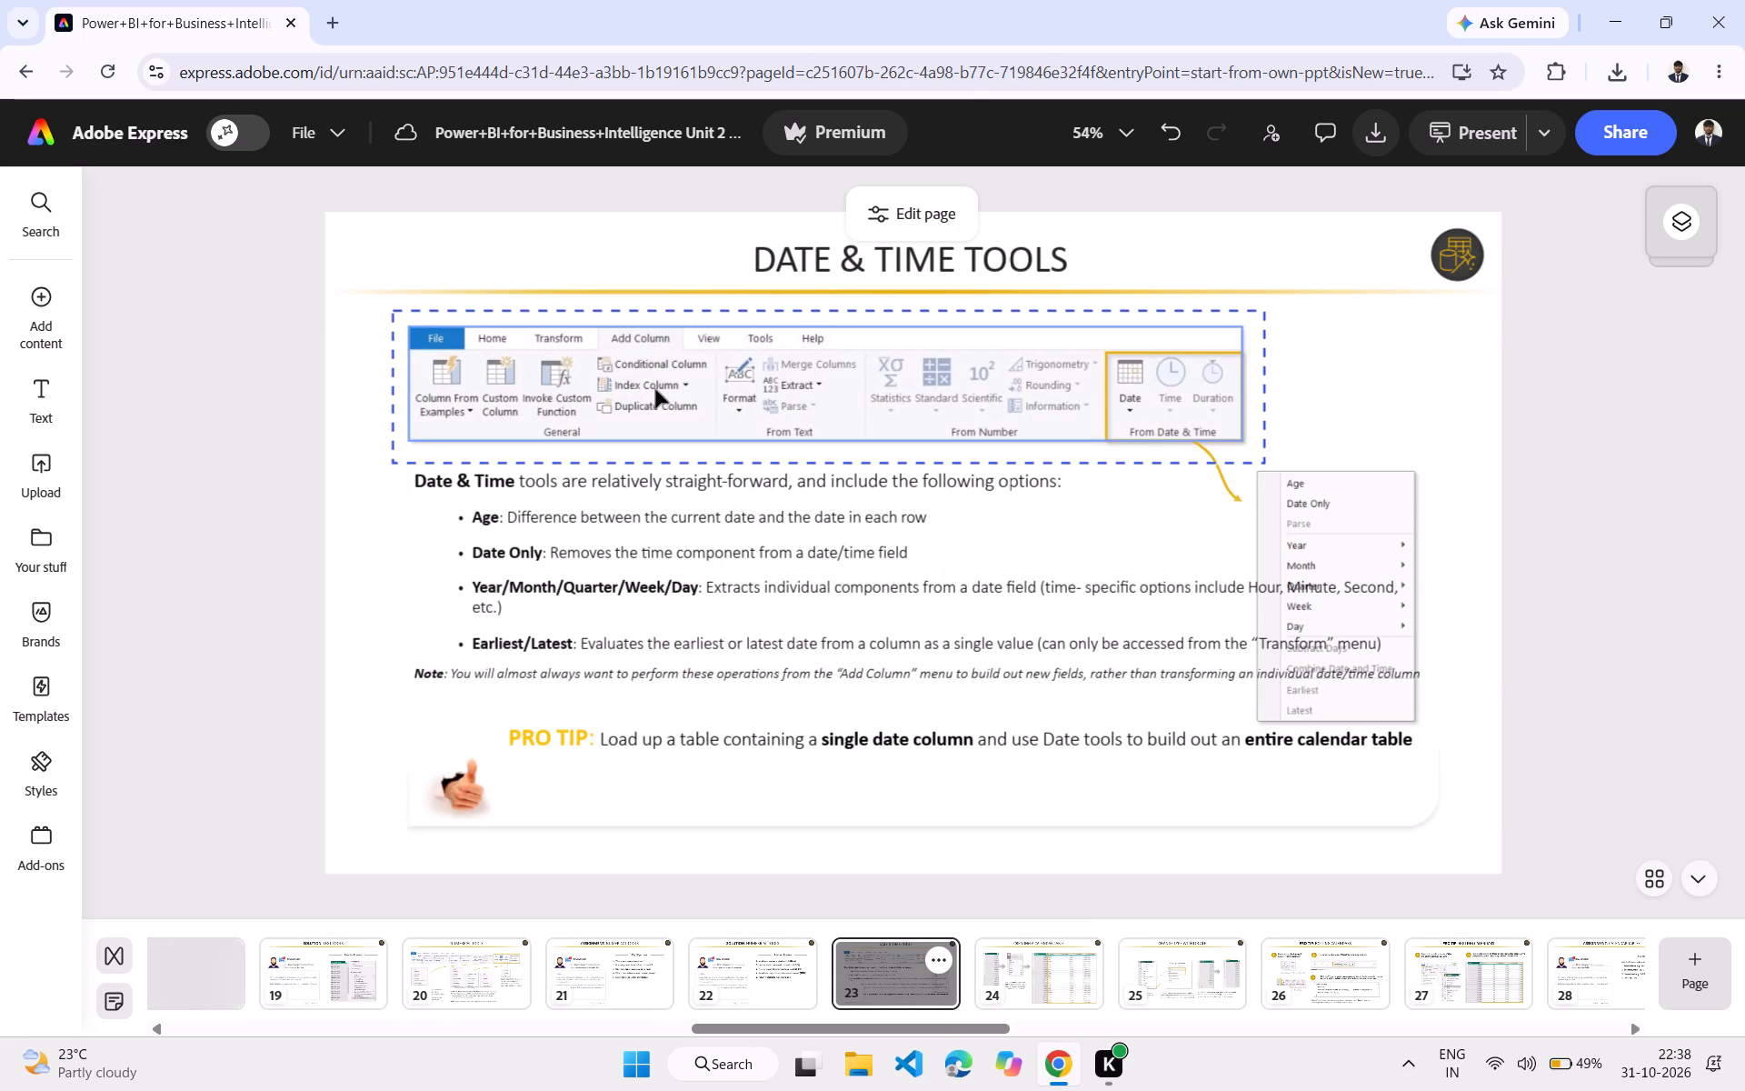
left_click_drag(655, 389, 691, 388)
left_click_drag(671, 564, 721, 567)
left_click(1382, 489)
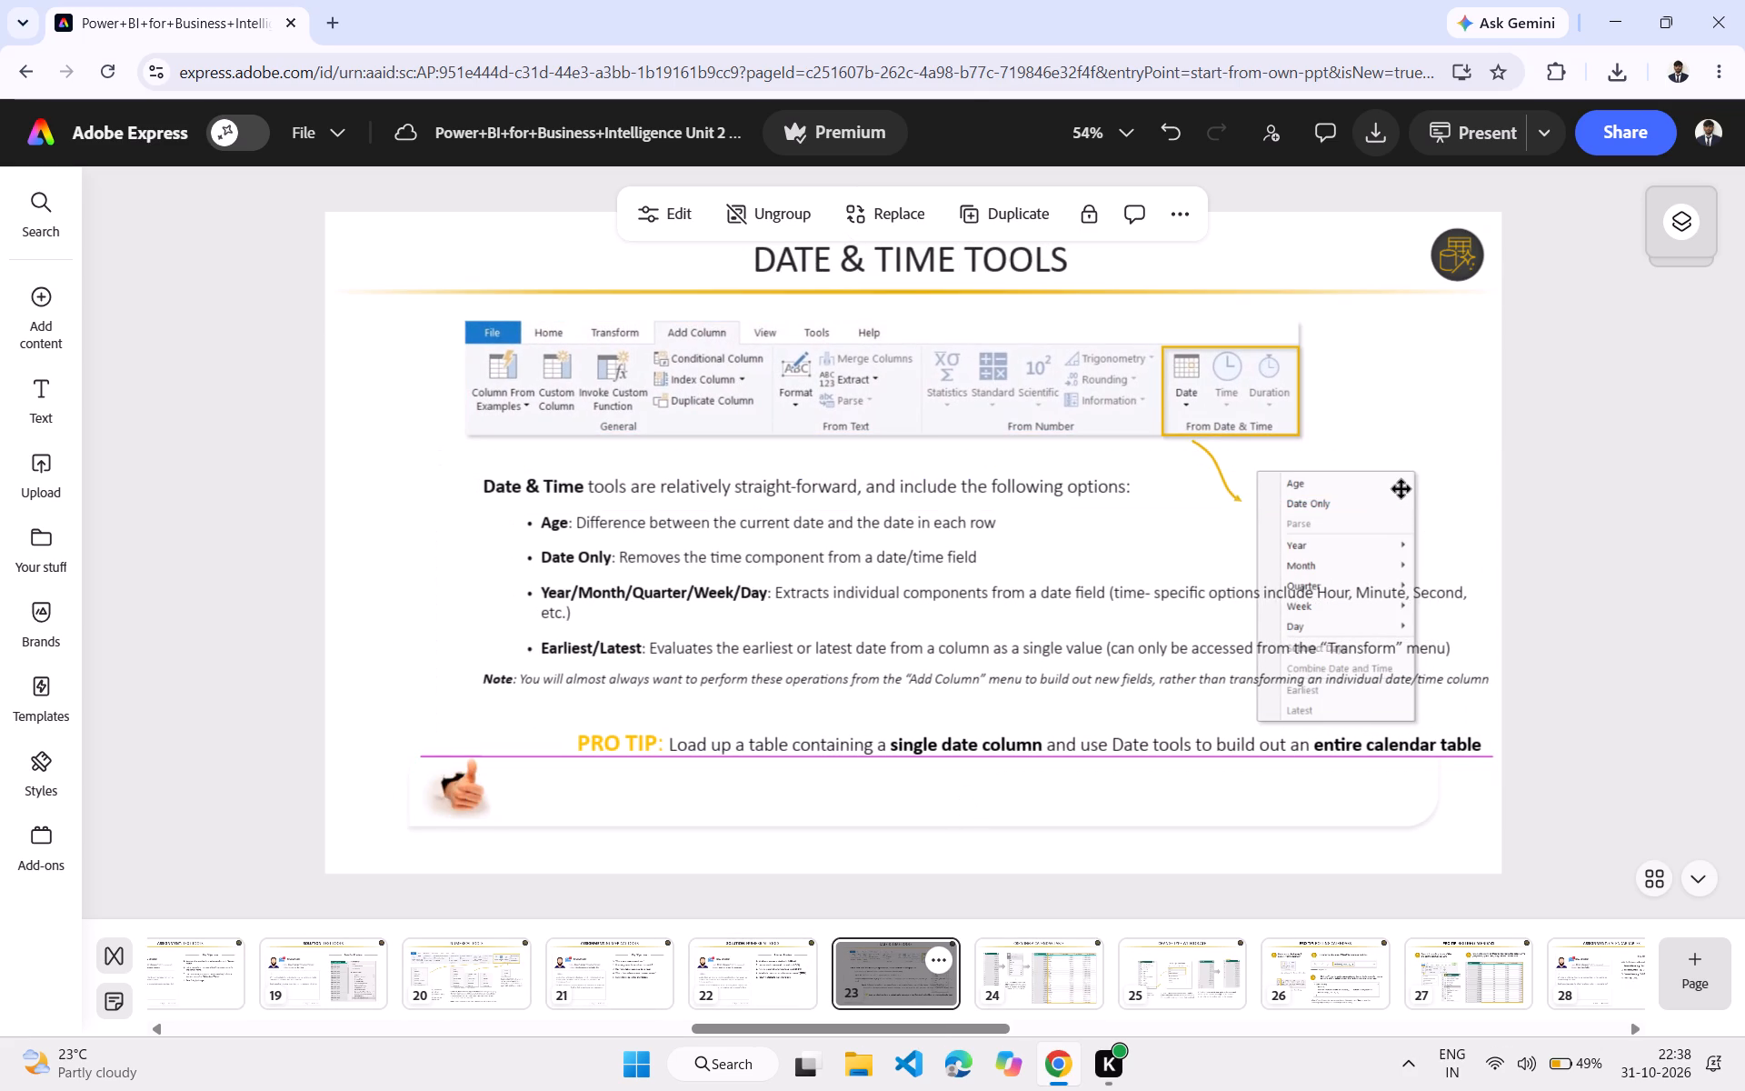
left_click(1394, 379)
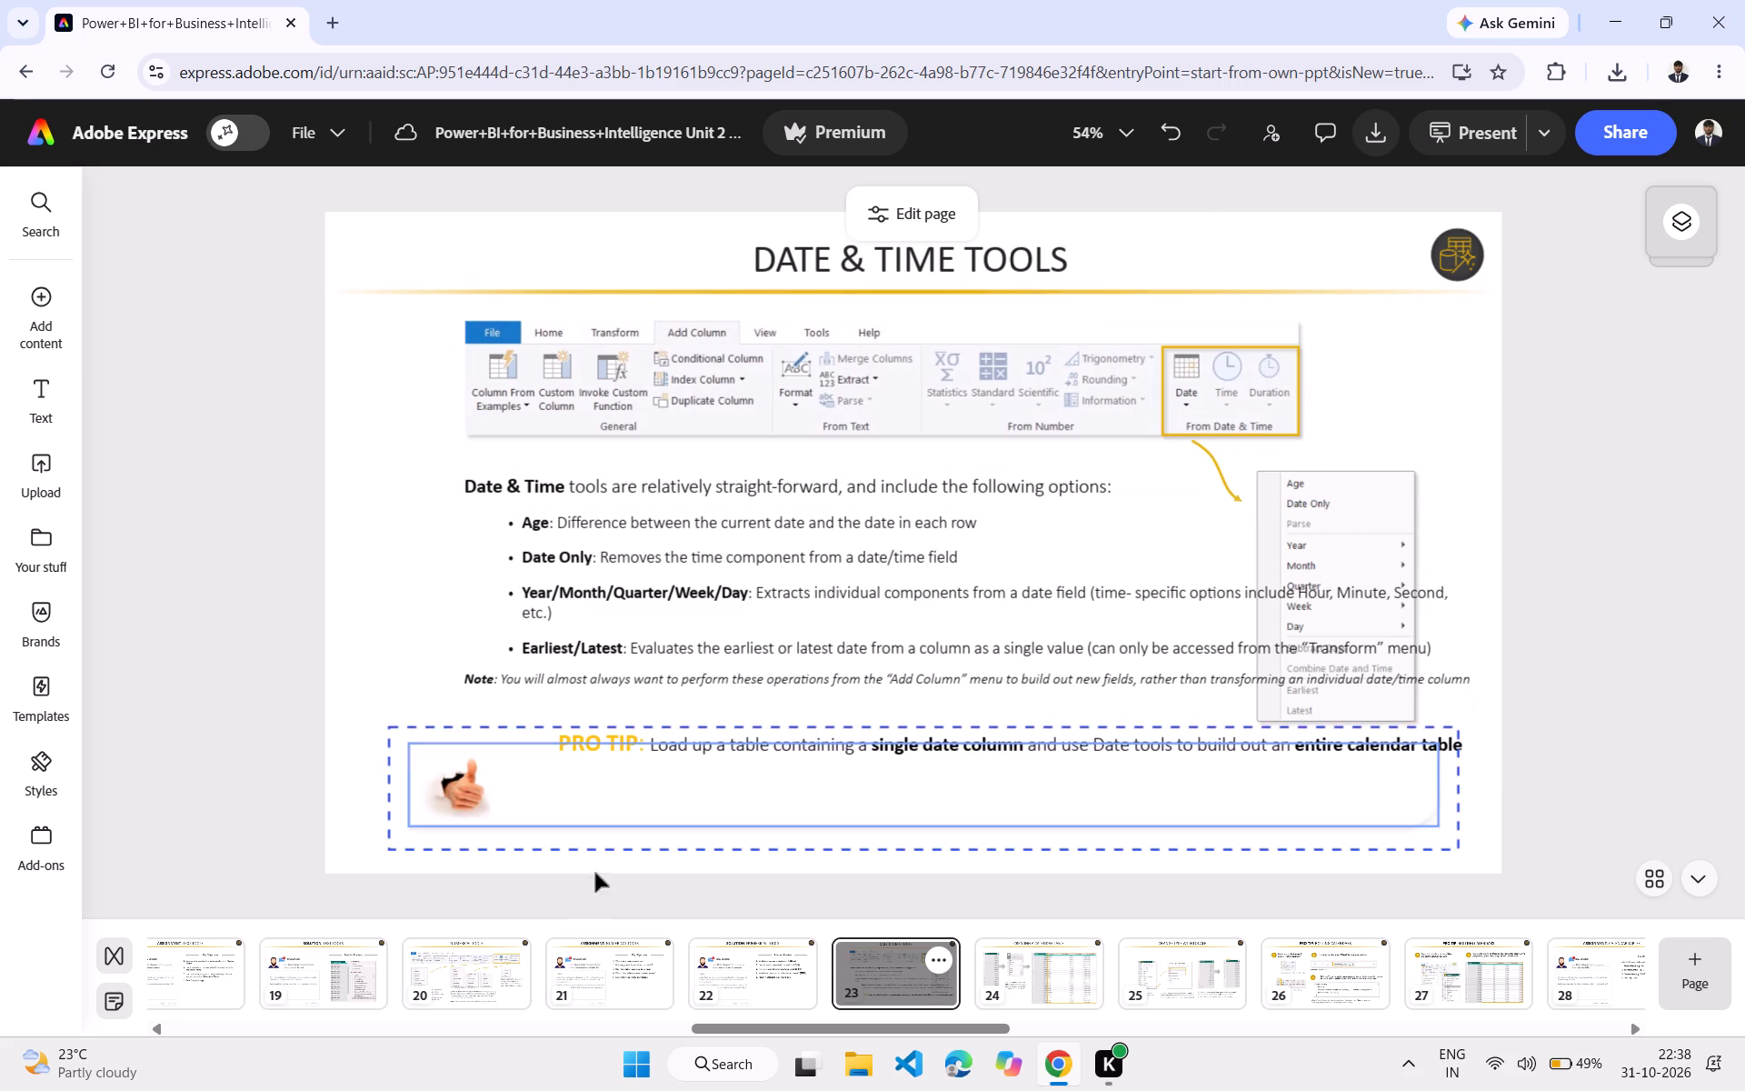
Move the thumbs-up box right and up so it frames the PRO TIP text.
left_click(526, 770)
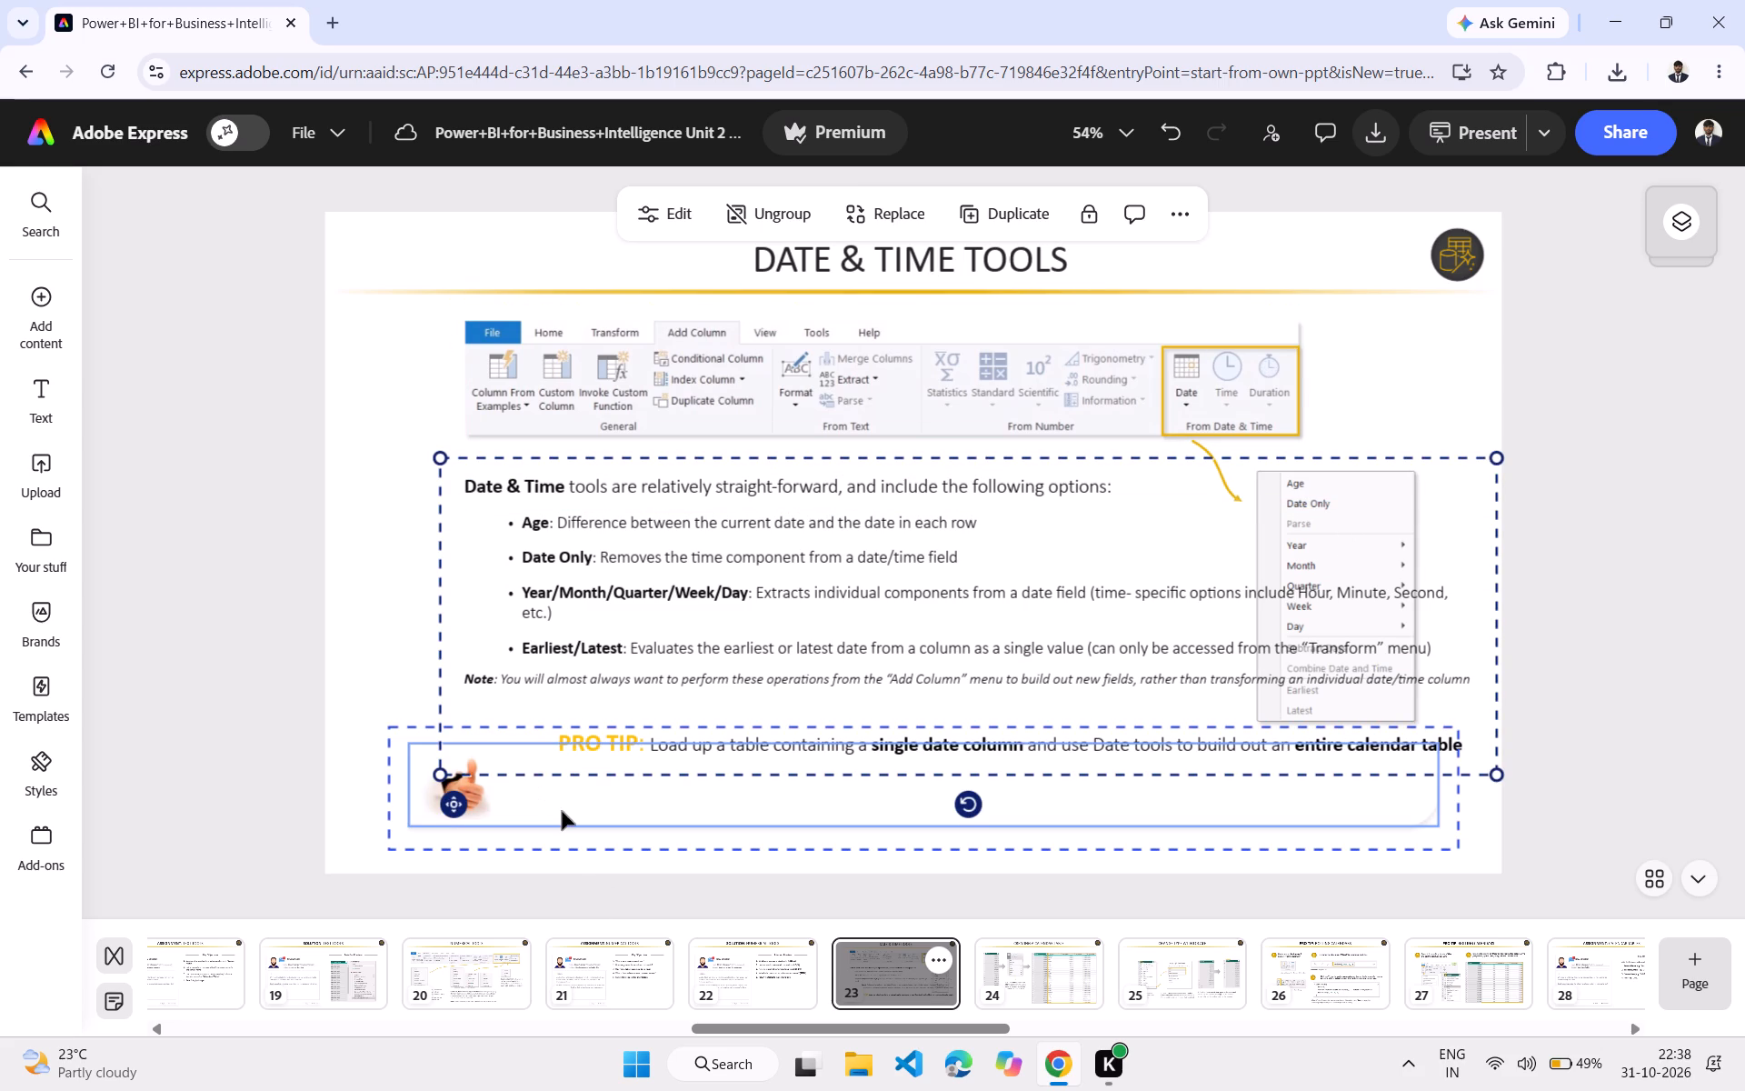
left_click_drag(562, 811, 618, 778)
left_click(389, 725)
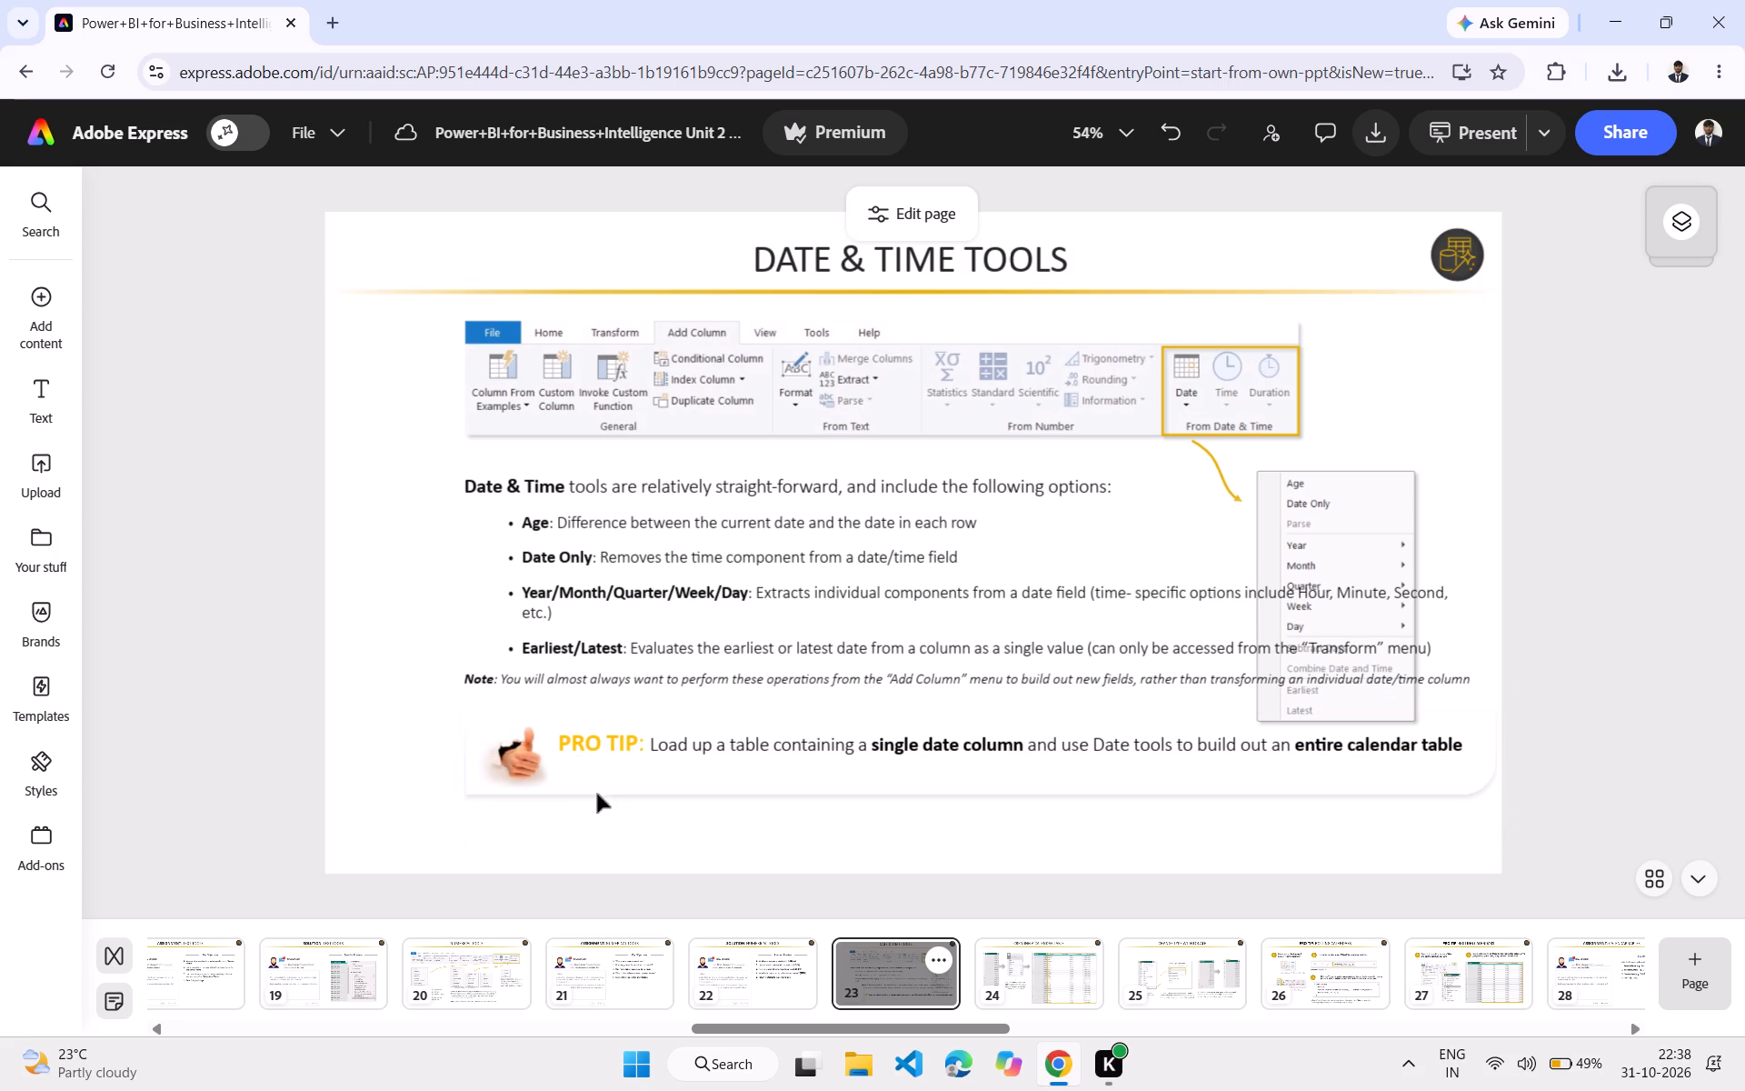
On page 22, move the message body box and the email card background with its envelope icon right.
left_click(755, 965)
left_click_drag(763, 686, 793, 693)
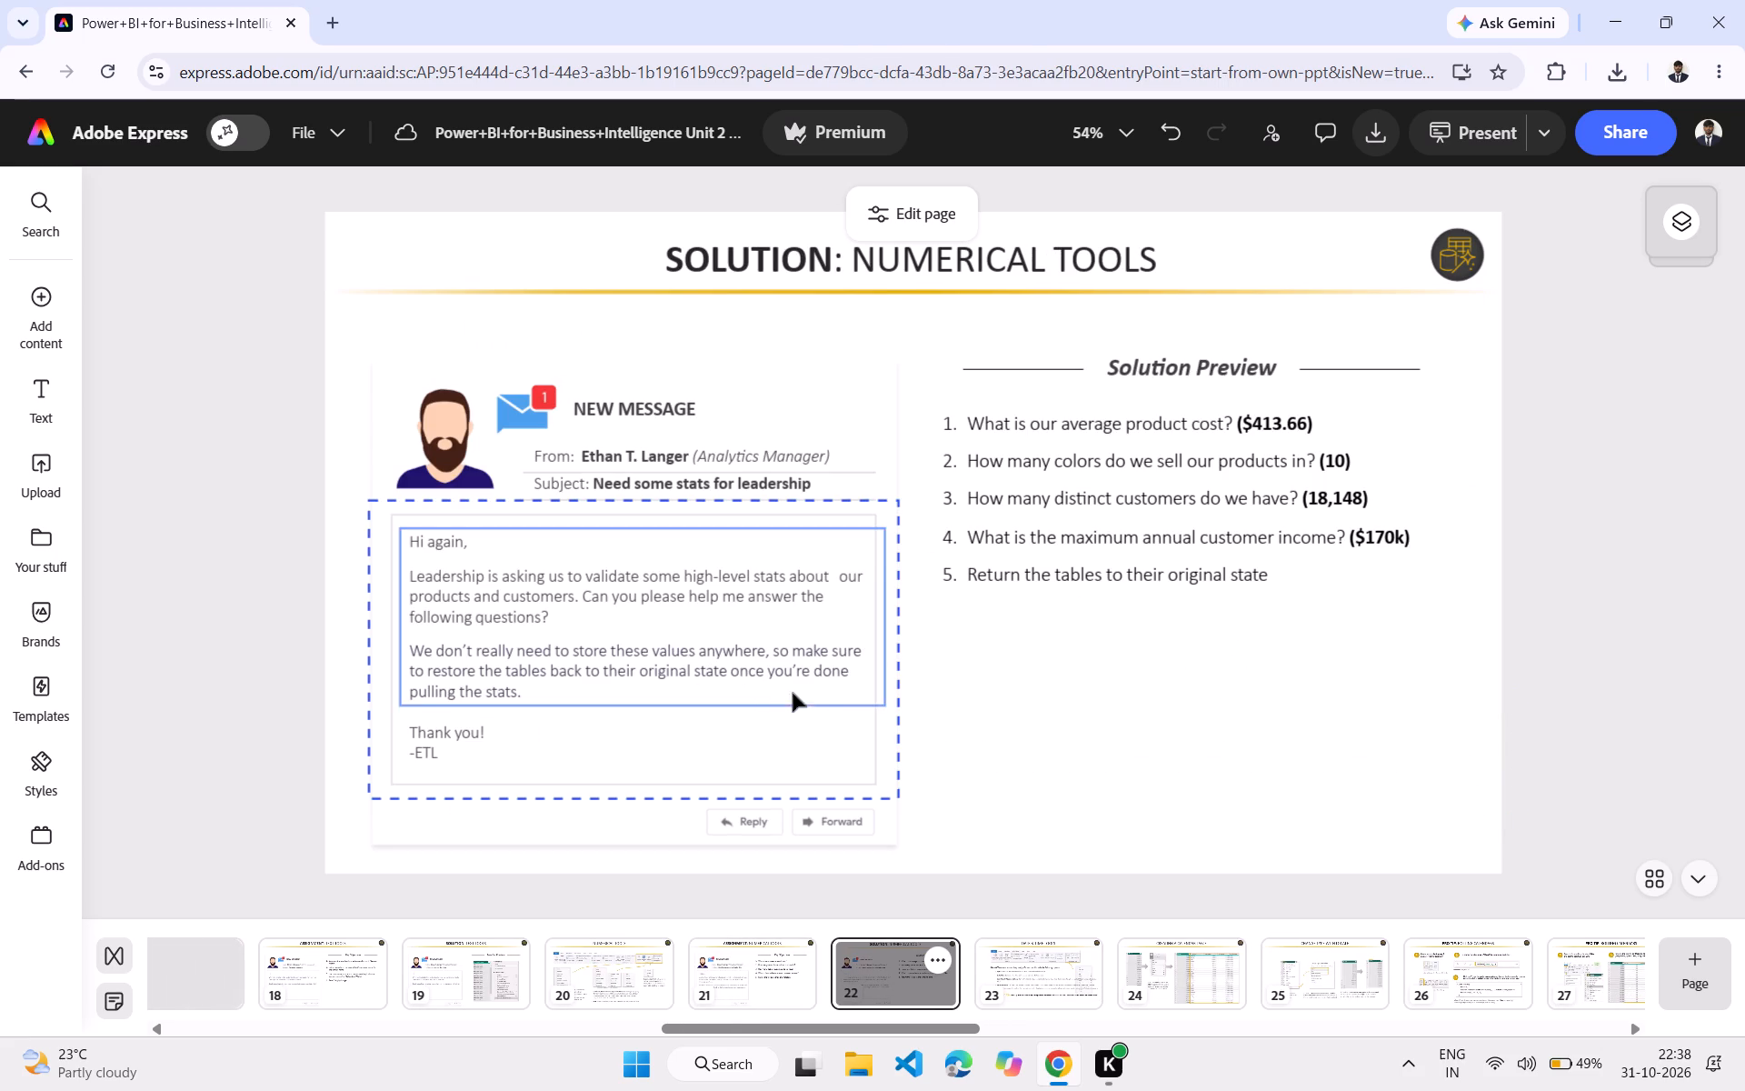
left_click_drag(793, 693, 825, 703)
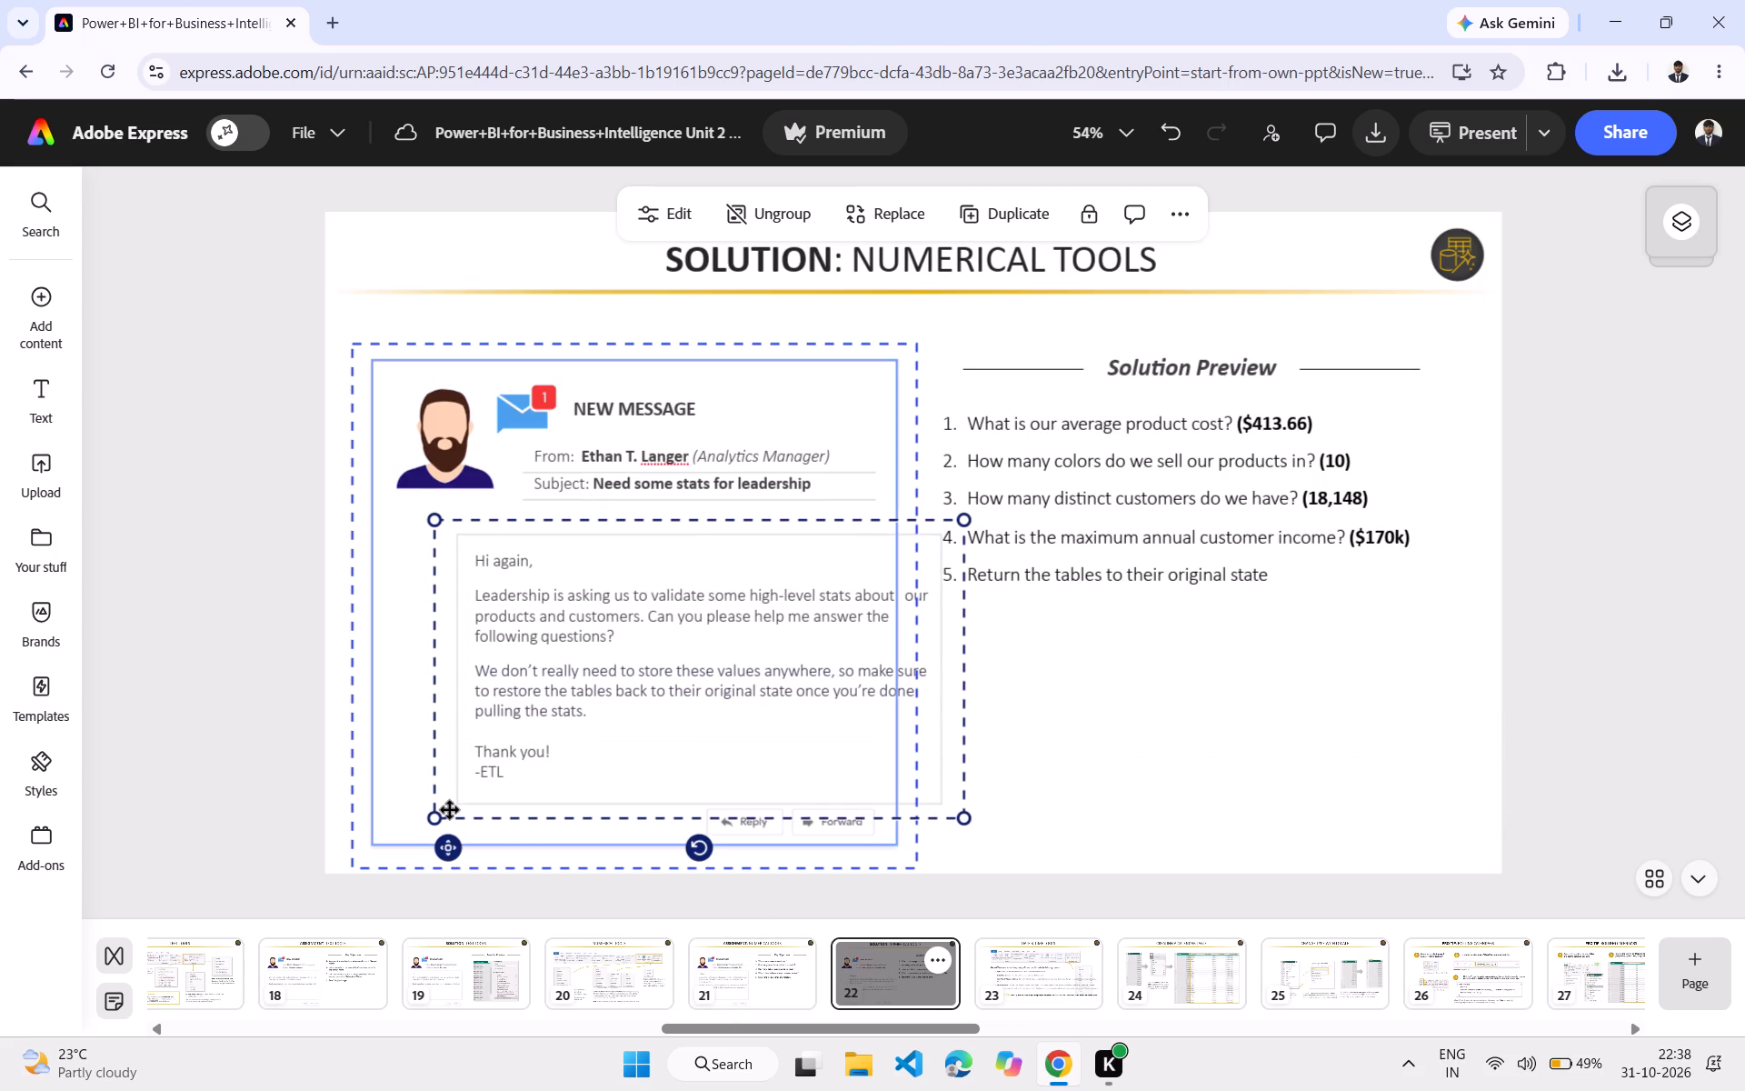
left_click_drag(412, 815, 458, 818)
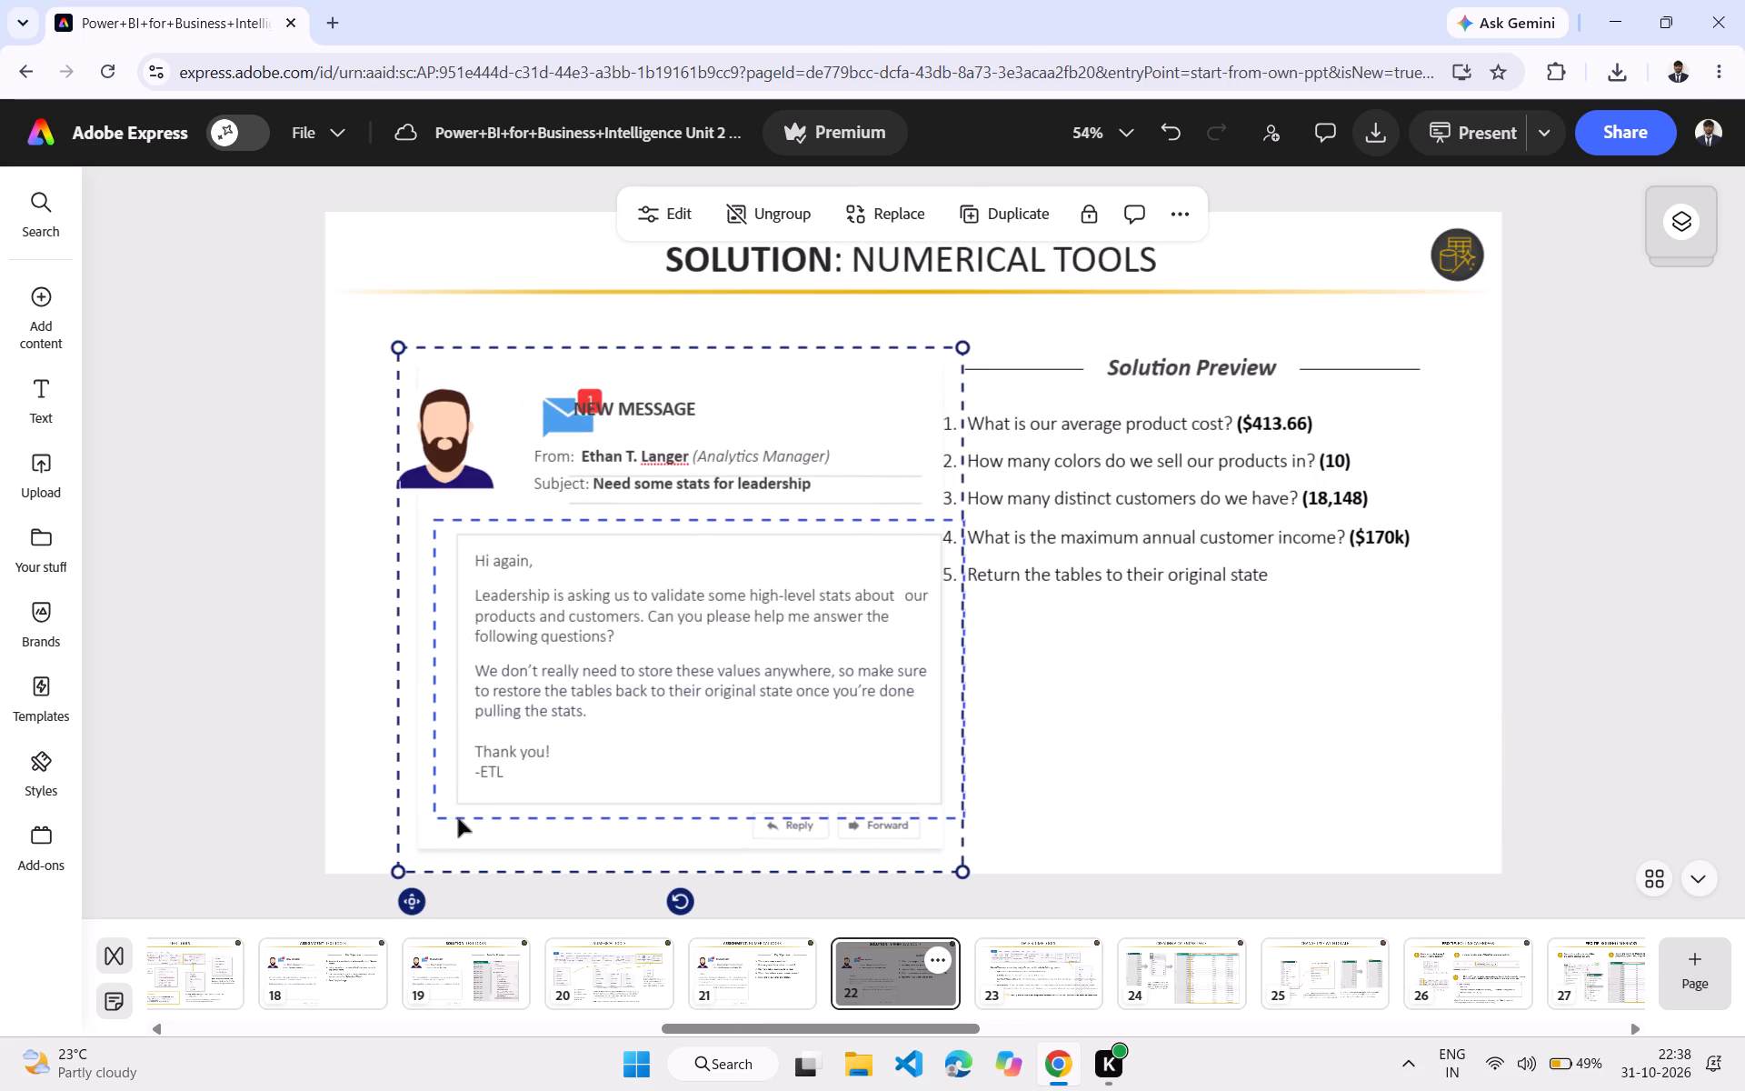
left_click_drag(429, 466, 467, 453)
Move the NEW MESSAGE header text and the bearded man's avatar right onto the email card.
left_click(408, 481)
left_click_drag(408, 481, 486, 484)
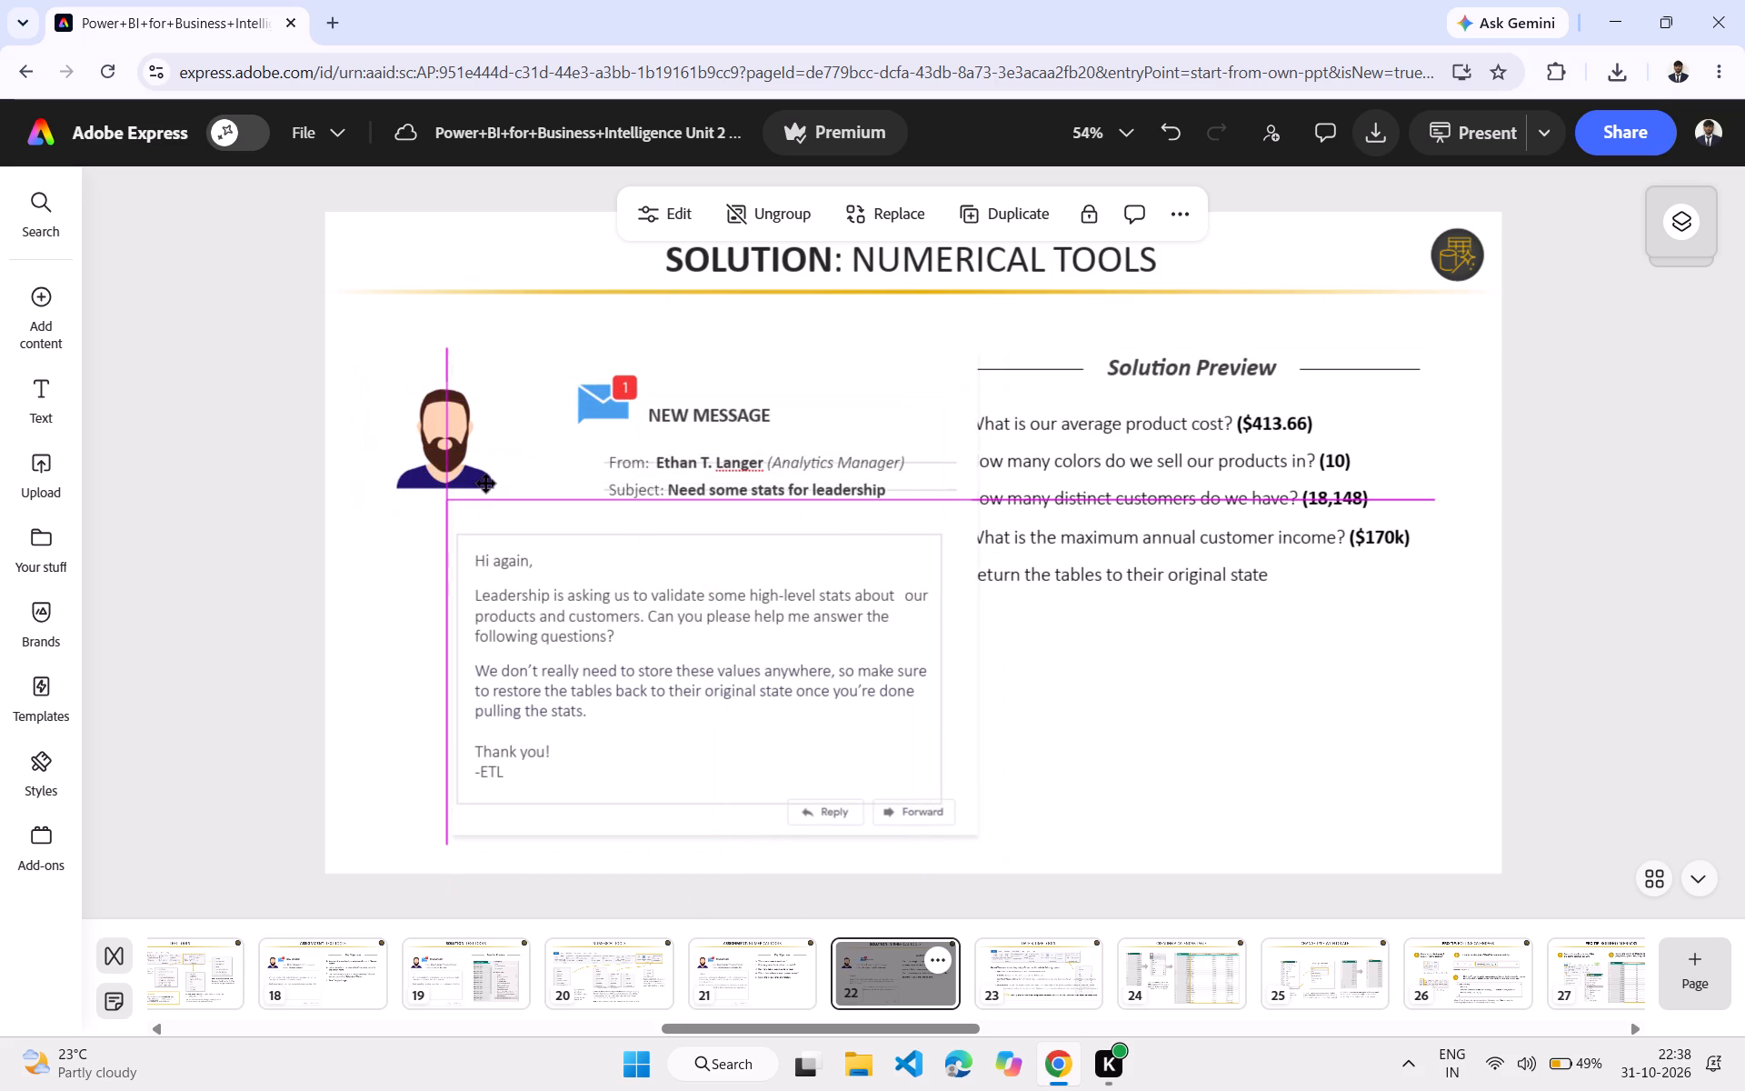
left_click_drag(486, 484, 488, 481)
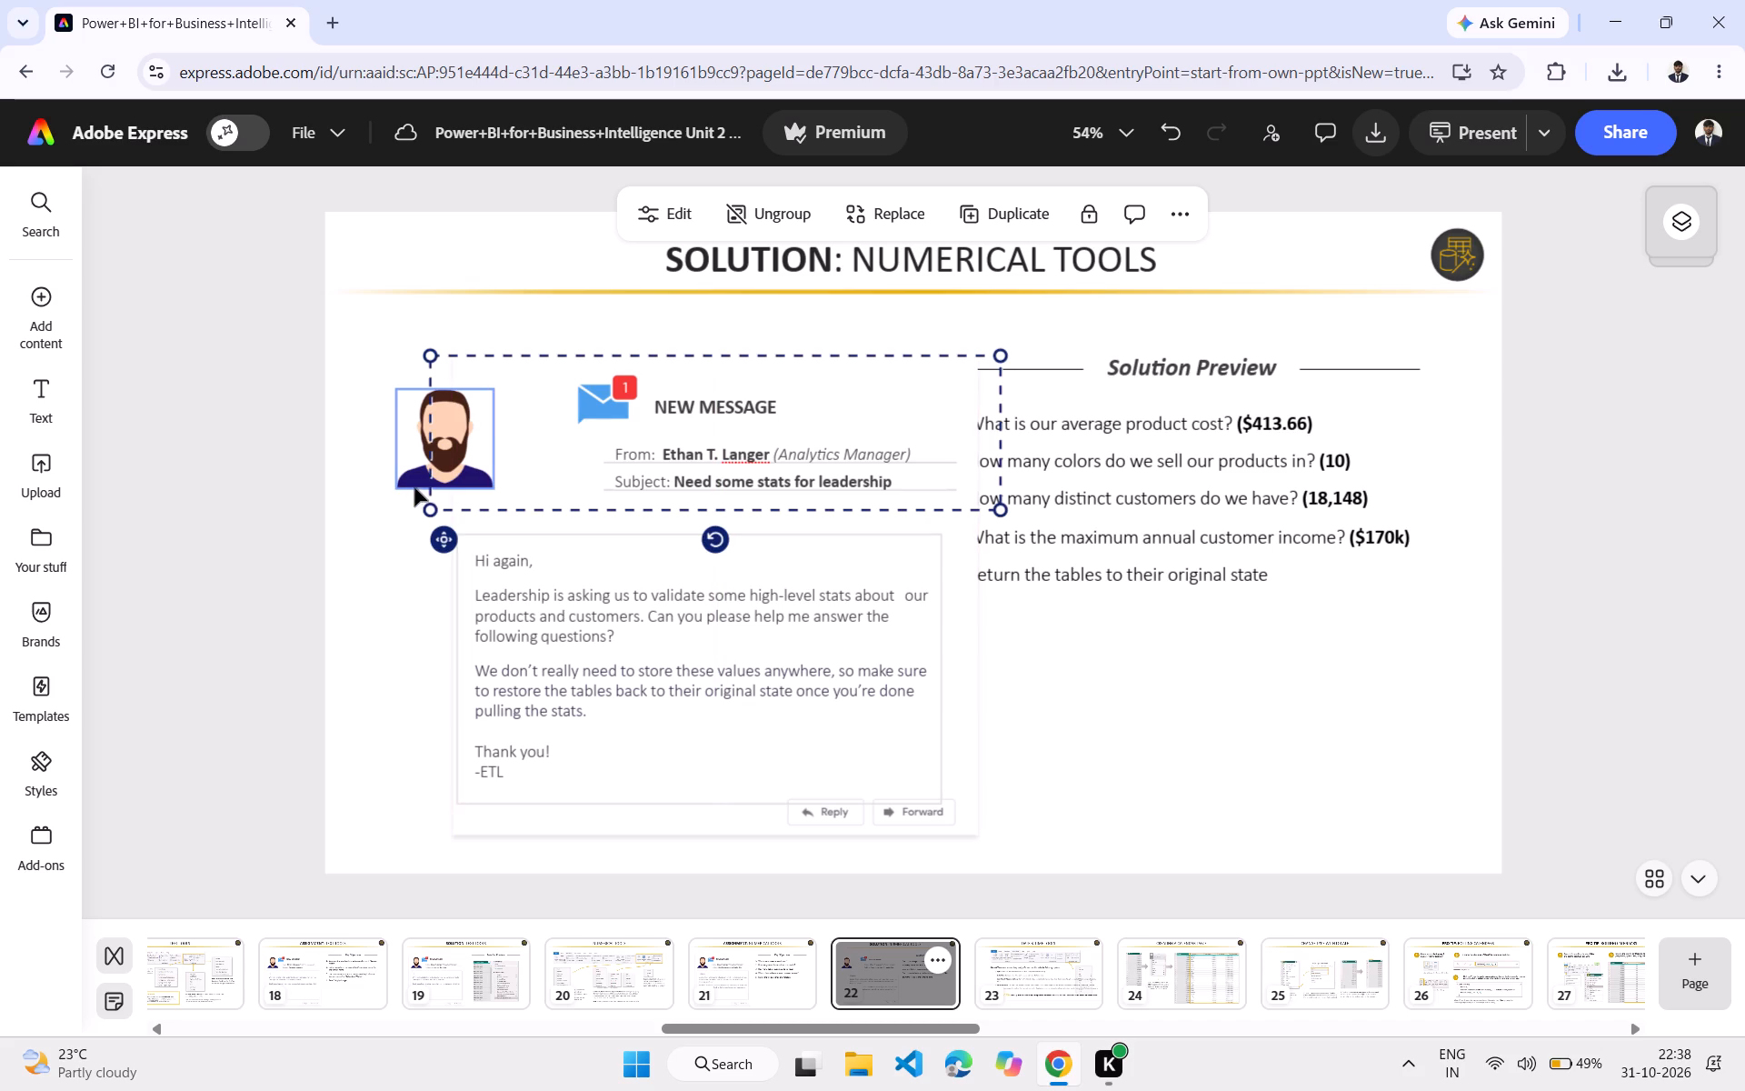
left_click_drag(406, 478, 497, 477)
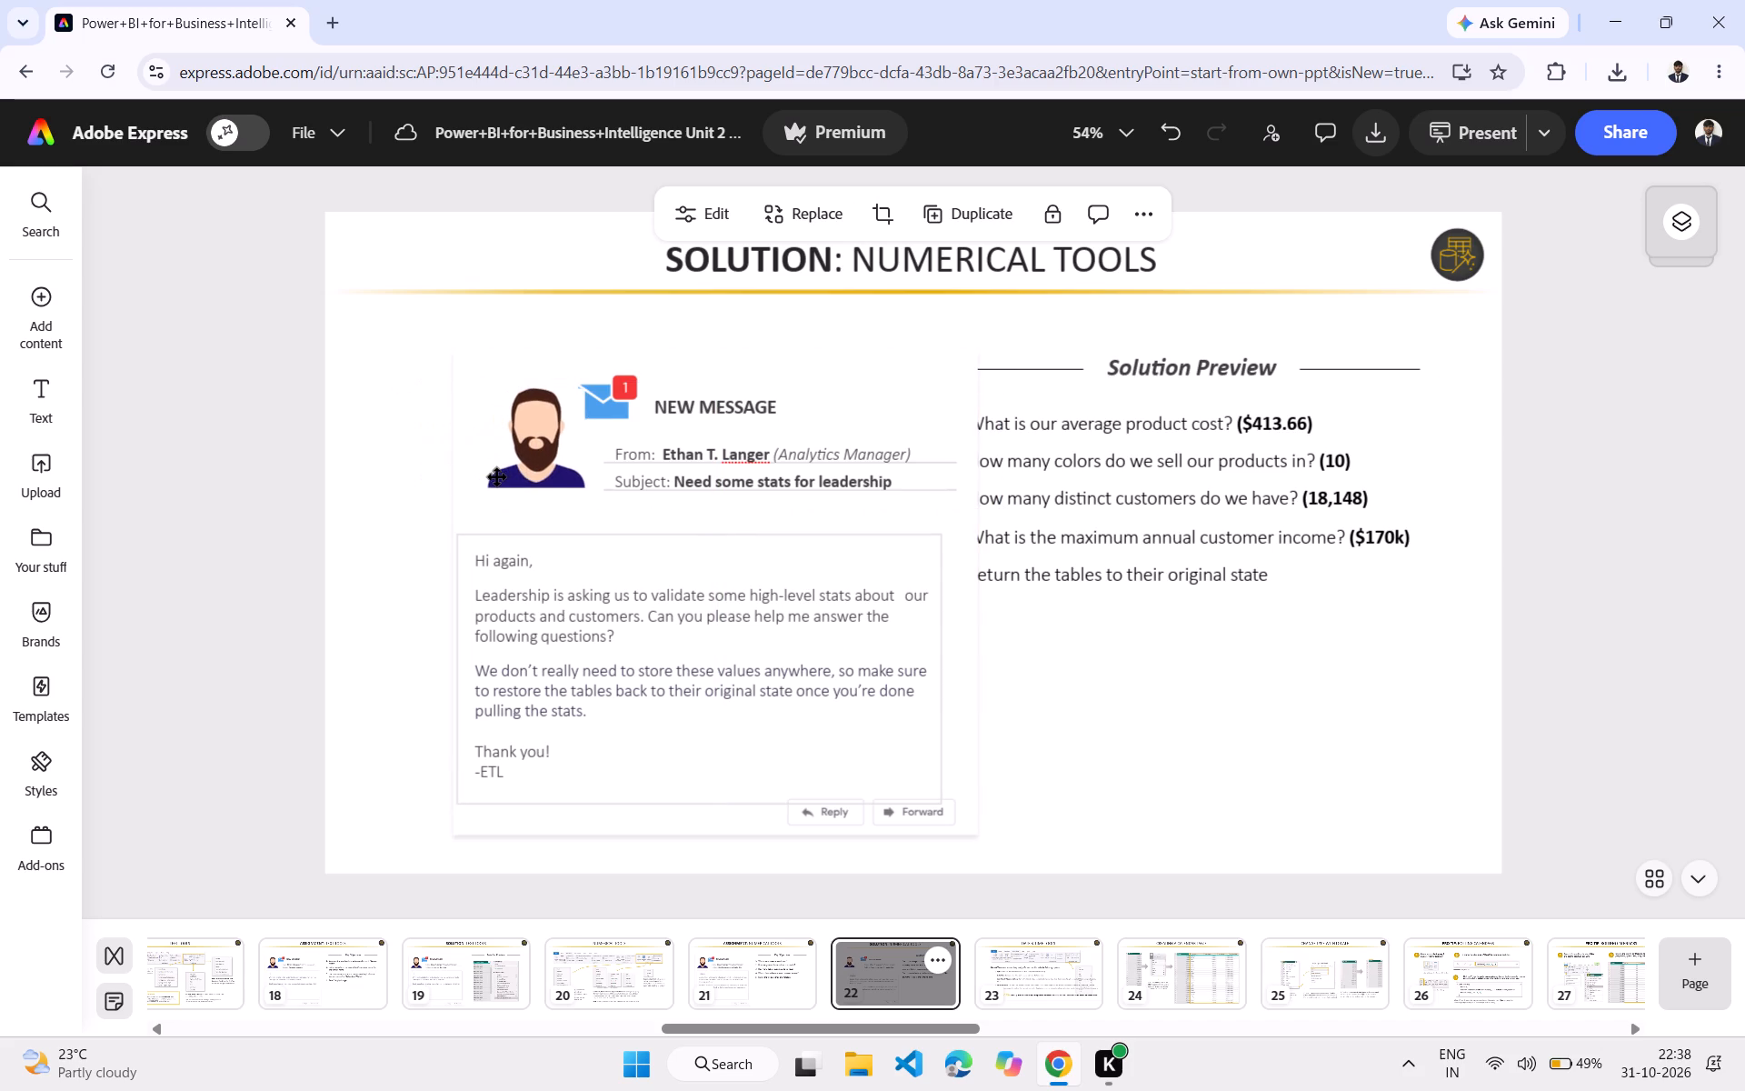
left_click_drag(497, 477, 496, 477)
On page 22, move the Solution Preview list right and down, and realign its two flanking lines beside the heading.
left_click_drag(1092, 579, 1101, 579)
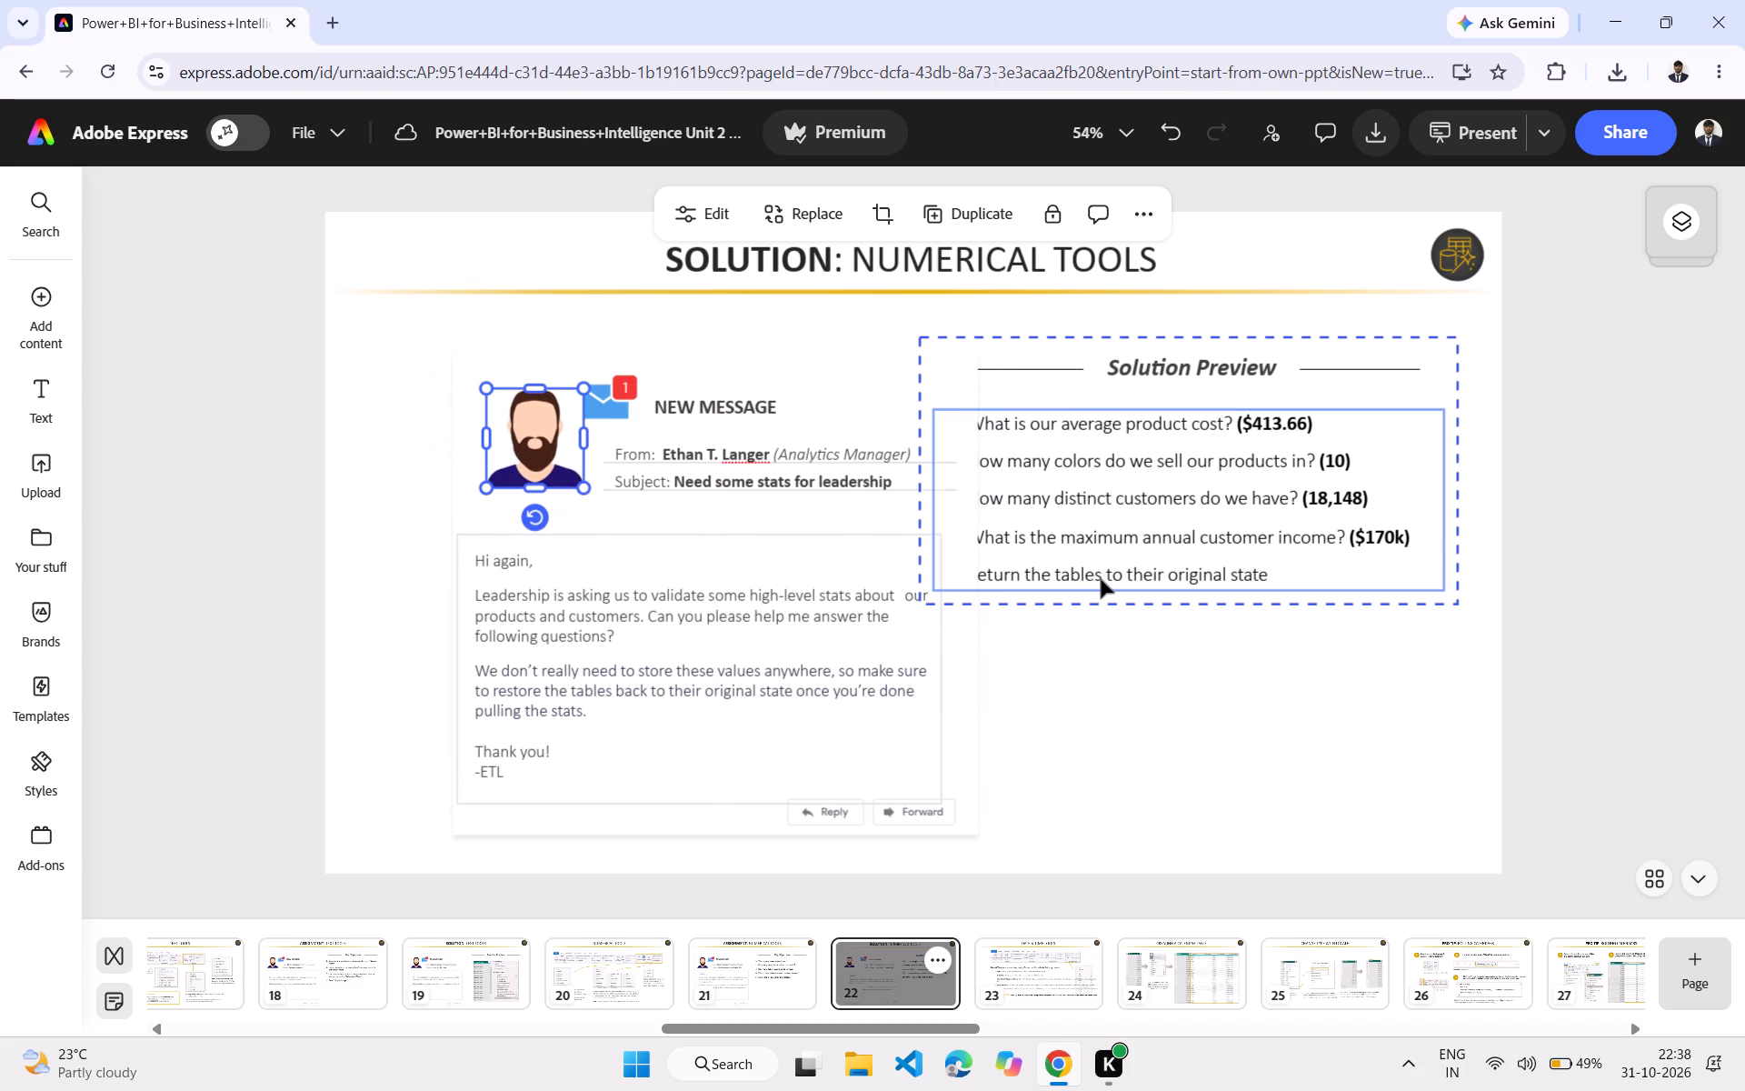
left_click_drag(1101, 579, 1179, 619)
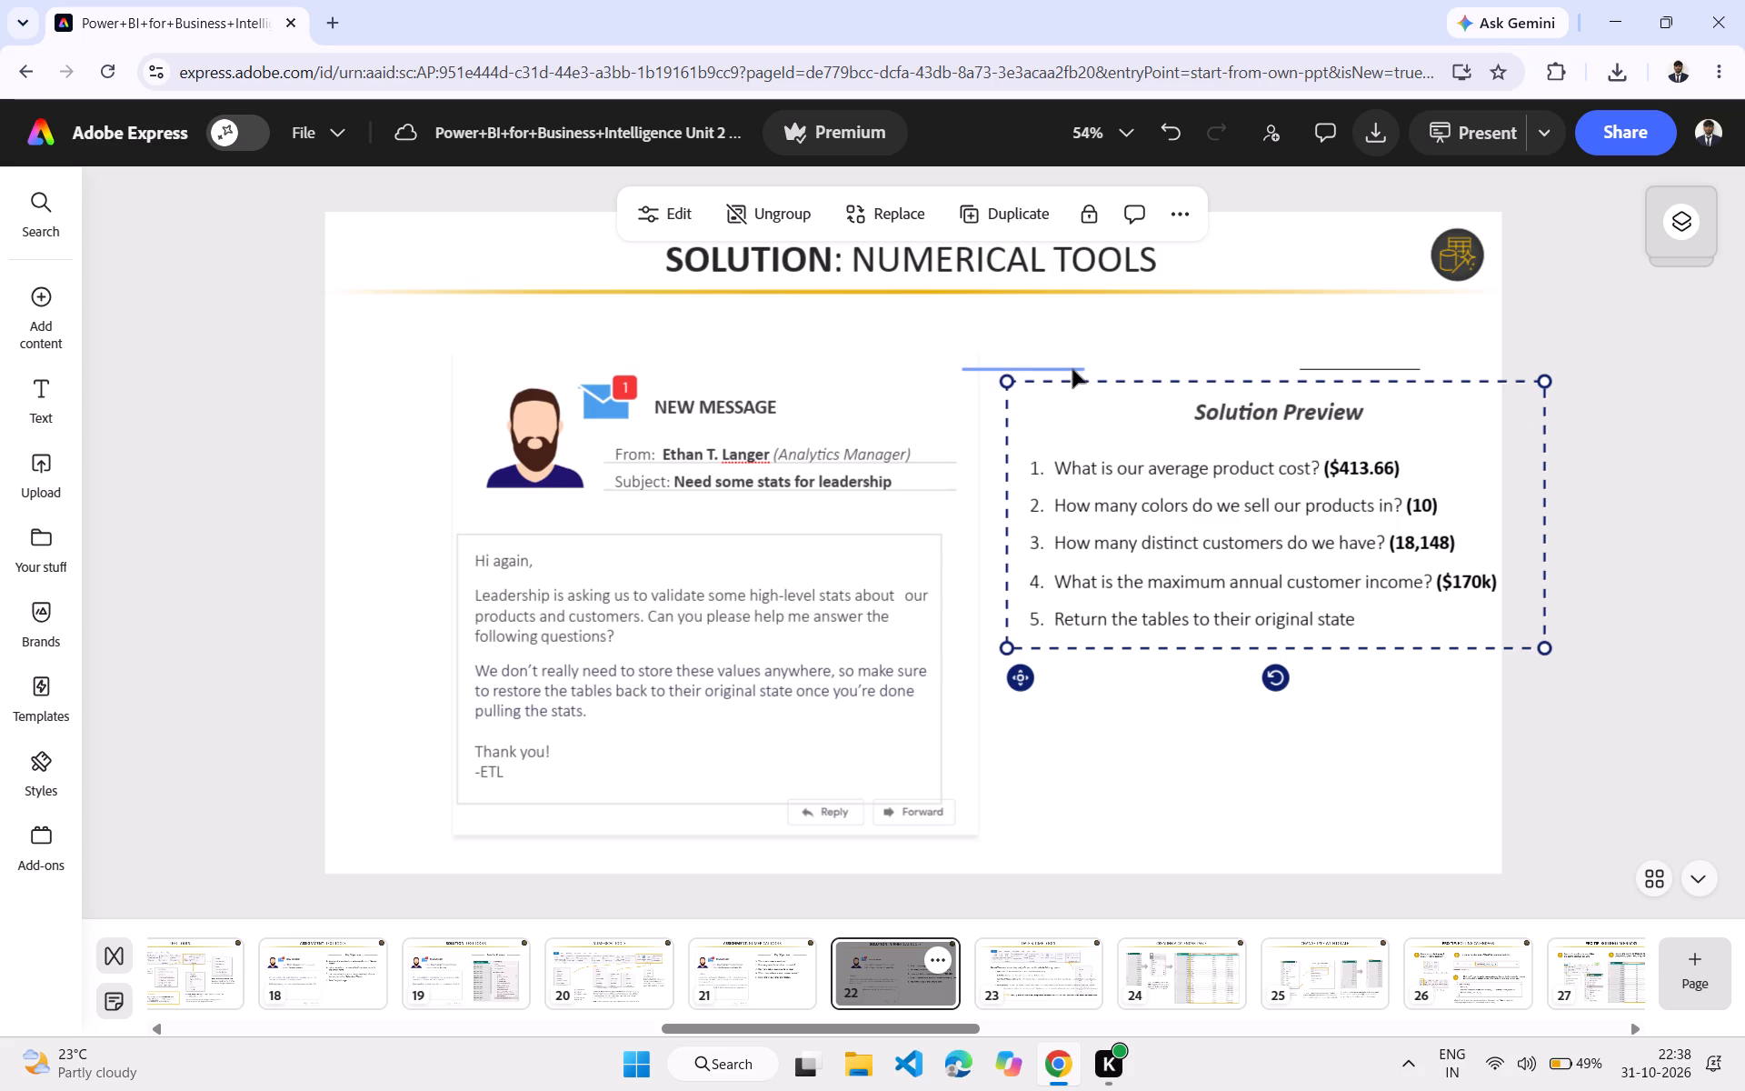
left_click_drag(1072, 369, 1146, 417)
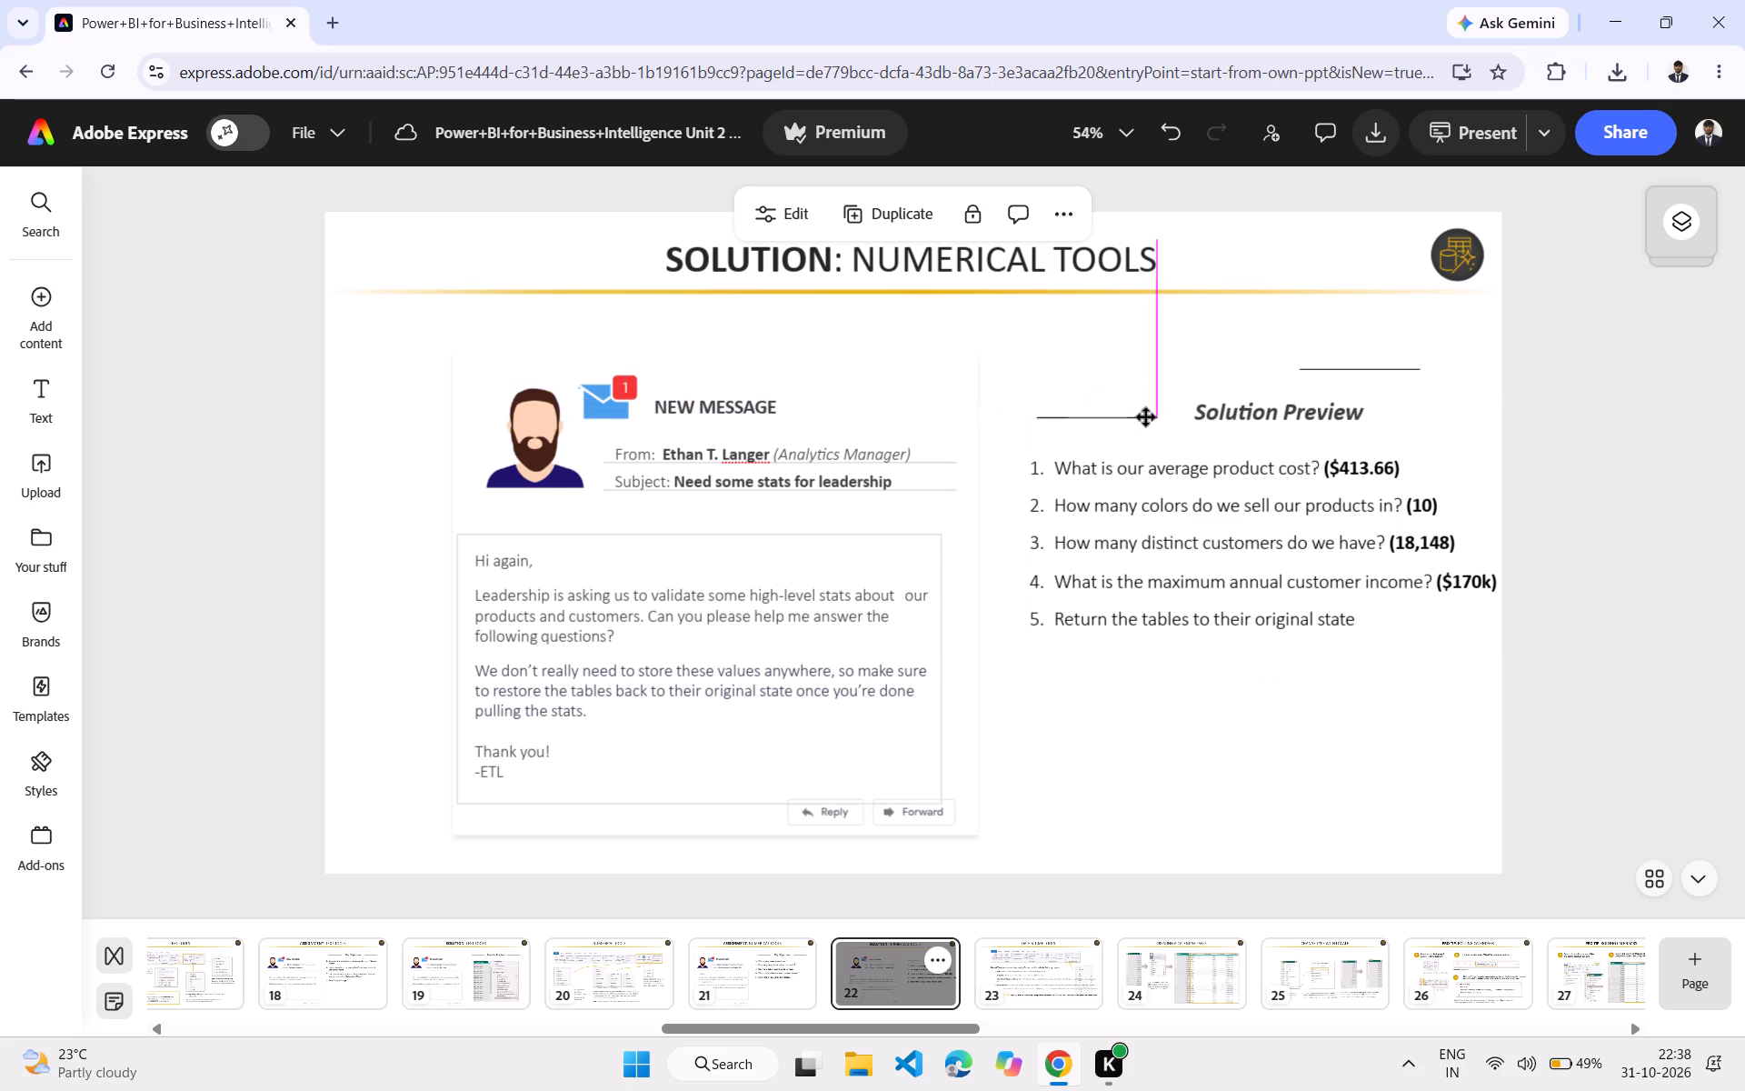
left_click_drag(1146, 417, 1169, 419)
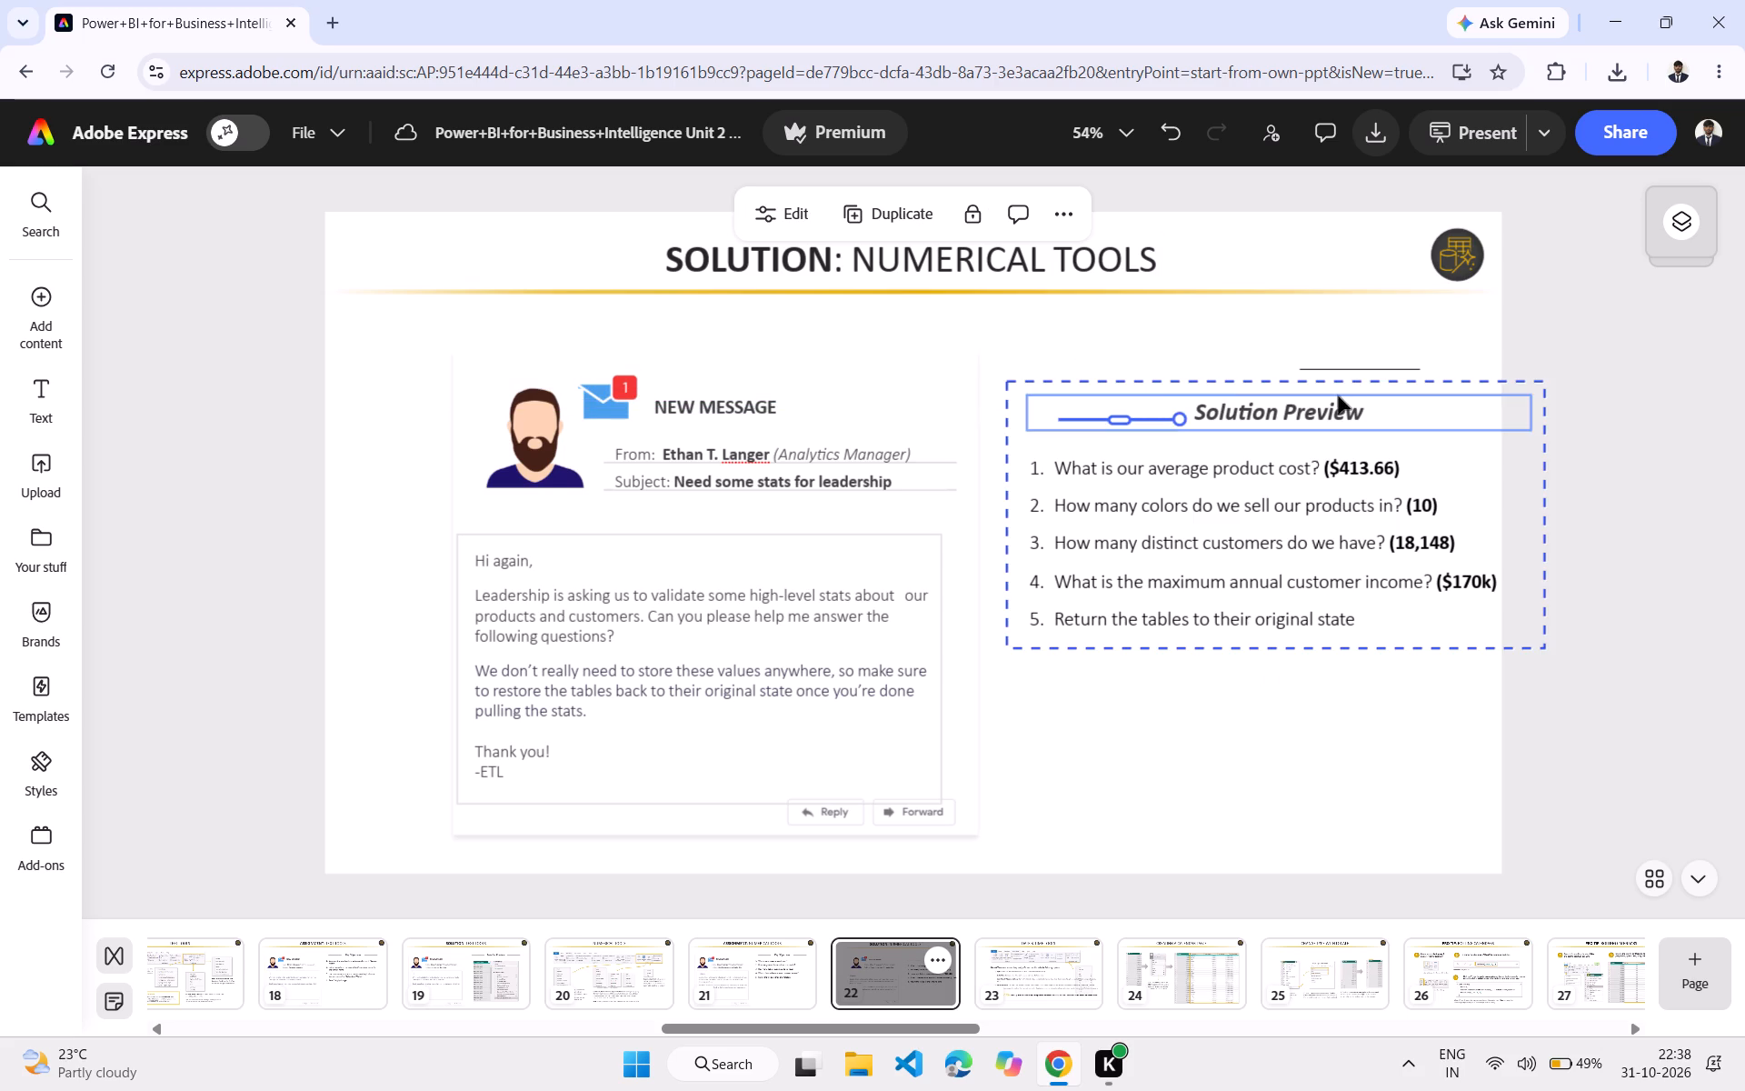
left_click_drag(1360, 368, 1409, 399)
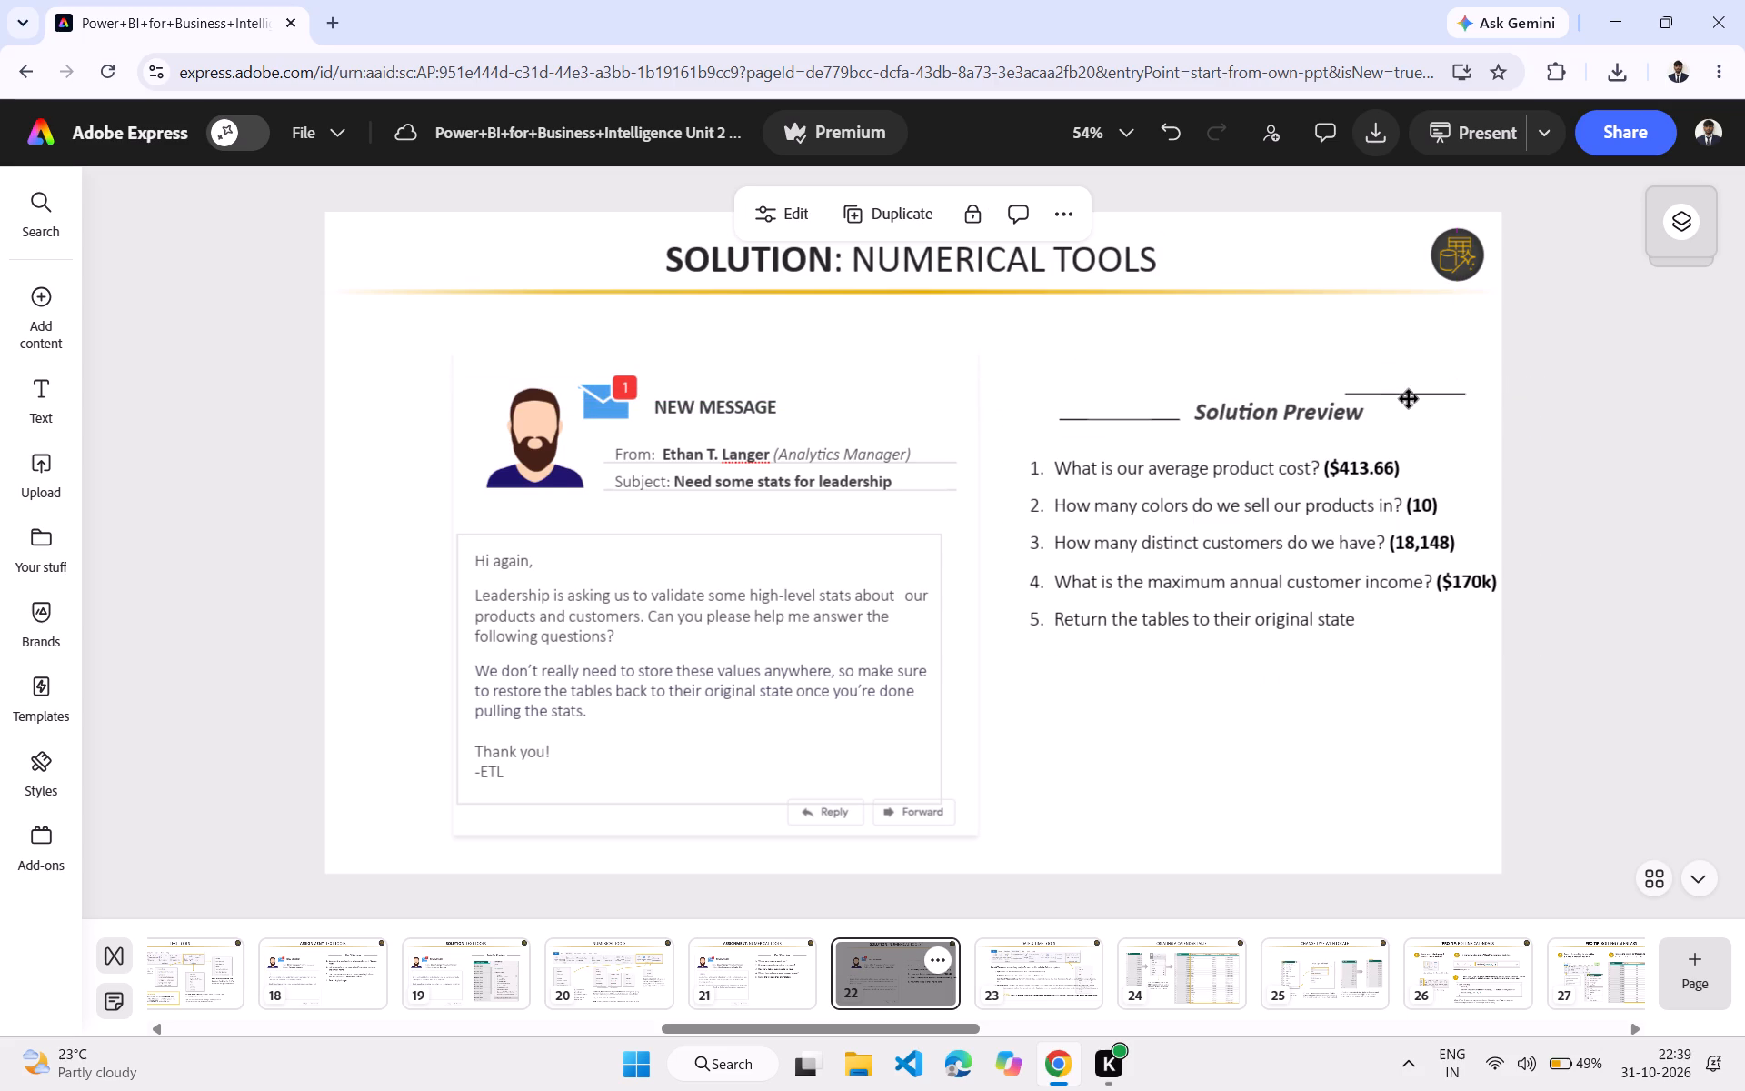
left_click_drag(1409, 399, 1434, 414)
left_click(407, 483)
On page 21, move the email card background with its envelope, the NEW MESSAGE header text, the avatar and the message body box right.
left_click(758, 977)
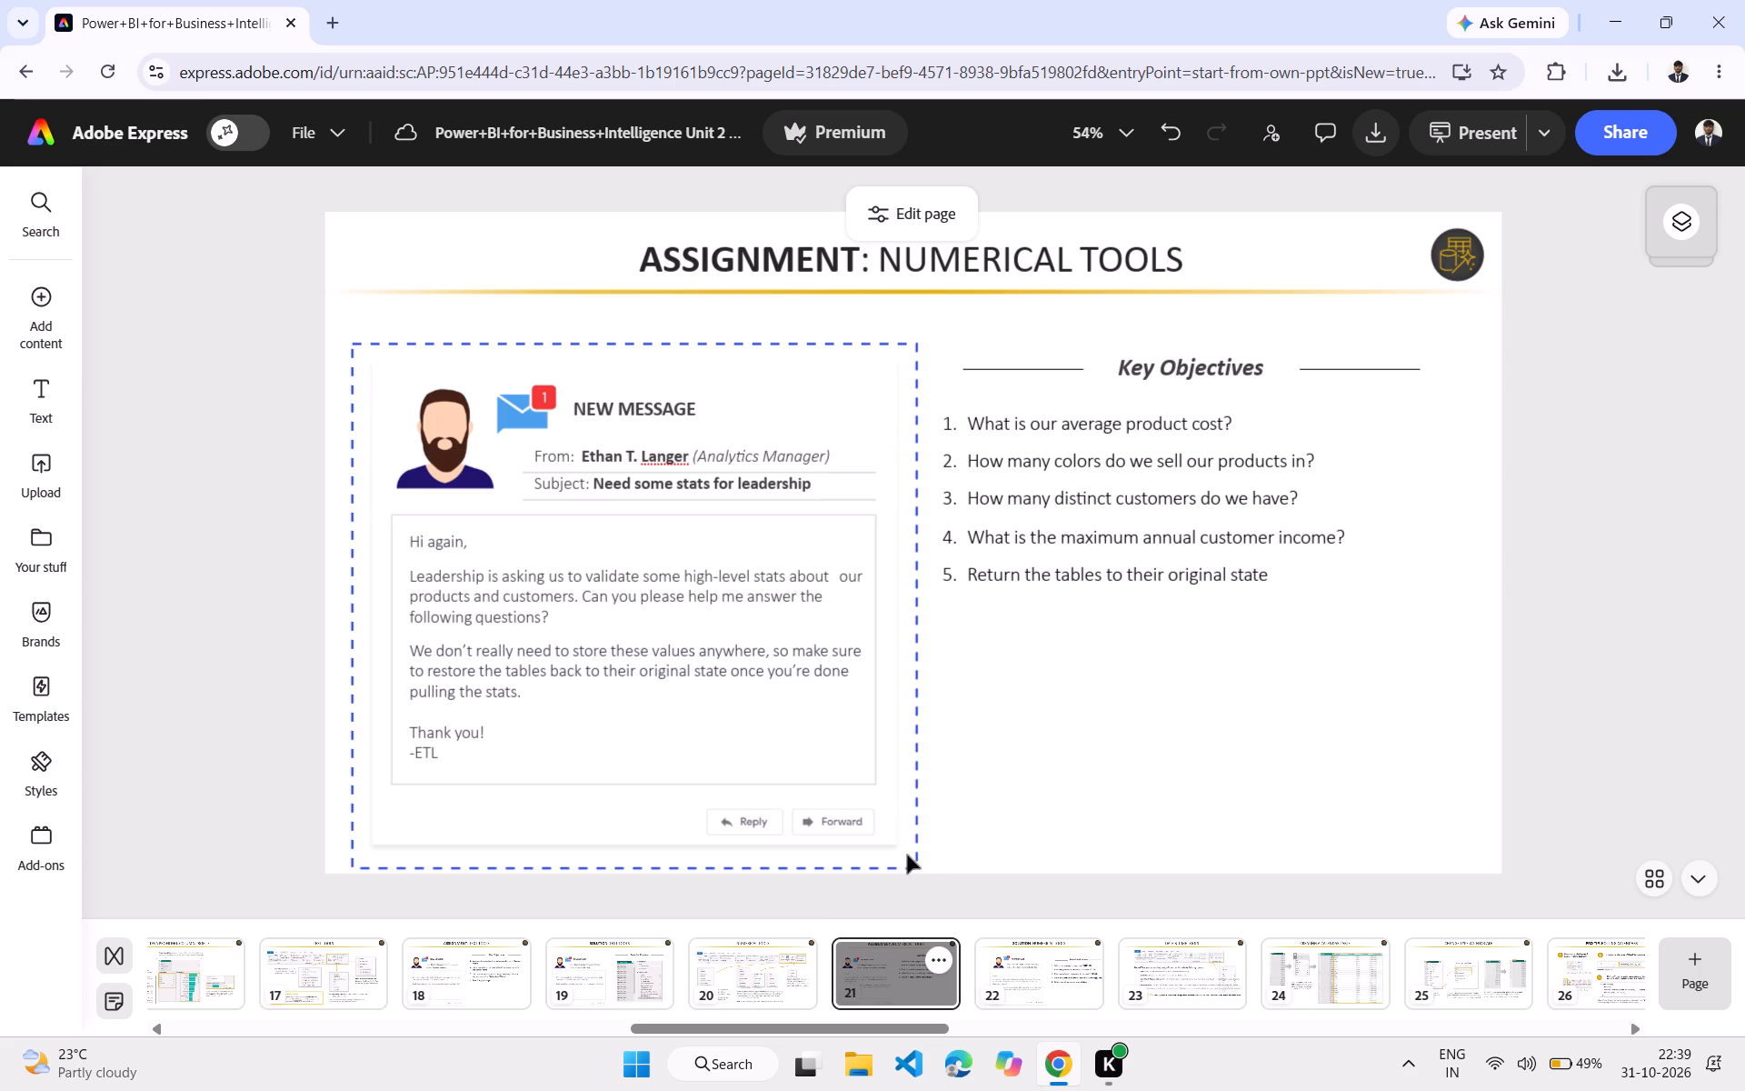
left_click_drag(907, 855, 954, 855)
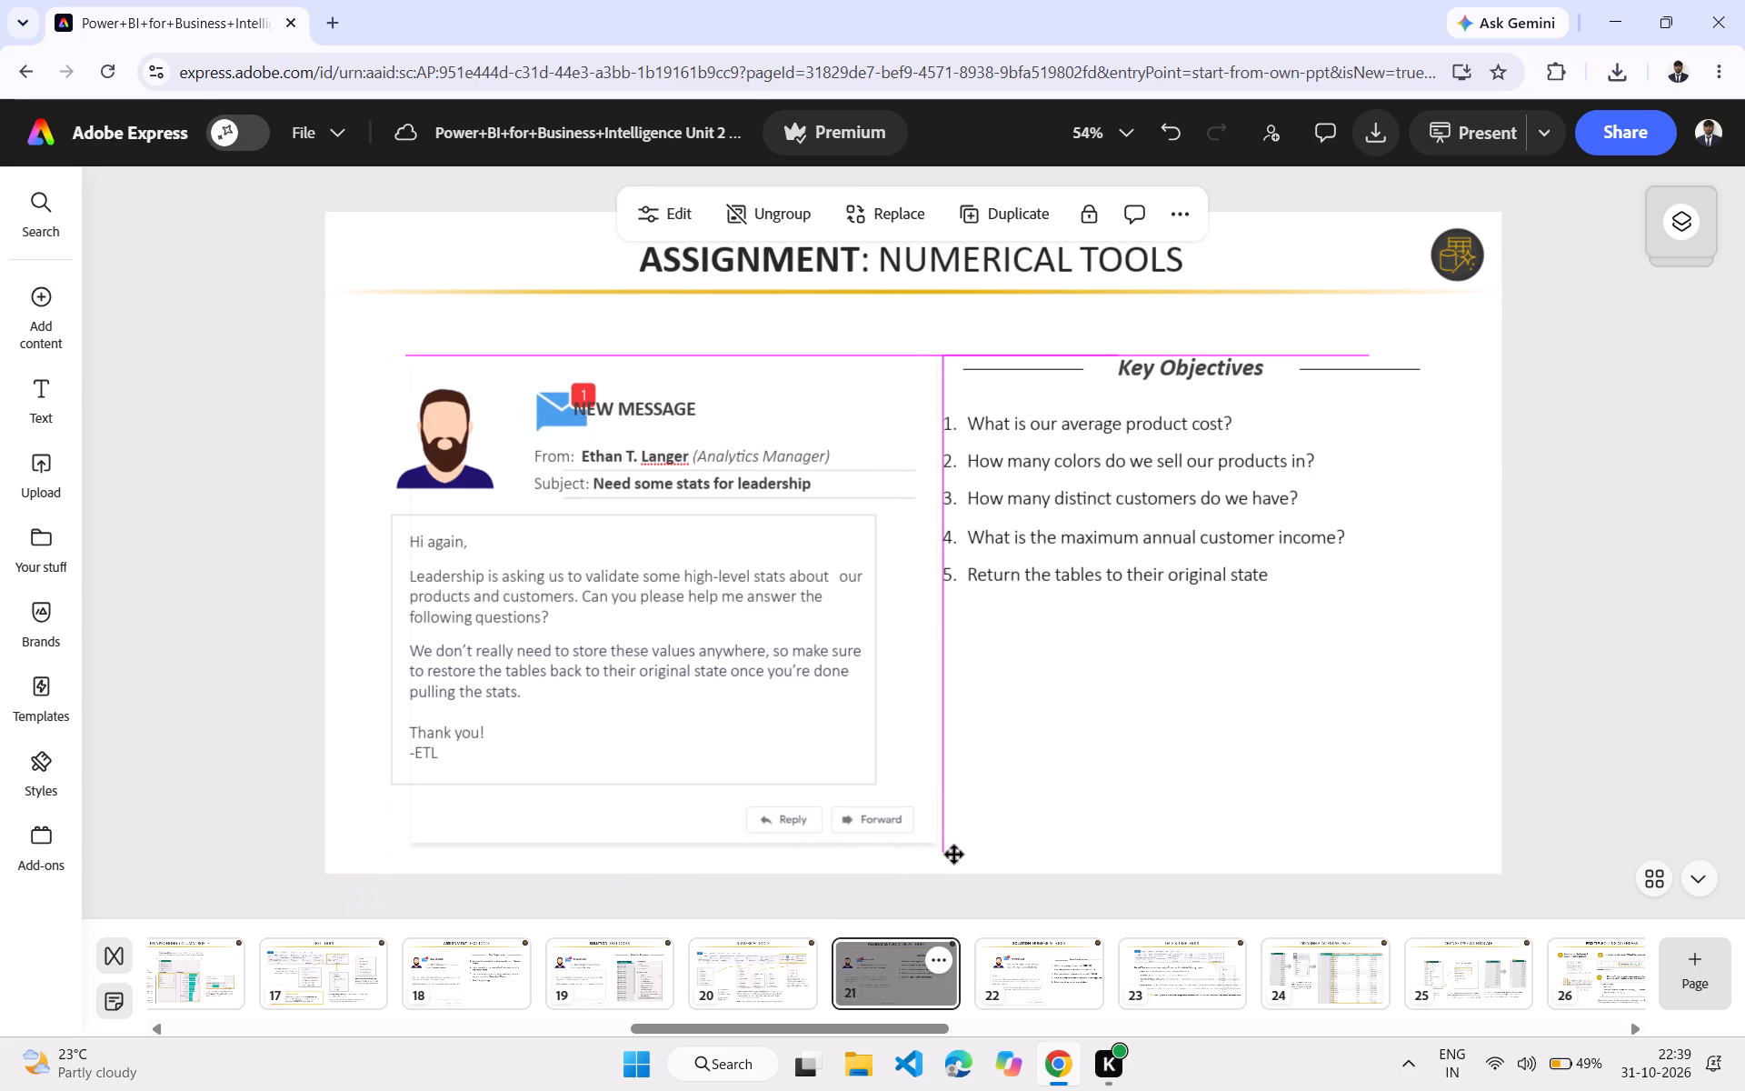
left_click_drag(954, 855, 956, 854)
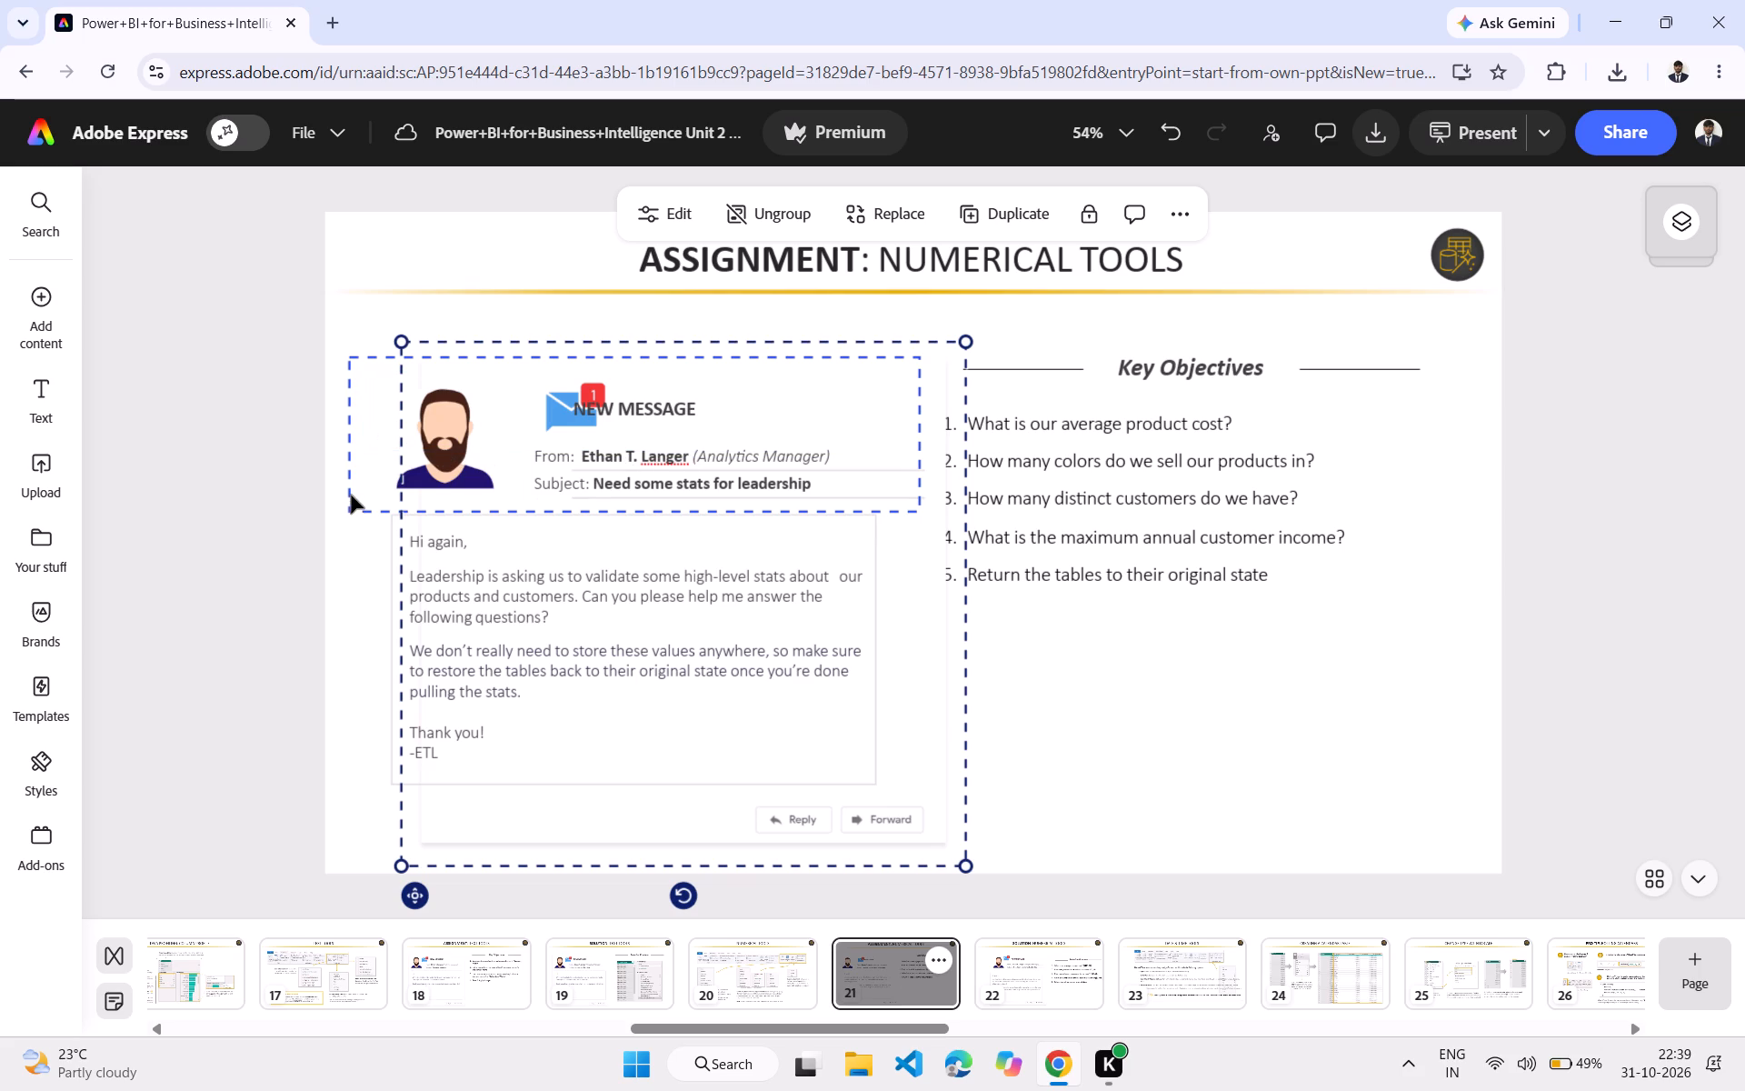
left_click_drag(353, 495, 424, 478)
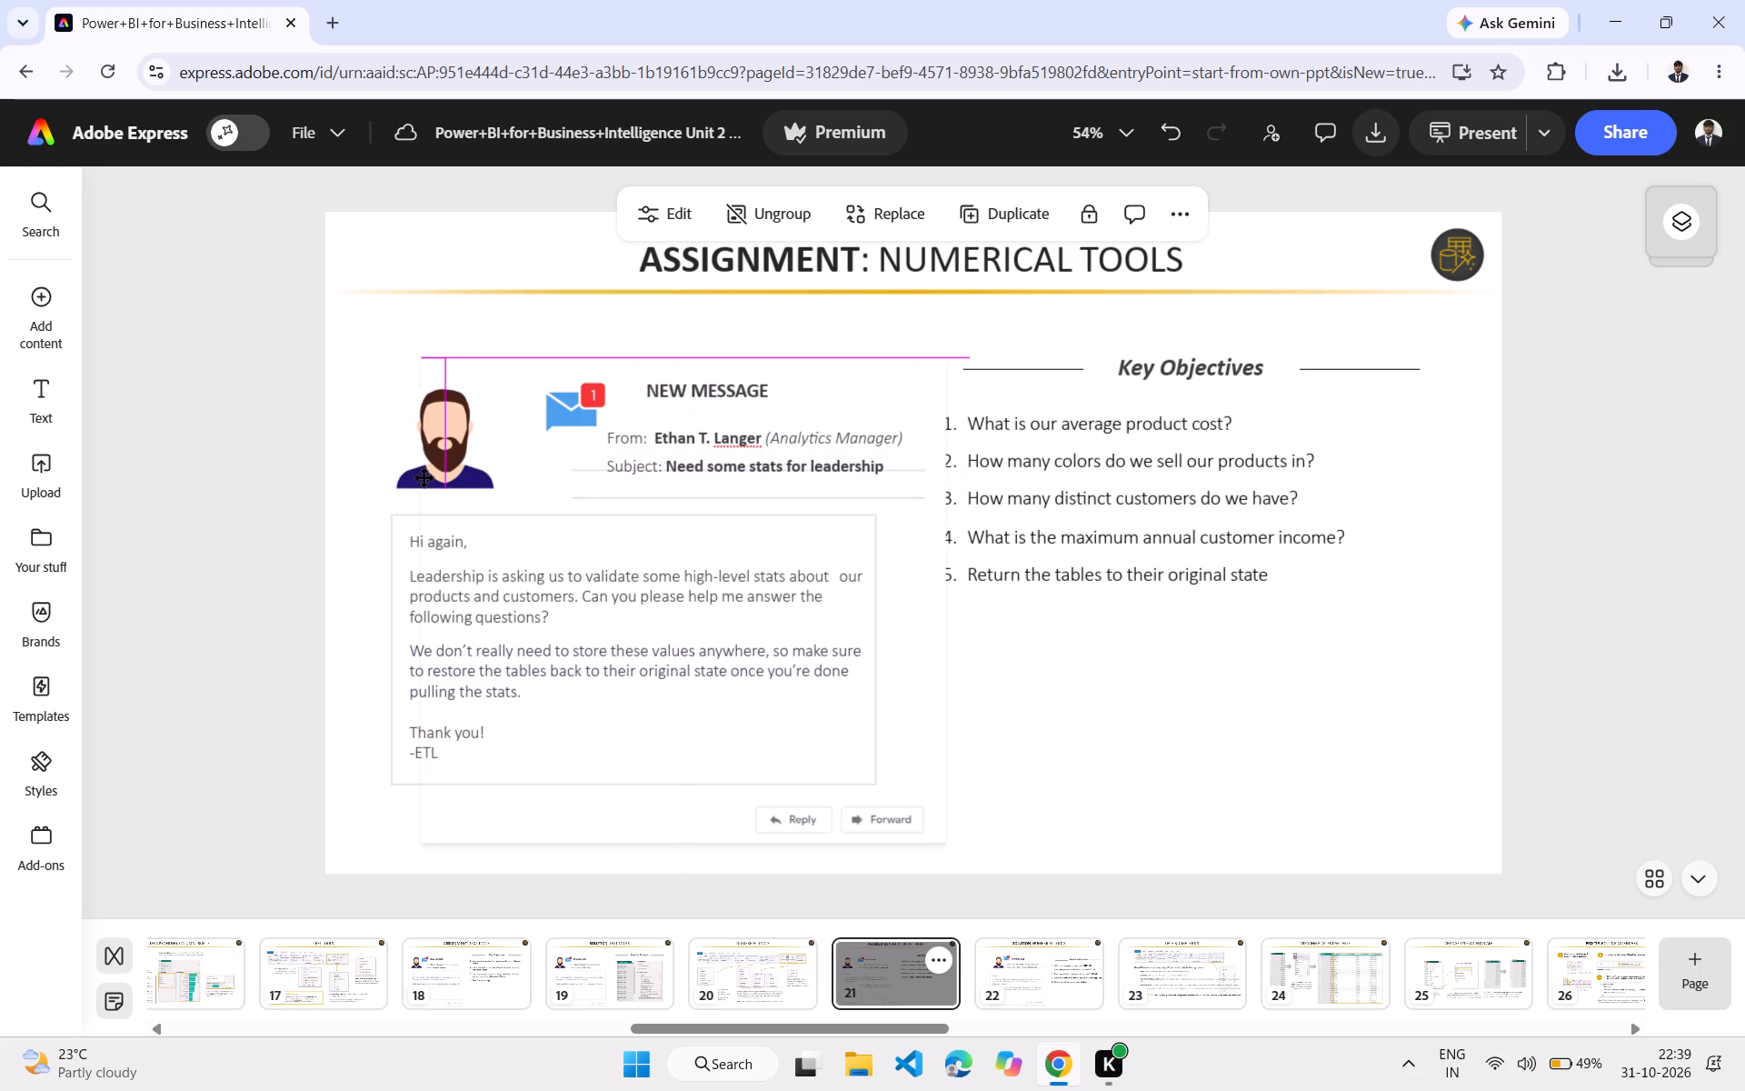
left_click_drag(424, 478, 419, 484)
left_click_drag(395, 472, 444, 469)
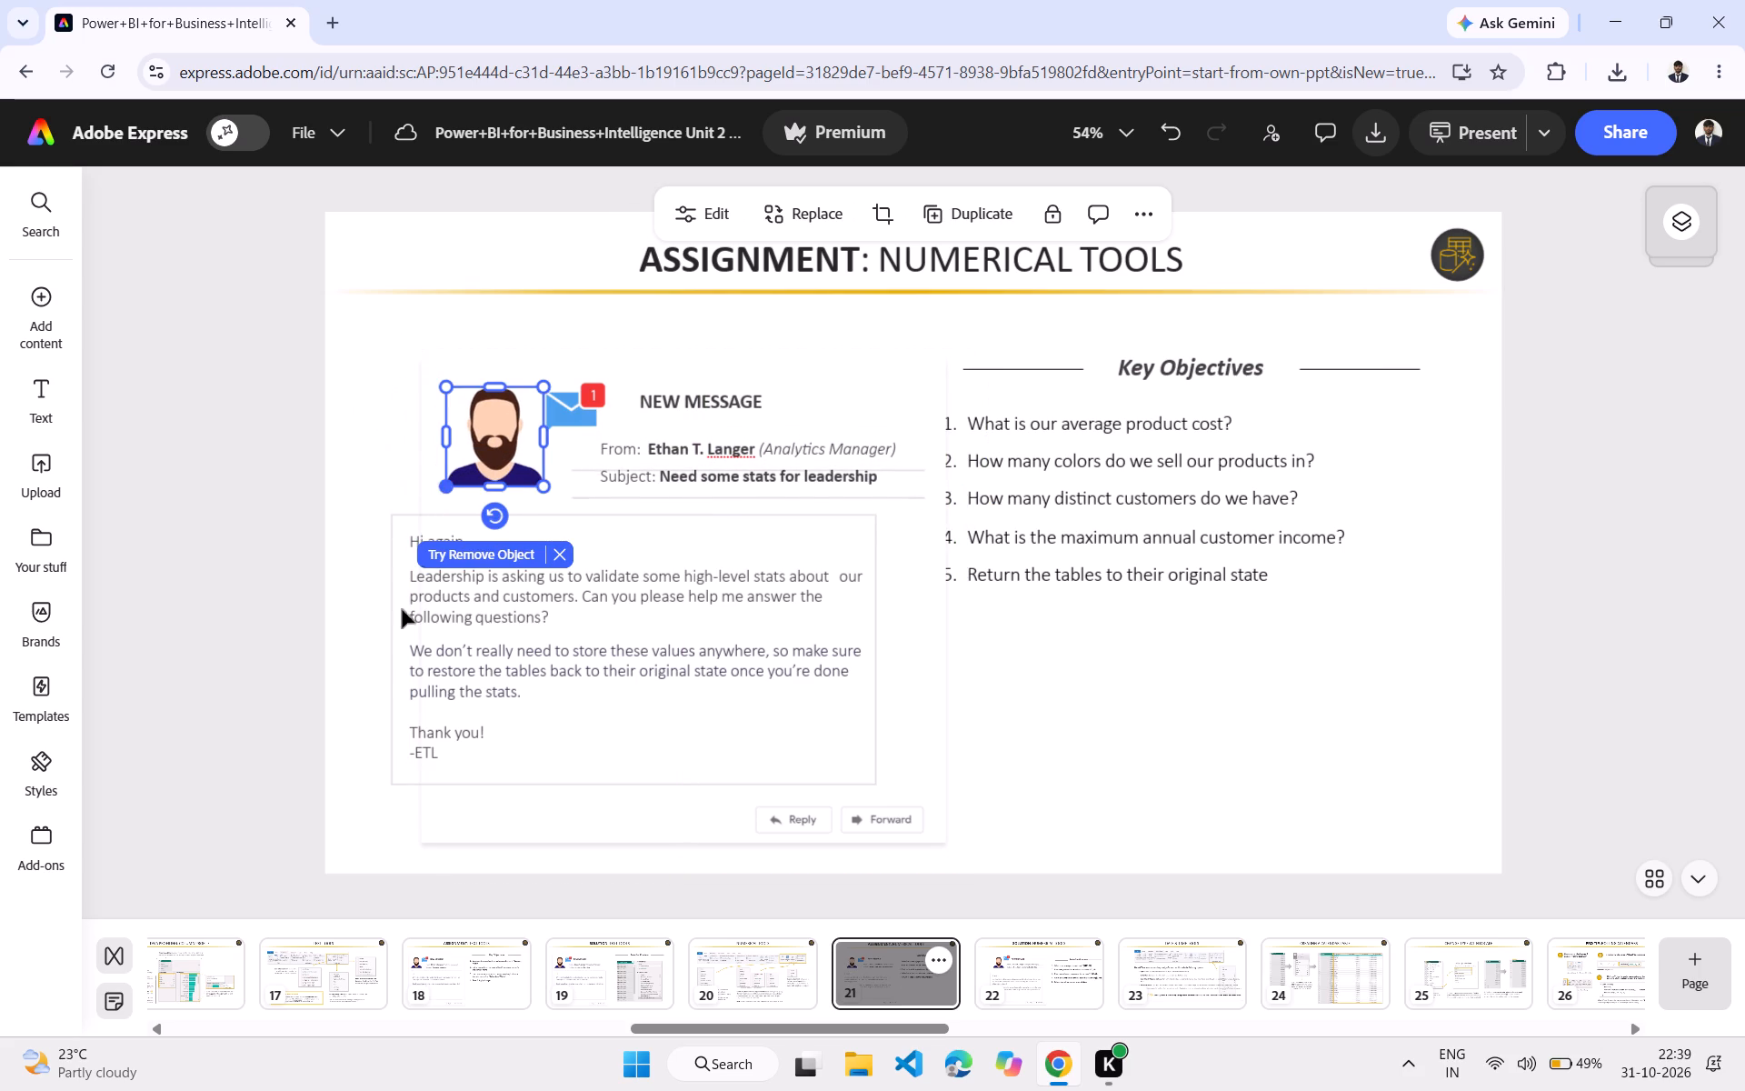
left_click_drag(369, 761, 436, 788)
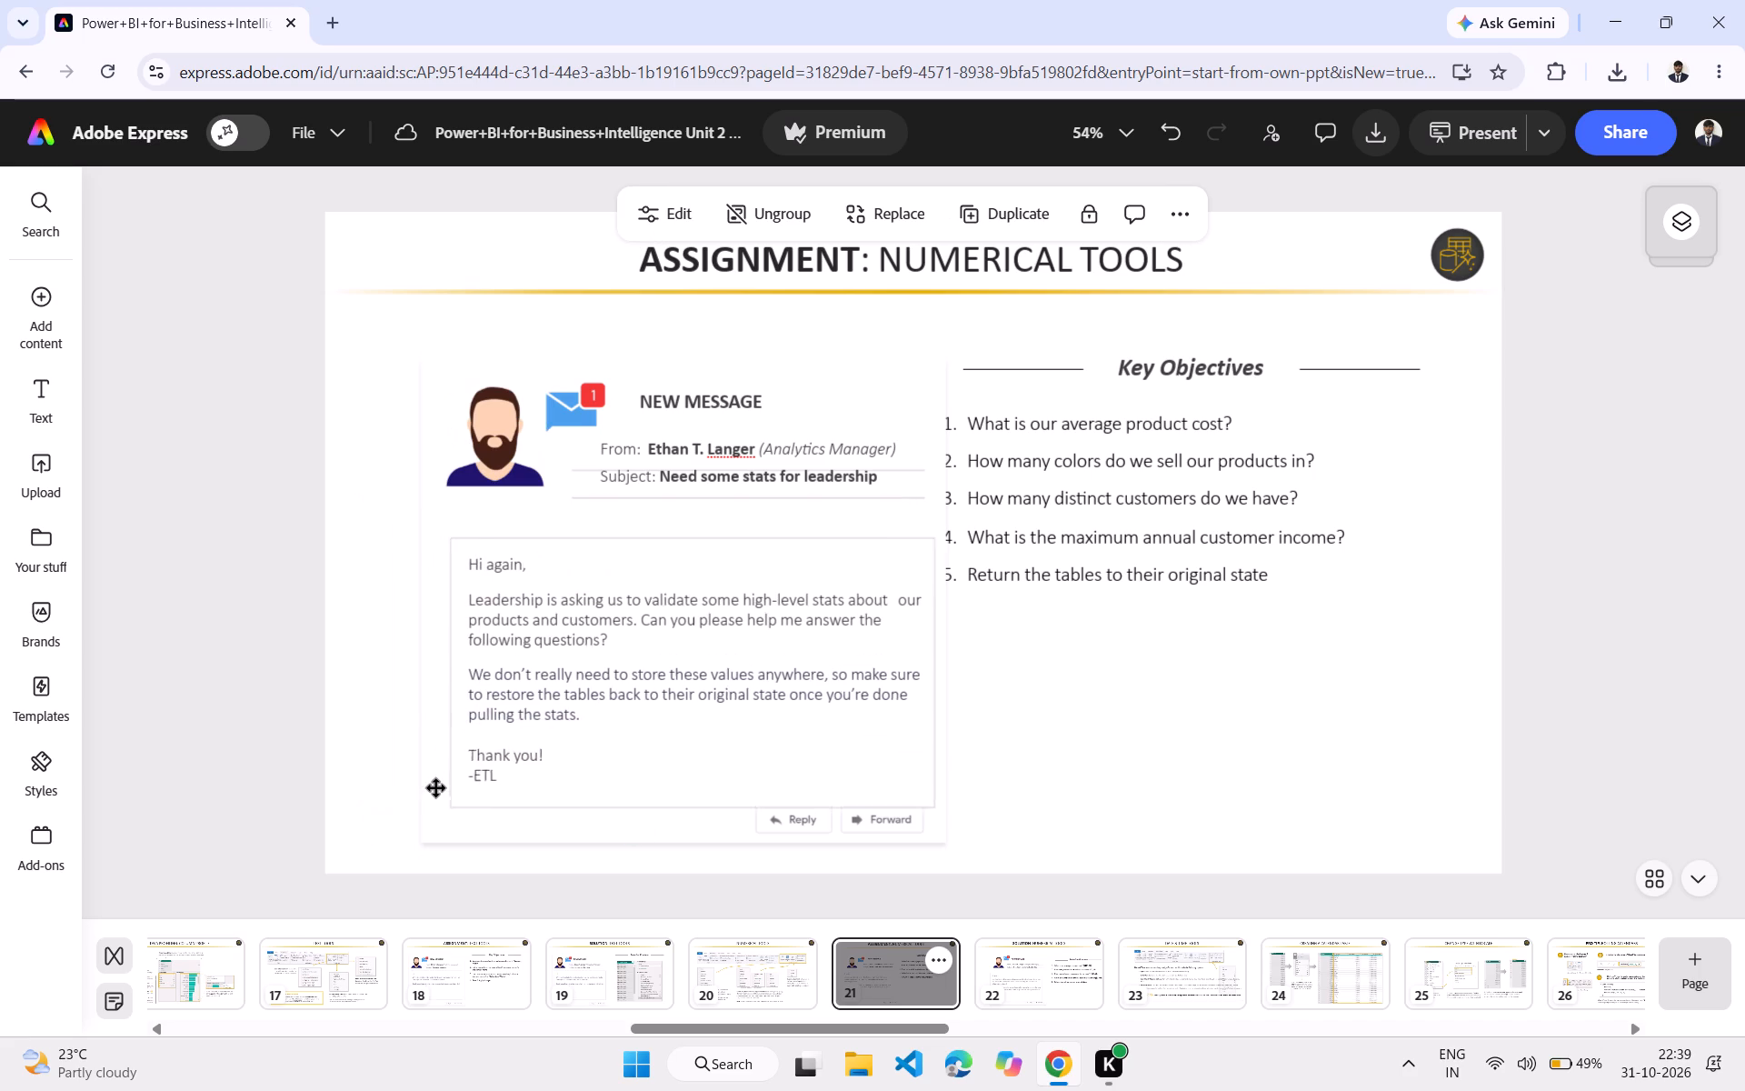
left_click_drag(436, 788, 442, 754)
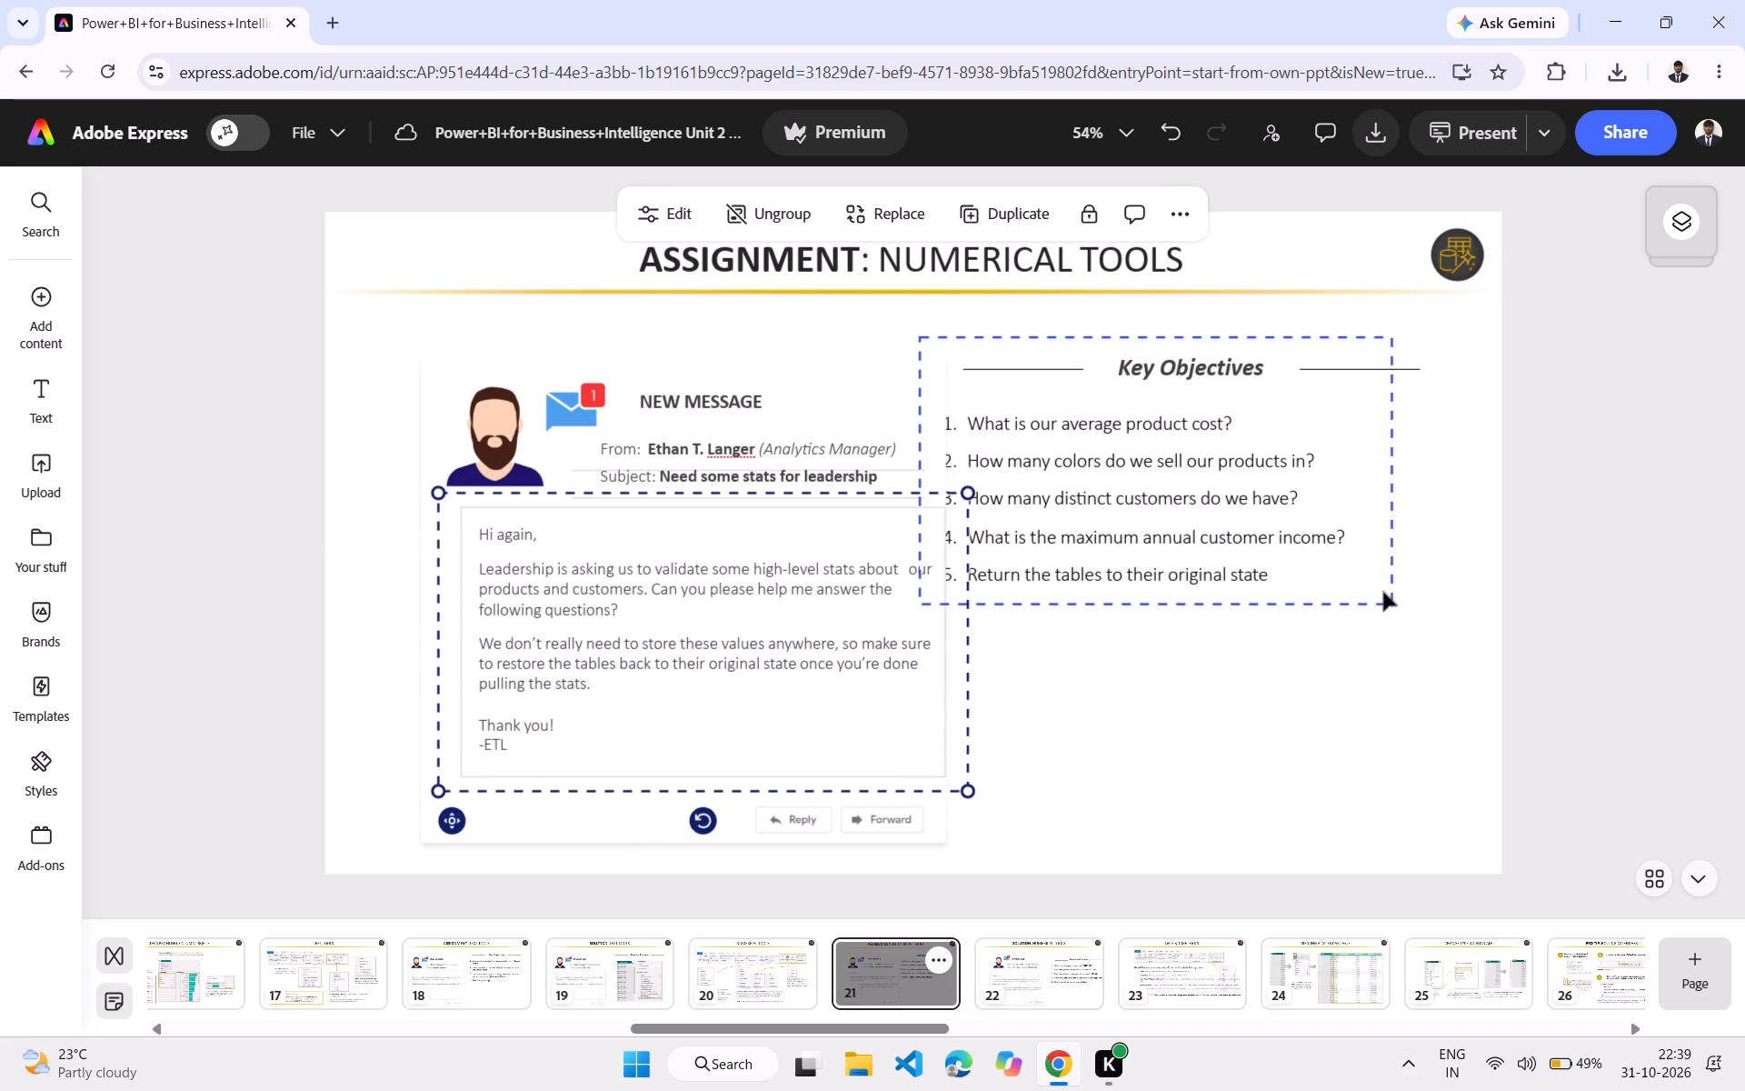
Move the Key Objectives list right and down, and realign its two flanking lines beside the heading.
left_click_drag(1382, 596, 1426, 621)
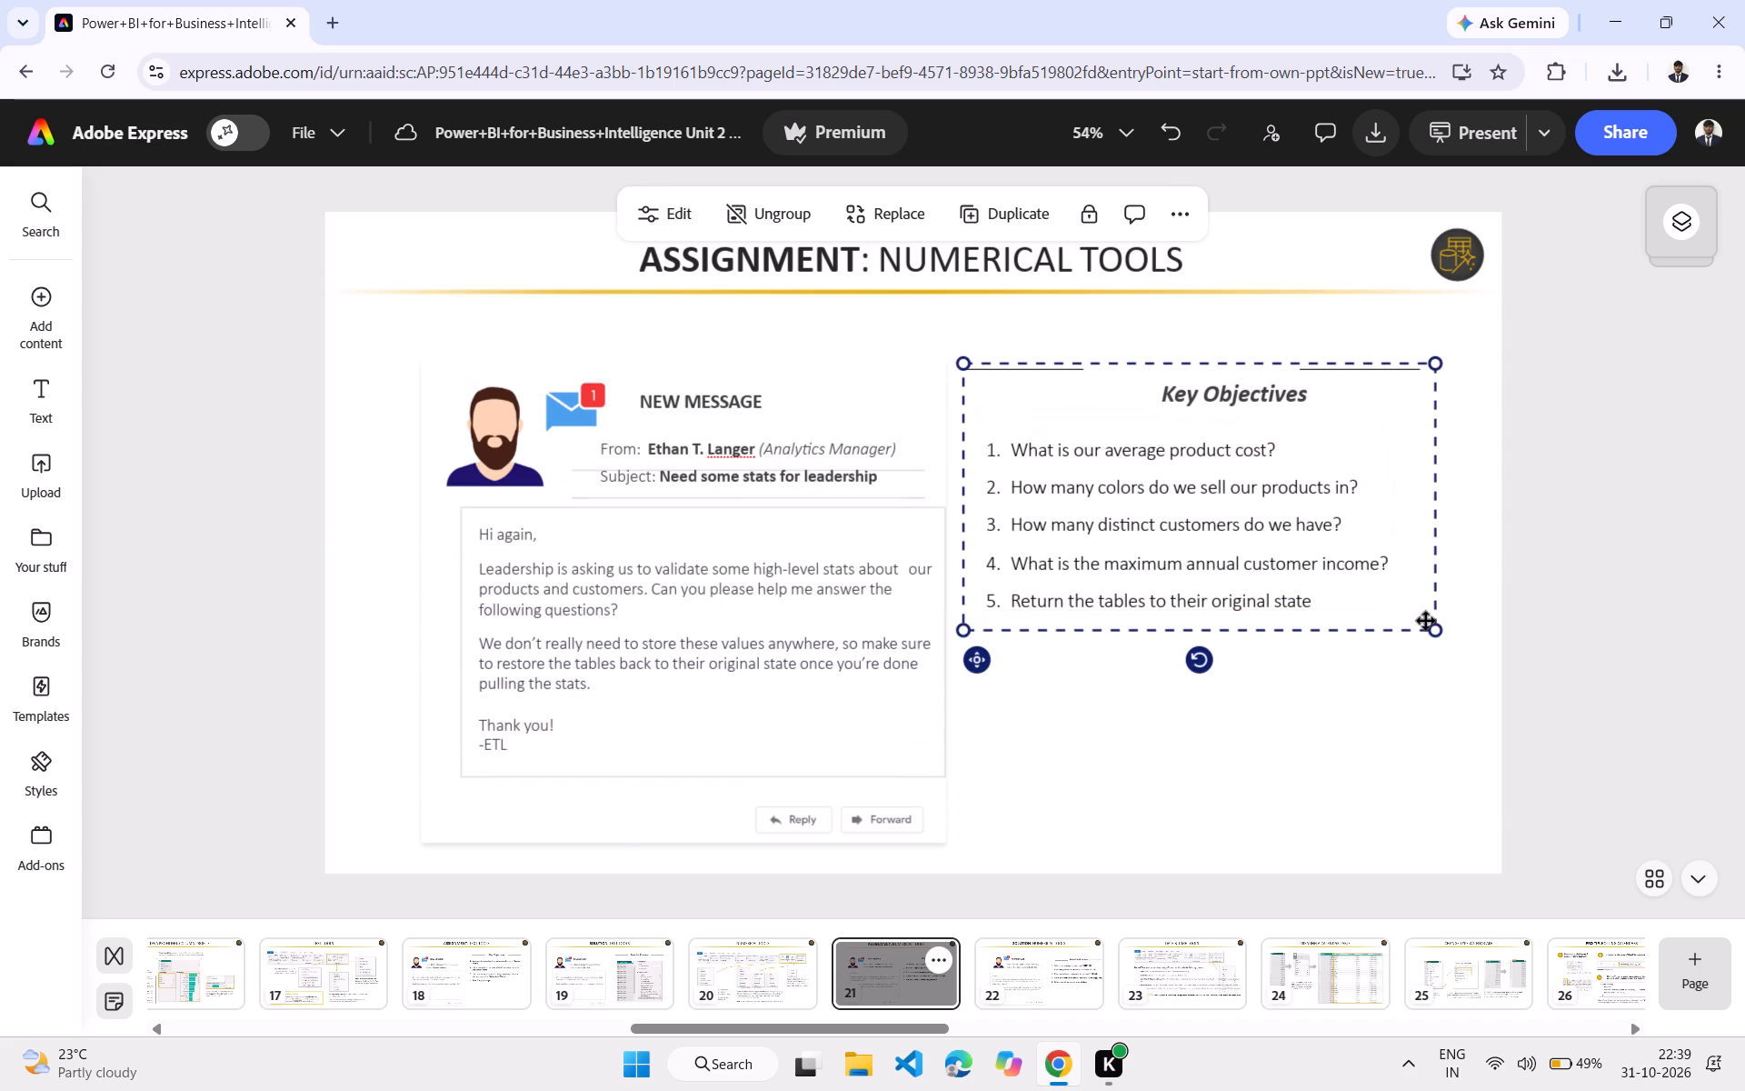
left_click_drag(1082, 362, 1087, 399)
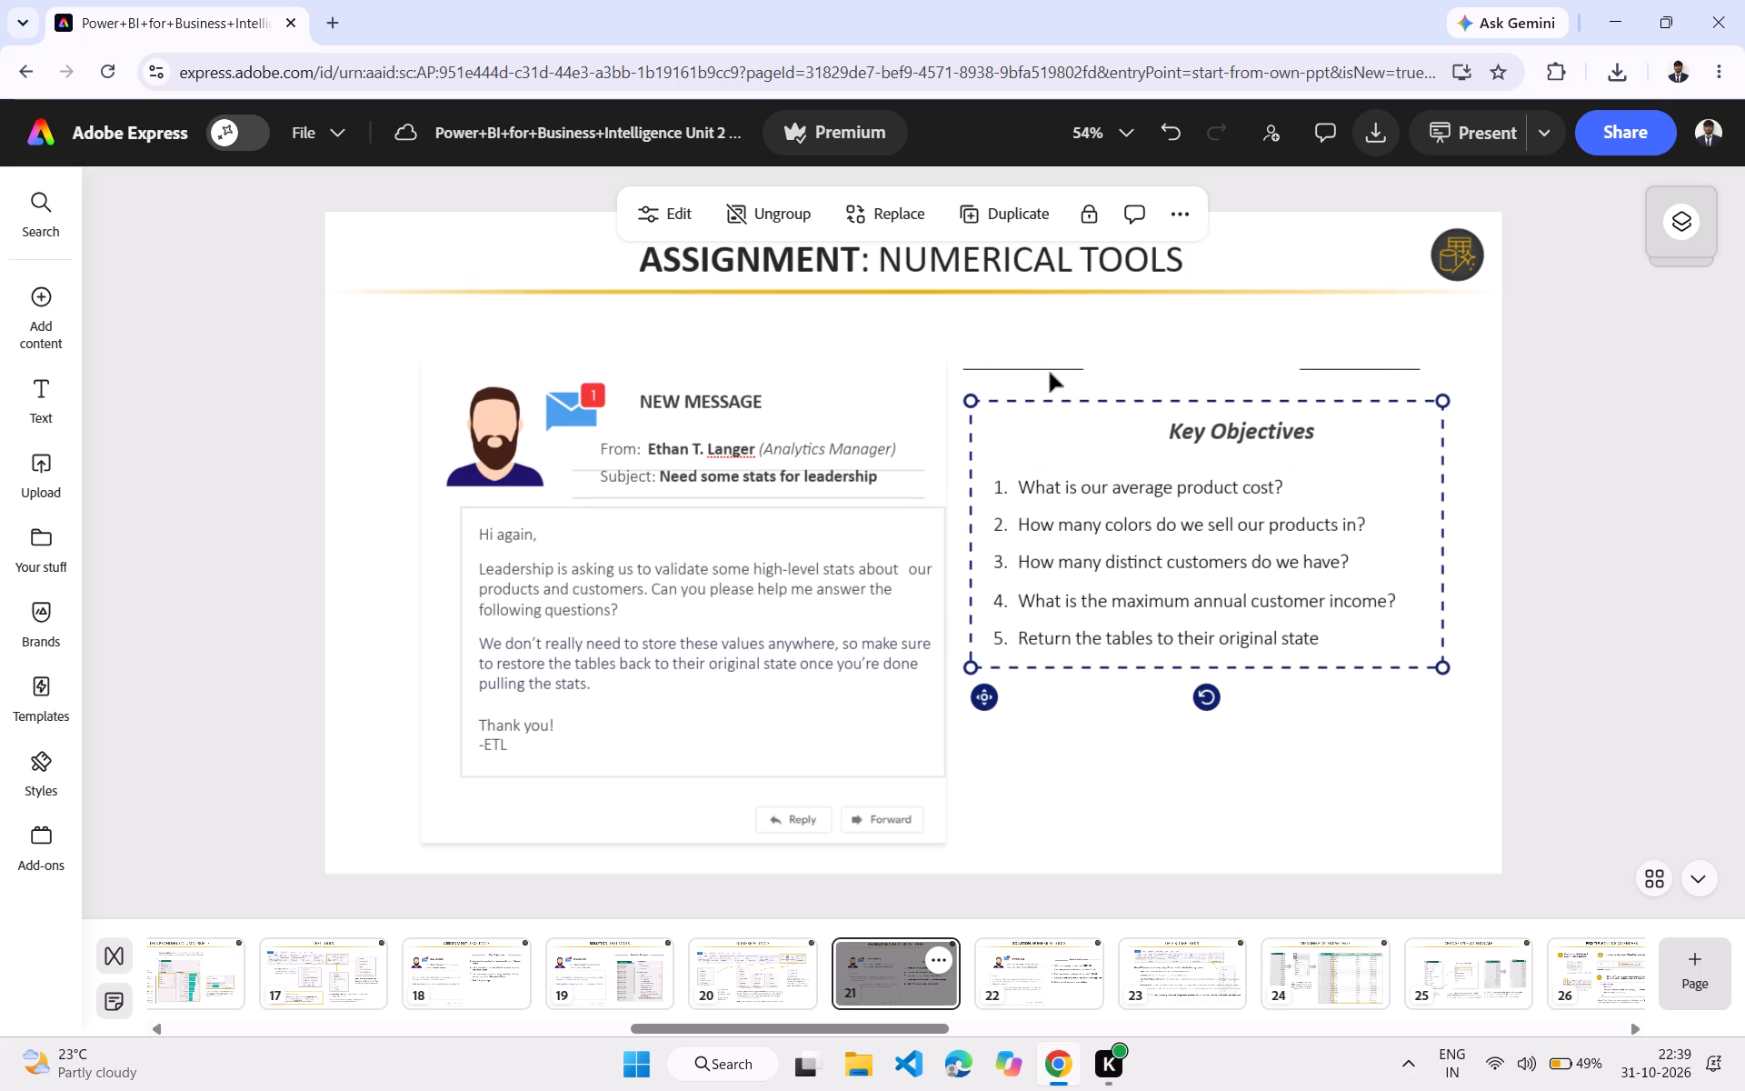
left_click_drag(1060, 370, 1094, 429)
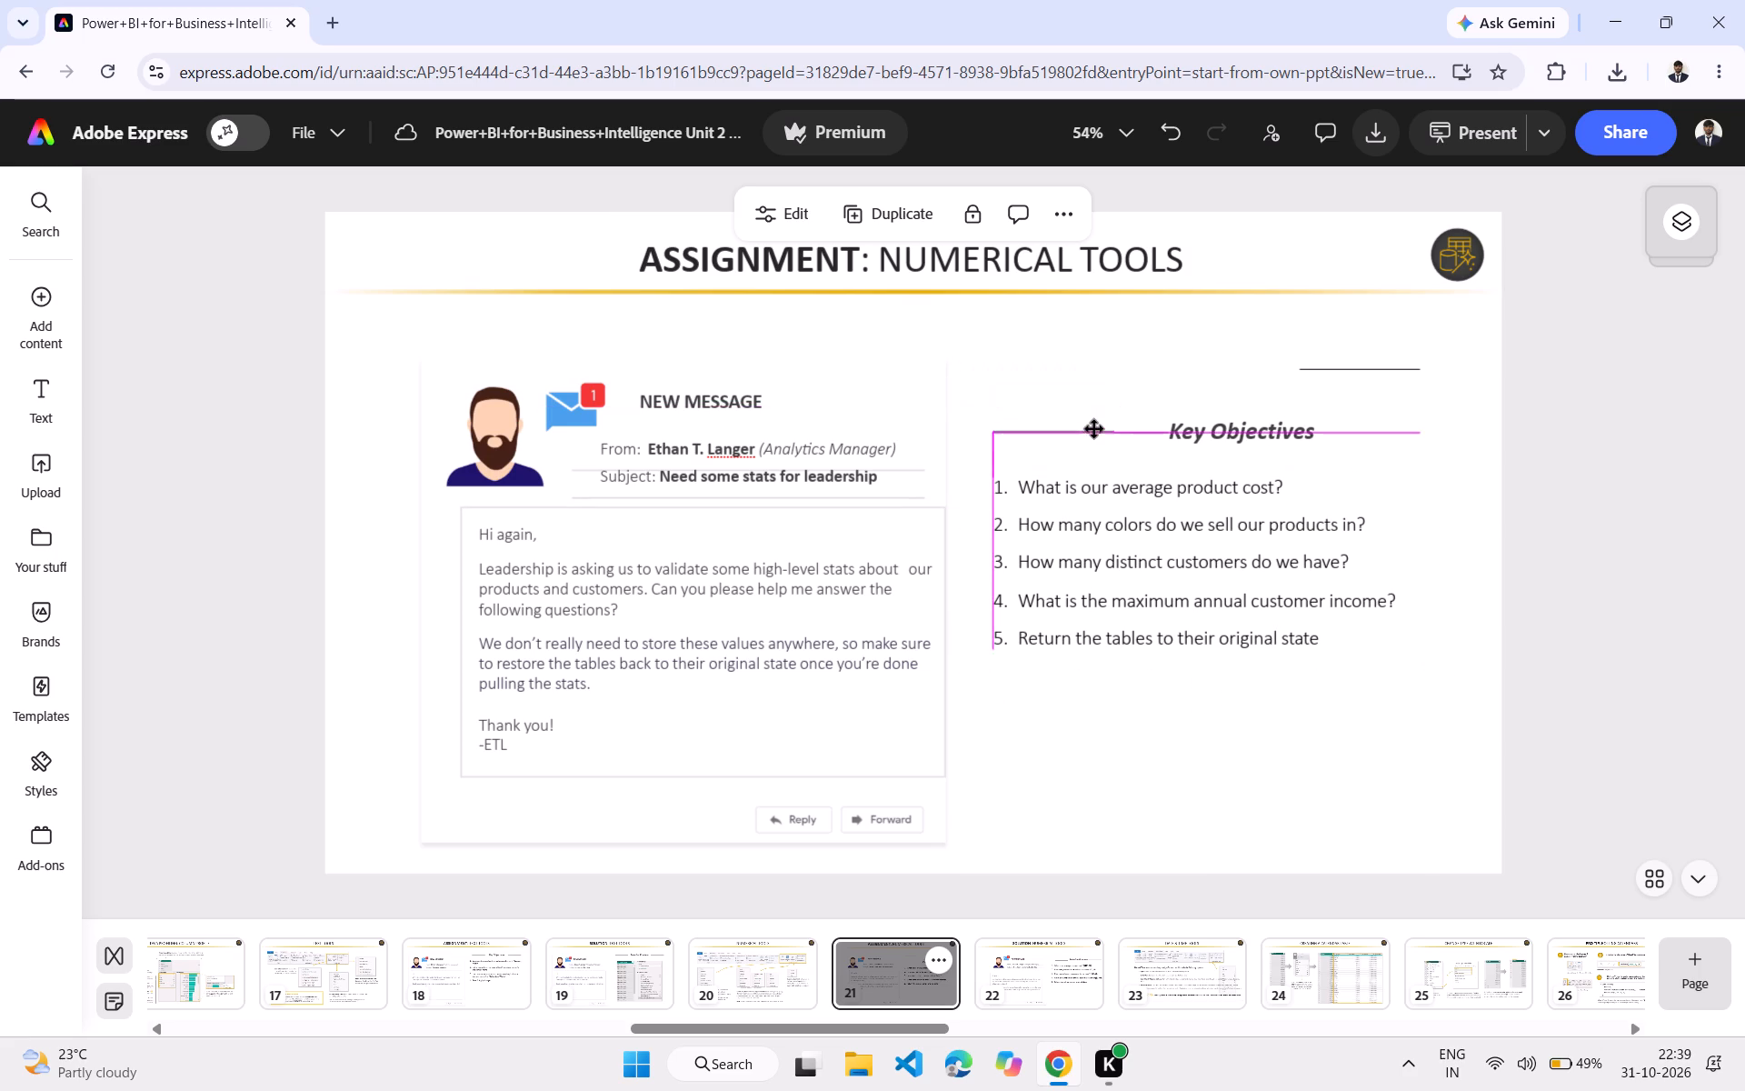
left_click_drag(1094, 429, 1106, 432)
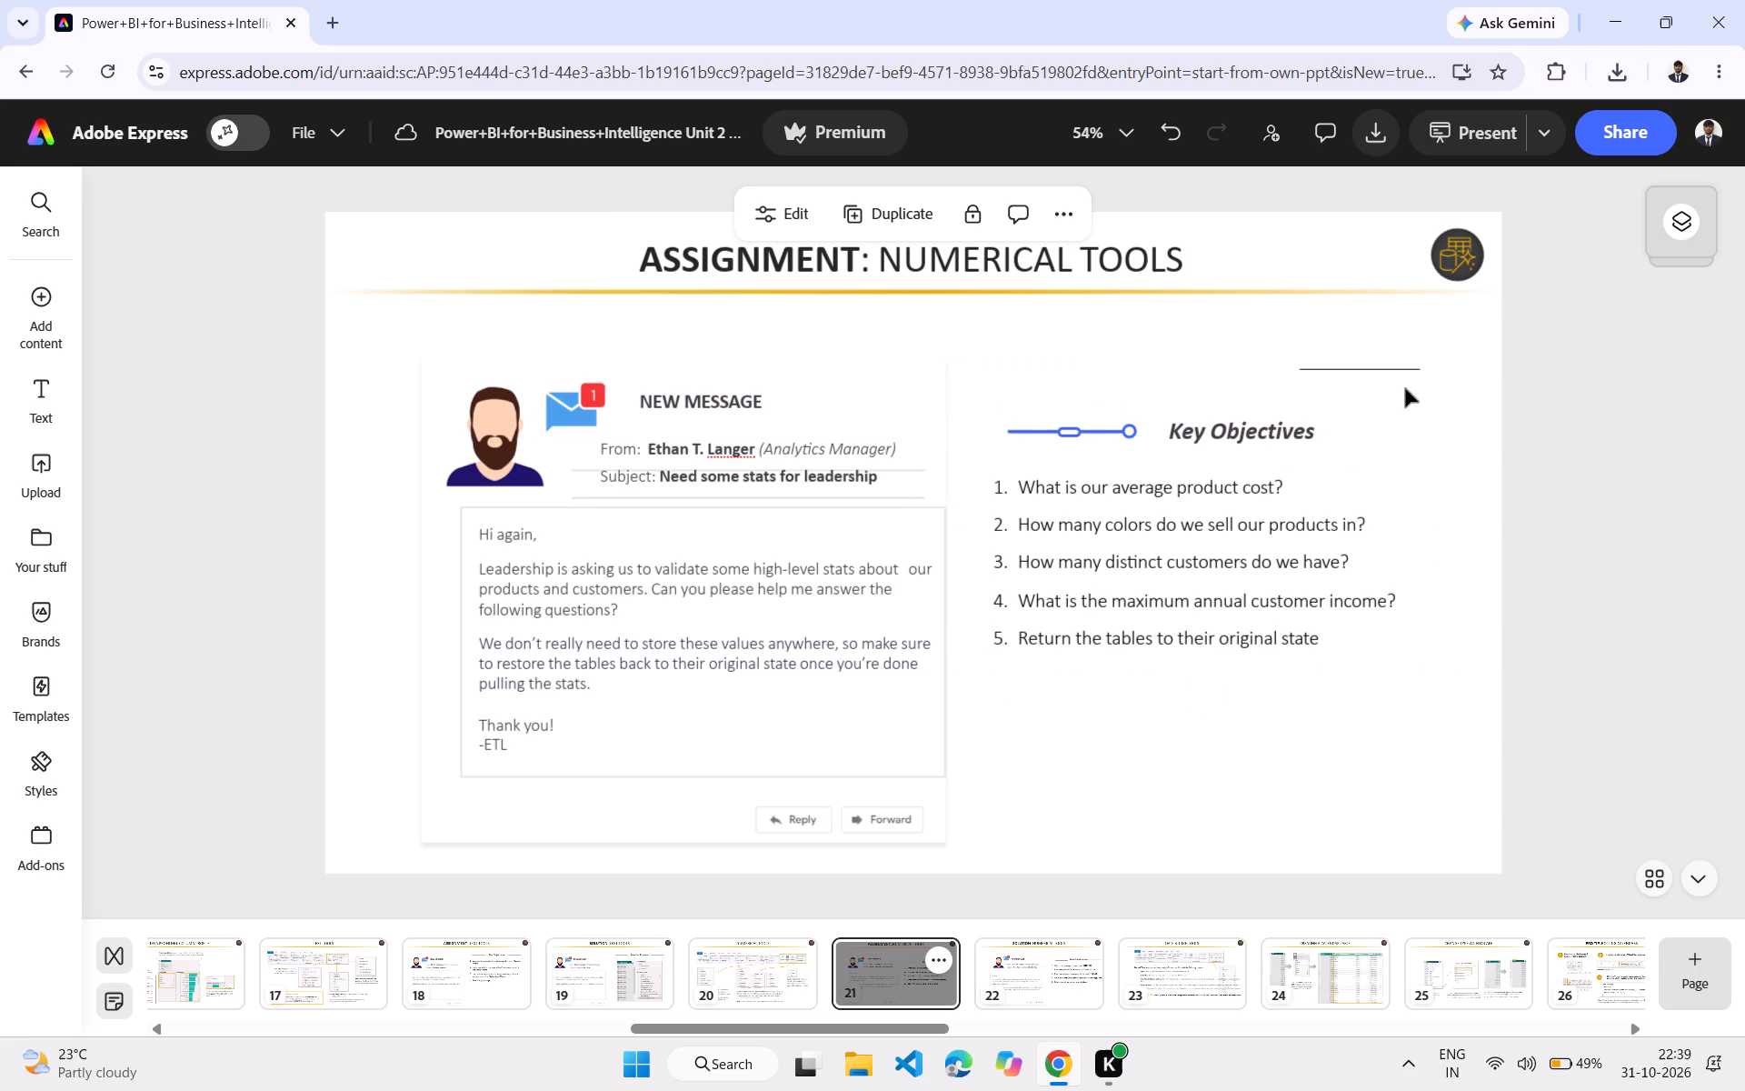
left_click_drag(1371, 369, 1399, 425)
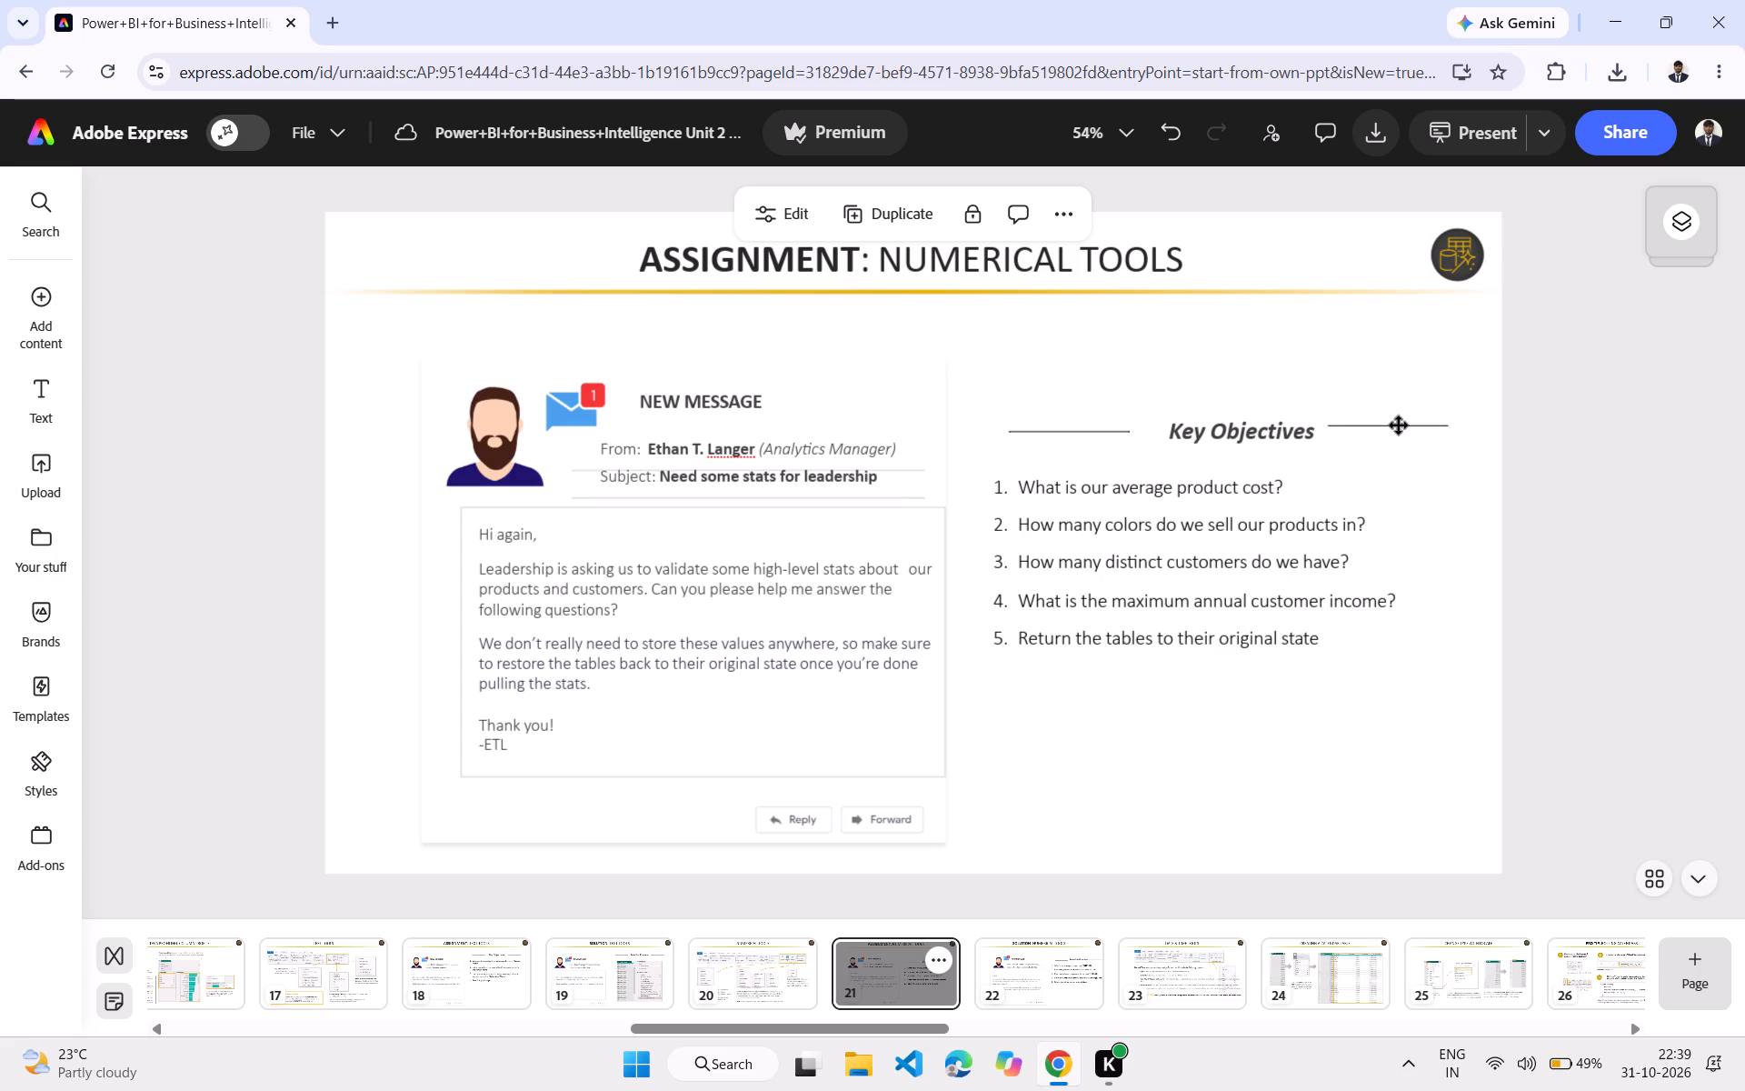
left_click_drag(1399, 425, 1397, 429)
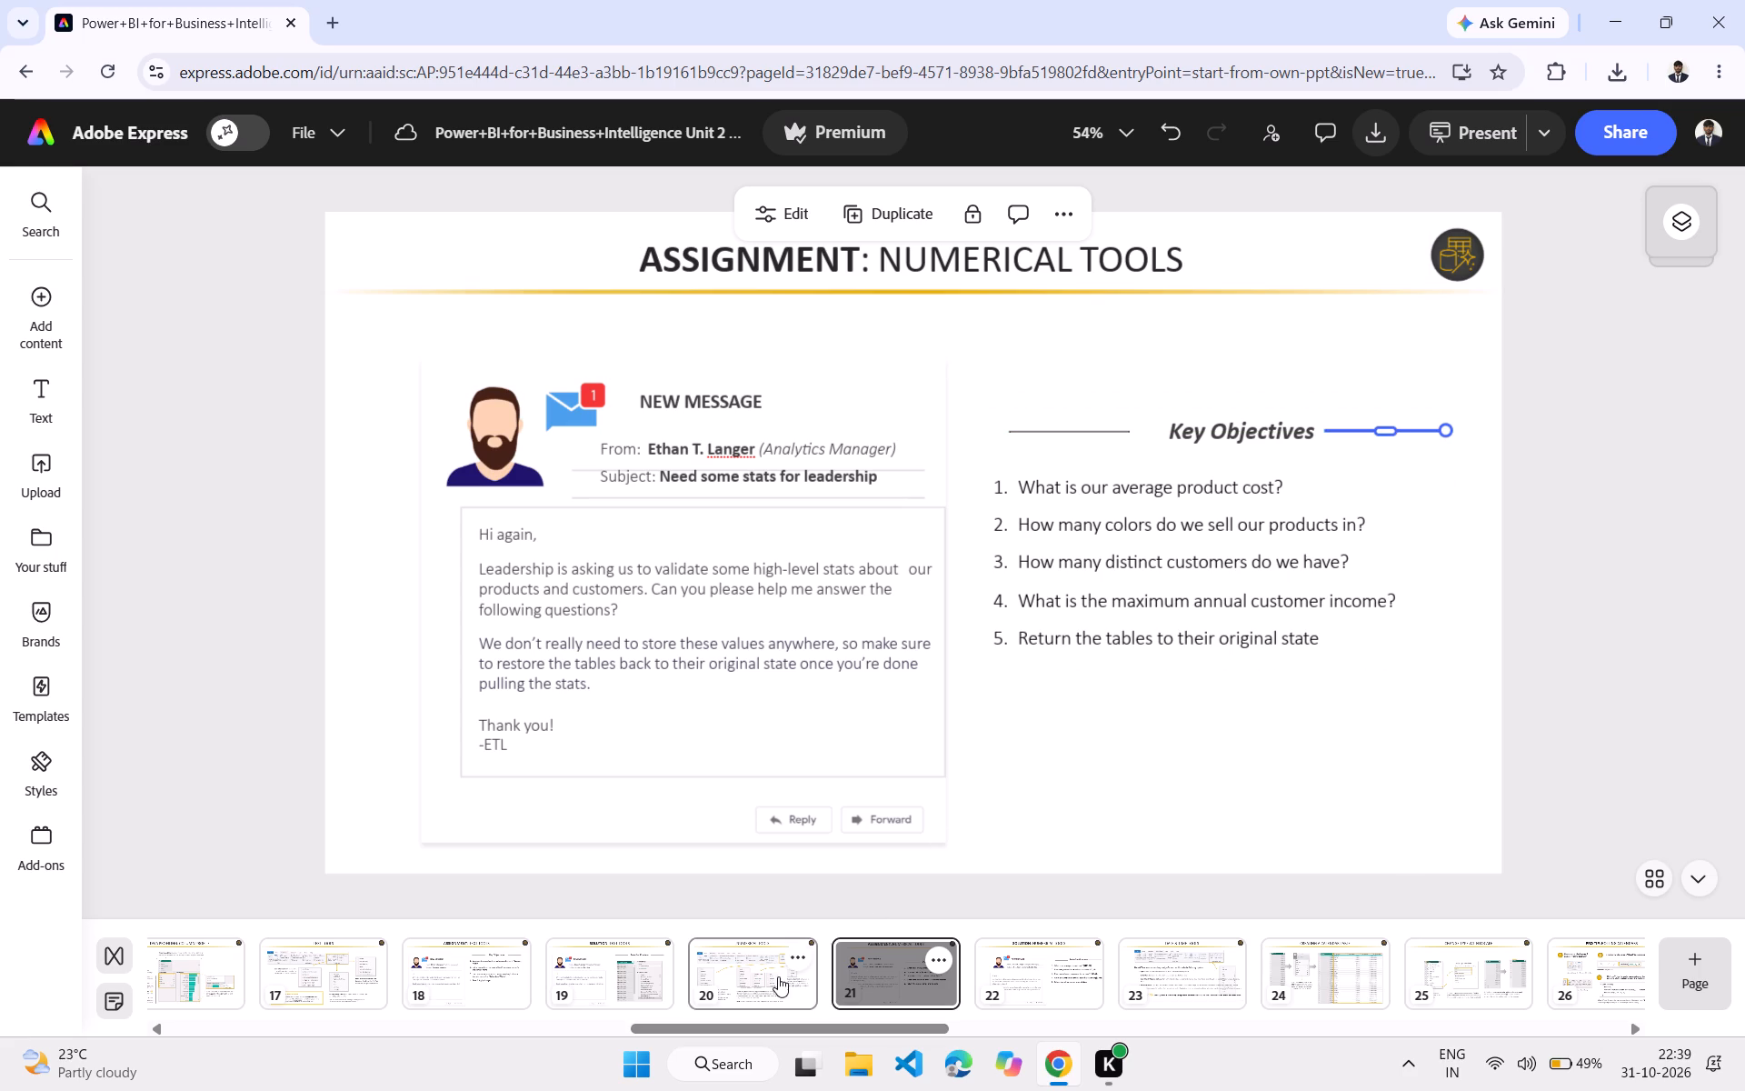
On page 20, move the Statistics list right and the Transform ribbon screenshot with its other tool lists right and up.
left_click(778, 976)
left_click_drag(494, 443, 637, 459)
left_click_drag(458, 577, 516, 581)
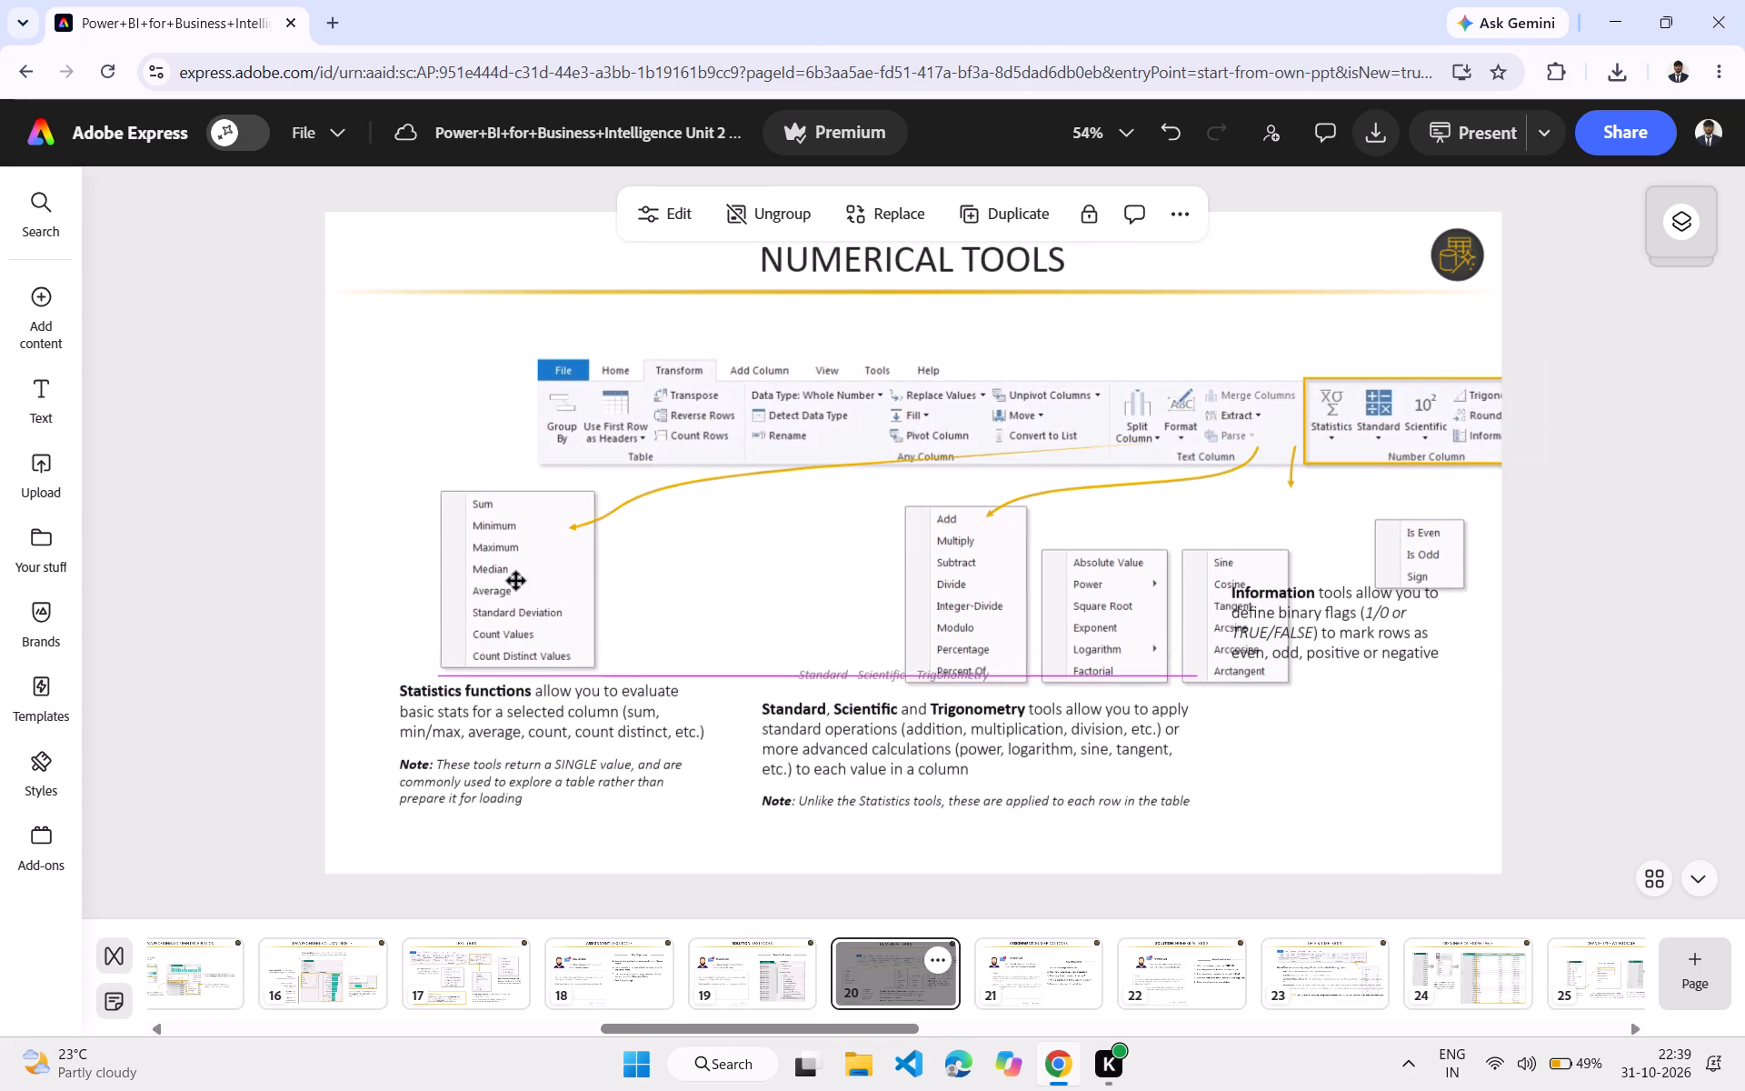
left_click_drag(516, 581, 539, 581)
left_click_drag(929, 620, 859, 616)
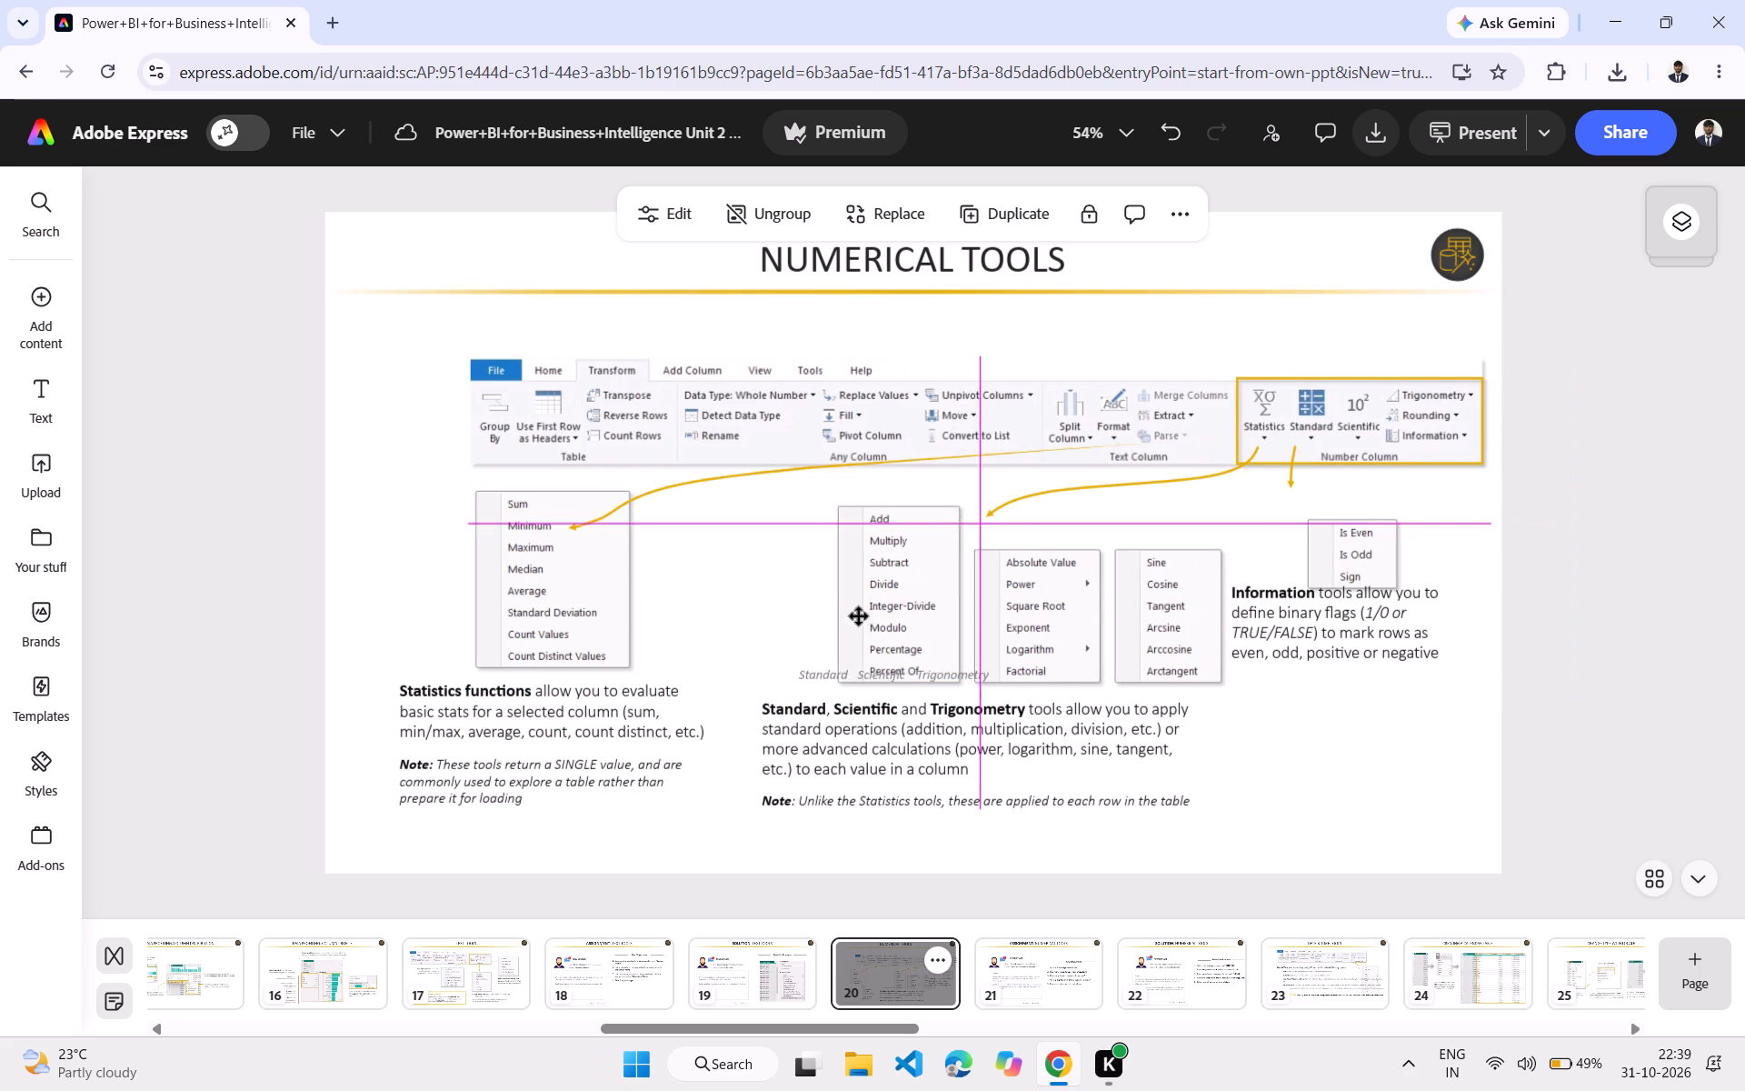
left_click_drag(859, 616, 859, 616)
left_click_drag(1025, 627, 1020, 601)
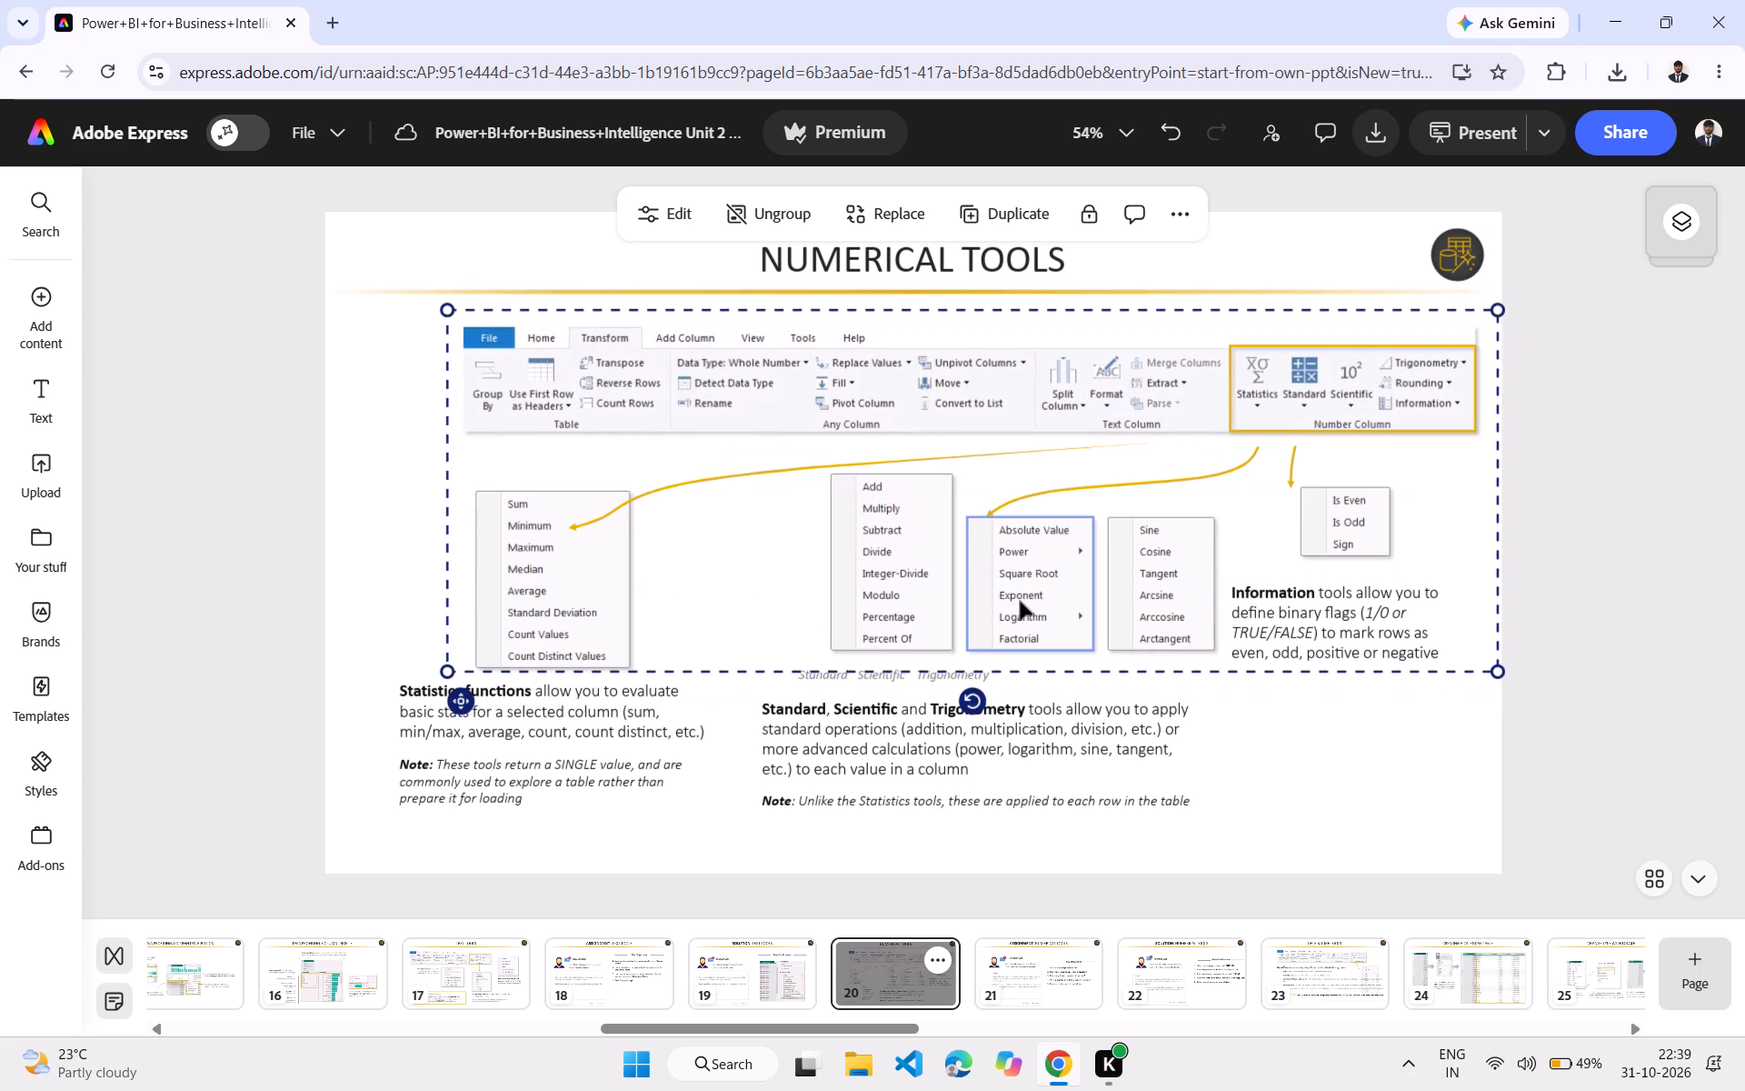
left_click(1174, 606)
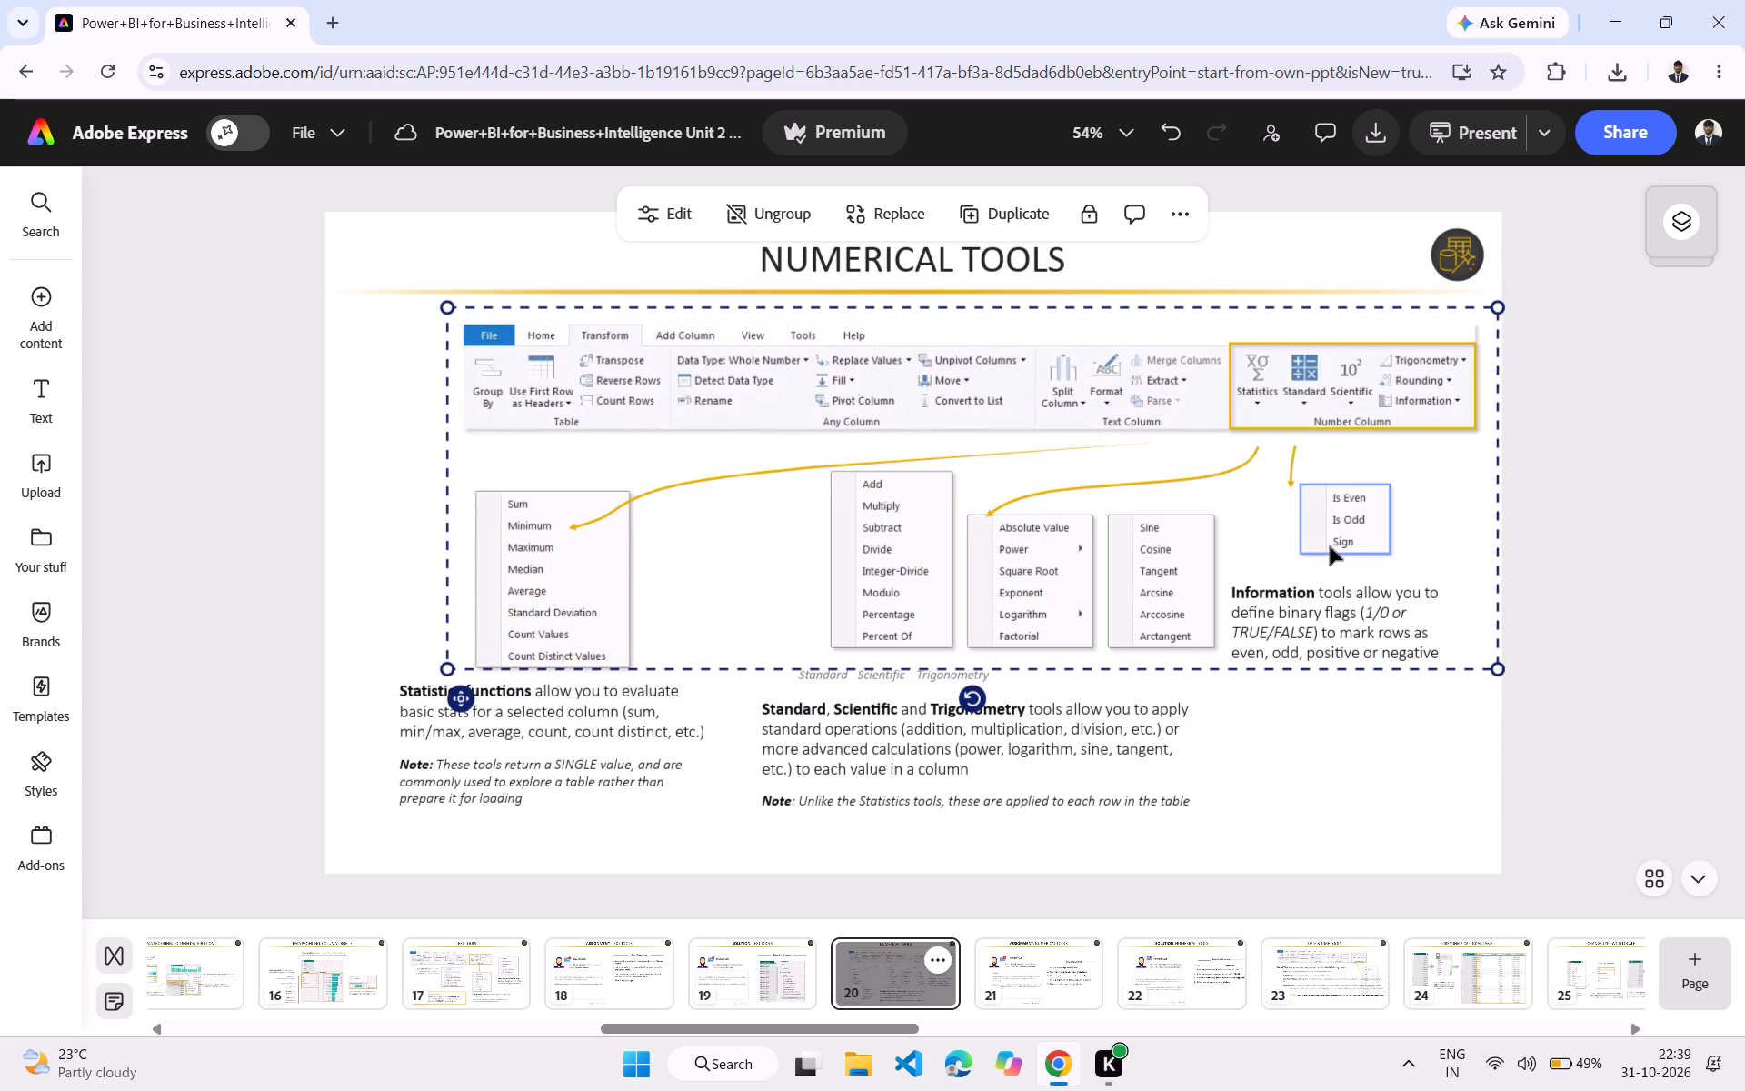
Move the Standard, Scientific and Trigonometry text block and the Statistics functions text block right and slightly down.
left_click_drag(1046, 765, 1105, 782)
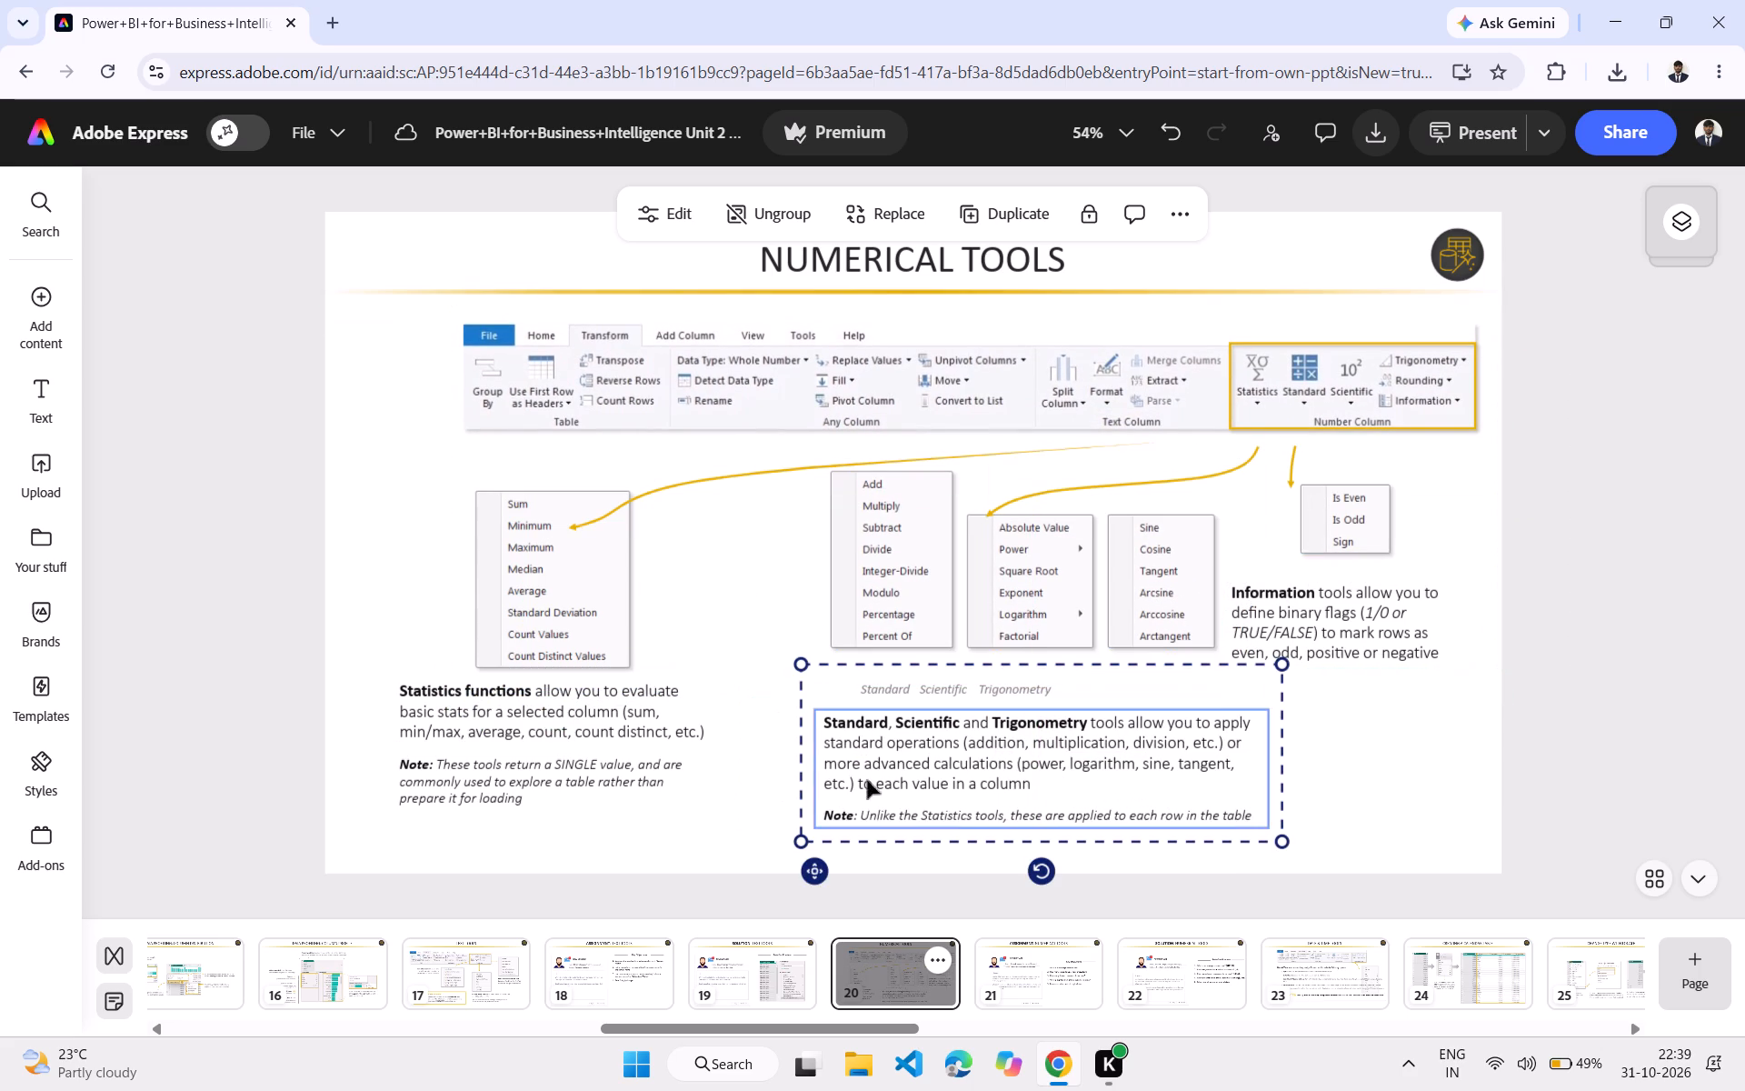
left_click_drag(526, 746, 554, 759)
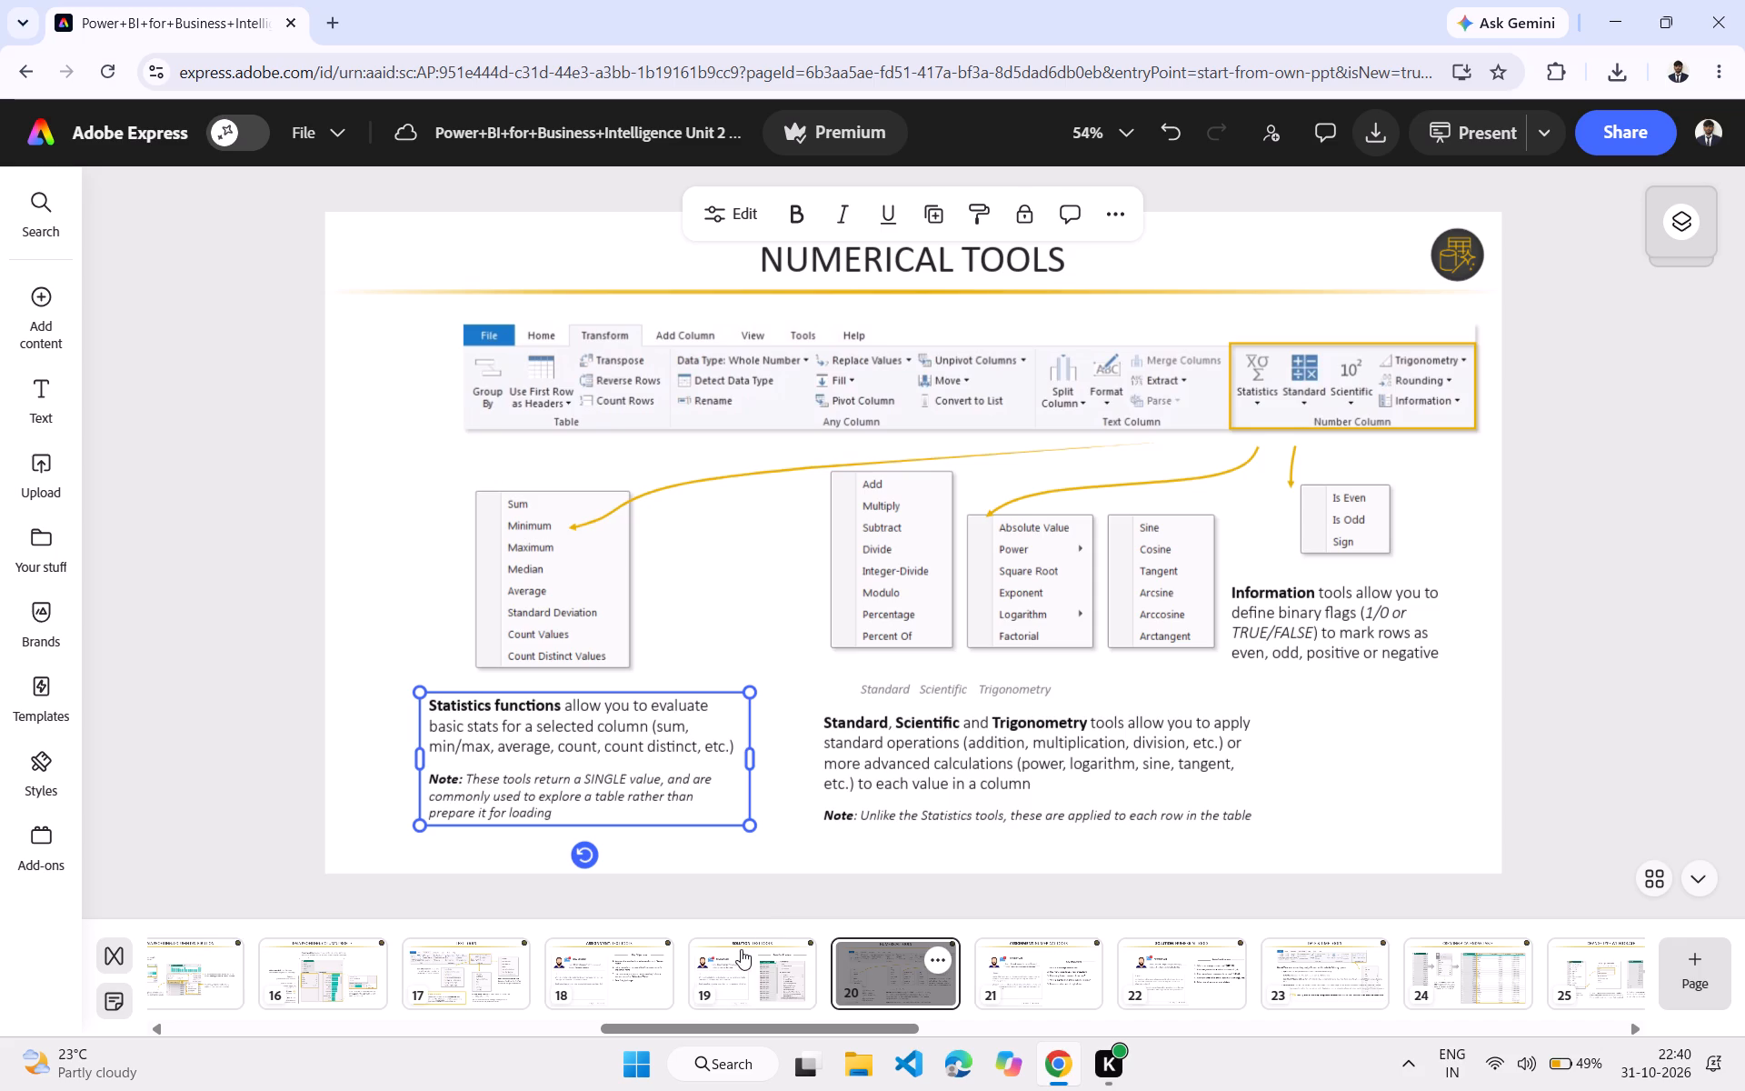
On page 19, move the Domain Name and Applied Steps screenshot slightly up and right.
left_click(741, 949)
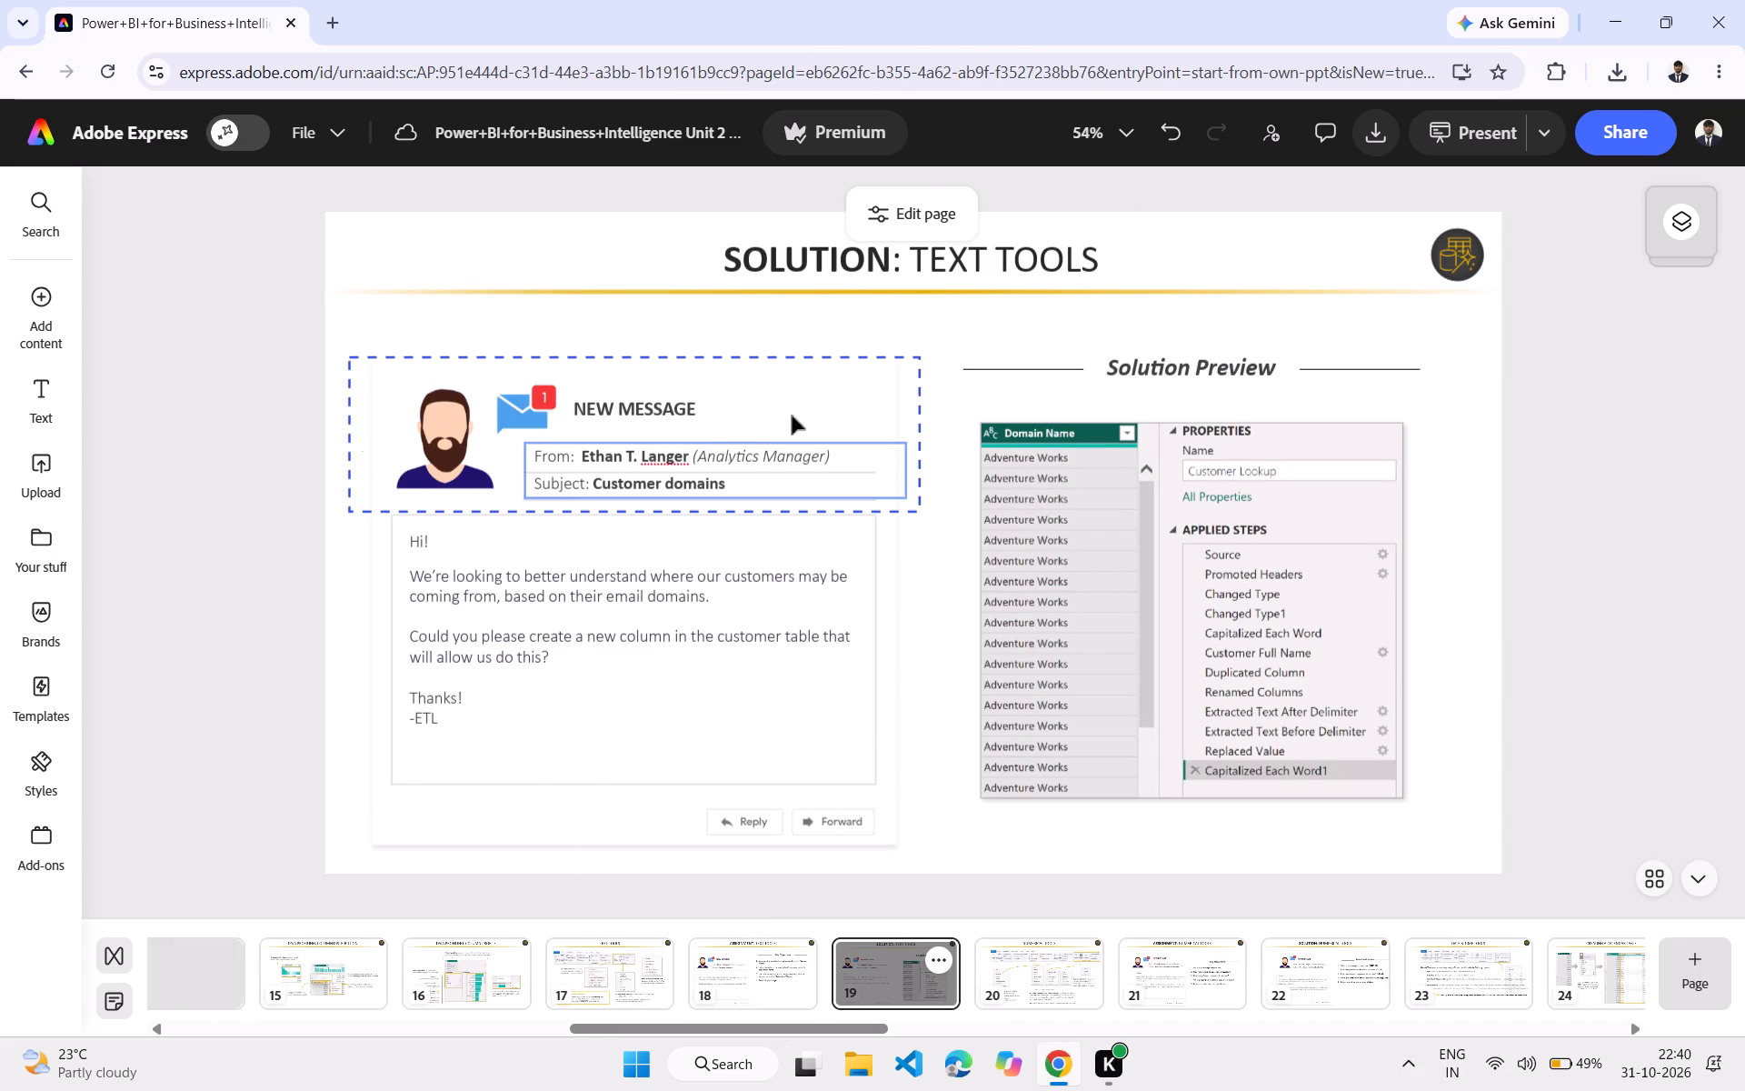
left_click_drag(1034, 490, 1041, 469)
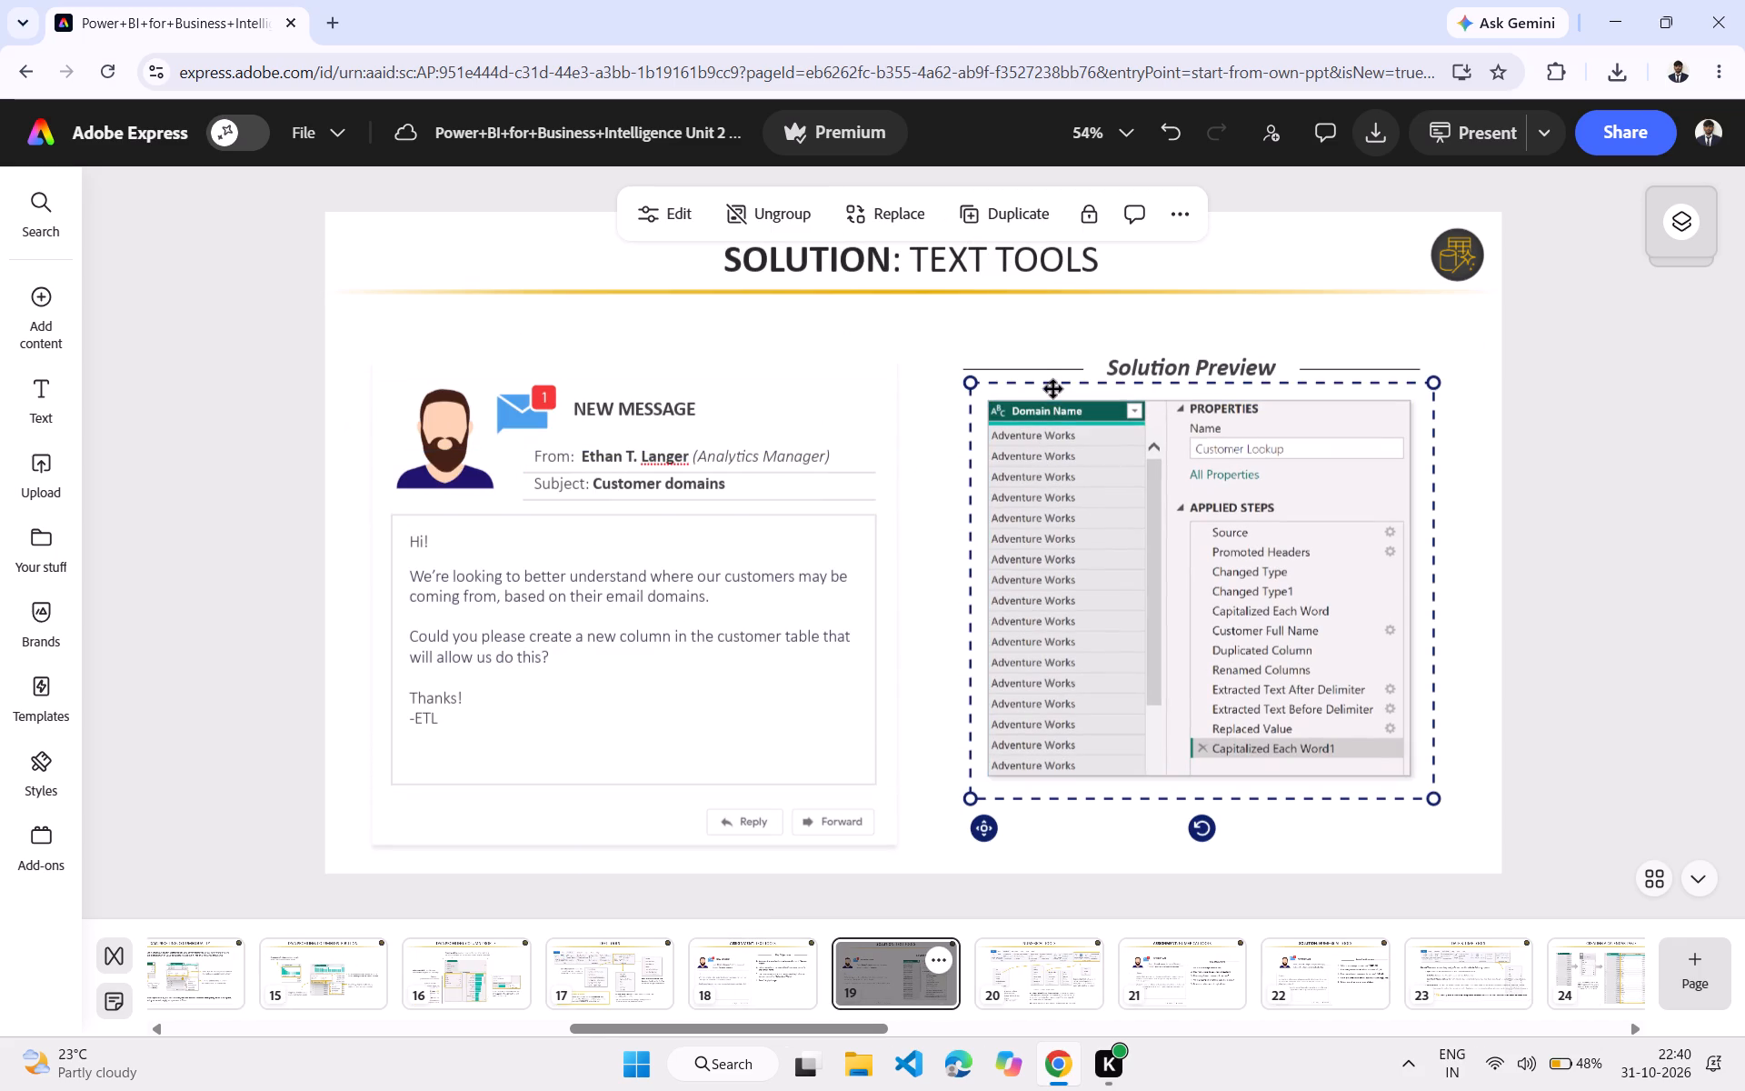
left_click(1043, 373)
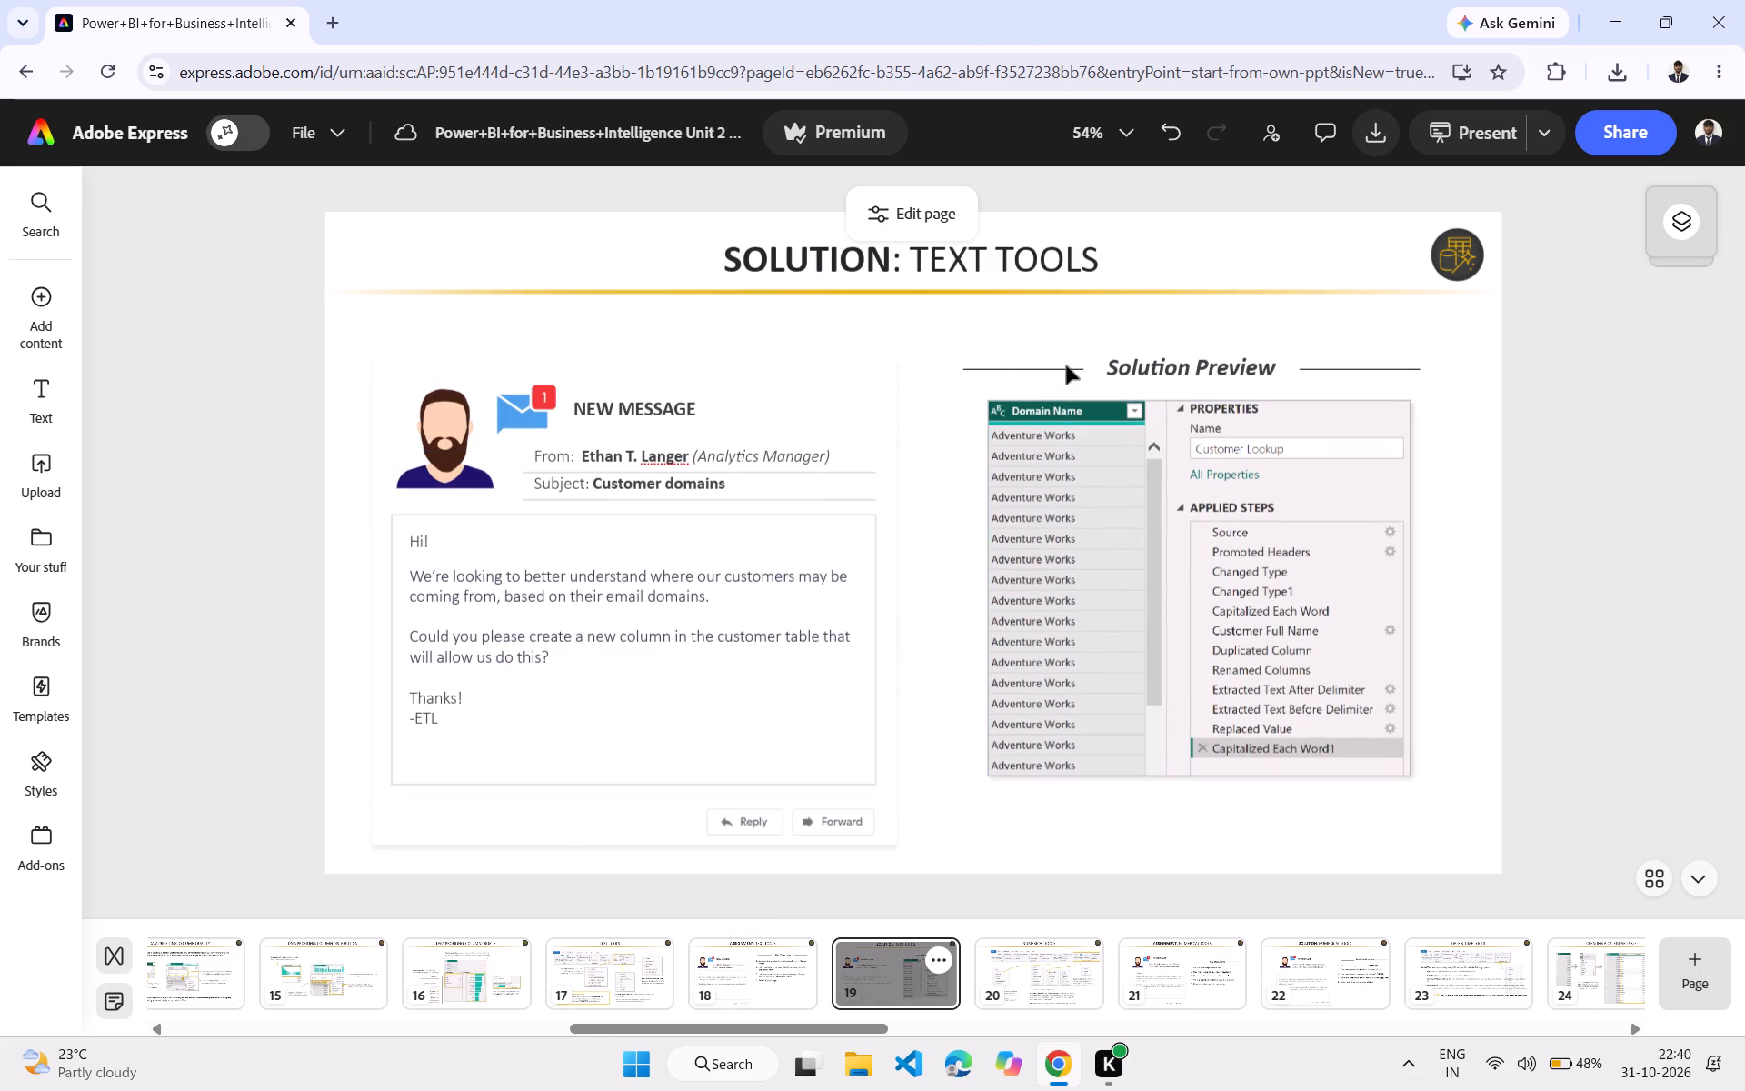
Move the Solution Preview heading and its two flanking lines up, aligned in one row beneath the page title.
left_click_drag(1060, 369, 1071, 327)
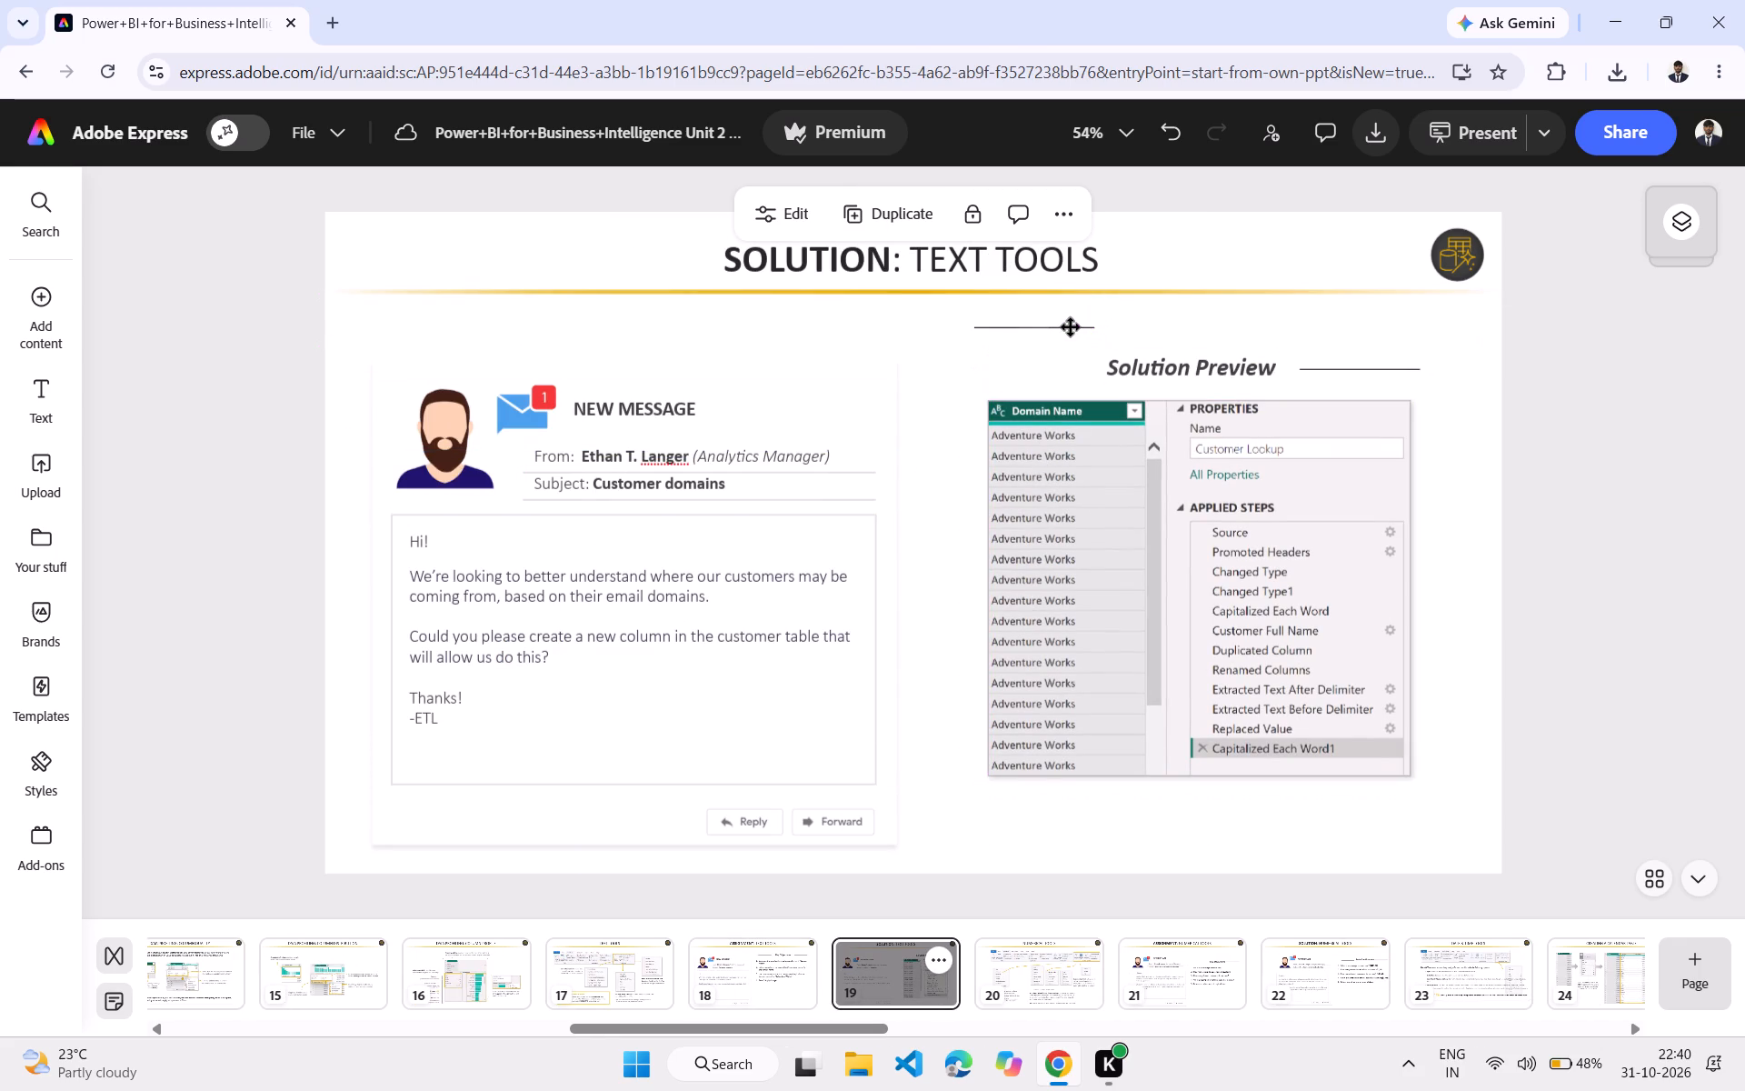
left_click_drag(1071, 327, 1077, 327)
left_click_drag(1224, 370, 1227, 357)
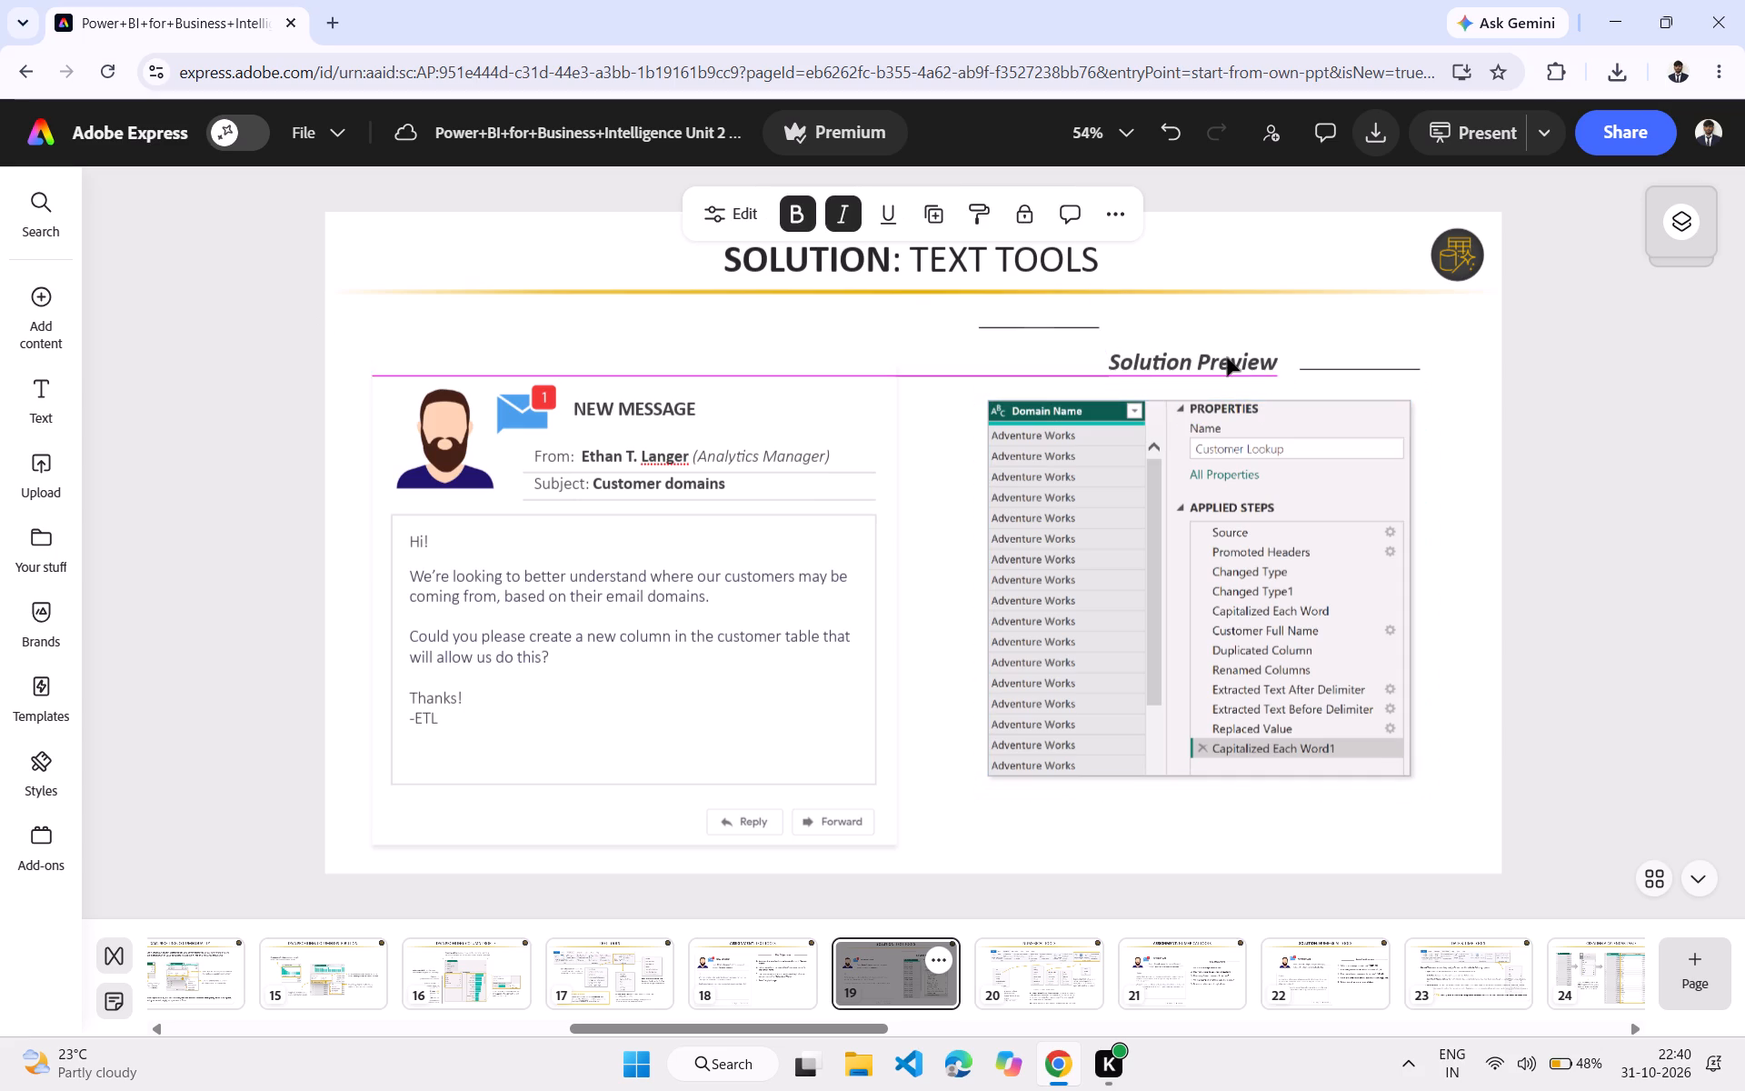
left_click_drag(1227, 357, 1229, 333)
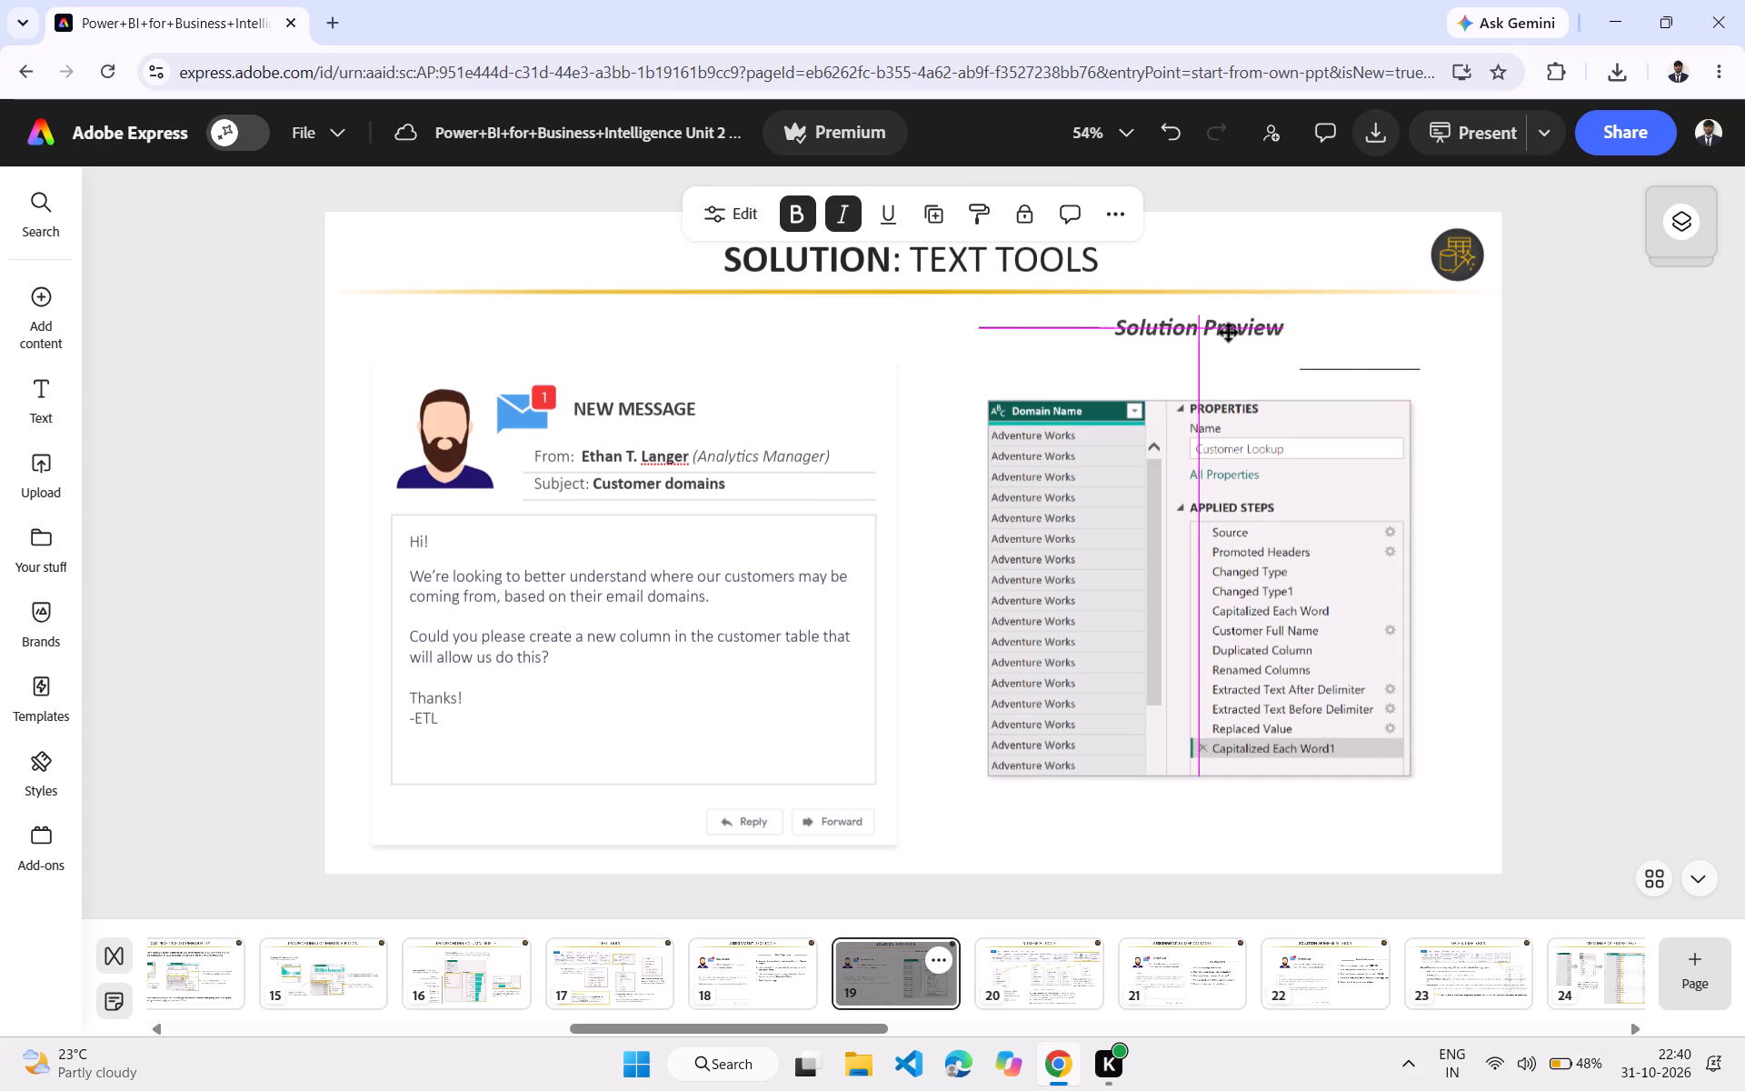
left_click_drag(1229, 333, 1228, 333)
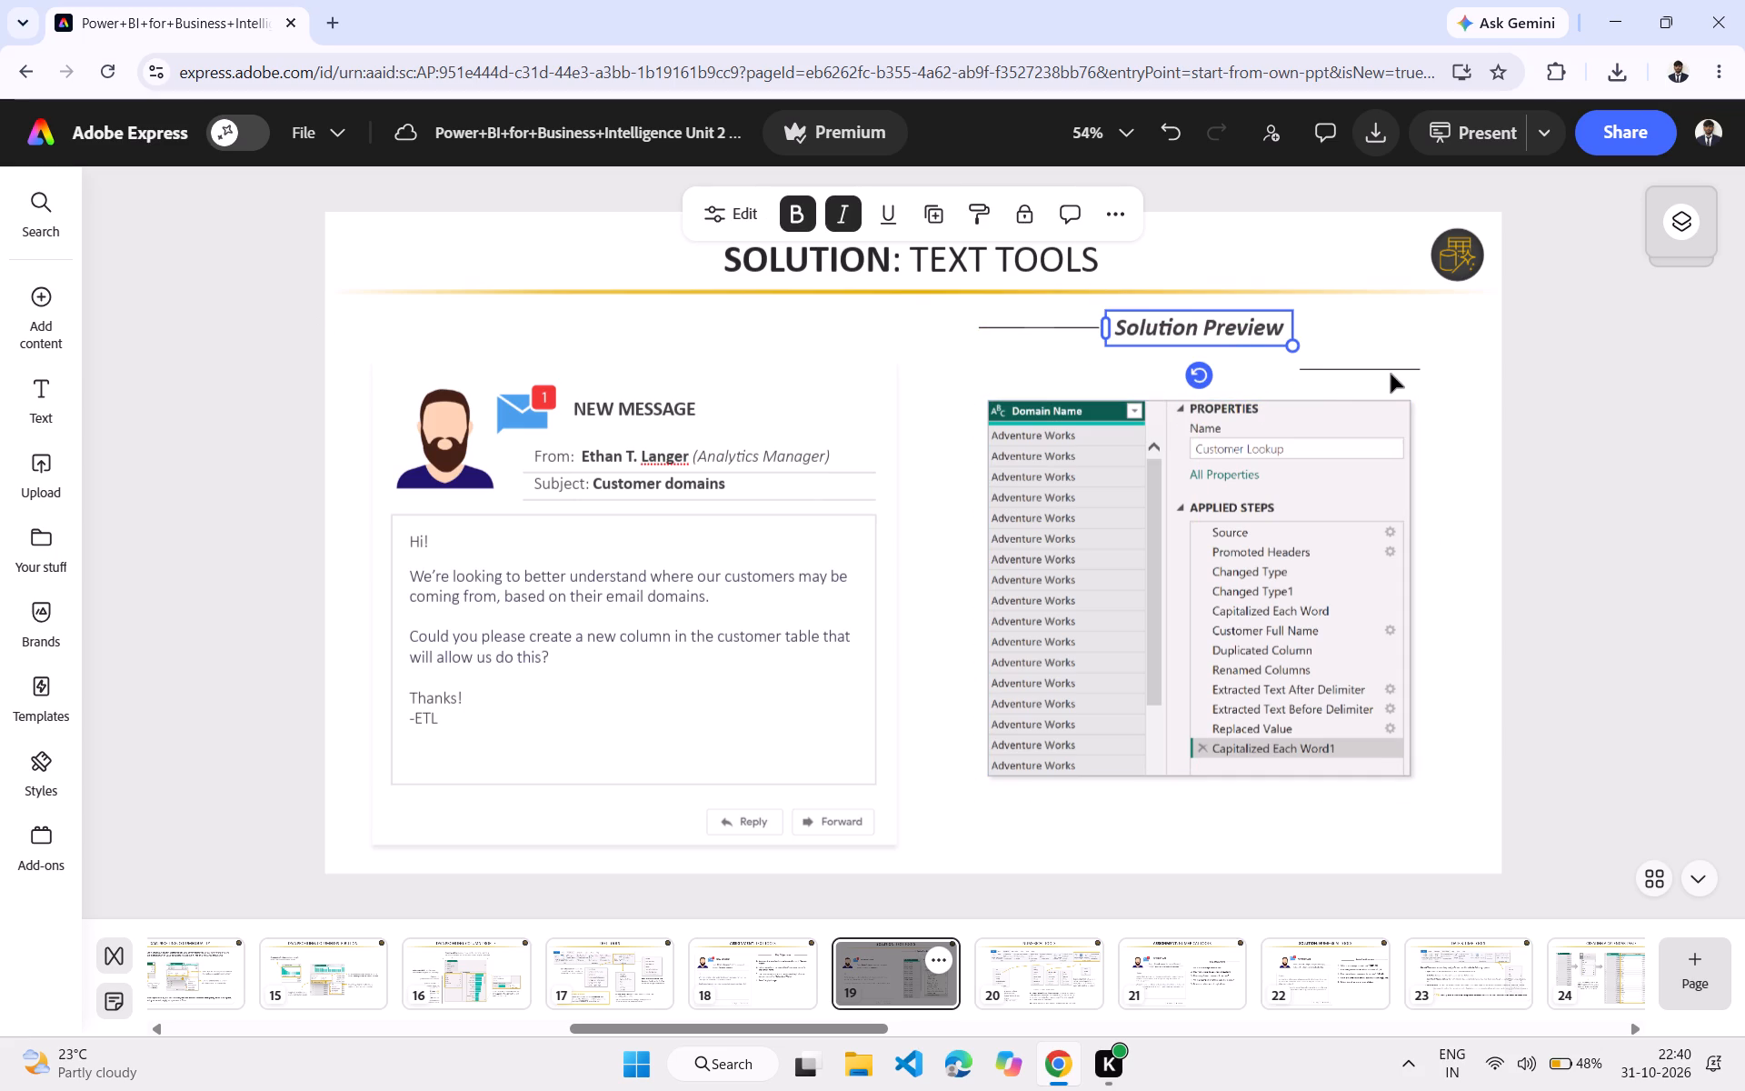
left_click_drag(1408, 370, 1403, 329)
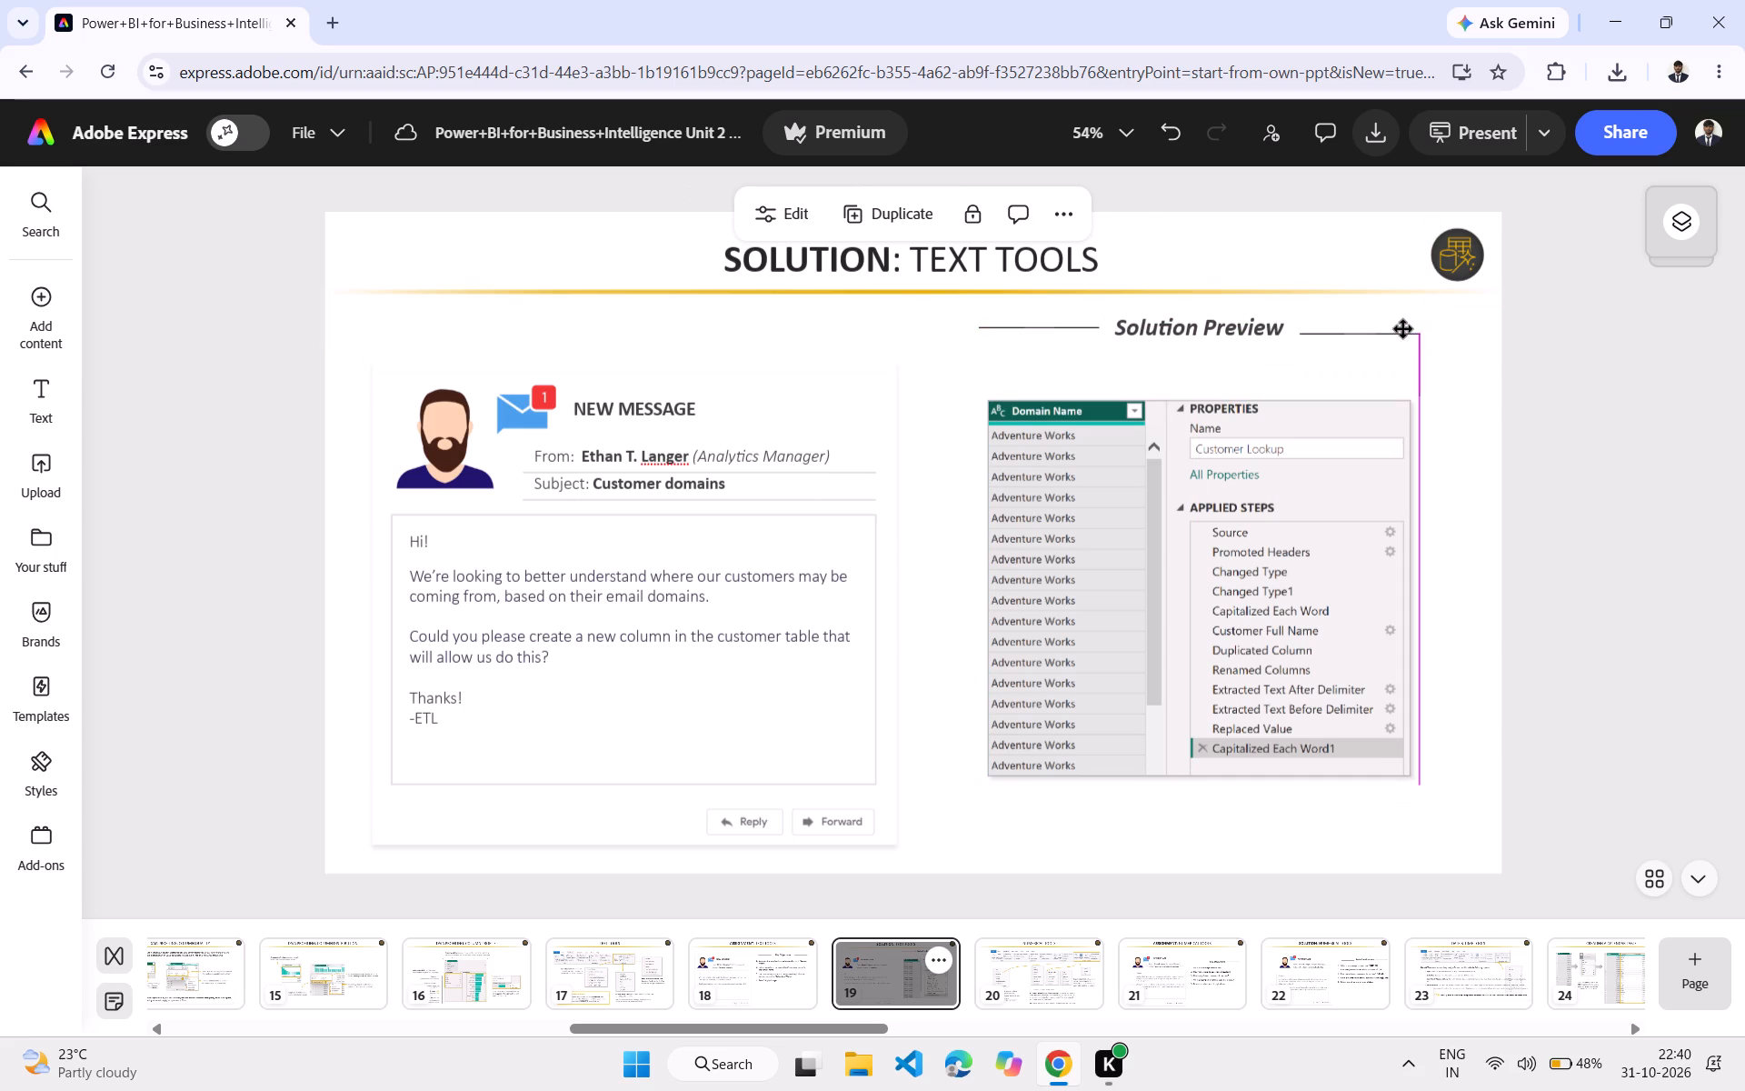
left_click_drag(1403, 329, 1406, 329)
Move the Domain Name and Applied Steps screenshot further up and slightly right, beneath the Solution Preview heading.
left_click_drag(1229, 507, 1254, 488)
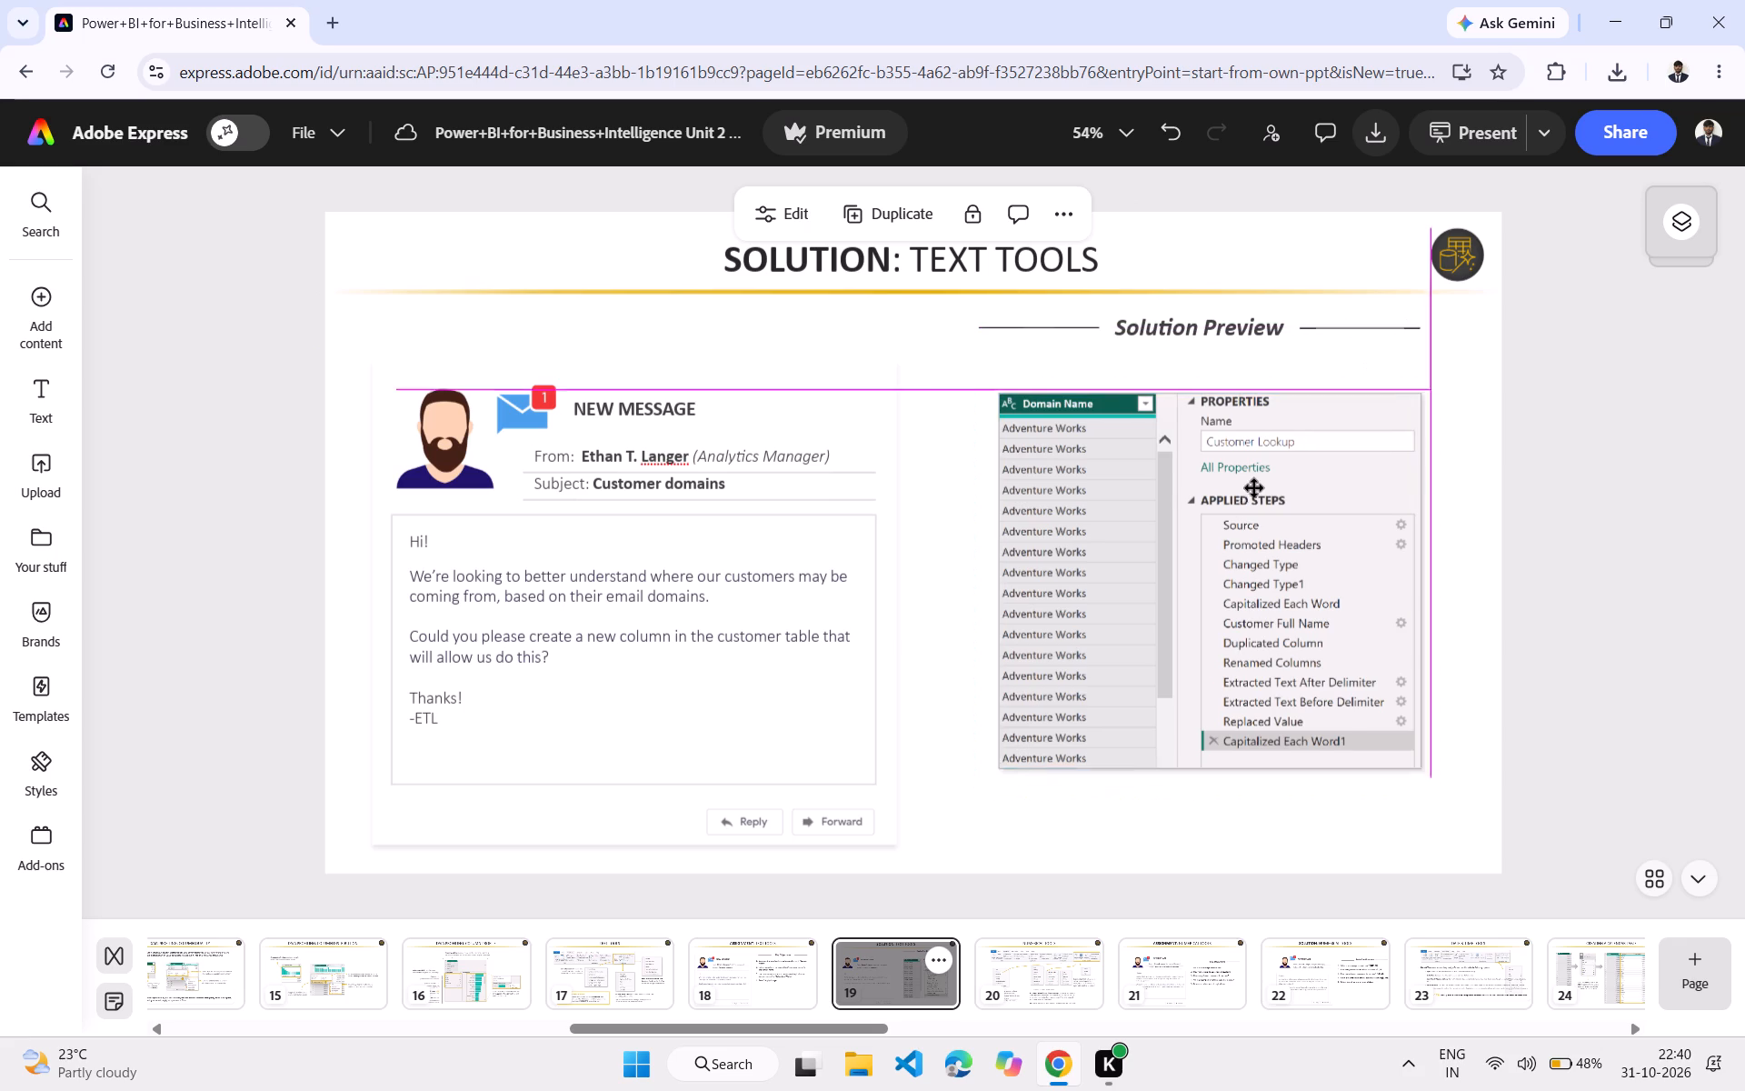
left_click_drag(1254, 488, 1239, 480)
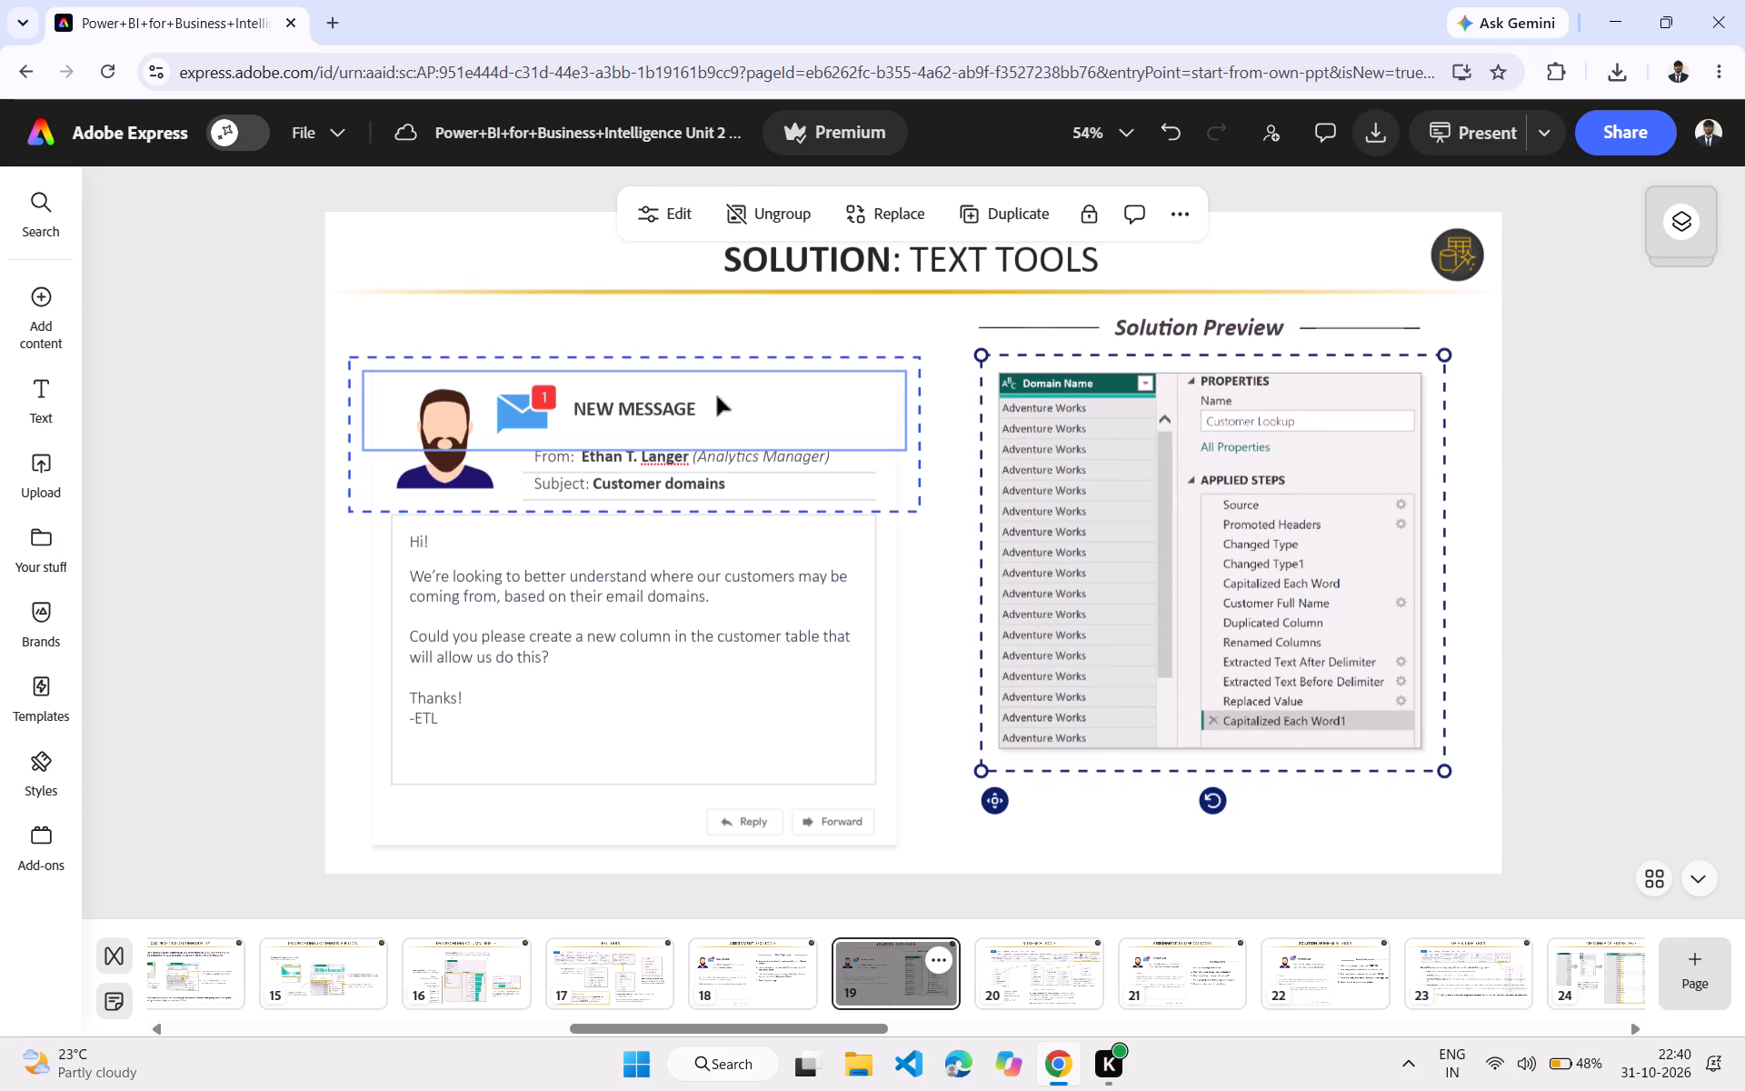
On page 19, move the New Message header text, the message body and the email card behind them right.
left_click_drag(735, 401, 762, 403)
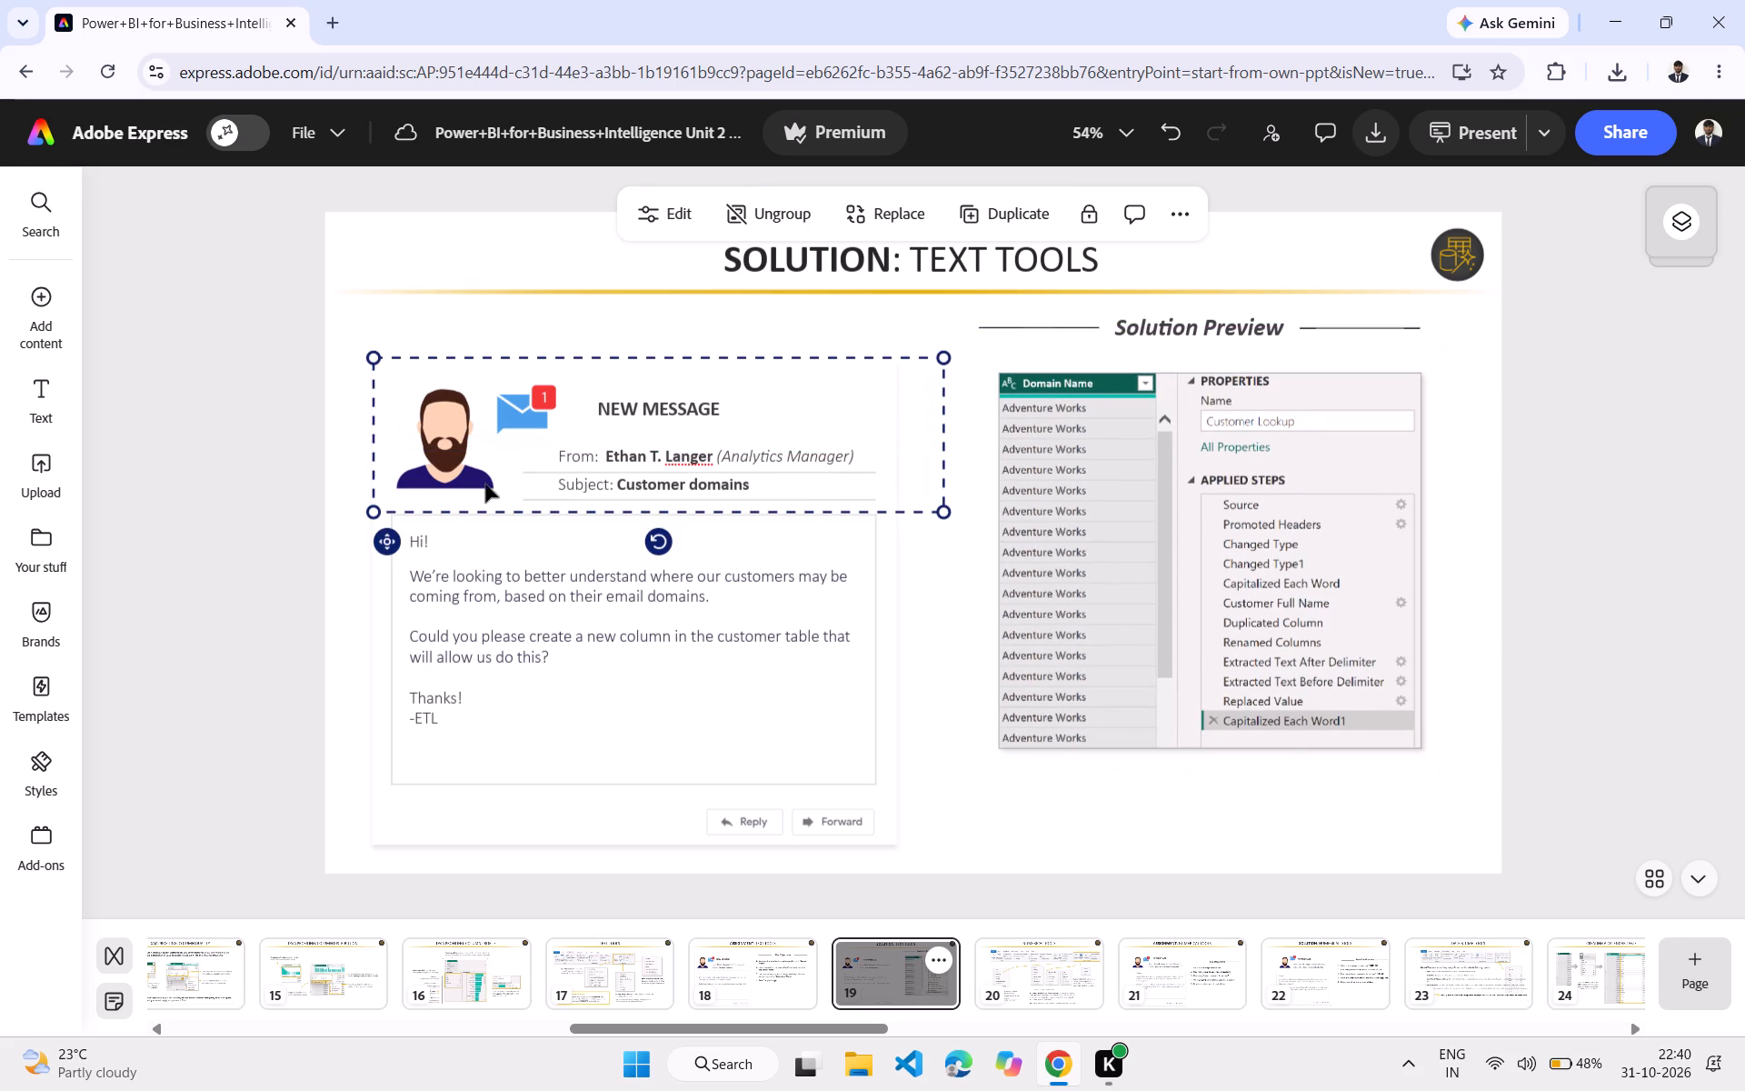
left_click(381, 501)
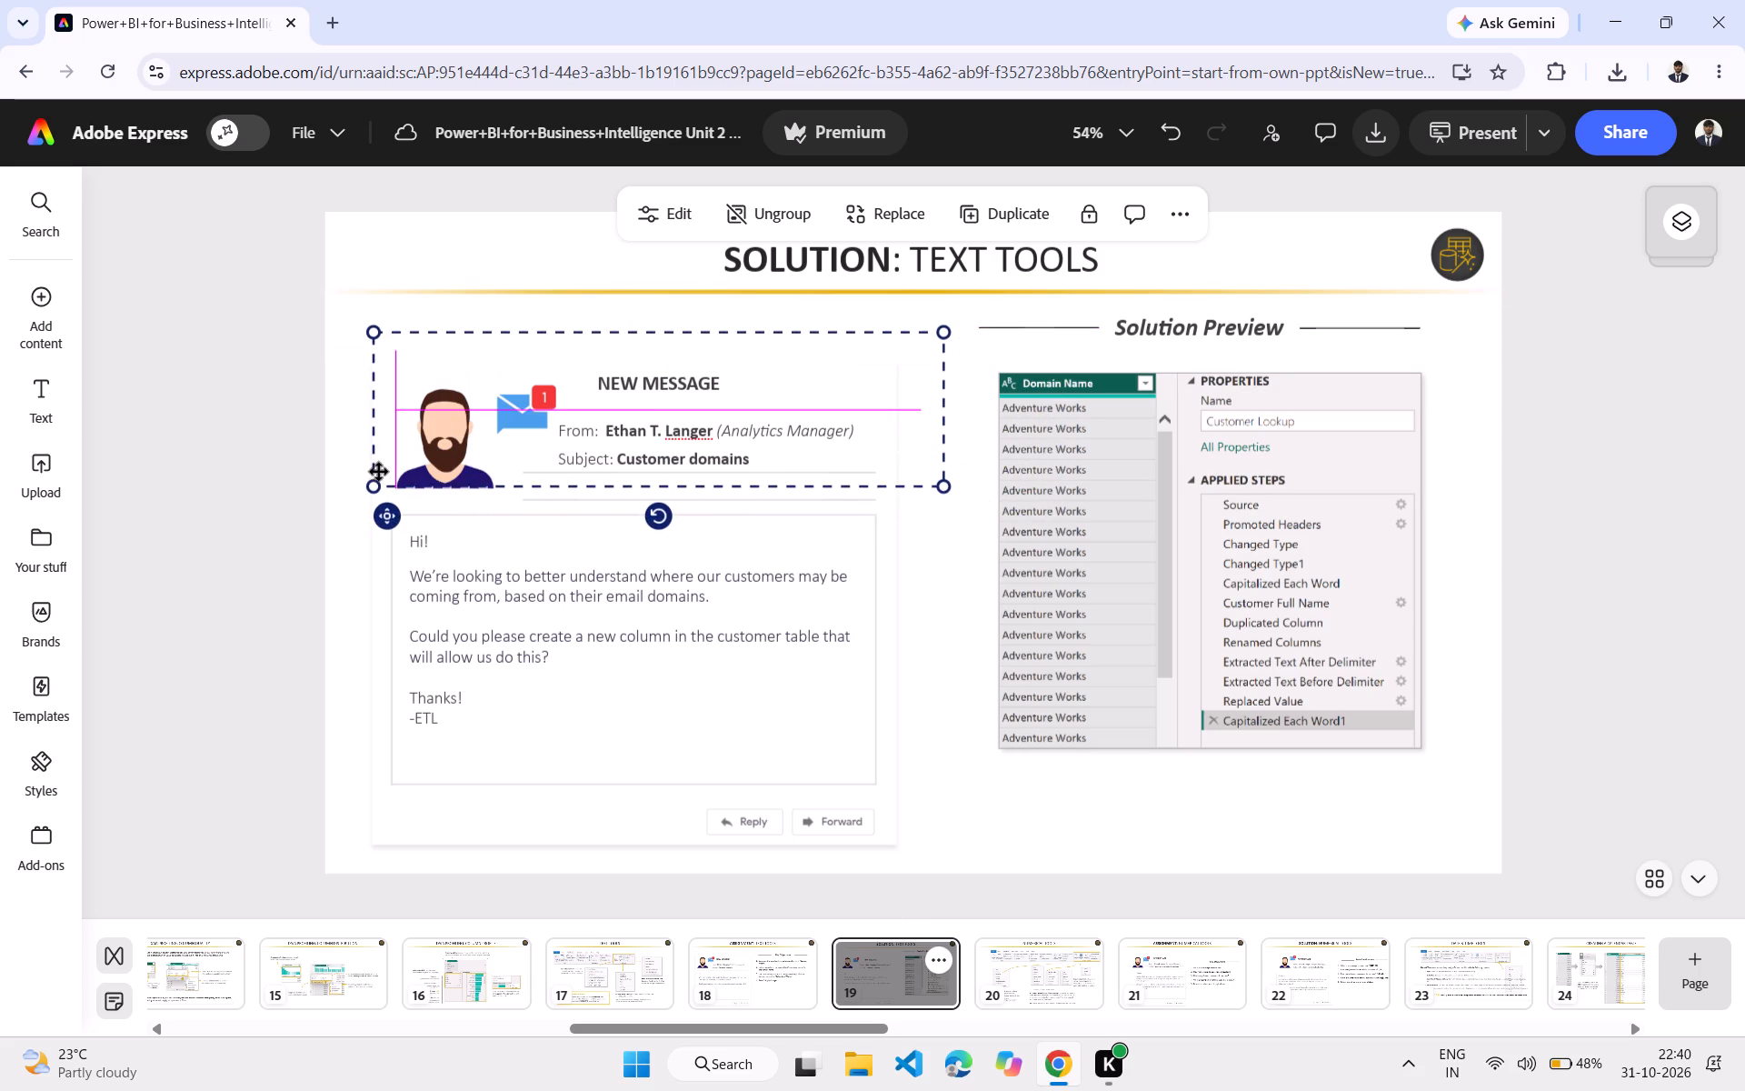
left_click_drag(414, 663, 473, 670)
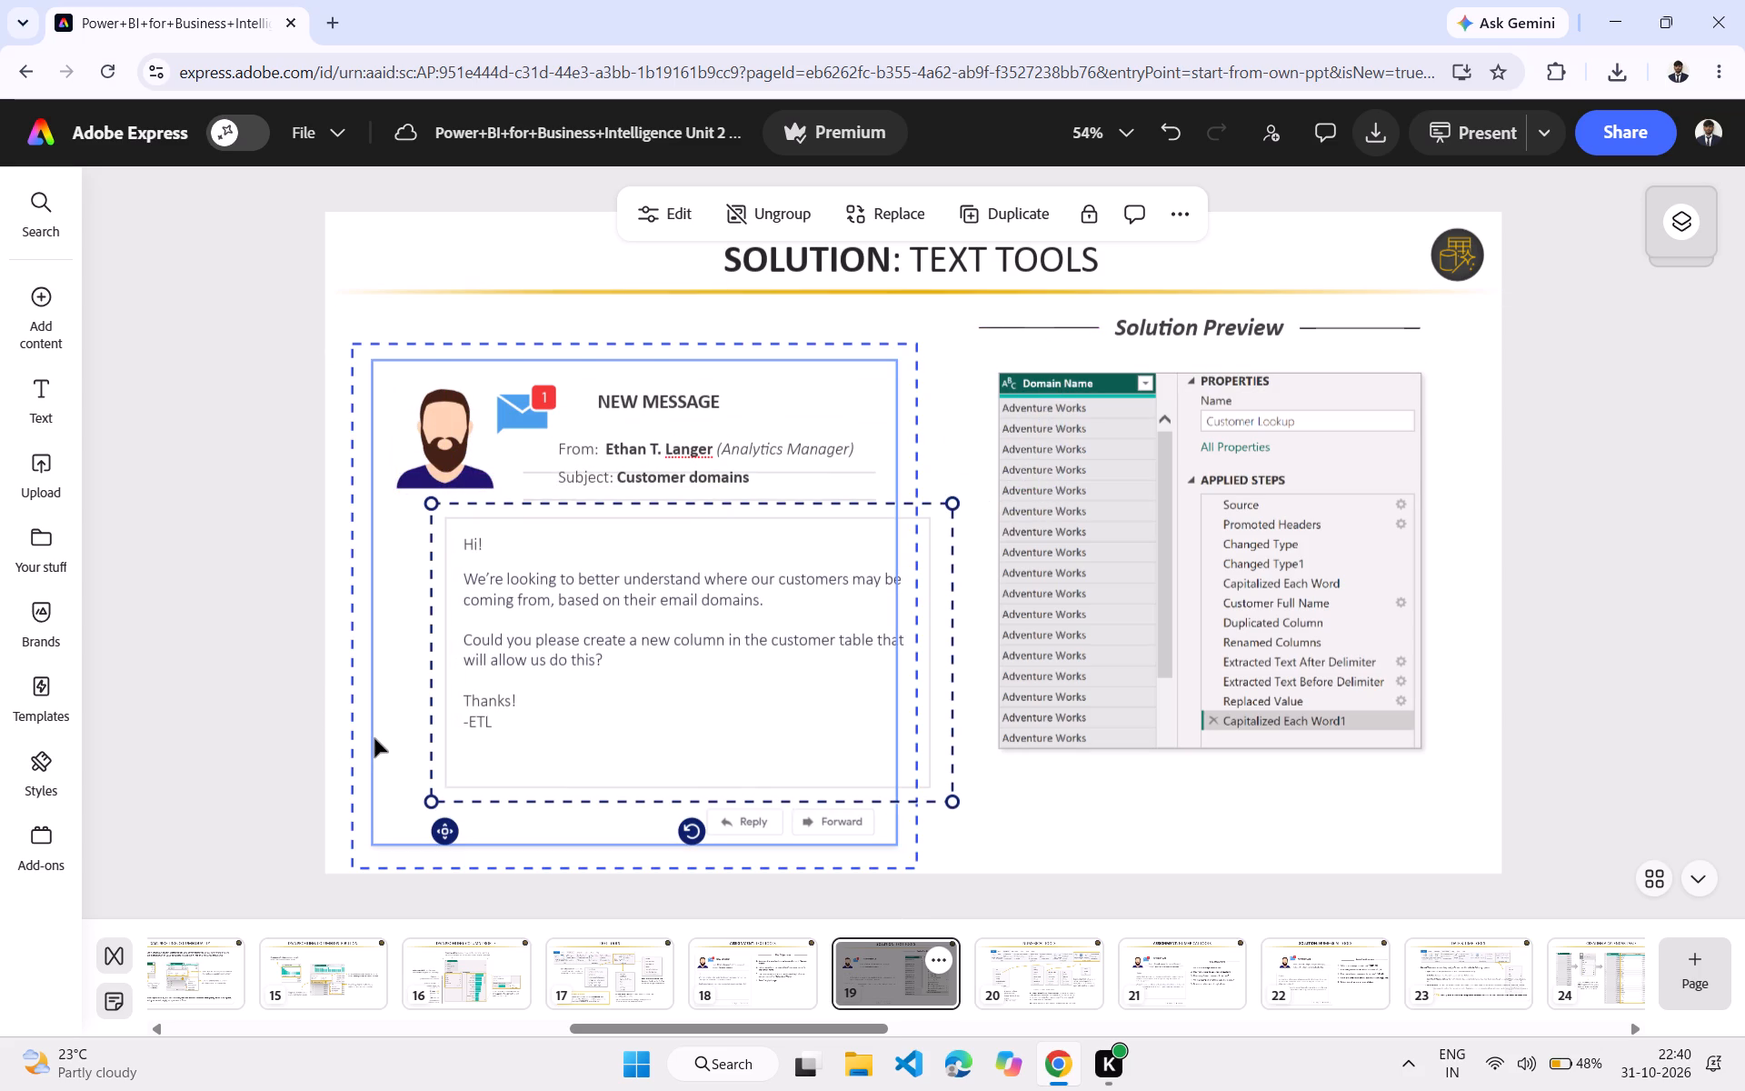
left_click_drag(374, 738, 398, 738)
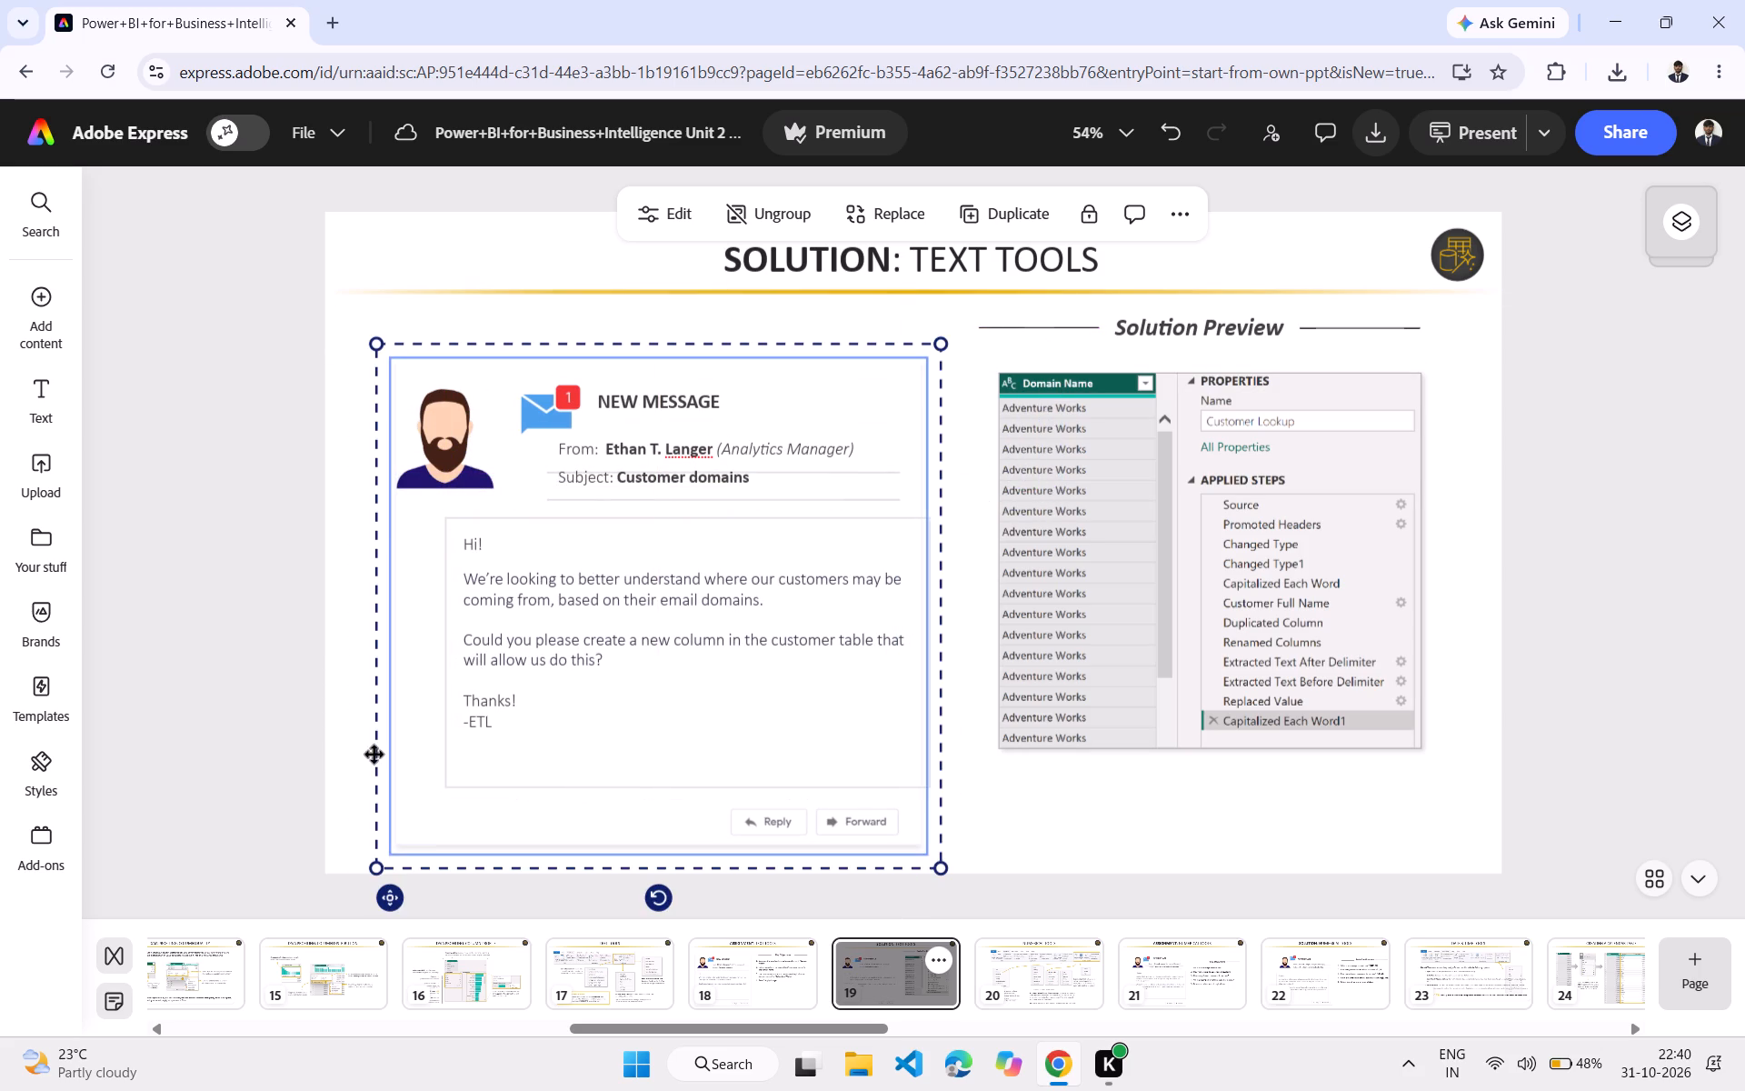
left_click_drag(376, 763, 412, 763)
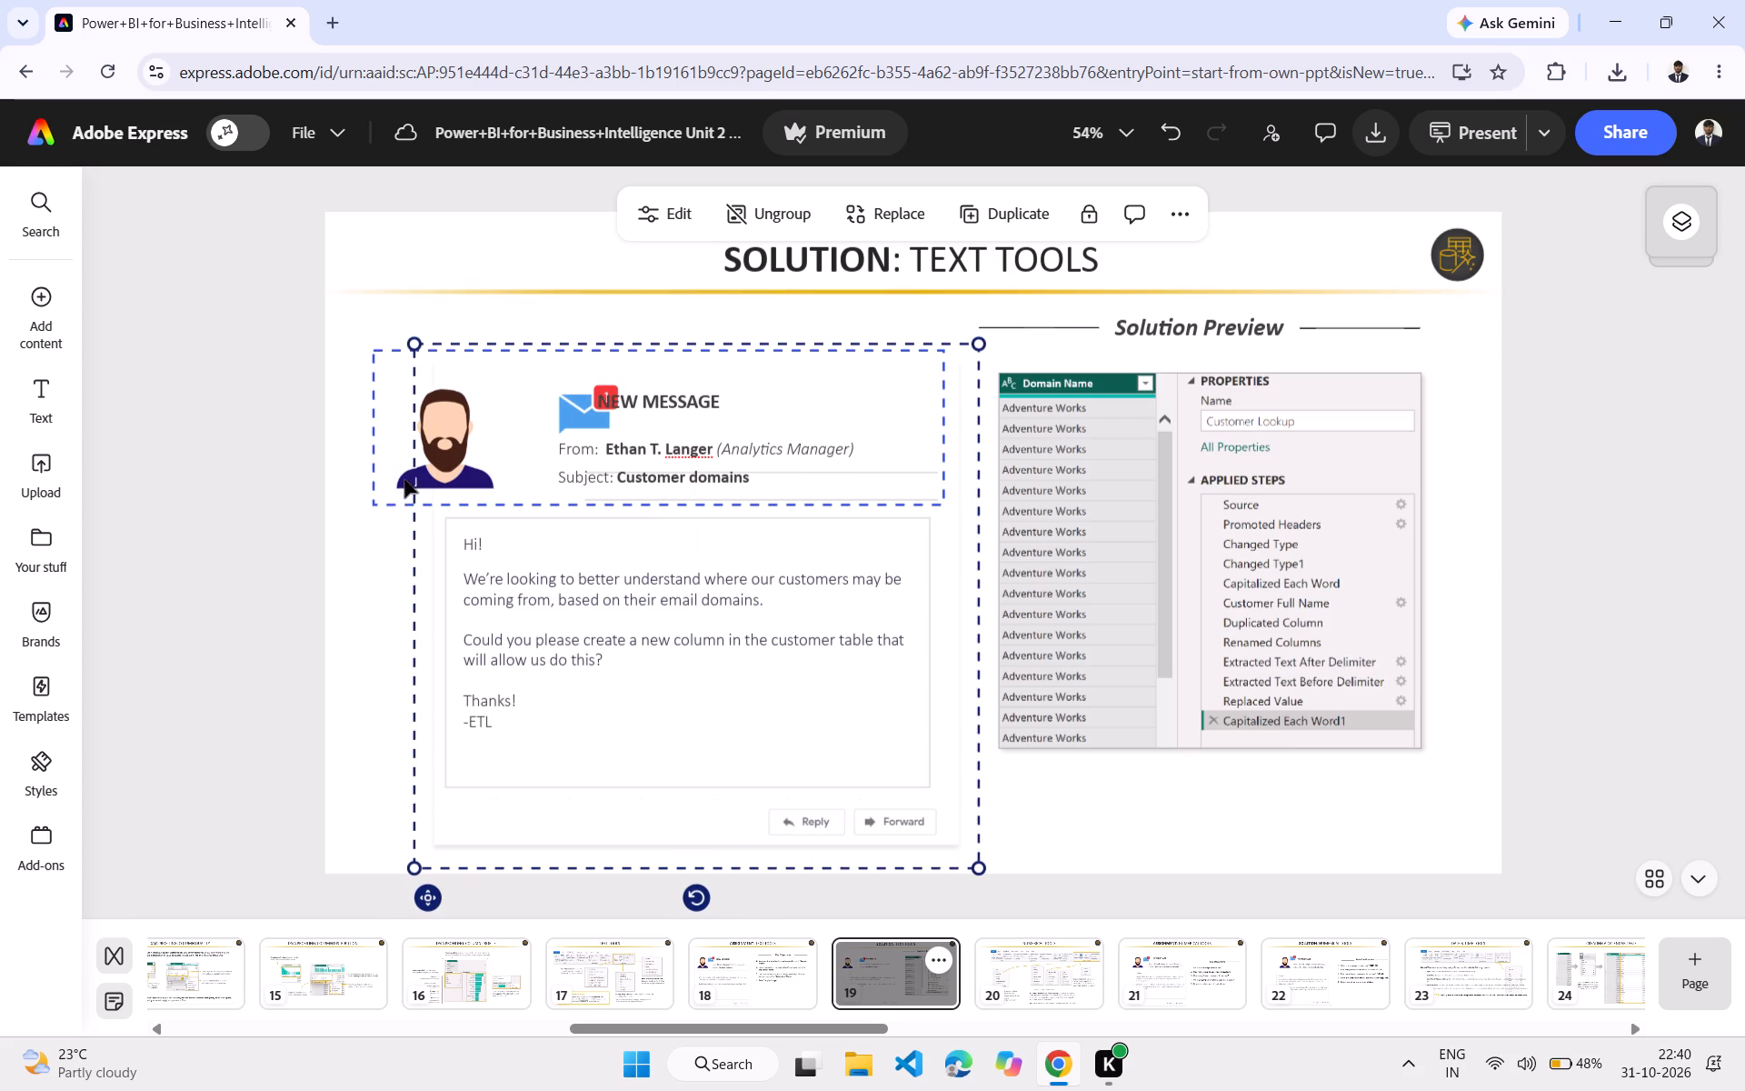
left_click(366, 532)
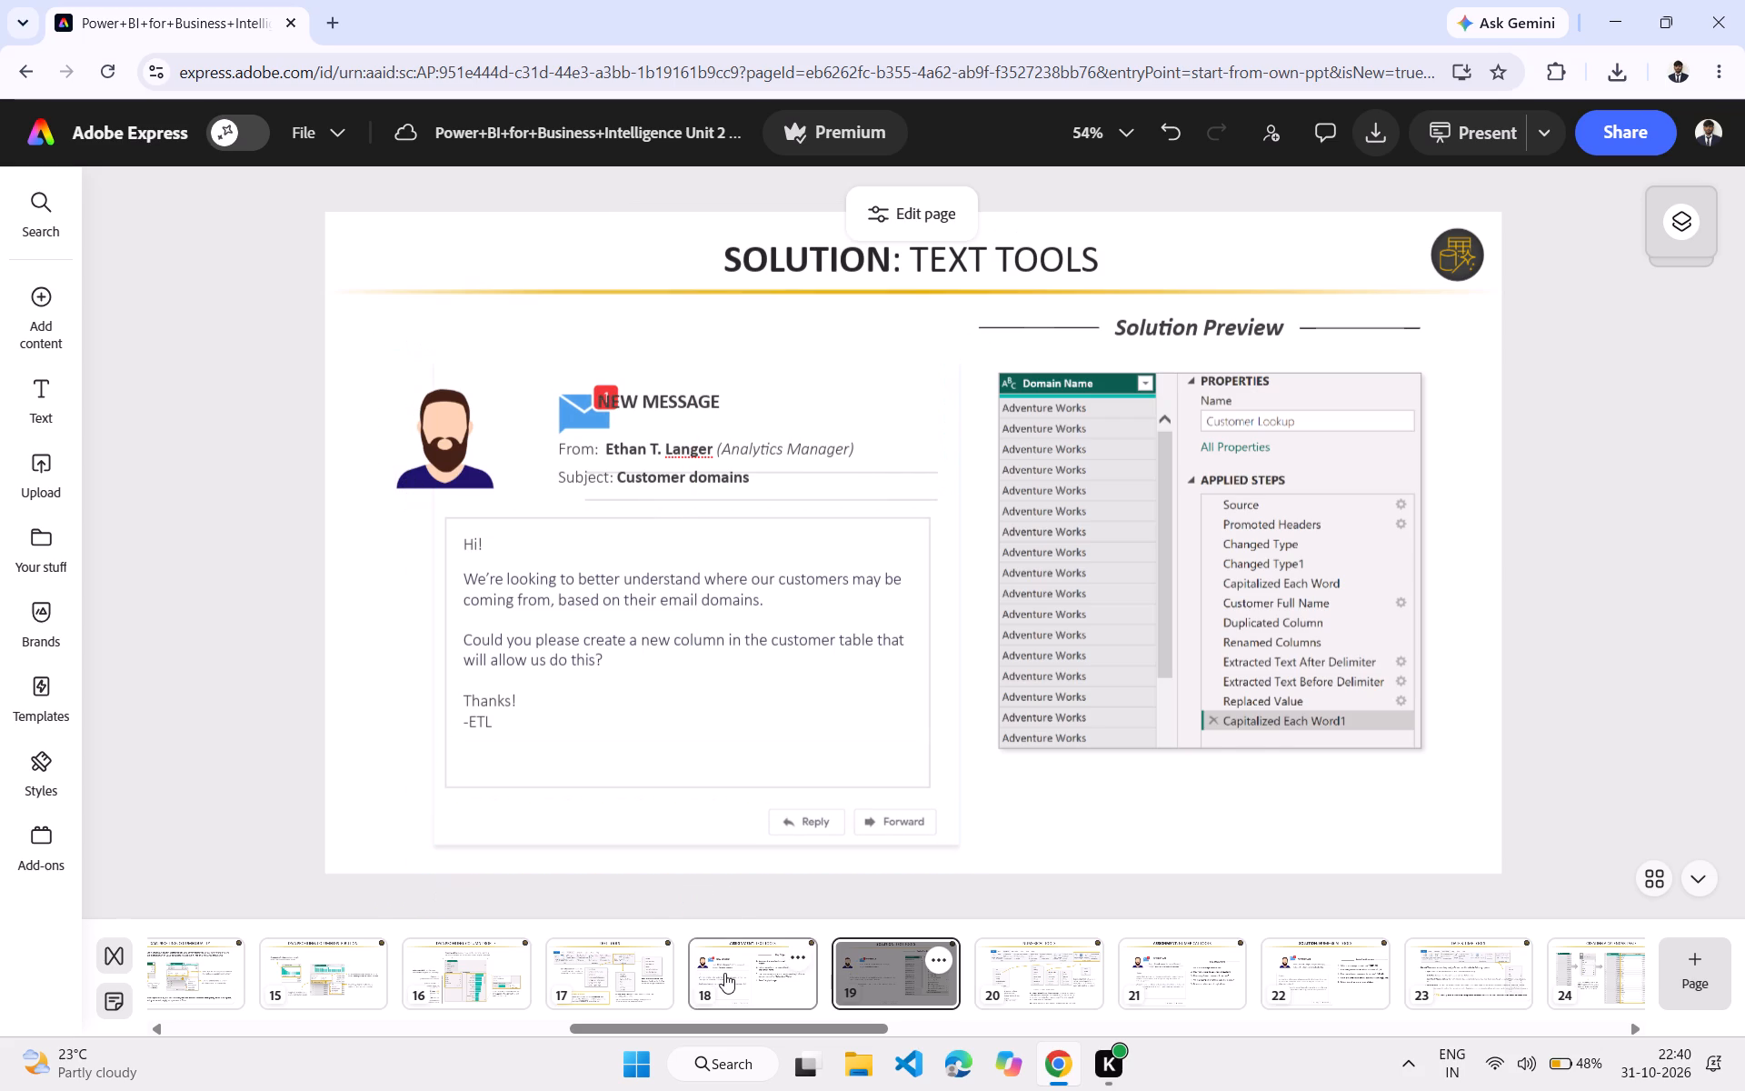
On page 18, move the Key Objectives heading and list down and slightly right, and align both flanking lines with the heading.
left_click(724, 973)
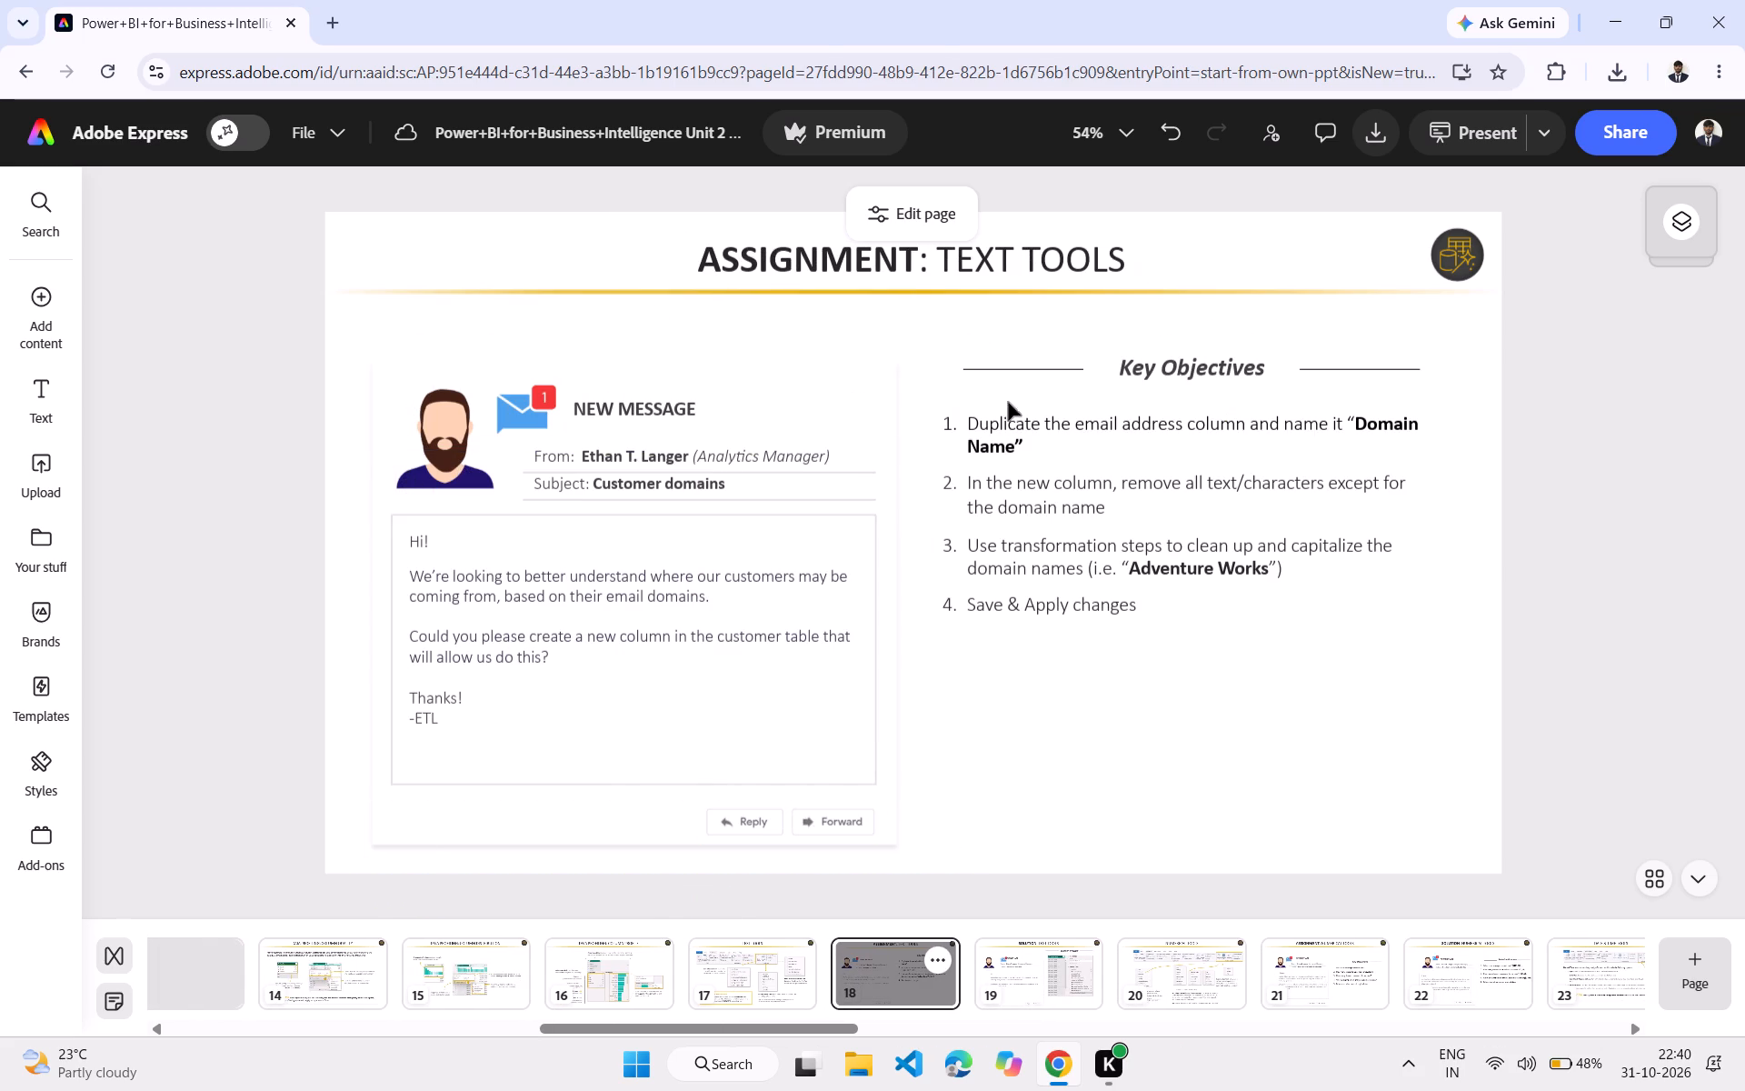
left_click_drag(1046, 399, 1072, 468)
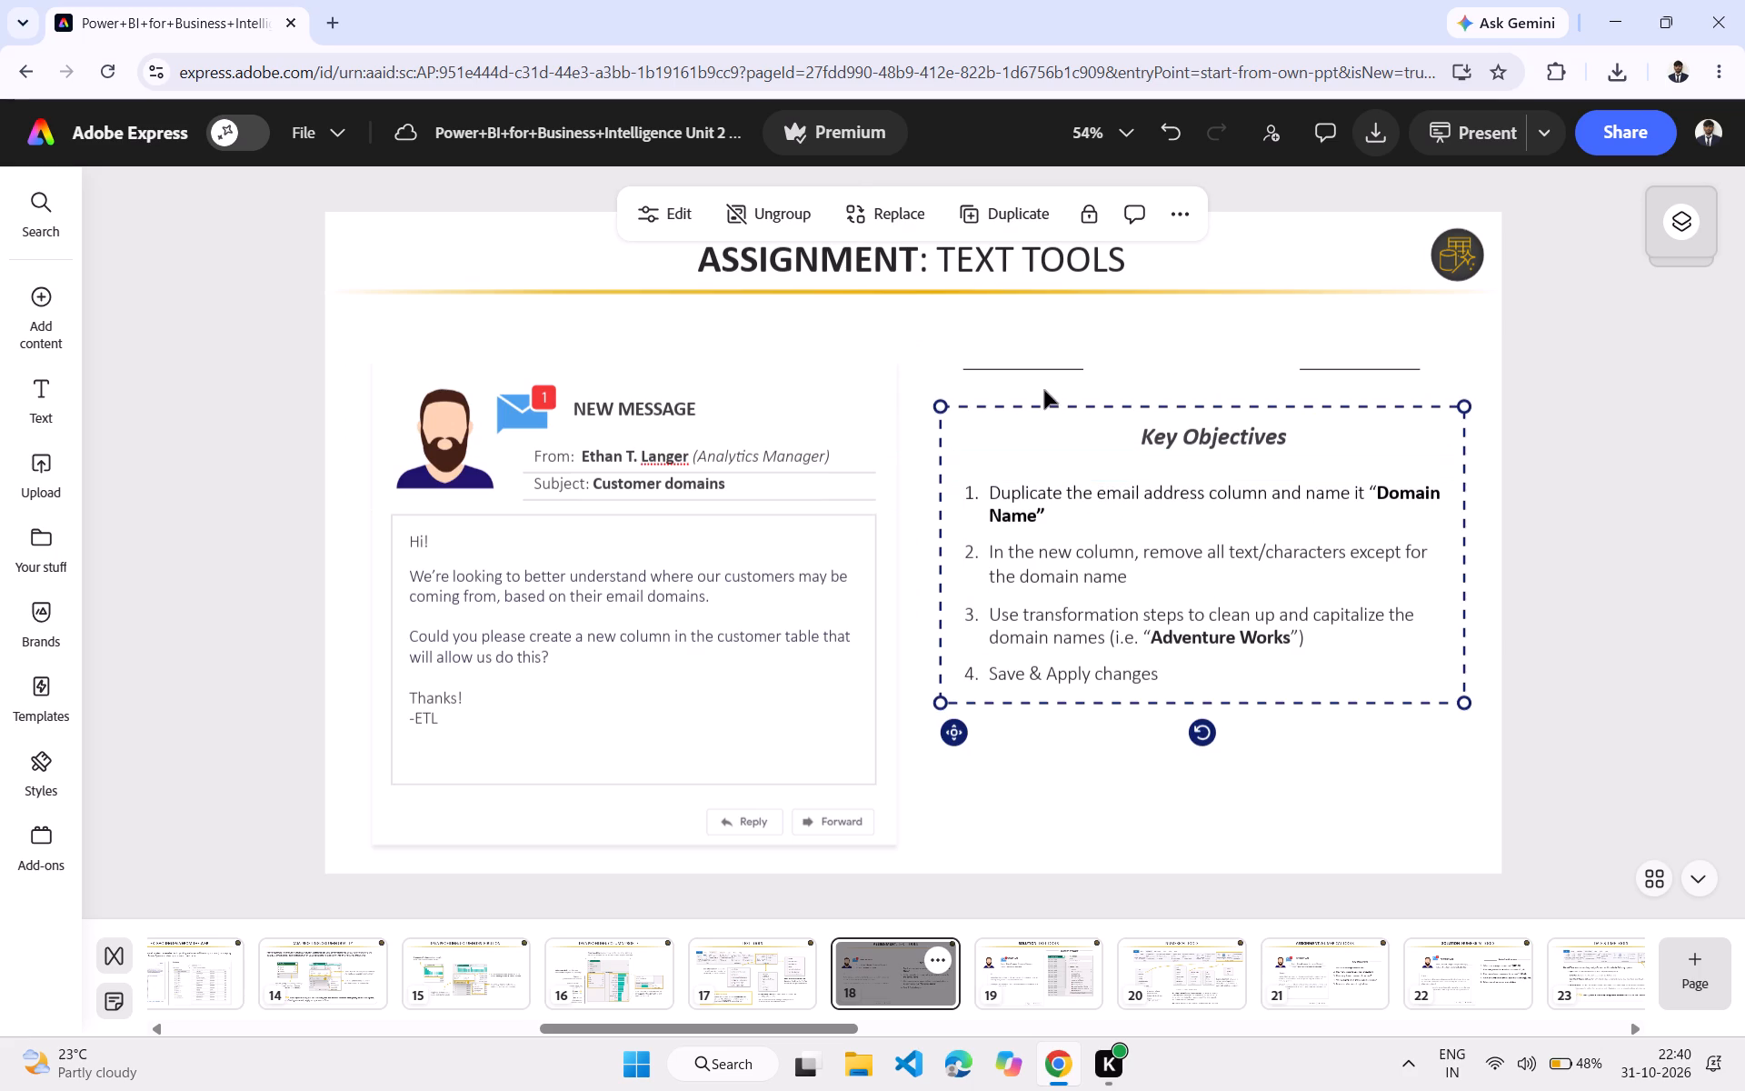
left_click_drag(1021, 367, 1042, 439)
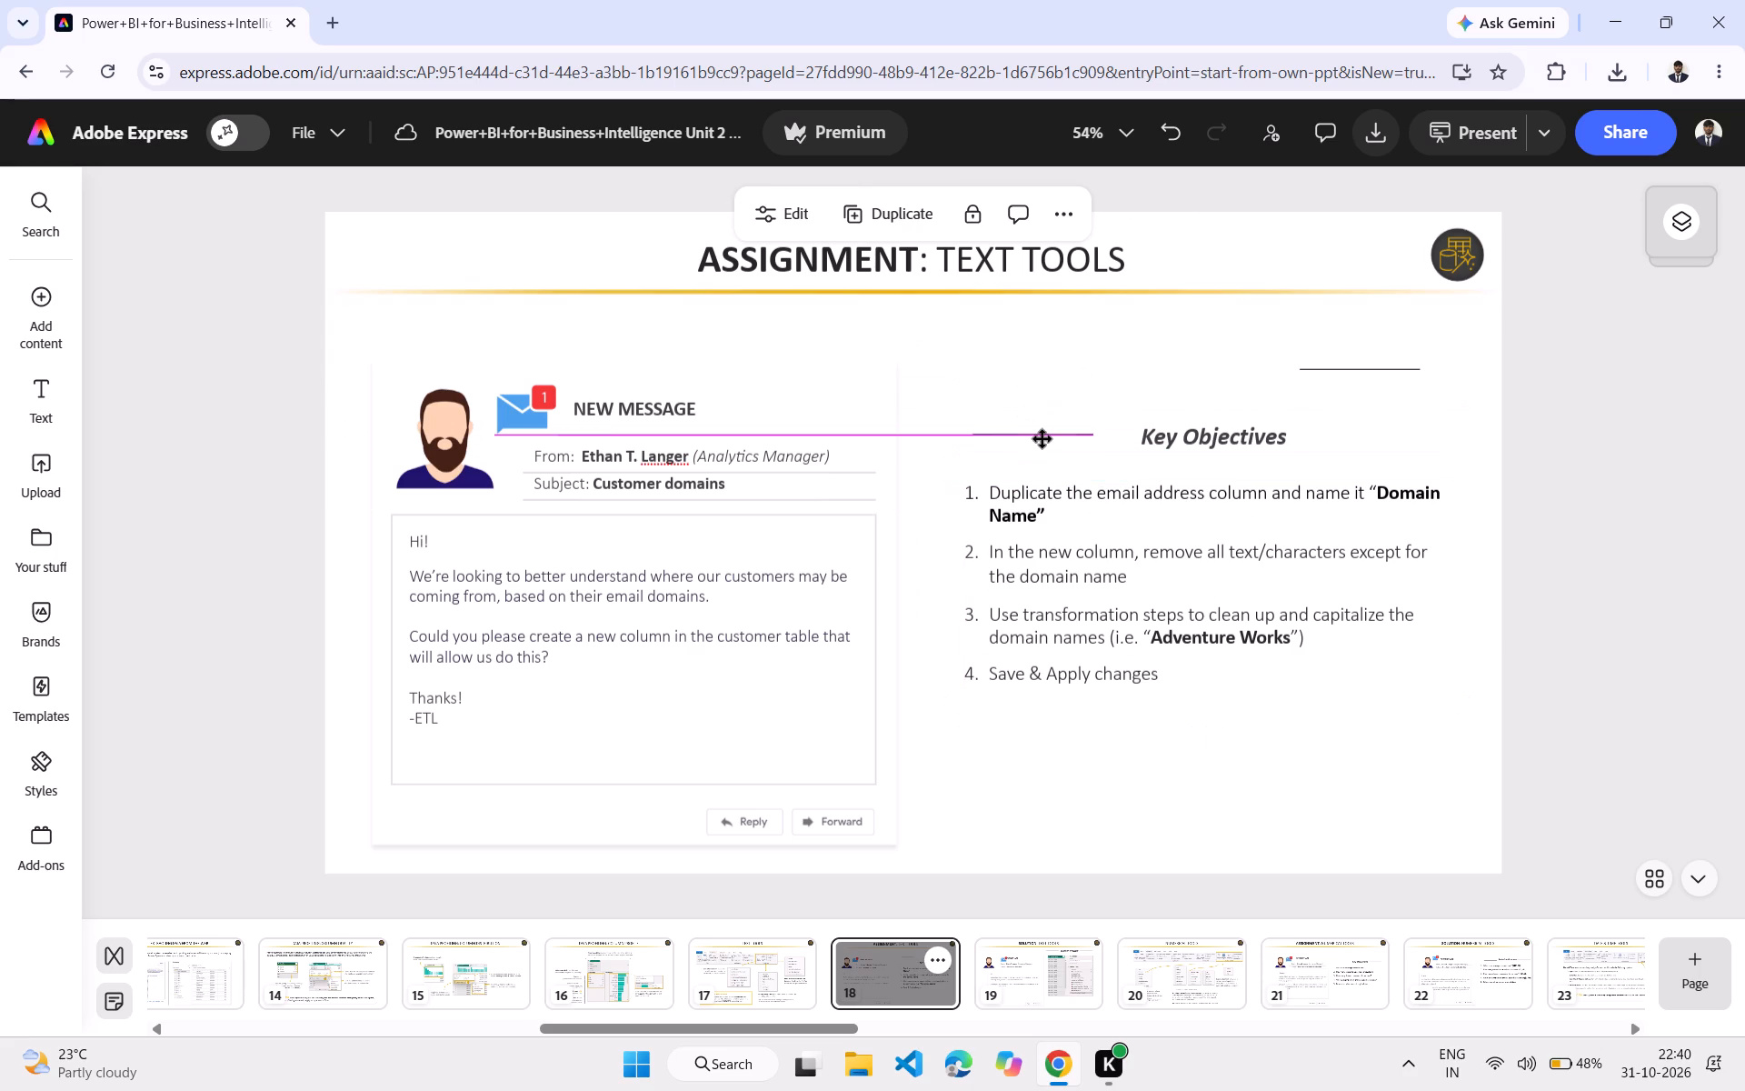
left_click_drag(1042, 439, 1066, 439)
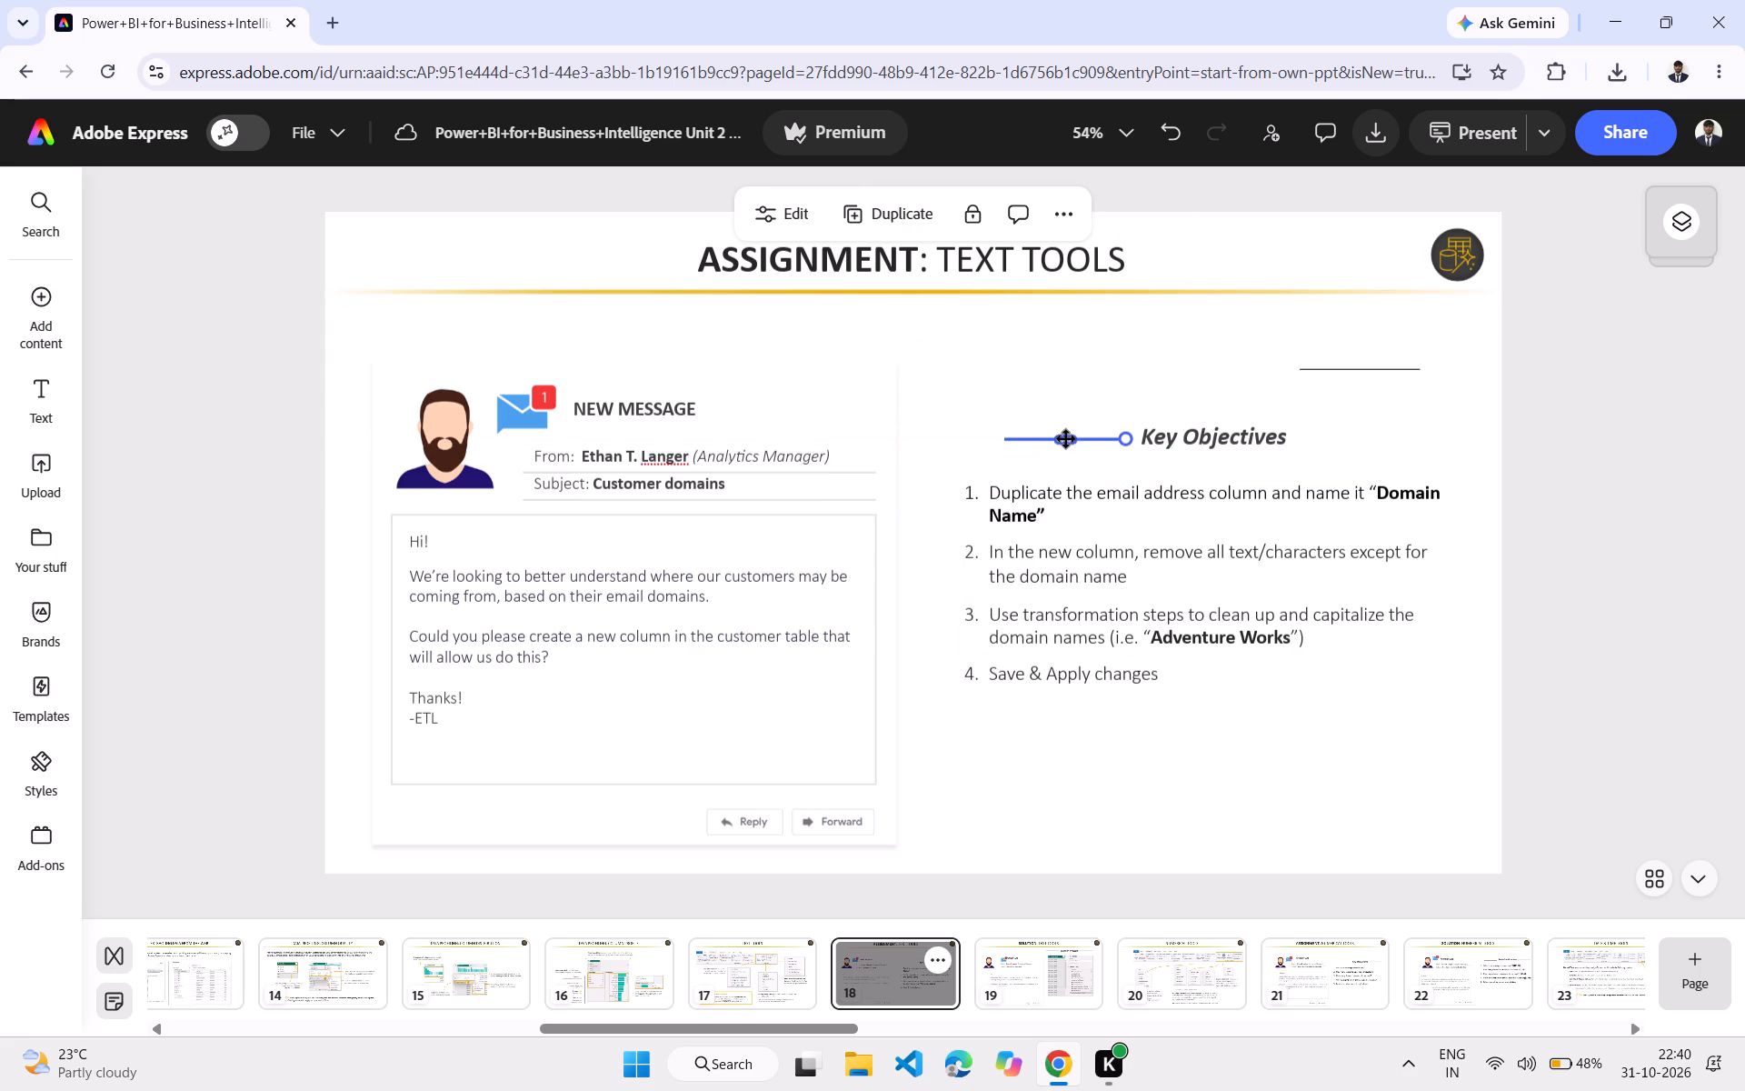
left_click_drag(1372, 369, 1374, 441)
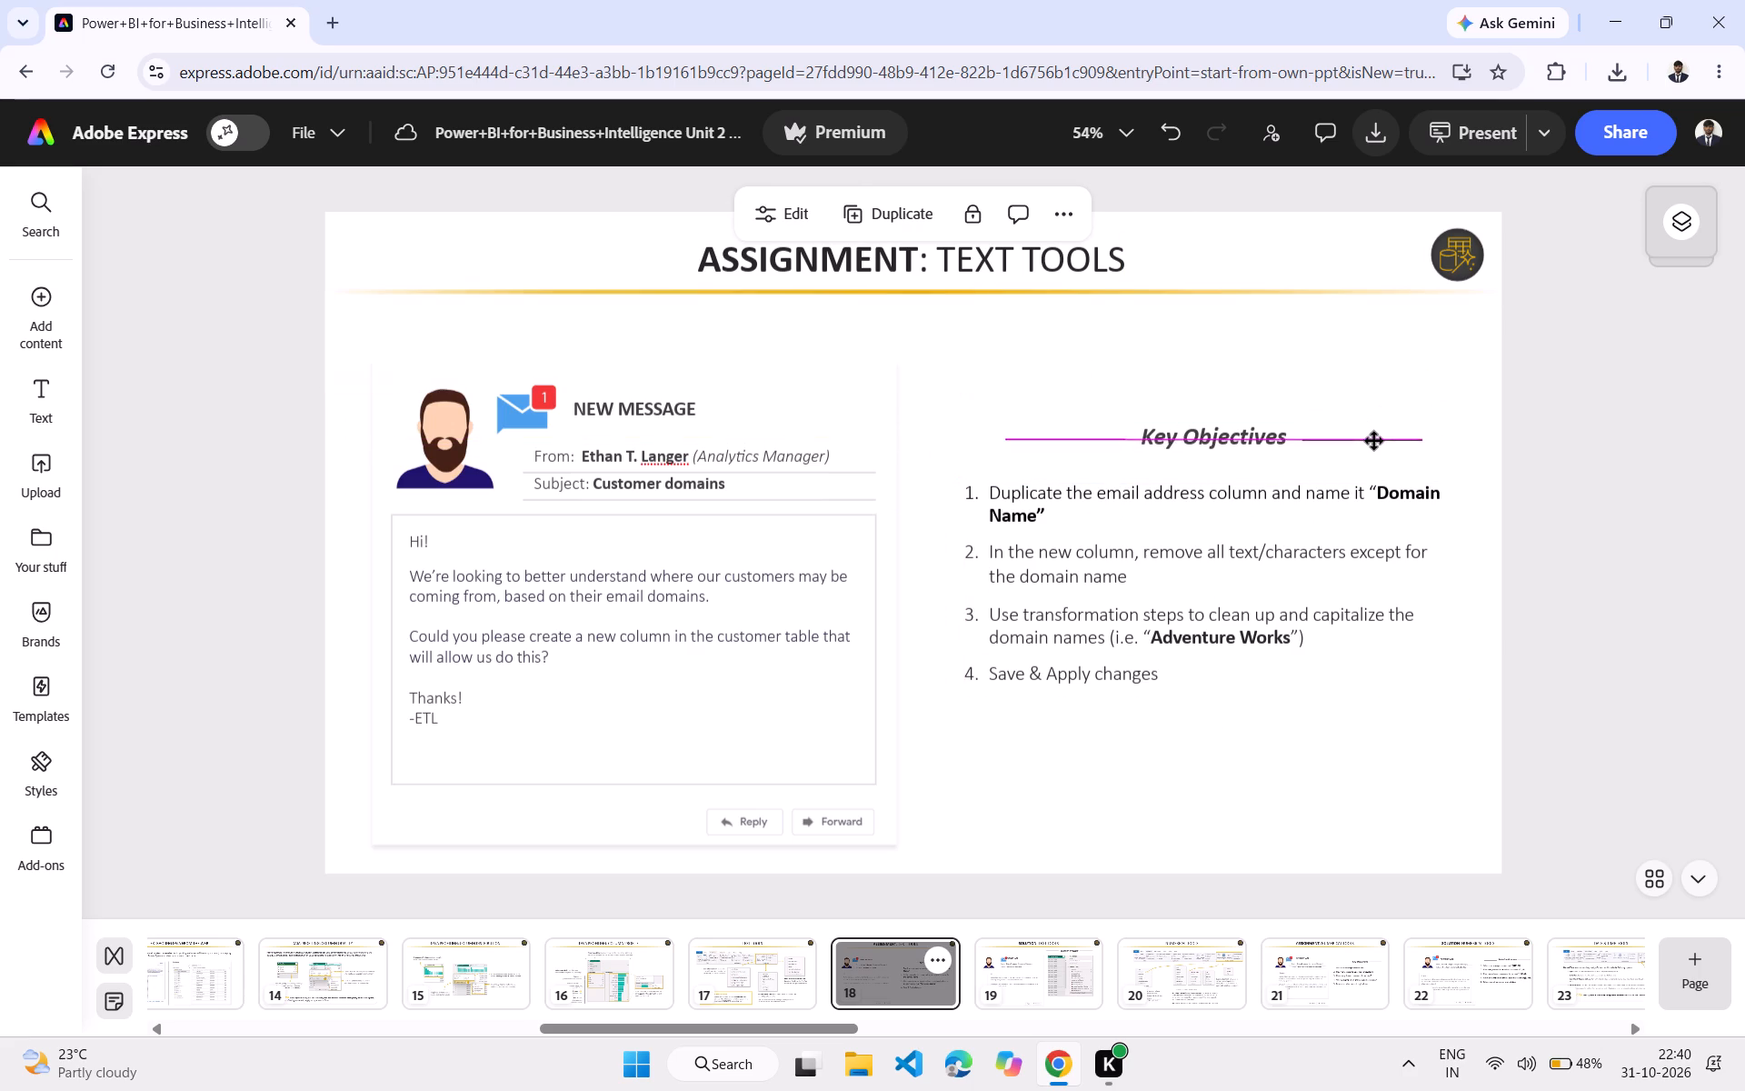
left_click_drag(1374, 441, 1374, 440)
left_click_drag(1374, 440, 1374, 438)
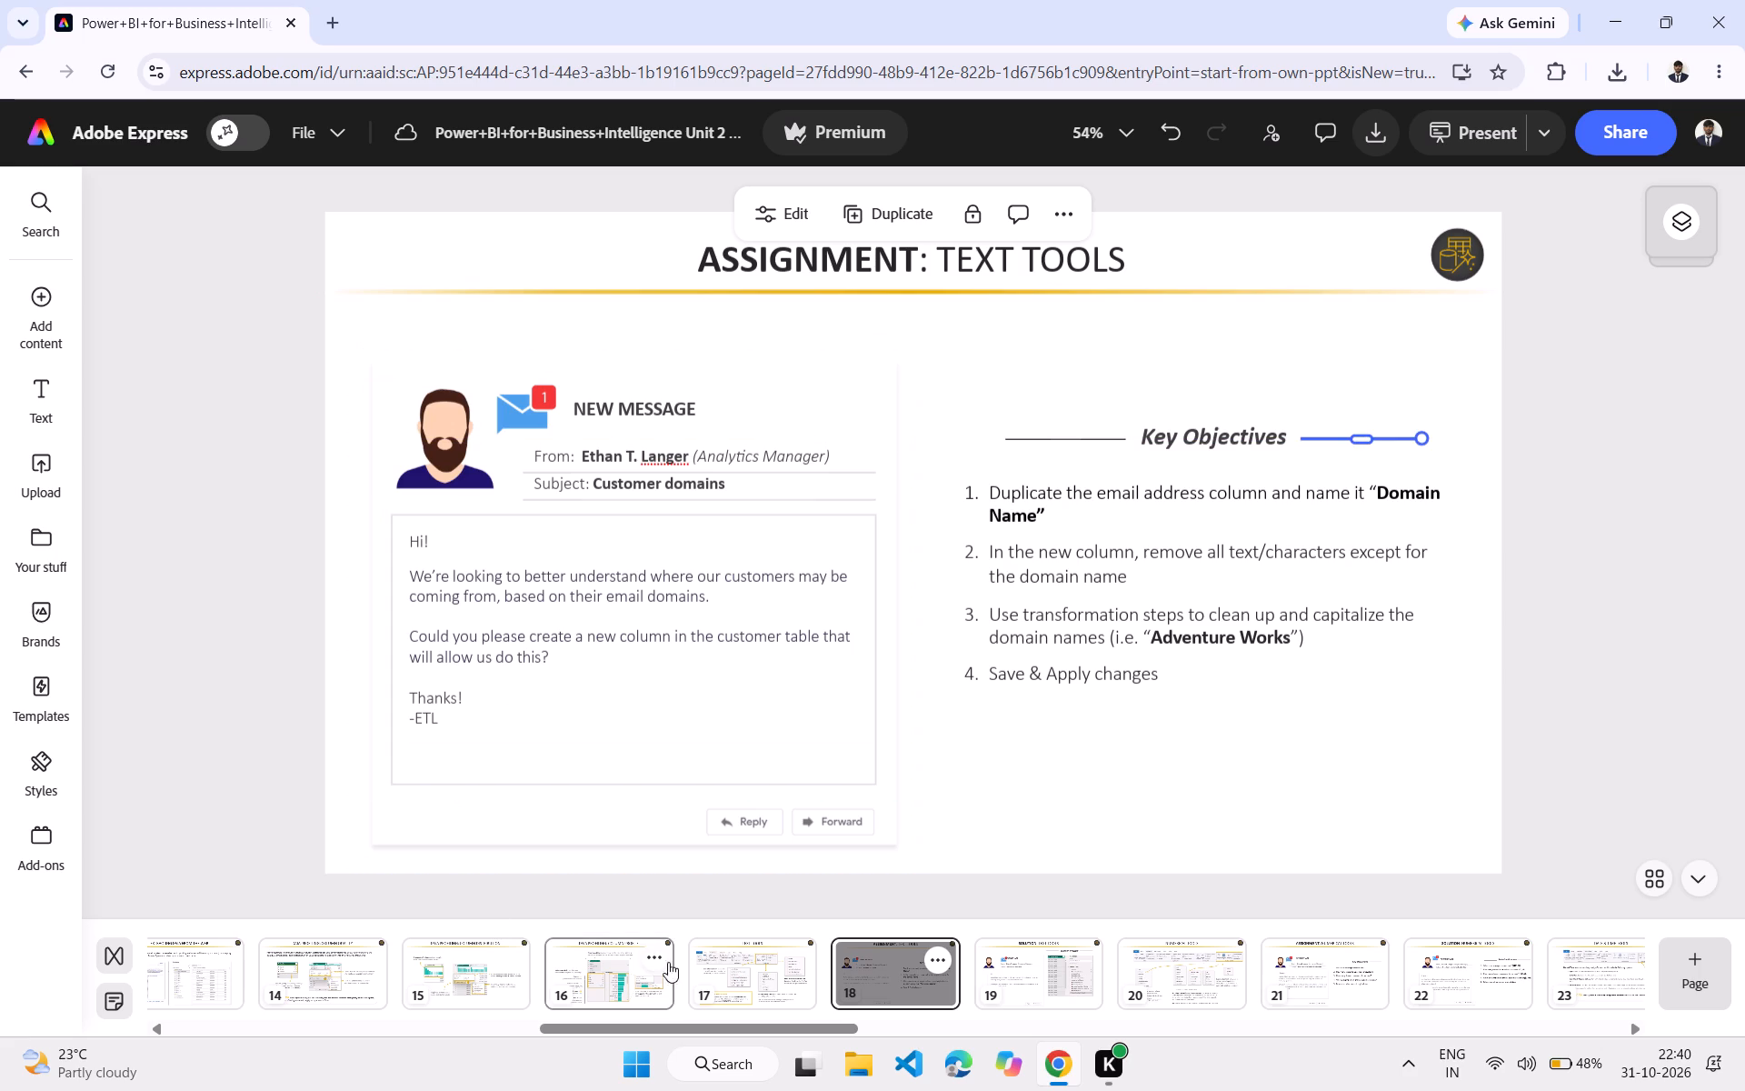
On page 17, shift the warning icon and yellow frame of the HEY THIS IS IMPORTANT! callout slightly left and up.
left_click(749, 964)
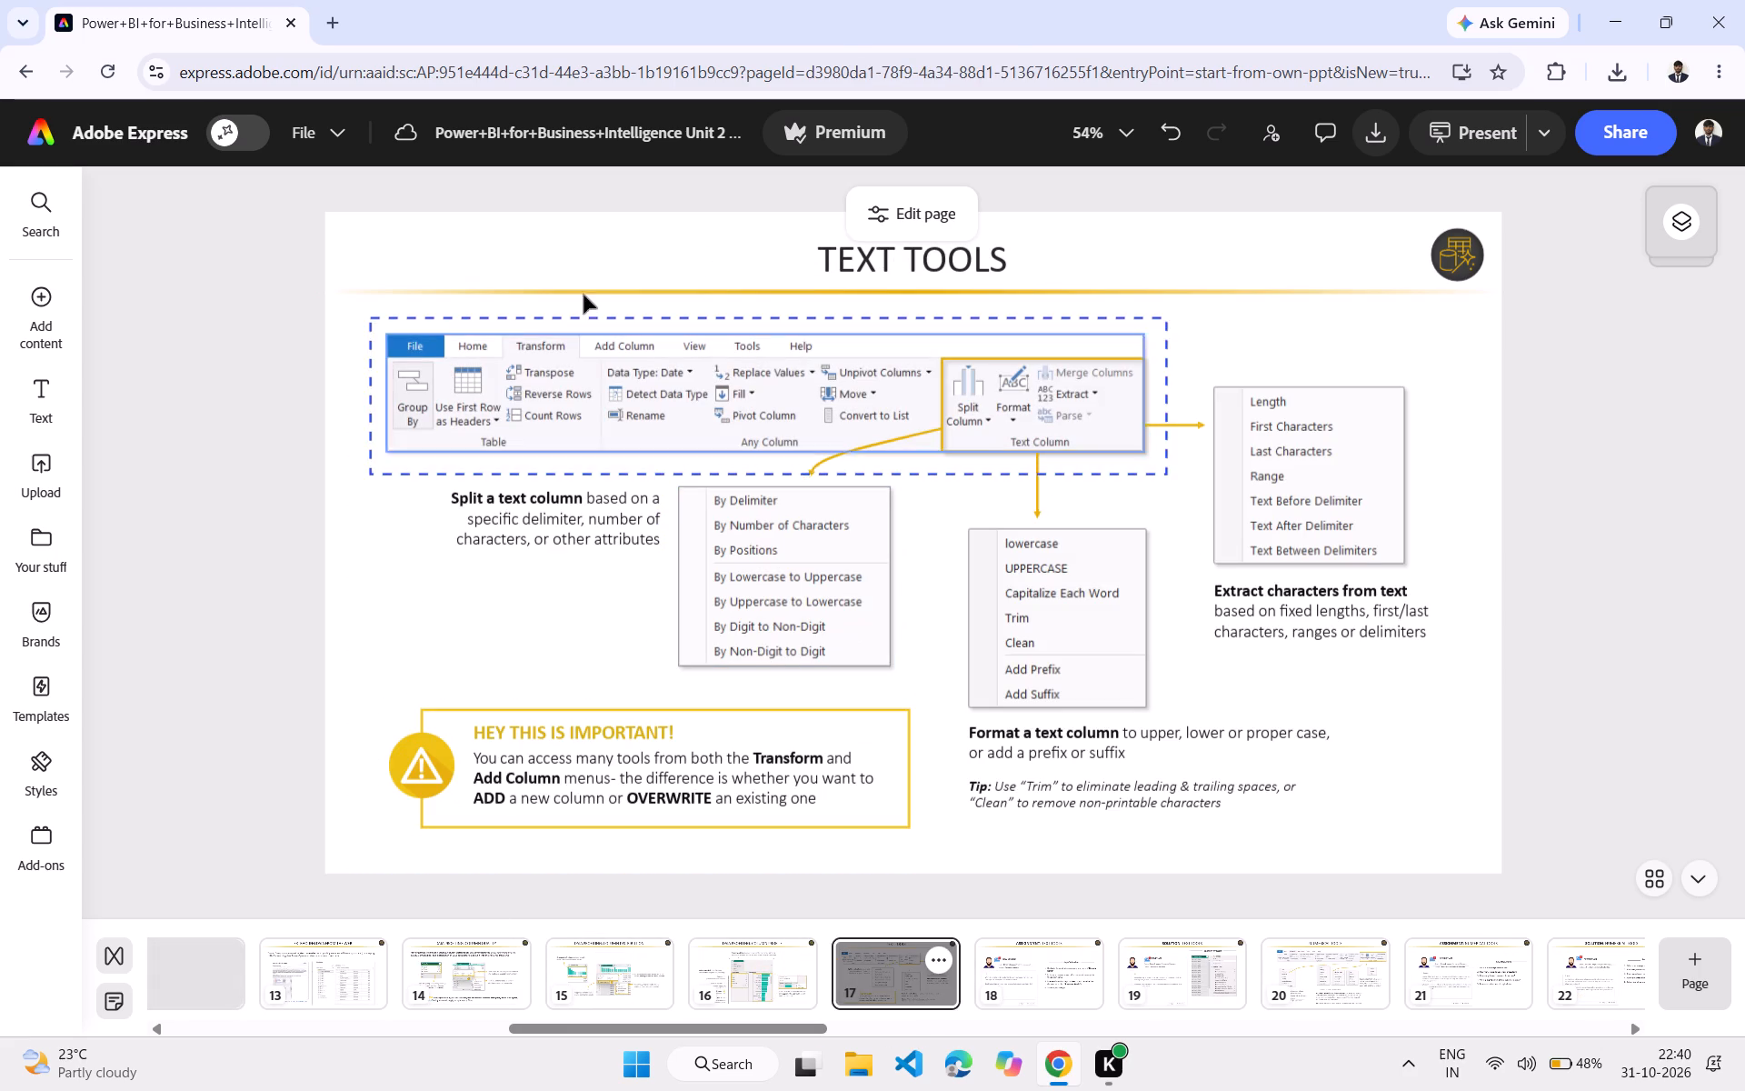
left_click(548, 397)
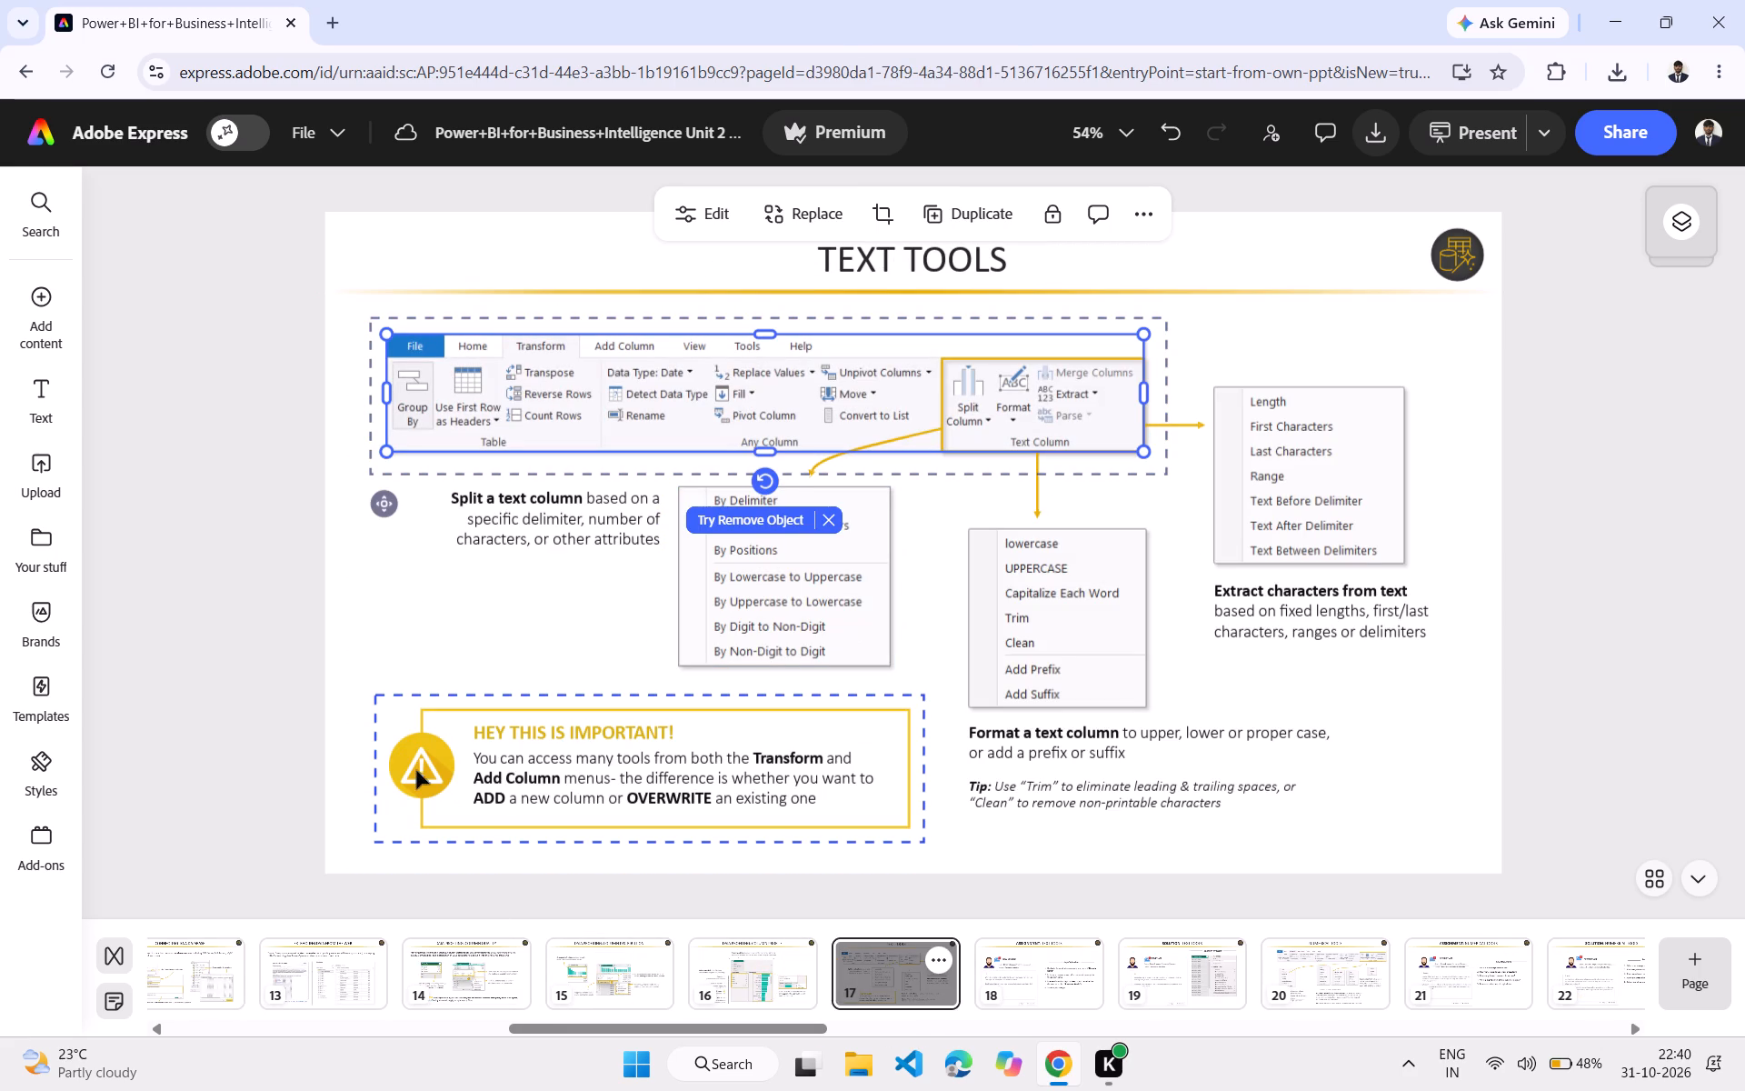
left_click_drag(429, 771, 386, 763)
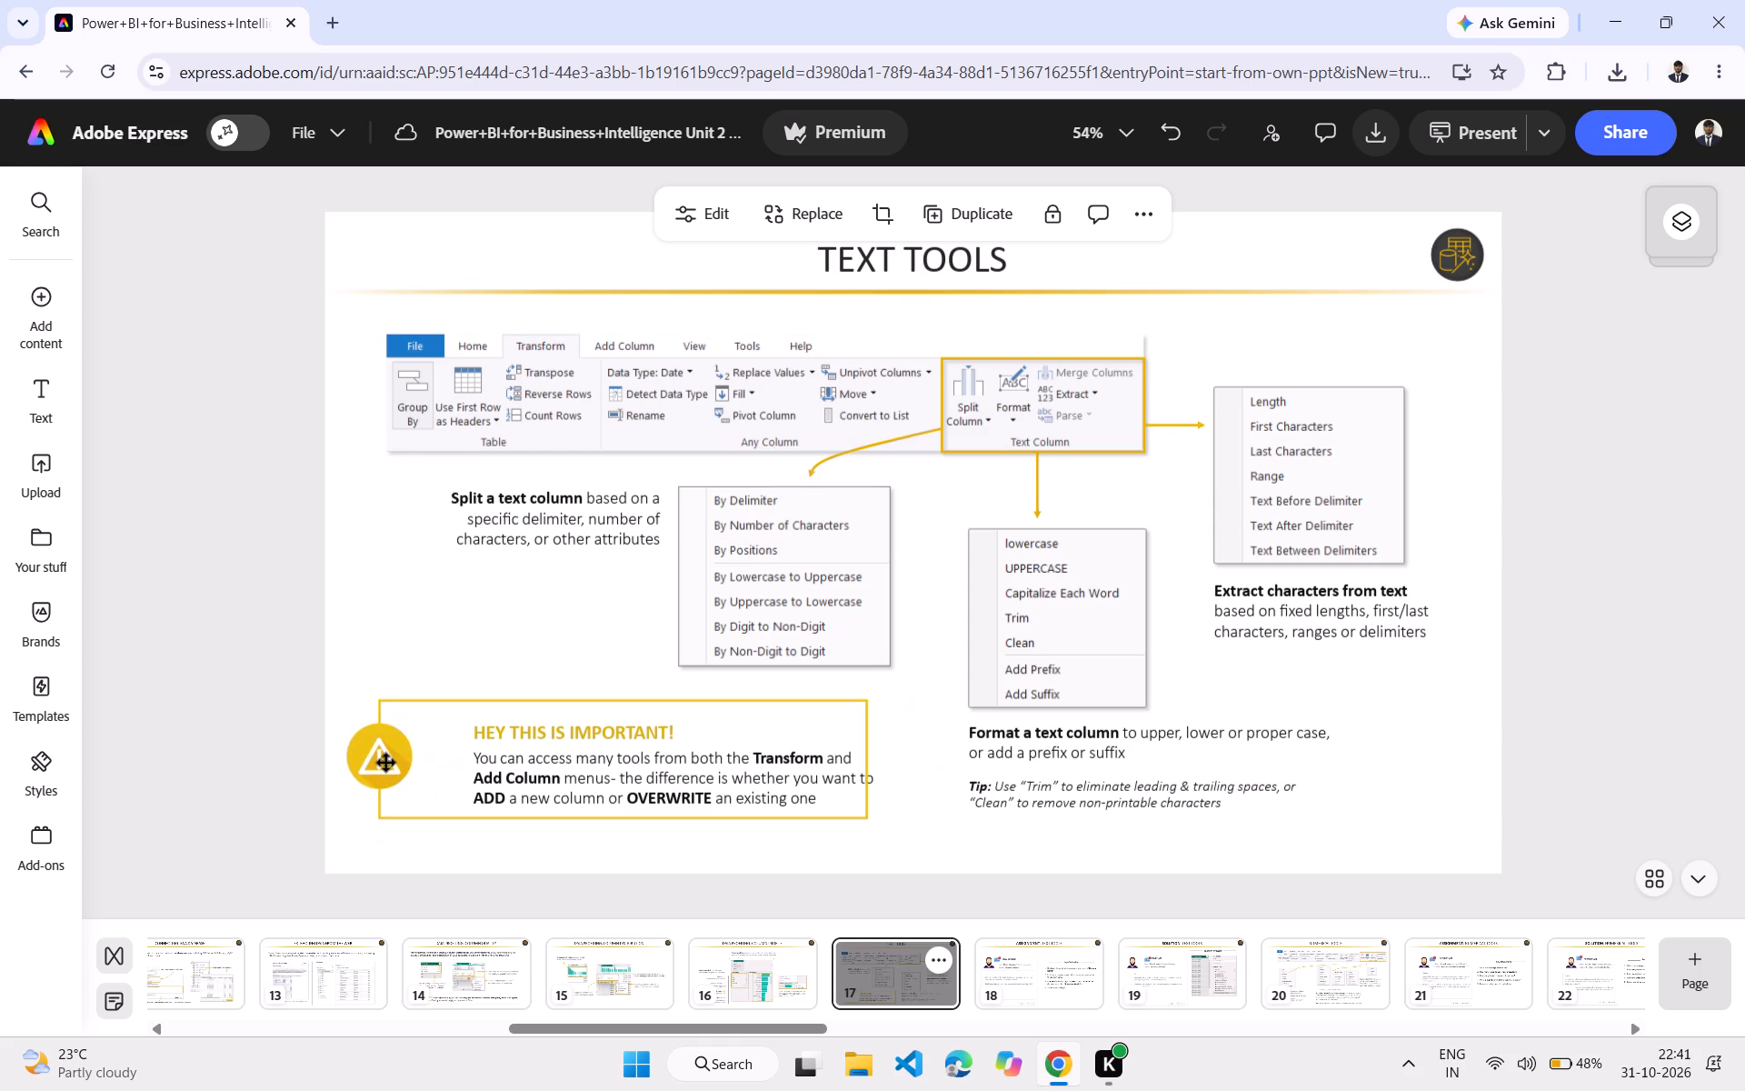
left_click_drag(386, 763, 435, 762)
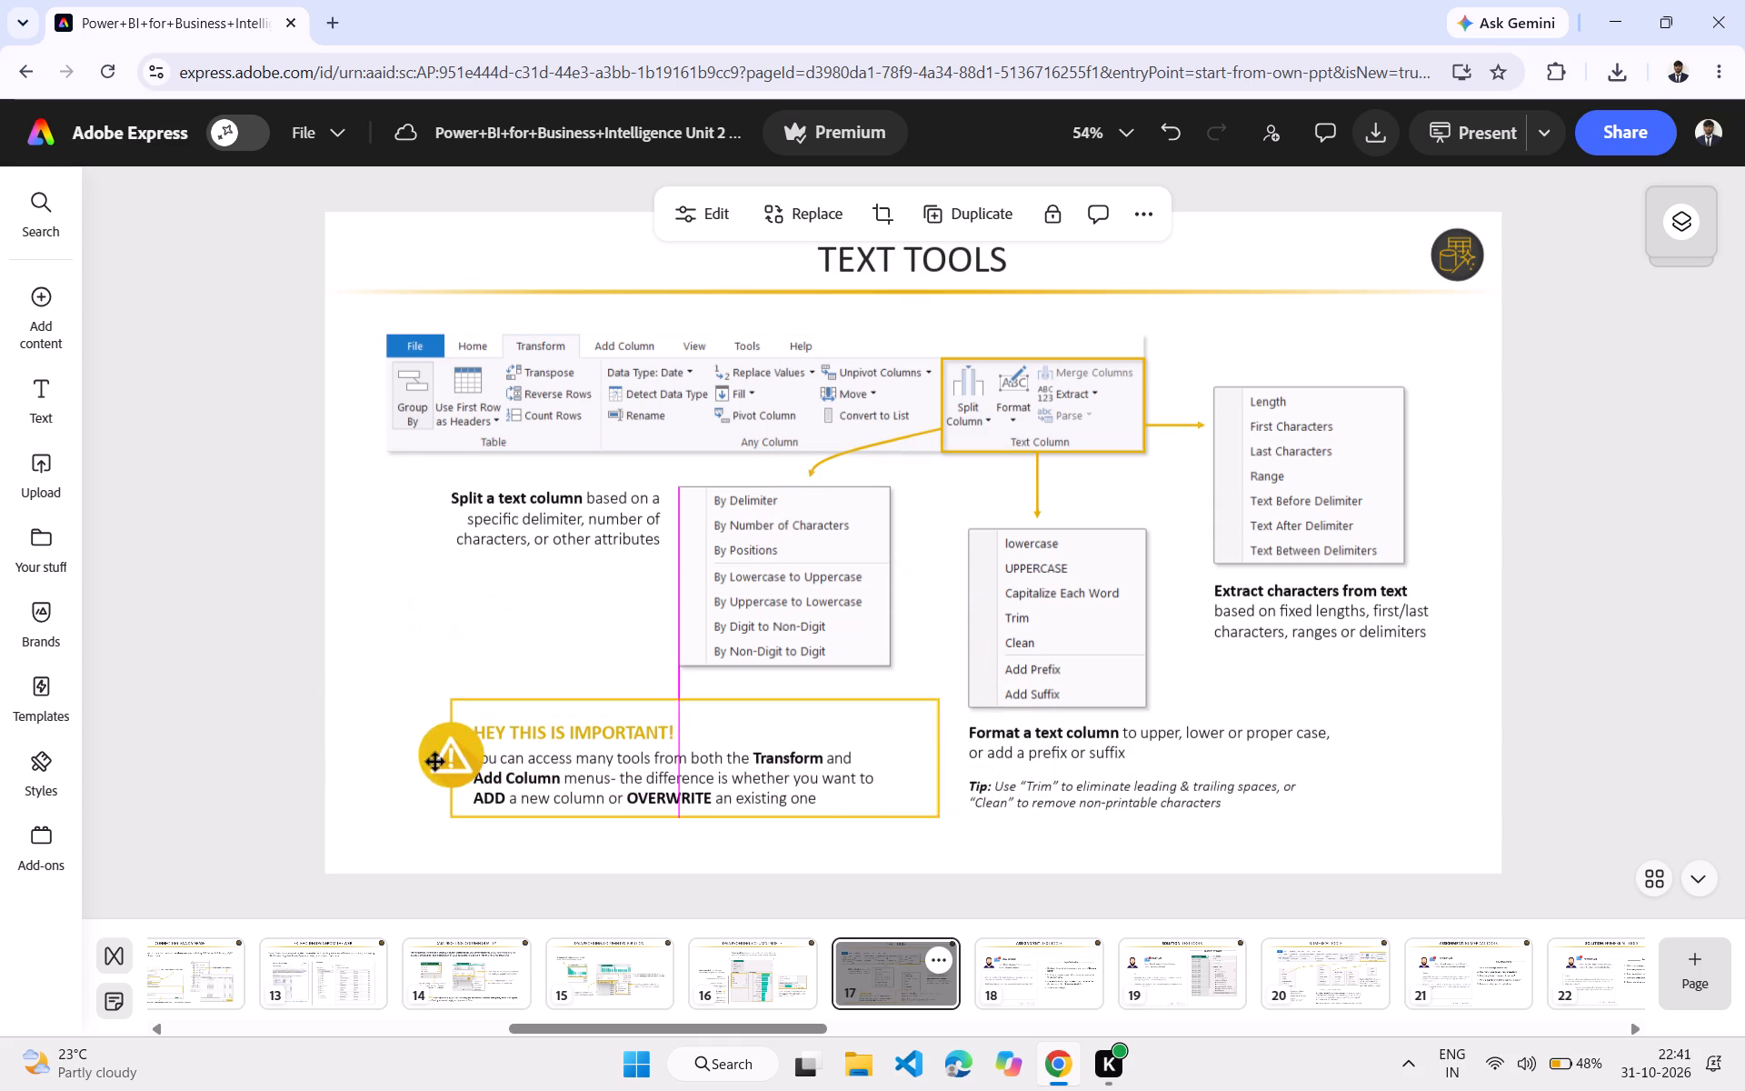
left_click_drag(435, 762, 411, 762)
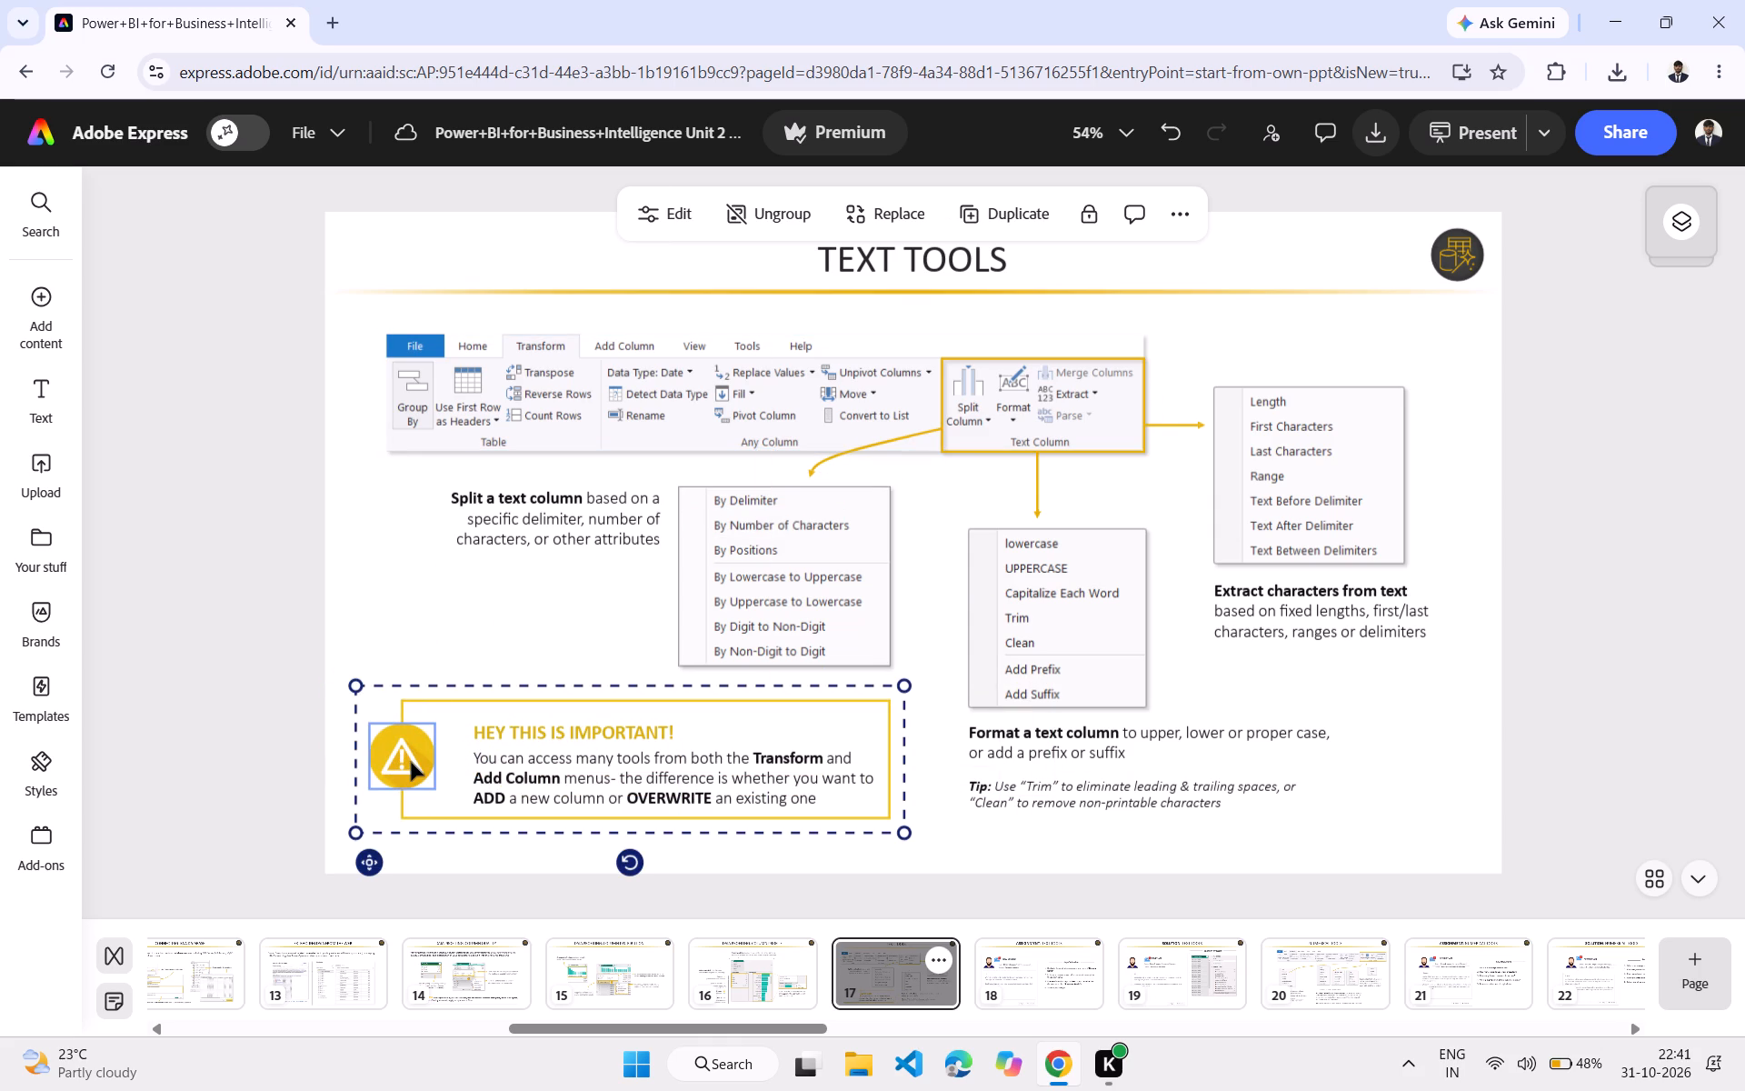
Spread out the Format, Extract and Split option-list screenshots and the Format and Extract captions around the ribbon screenshot.
left_click_drag(1044, 737, 1104, 749)
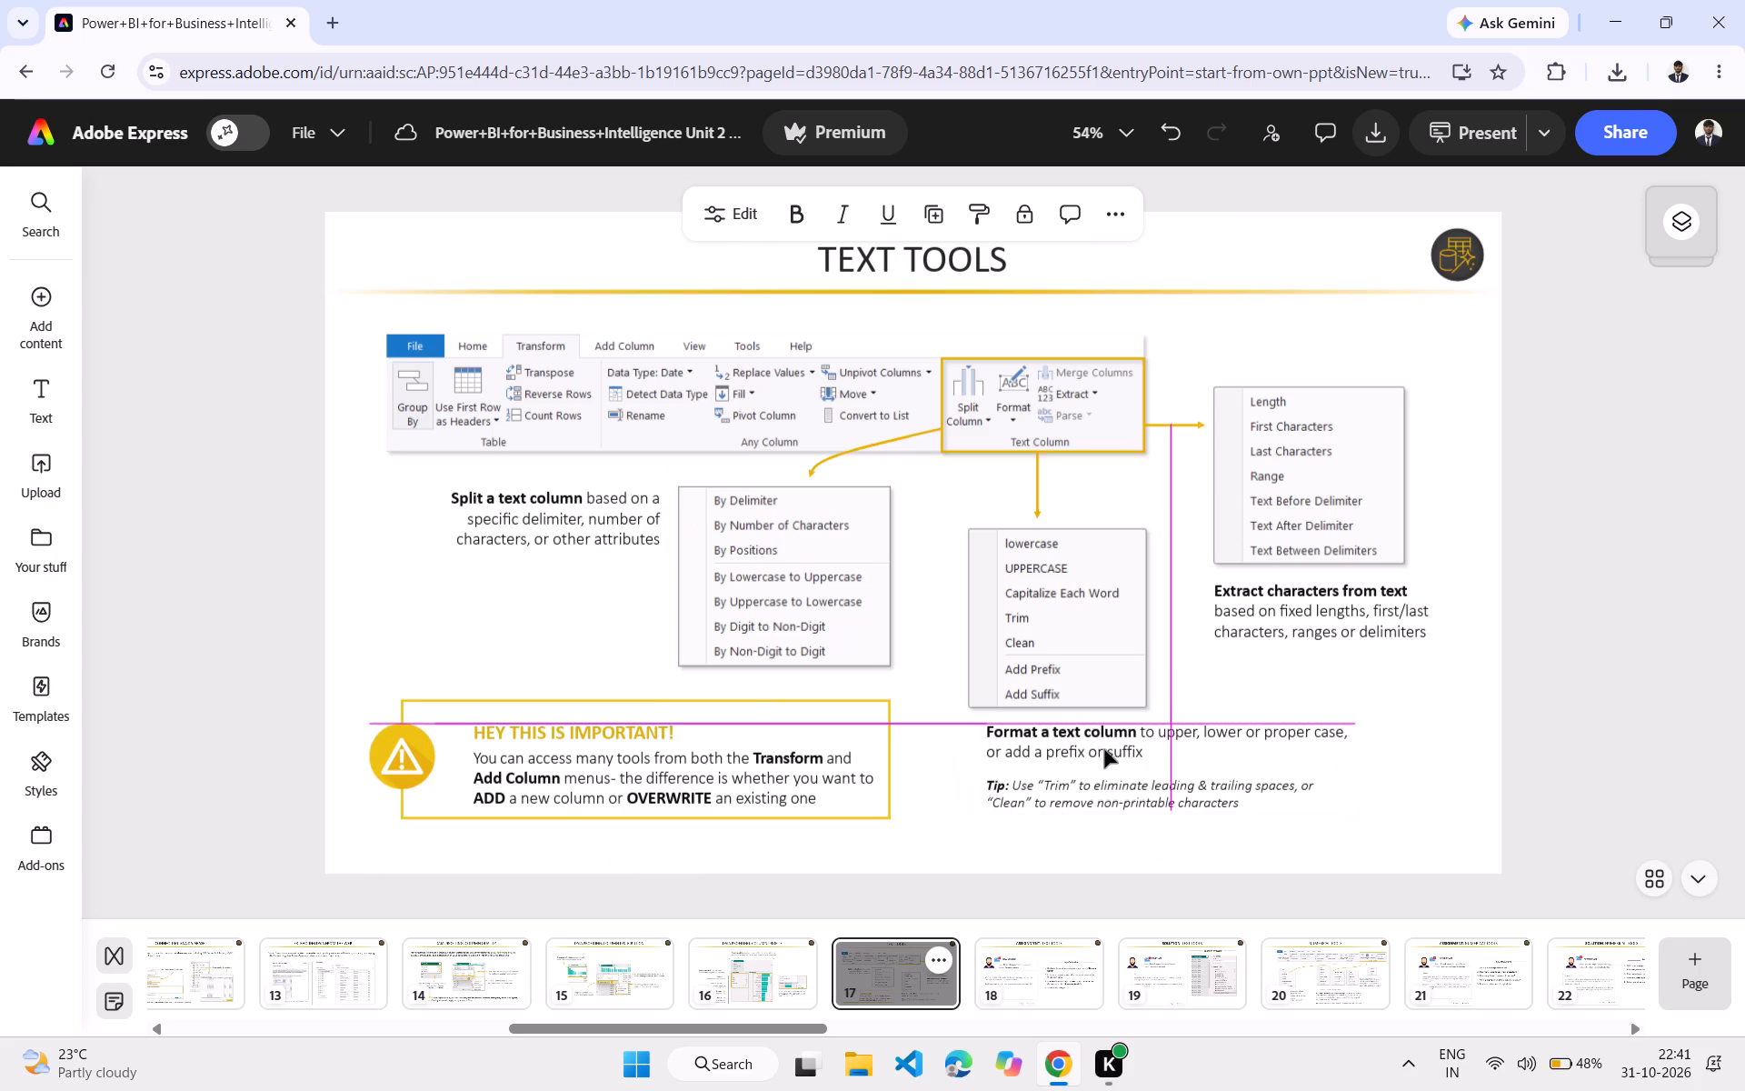
left_click_drag(1104, 749, 1106, 749)
left_click_drag(1084, 636, 1103, 602)
left_click_drag(1267, 549, 1307, 520)
left_click_drag(1314, 616, 1352, 657)
left_click_drag(786, 582, 804, 598)
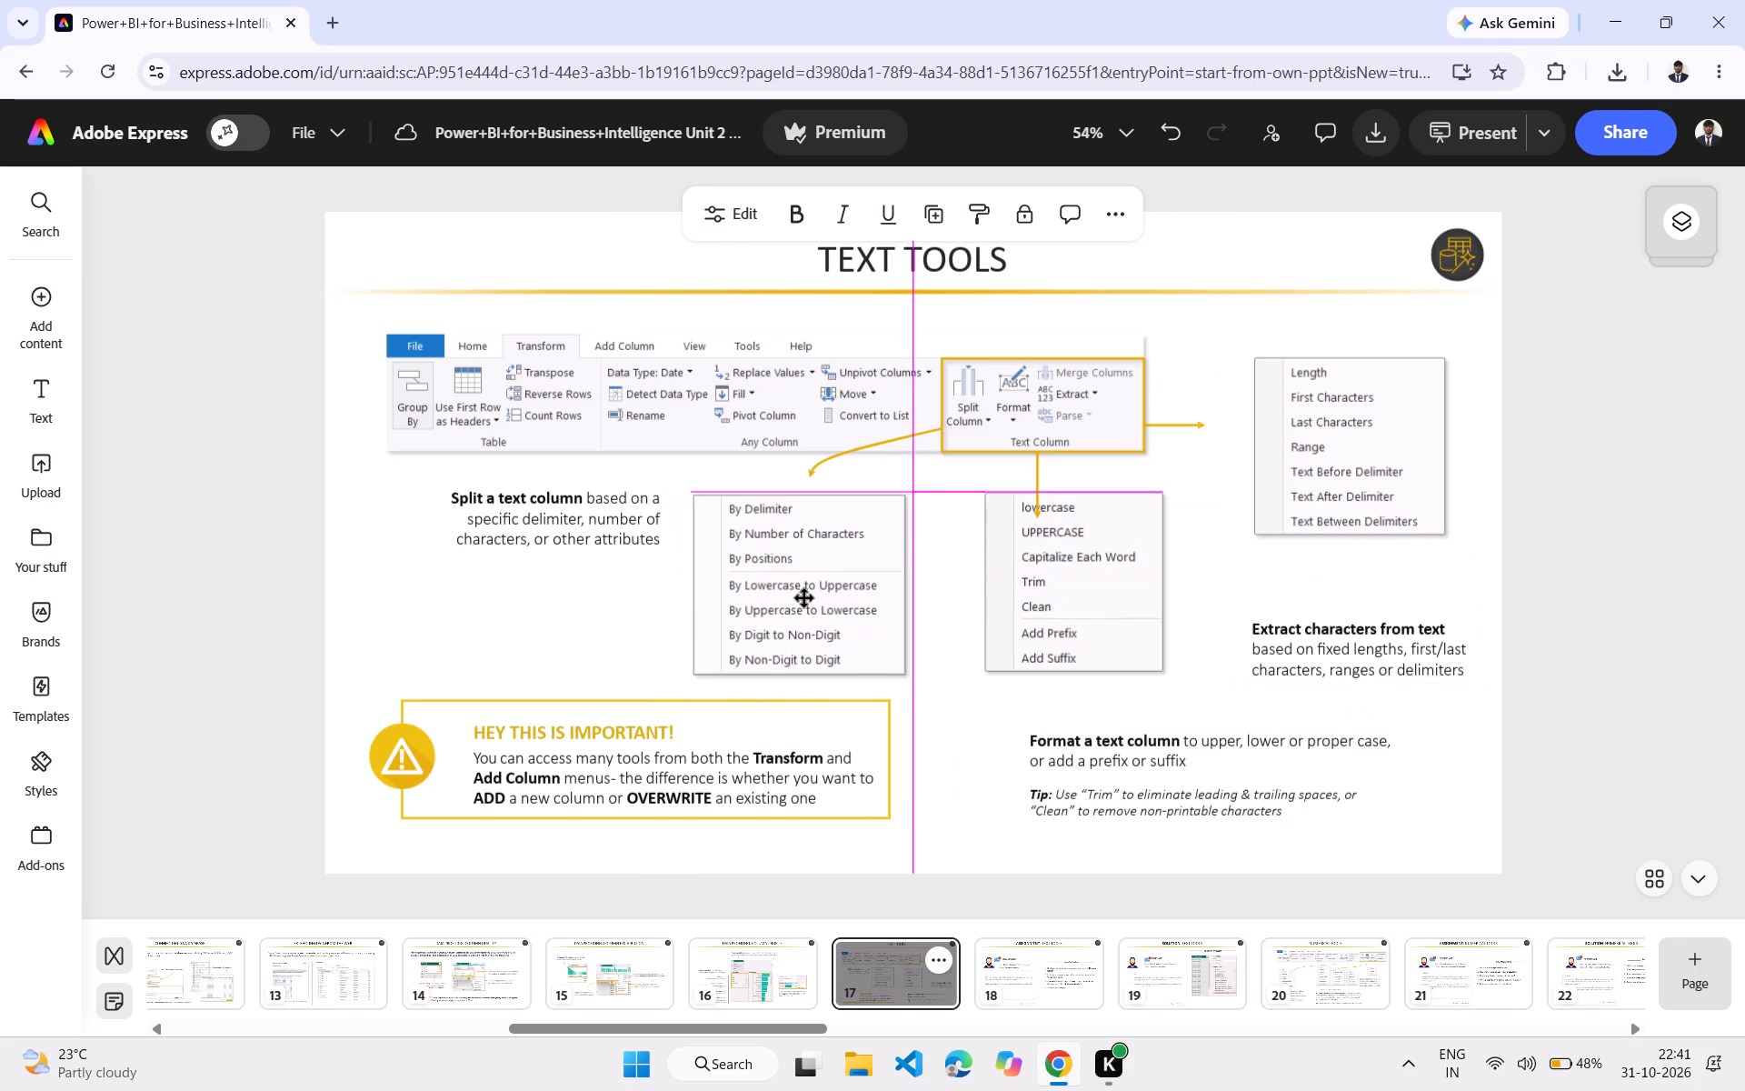
Move the ribbon screenshot down and place the Split caption and the Split and Format option lists beneath it.
left_click_drag(434, 427, 443, 481)
left_click_drag(503, 552, 543, 563)
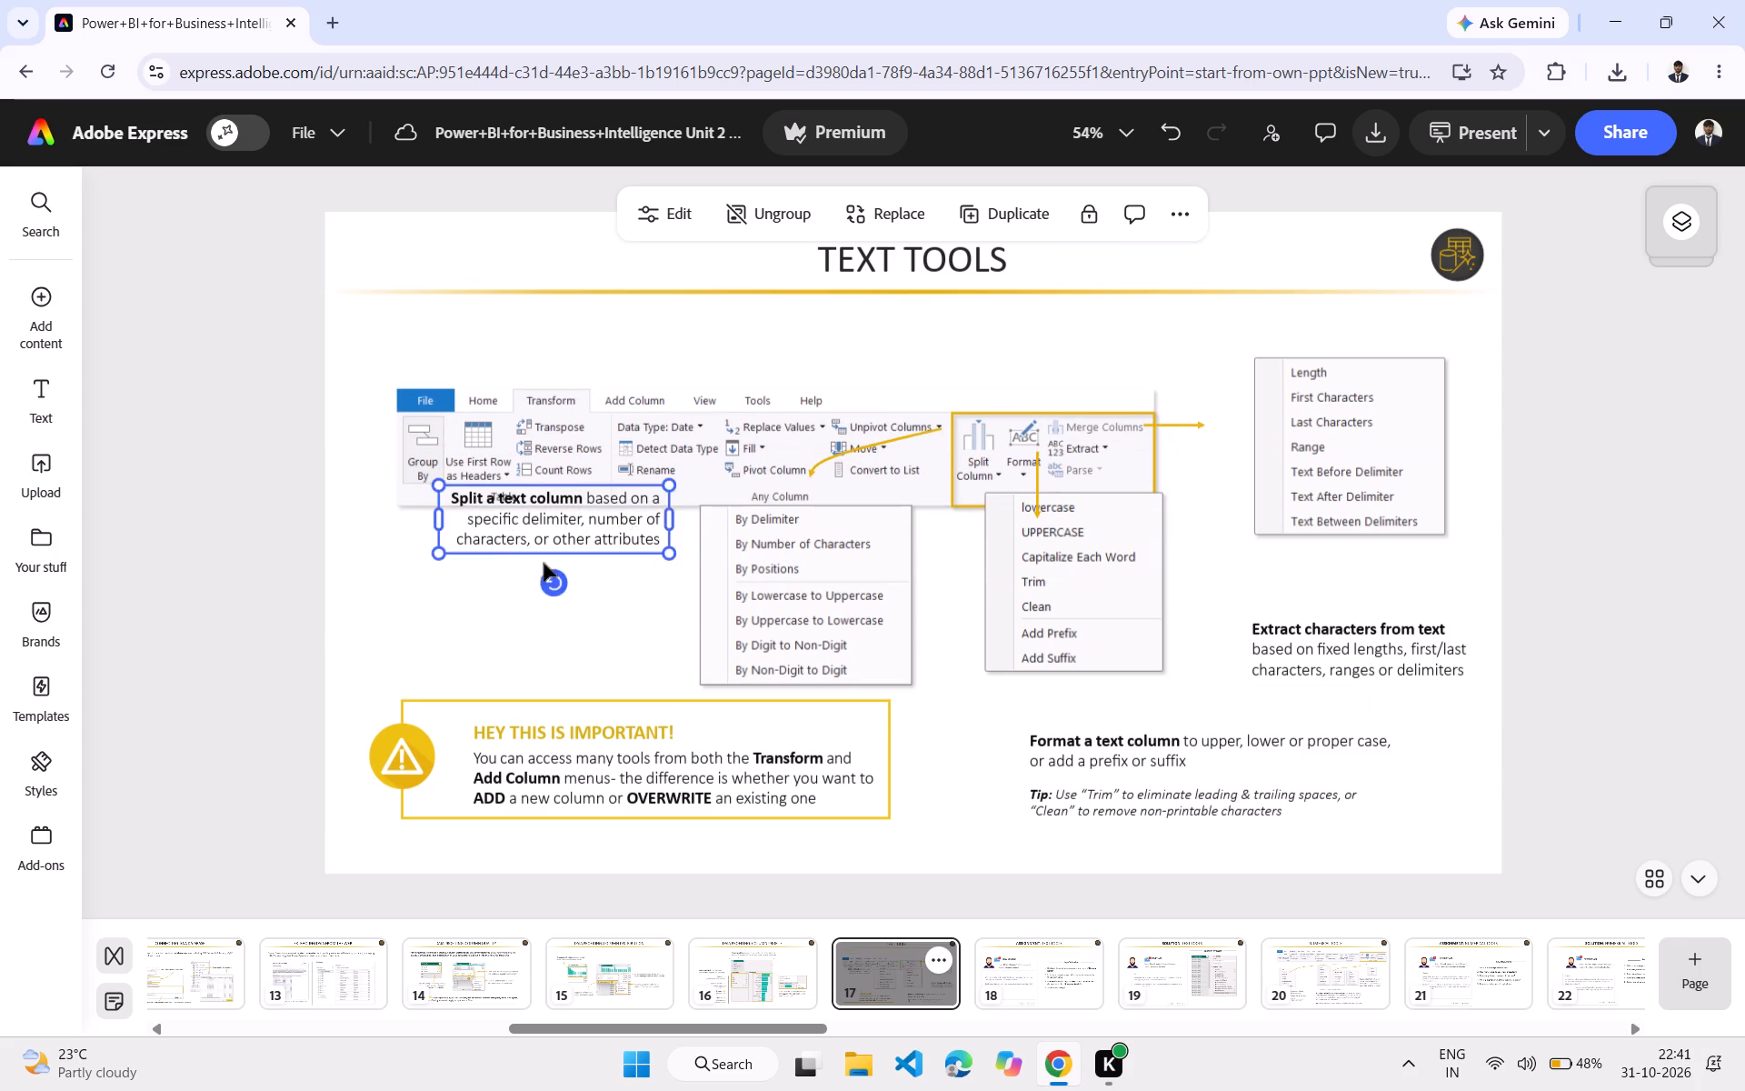
left_click_drag(543, 563, 505, 590)
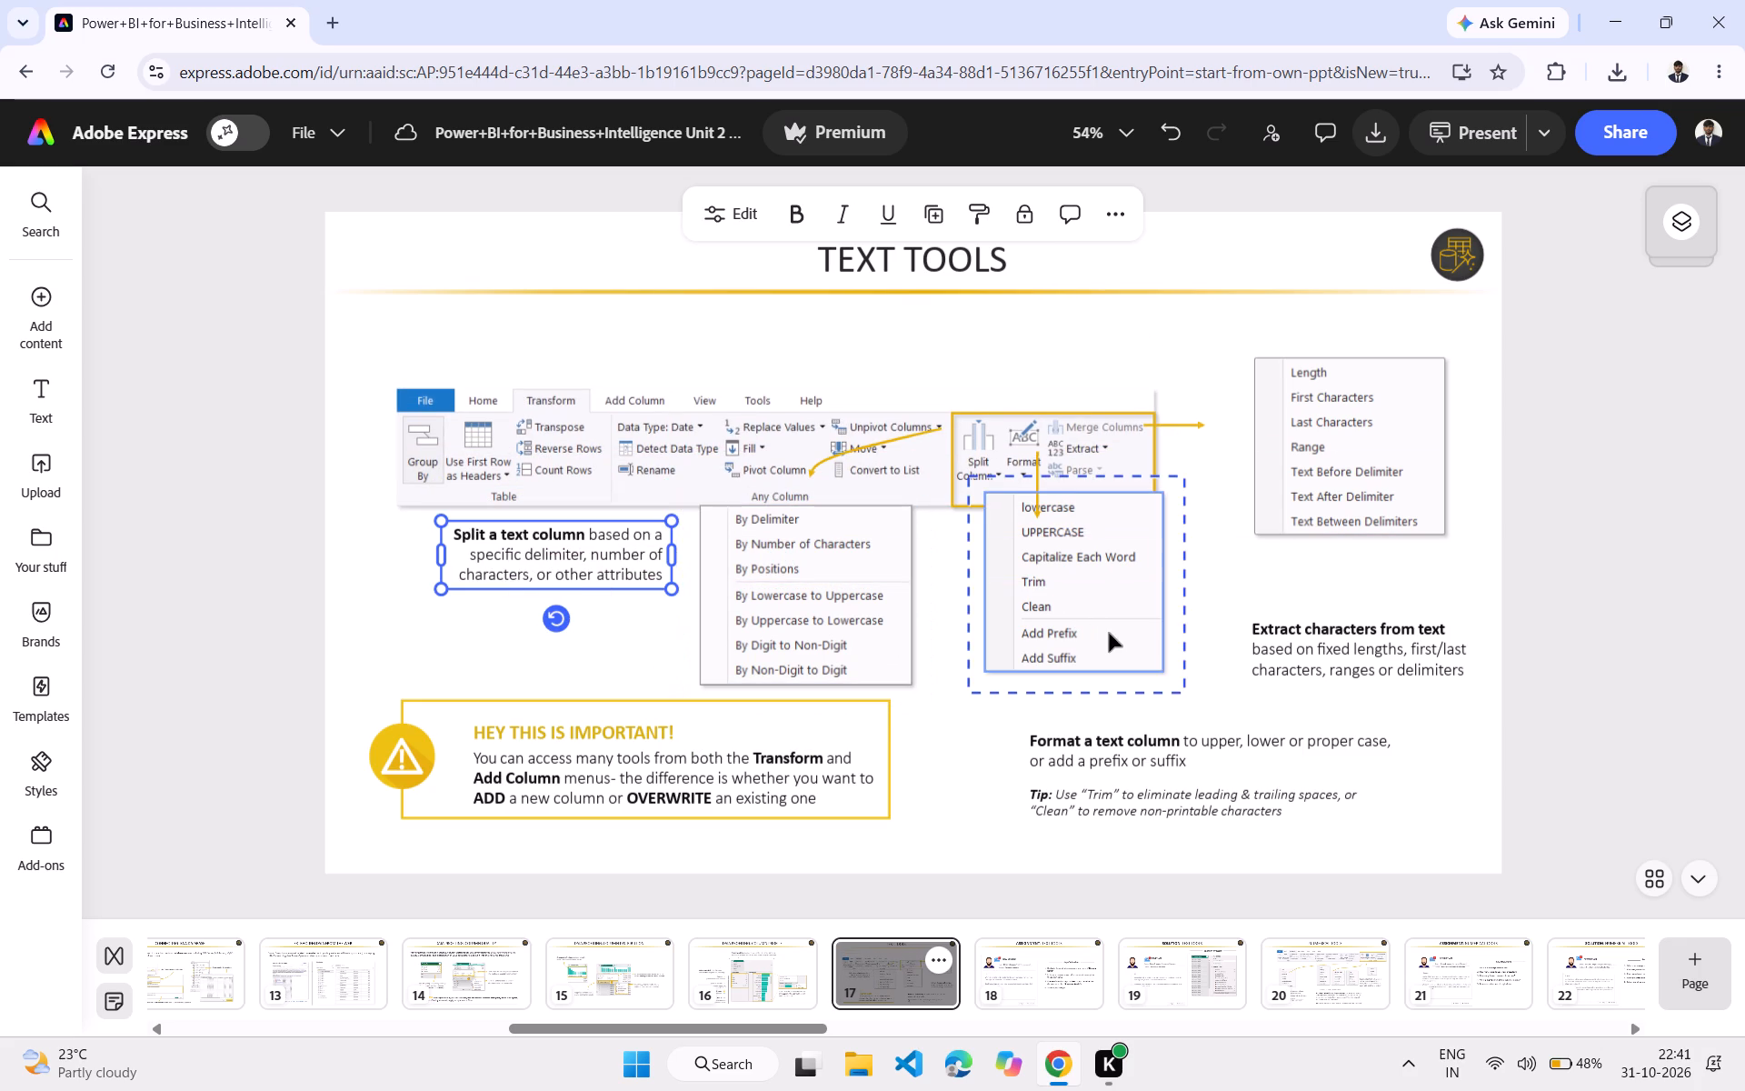
left_click_drag(1114, 636, 1115, 674)
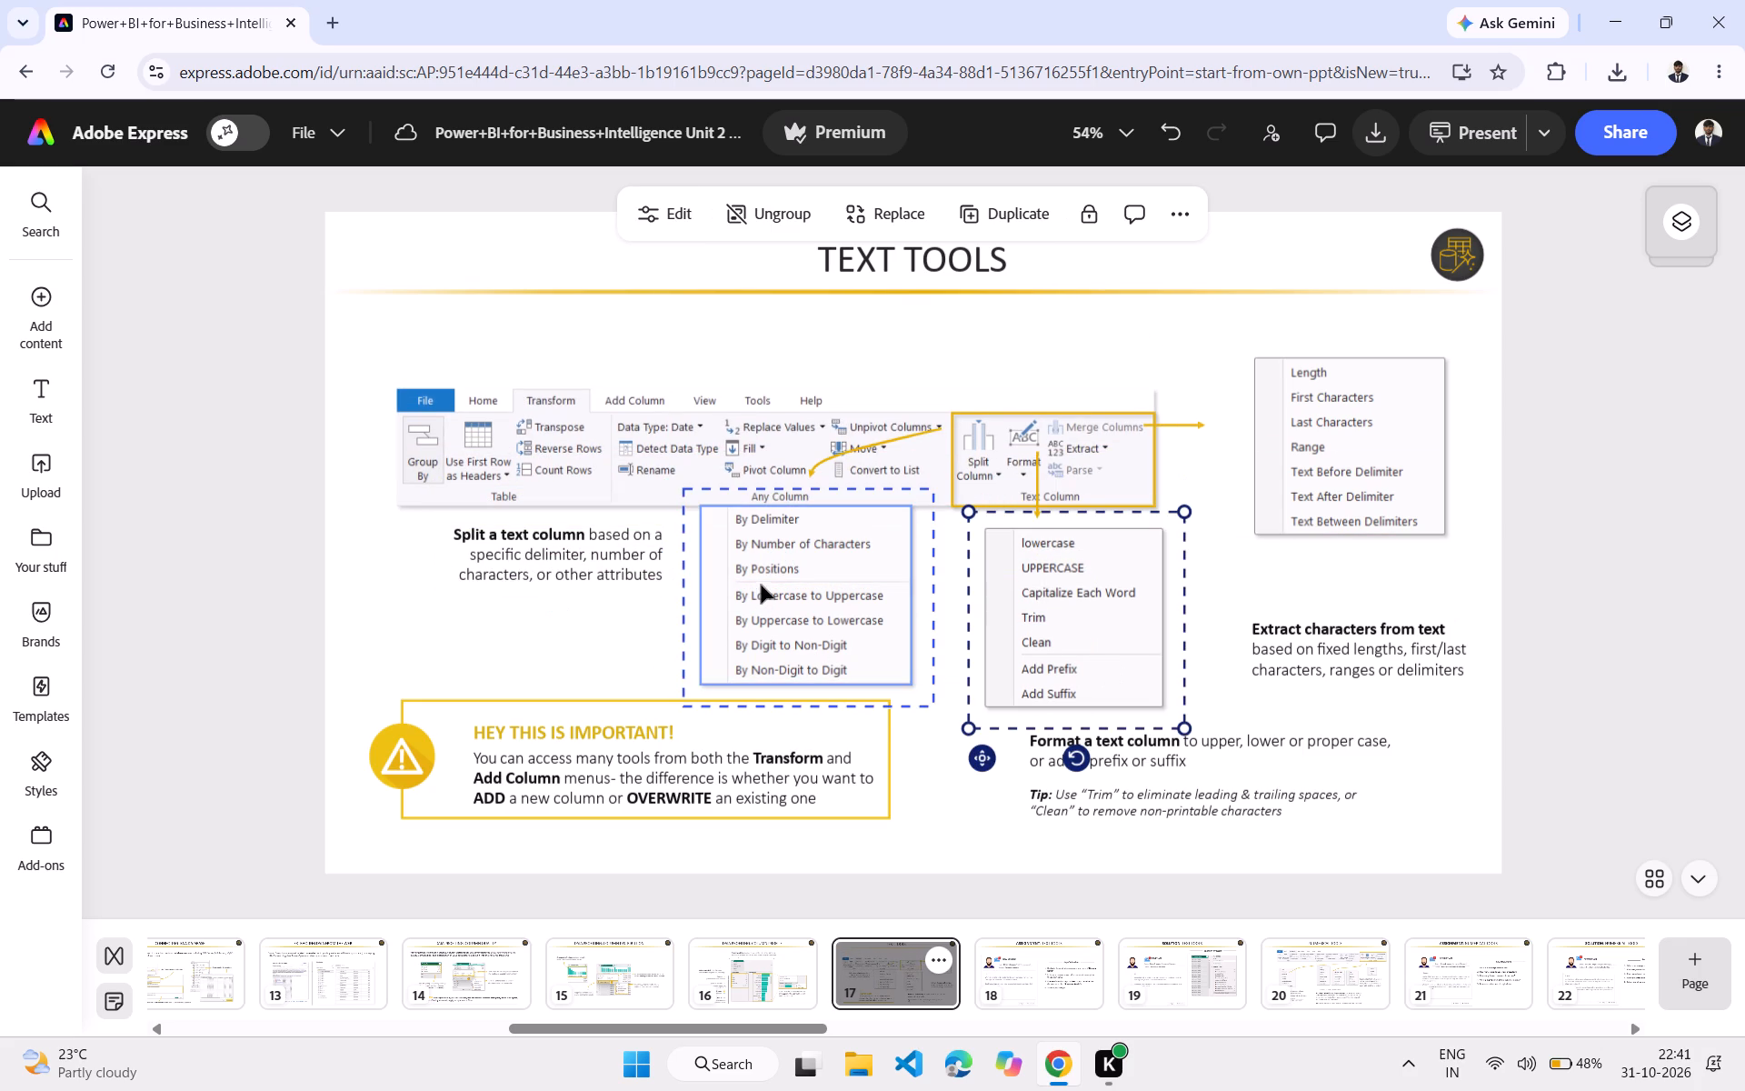
left_click(761, 585)
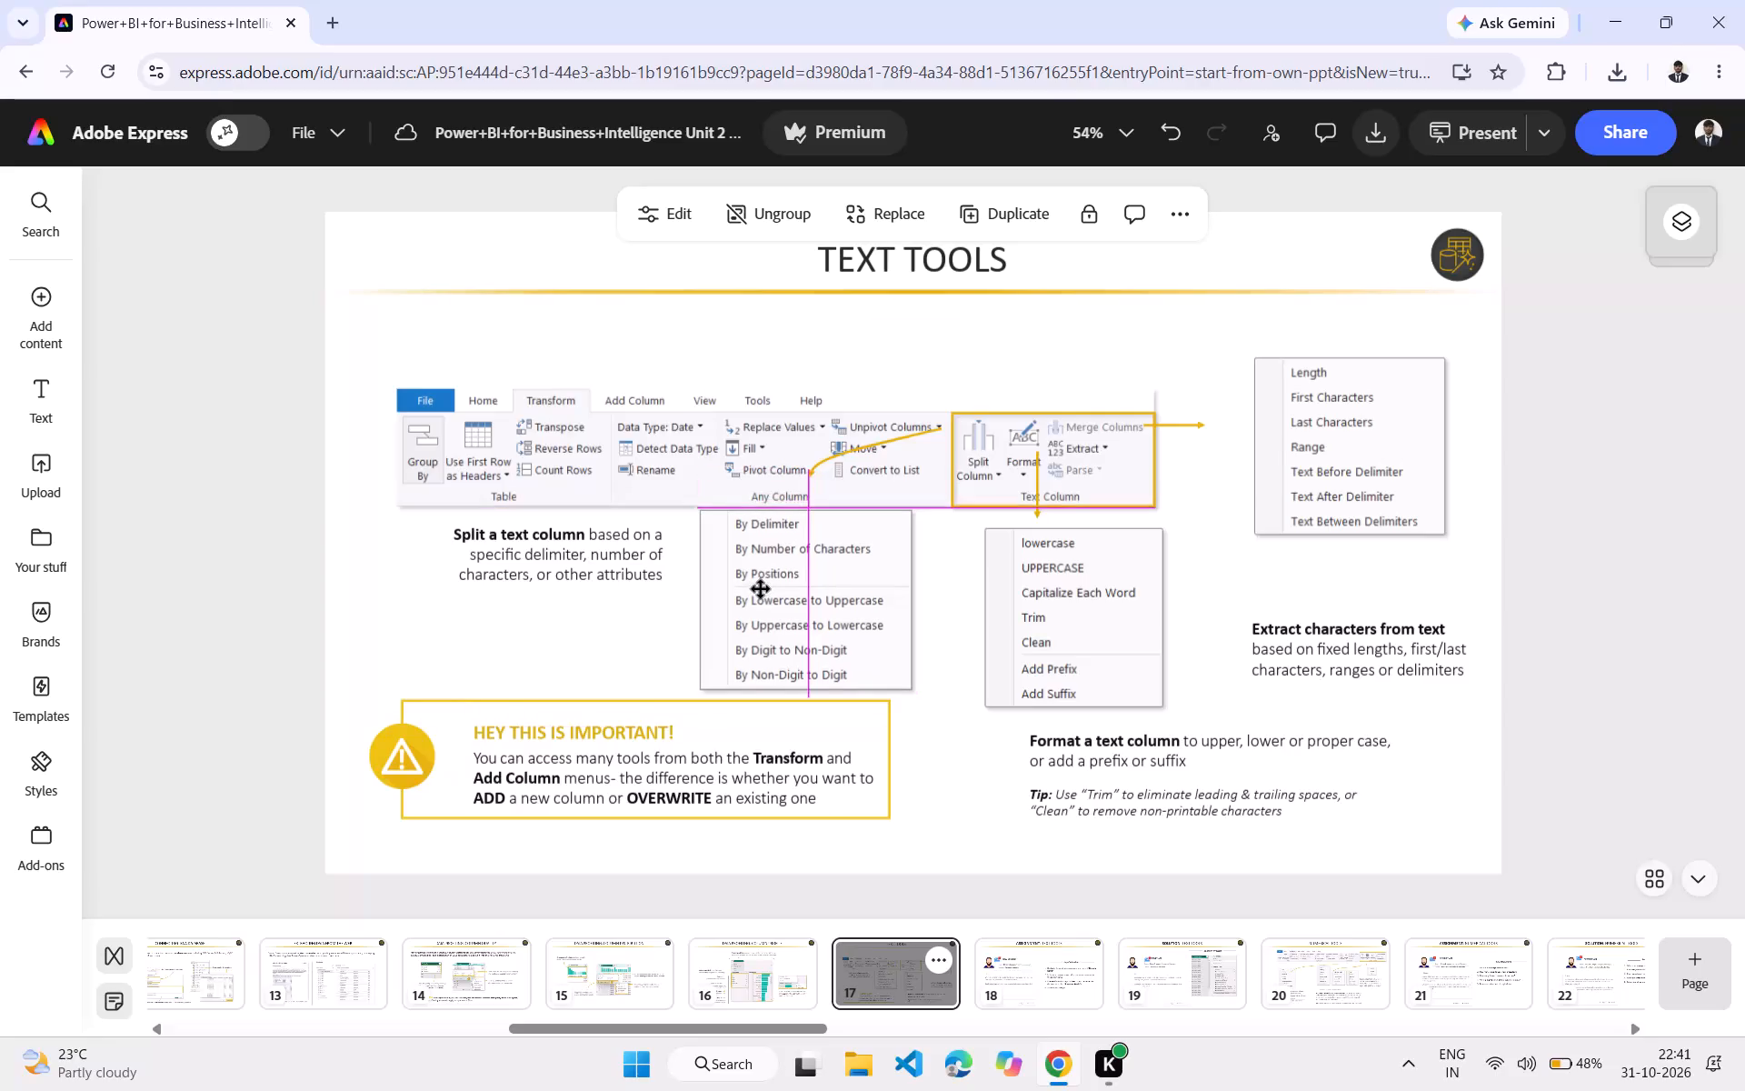
Move the Extract option list and its caption left toward the arrow, and the Format caption slightly right and up.
left_click_drag(1305, 467, 1254, 473)
left_click_drag(1311, 646, 1268, 611)
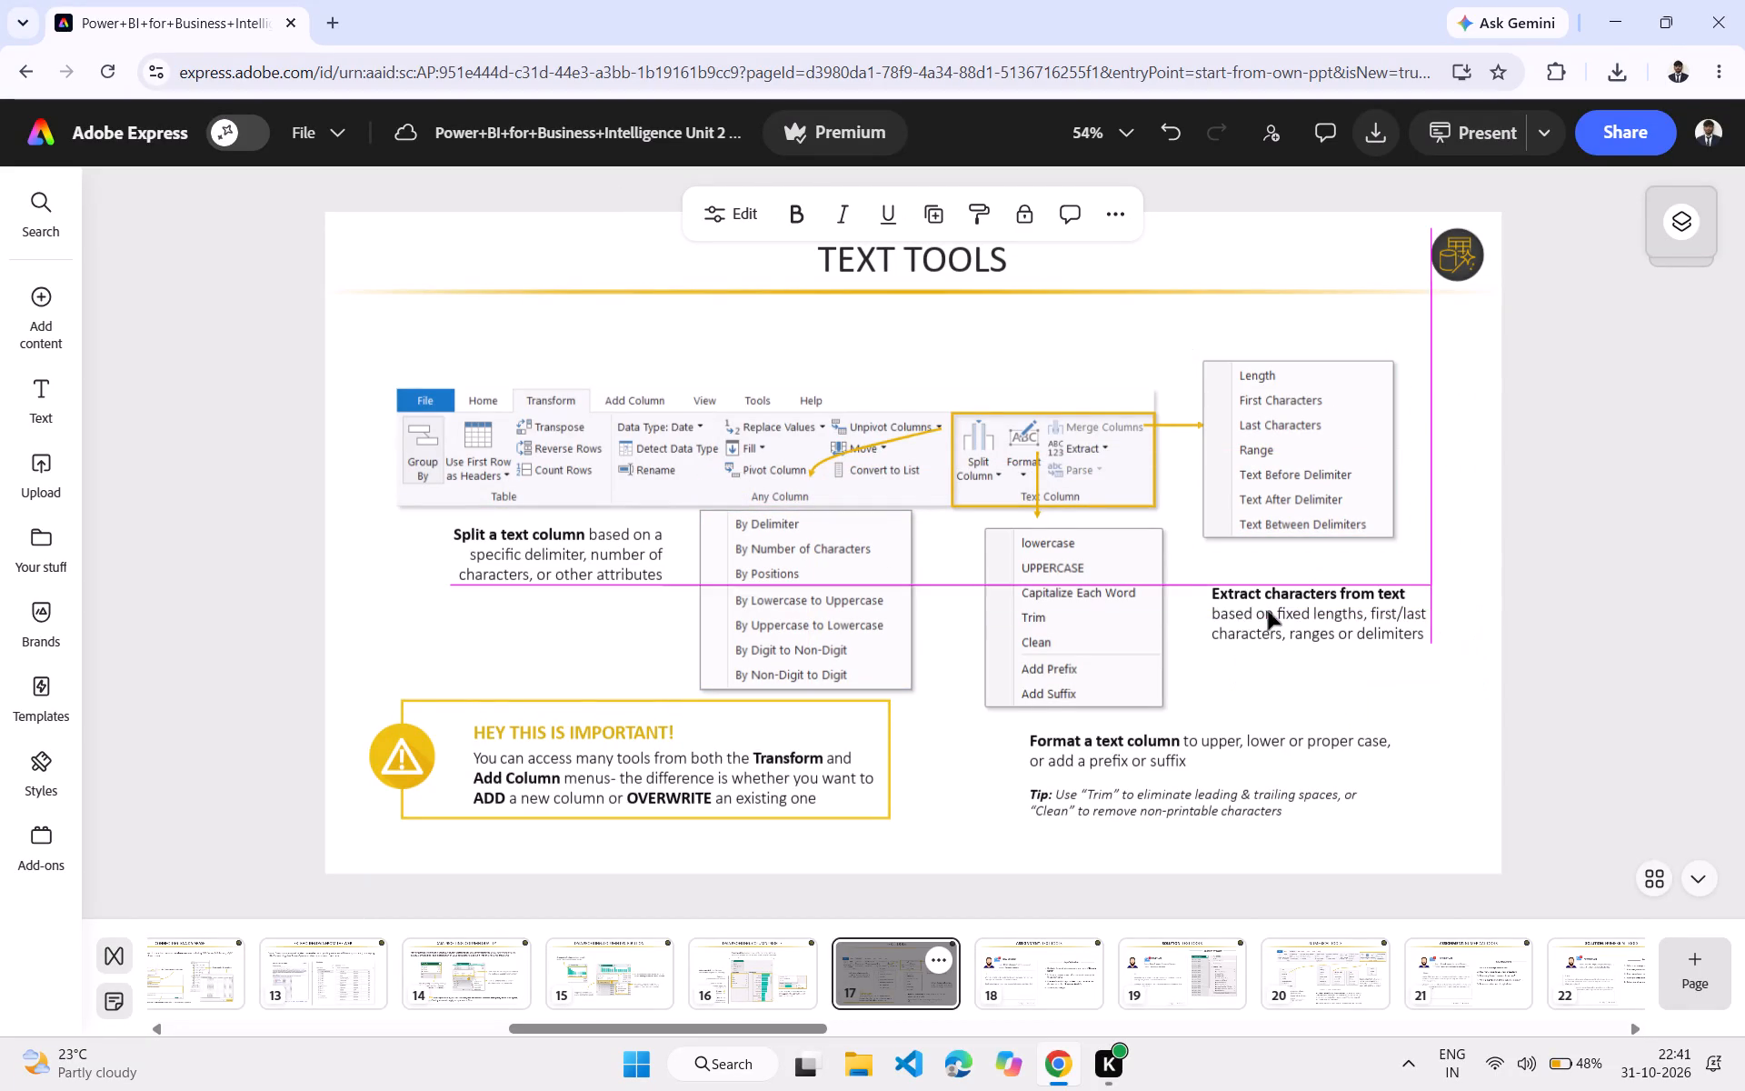
left_click_drag(1268, 611, 1266, 616)
left_click_drag(1237, 753, 1285, 746)
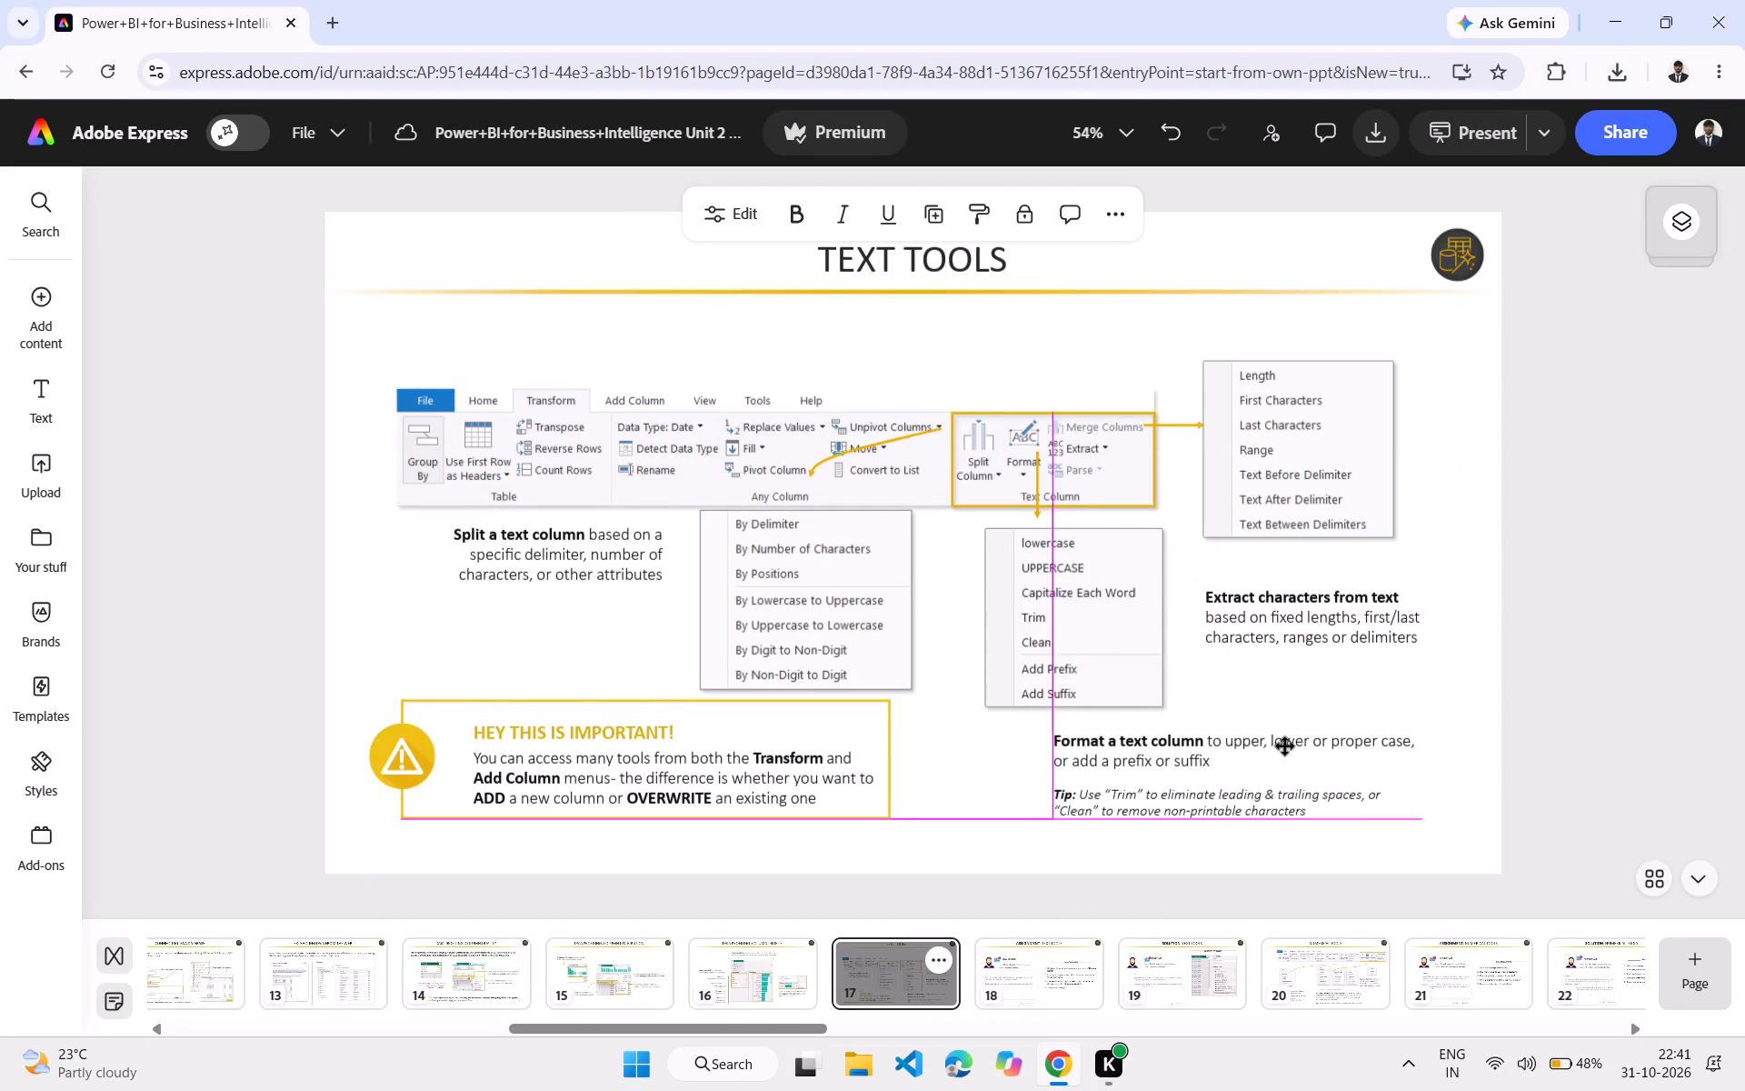
left_click_drag(1285, 746, 1254, 746)
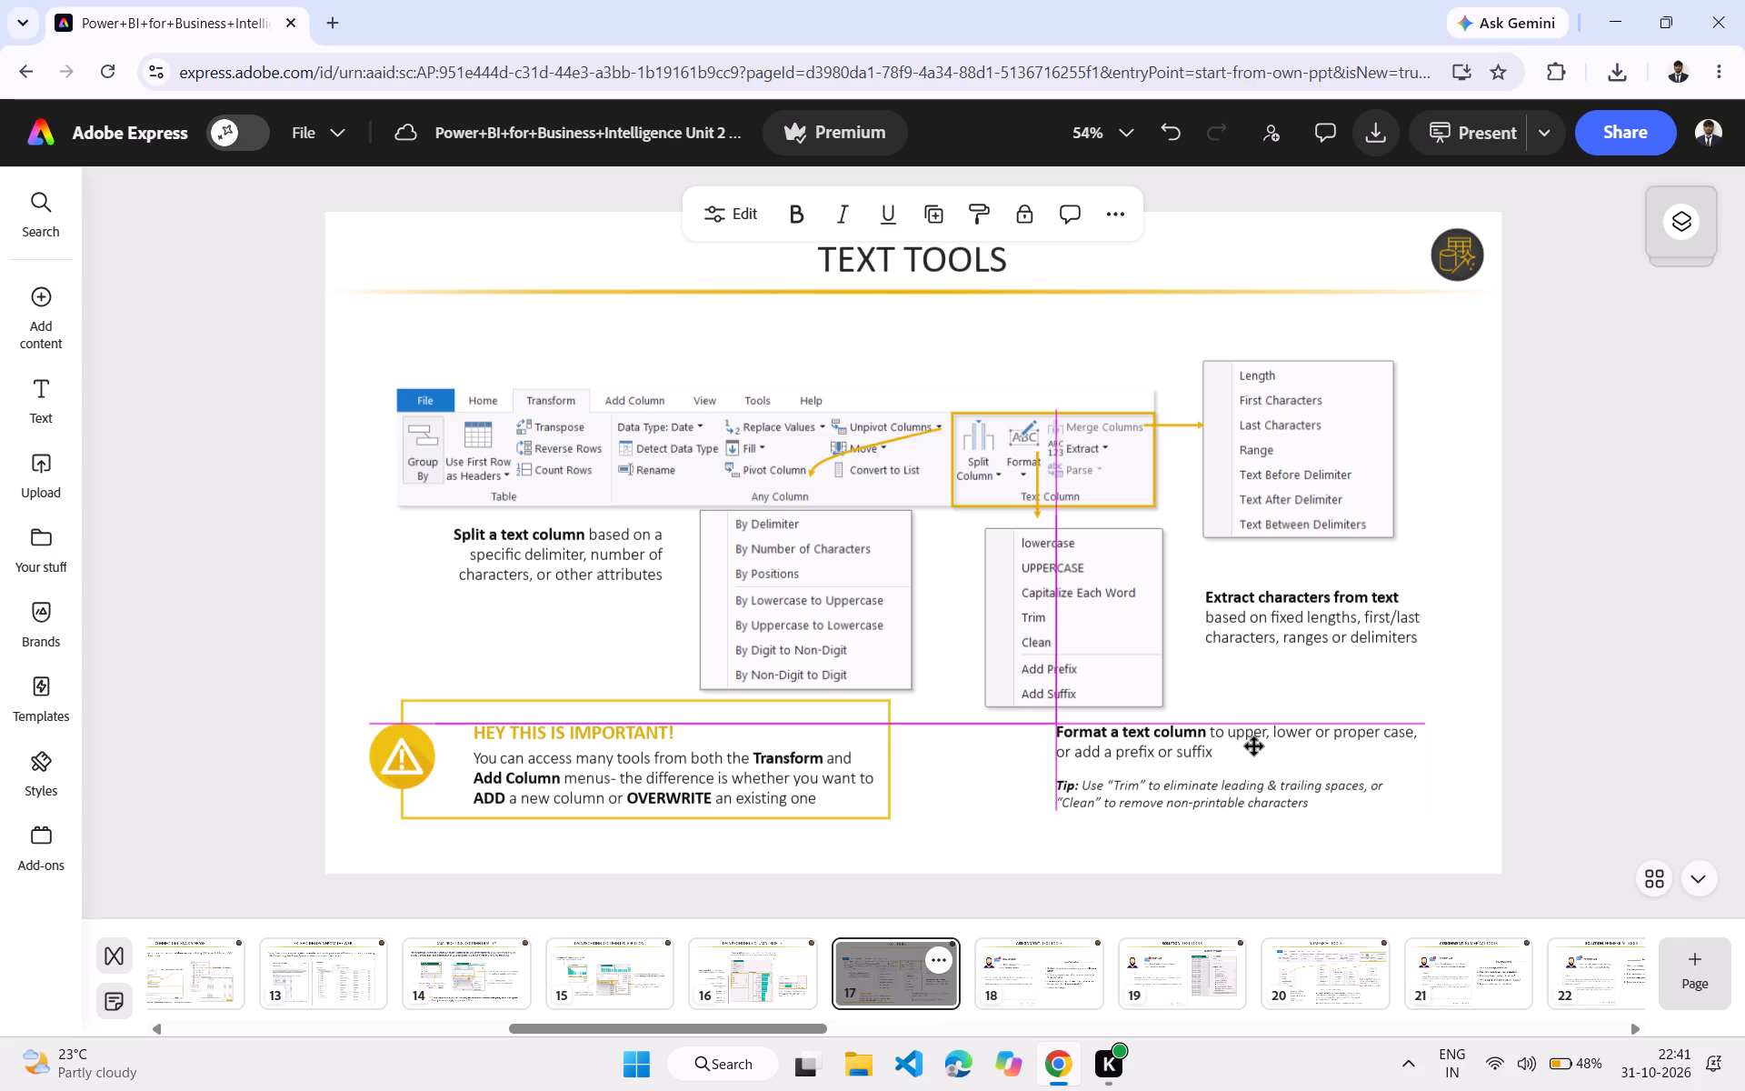
left_click_drag(1254, 746, 1271, 744)
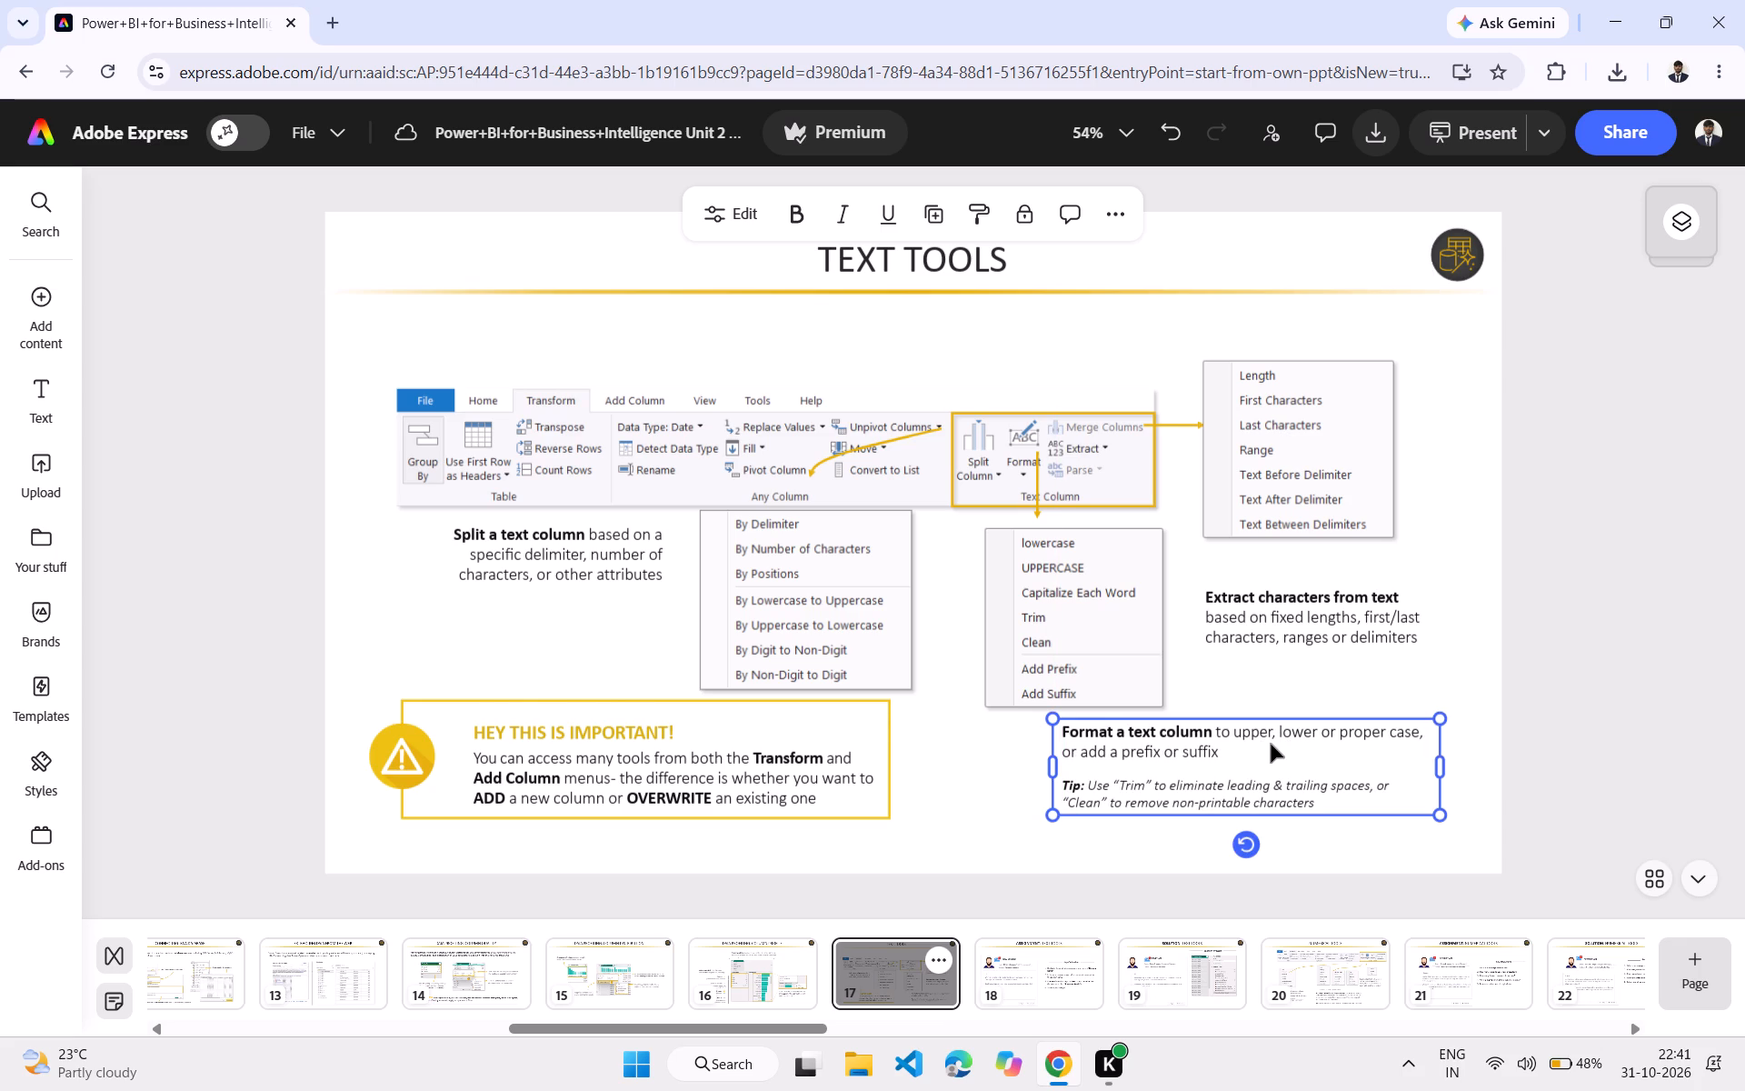
On page 16, move the Column statistics, Unique and Min & Max text blocks slightly up.
left_click(802, 967)
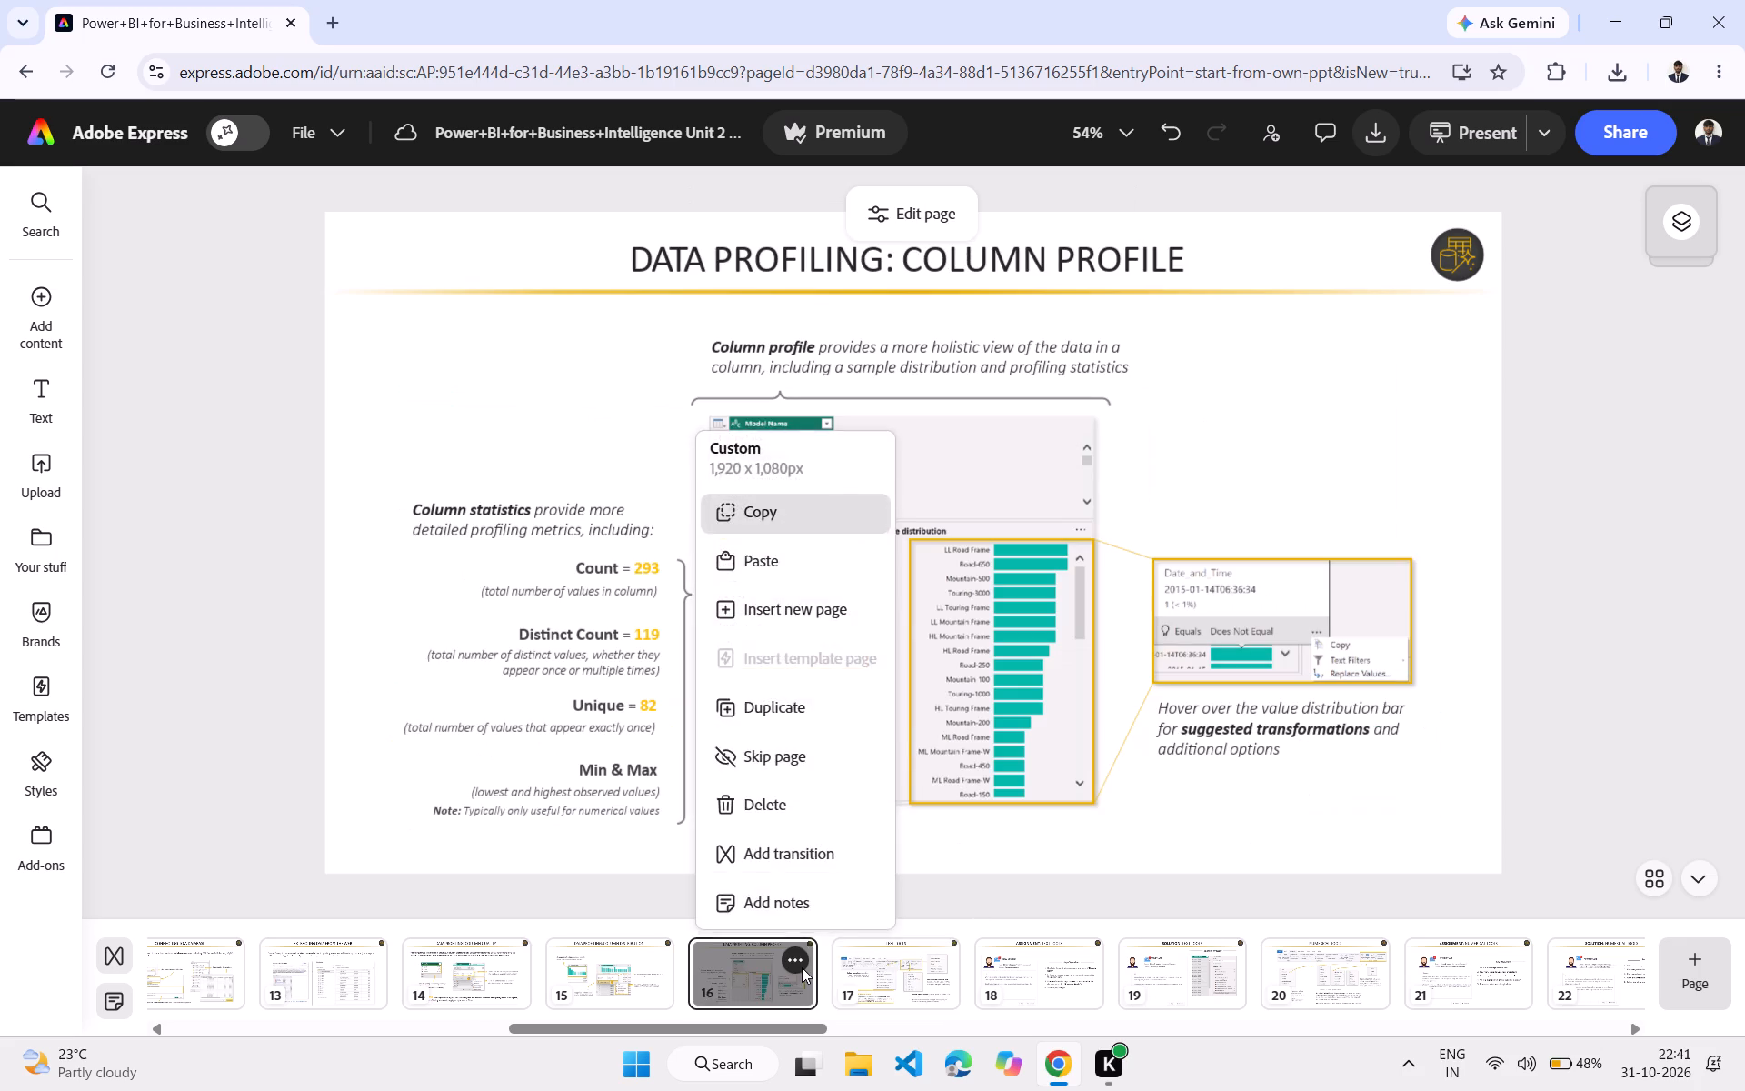
left_click(1267, 647)
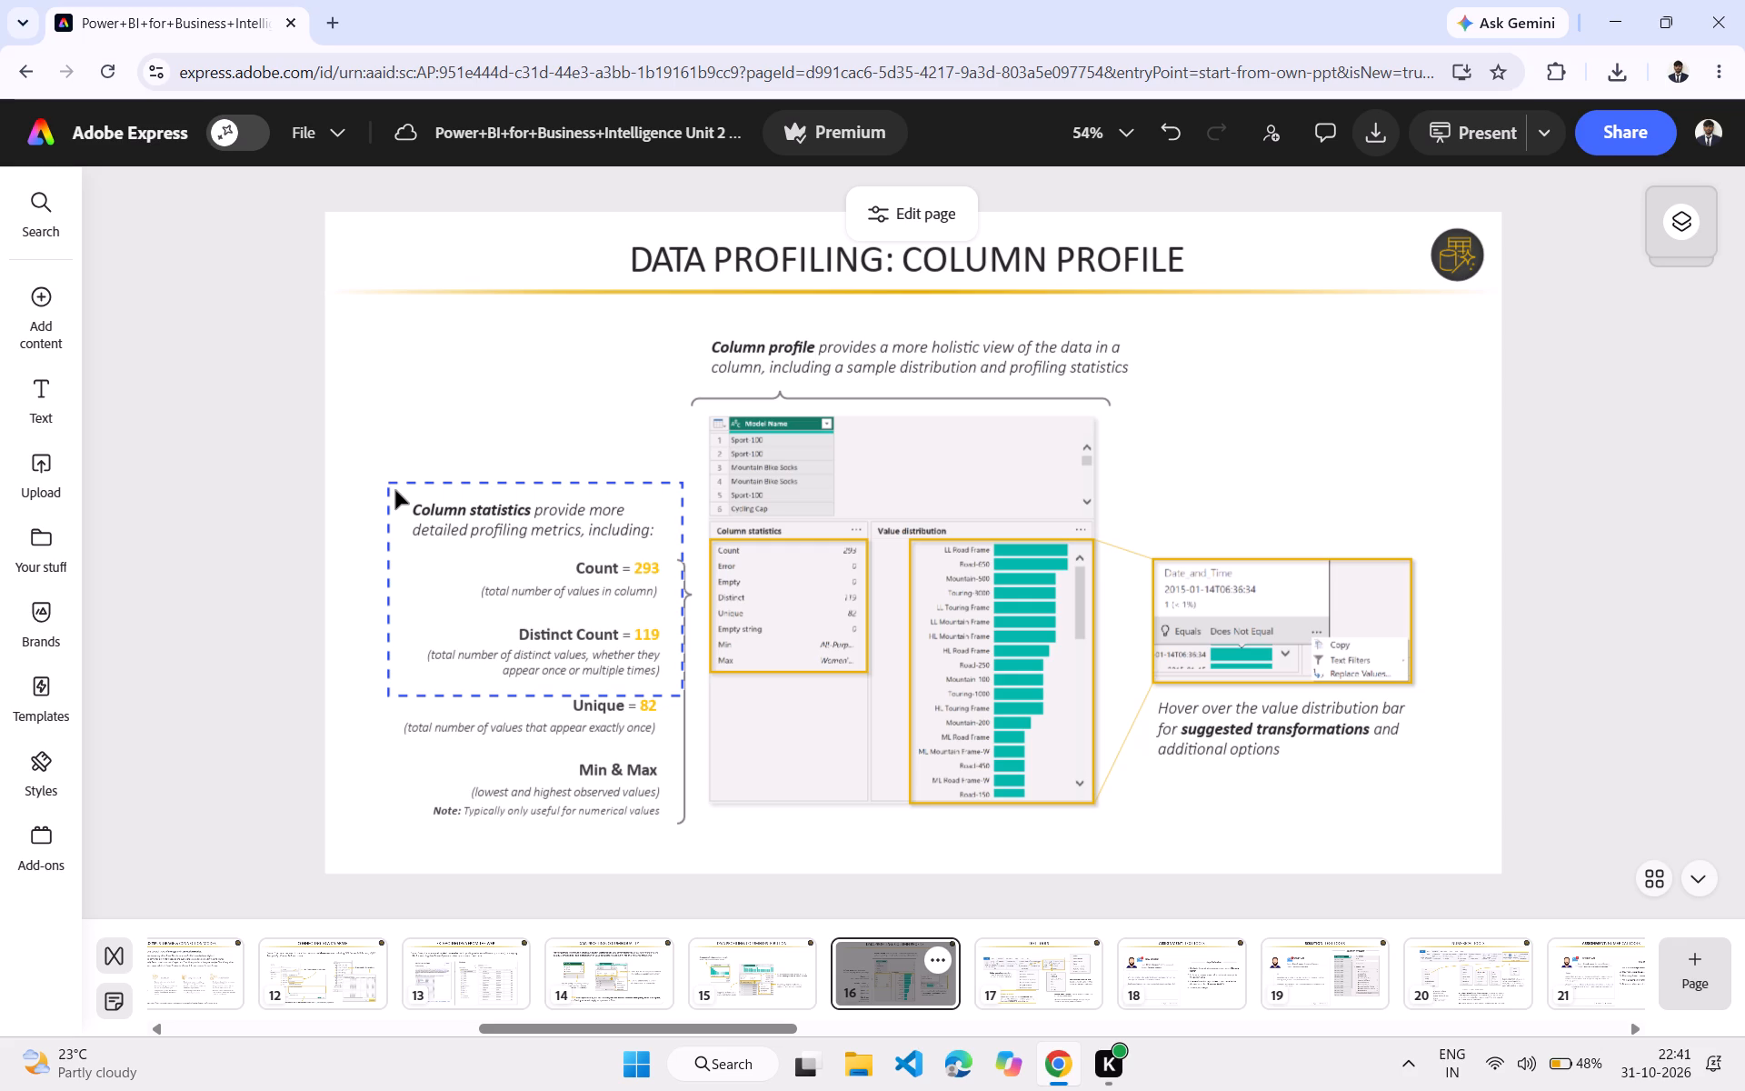
left_click_drag(395, 490, 397, 472)
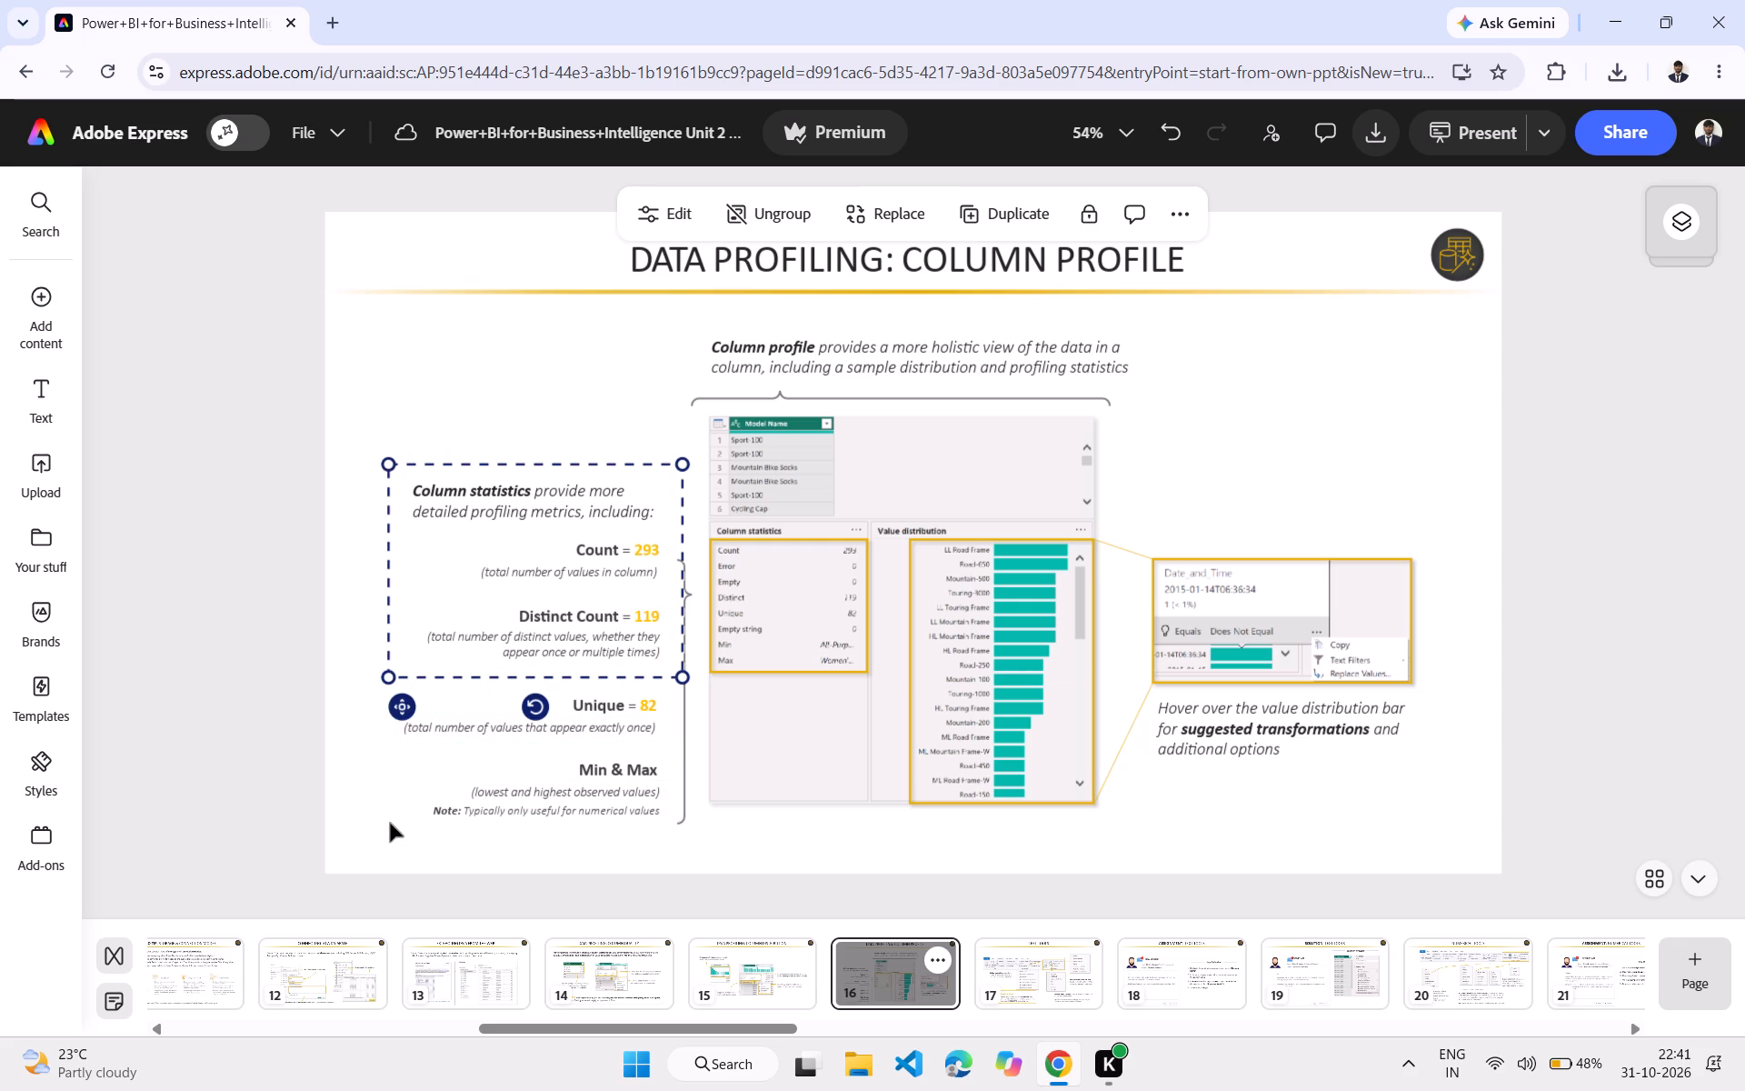
left_click_drag(683, 813, 681, 797)
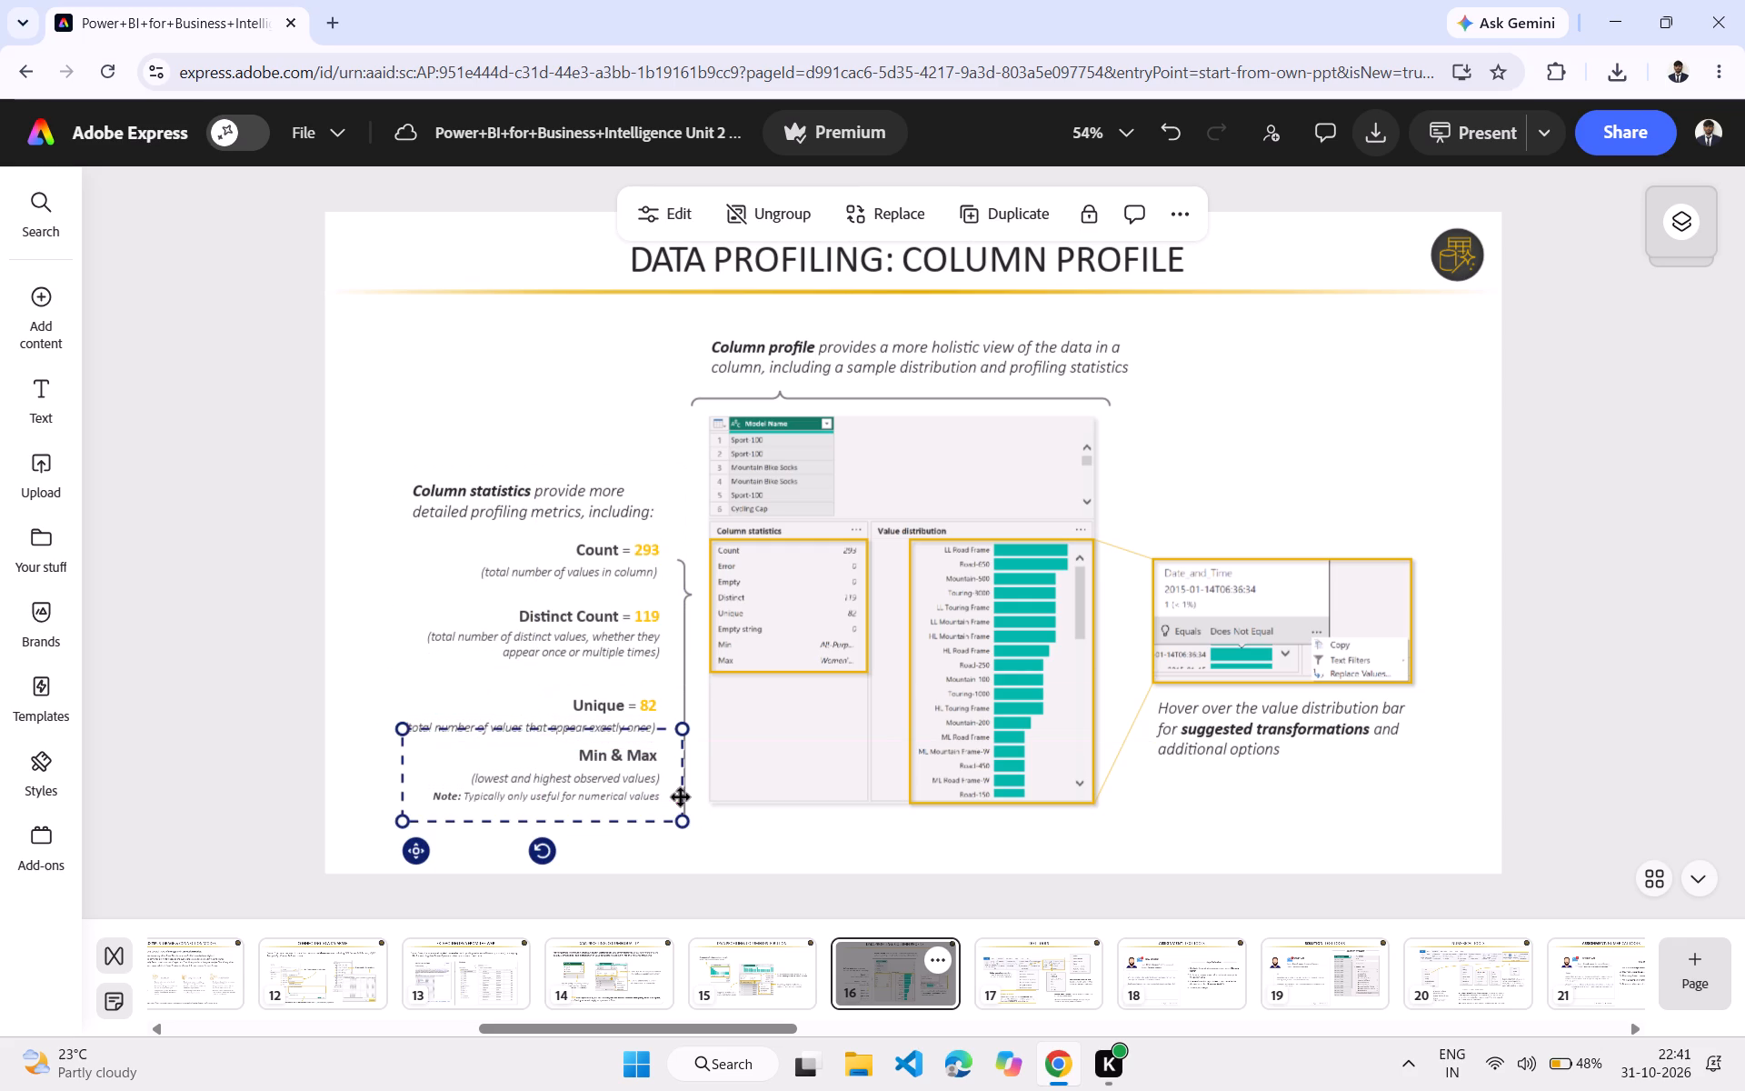
left_click_drag(396, 685, 400, 670)
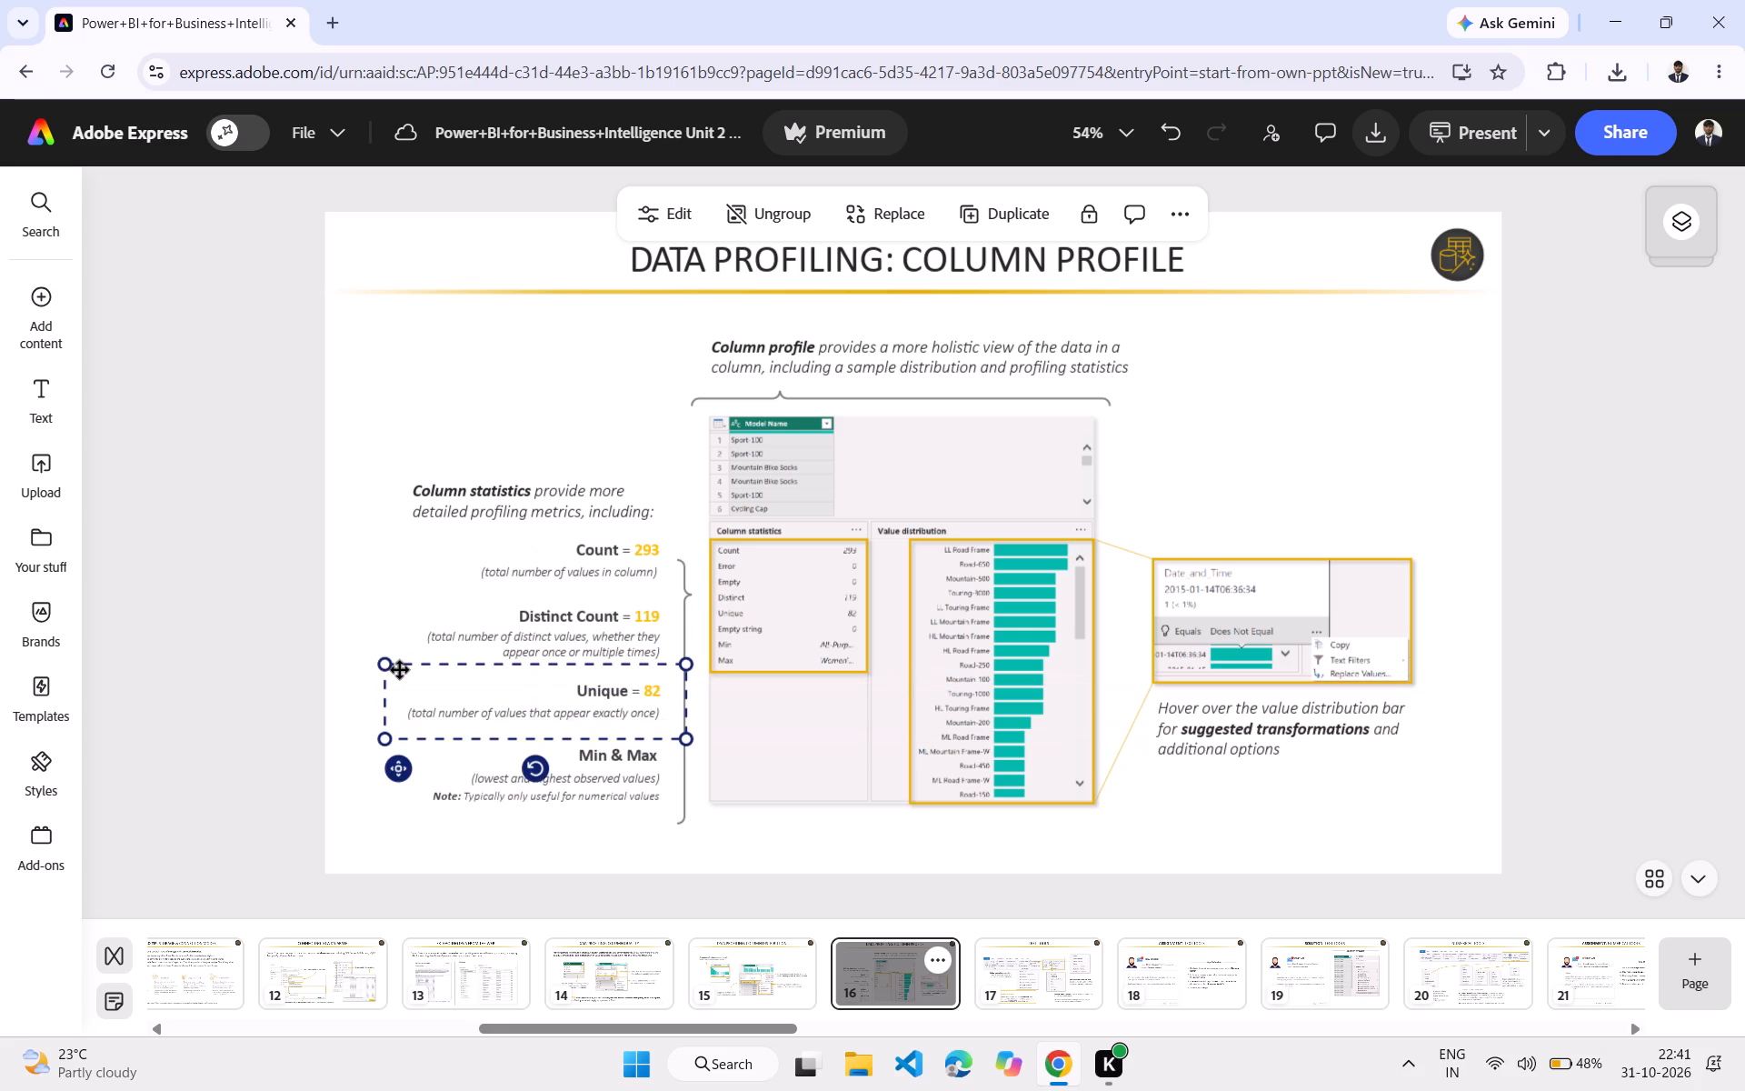
Open page 15, the Data Profiling column distribution page.
scroll(400, 670, "down", 1)
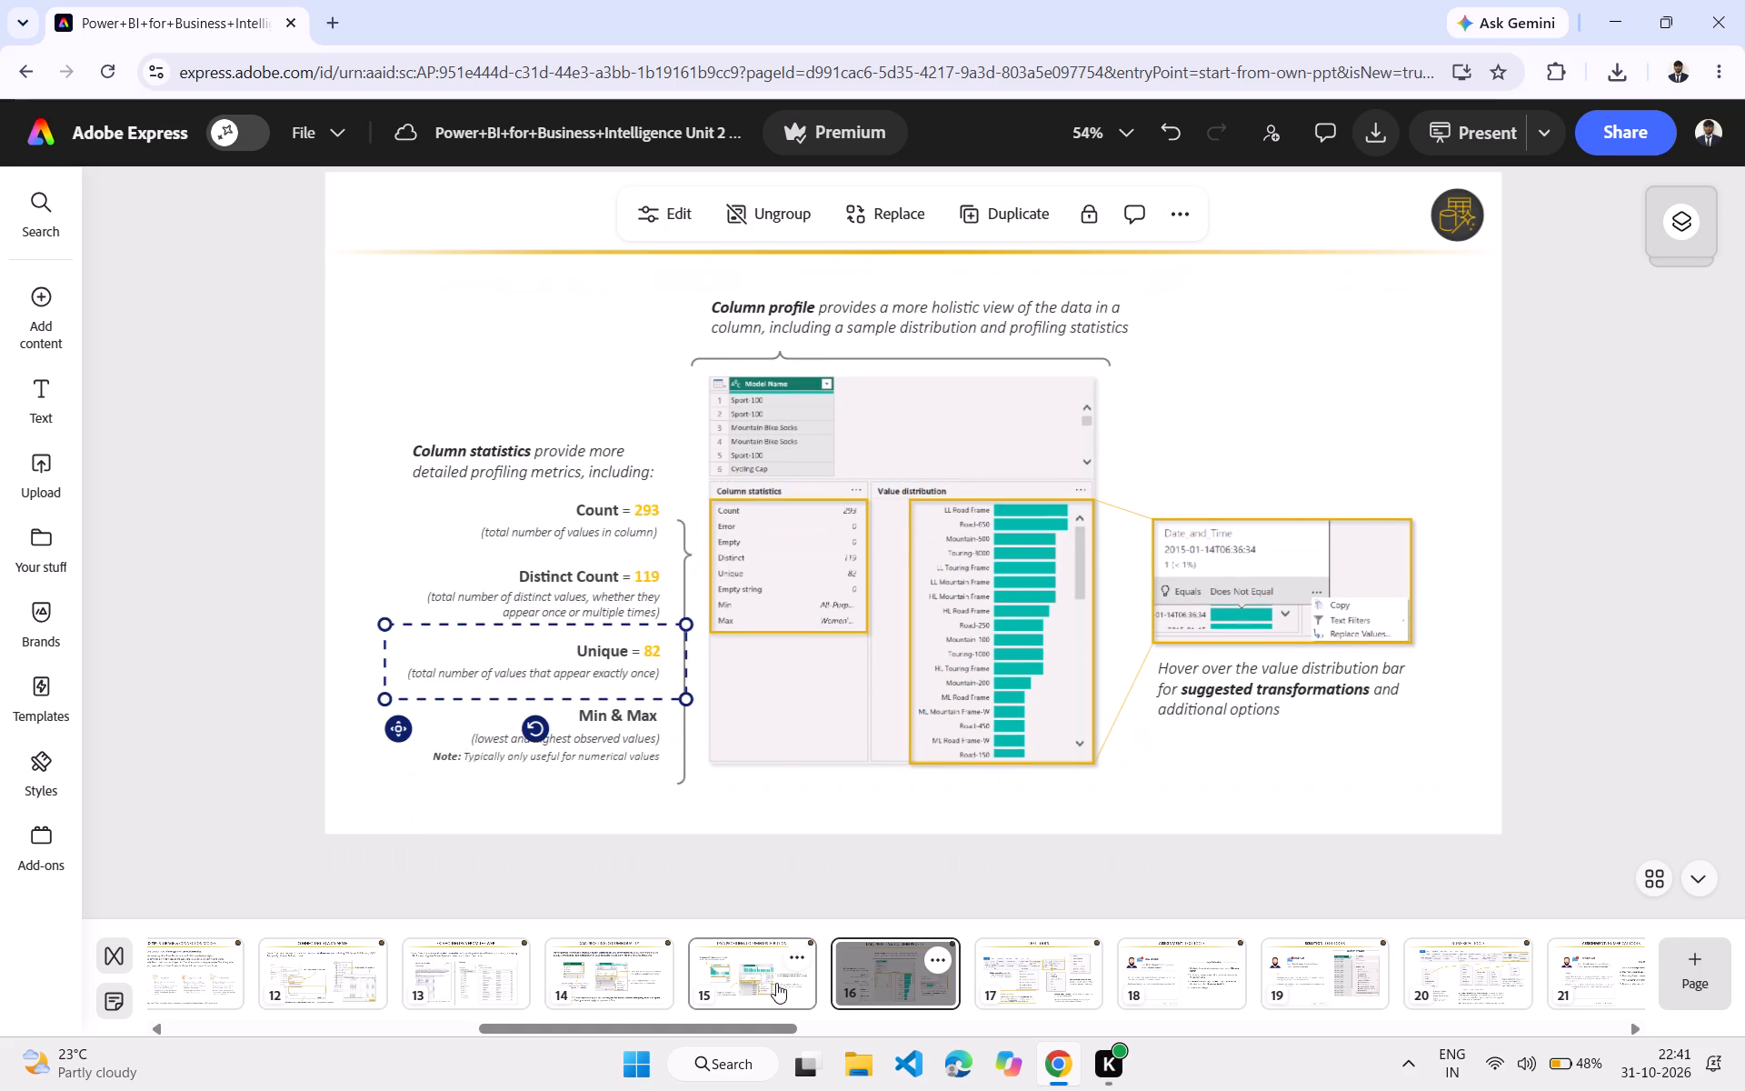
left_click(776, 983)
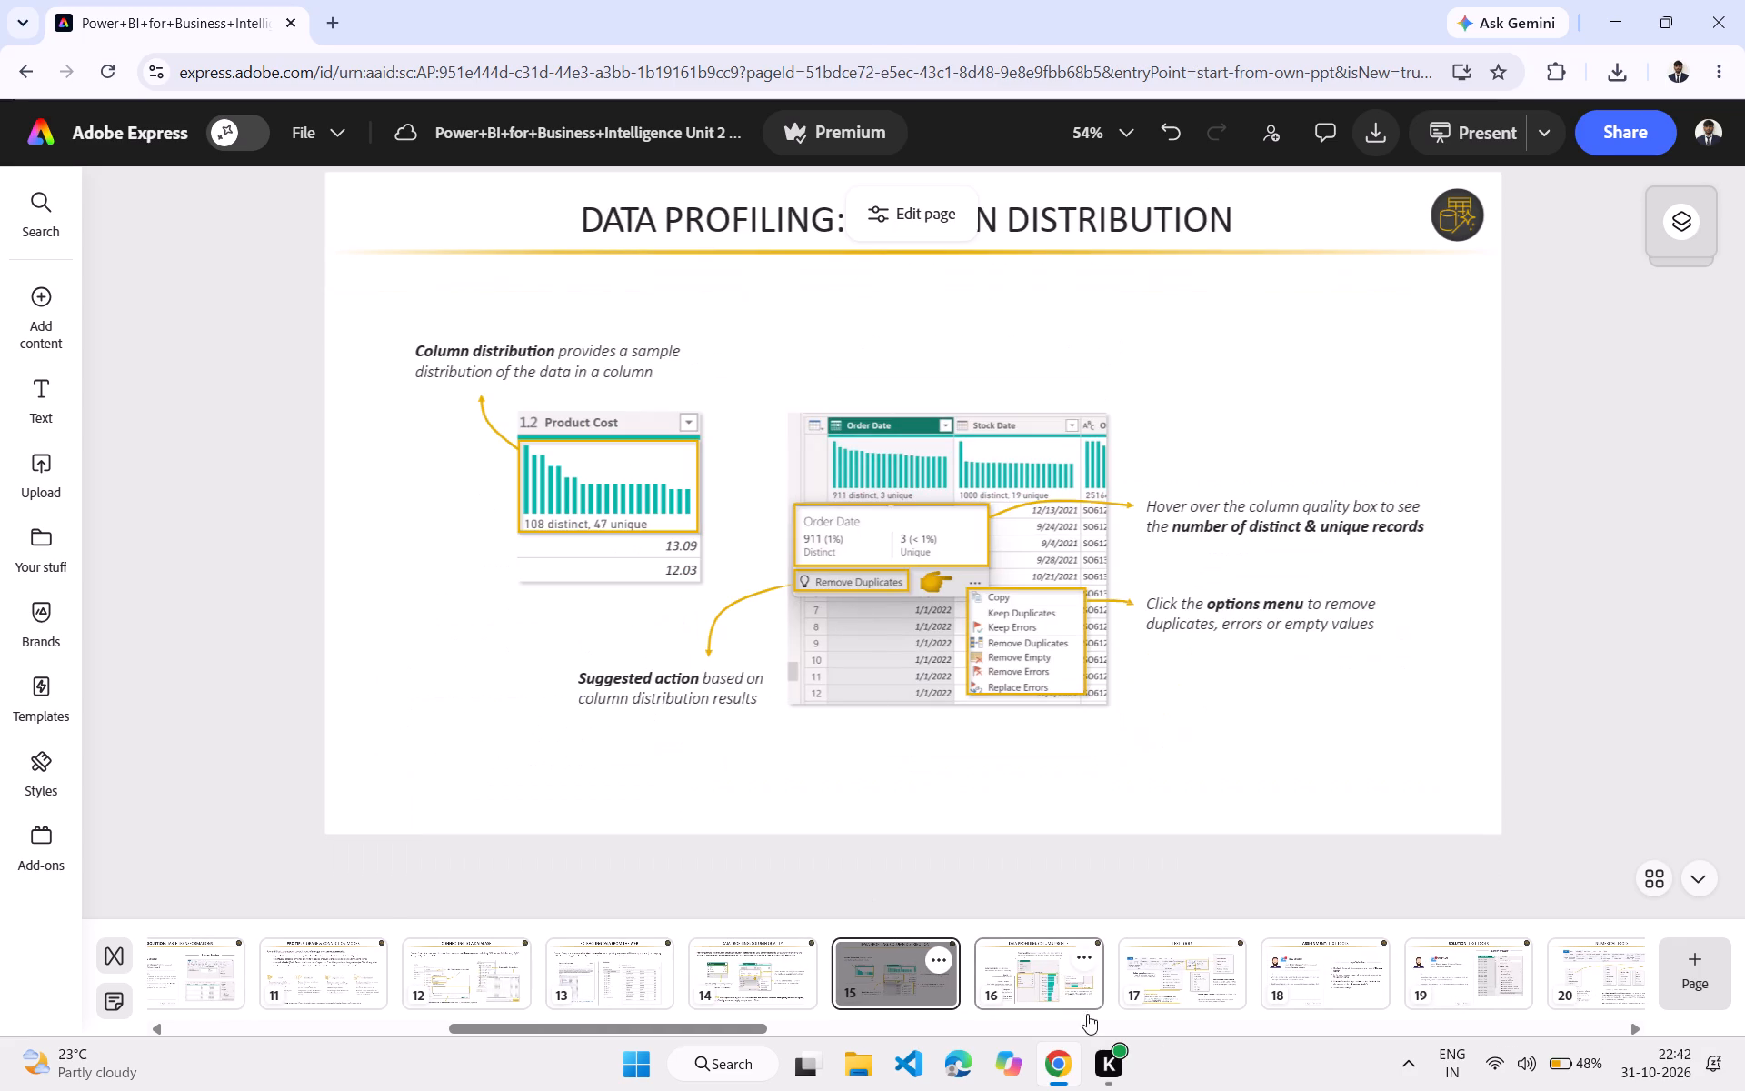
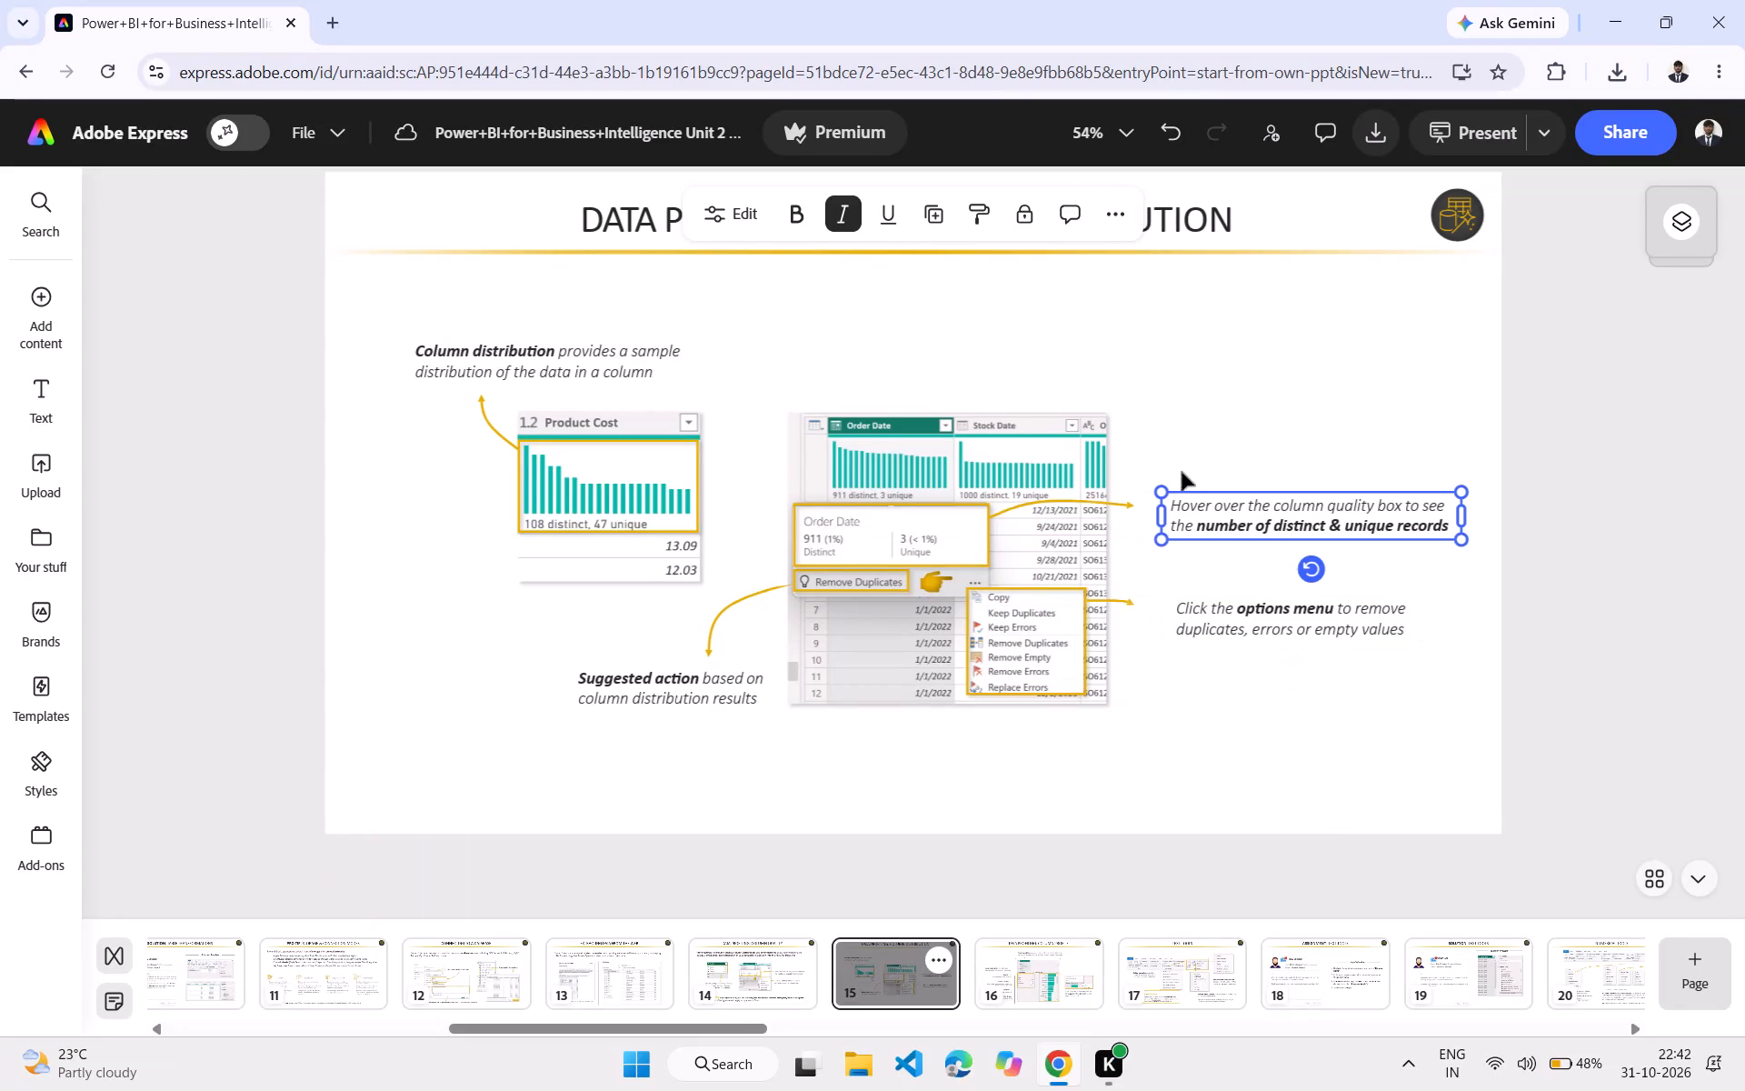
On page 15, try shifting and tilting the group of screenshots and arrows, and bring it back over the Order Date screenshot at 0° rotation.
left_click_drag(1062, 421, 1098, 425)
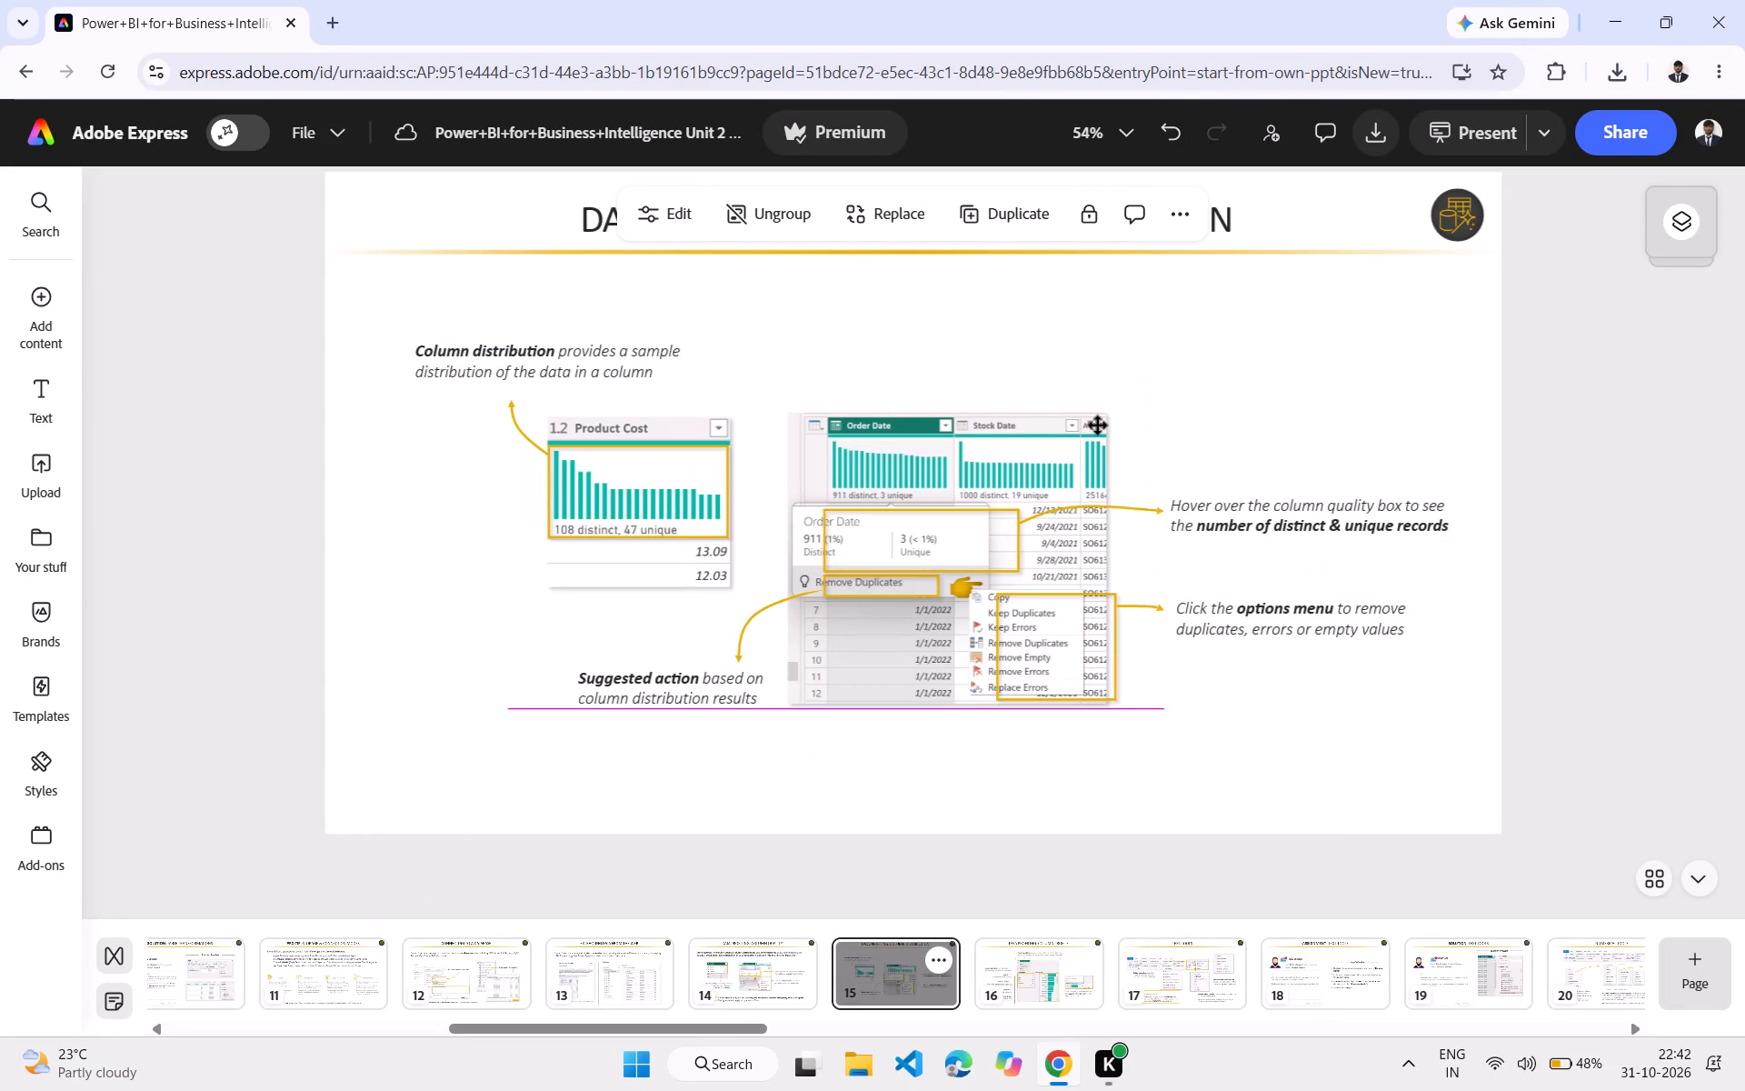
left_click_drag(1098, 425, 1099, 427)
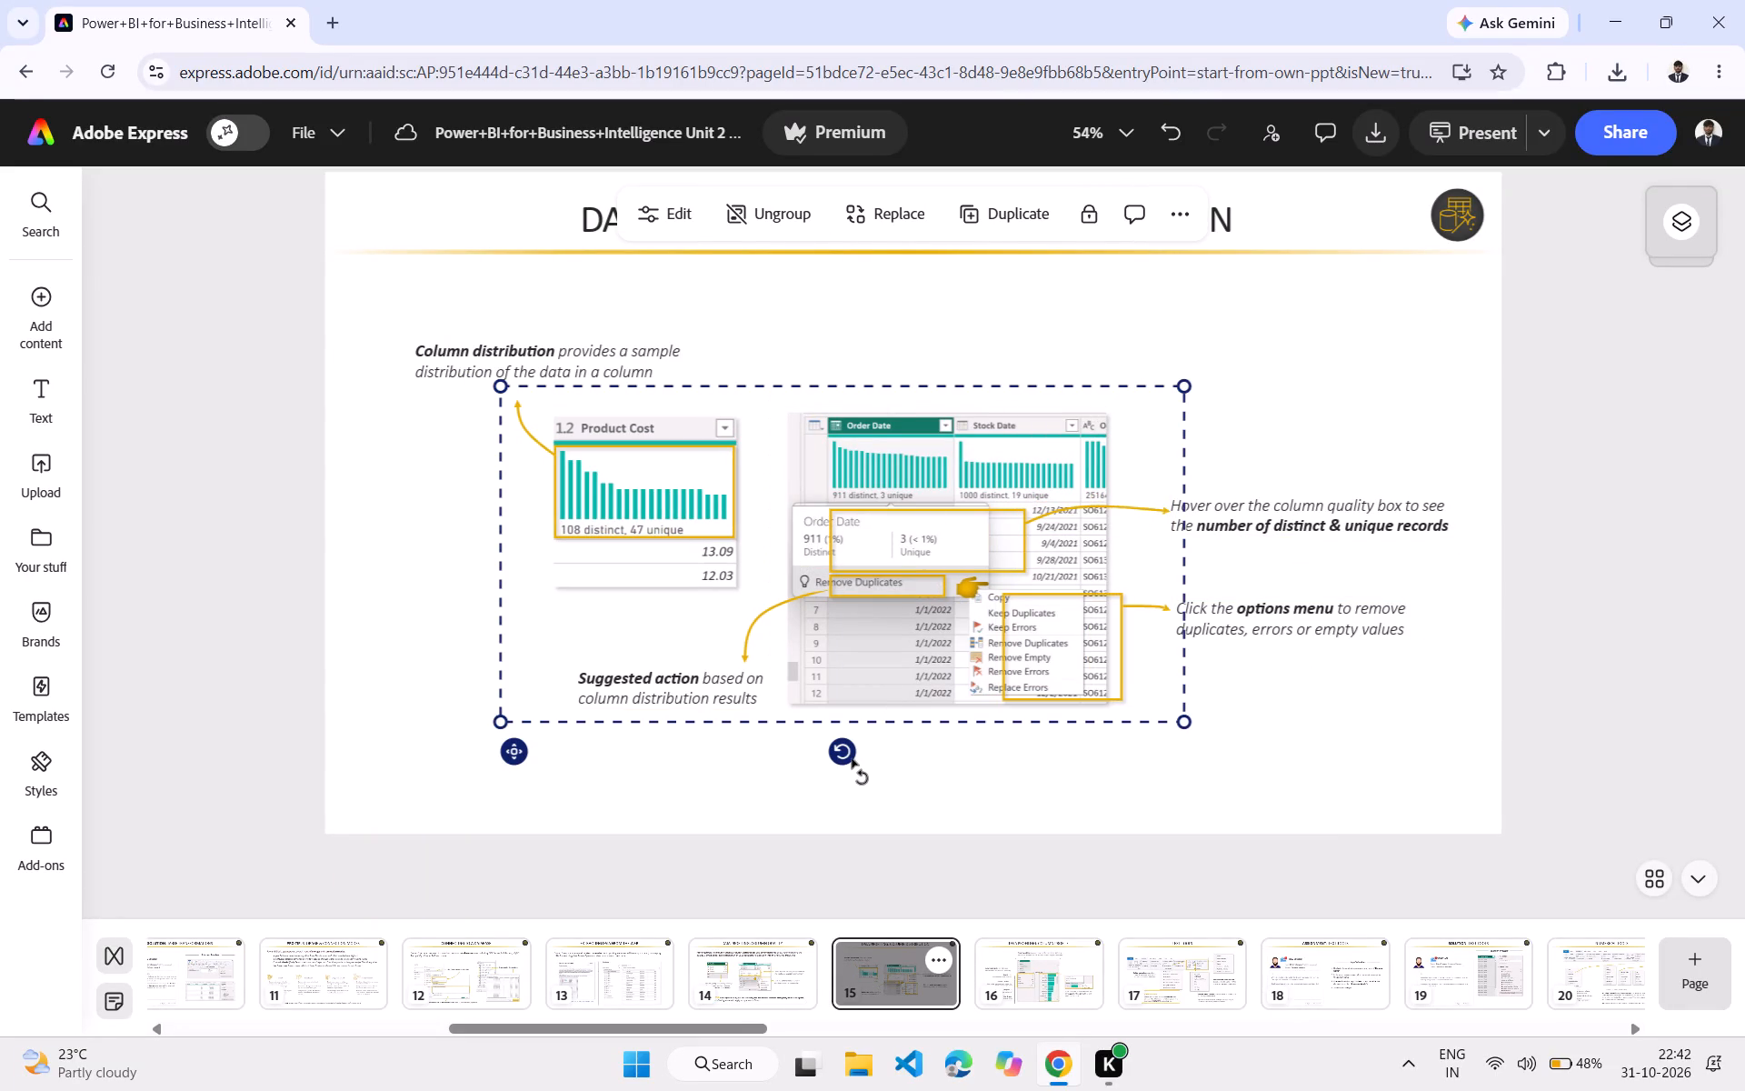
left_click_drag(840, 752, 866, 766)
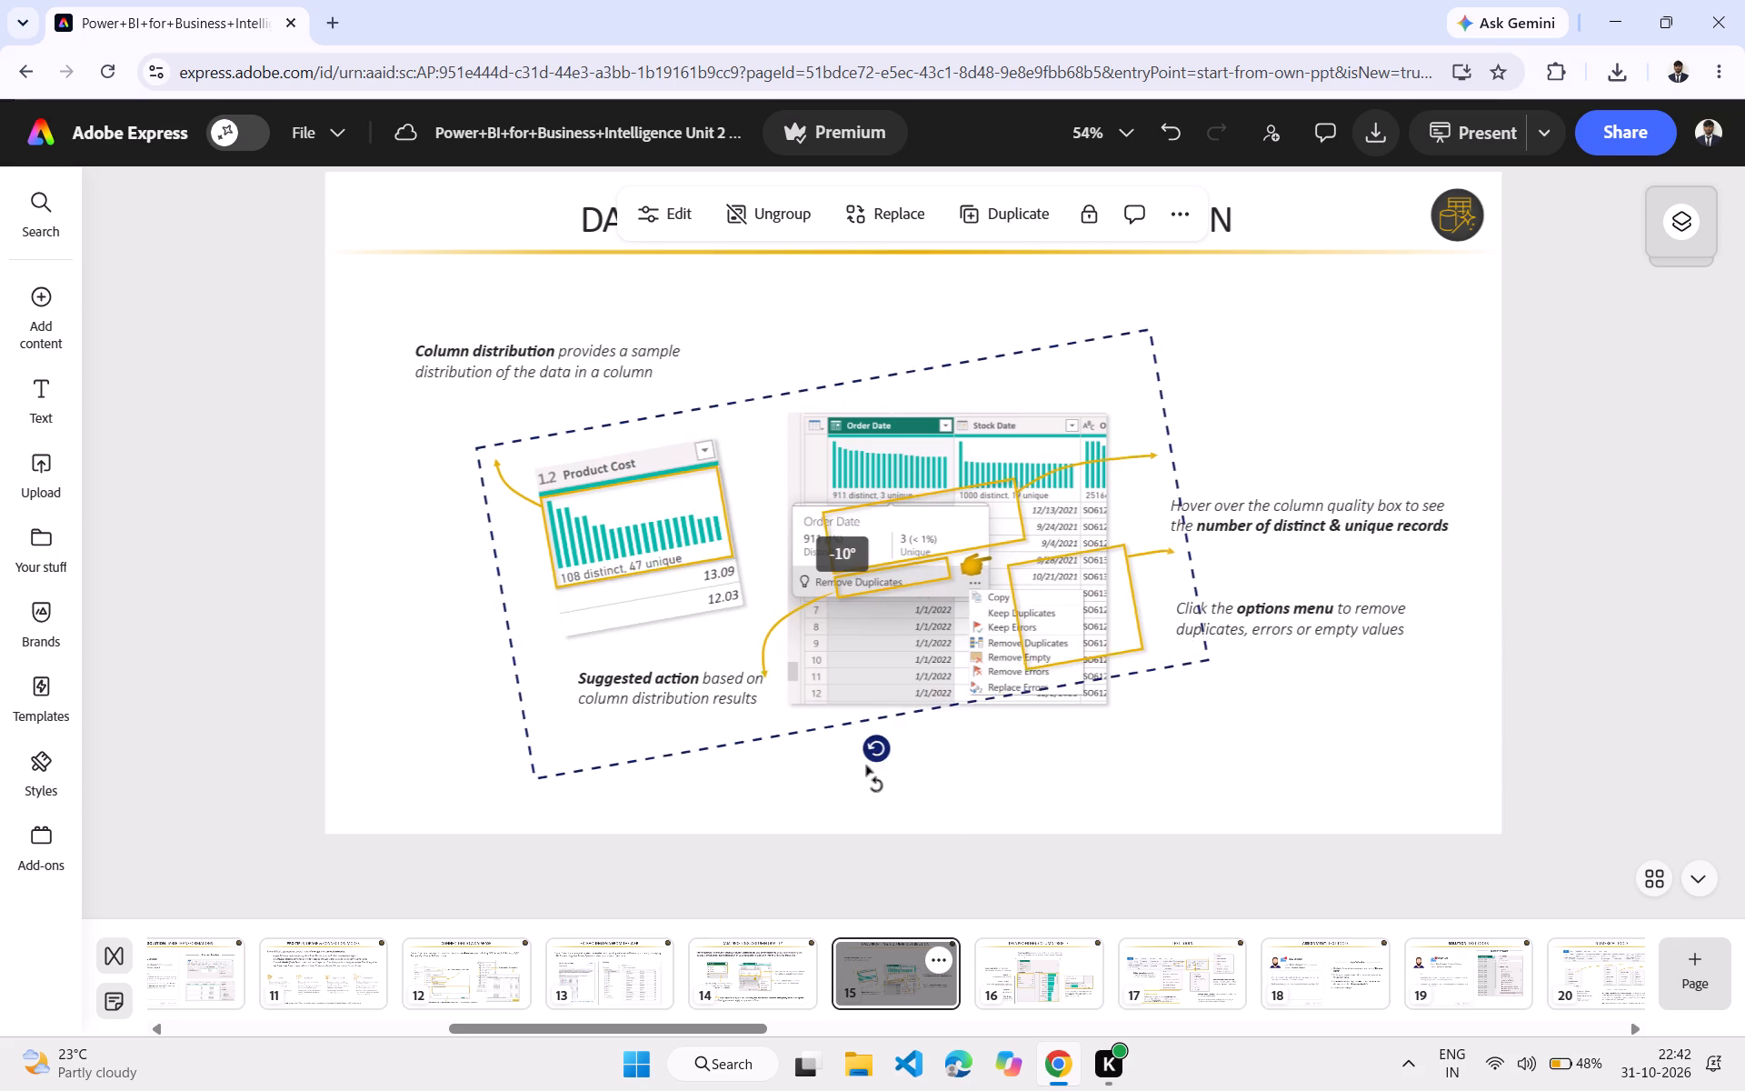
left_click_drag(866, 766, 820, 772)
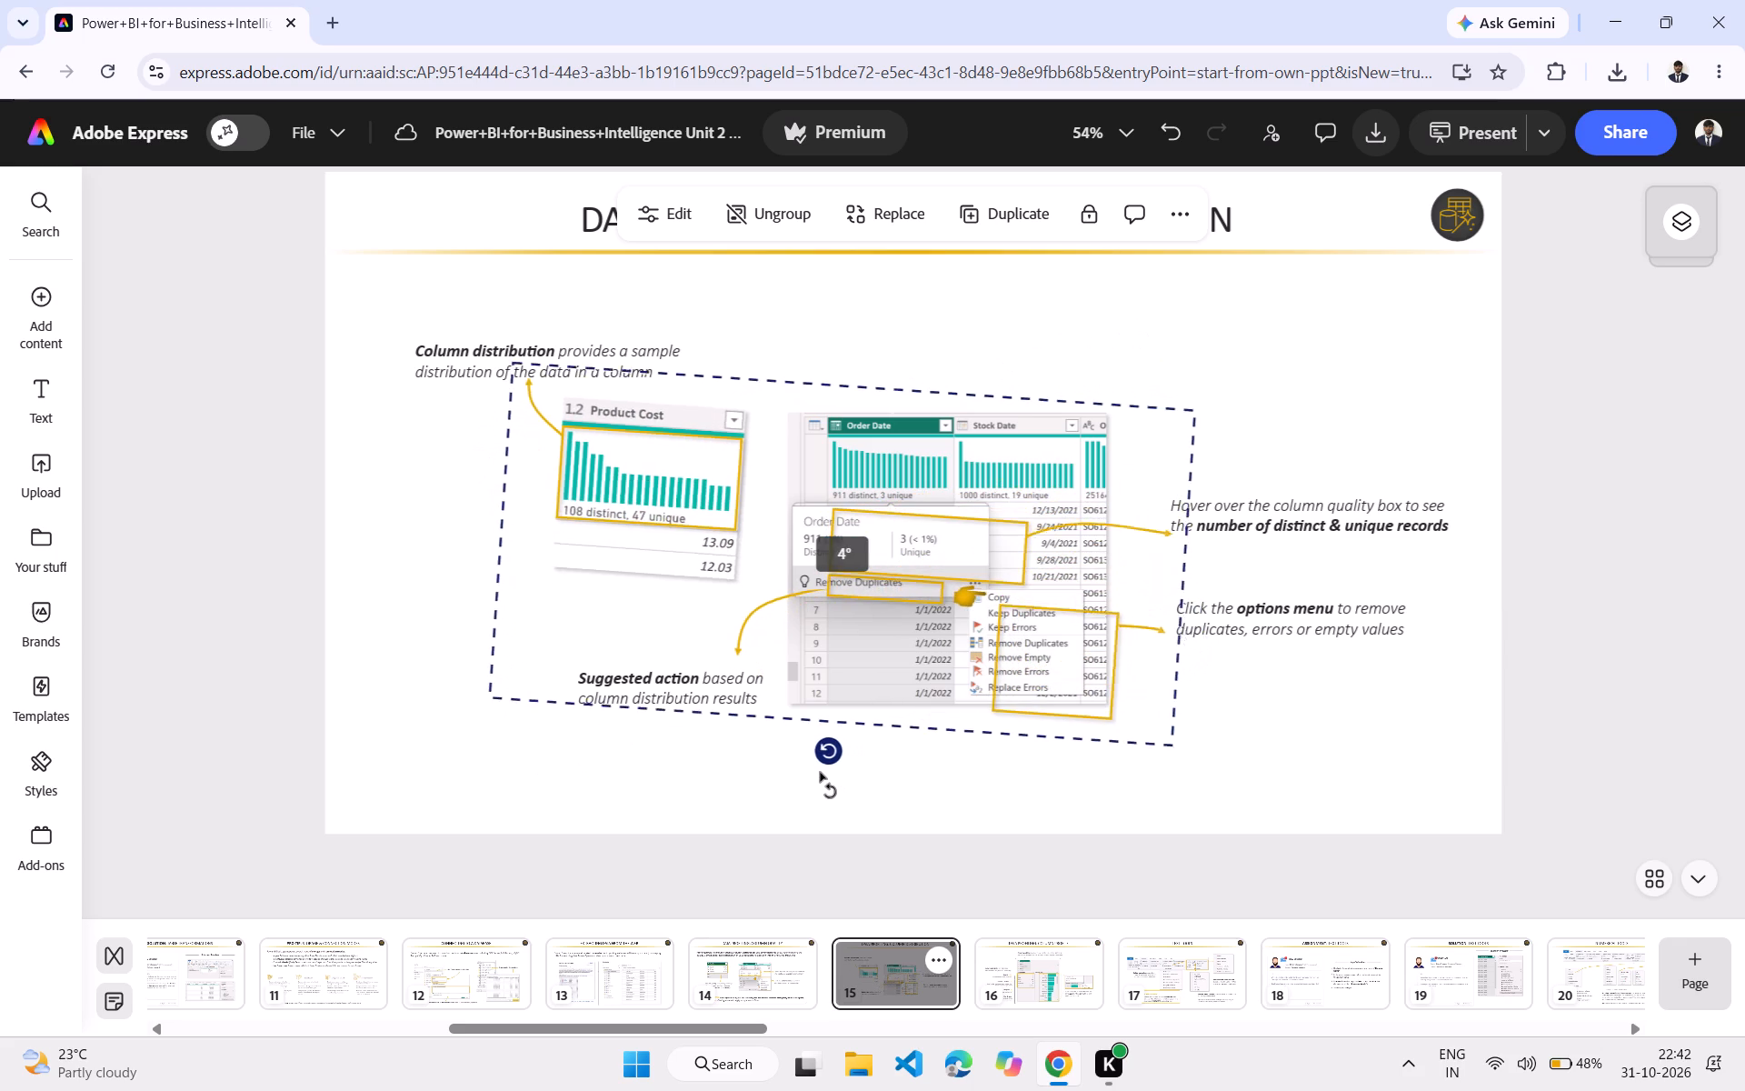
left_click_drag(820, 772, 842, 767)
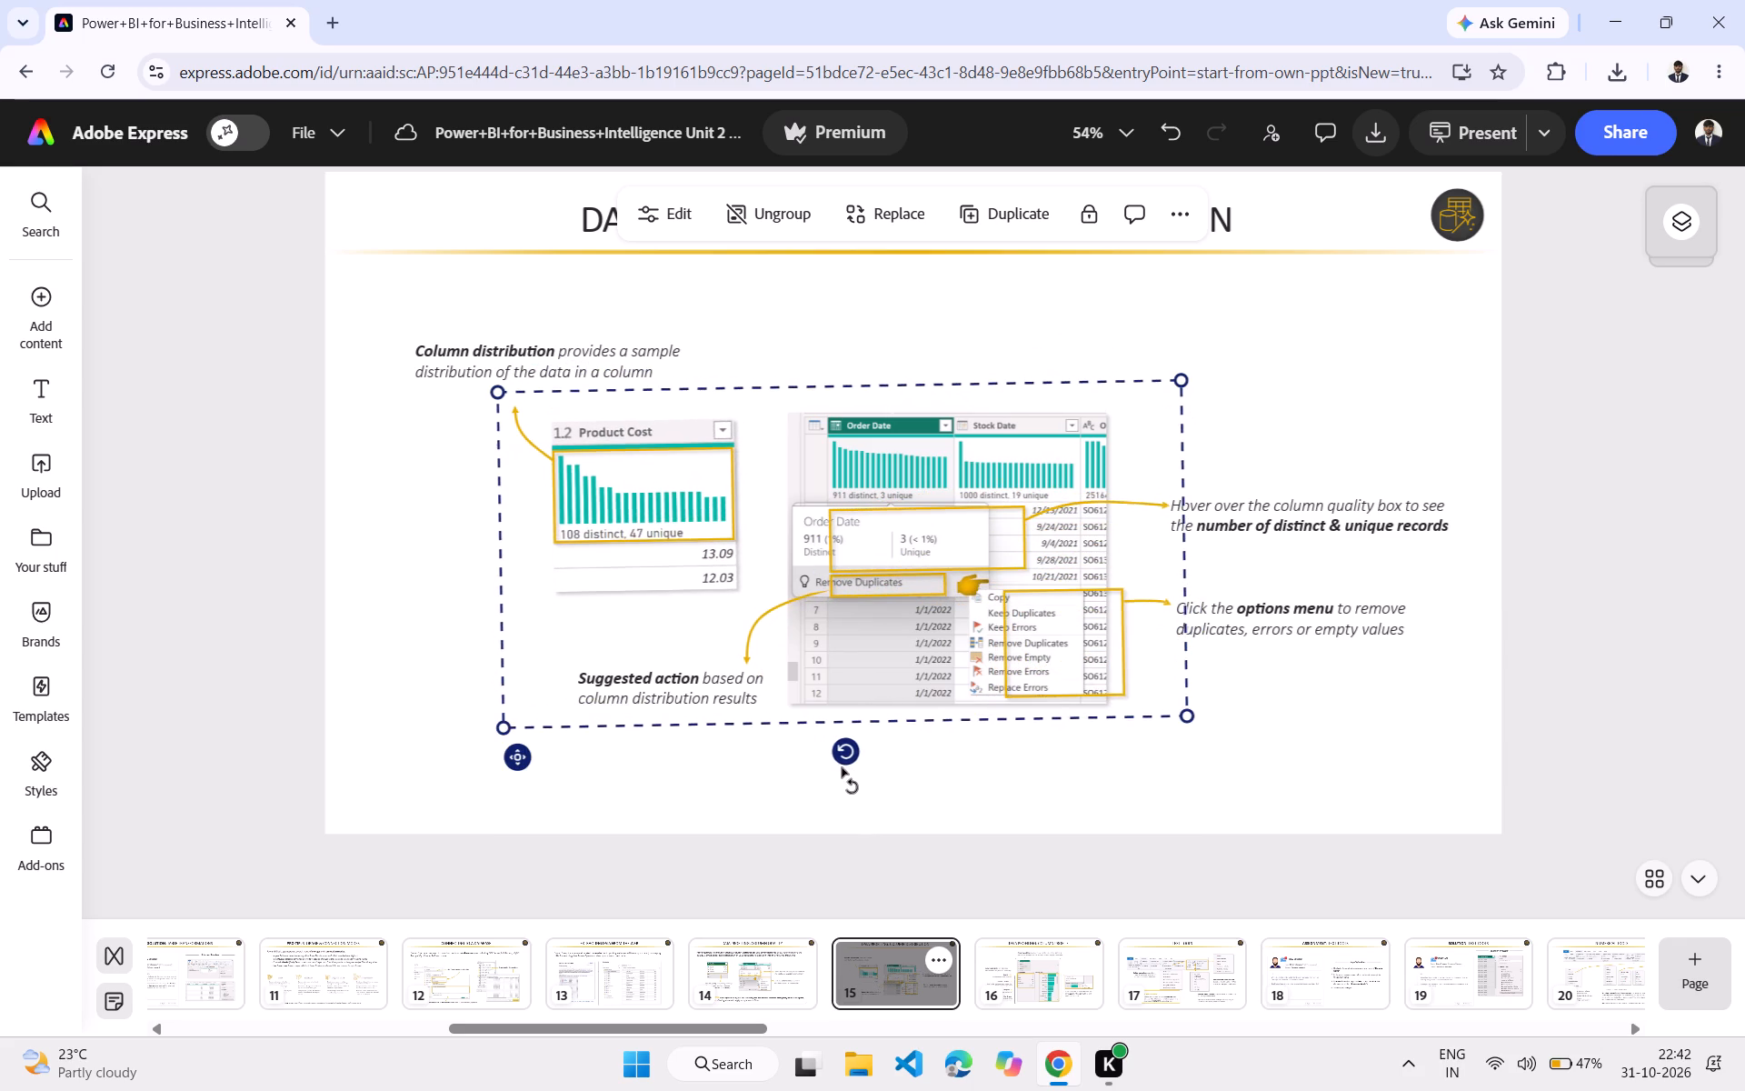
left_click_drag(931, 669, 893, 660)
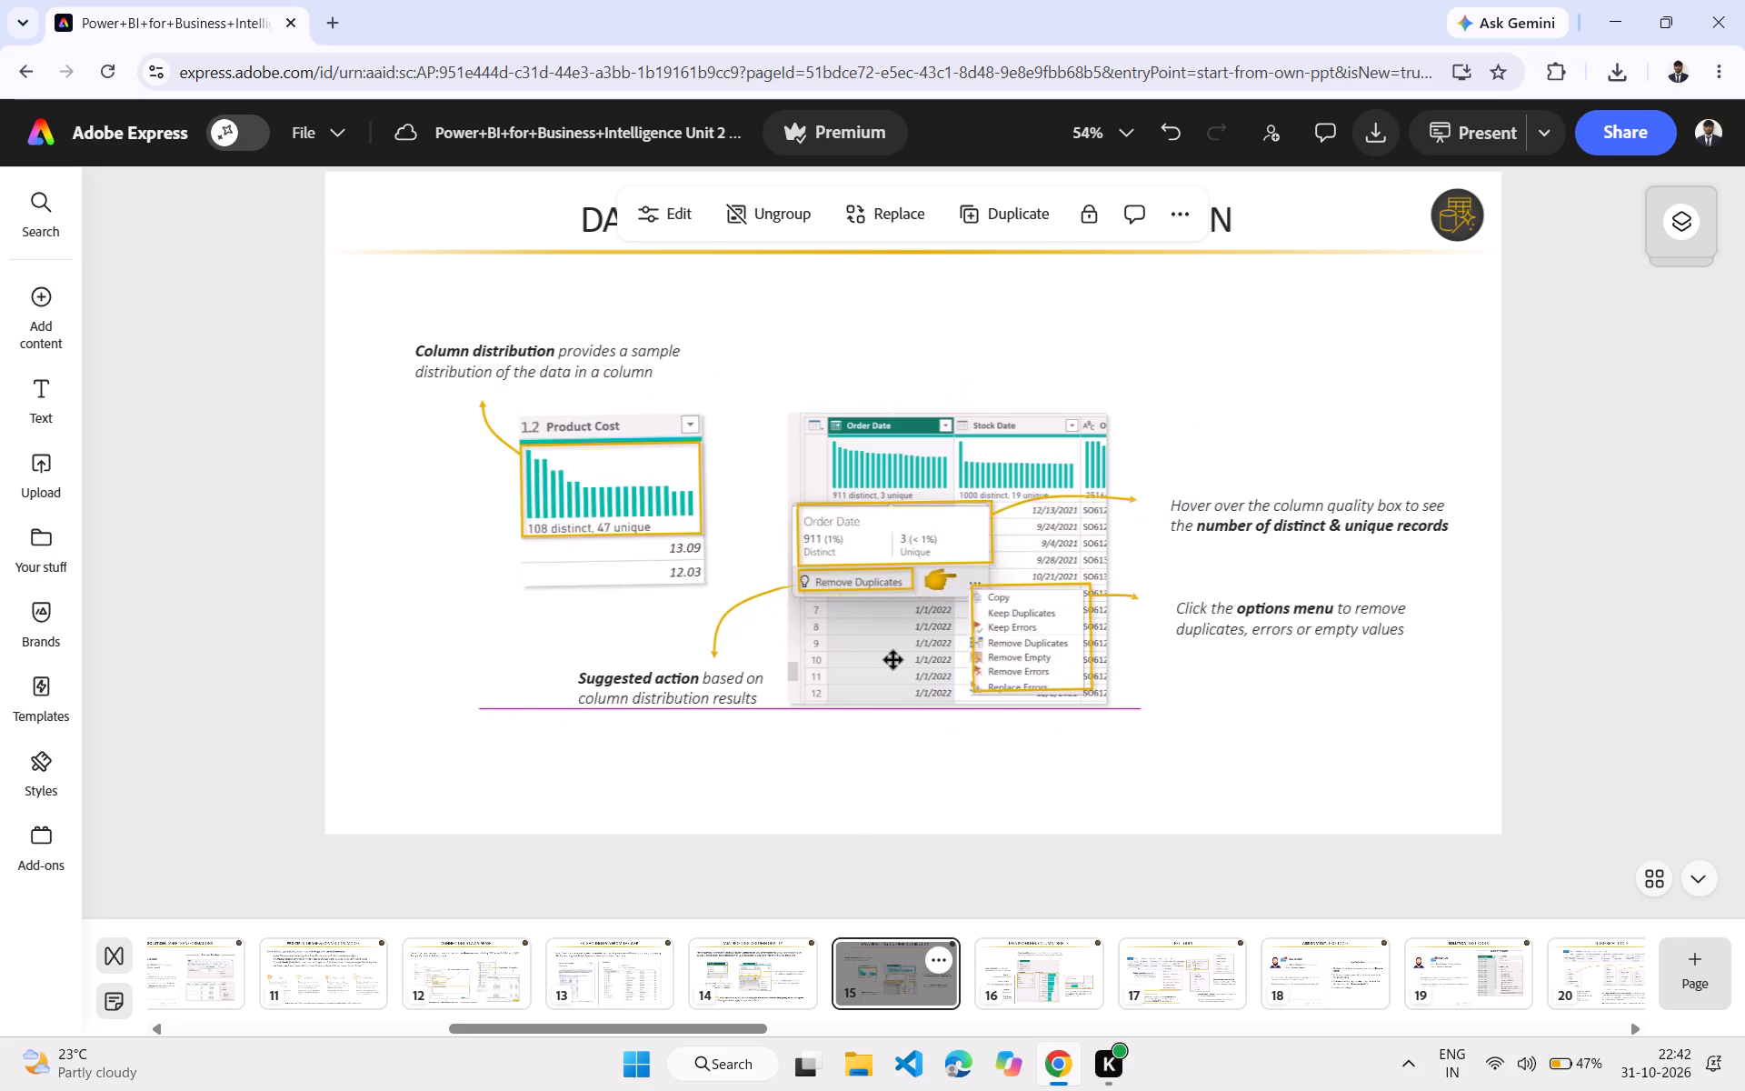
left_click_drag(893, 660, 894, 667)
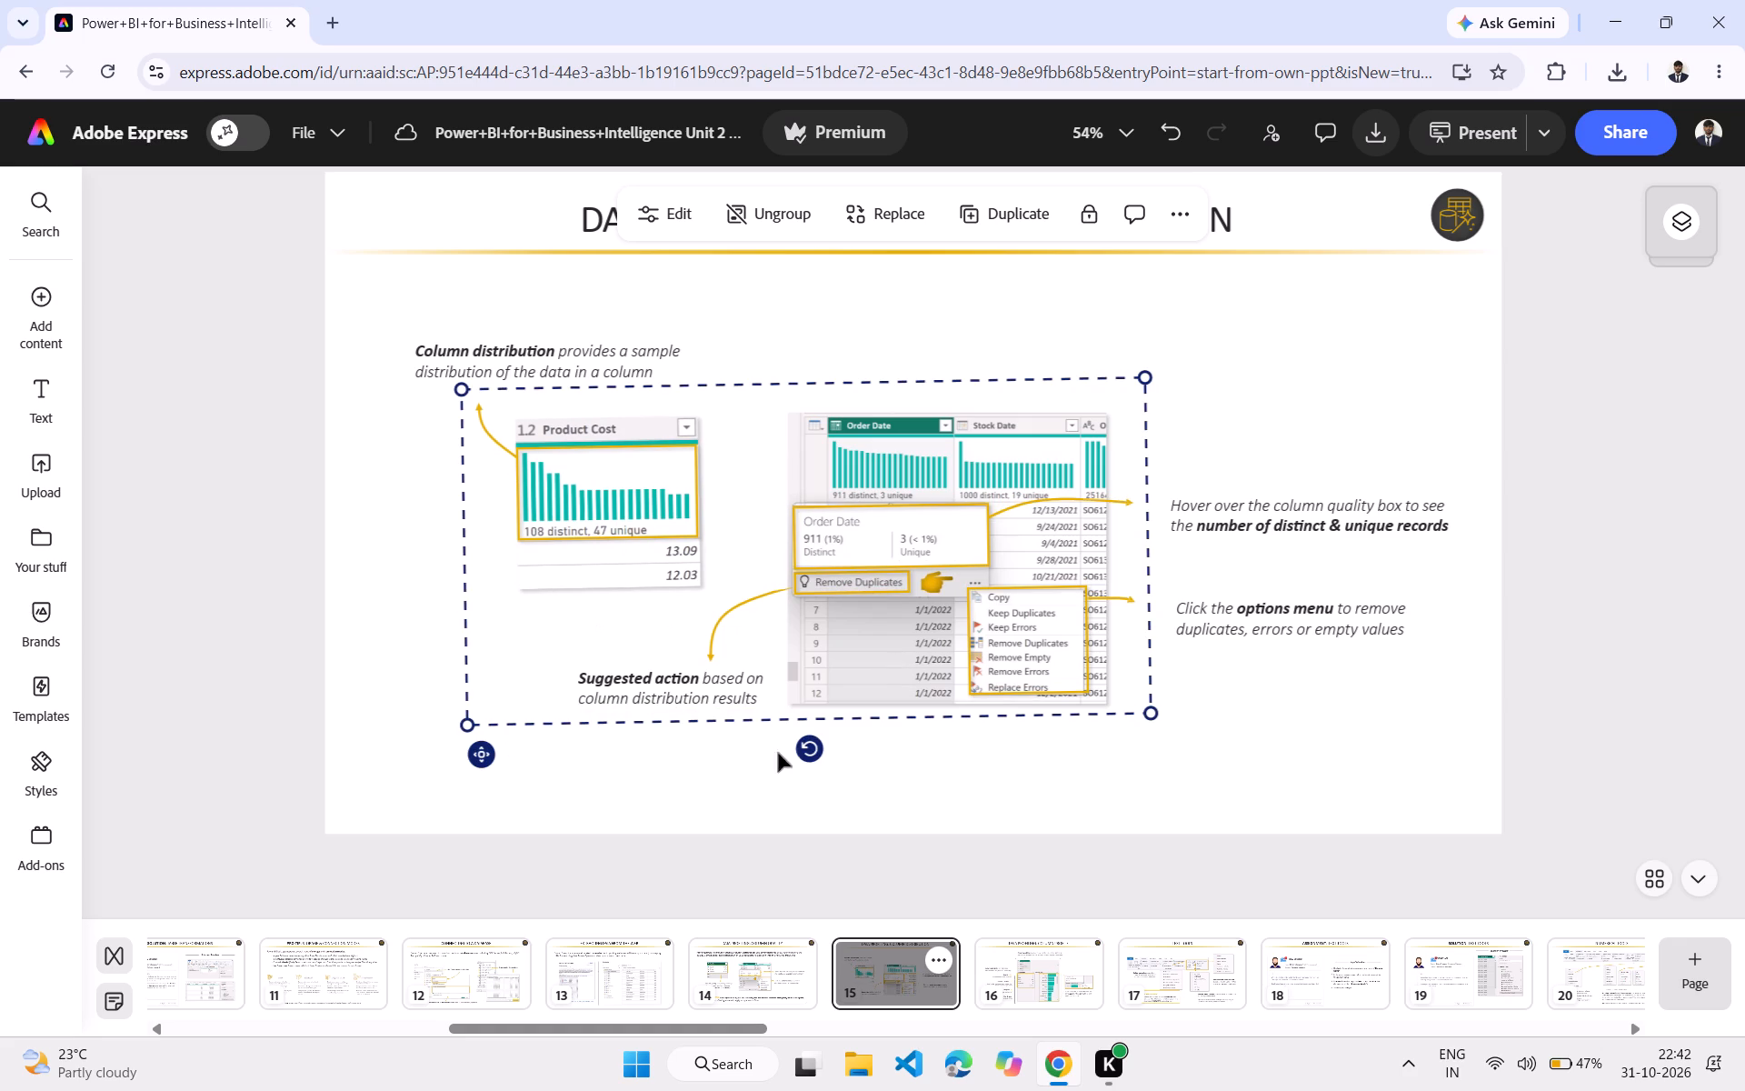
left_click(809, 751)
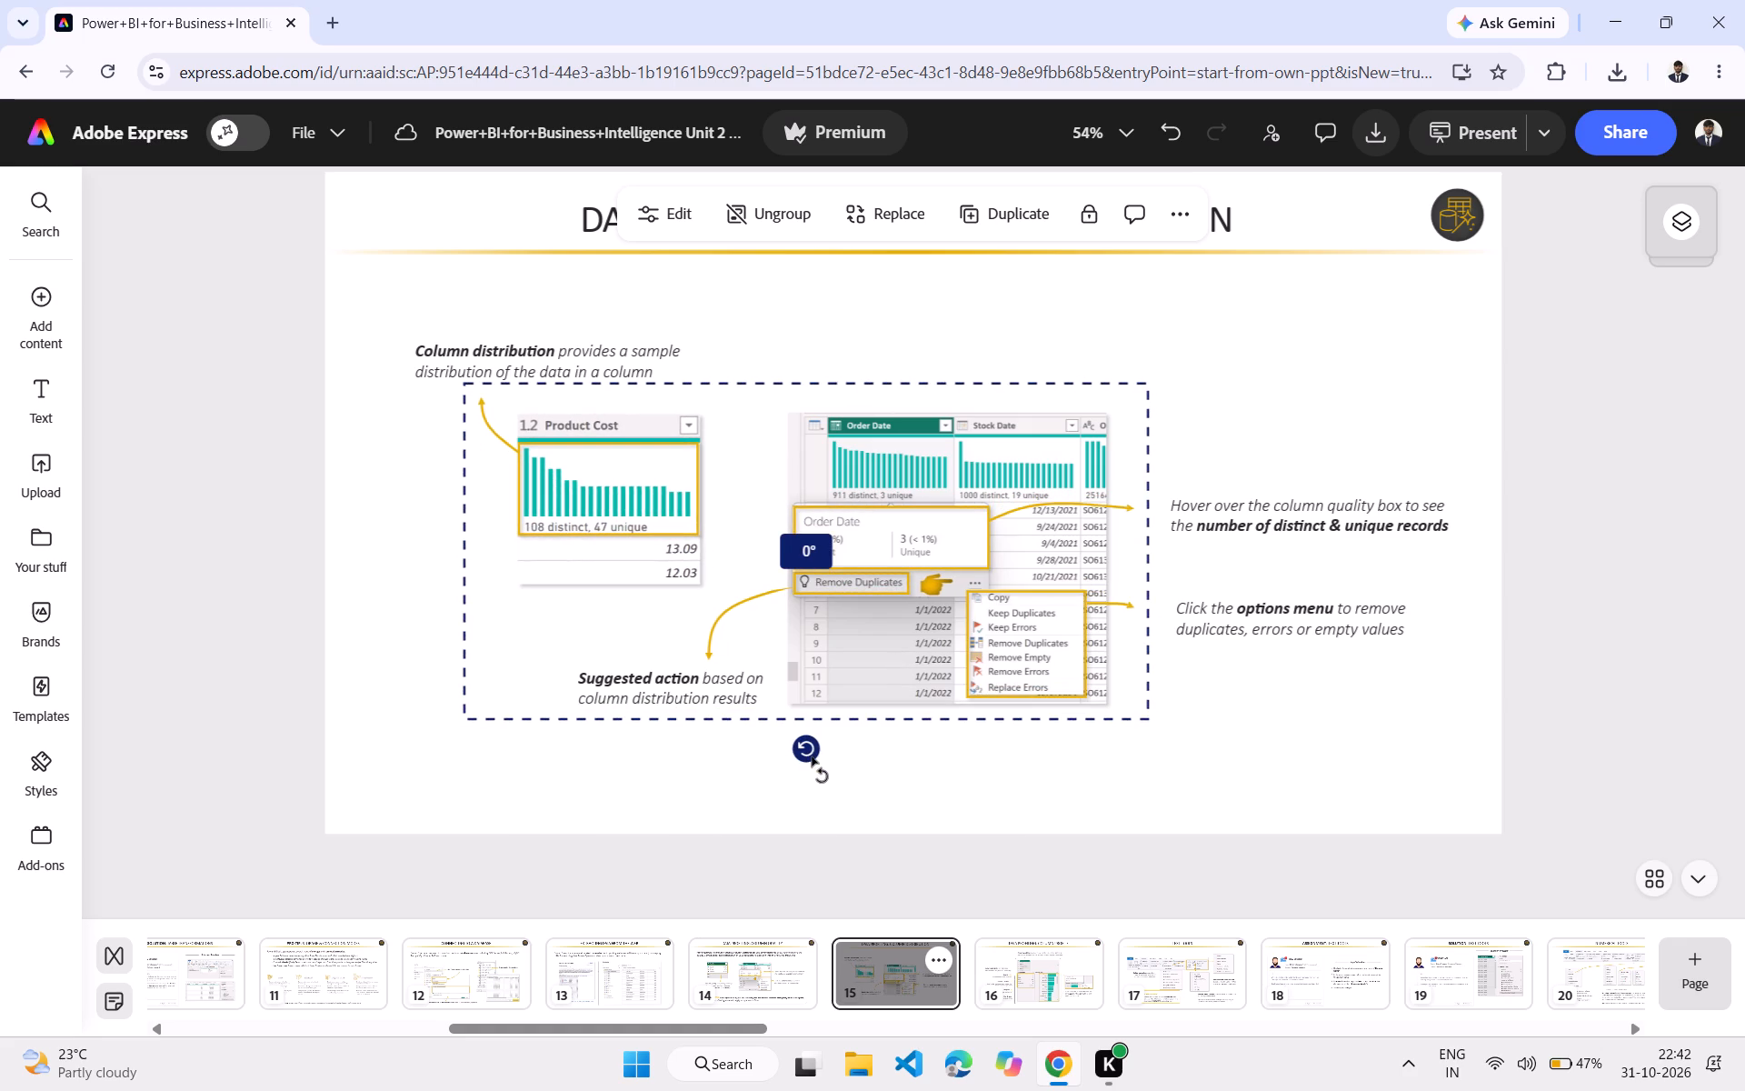
Move the Column distribution caption right so it sits just above the Product Cost screenshot.
left_click_drag(432, 350, 499, 333)
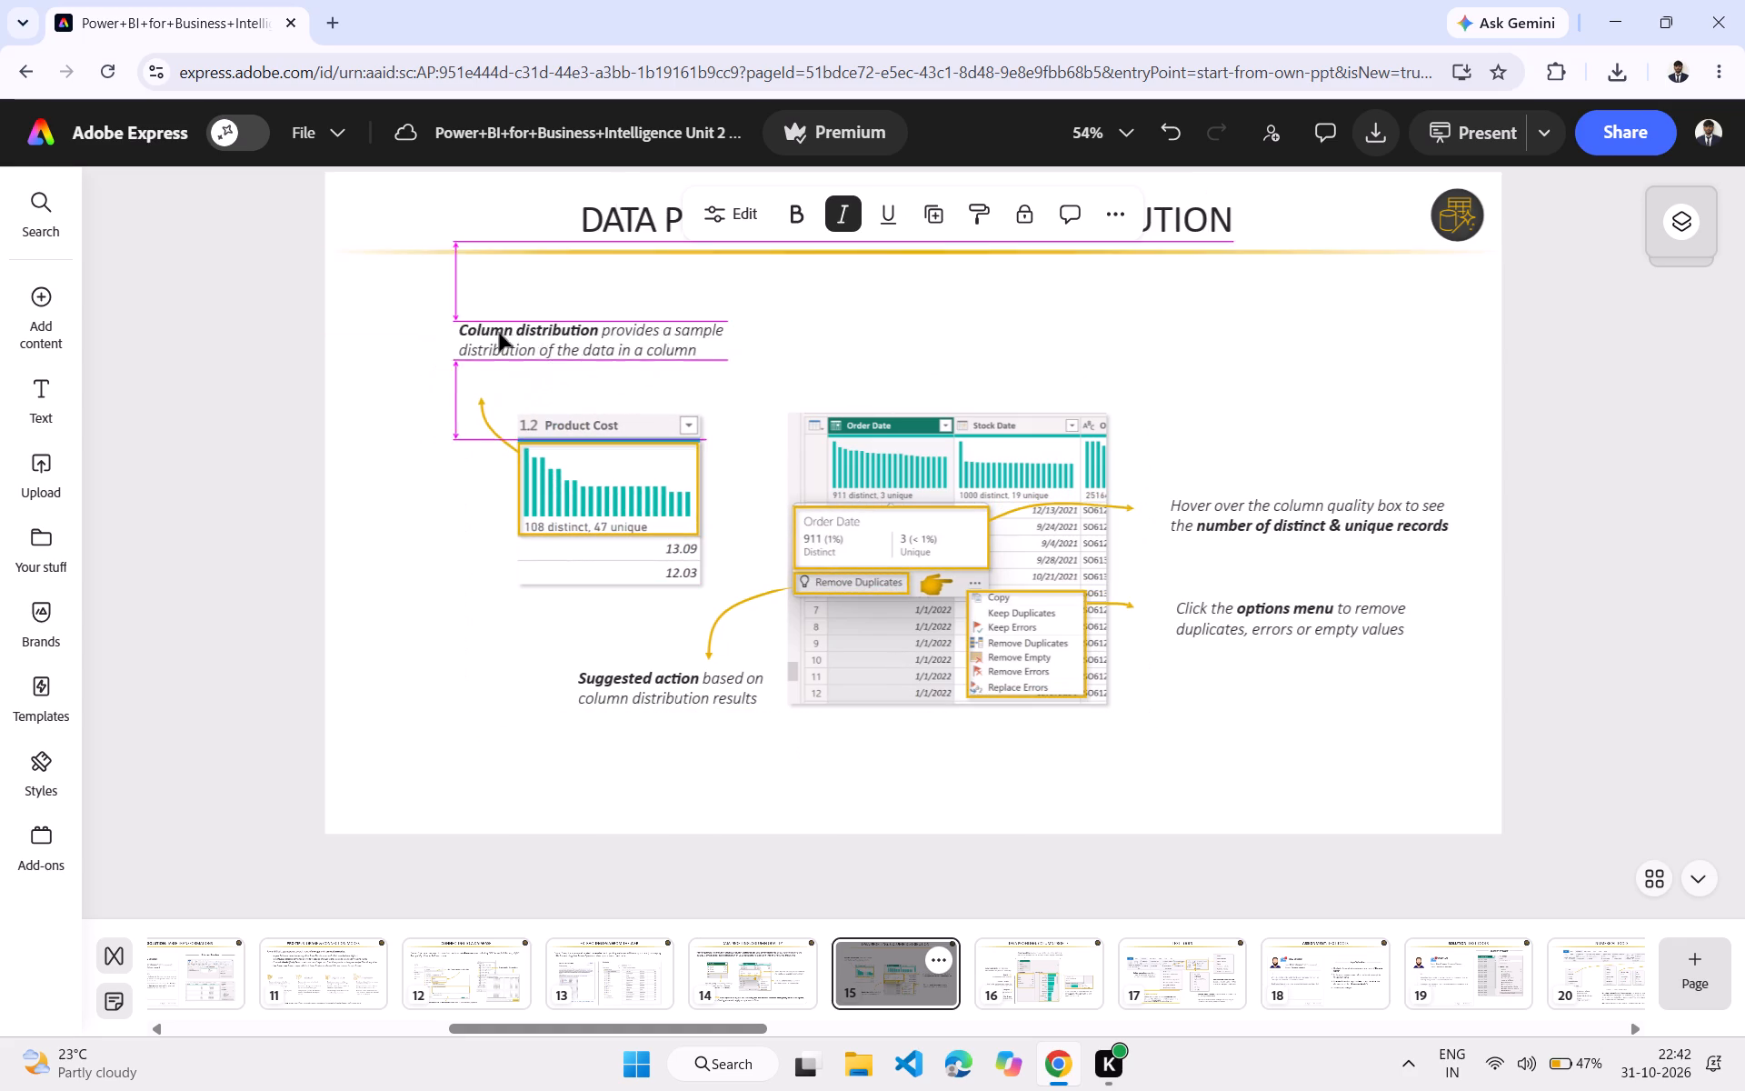
left_click_drag(499, 333, 560, 352)
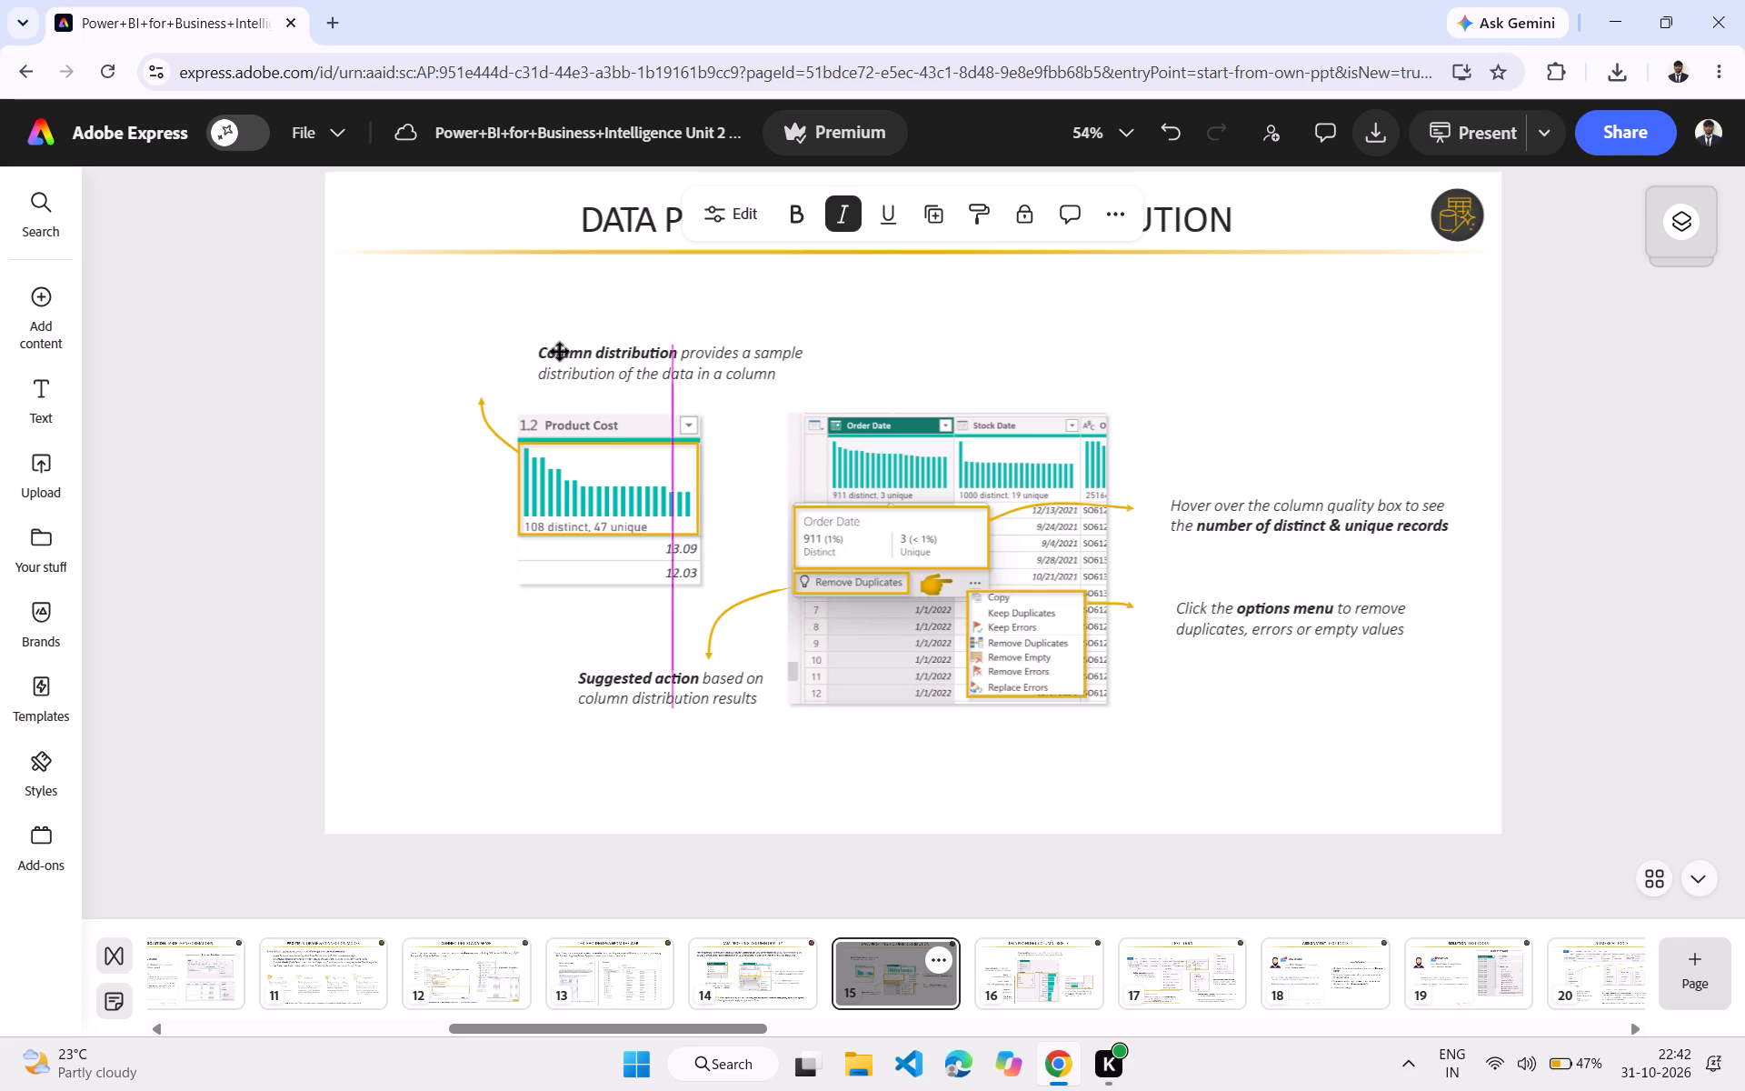
left_click_drag(560, 352, 528, 360)
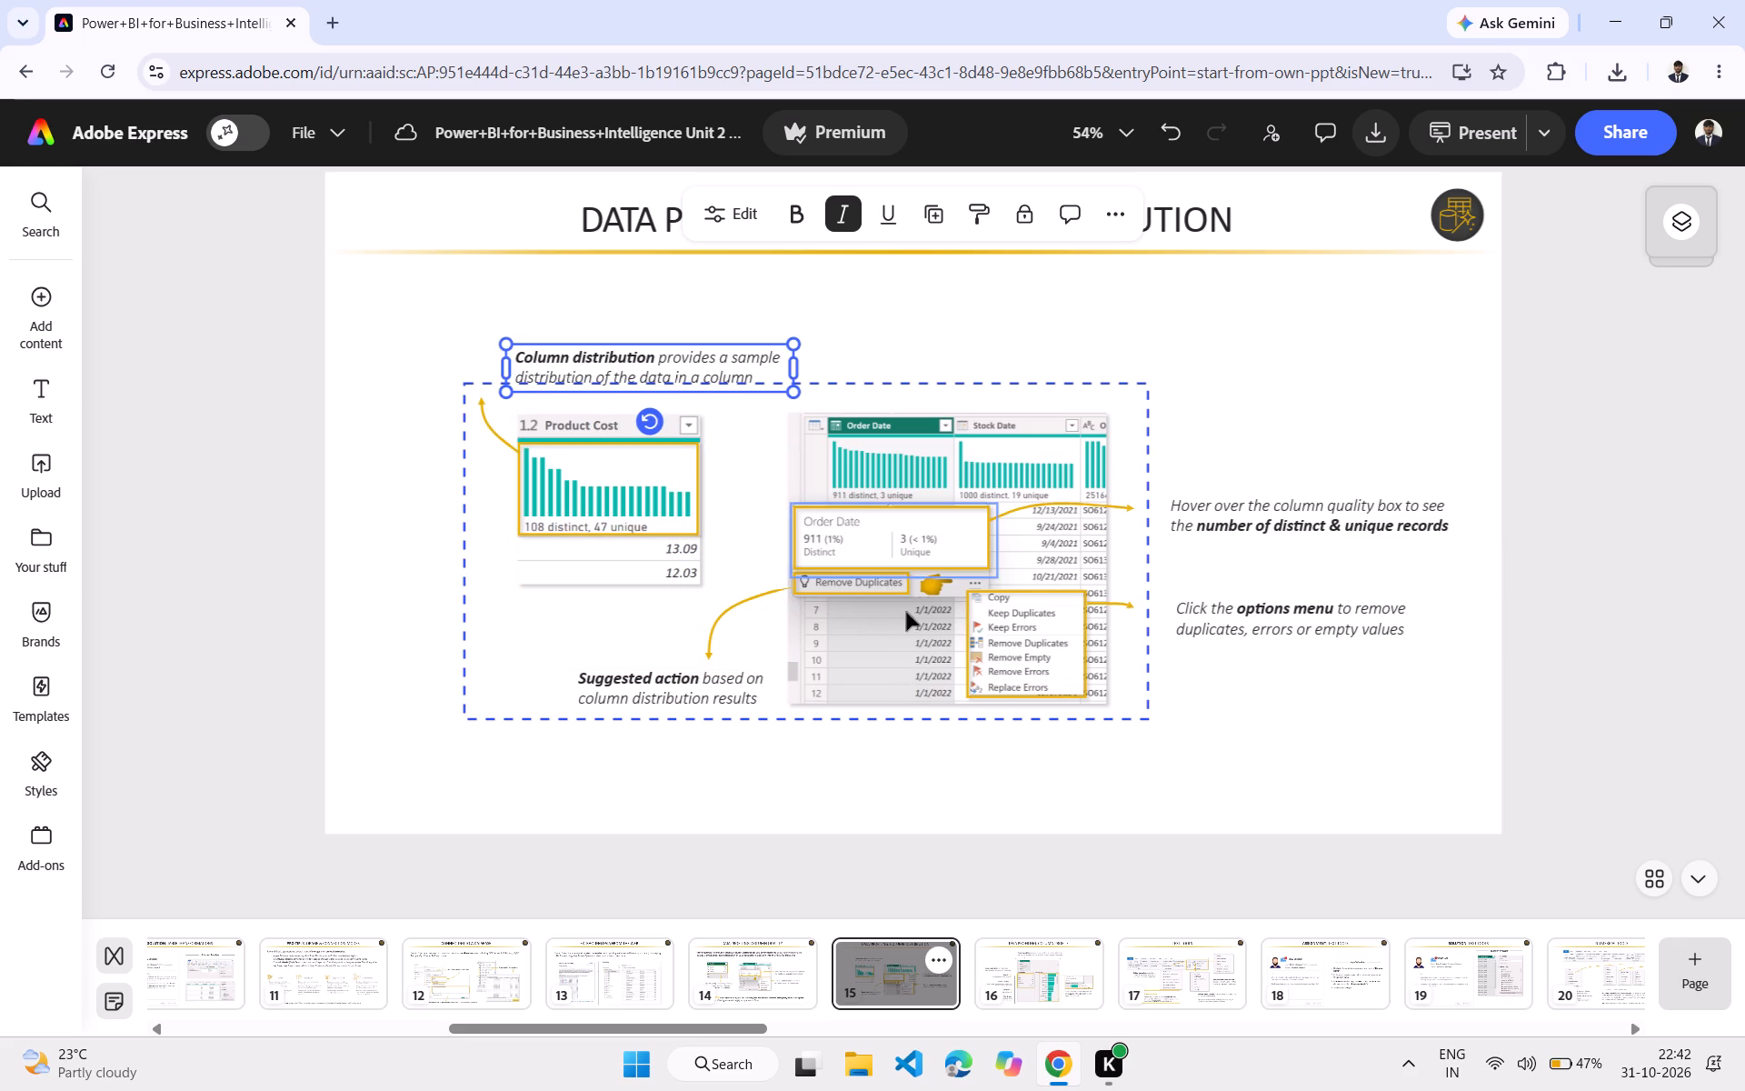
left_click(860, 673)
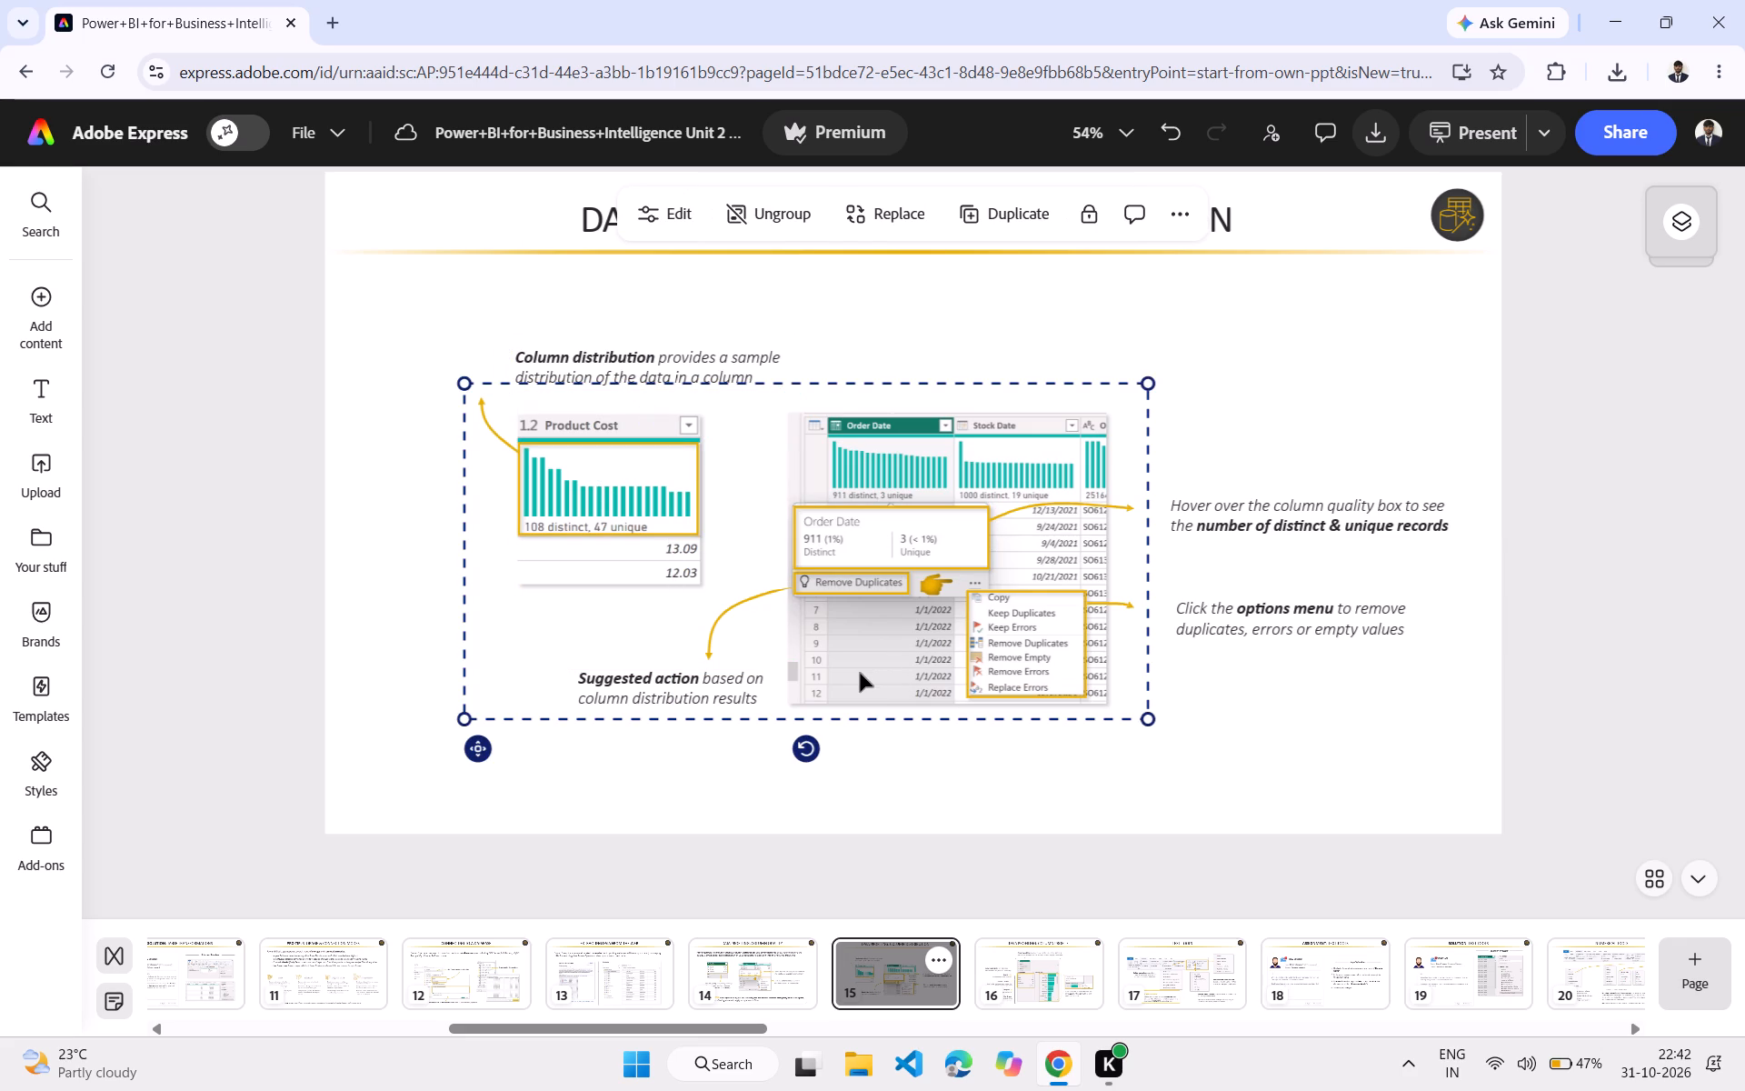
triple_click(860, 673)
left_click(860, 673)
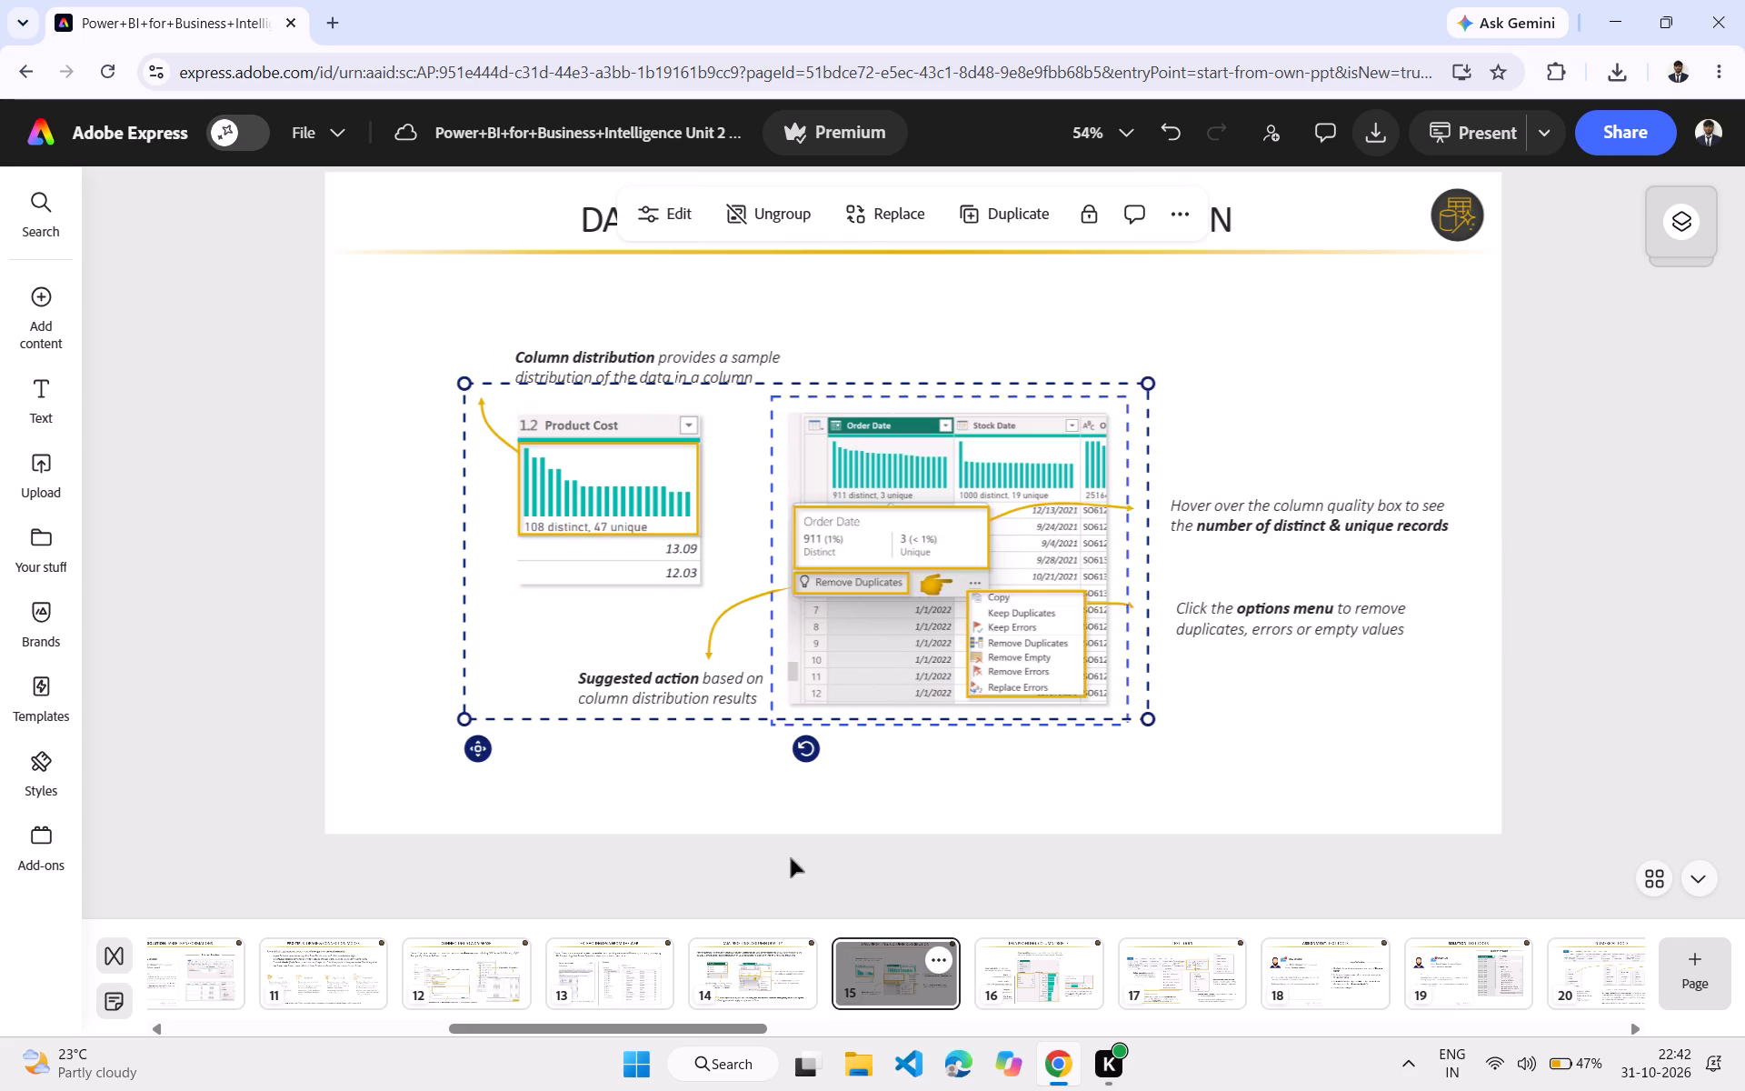
On page 14, shift the thumbs-up image slightly right, the PRO TIP text right and slightly down, and the background box further right.
left_click(745, 960)
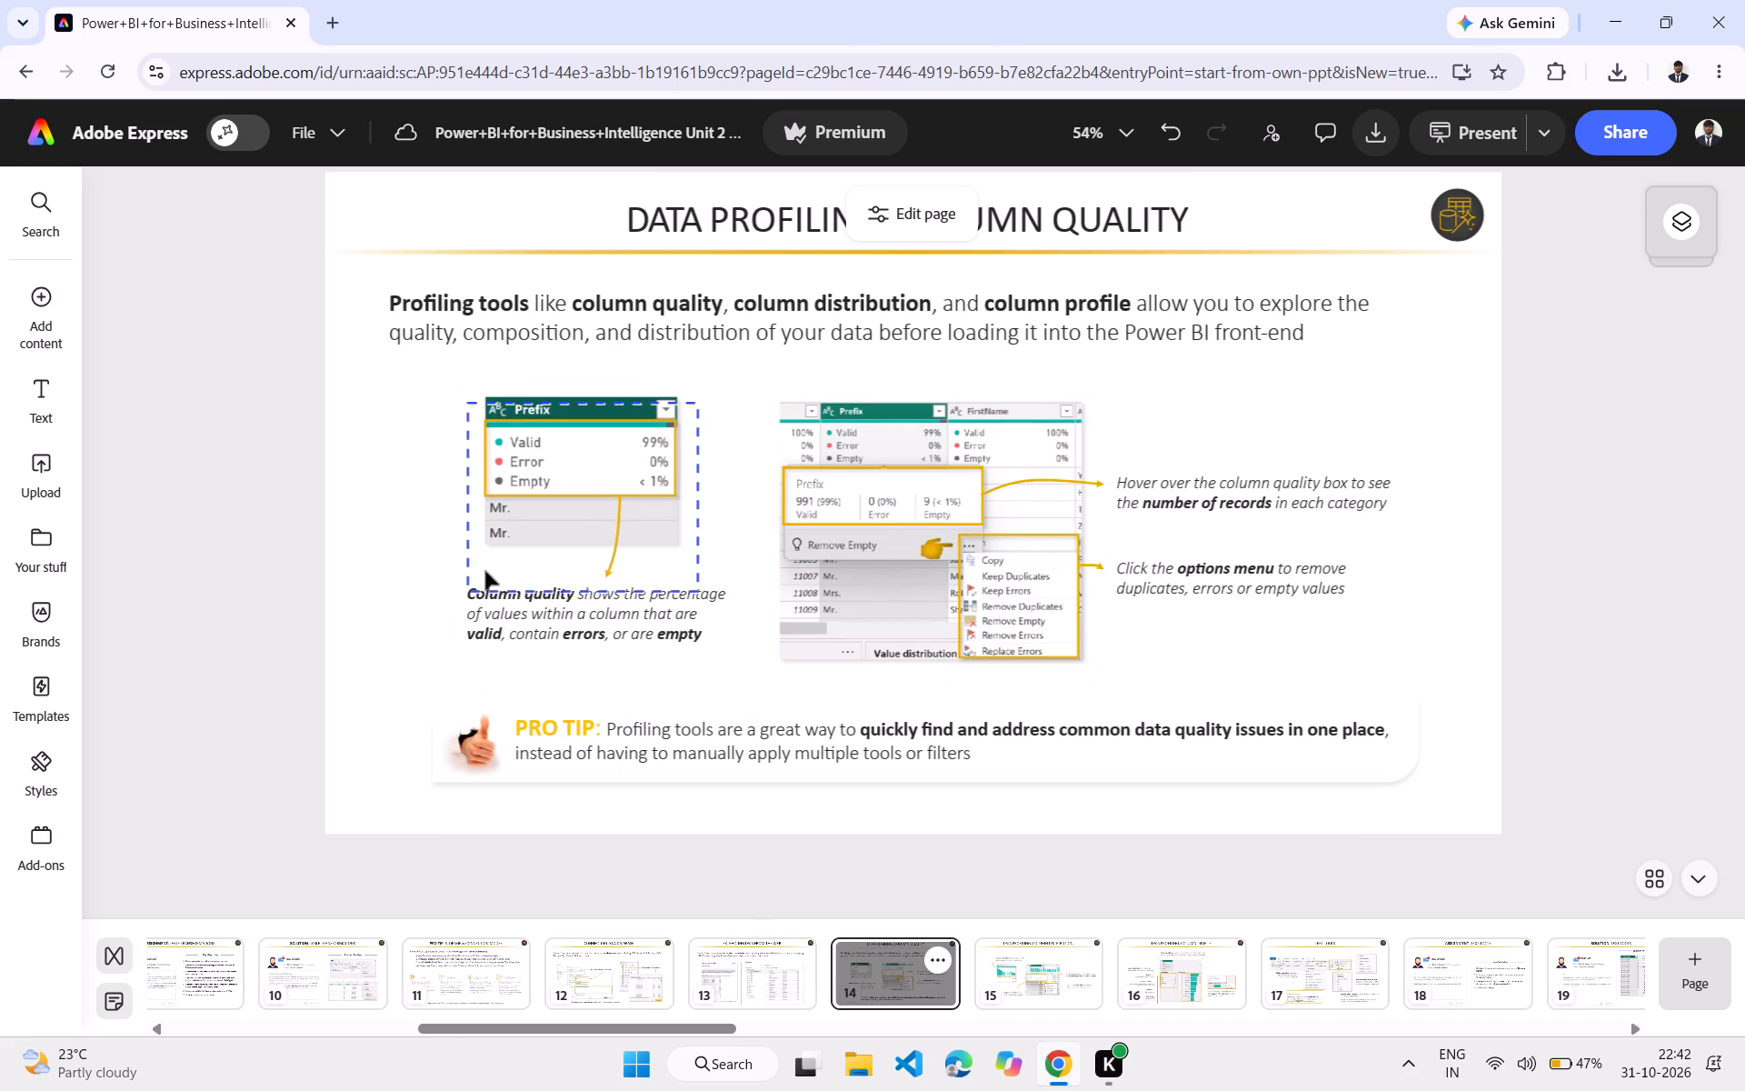
left_click_drag(473, 748, 483, 747)
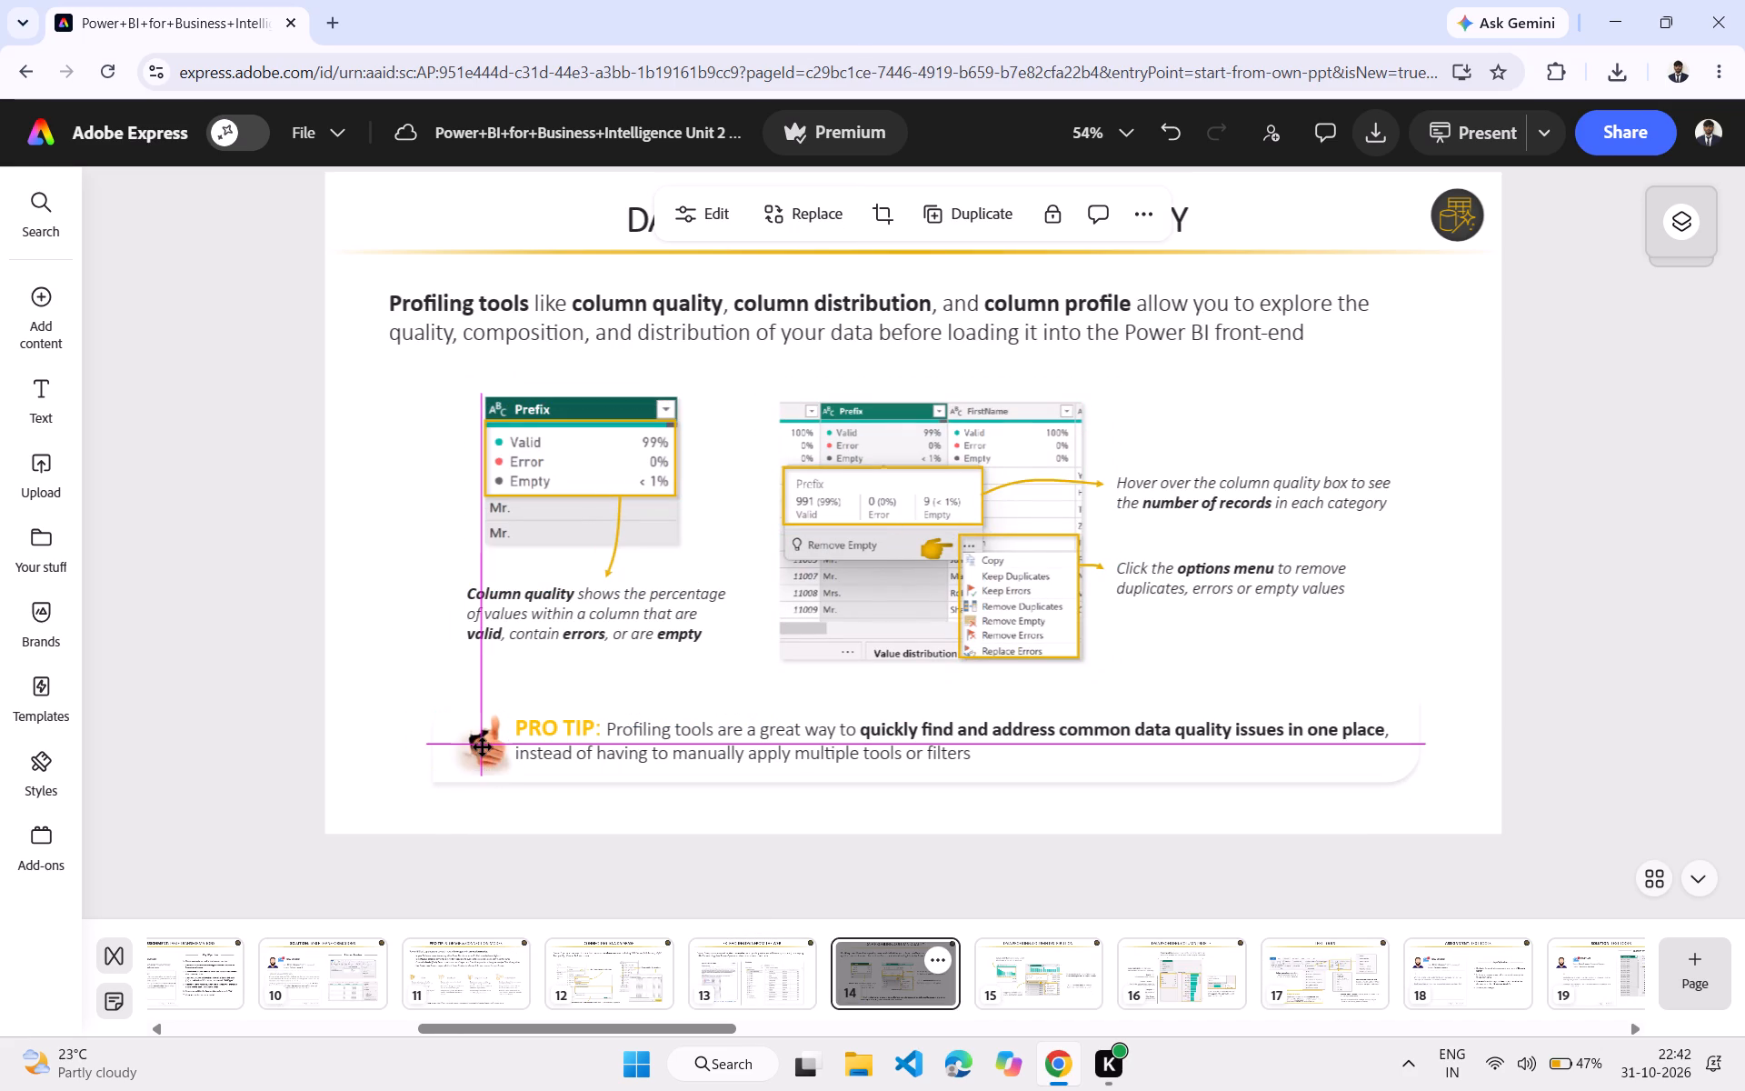
left_click_drag(483, 747, 483, 746)
left_click(586, 753)
left_click_drag(586, 753, 591, 753)
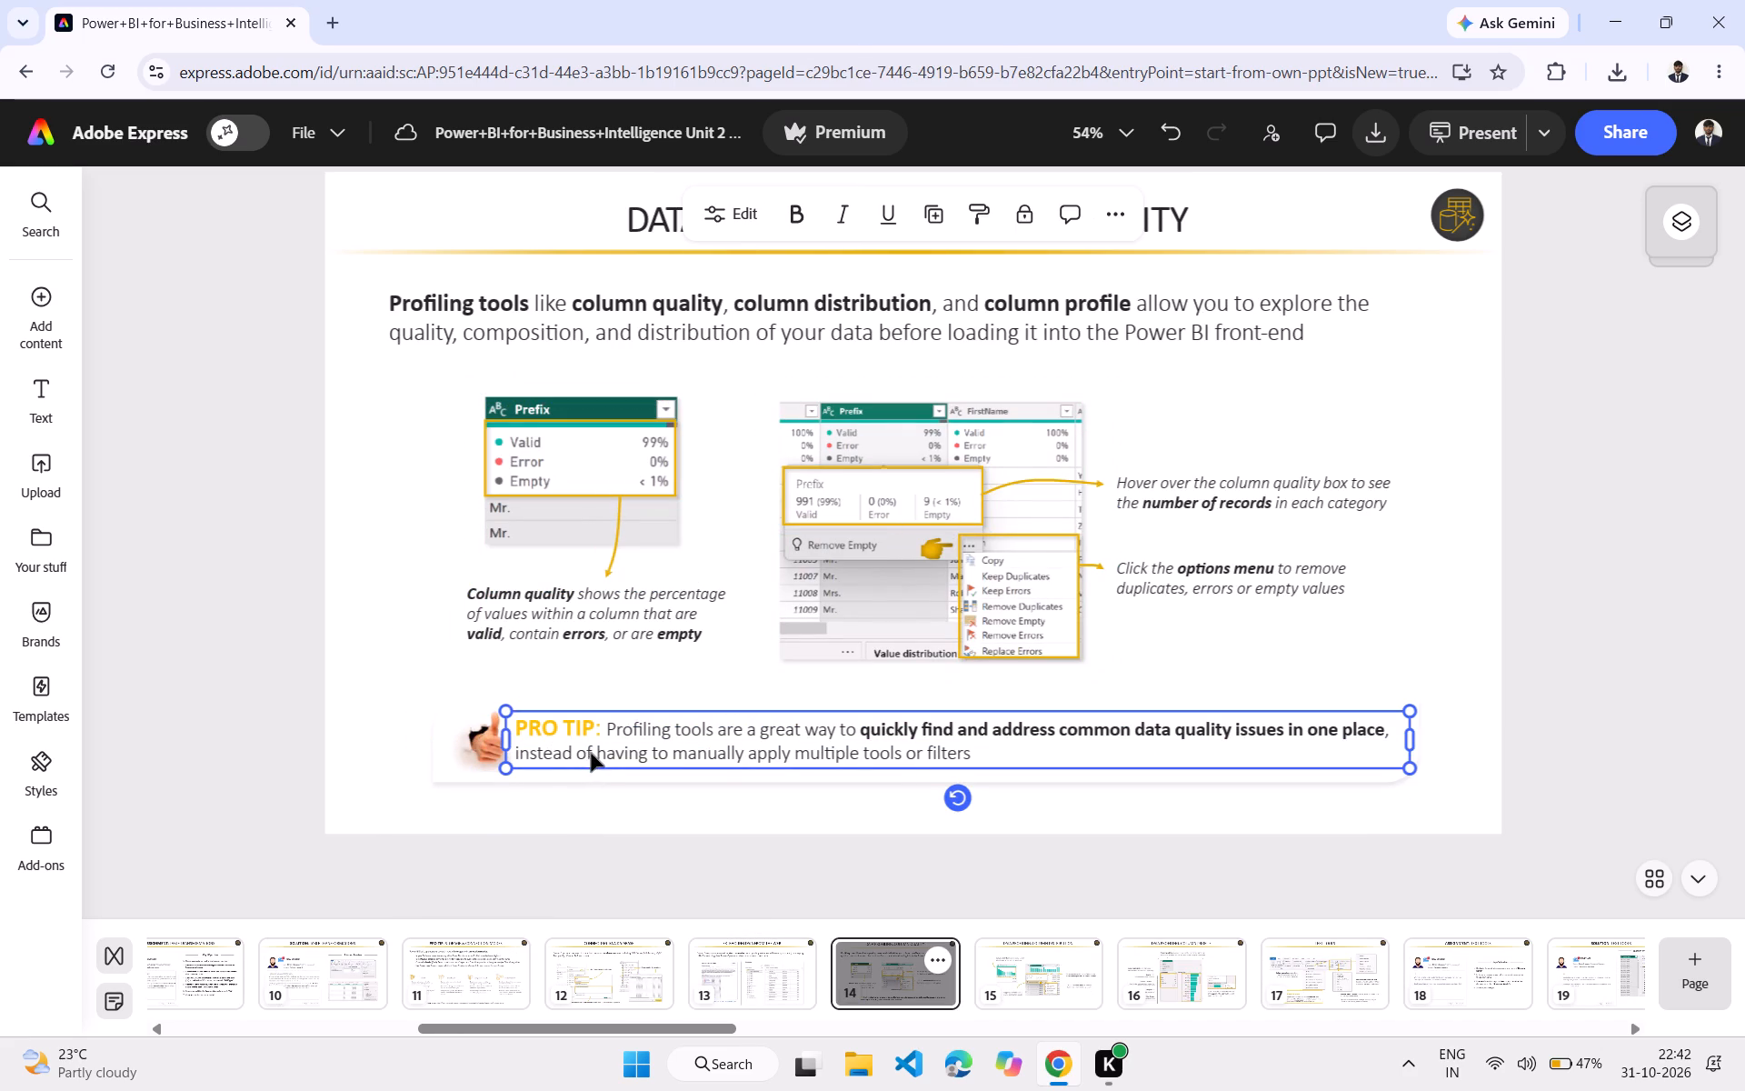
left_click_drag(591, 753, 608, 753)
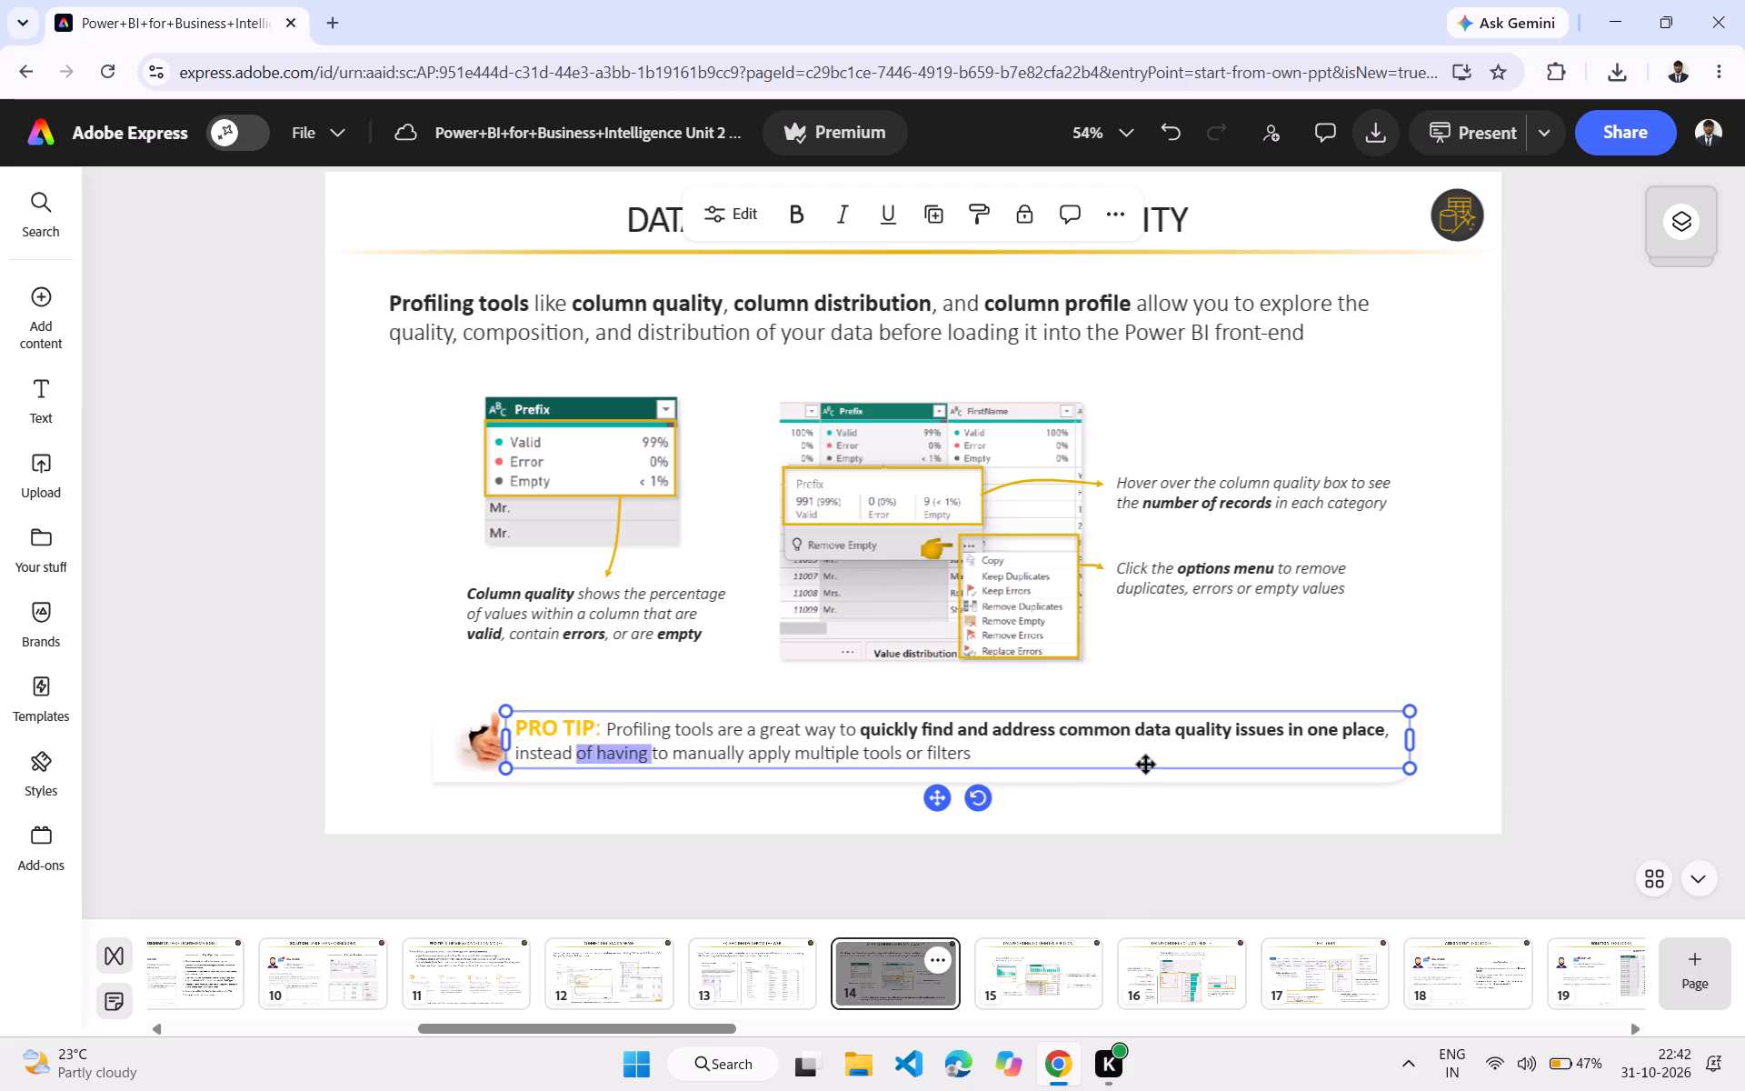
left_click_drag(1146, 765, 1166, 768)
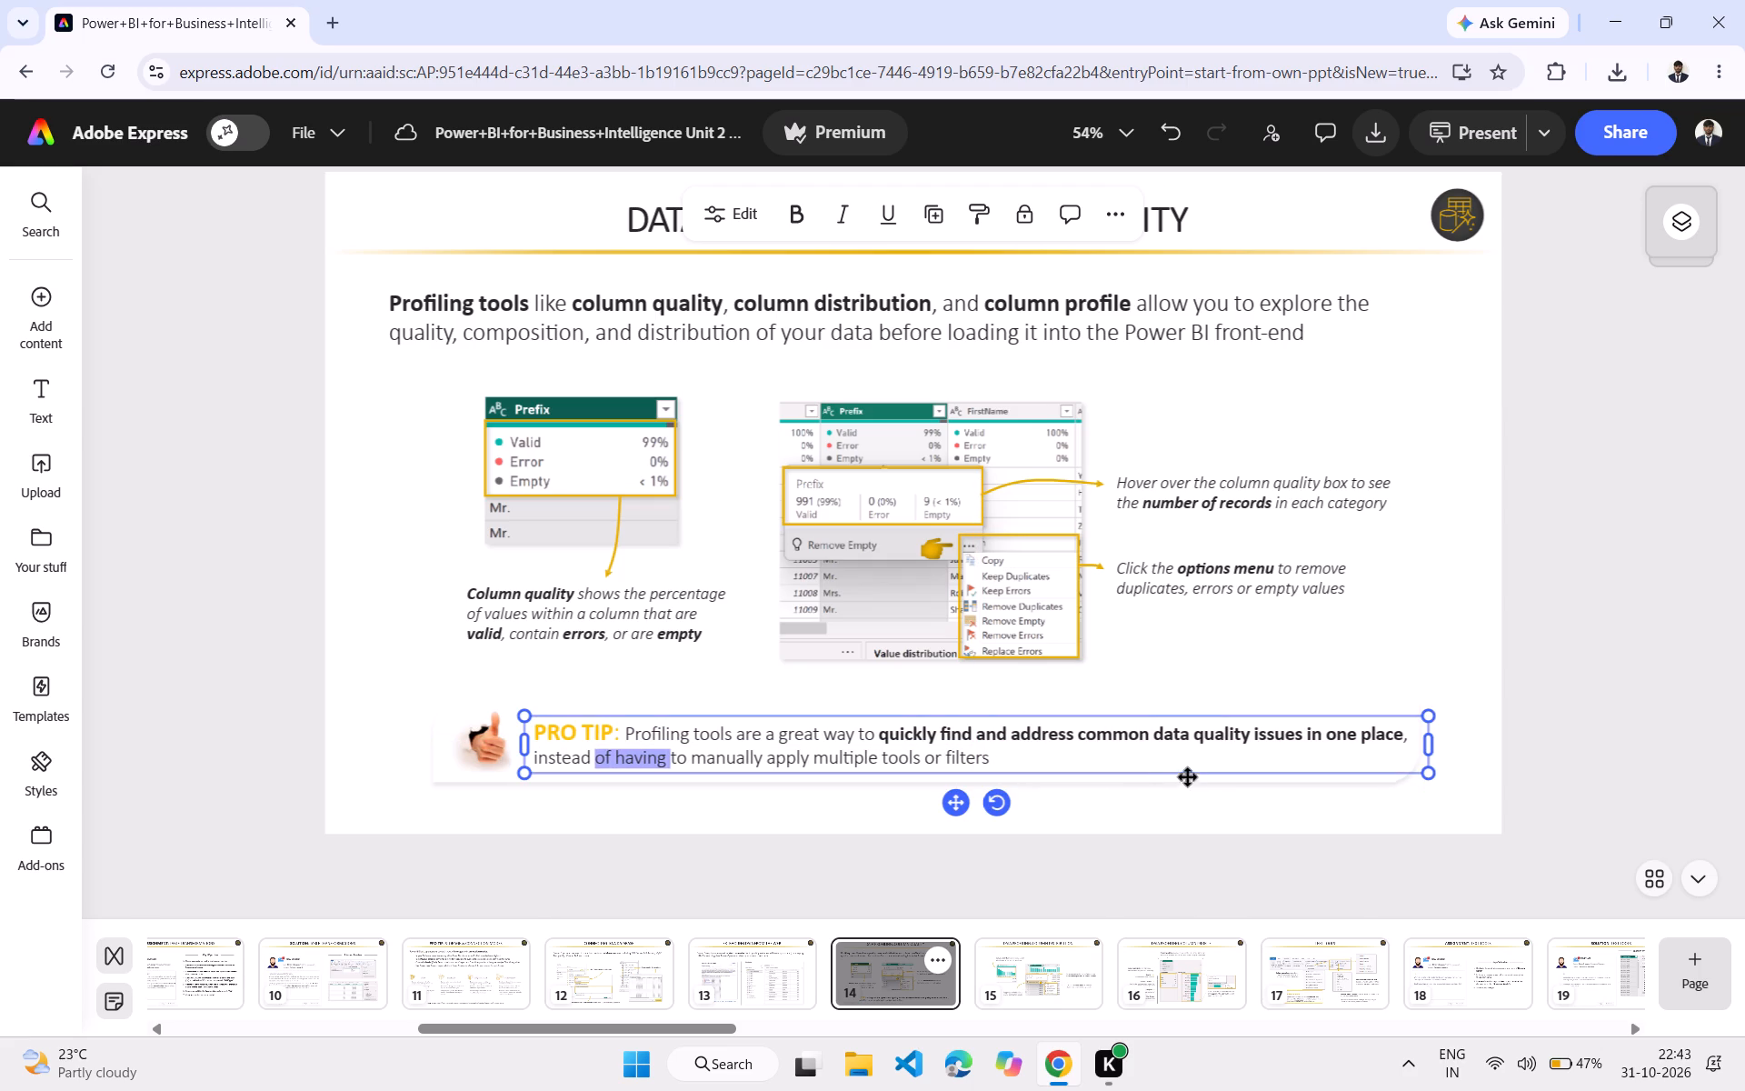
left_click(1220, 784)
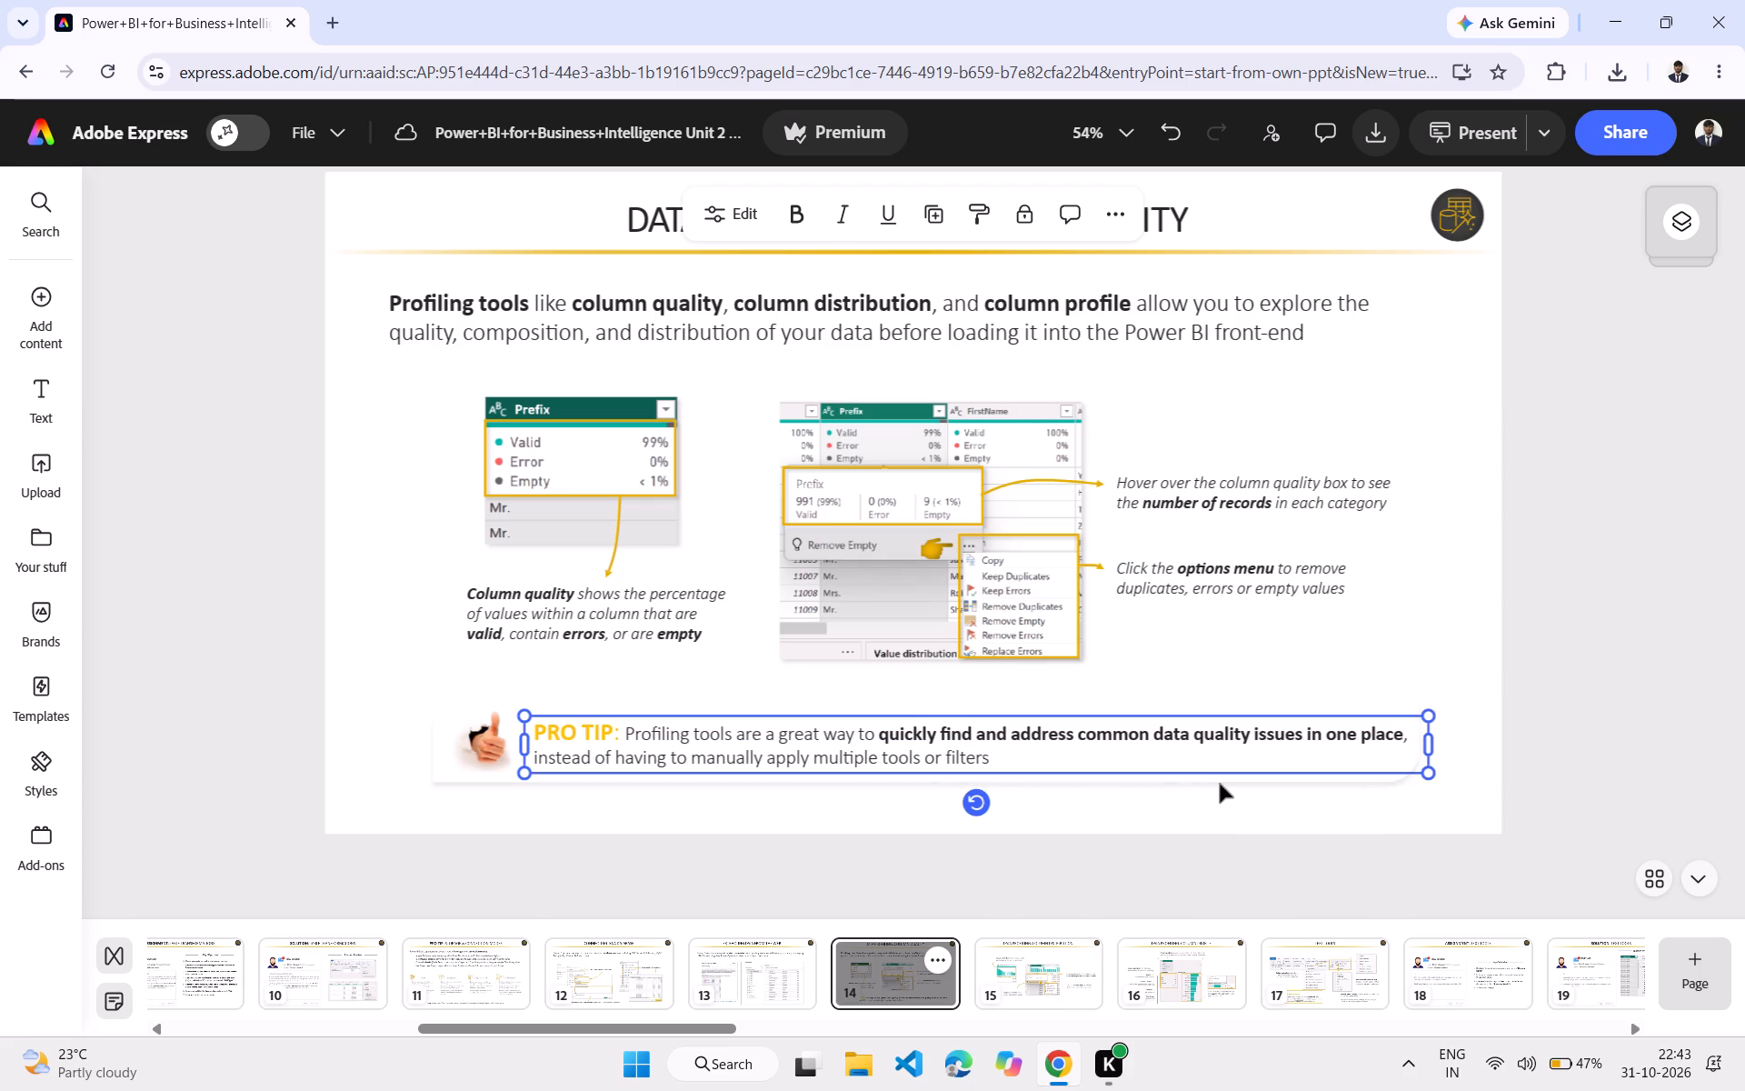
left_click_drag(1220, 784, 1299, 782)
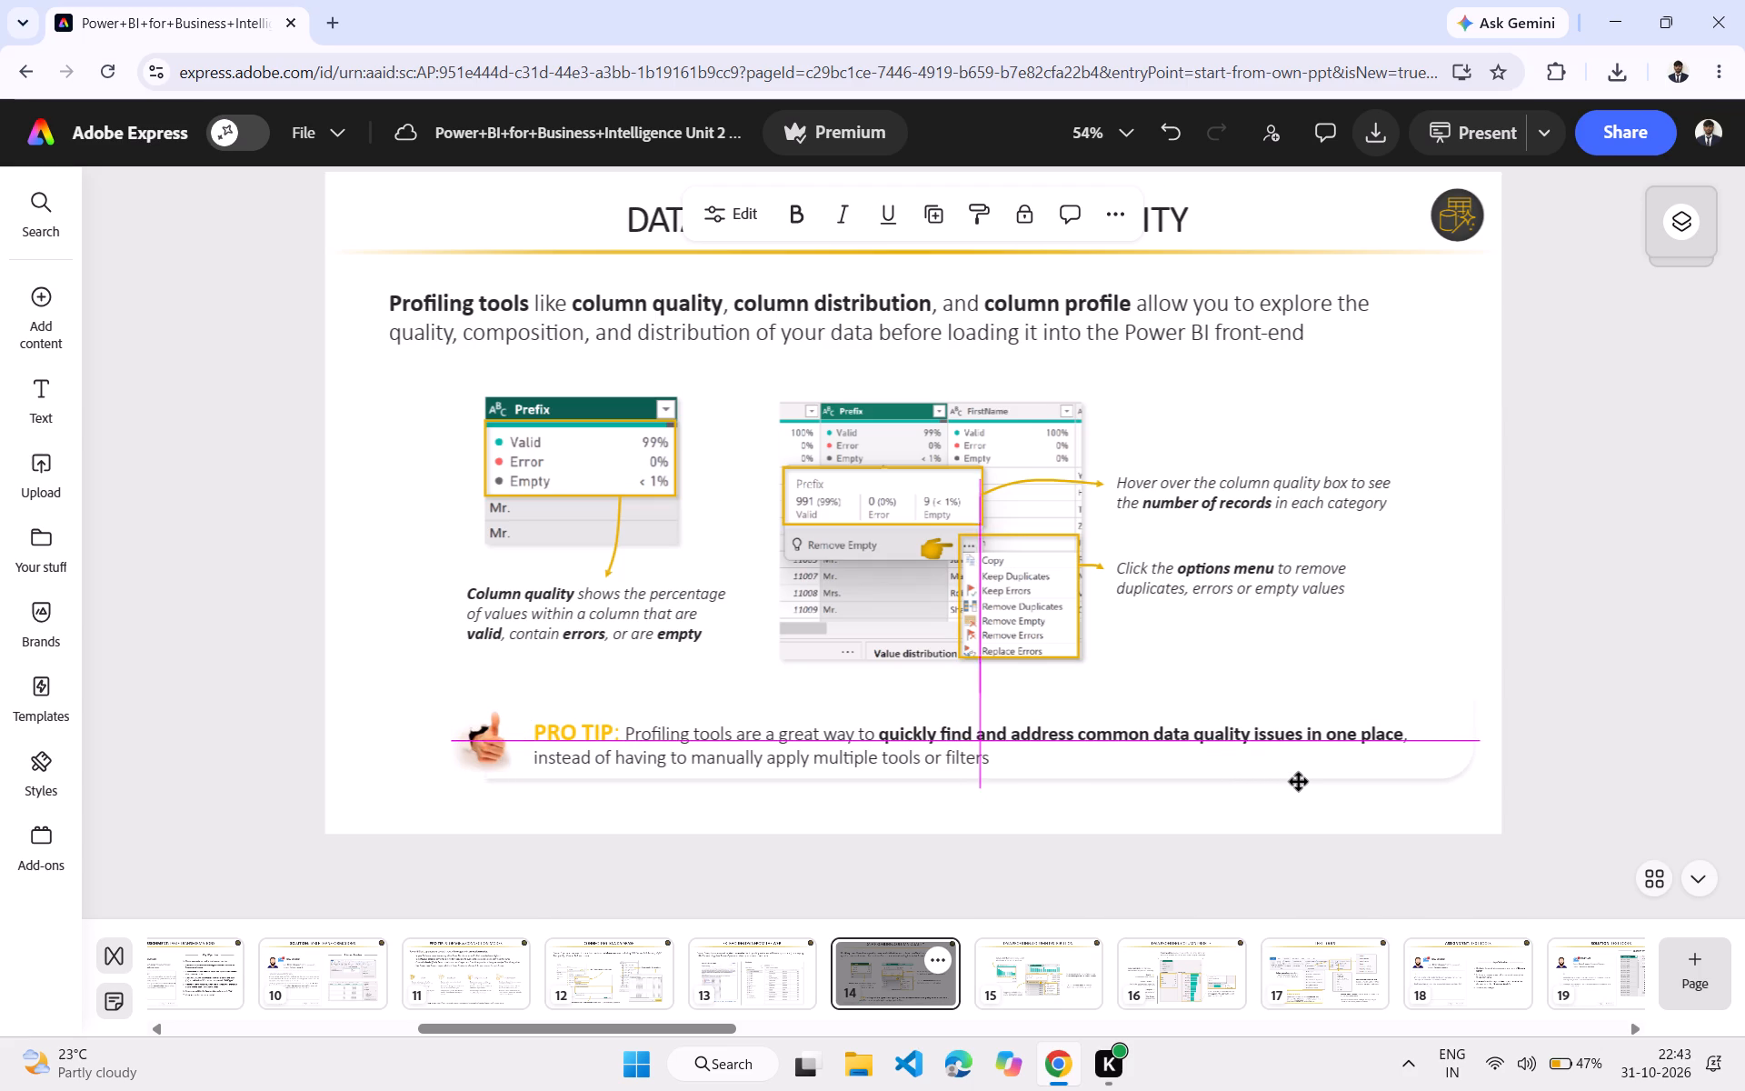
left_click_drag(1299, 782, 1311, 781)
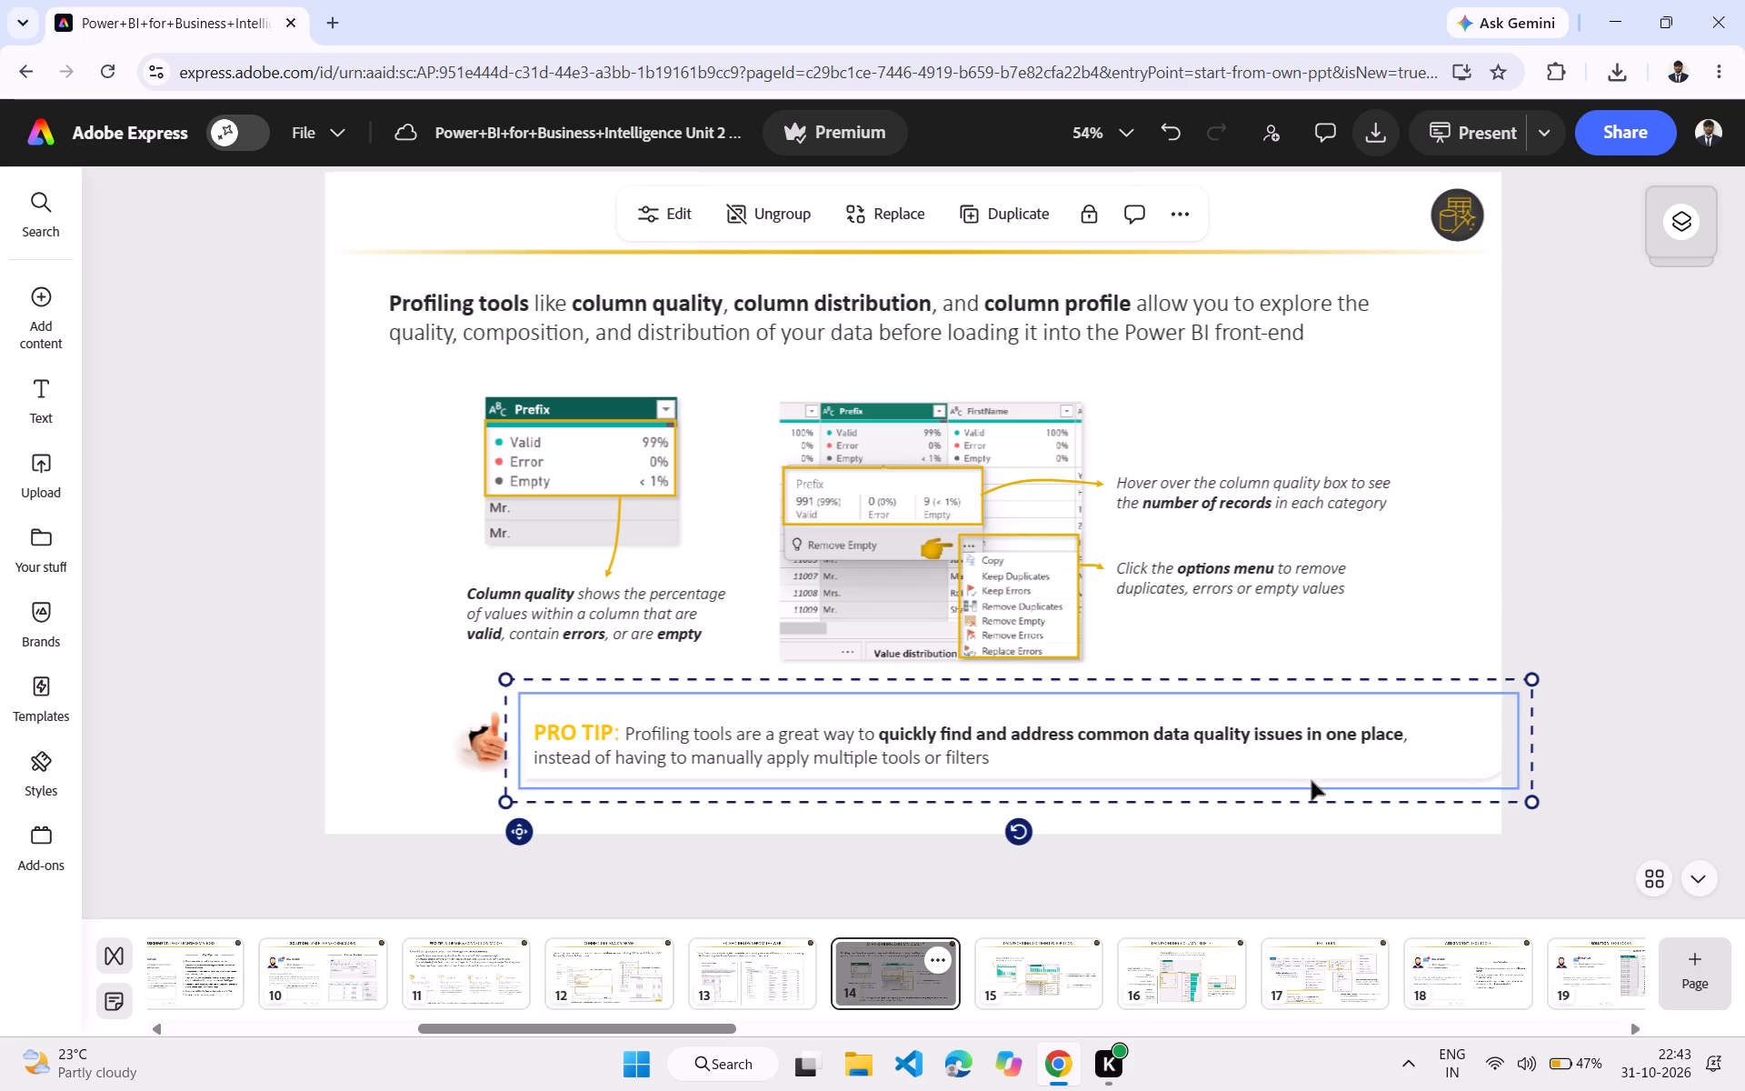
Move the Profiling tools intro paragraph on page 14 right and slightly down.
left_click_drag(1127, 327, 1160, 336)
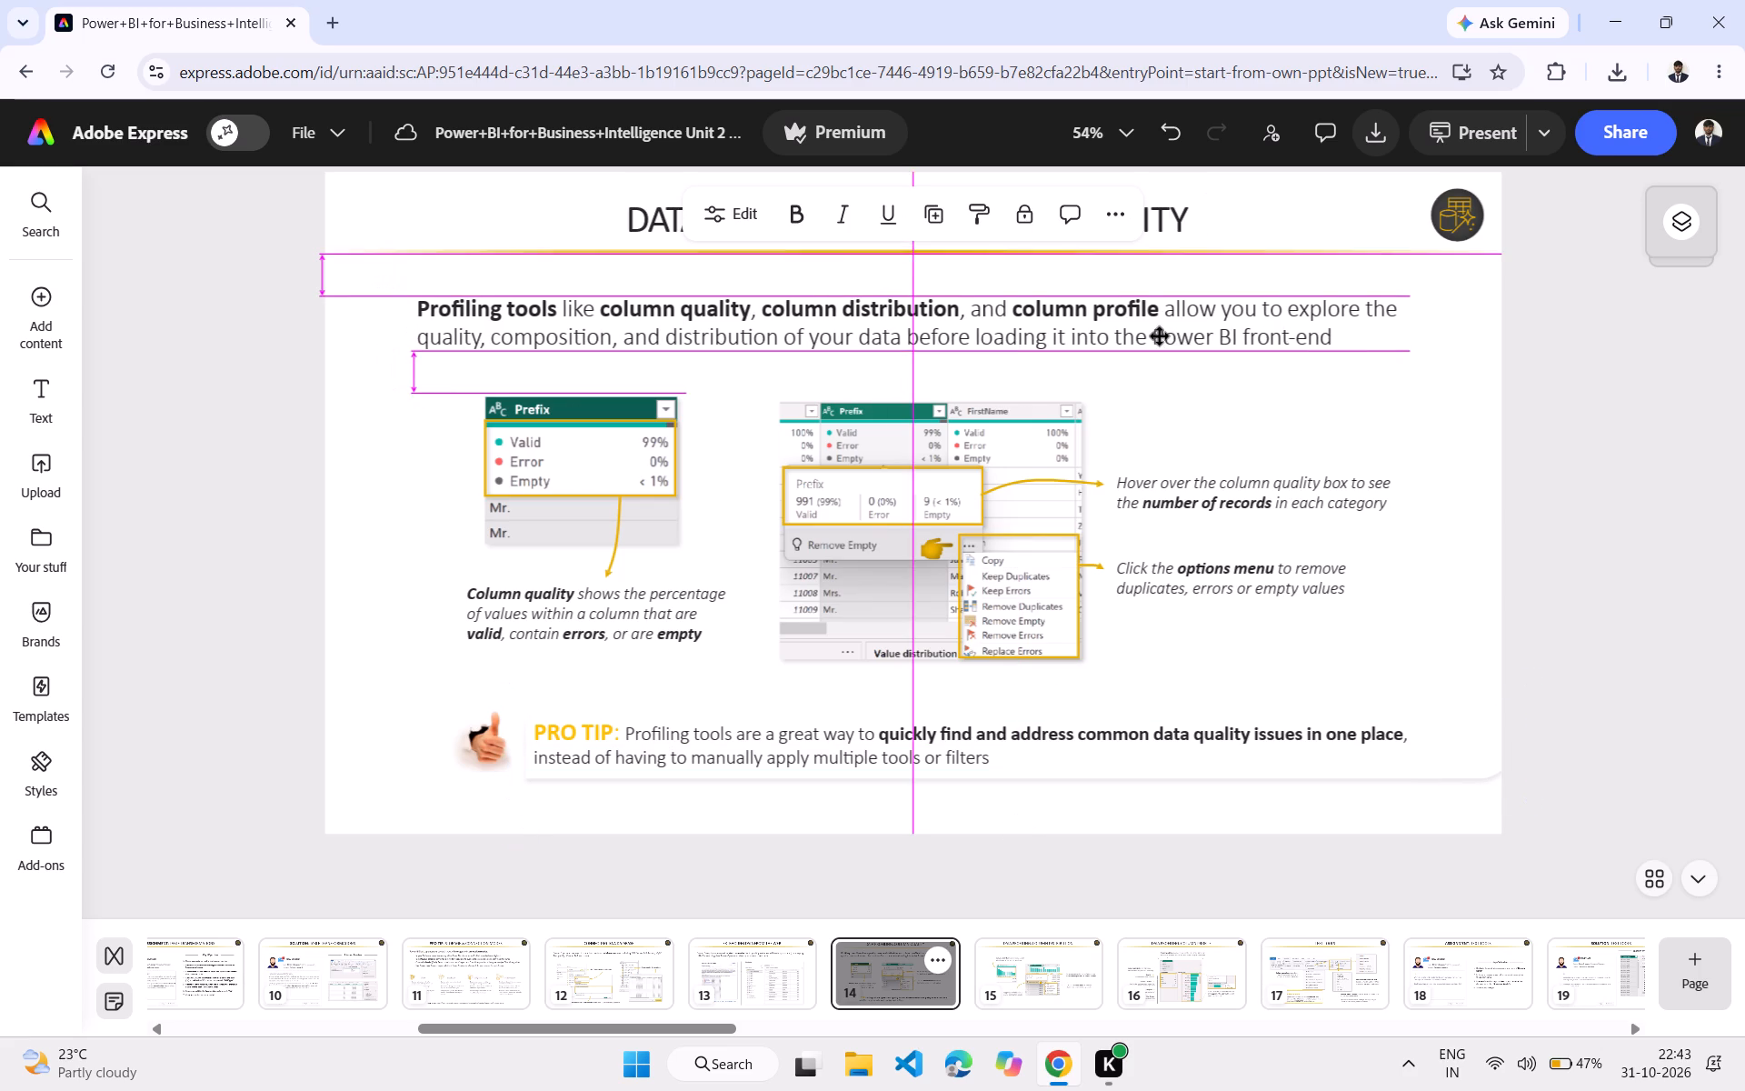
left_click_drag(1160, 336, 1164, 339)
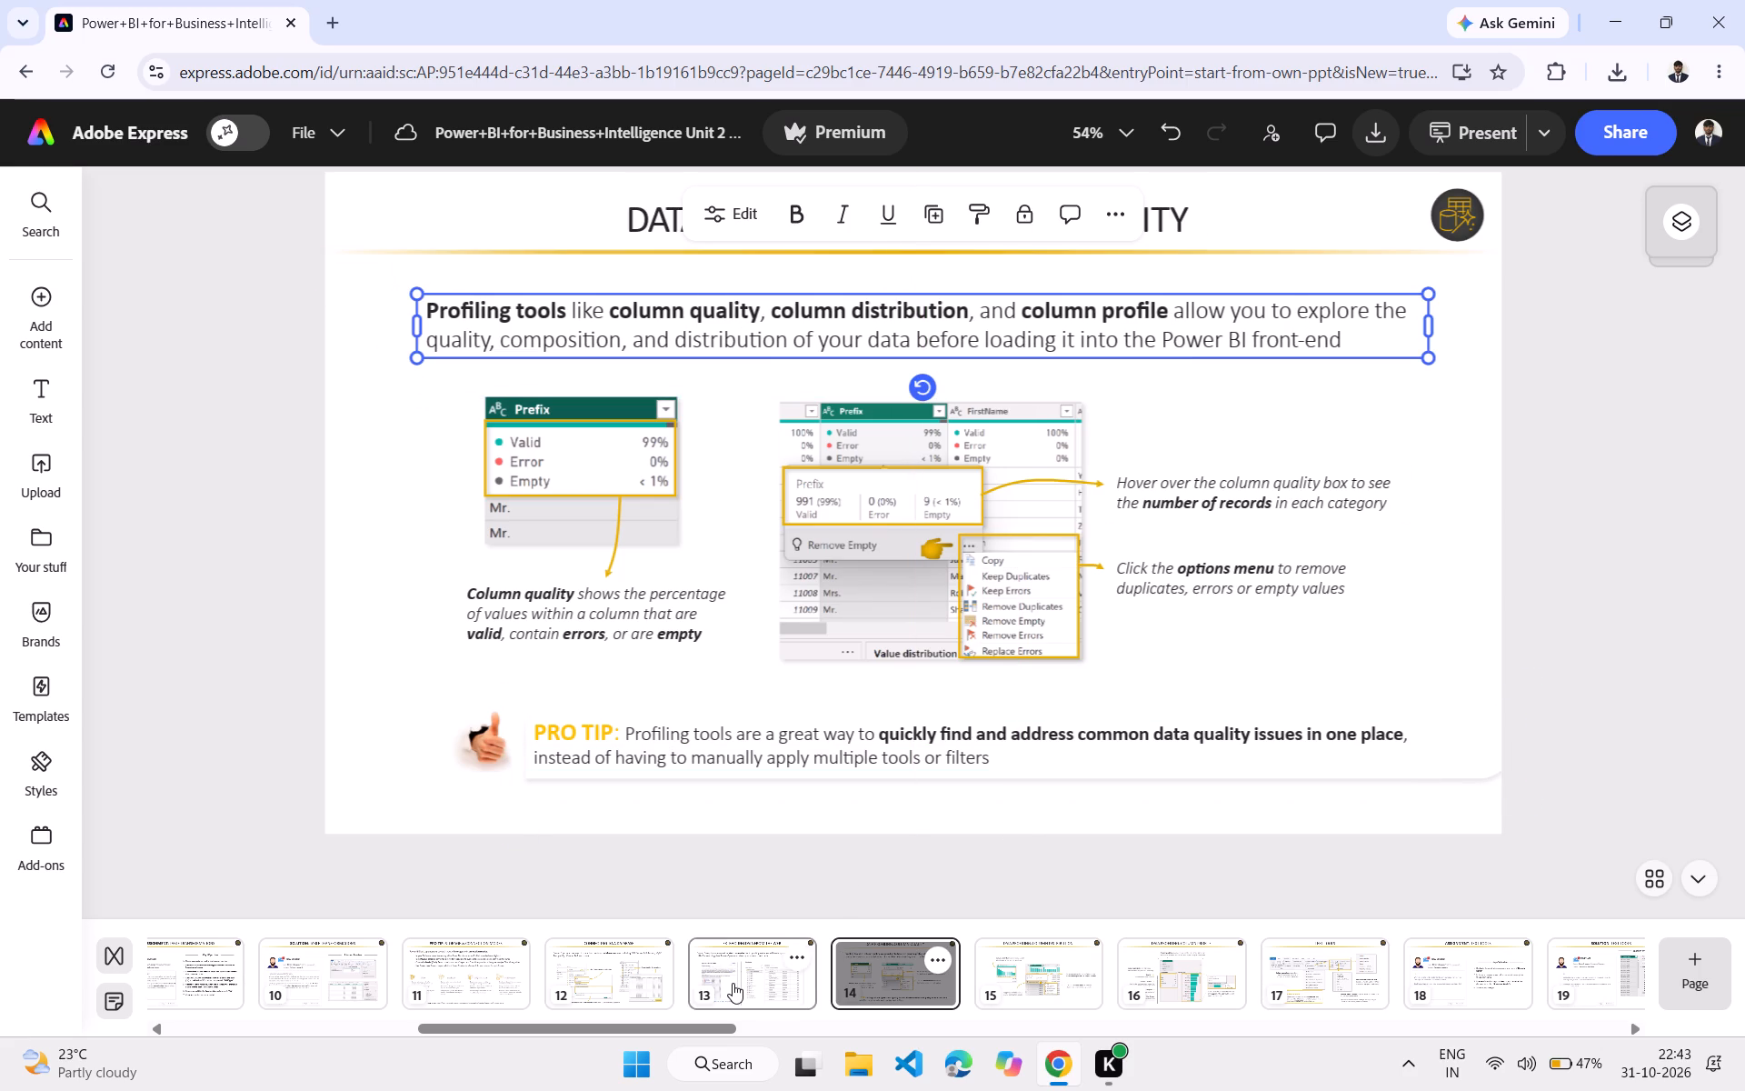
On page 13, move the Web connector intro paragraph right and down, closer to the screenshots.
left_click(733, 983)
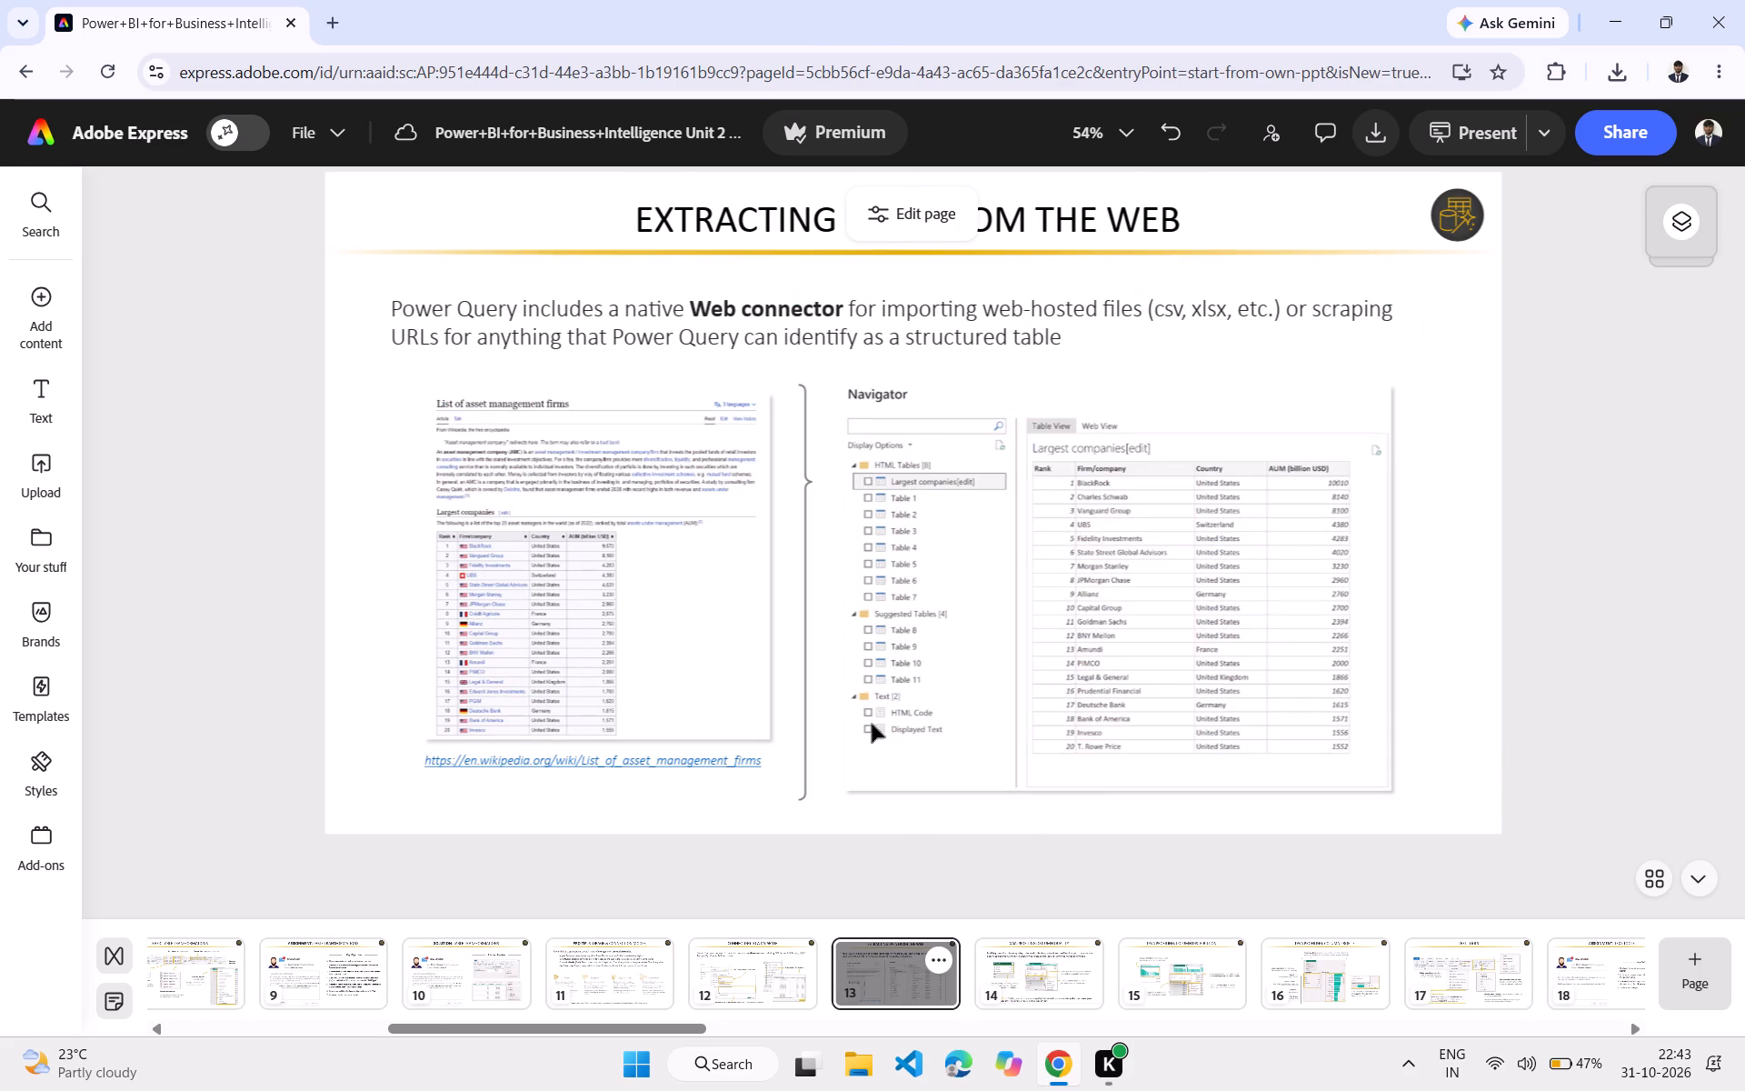
left_click_drag(556, 328, 583, 344)
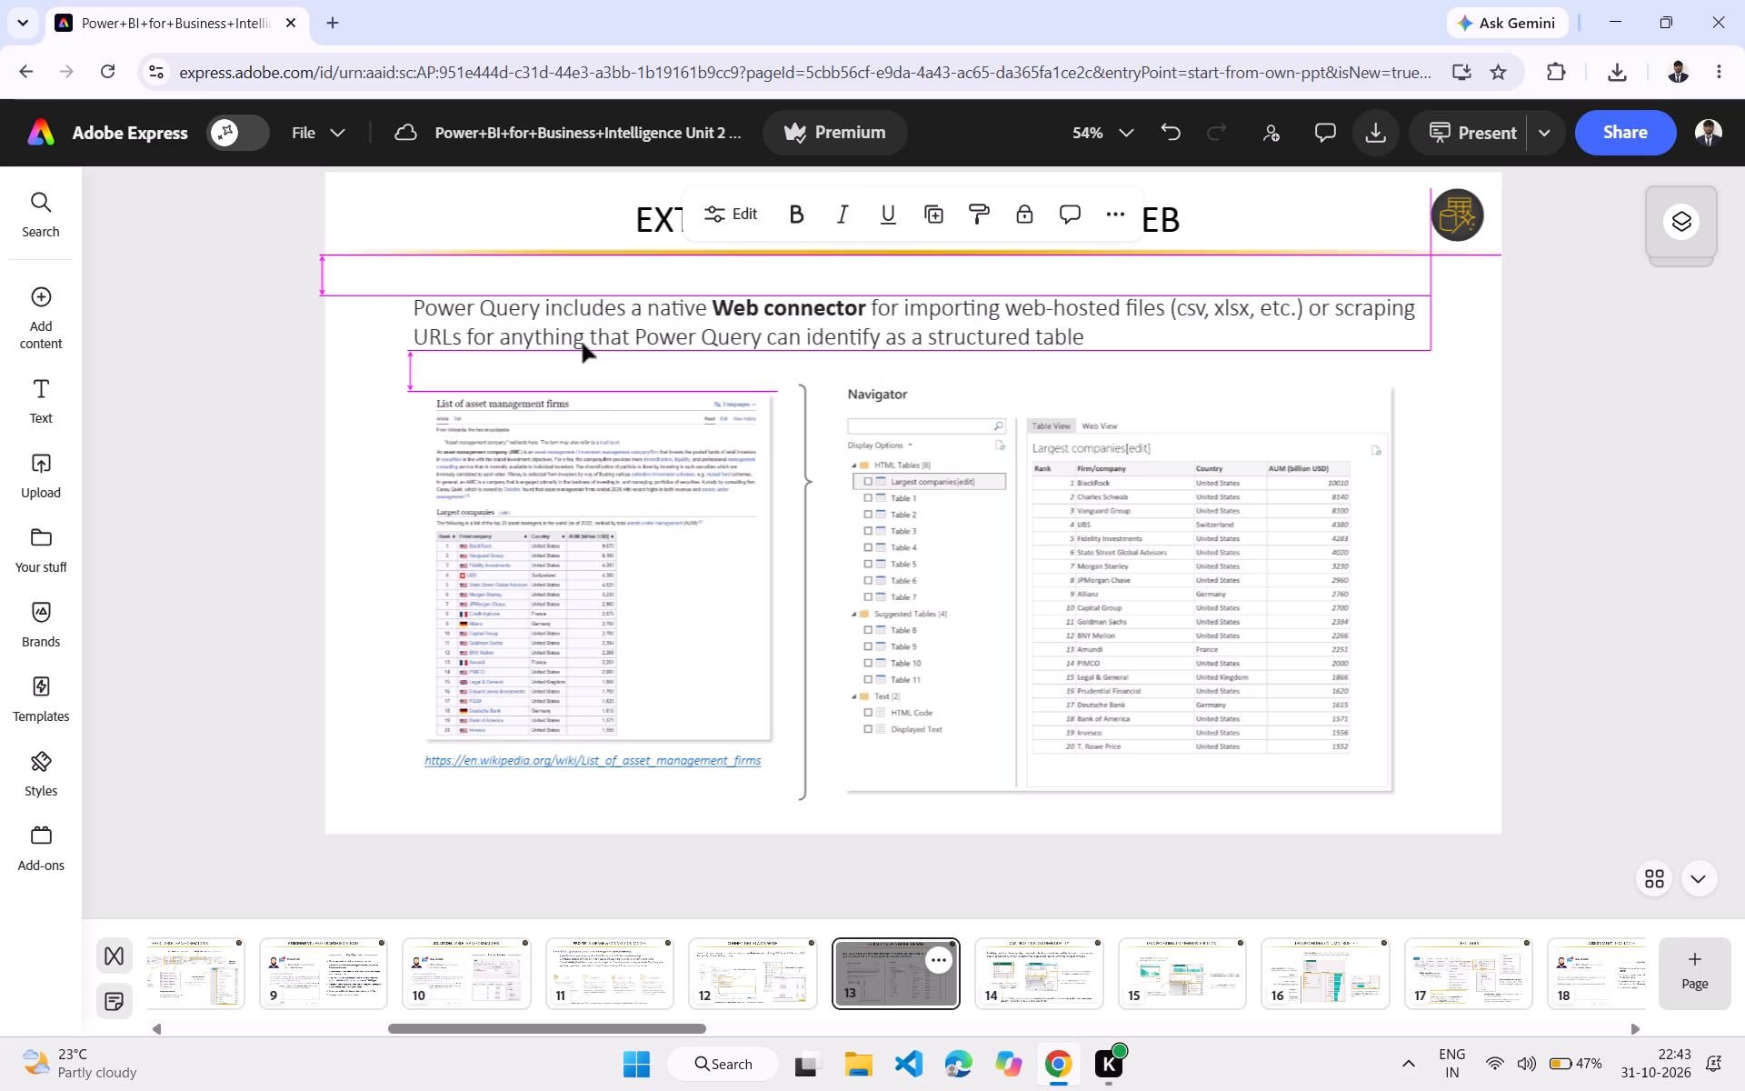
left_click_drag(583, 344, 579, 345)
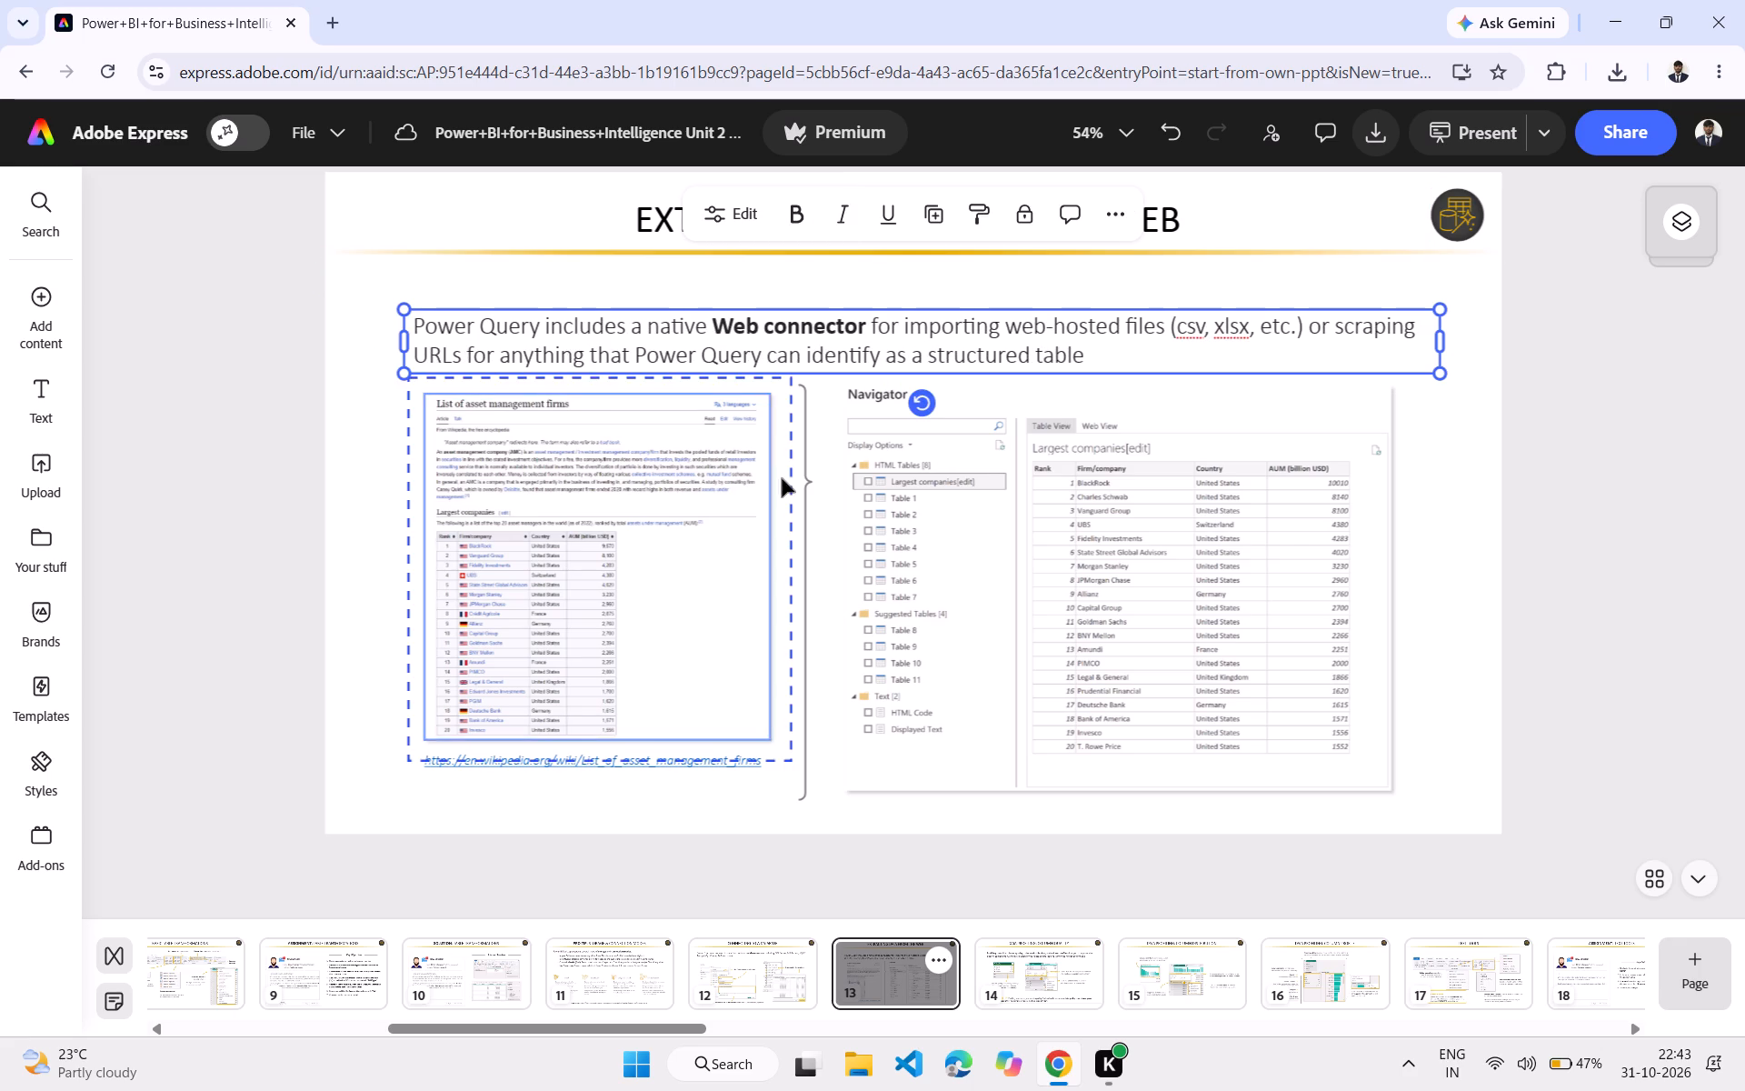
Shift the asset management firms screenshot, its Wikipedia link and the Navigator screenshot right, with both screenshots slightly higher and the link slightly lower.
left_click_drag(683, 548, 704, 539)
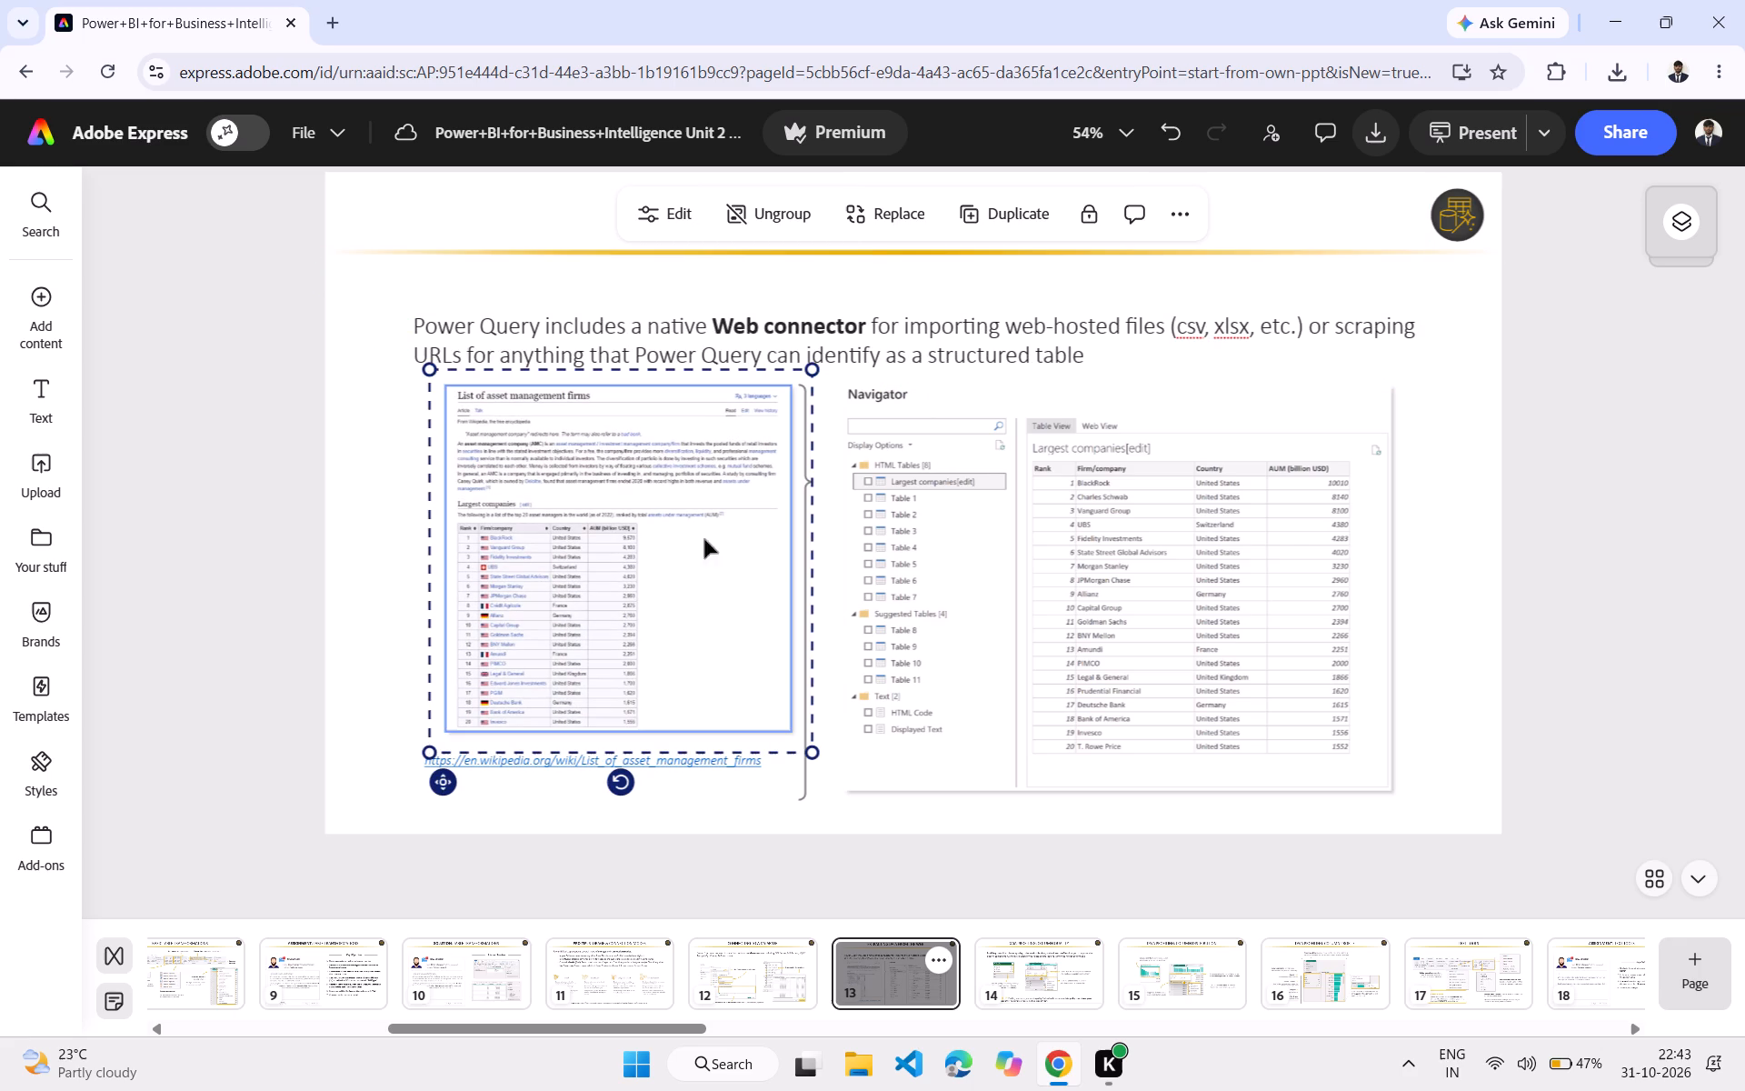
left_click_drag(892, 559, 924, 557)
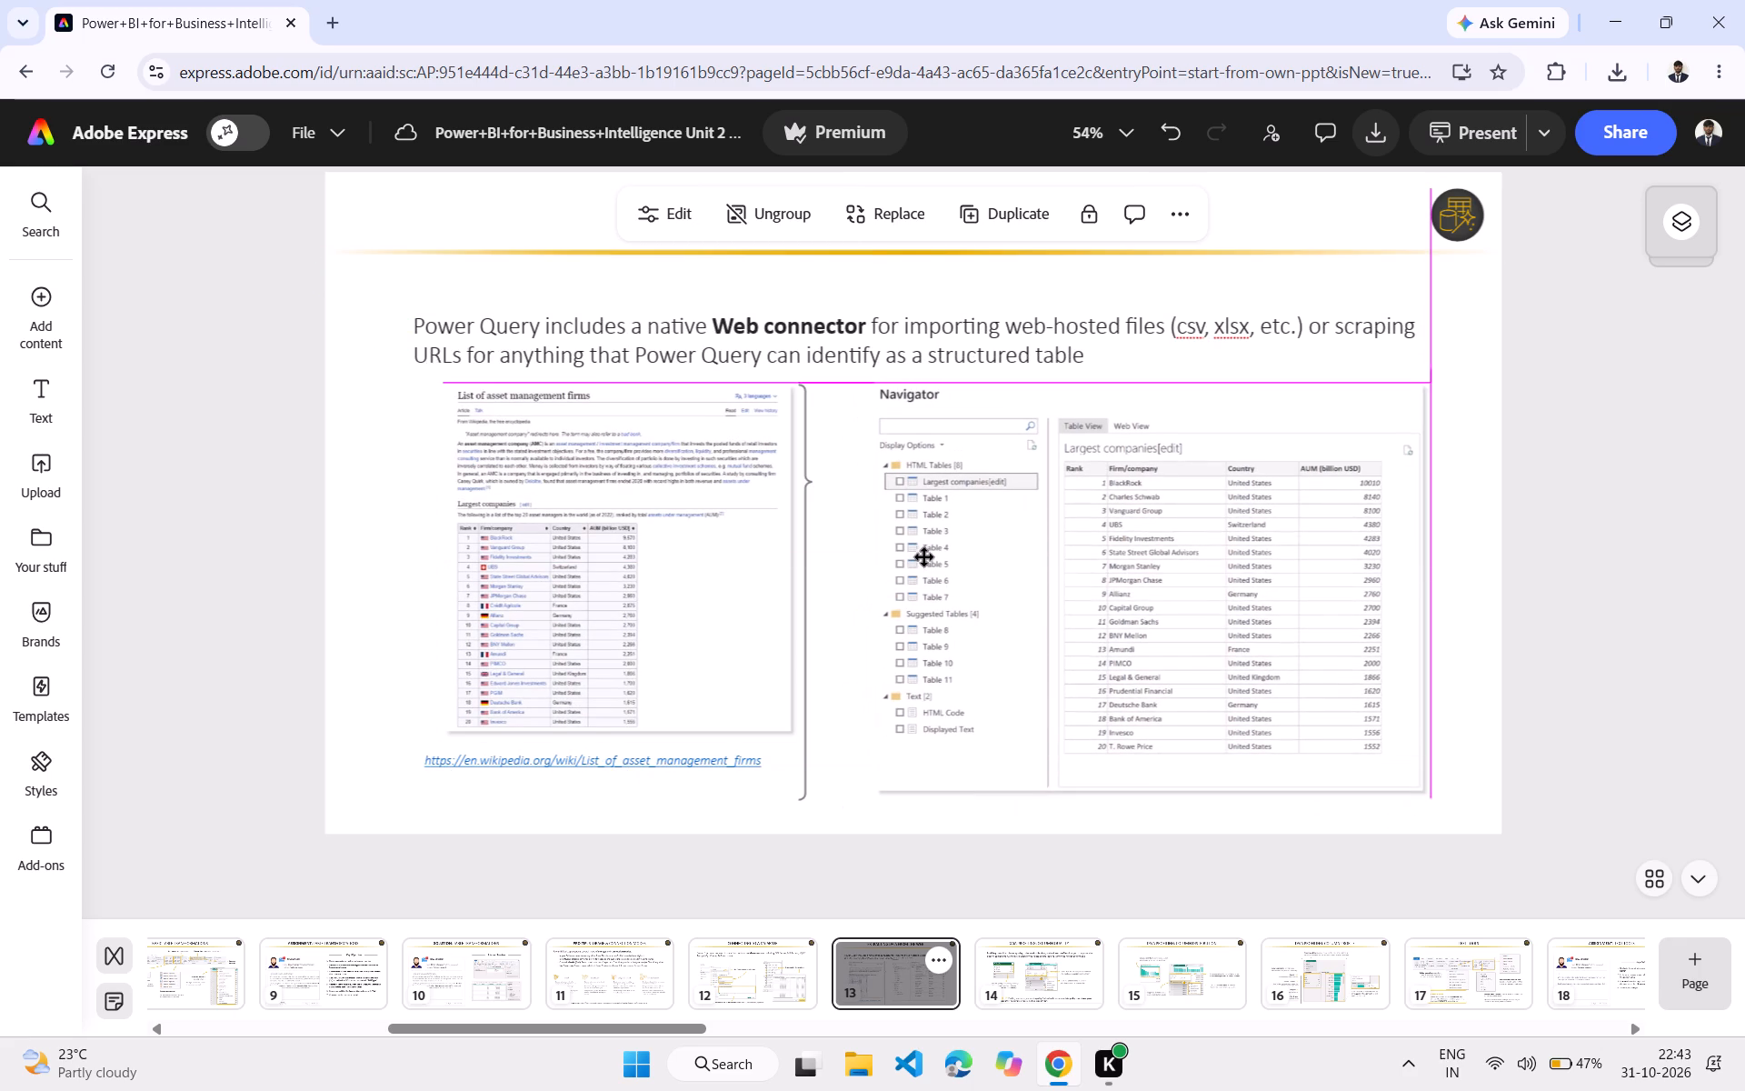
left_click_drag(924, 557, 922, 560)
left_click_drag(455, 769, 493, 775)
left_click_drag(1092, 516, 1041, 480)
left_click_drag(1072, 530, 1123, 577)
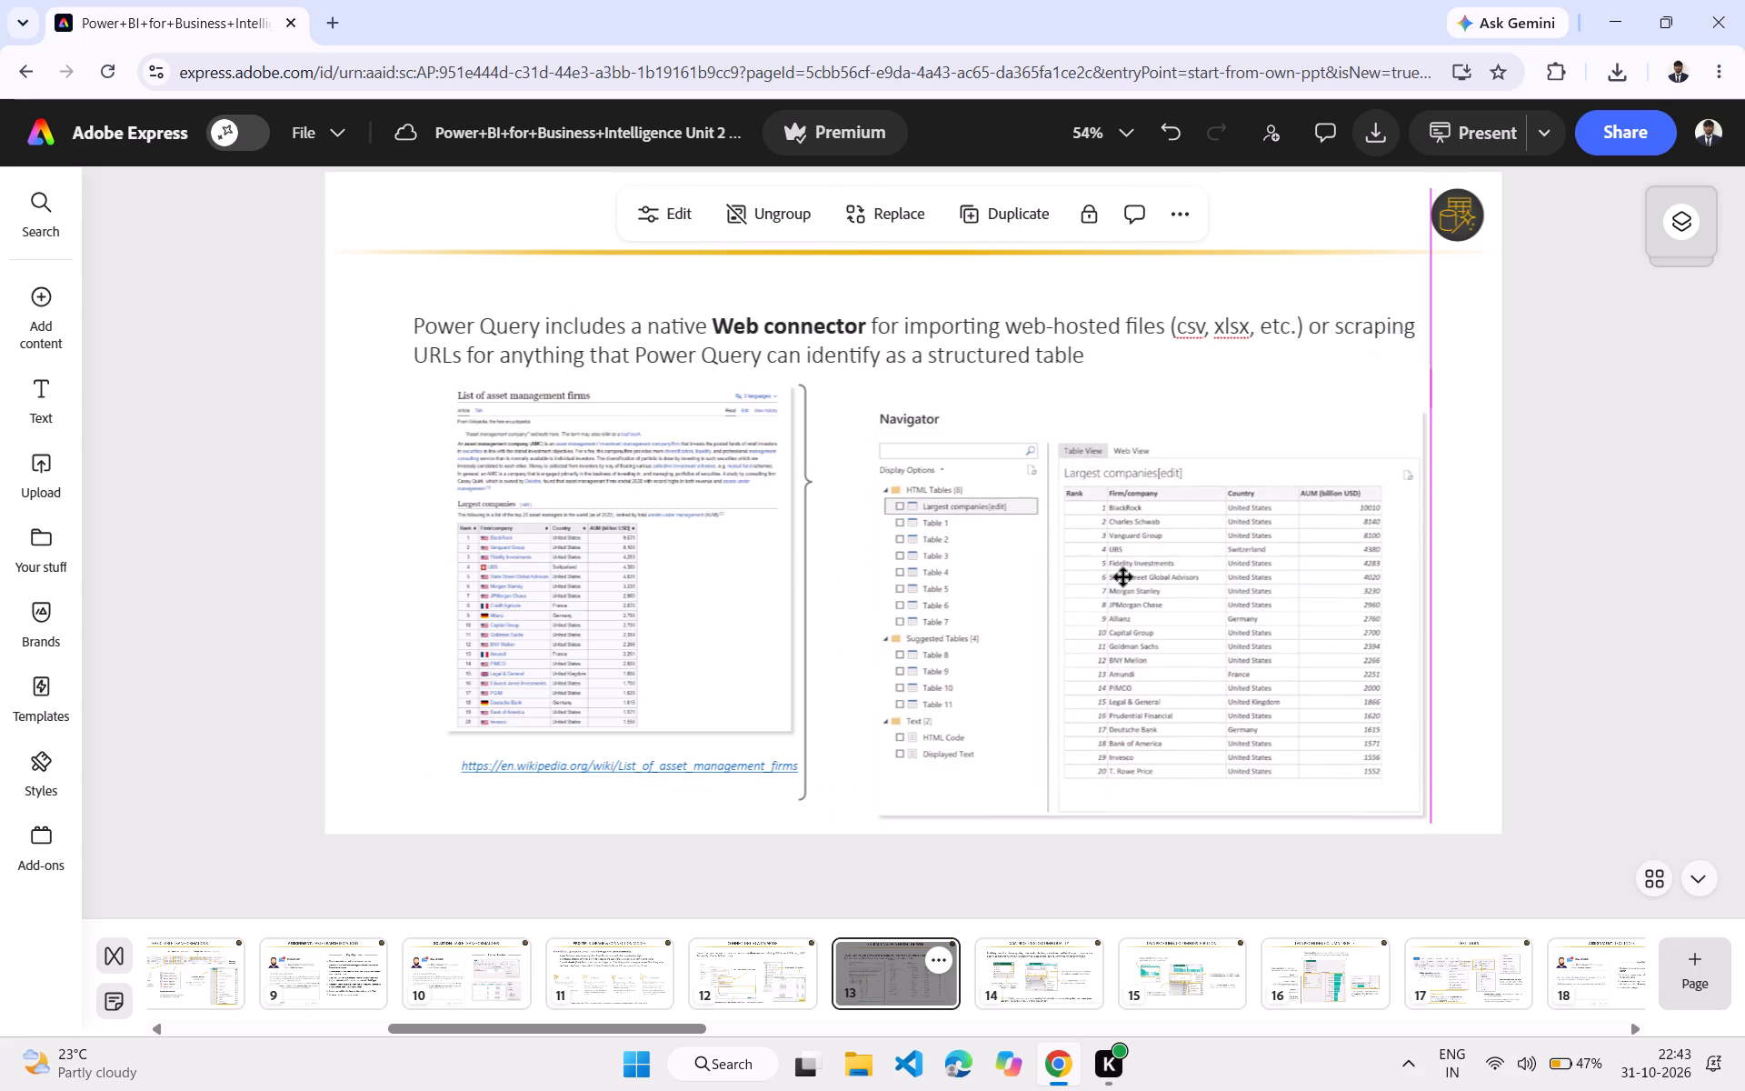
left_click_drag(1123, 577, 1124, 553)
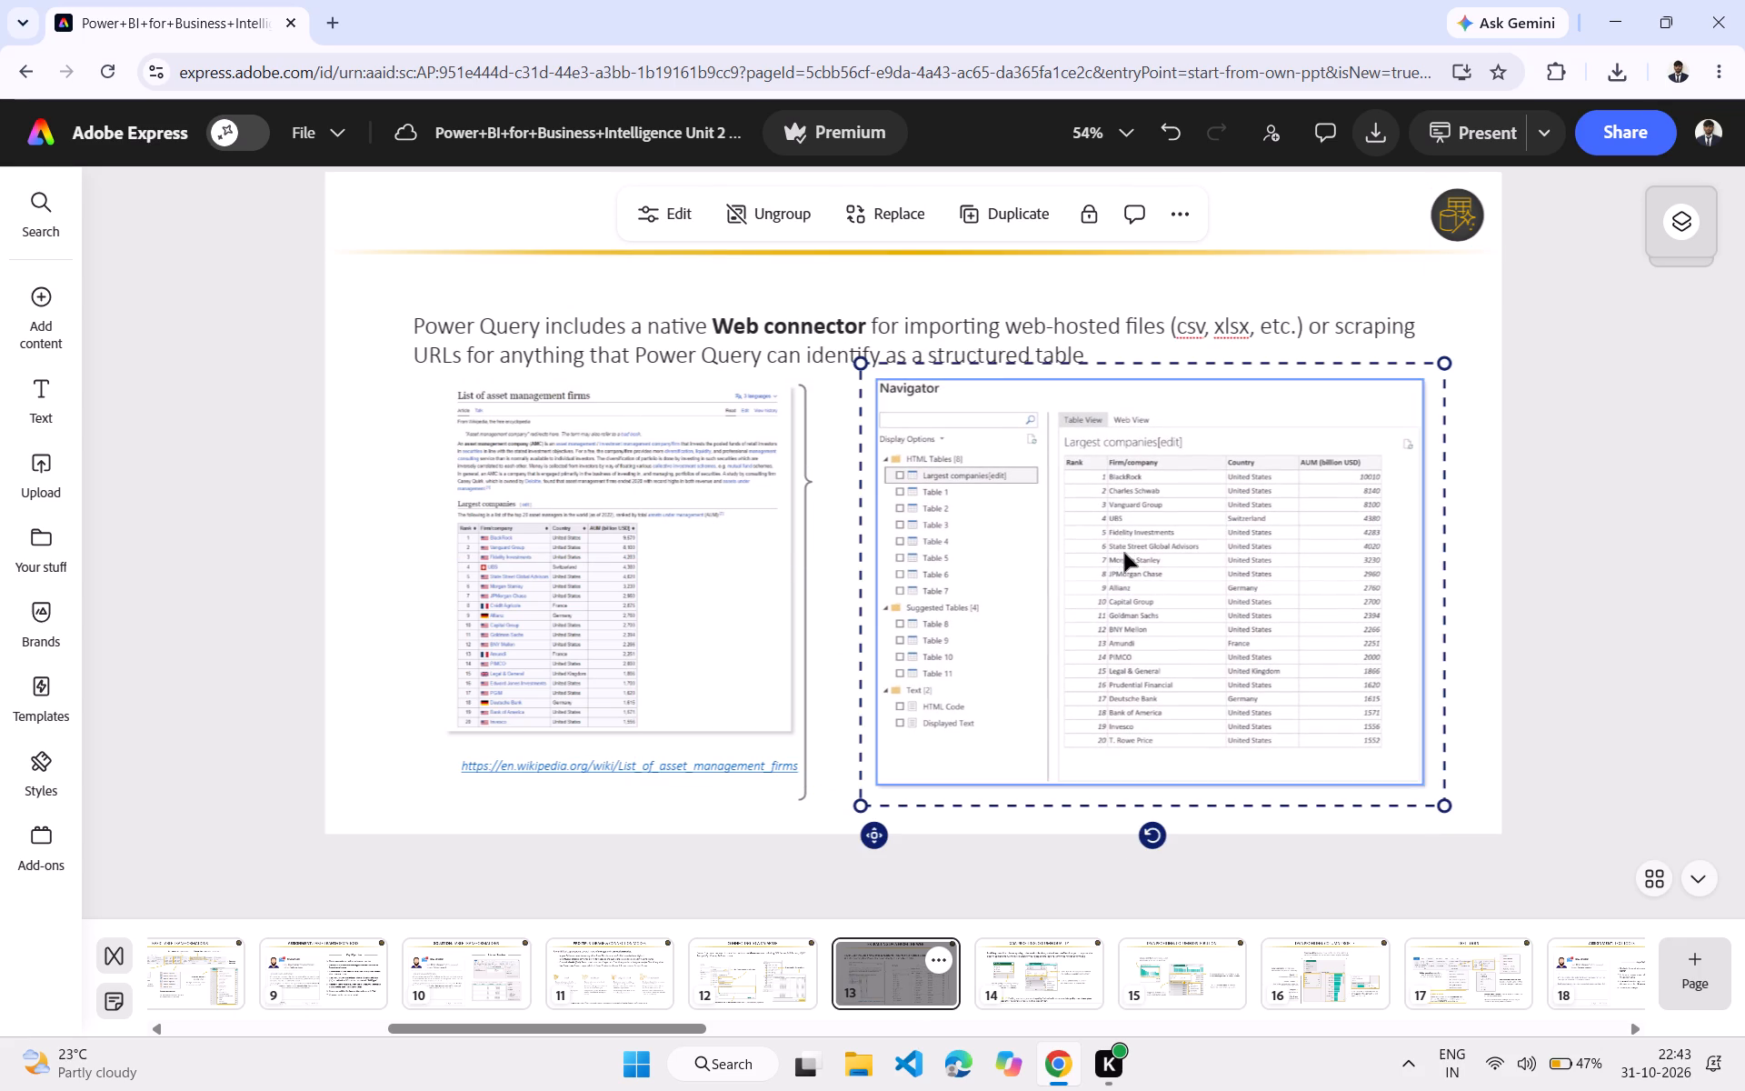
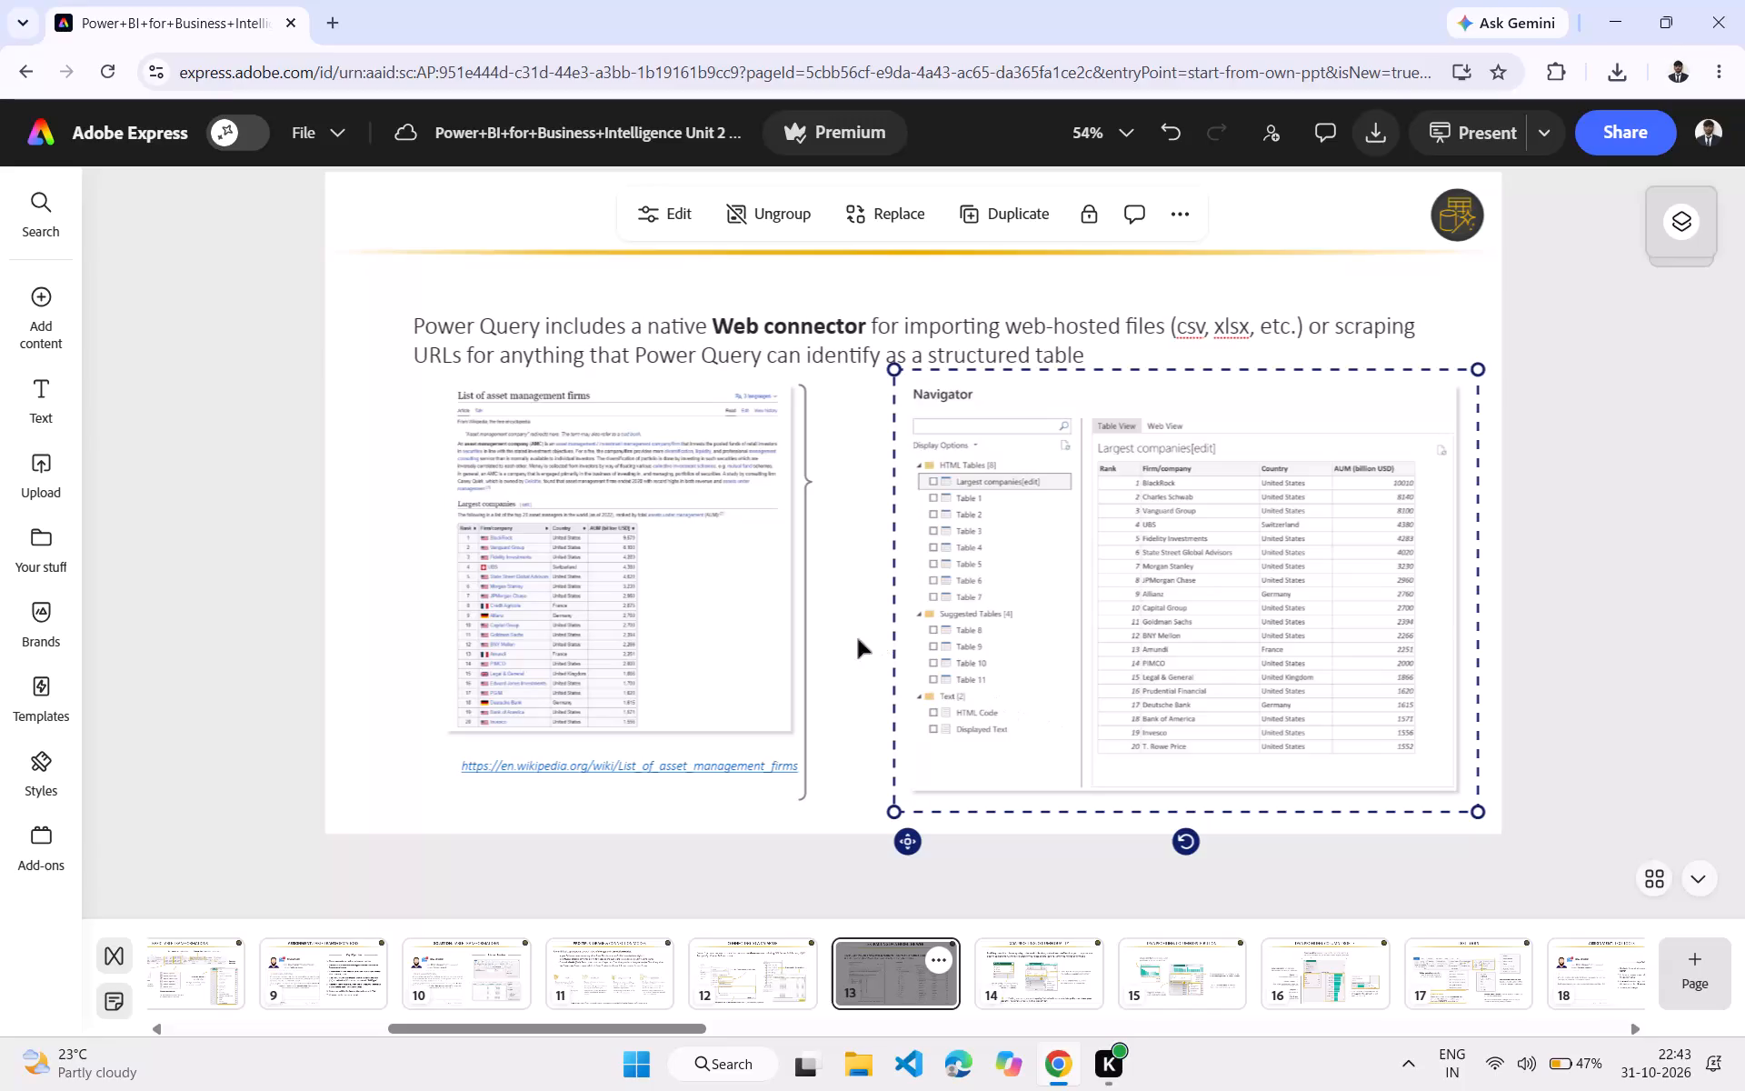
On page 13, shift the asset management firms screenshot, bracket and Wikipedia link right, and the Navigator screenshot left and slightly up.
left_click_drag(553, 475, 590, 479)
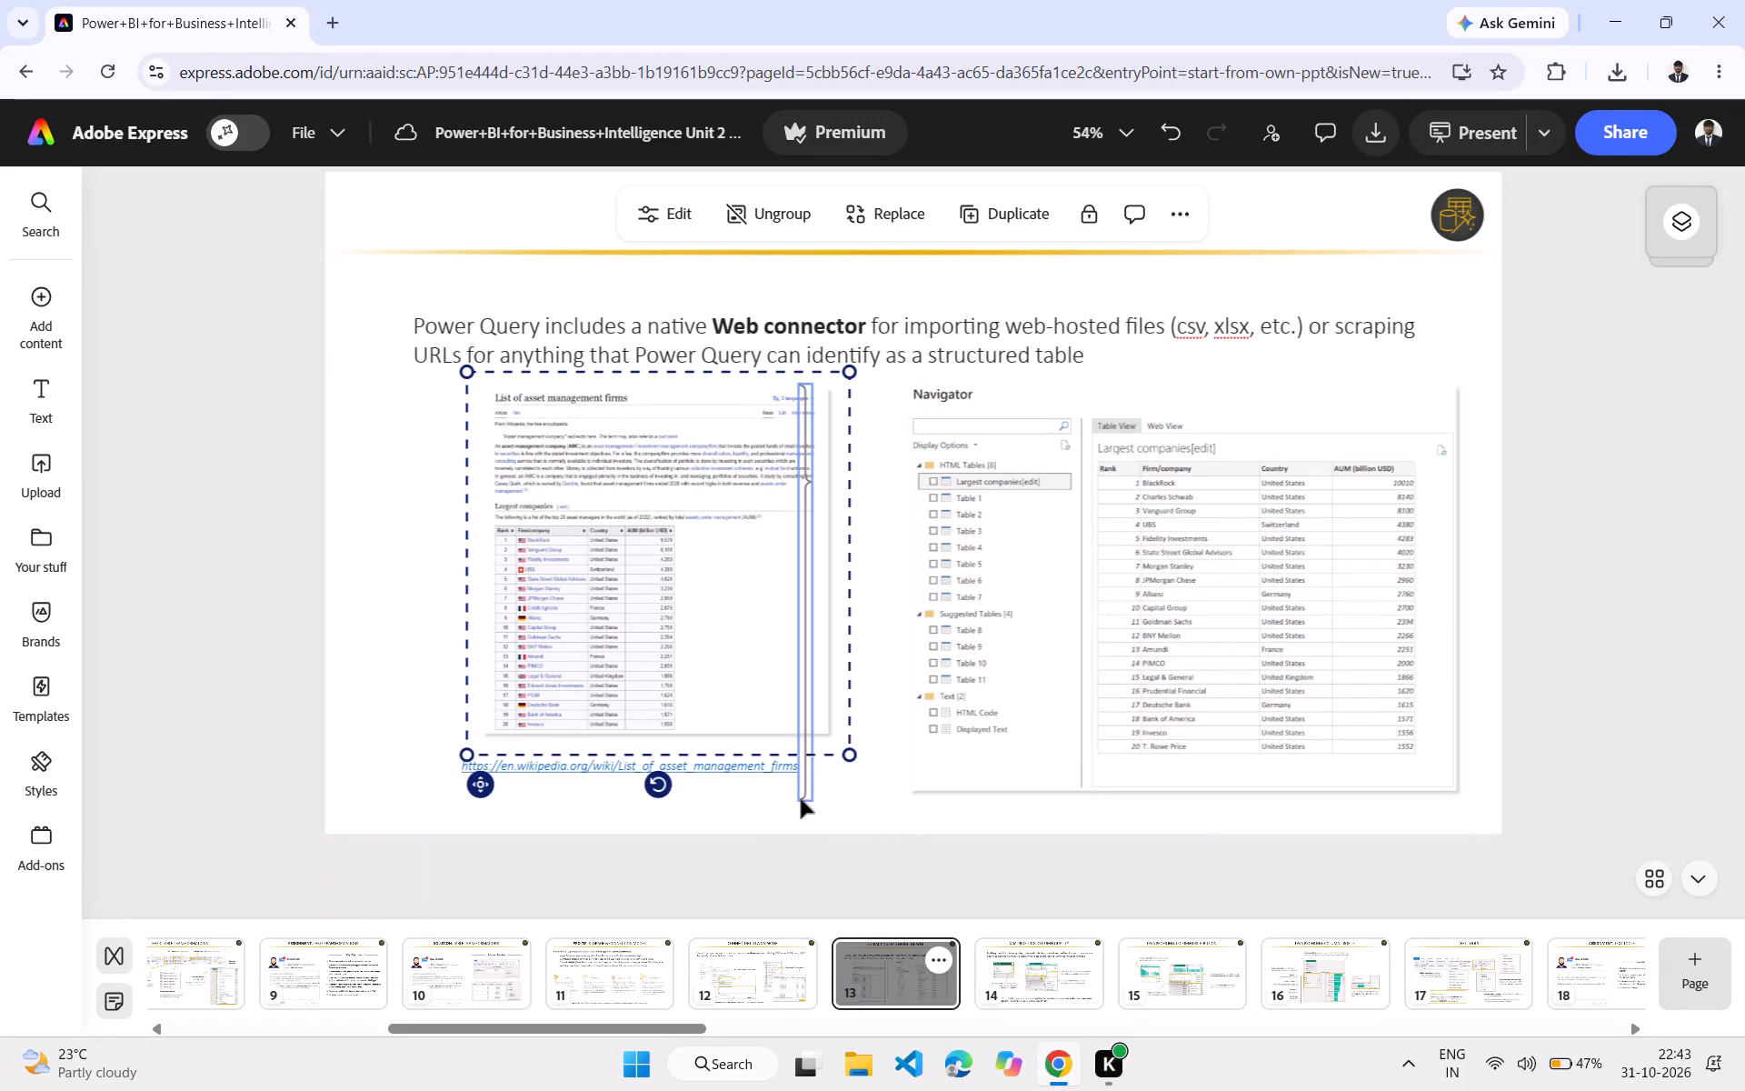
left_click_drag(801, 799, 836, 803)
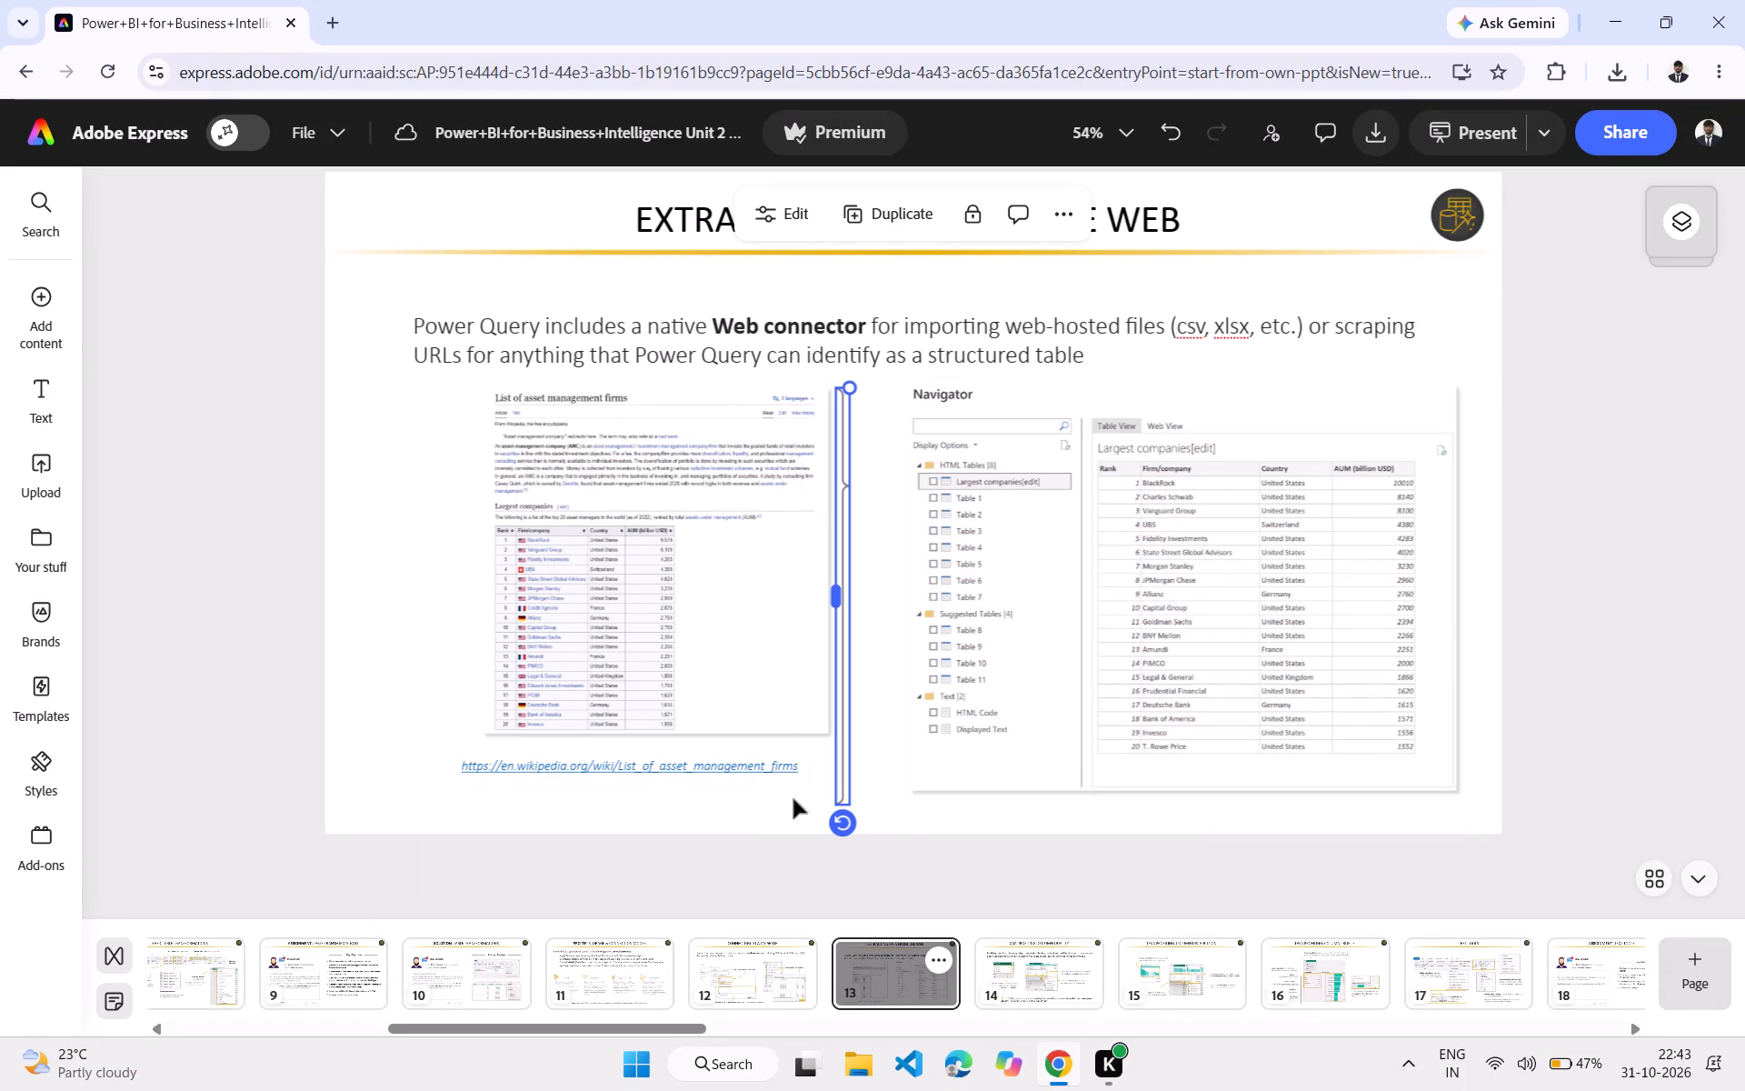
left_click_drag(723, 769, 753, 766)
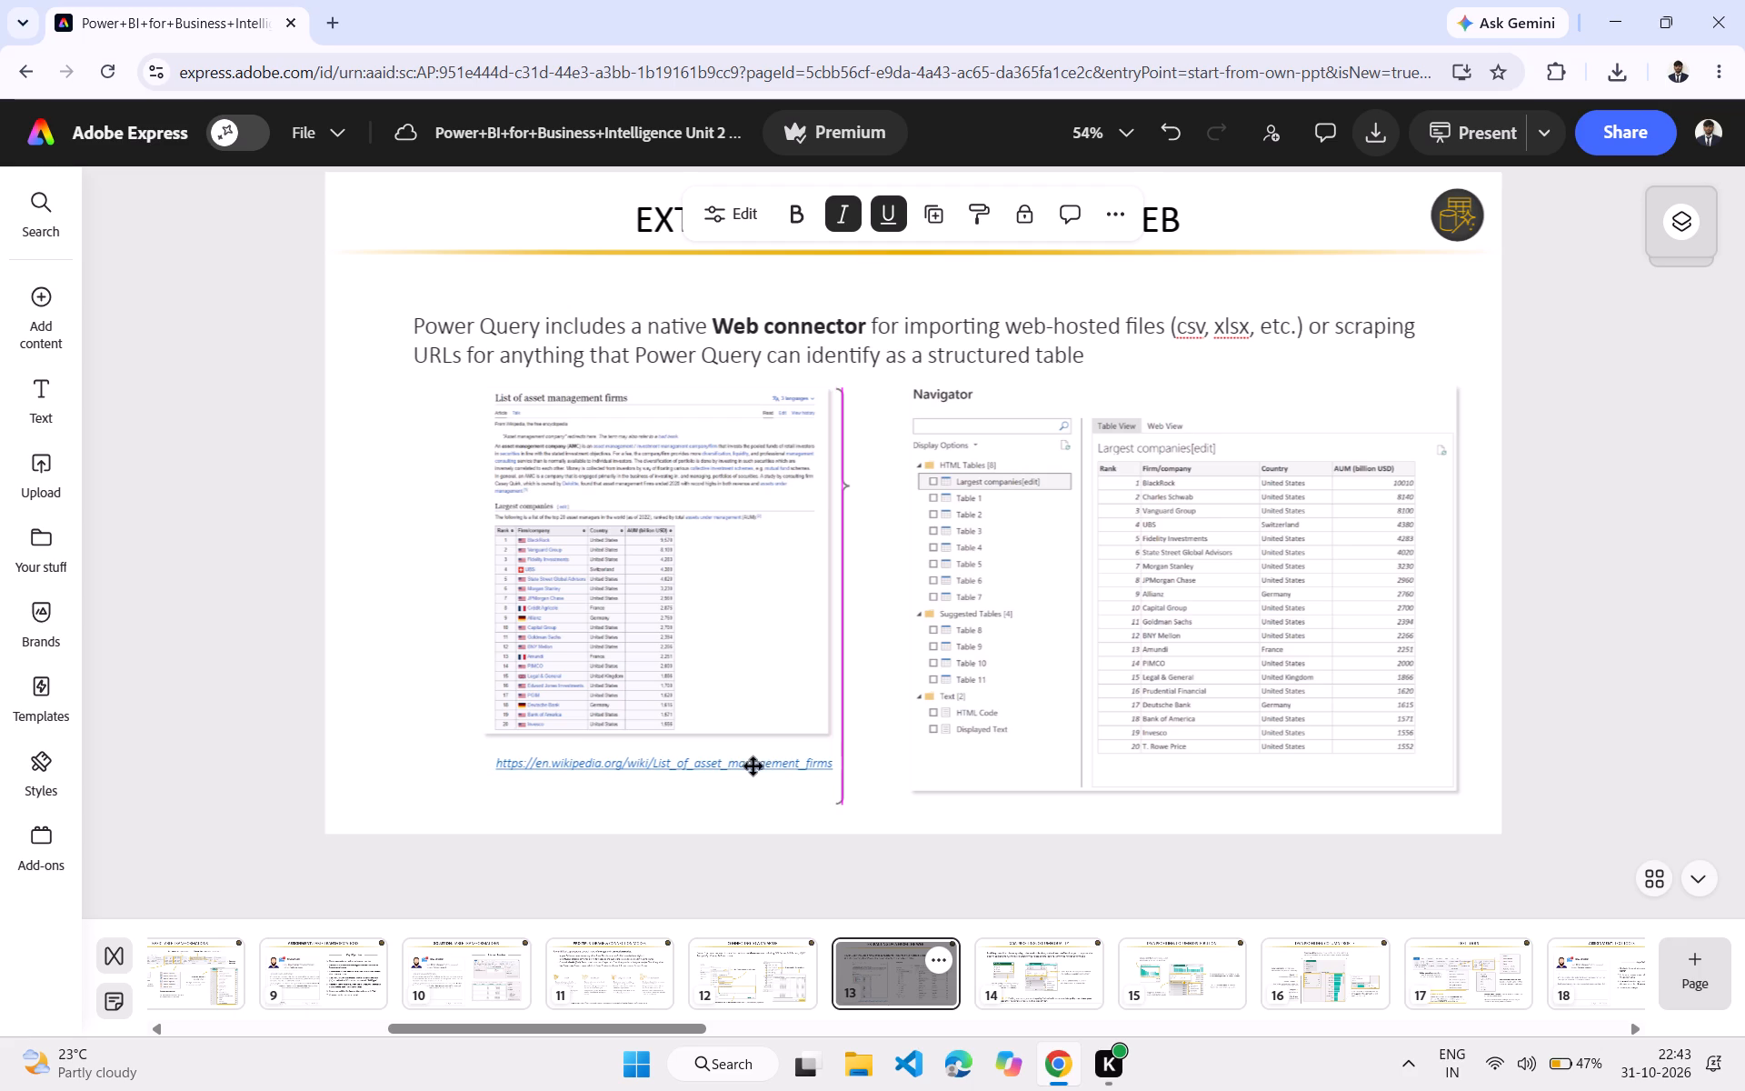
left_click_drag(753, 766, 751, 767)
left_click_drag(971, 770, 952, 767)
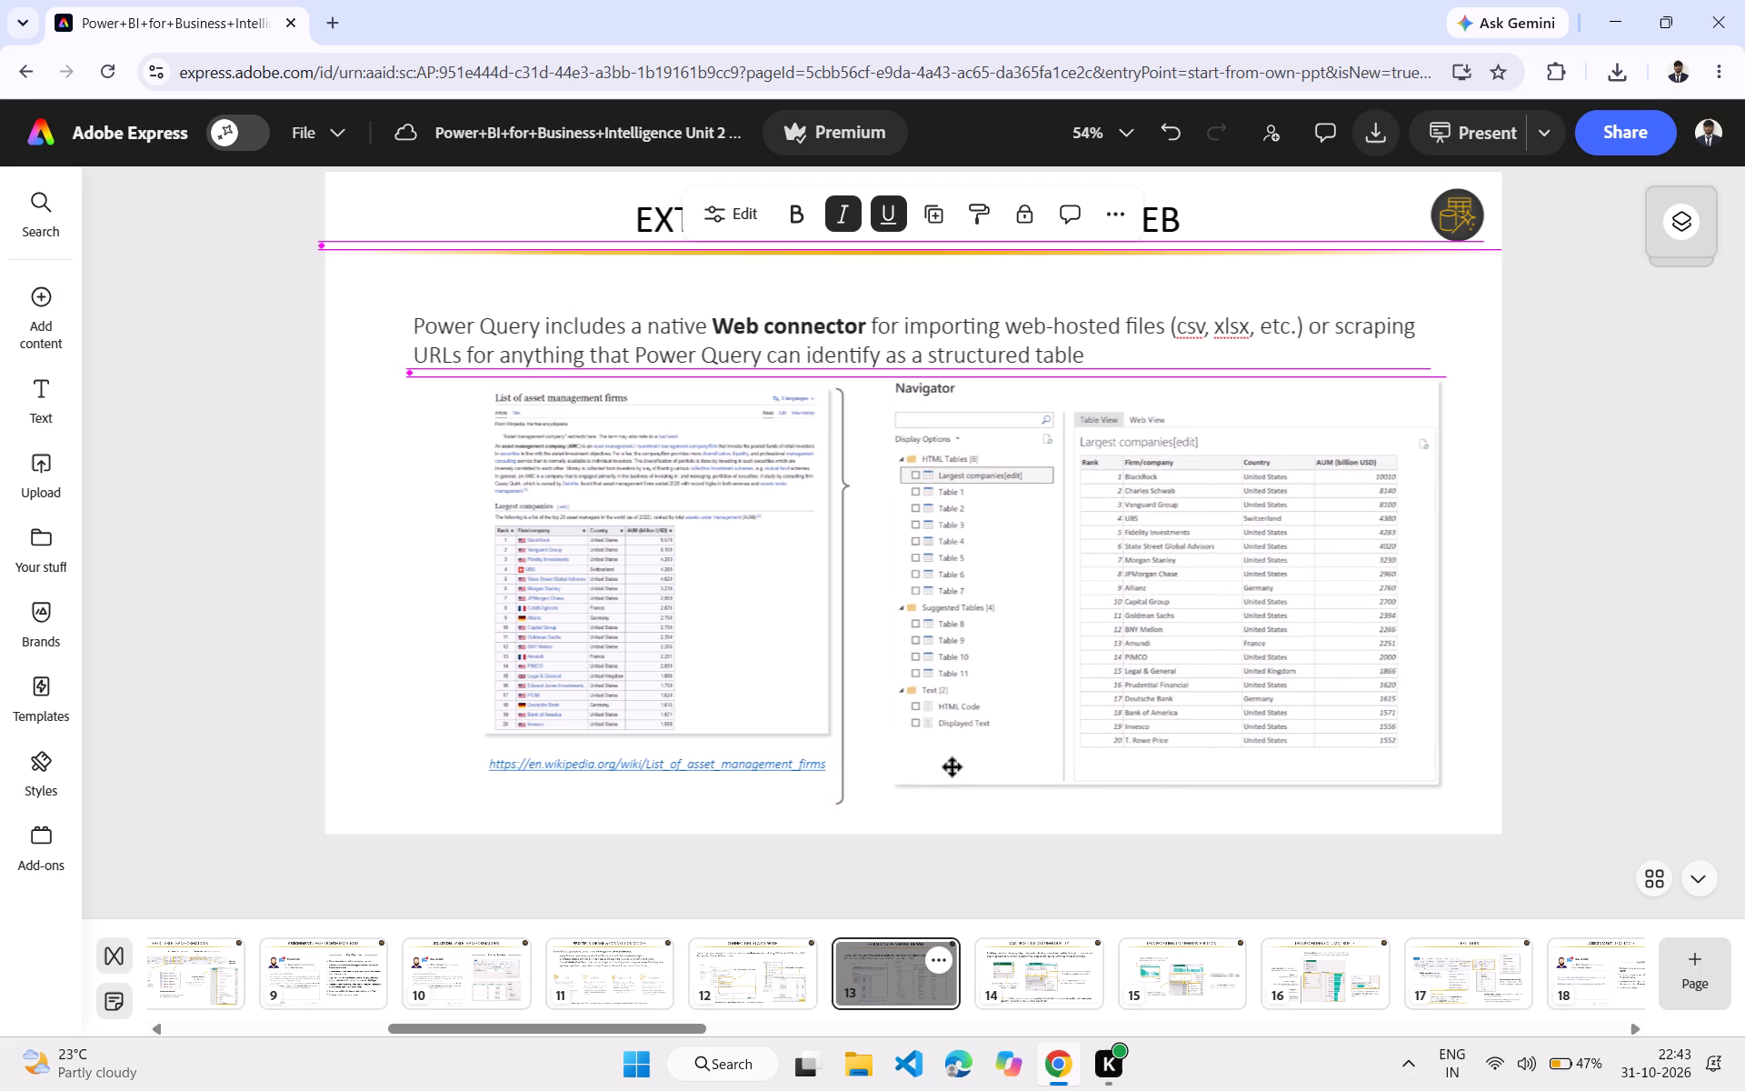
left_click_drag(952, 767, 953, 766)
Move the Web connector paragraph up and right, and place the EXTRACTING DATA FROM THE WEB title between it and the screenshots.
left_click_drag(763, 347, 763, 315)
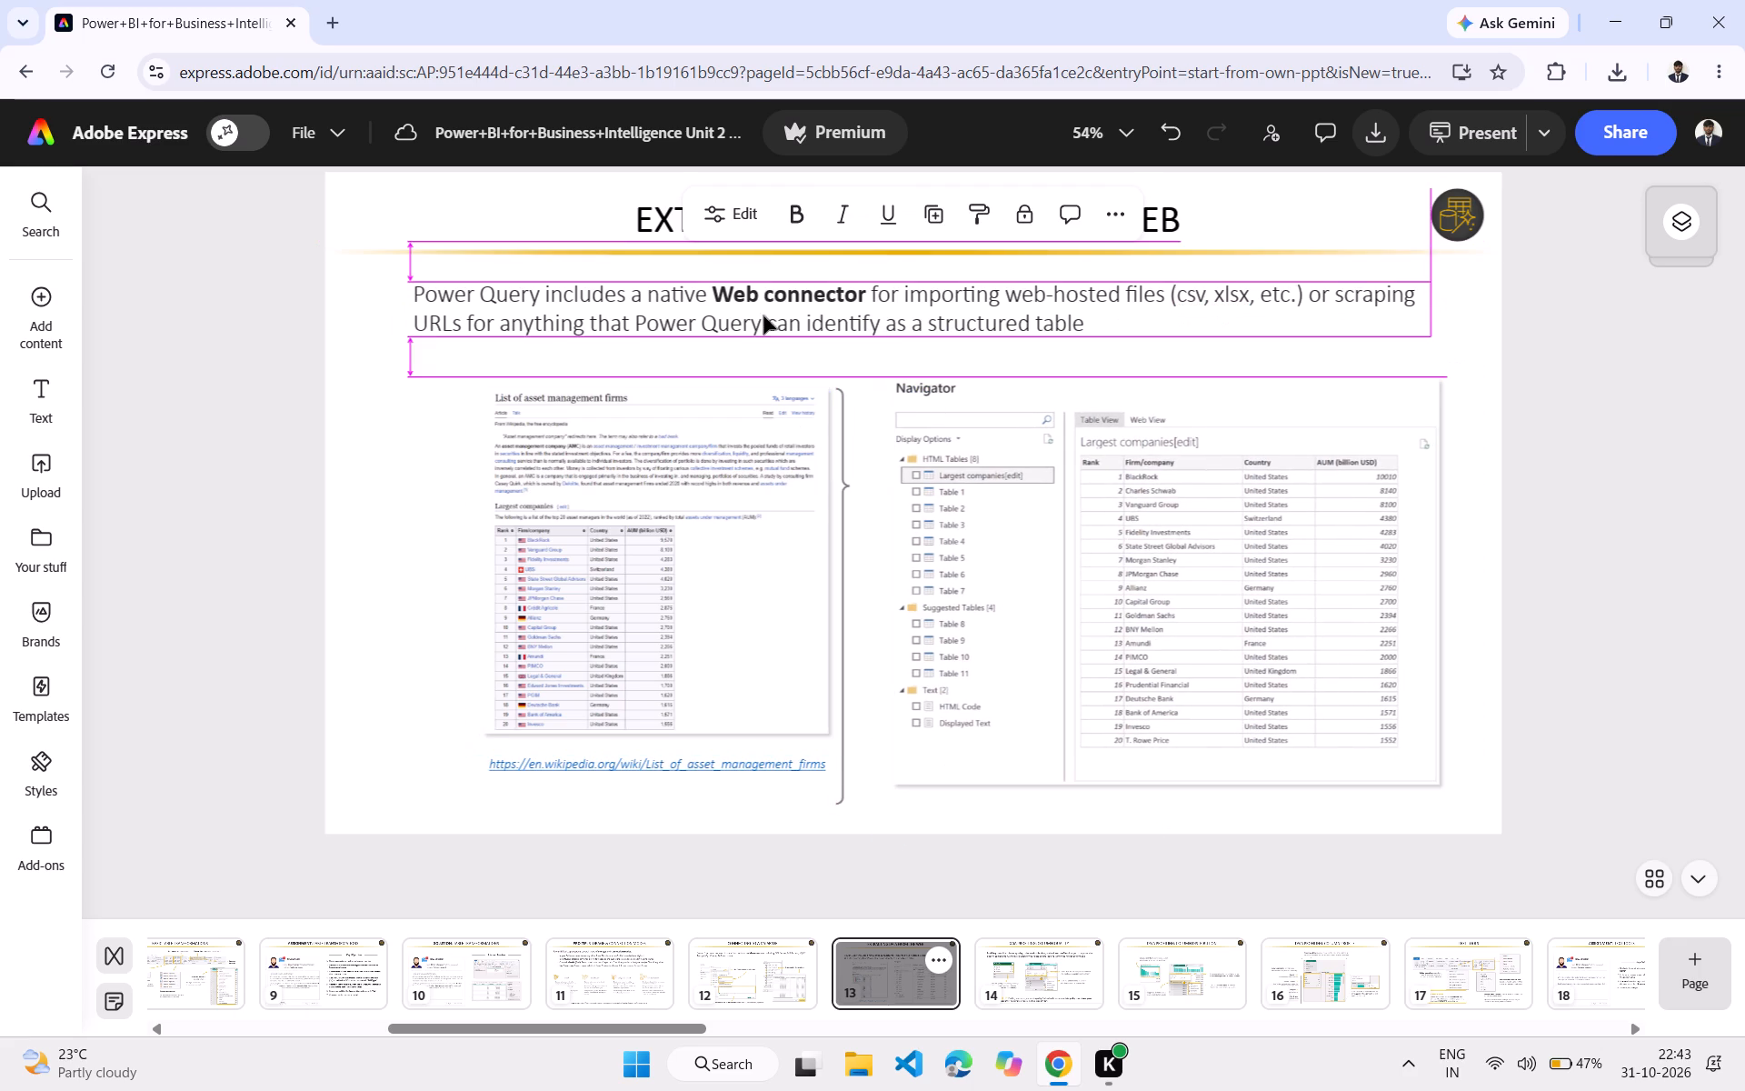
left_click_drag(763, 315, 789, 310)
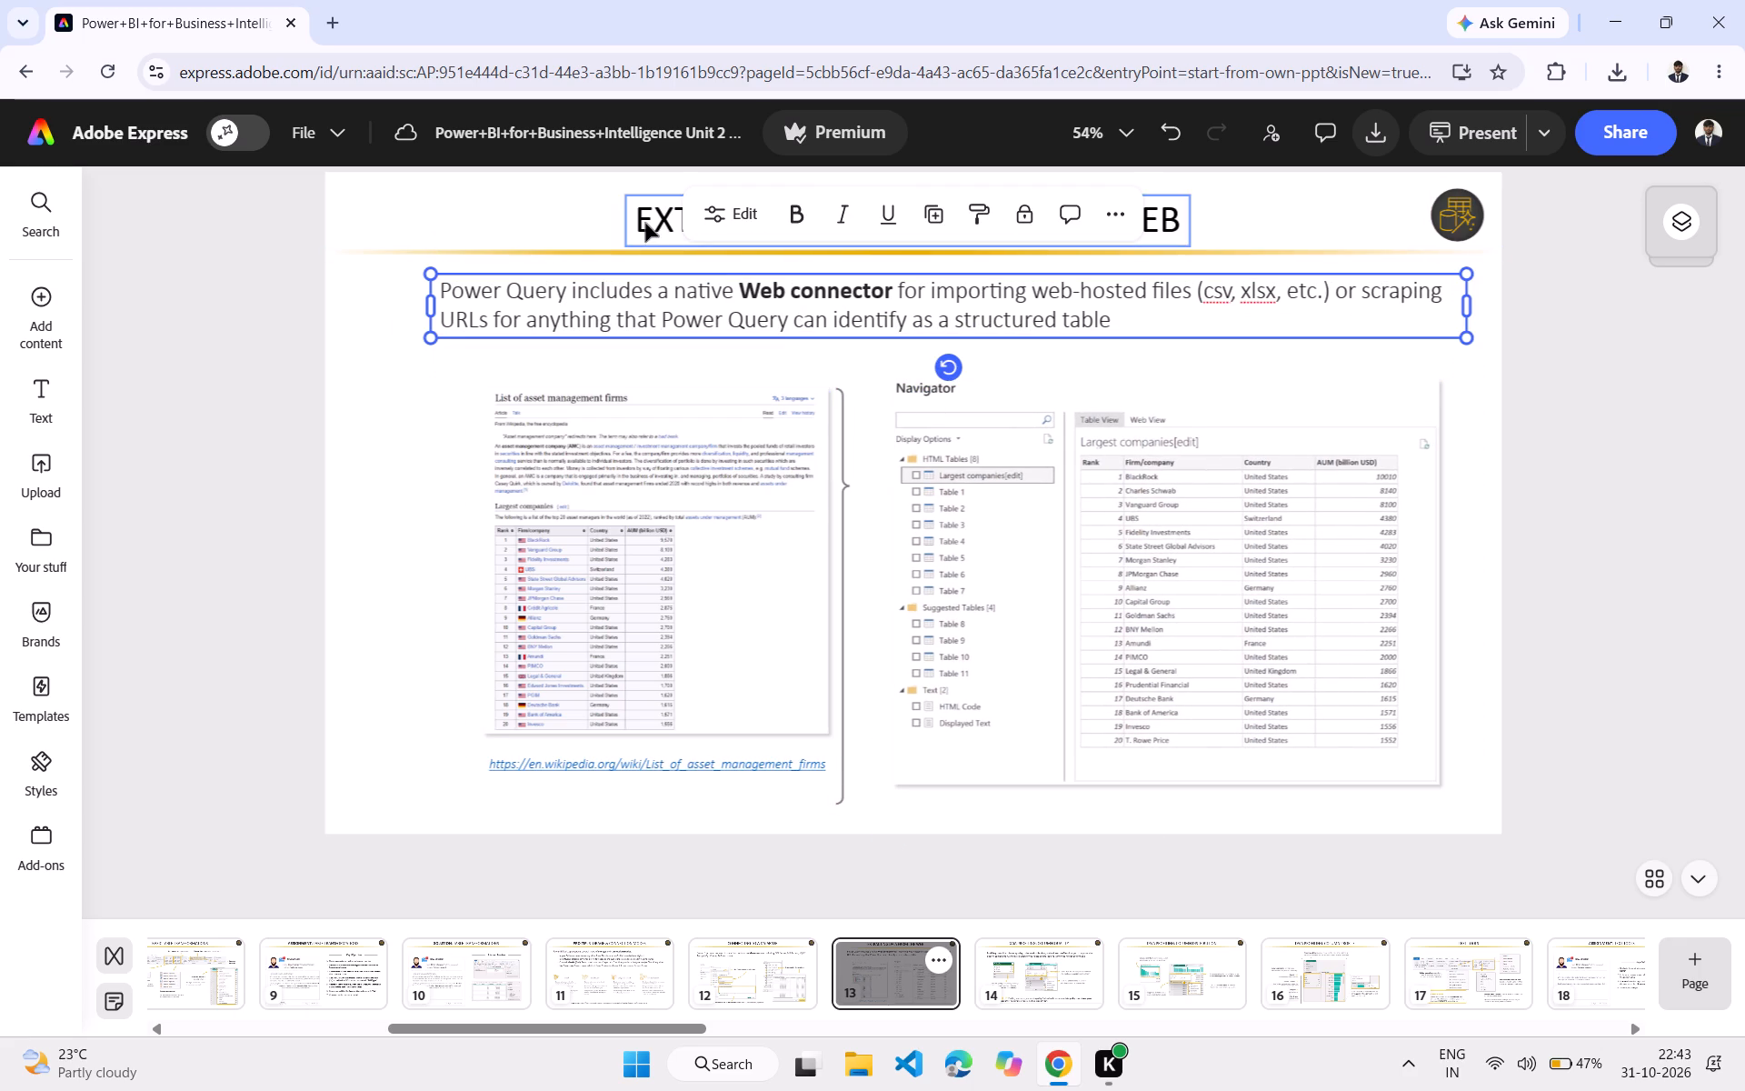
left_click_drag(645, 223, 474, 409)
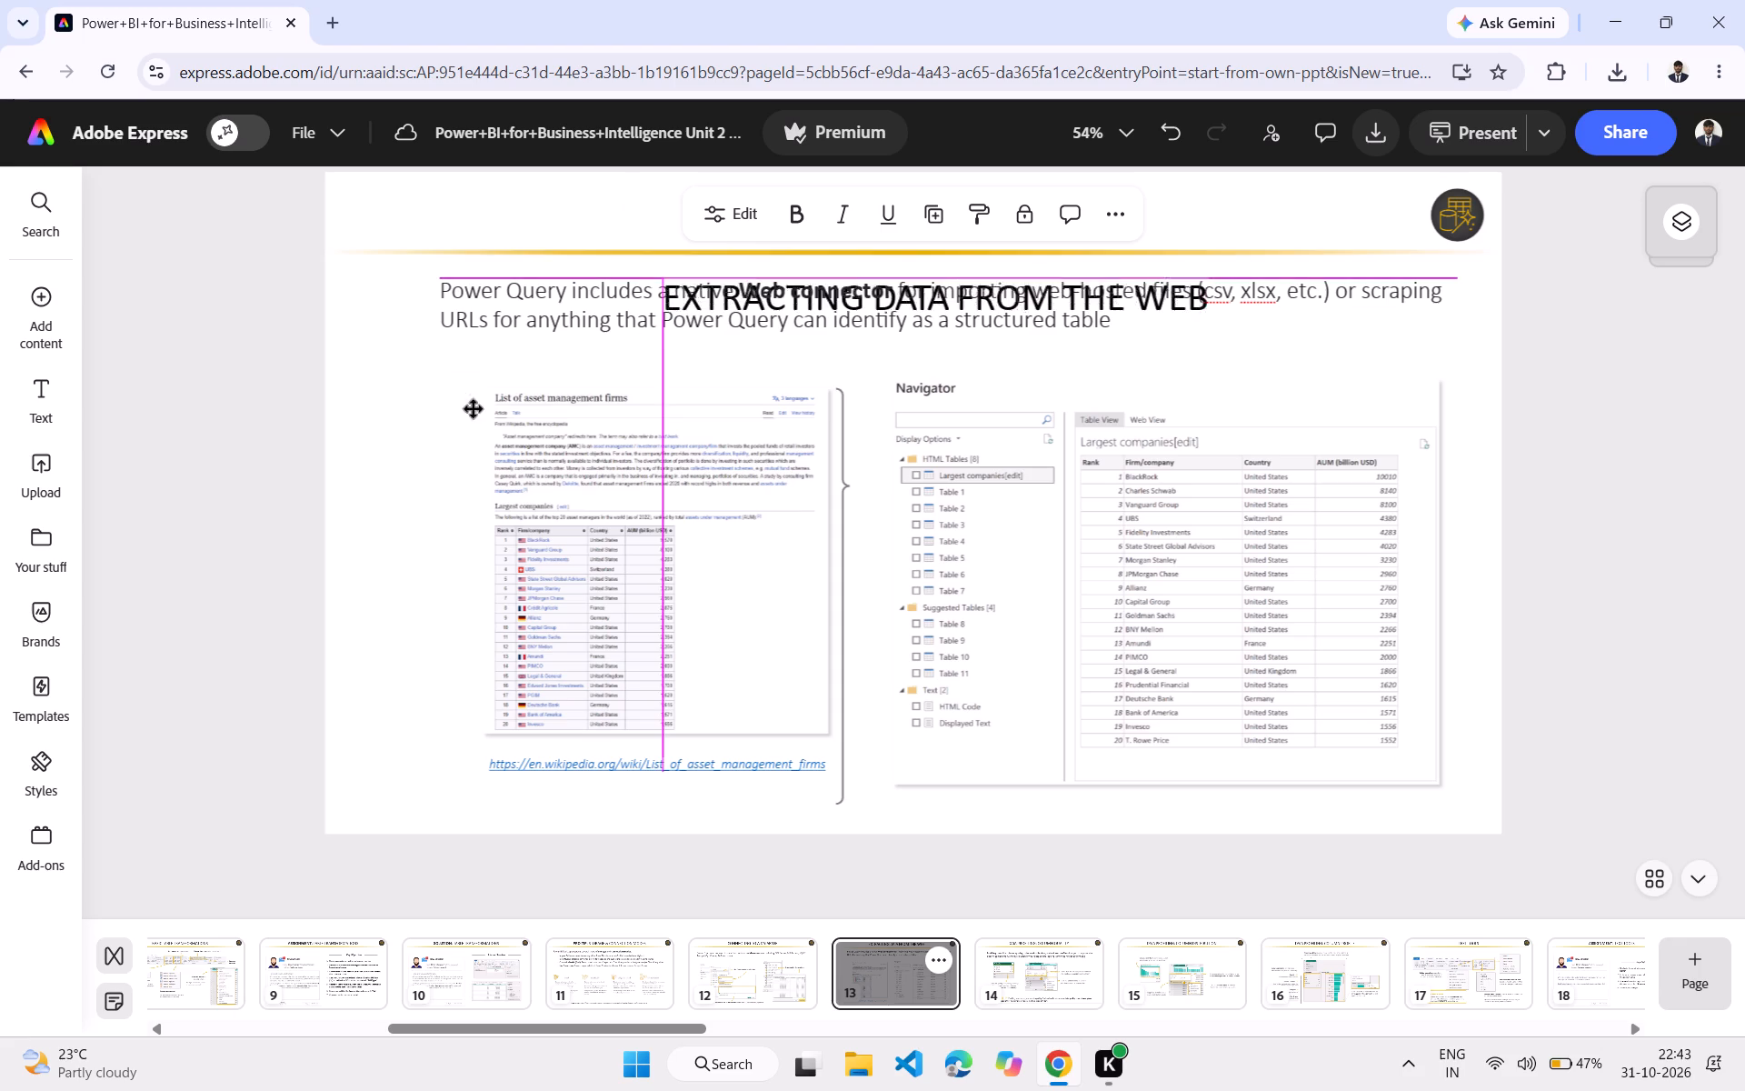
left_click_drag(474, 409, 605, 361)
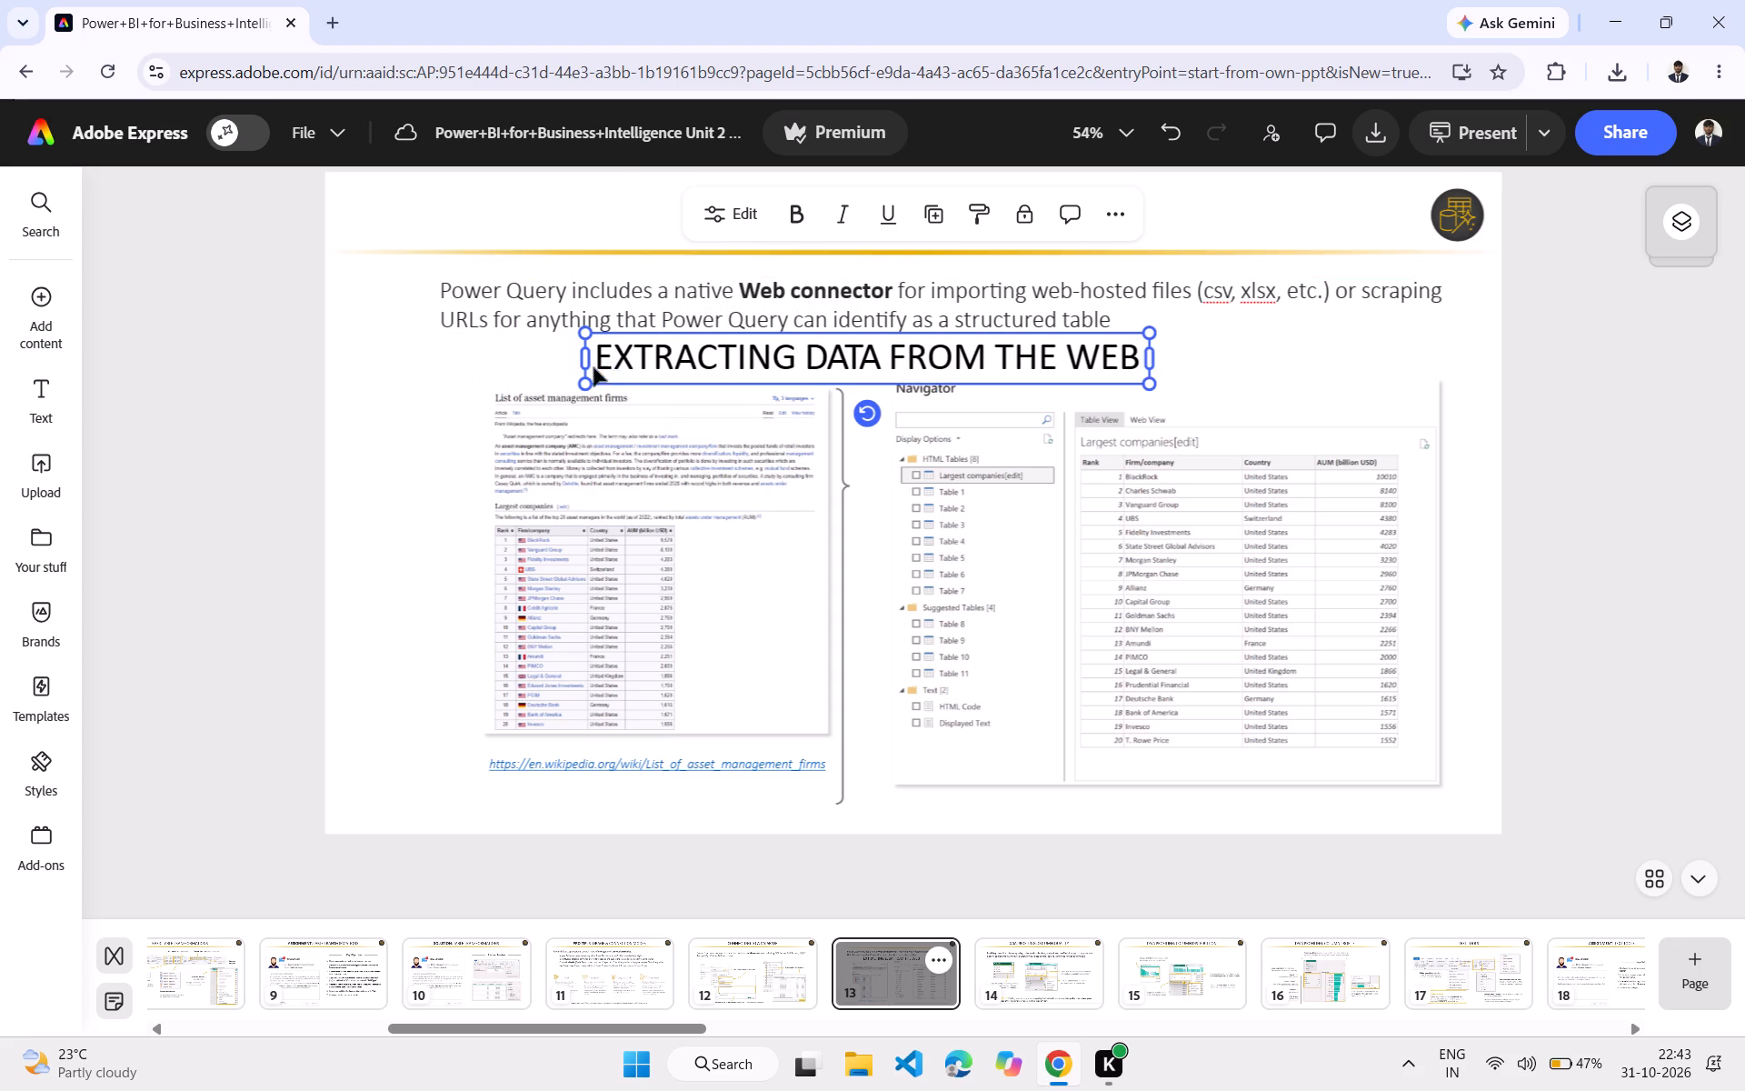
left_click(364, 447)
On page 12, move the MySQL Get Data screenshot group right and slightly up, and its custom queries caption left and up.
left_click(768, 999)
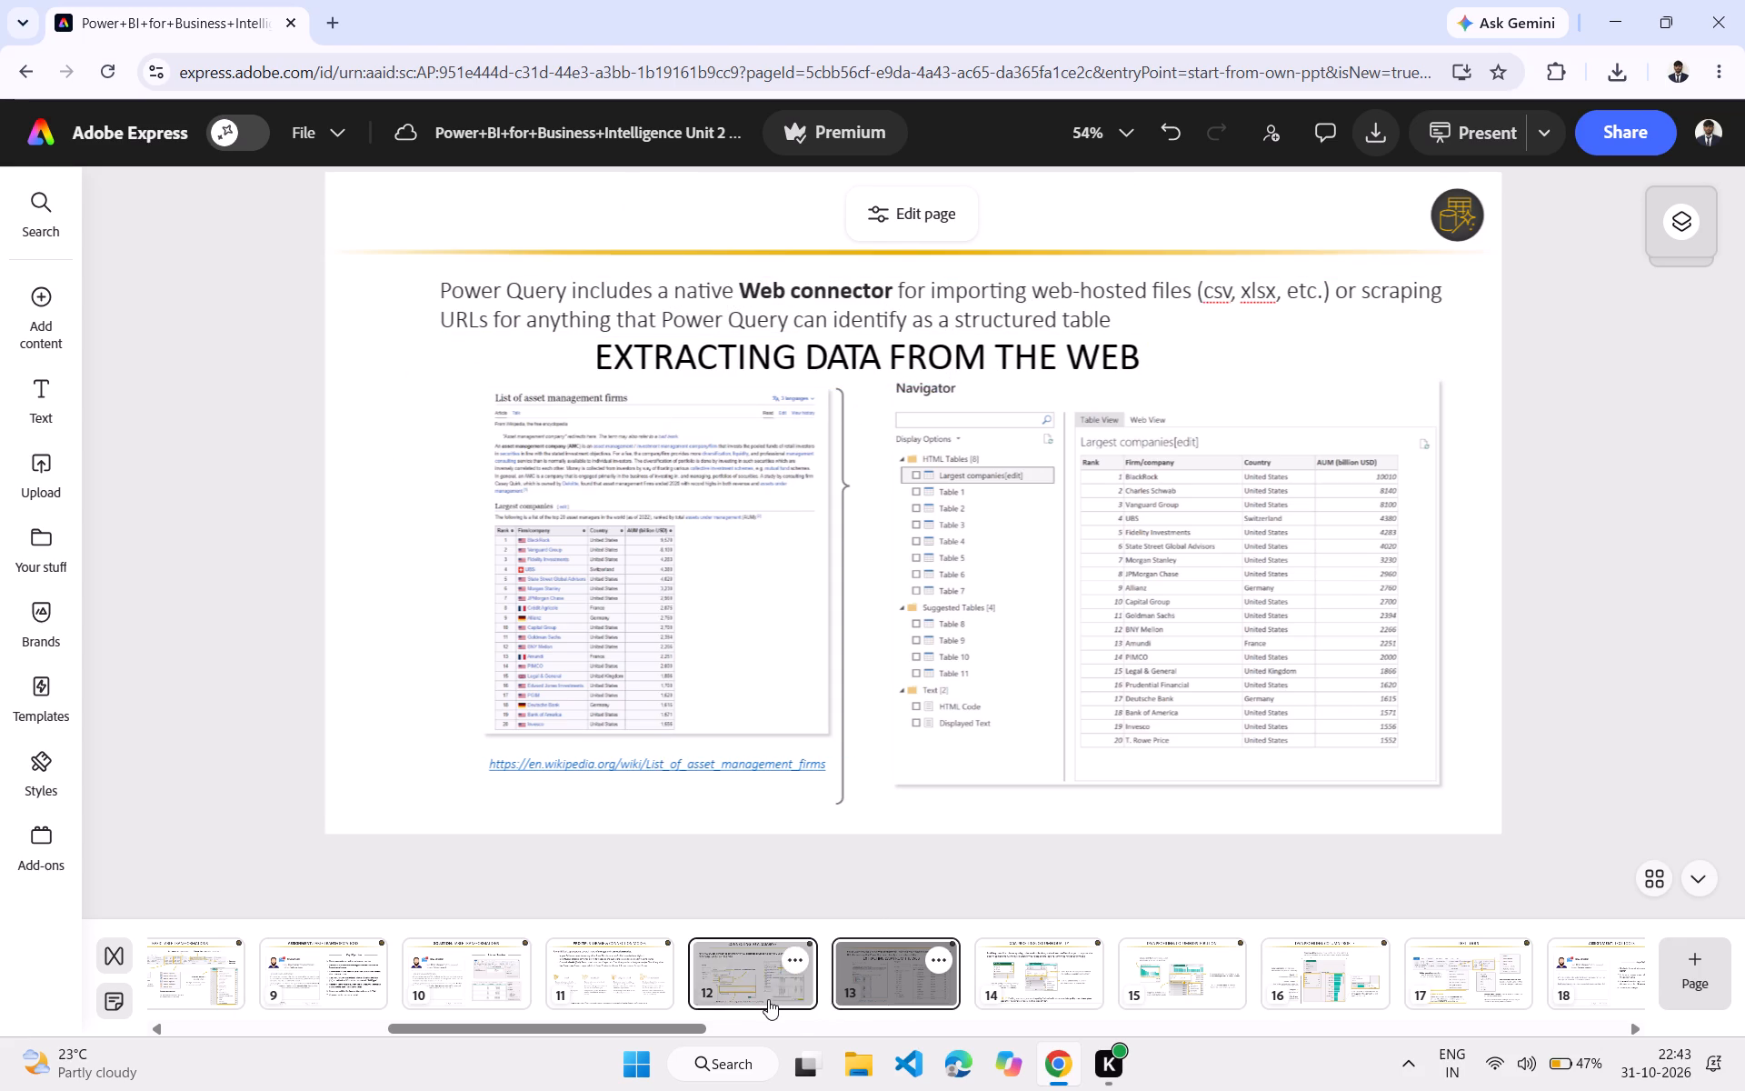
left_click_drag(685, 552, 746, 547)
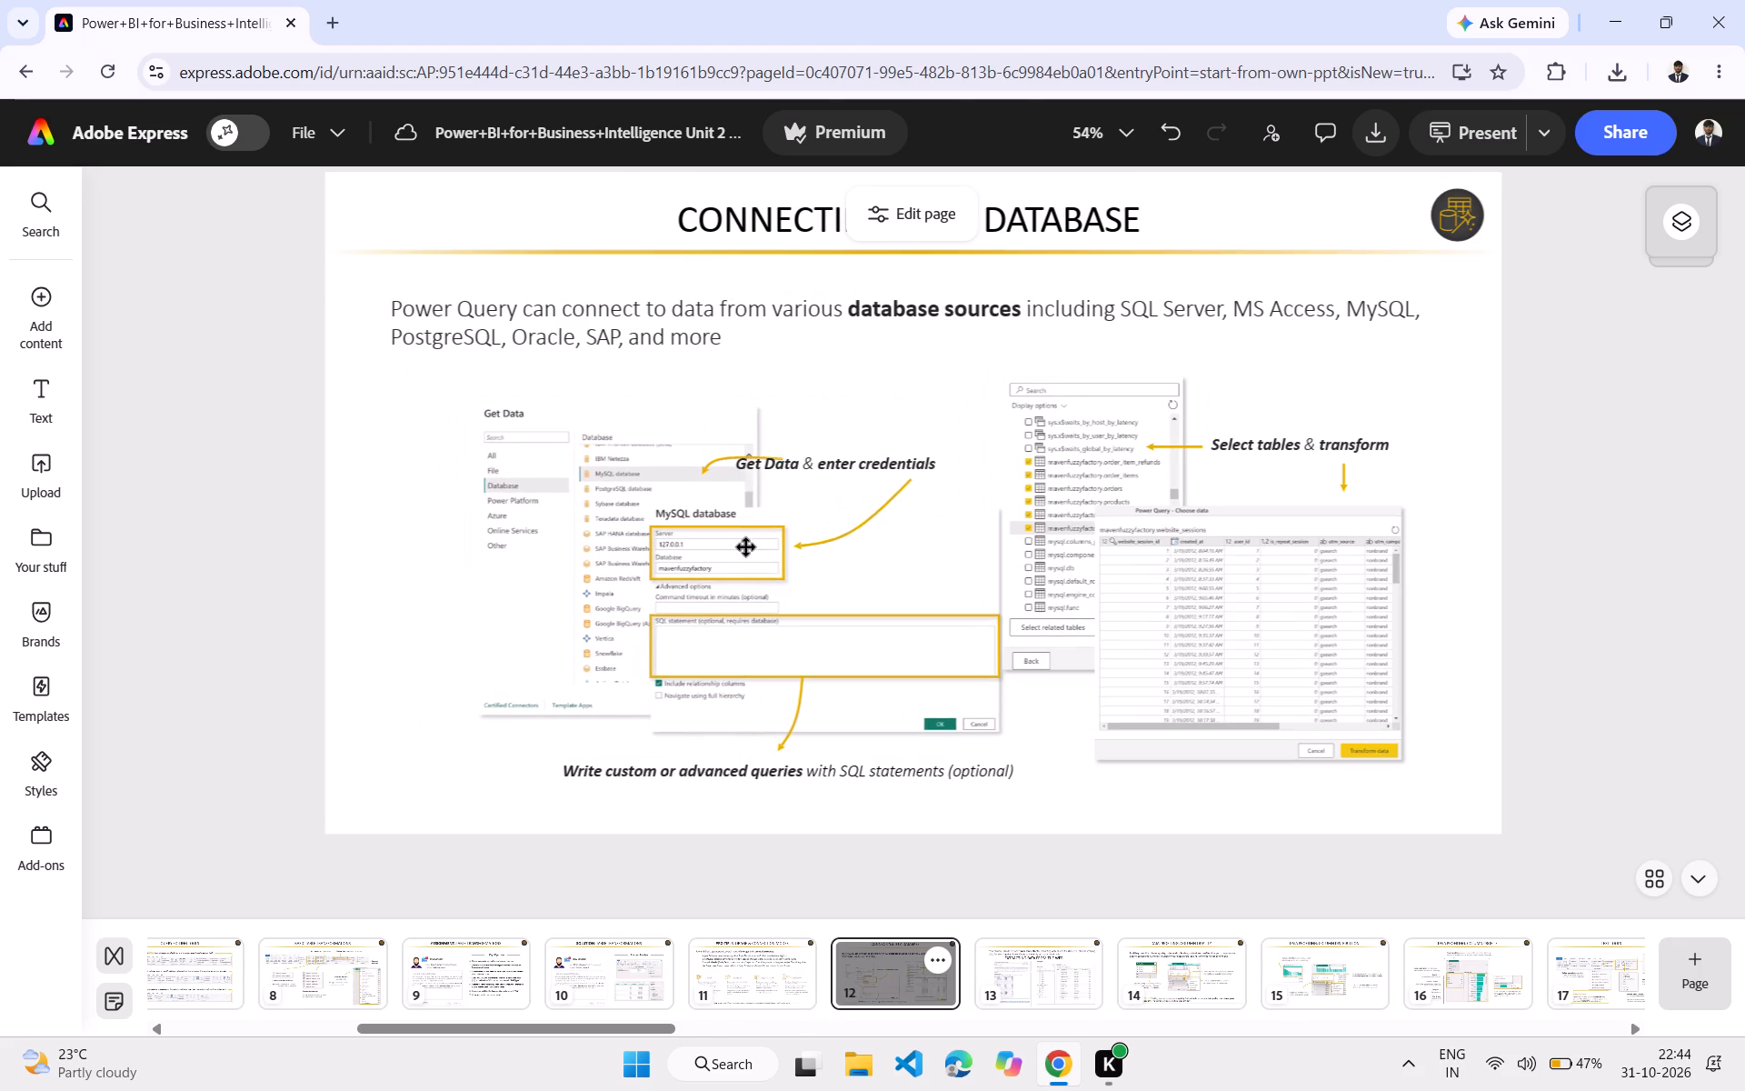
left_click_drag(746, 547, 733, 541)
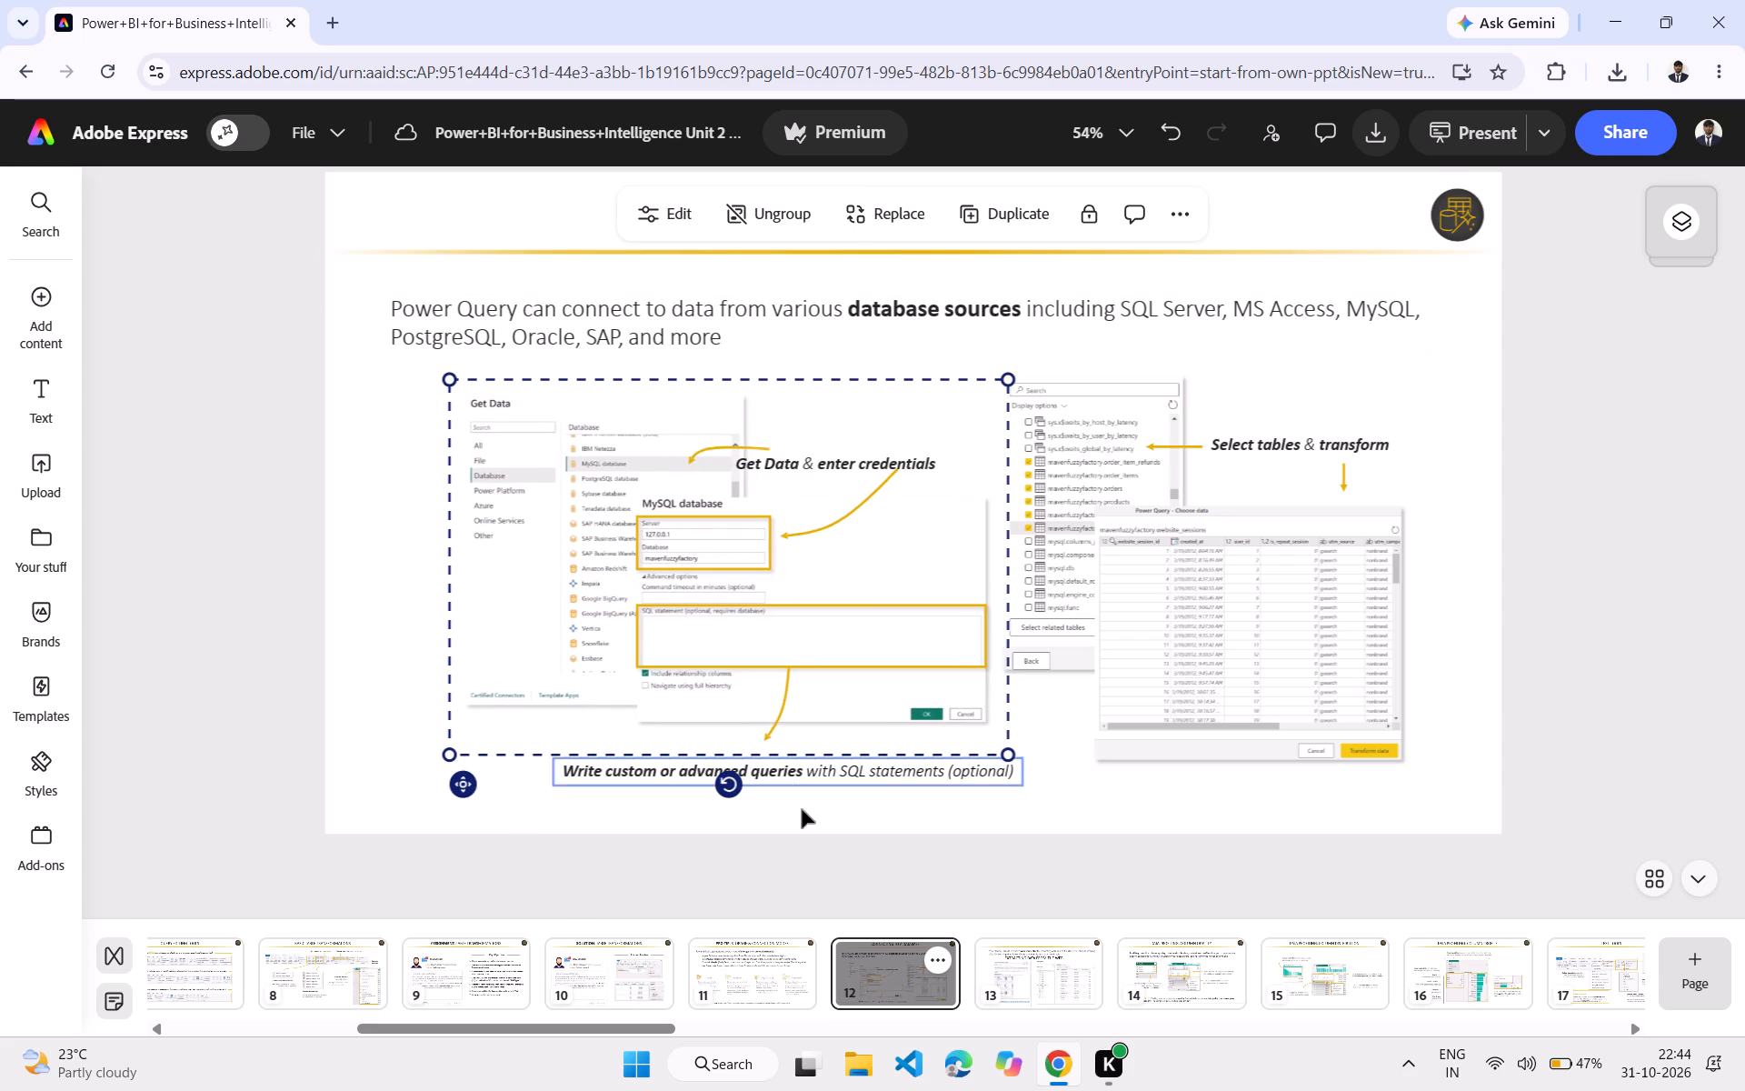
left_click_drag(865, 777, 813, 745)
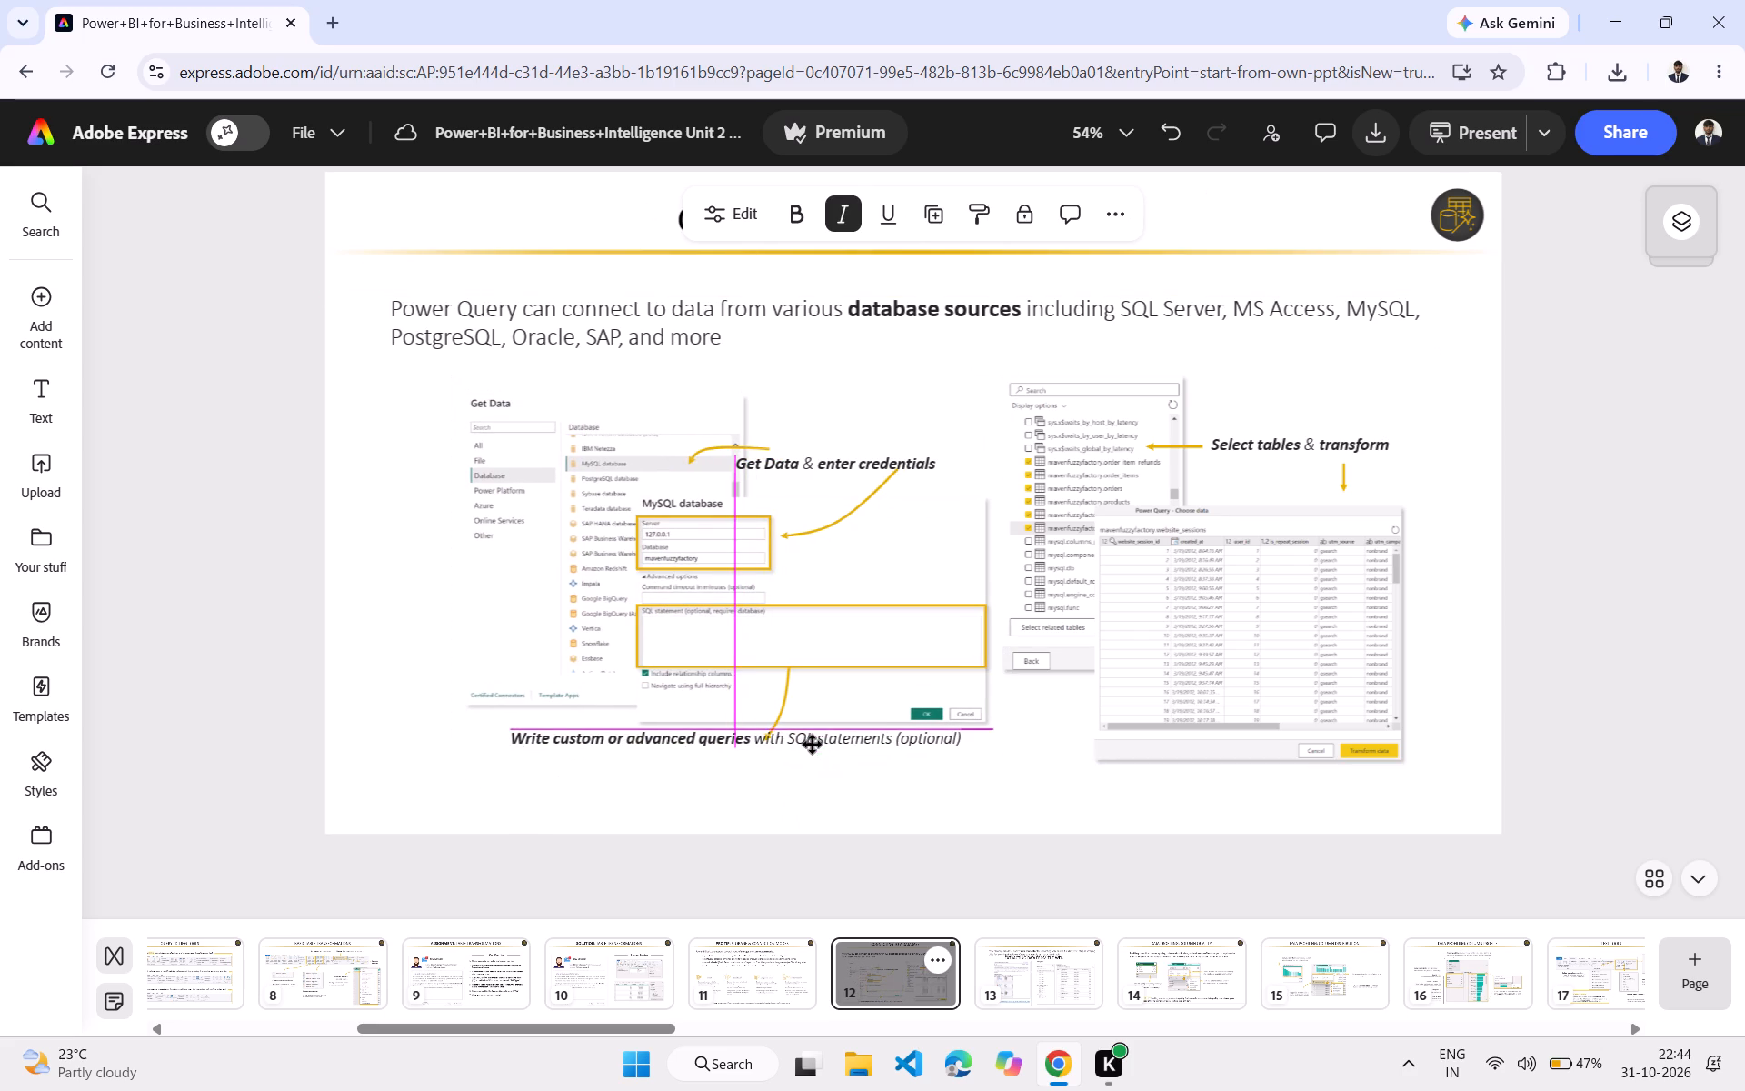
left_click_drag(813, 745, 812, 753)
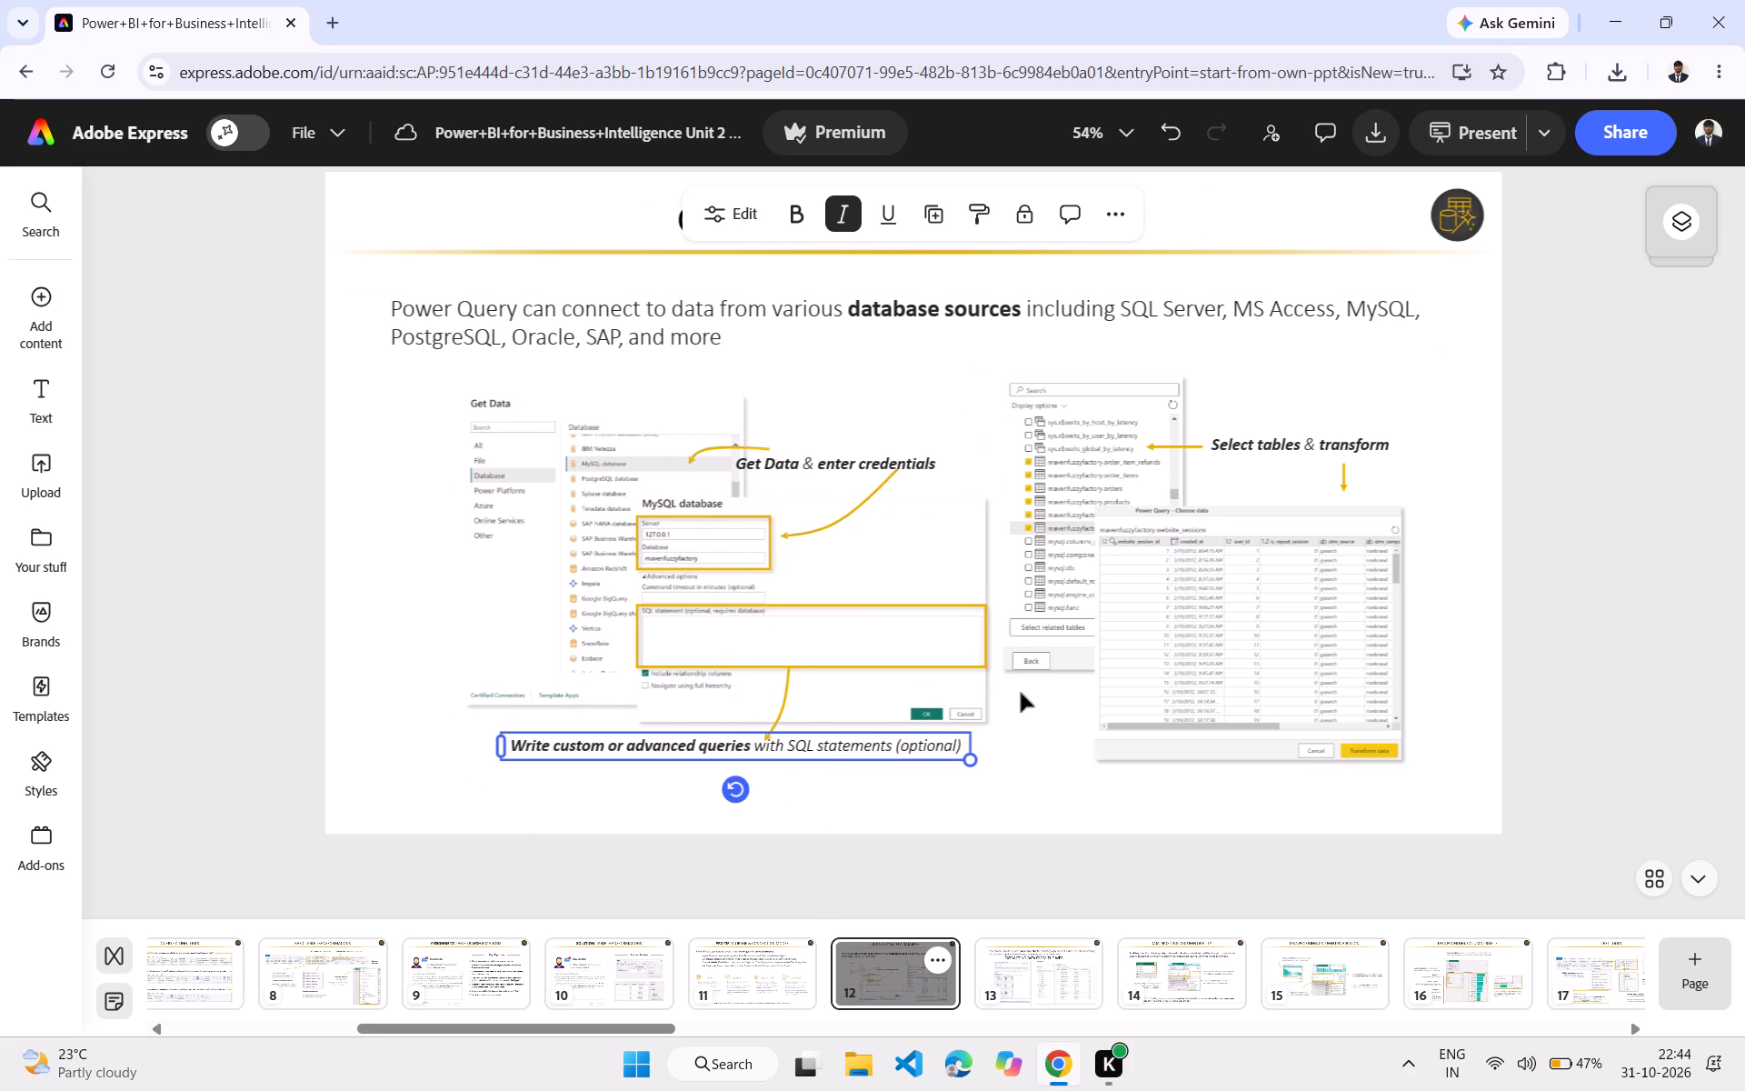
Shift the table selection screenshot group slightly right and down, and its Select tables & transform caption further right.
left_click_drag(1198, 687, 1241, 684)
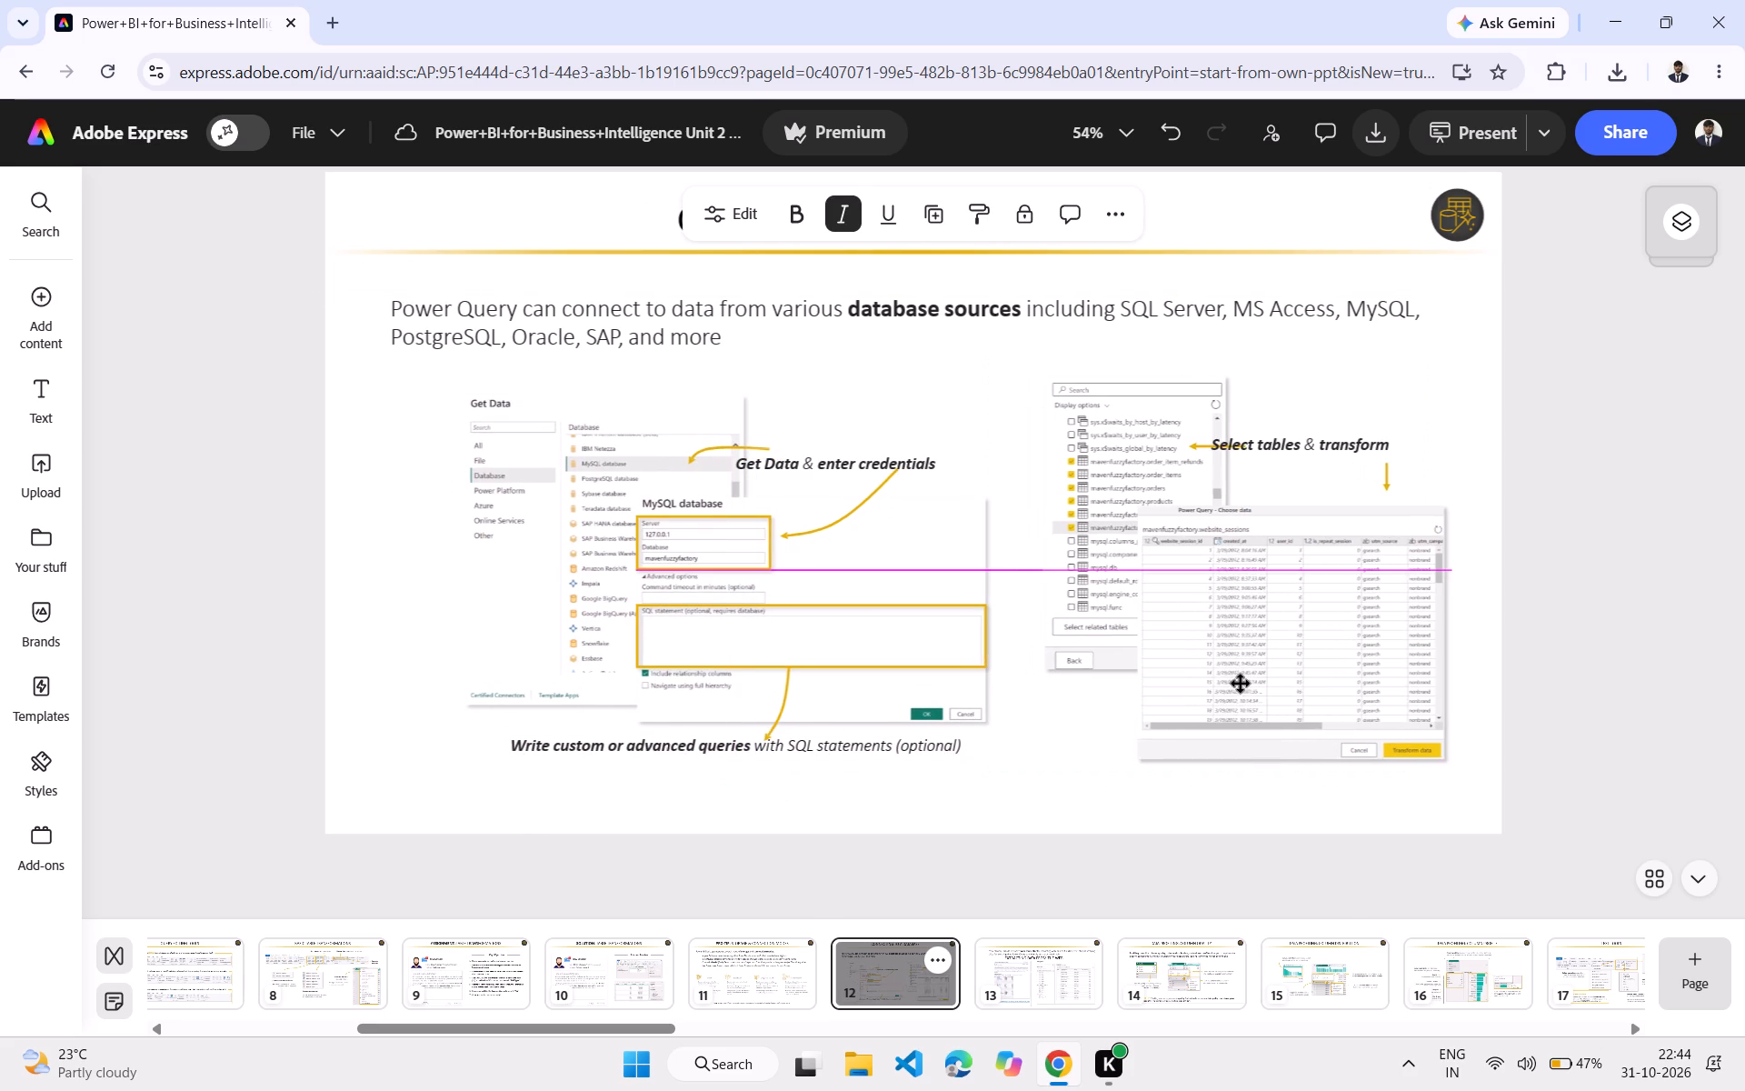
left_click_drag(1241, 684, 1241, 685)
left_click_drag(1299, 439, 1334, 439)
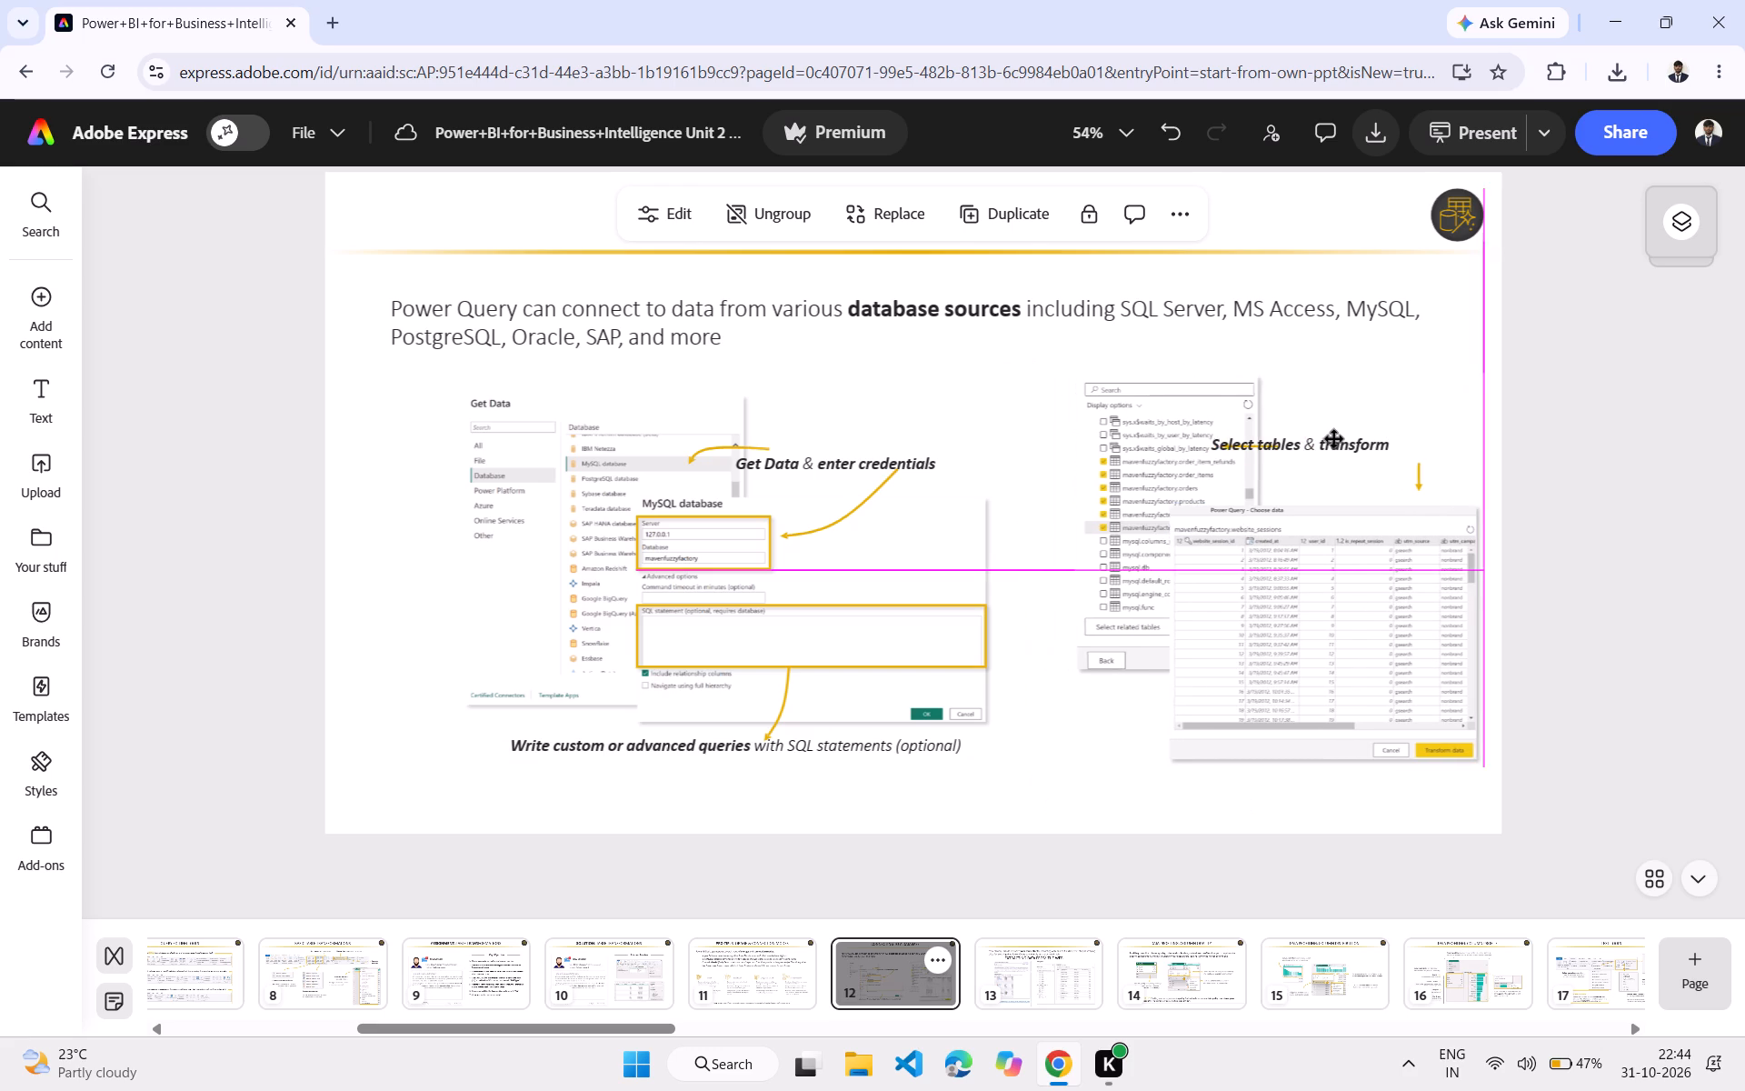
left_click_drag(1334, 439, 1278, 446)
left_click(1278, 446)
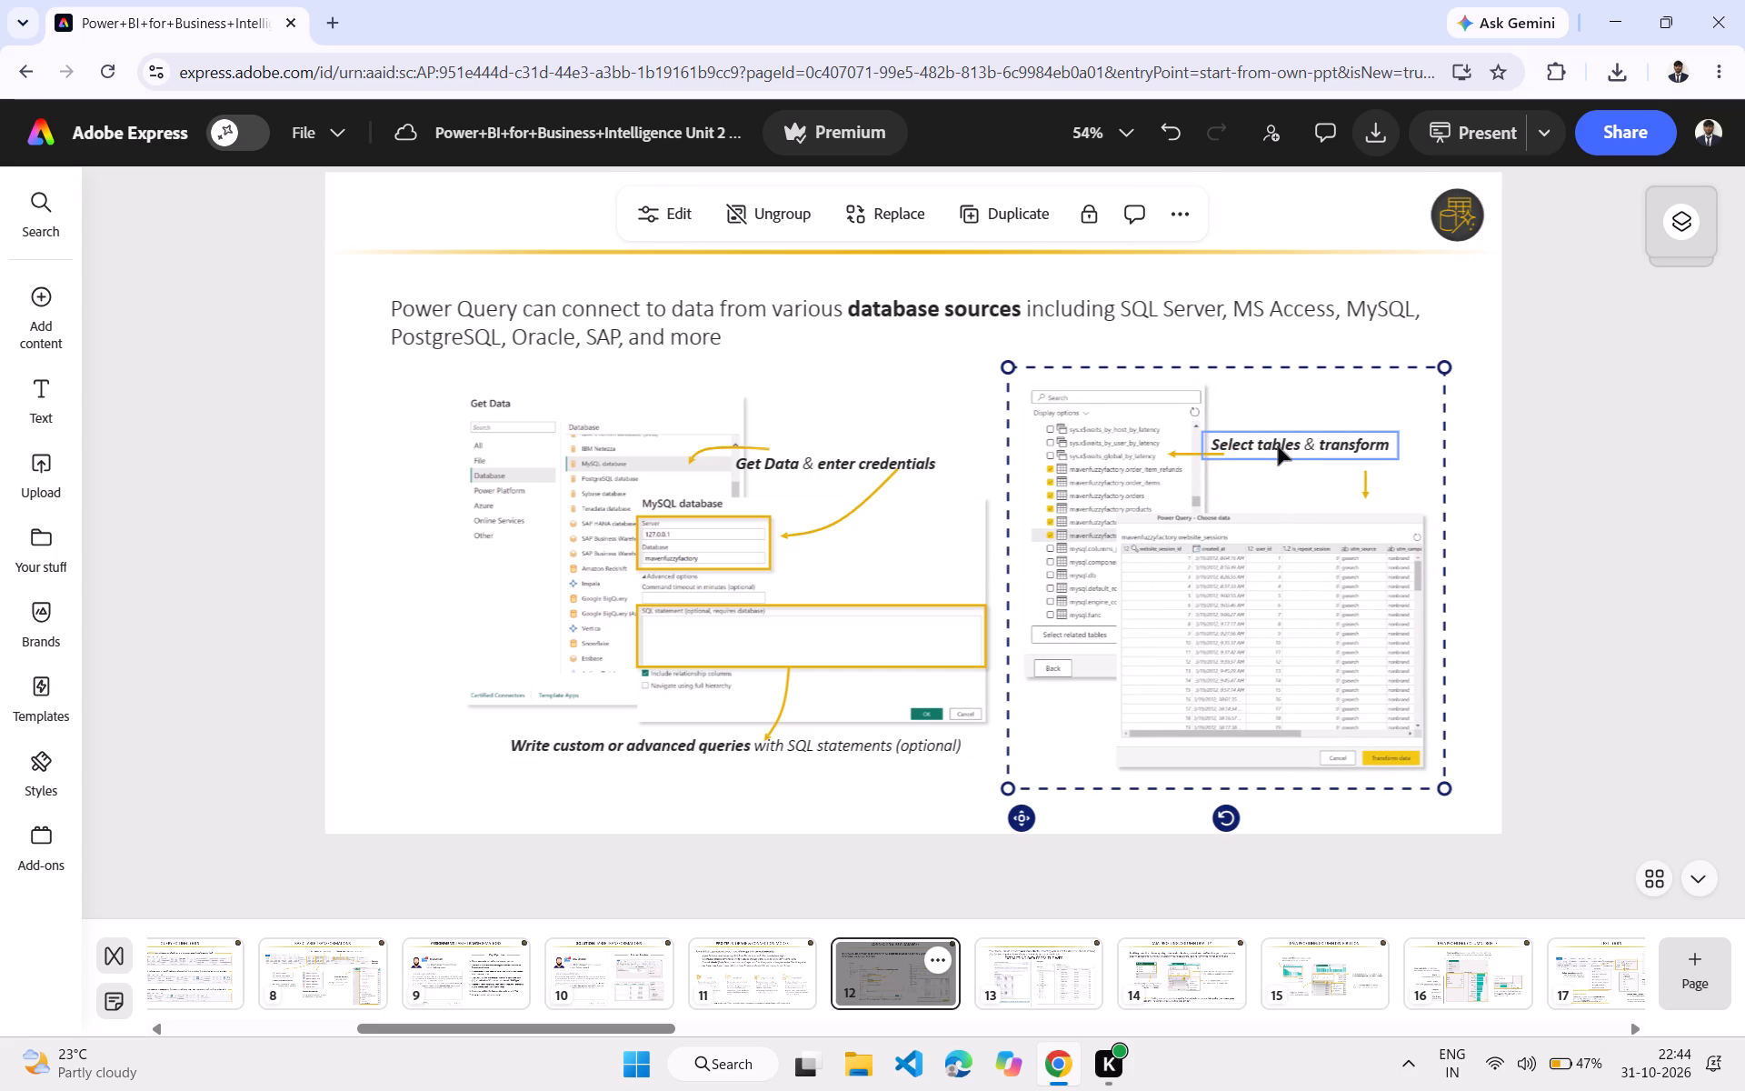
left_click_drag(1278, 446, 1320, 446)
left_click(1320, 446)
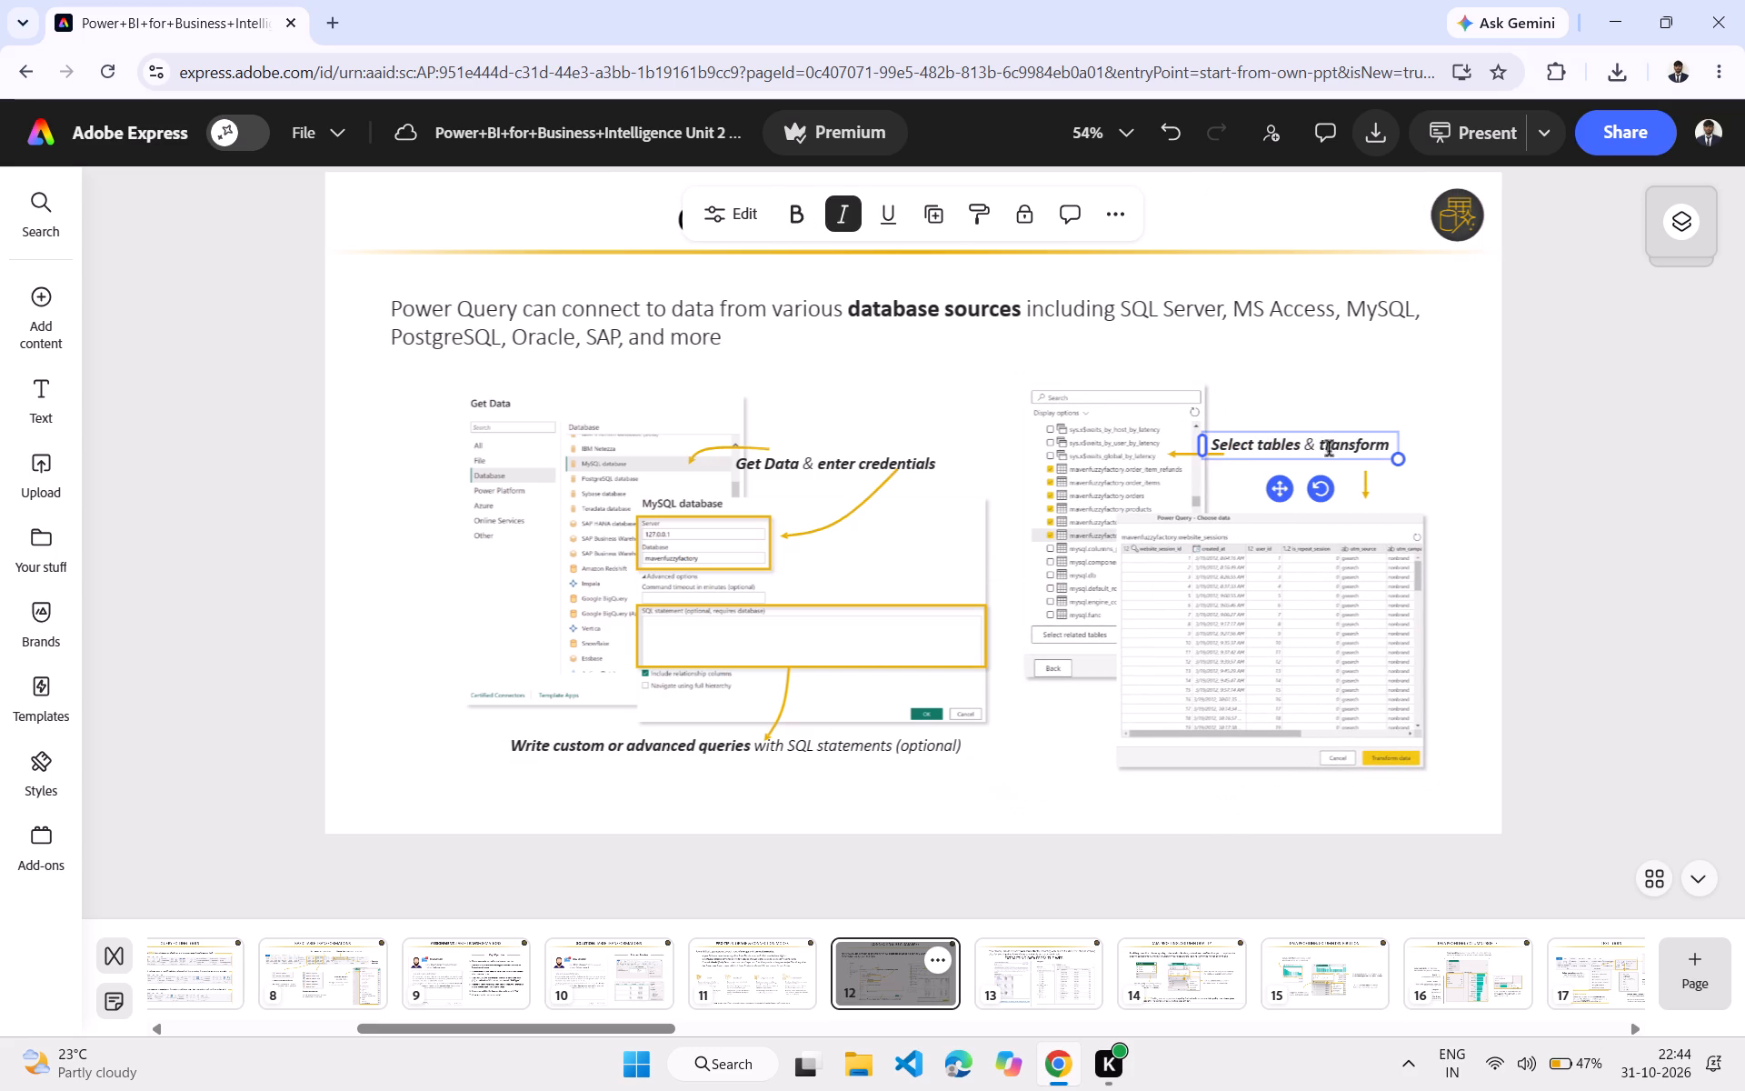
left_click_drag(1360, 461, 1381, 460)
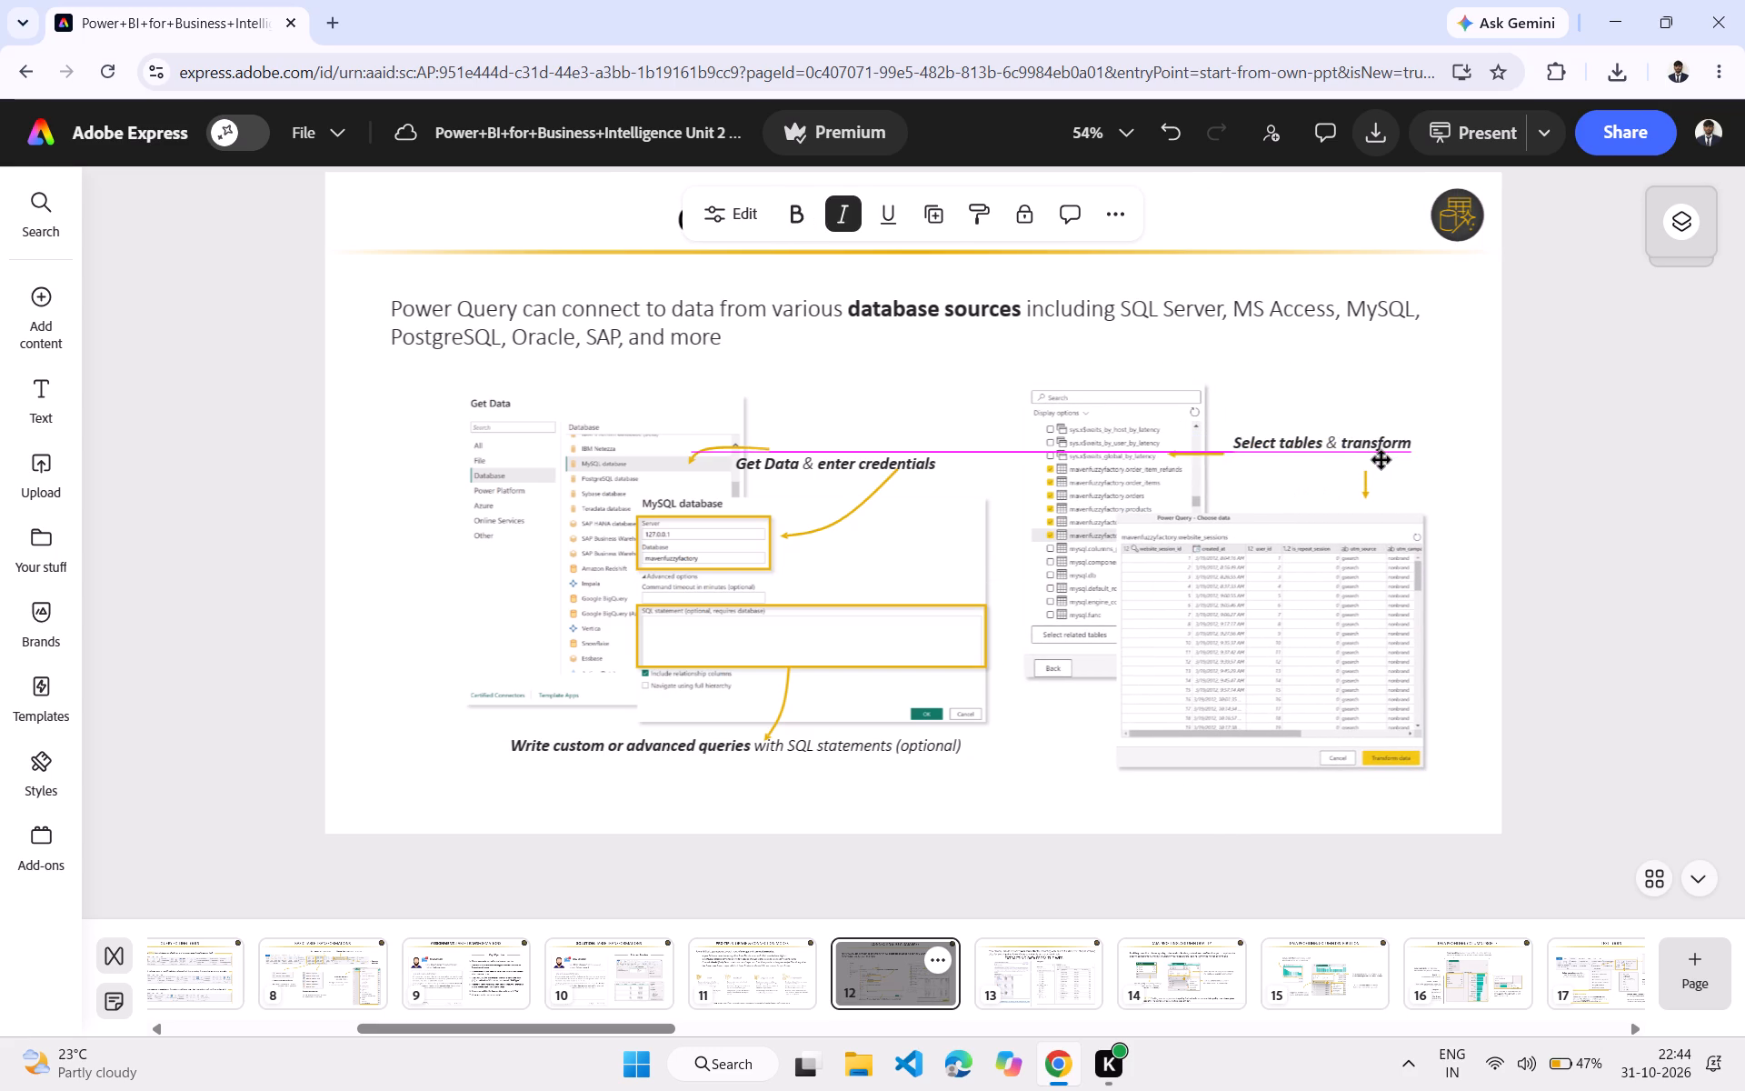
left_click_drag(1381, 460, 1402, 465)
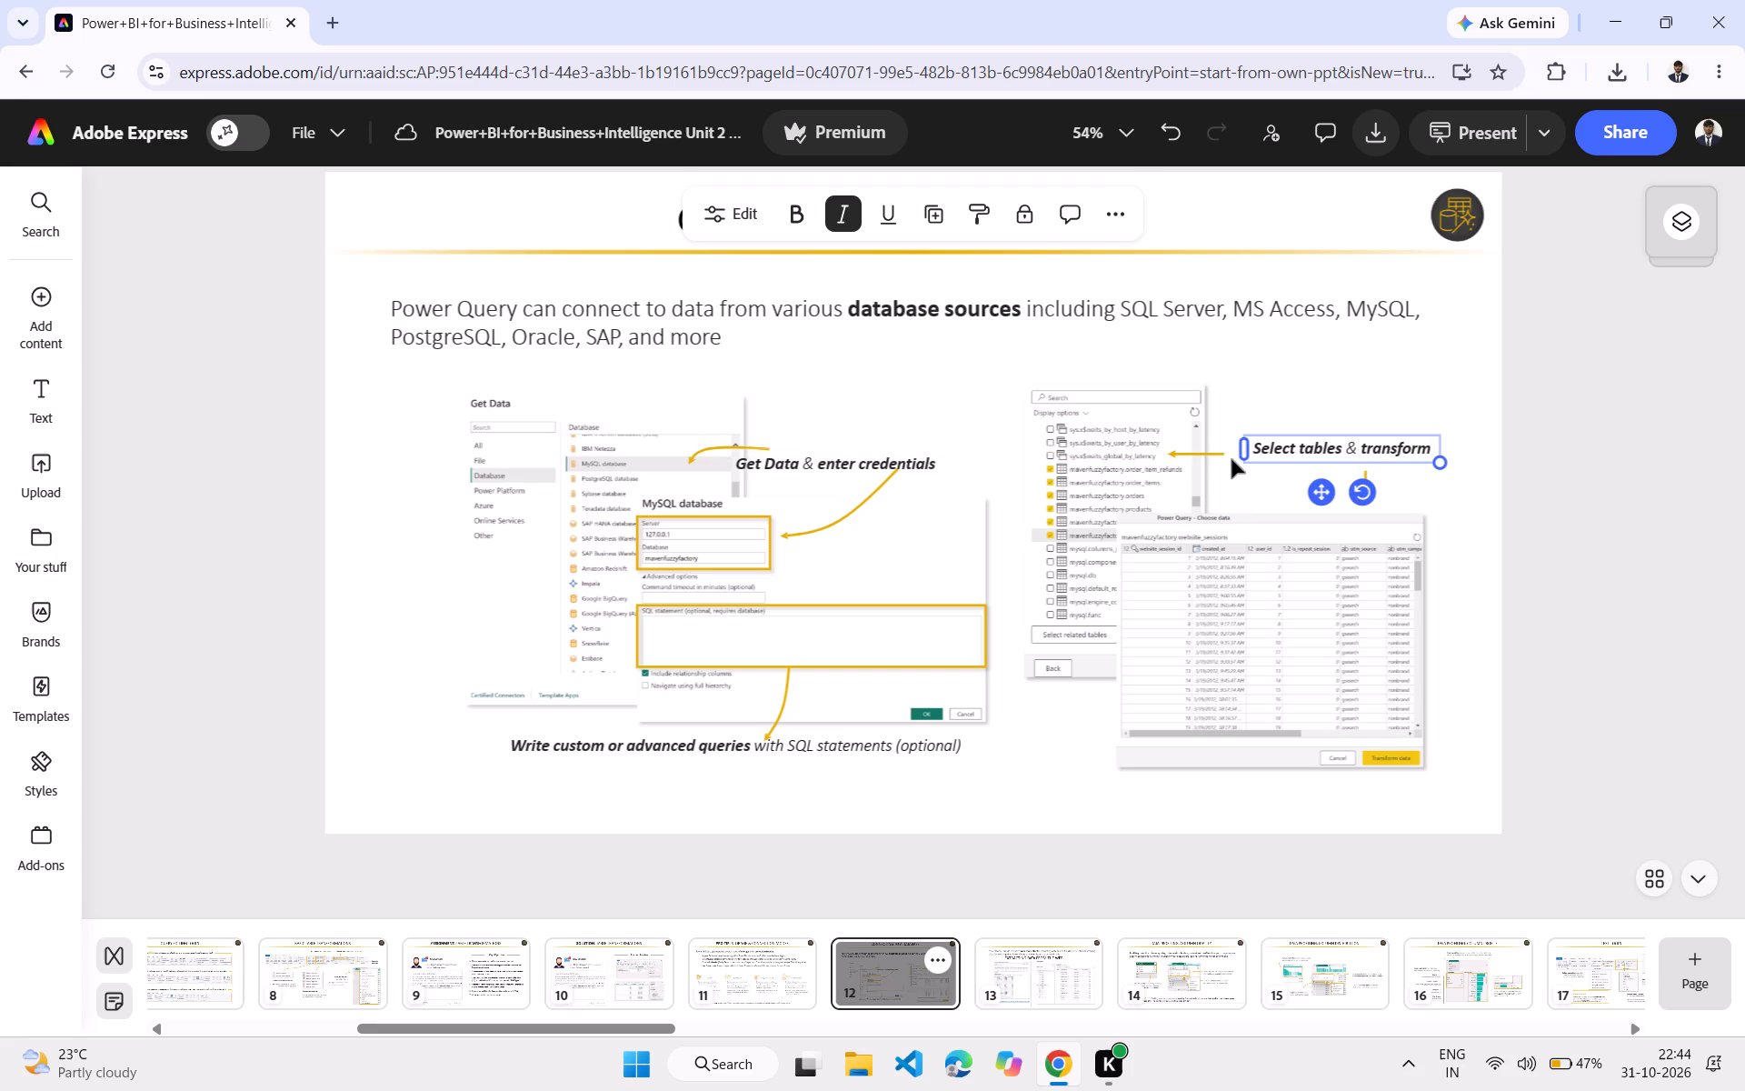
Lengthen the yellow arrow pointing at the table list so its tail reaches the Select tables & transform caption.
left_click(1217, 450)
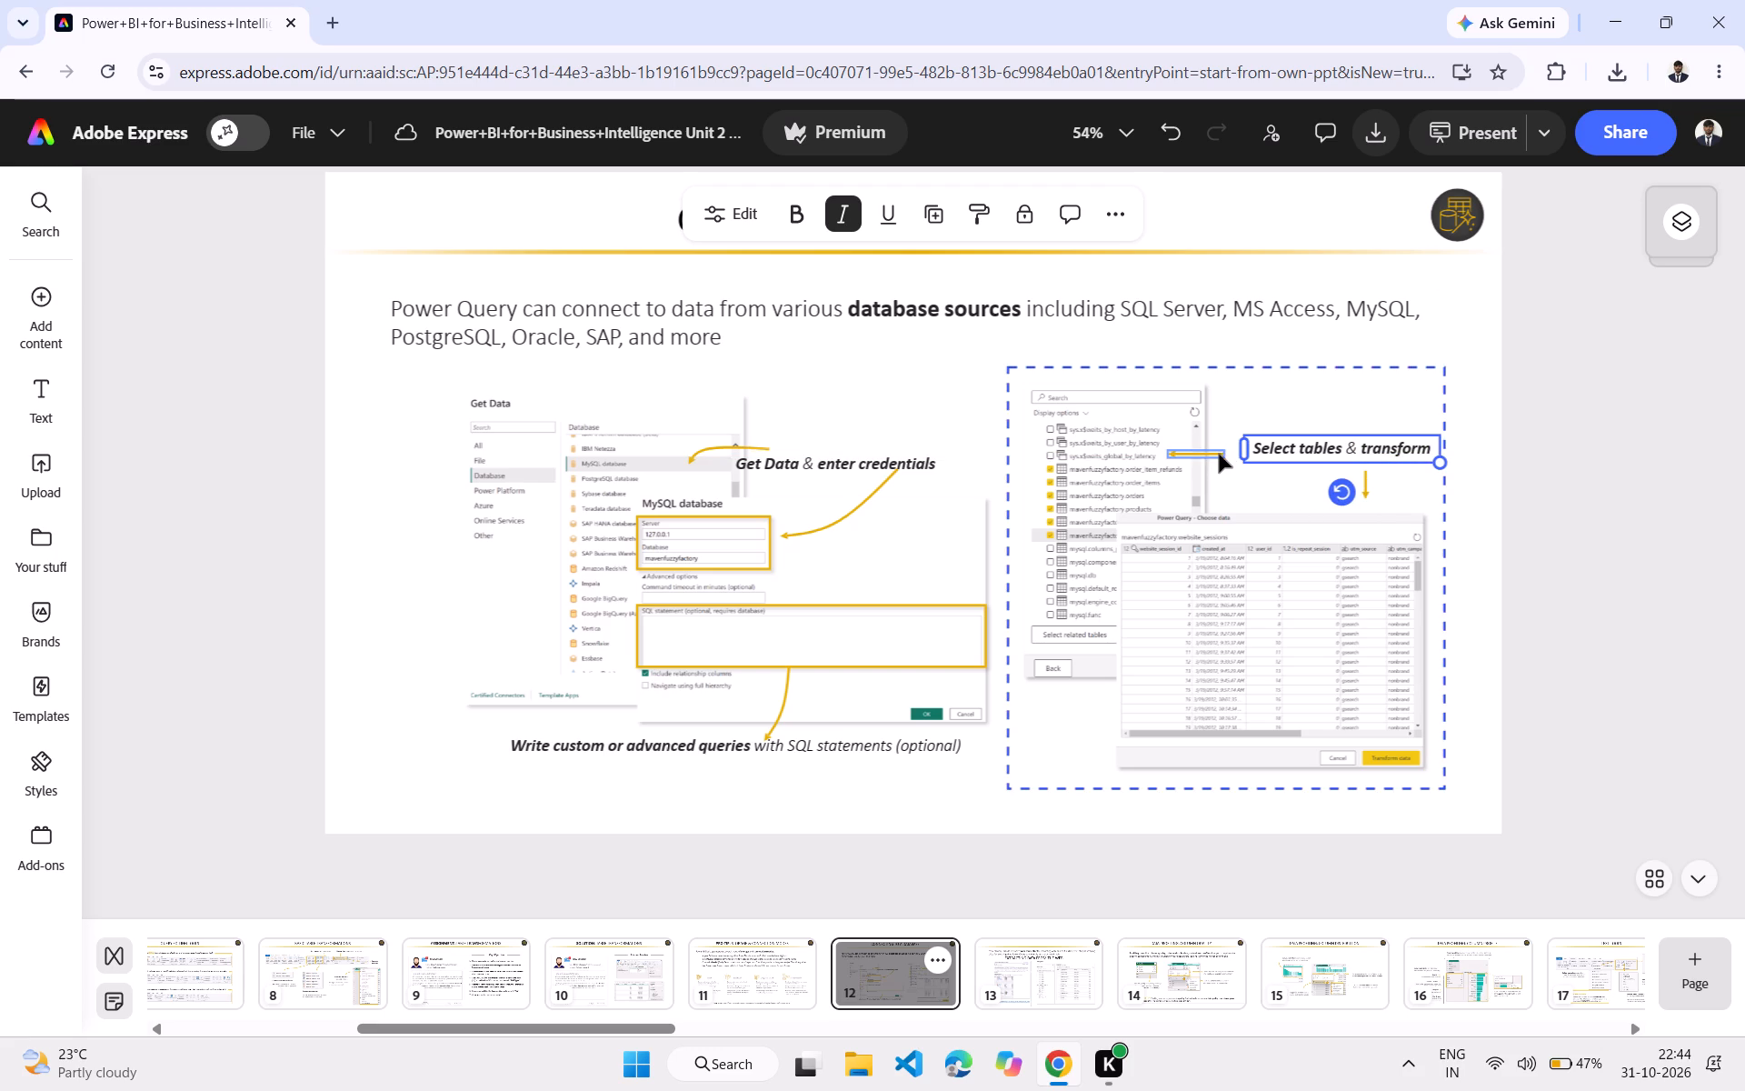
left_click(1219, 454)
left_click_drag(1219, 454, 1258, 451)
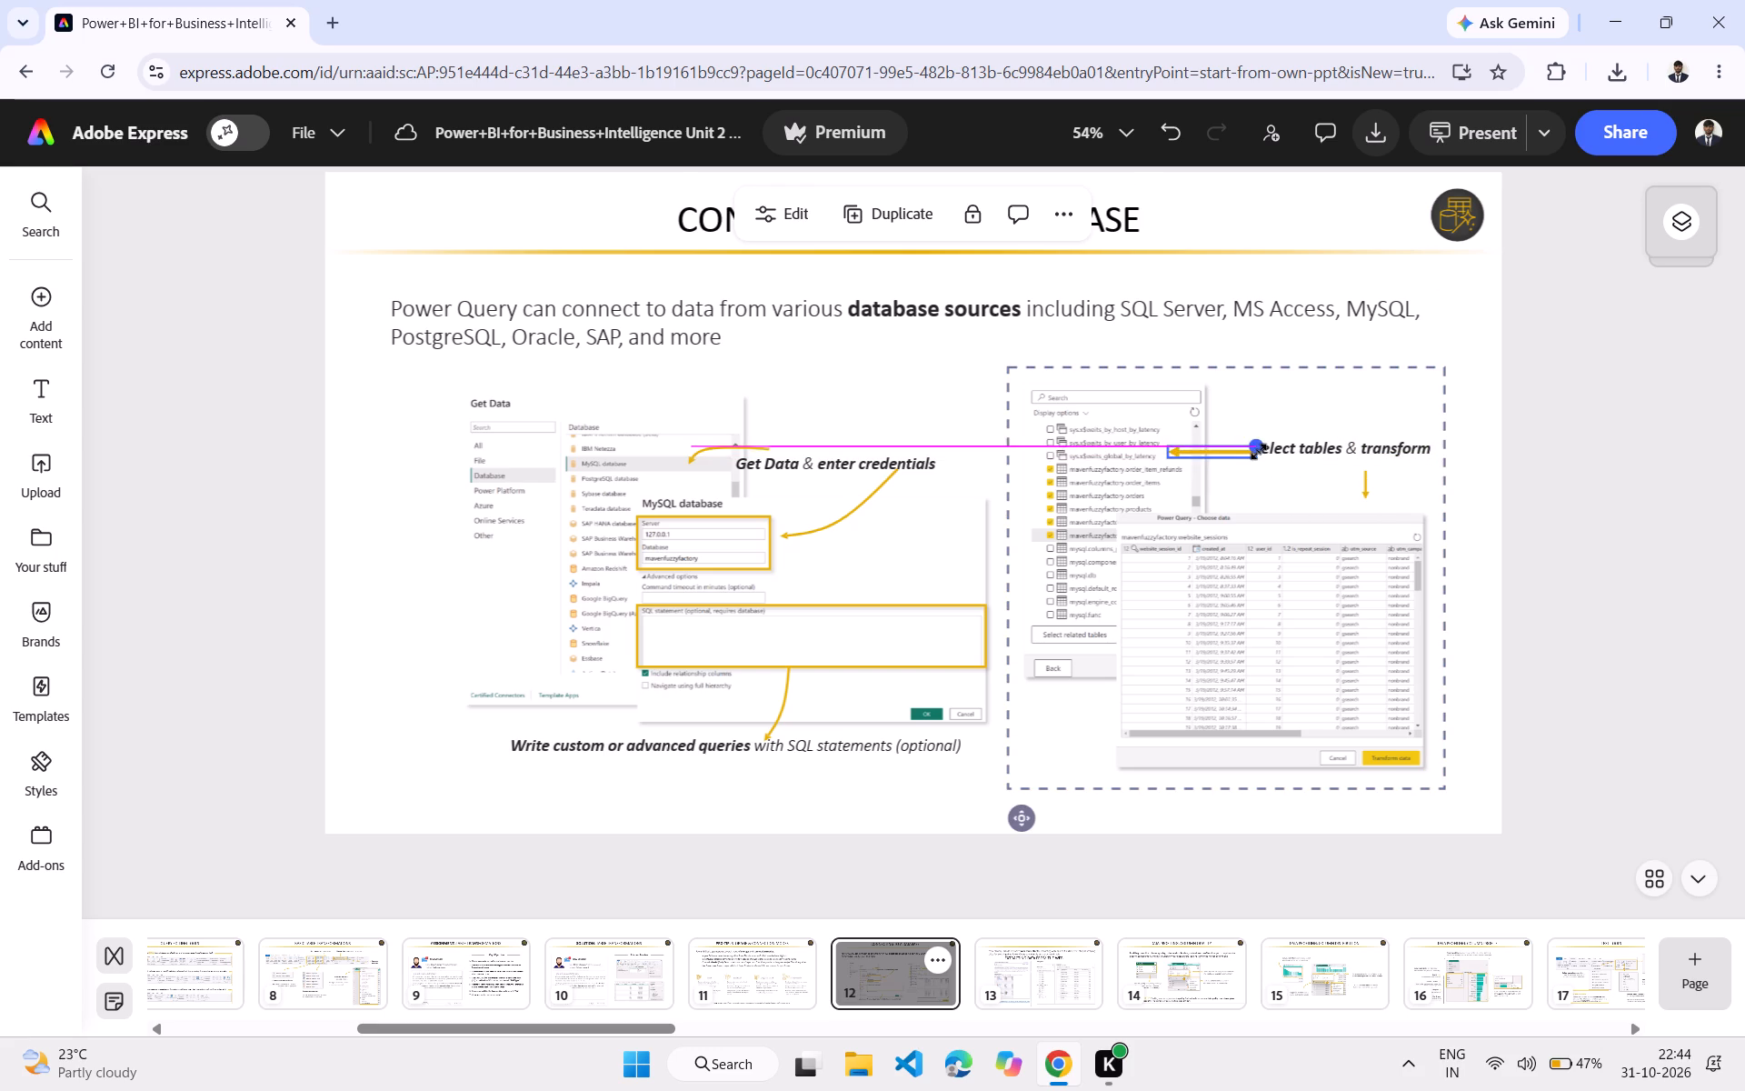
left_click_drag(1258, 451, 1269, 449)
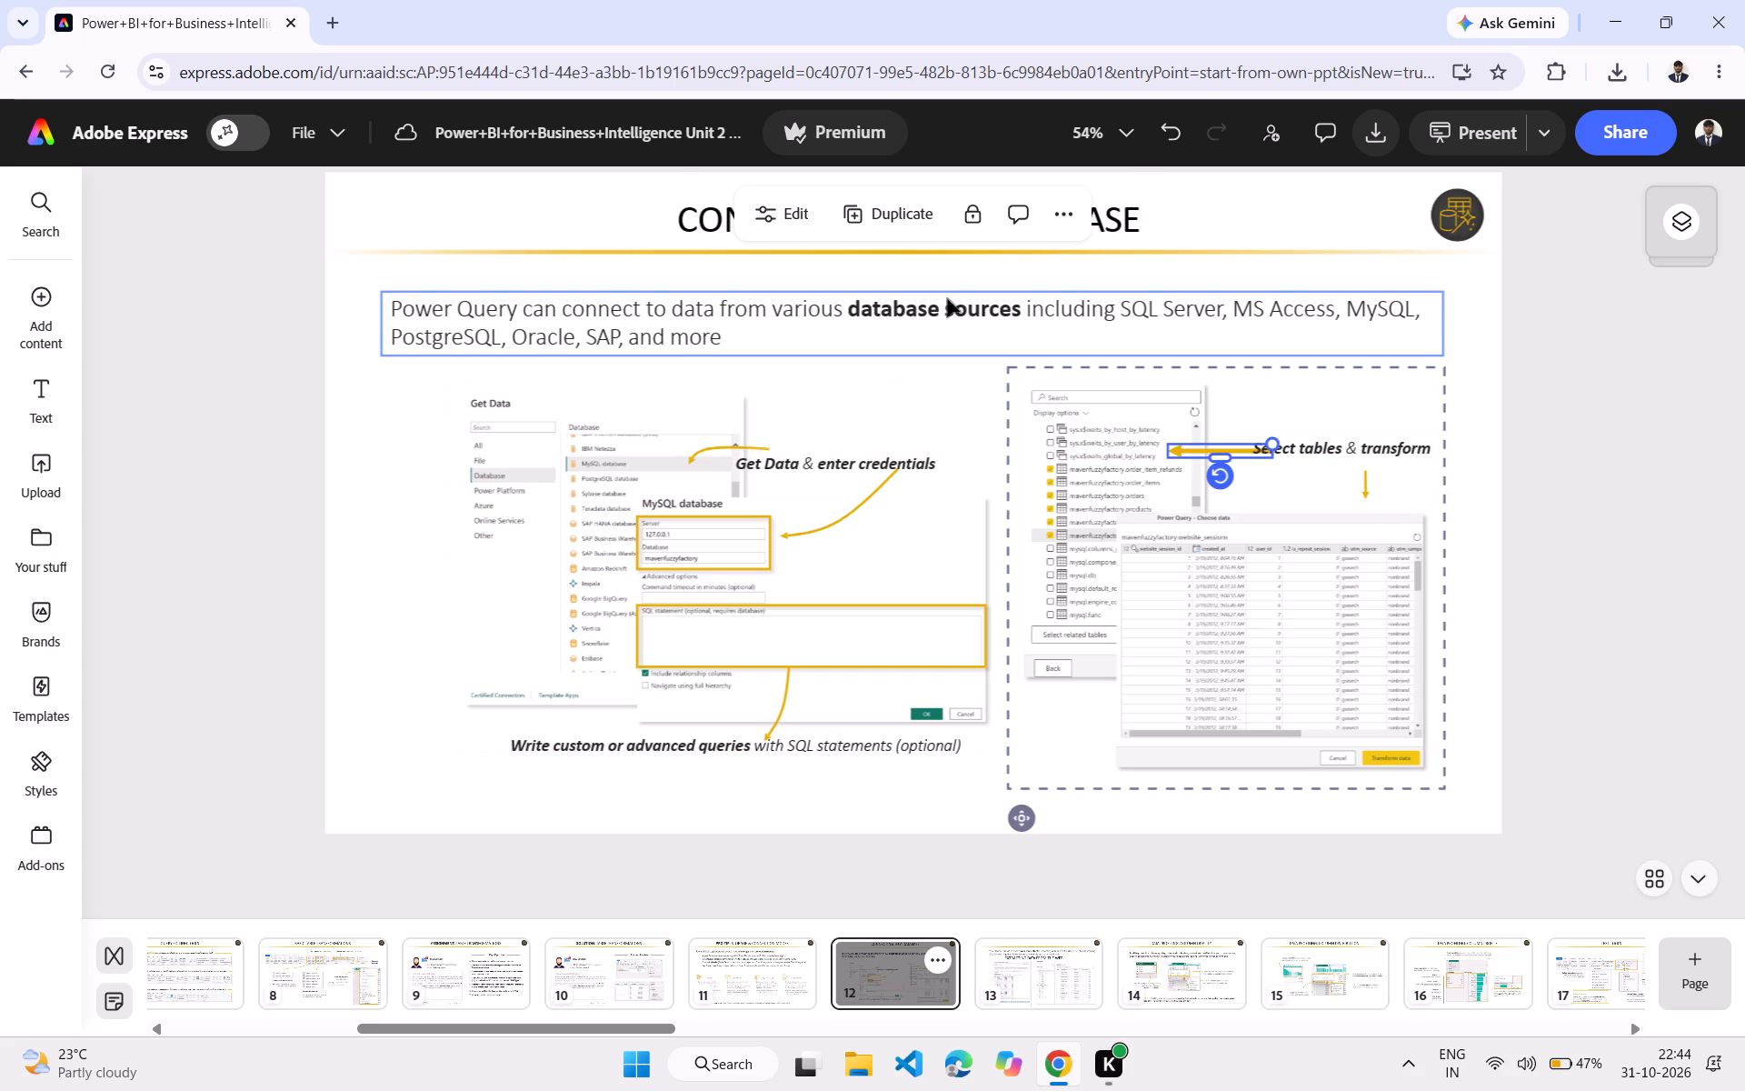
Move the database sources intro paragraph on page 12 slightly right and down.
left_click_drag(947, 298, 970, 315)
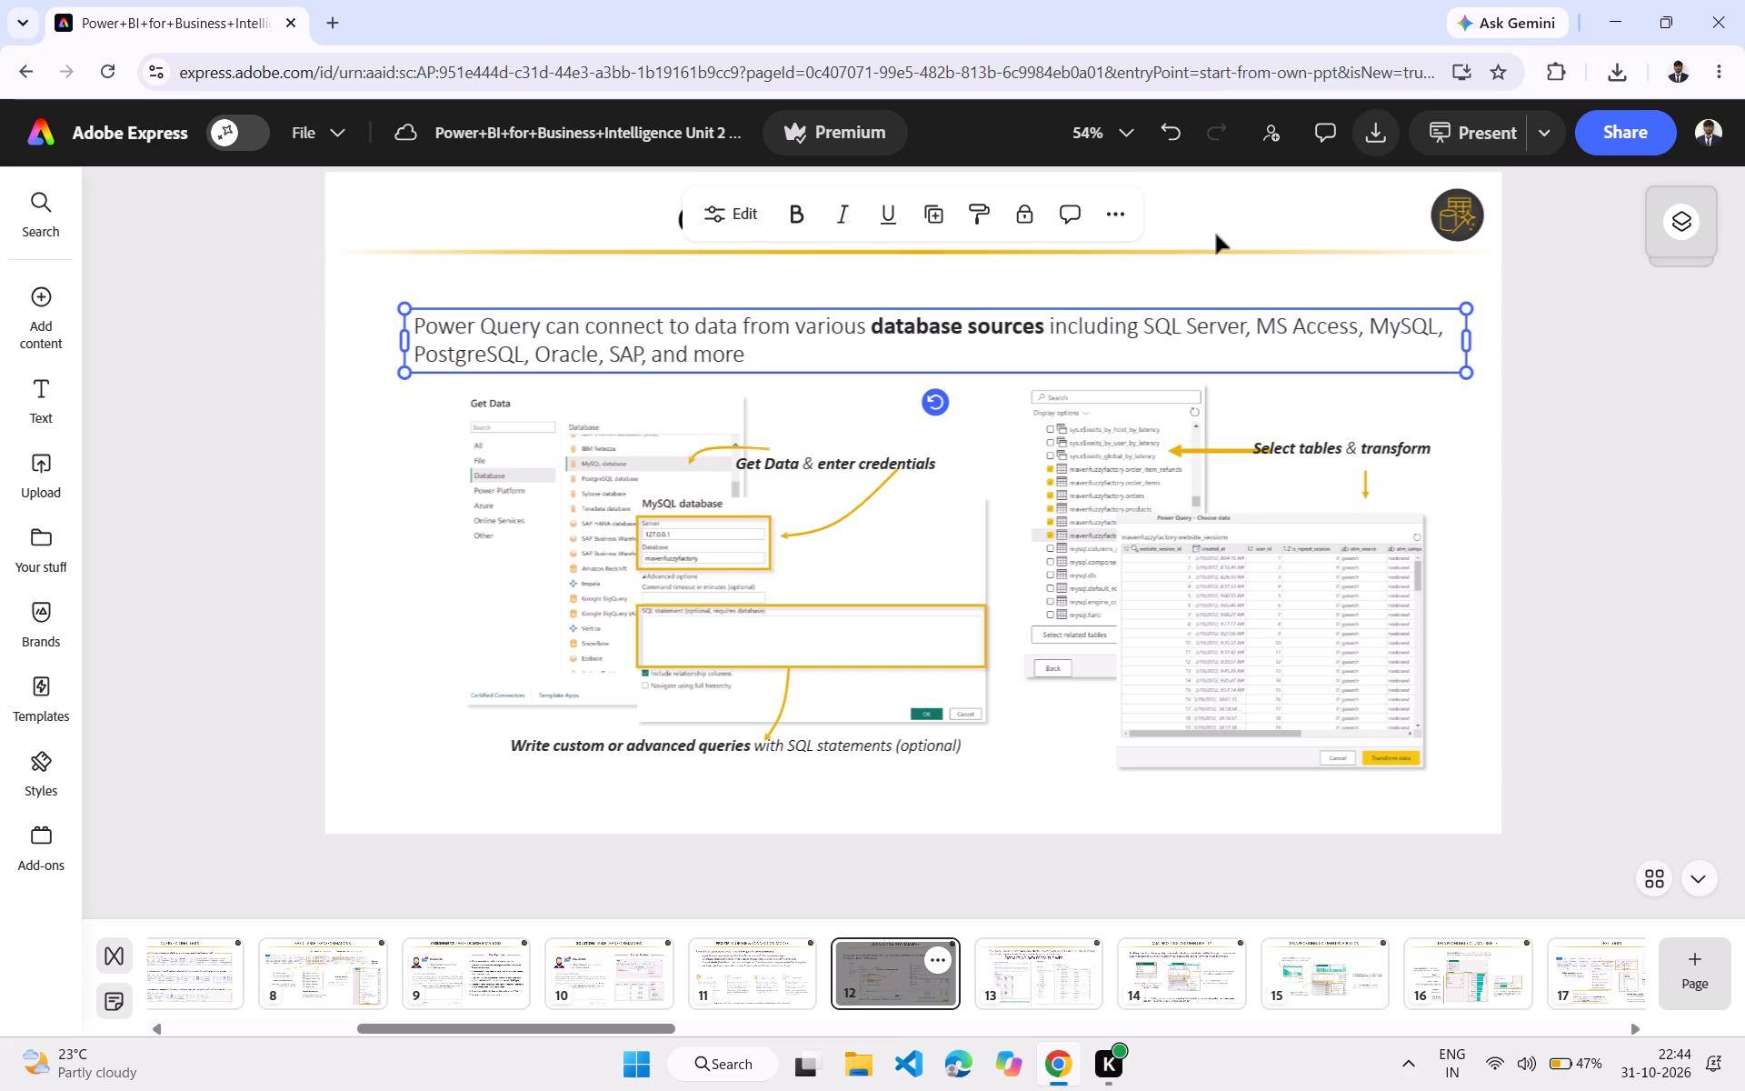
left_click(1216, 235)
Move the CONNECTING TO A DATABASE title below the gold line and to the right, and shift the round logo left.
left_click_drag(1108, 217, 1109, 232)
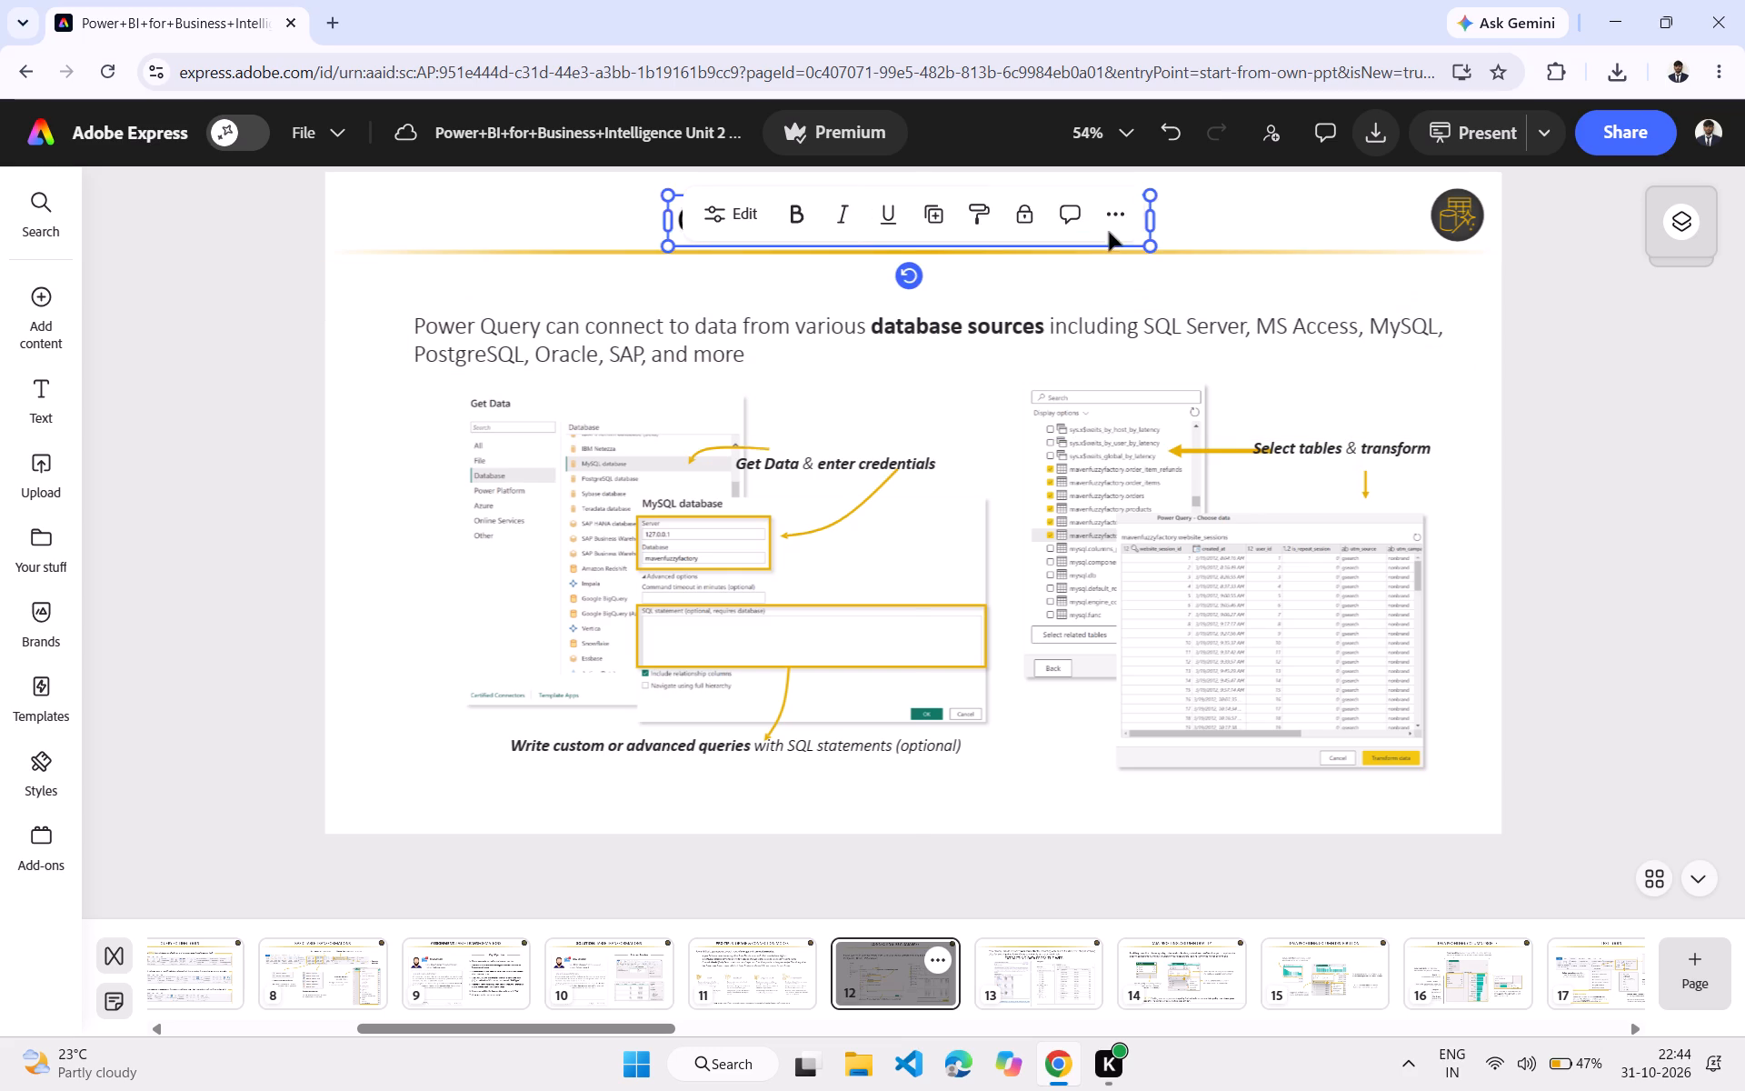
left_click_drag(1109, 232, 1112, 279)
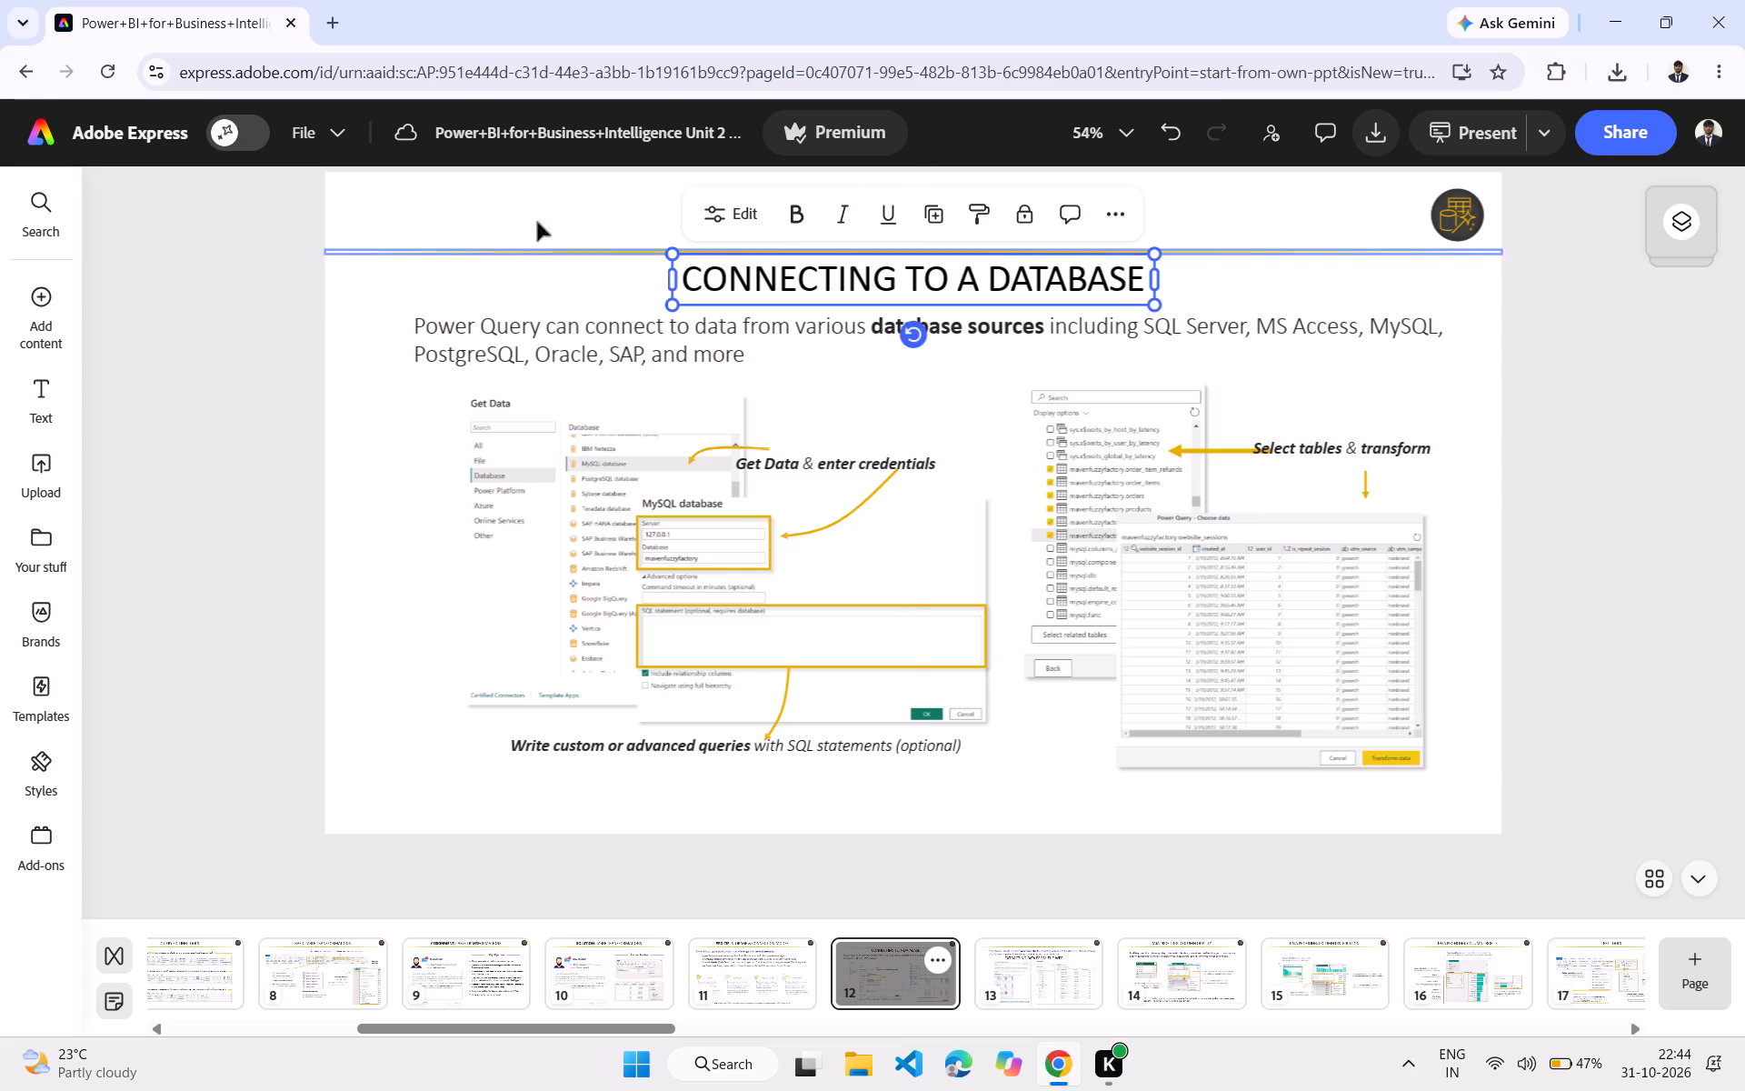
left_click(489, 213)
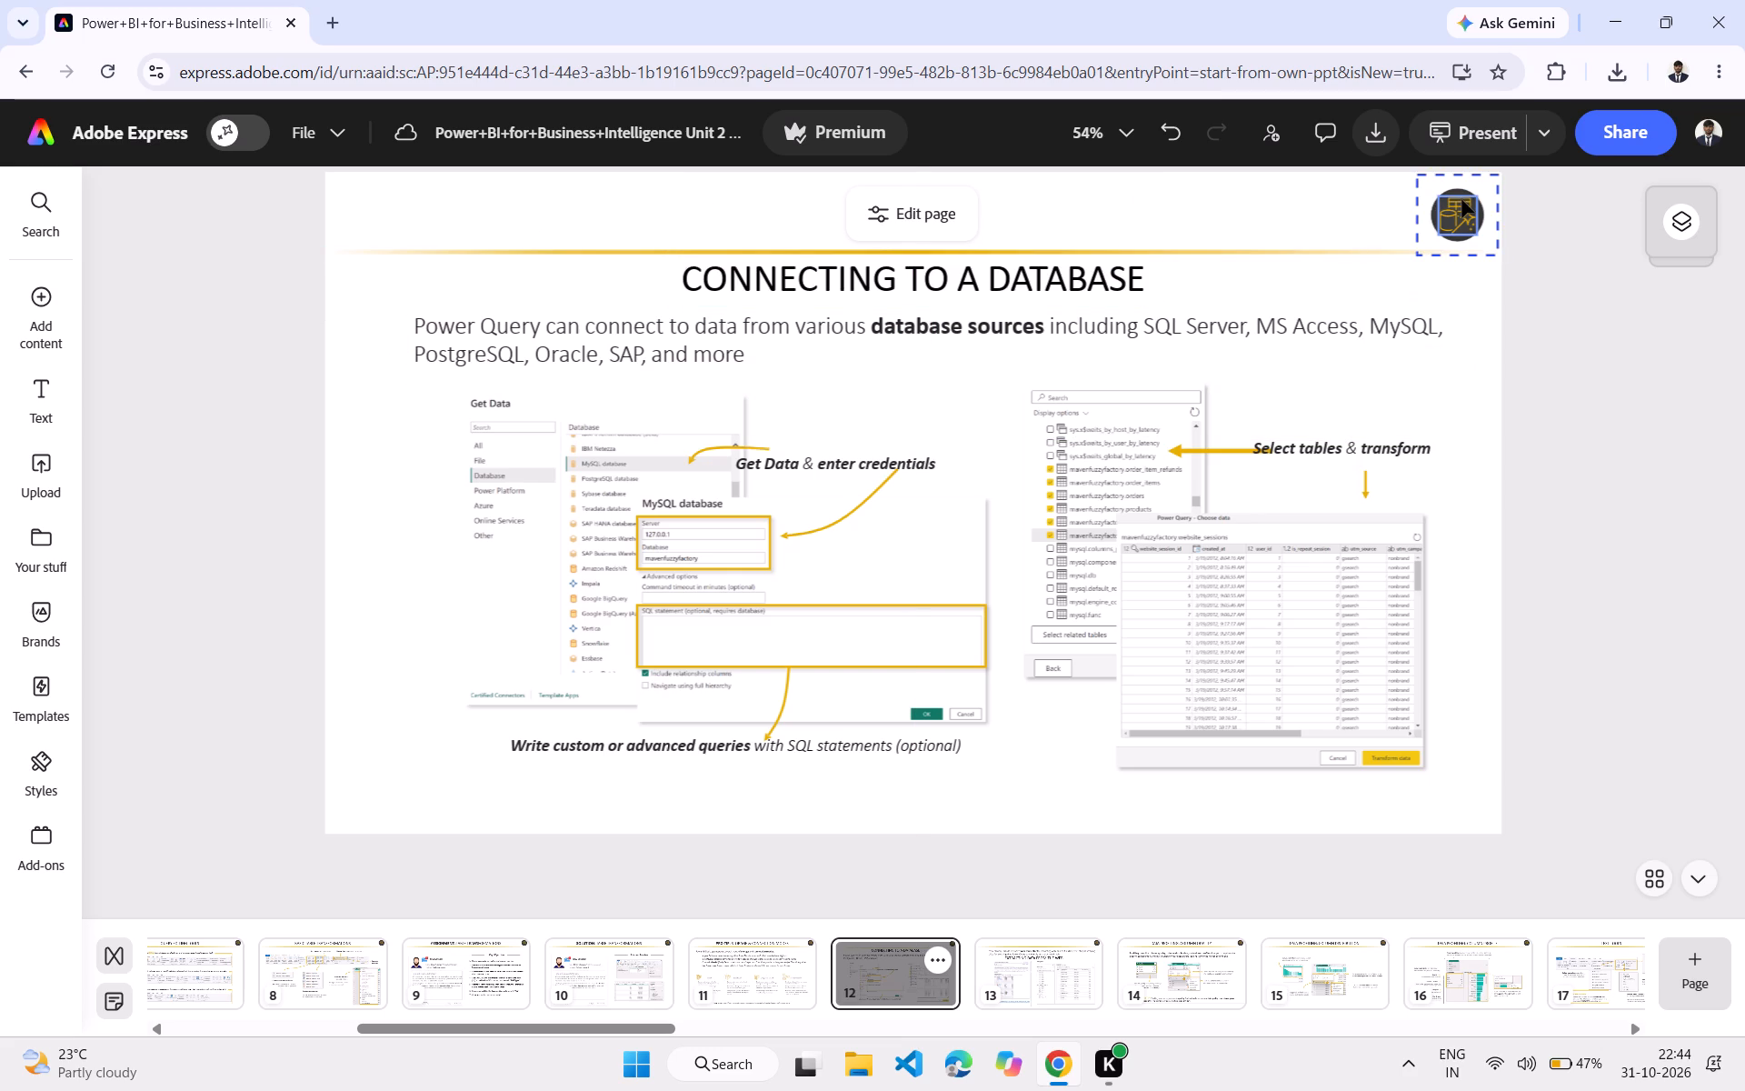
left_click_drag(1461, 199, 1391, 202)
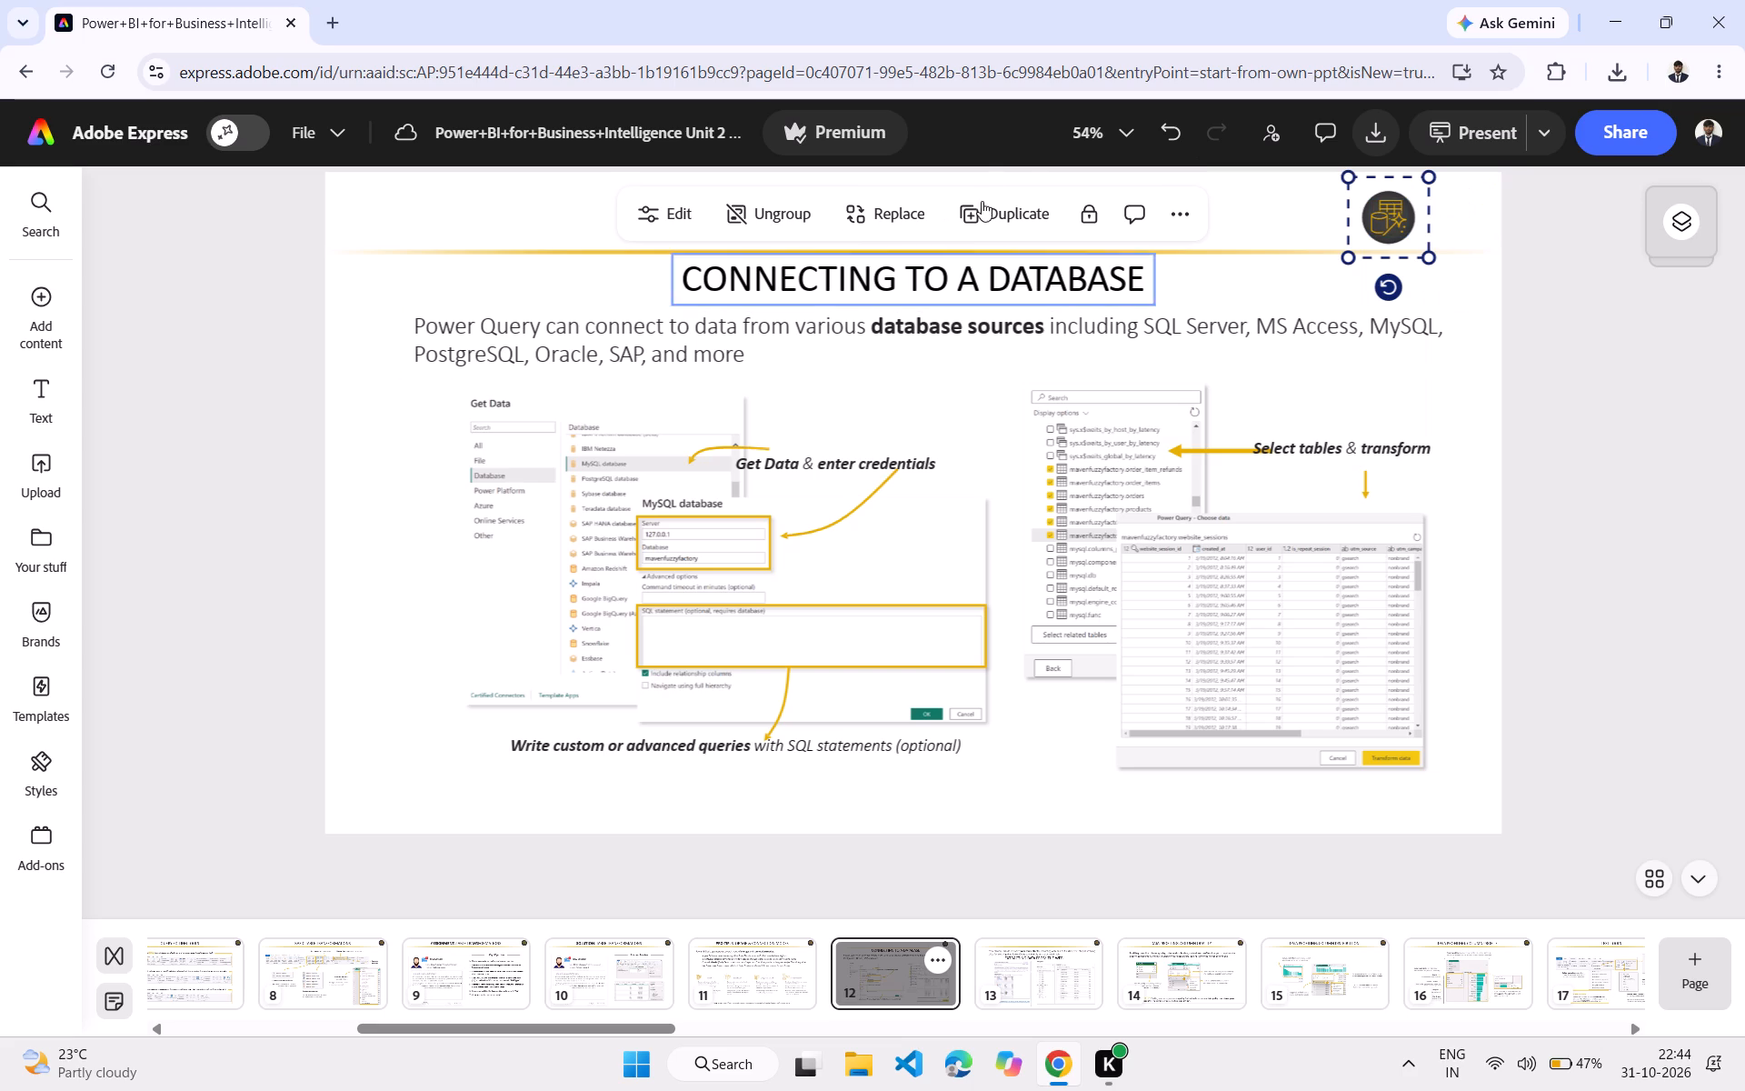
left_click_drag(792, 273, 857, 272)
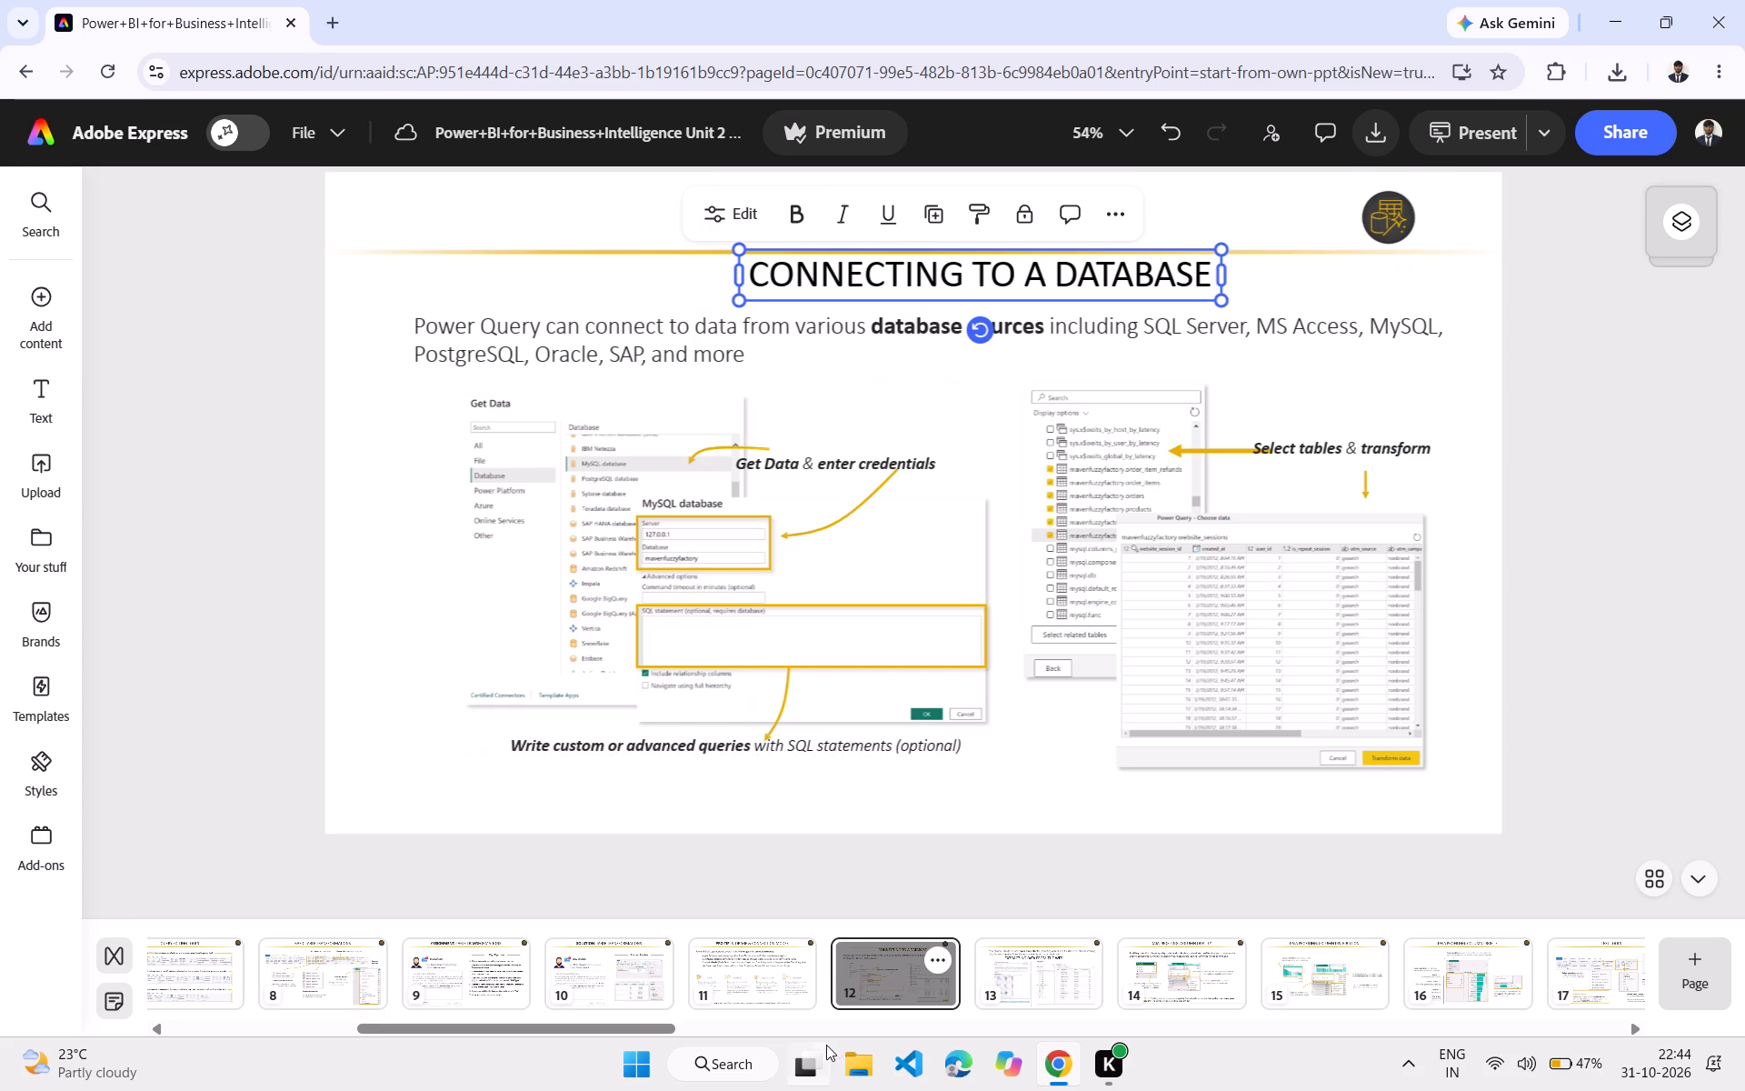
On page 11, shift the PRO TIP storage and connection modes title to the right.
left_click(747, 976)
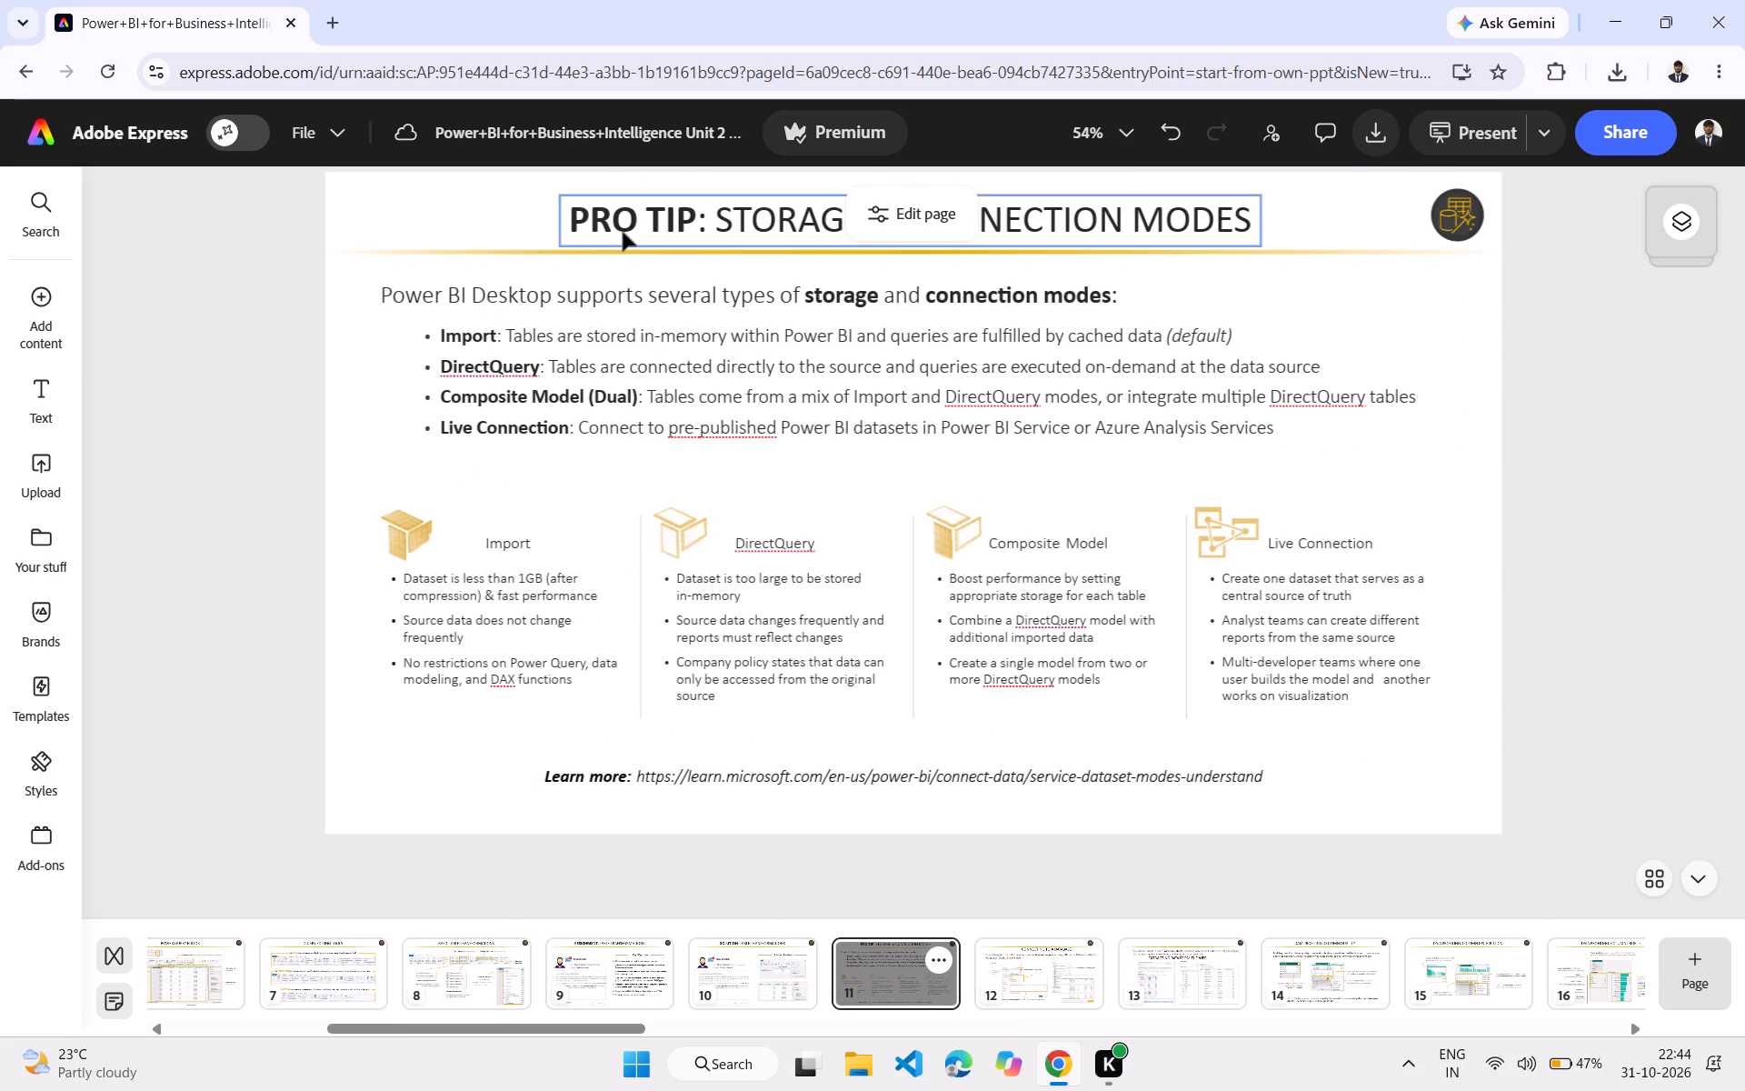
left_click_drag(623, 232, 707, 238)
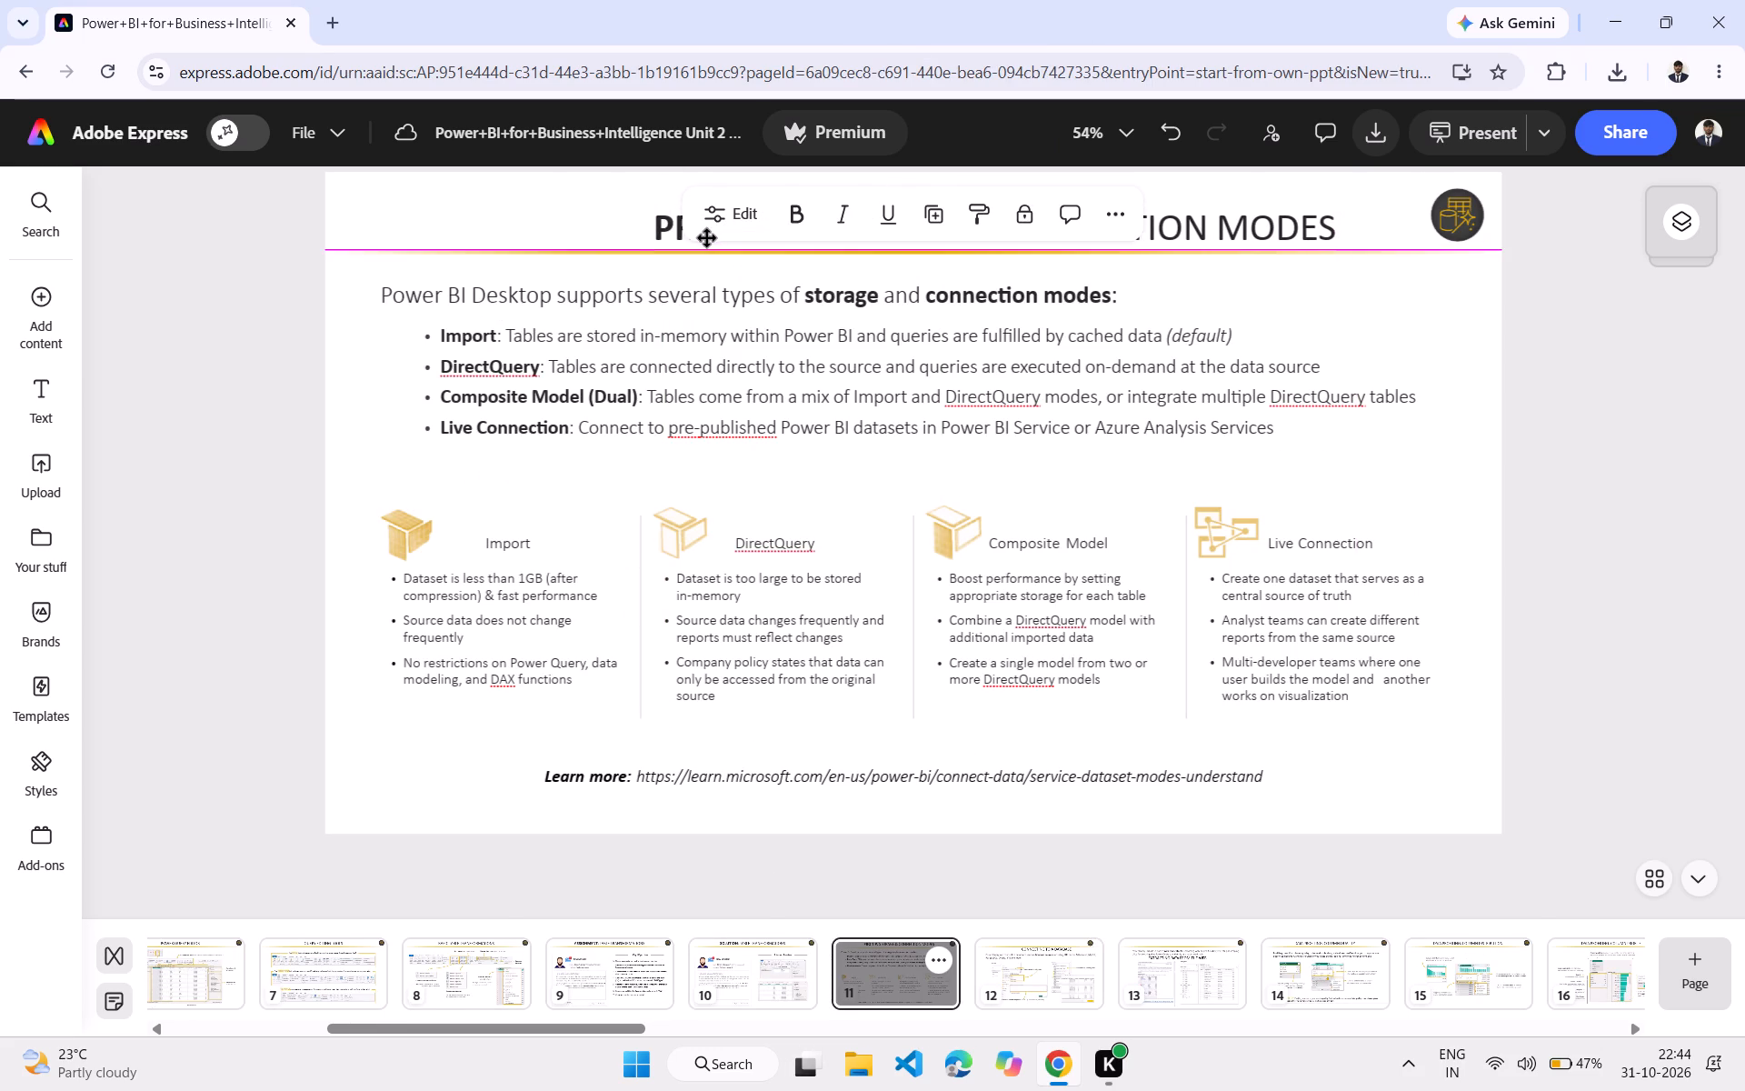
left_click_drag(707, 238, 683, 235)
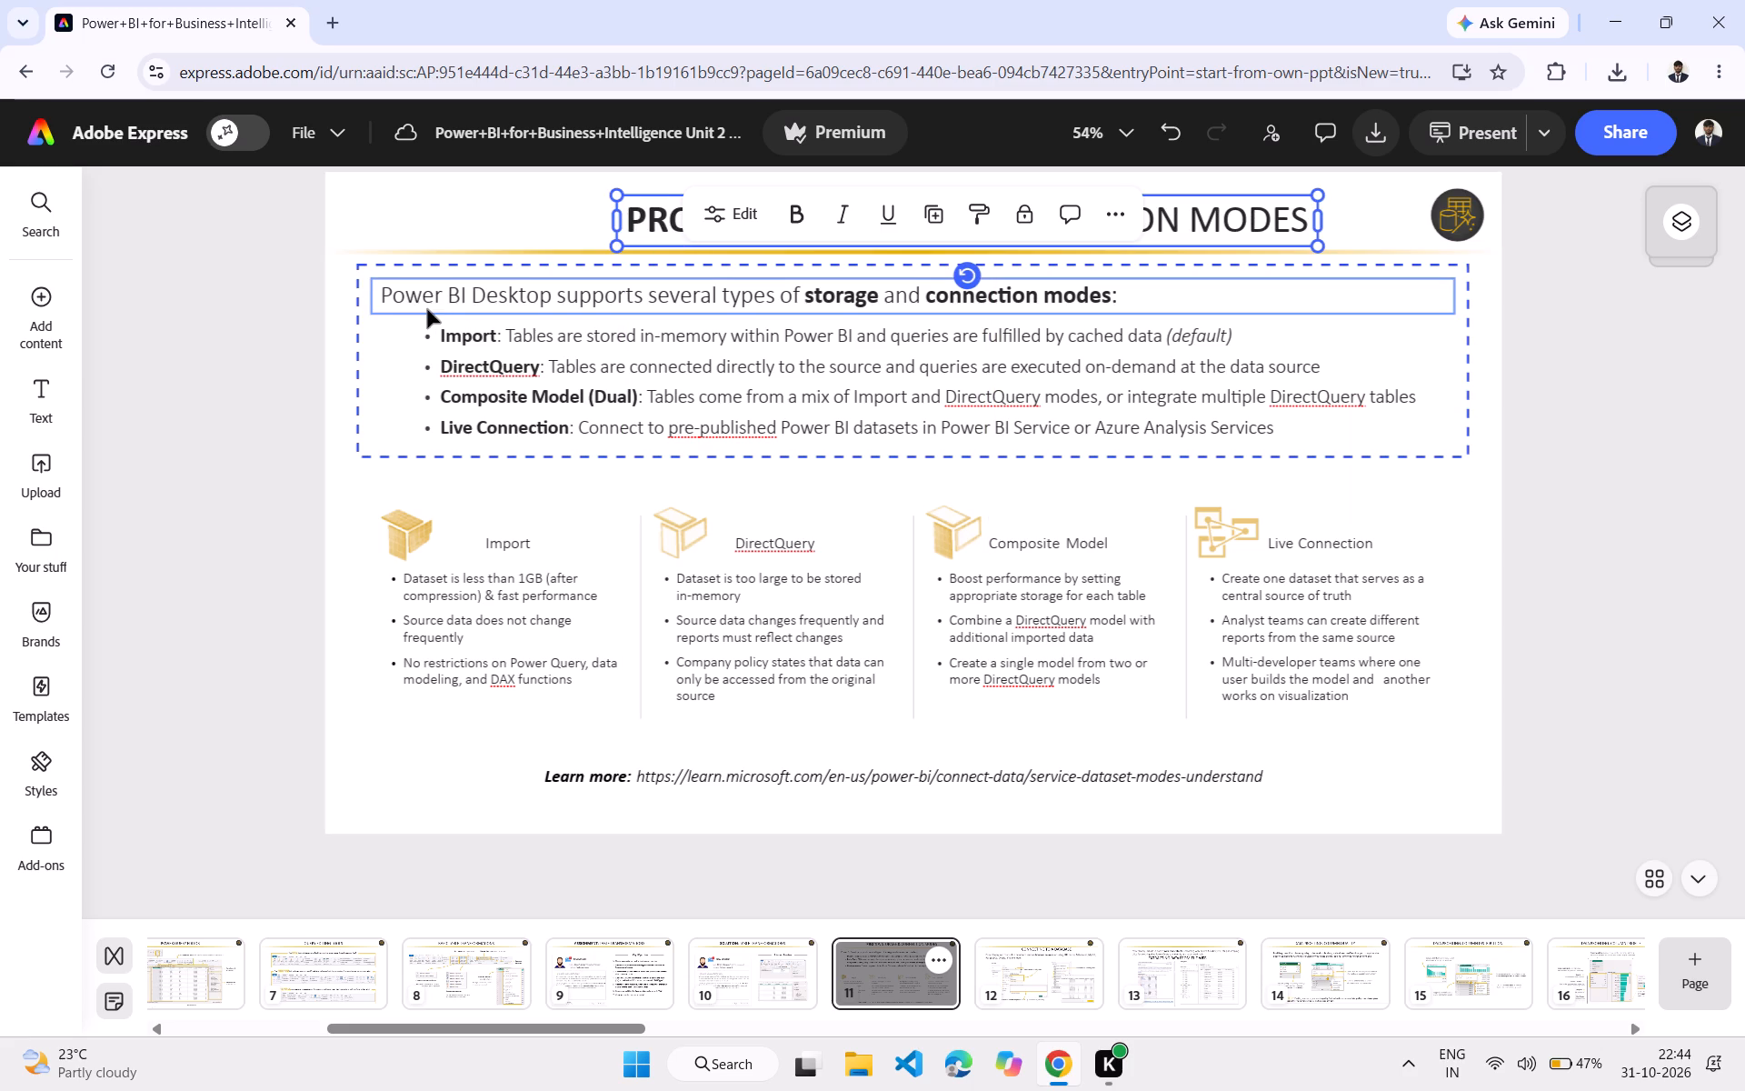
Shrink the storage and connection modes text group on page 11, and position it just under the gold line, near the page's left side.
left_click(361, 266)
left_click_drag(361, 266, 531, 307)
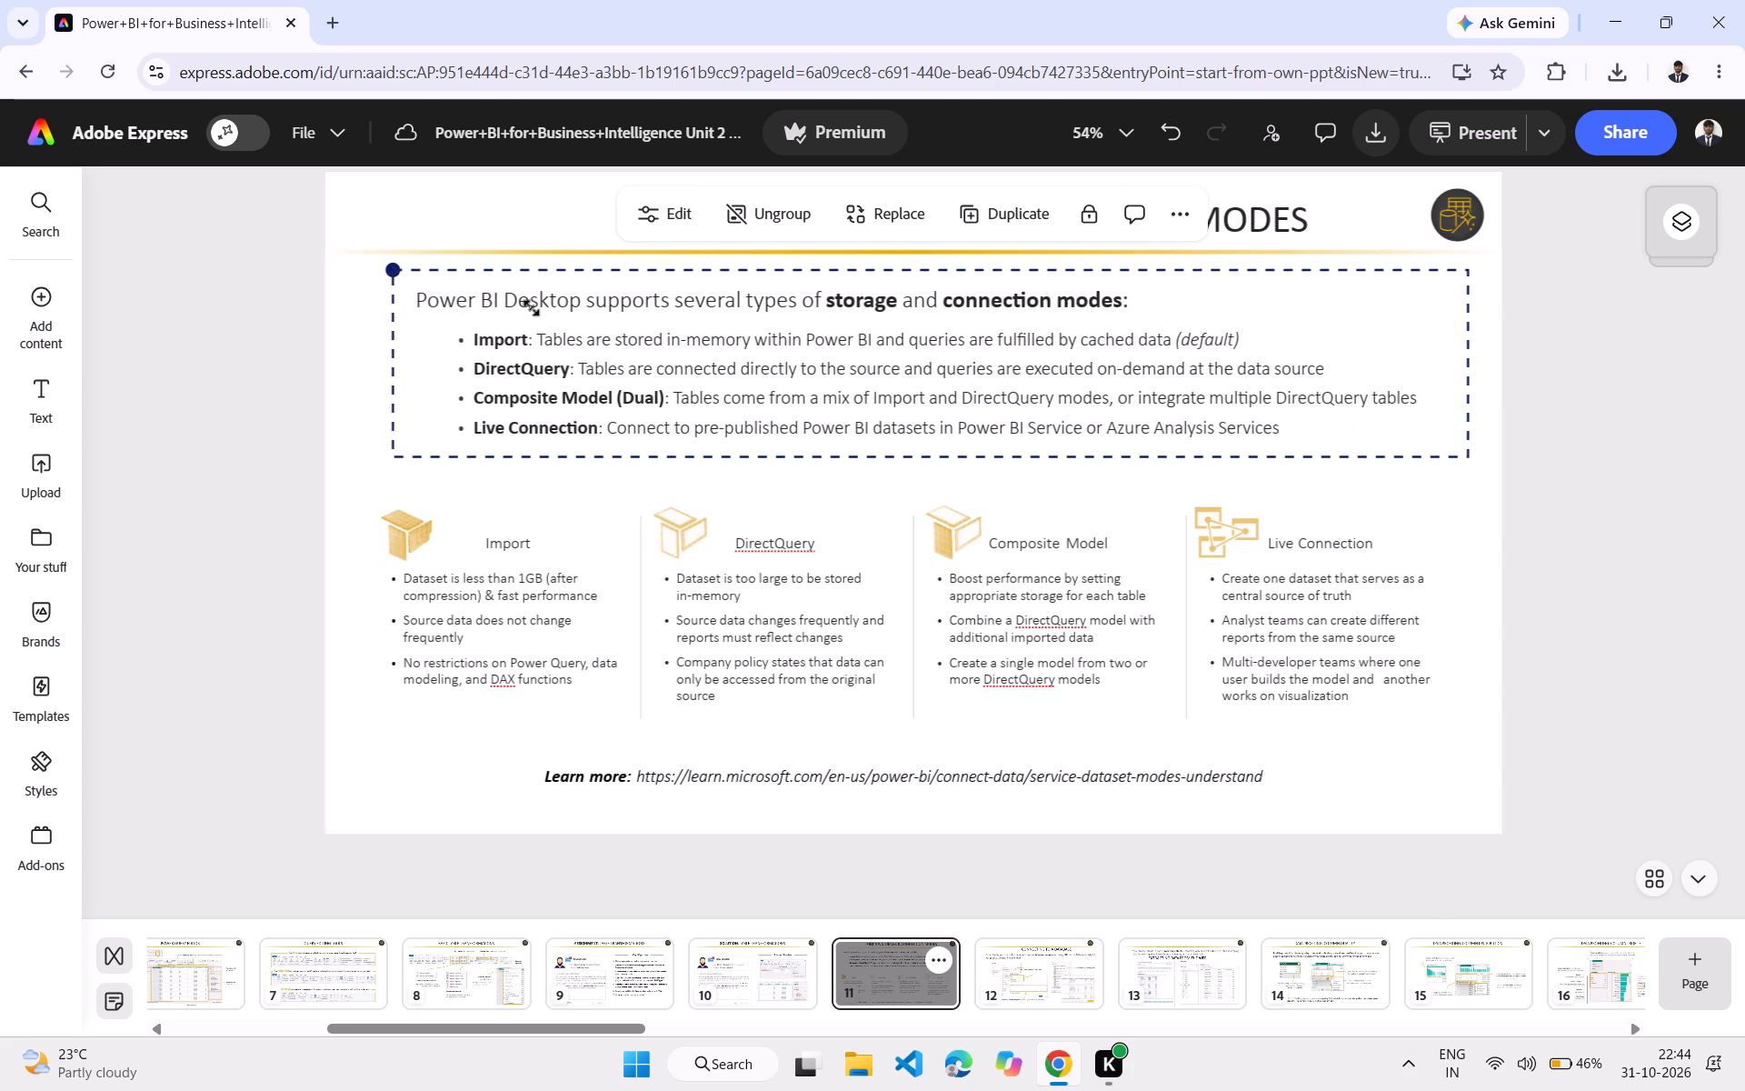
left_click_drag(531, 307, 532, 307)
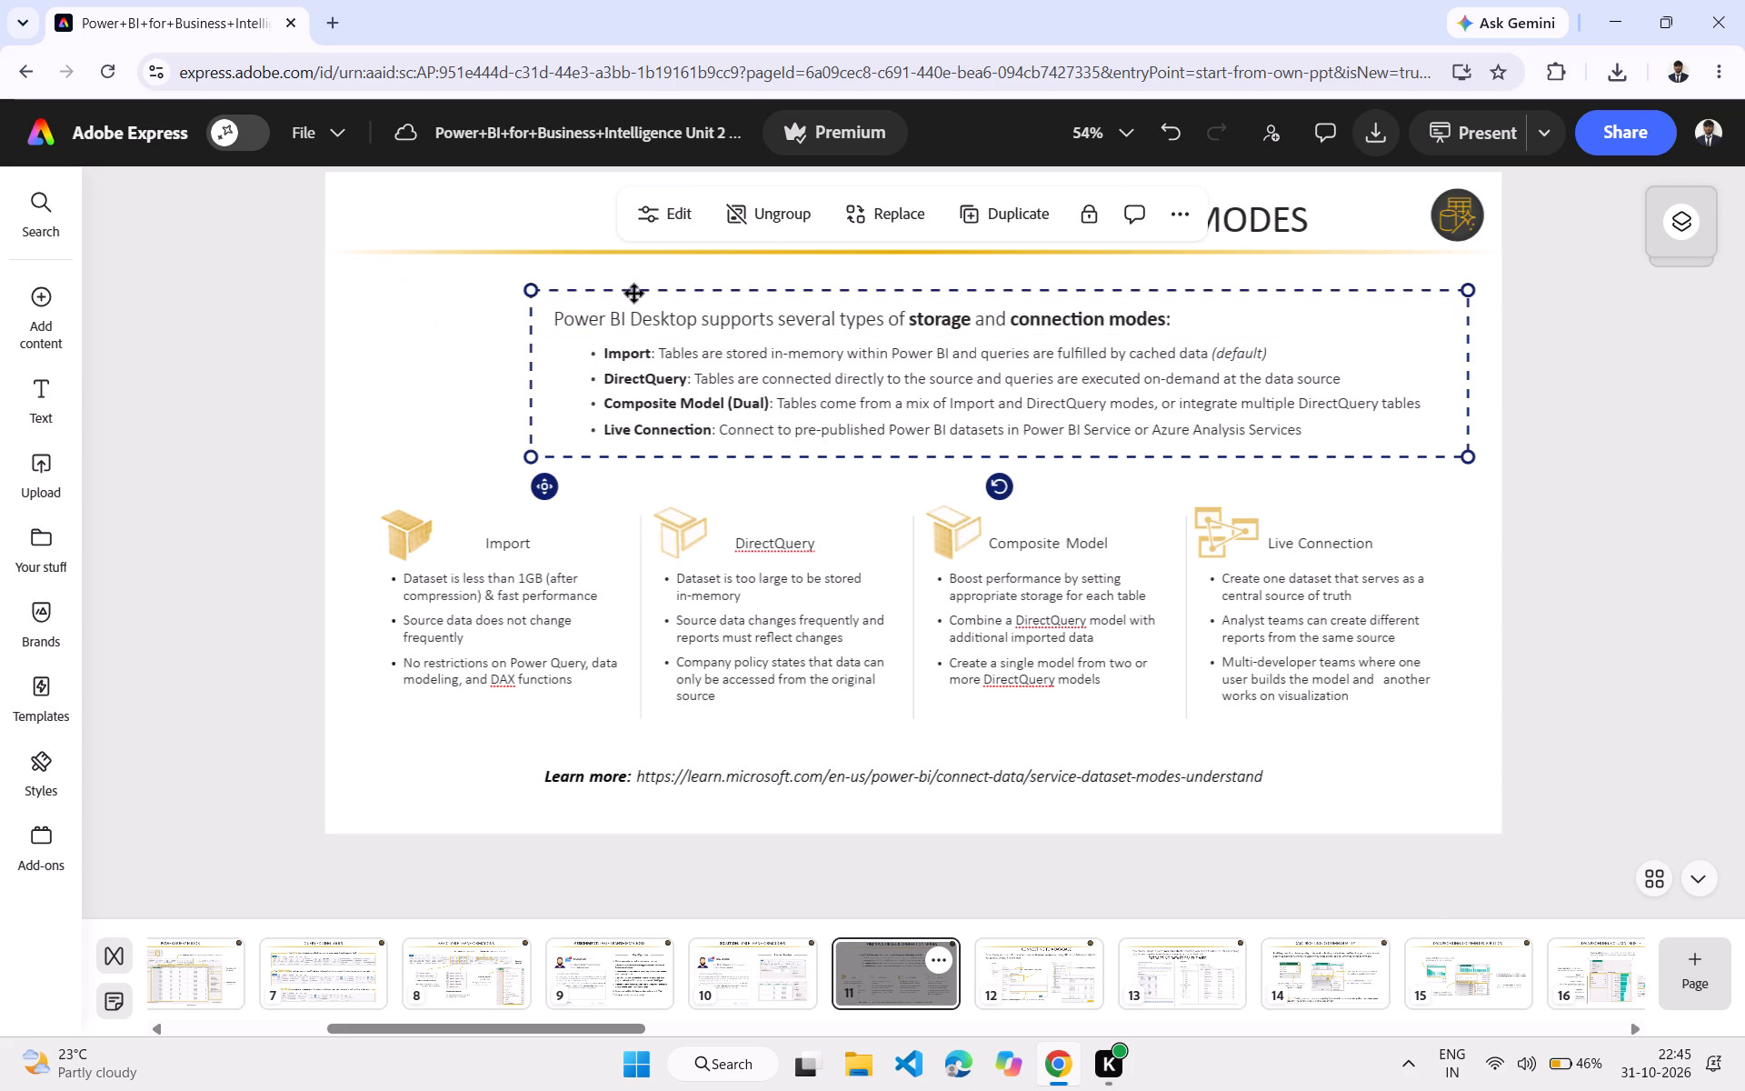
left_click_drag(635, 294, 511, 268)
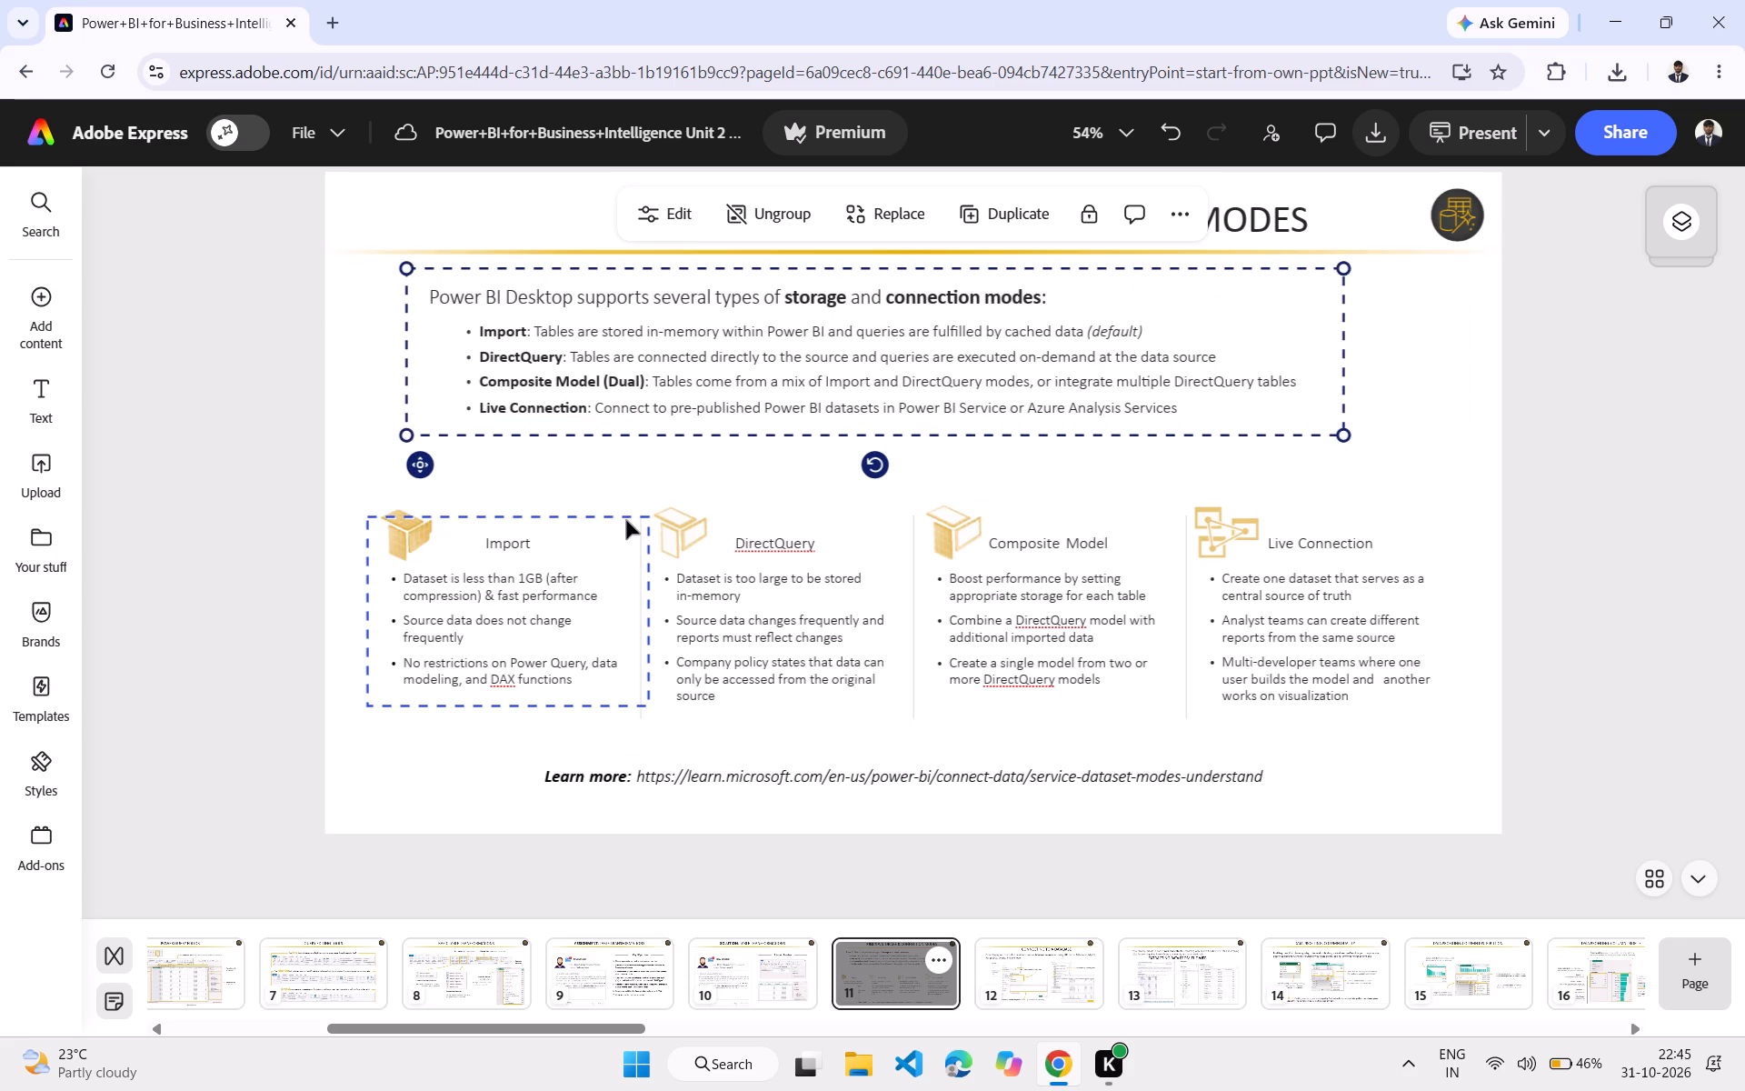
On page 11, move the Import text group slightly up and right, and place its box icon just beside the Import heading.
left_click_drag(626, 520, 636, 494)
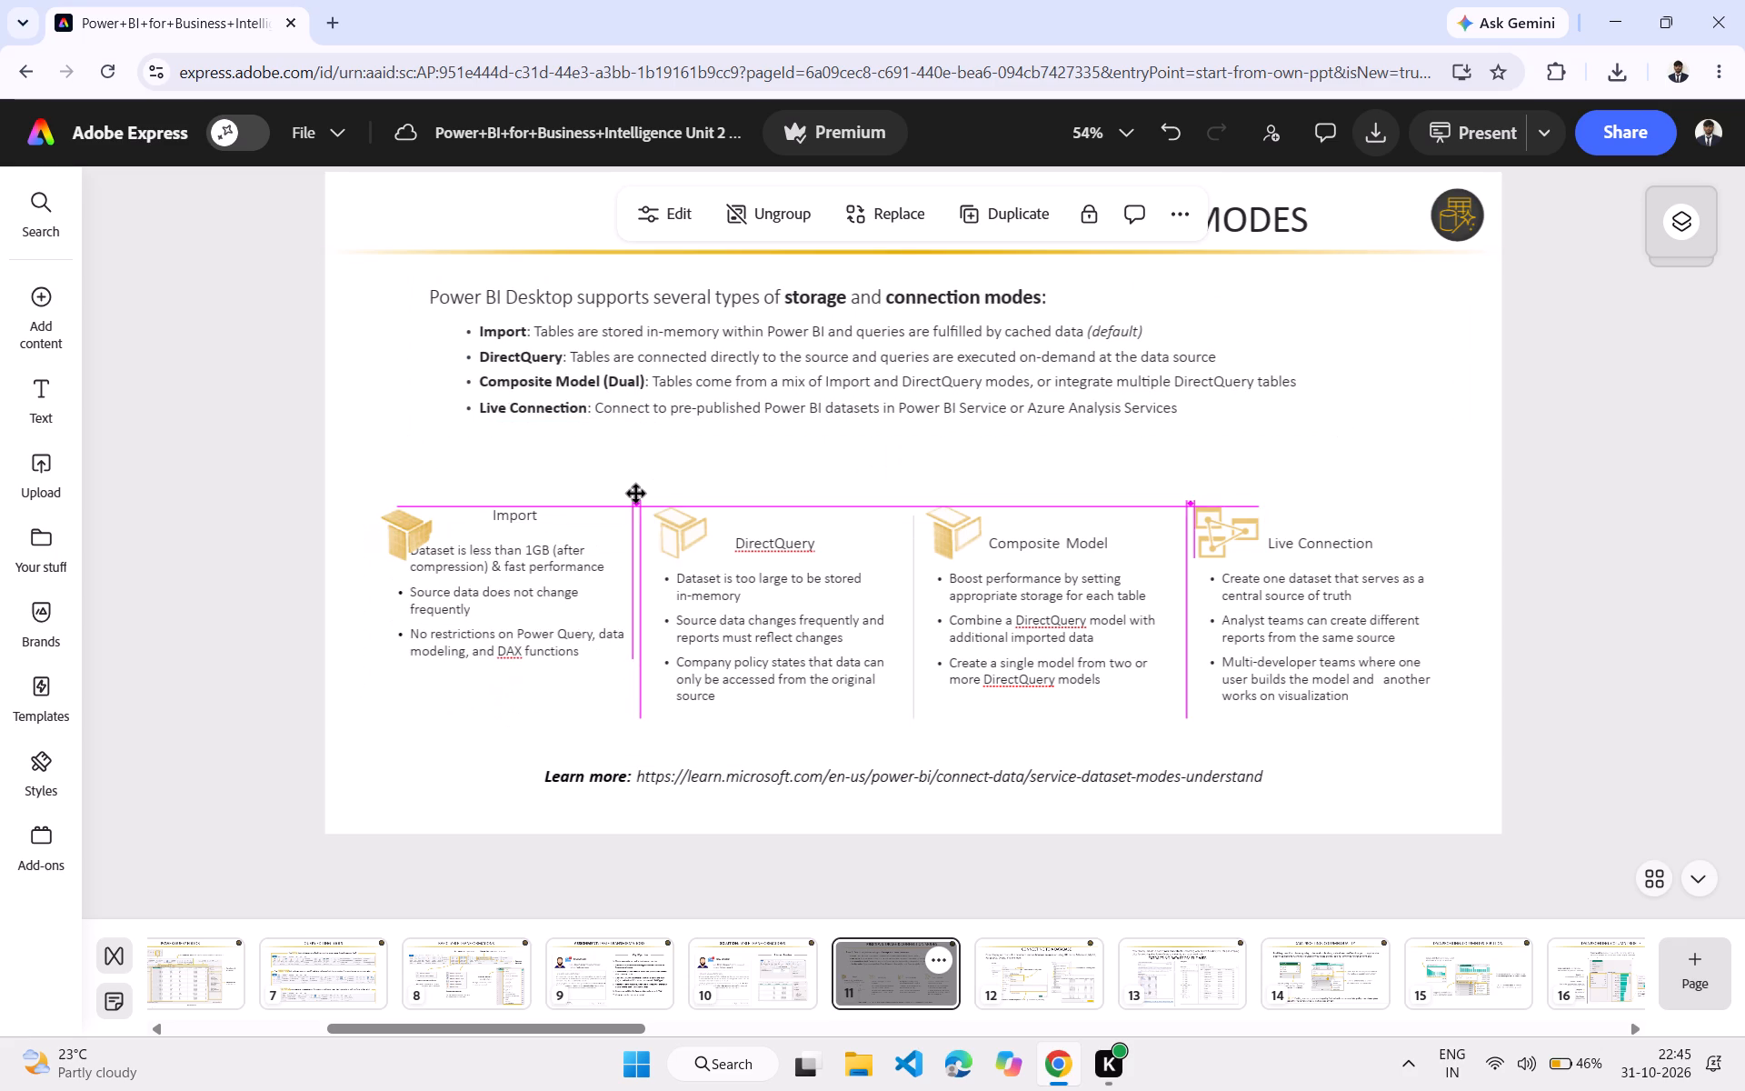
left_click_drag(636, 494, 639, 503)
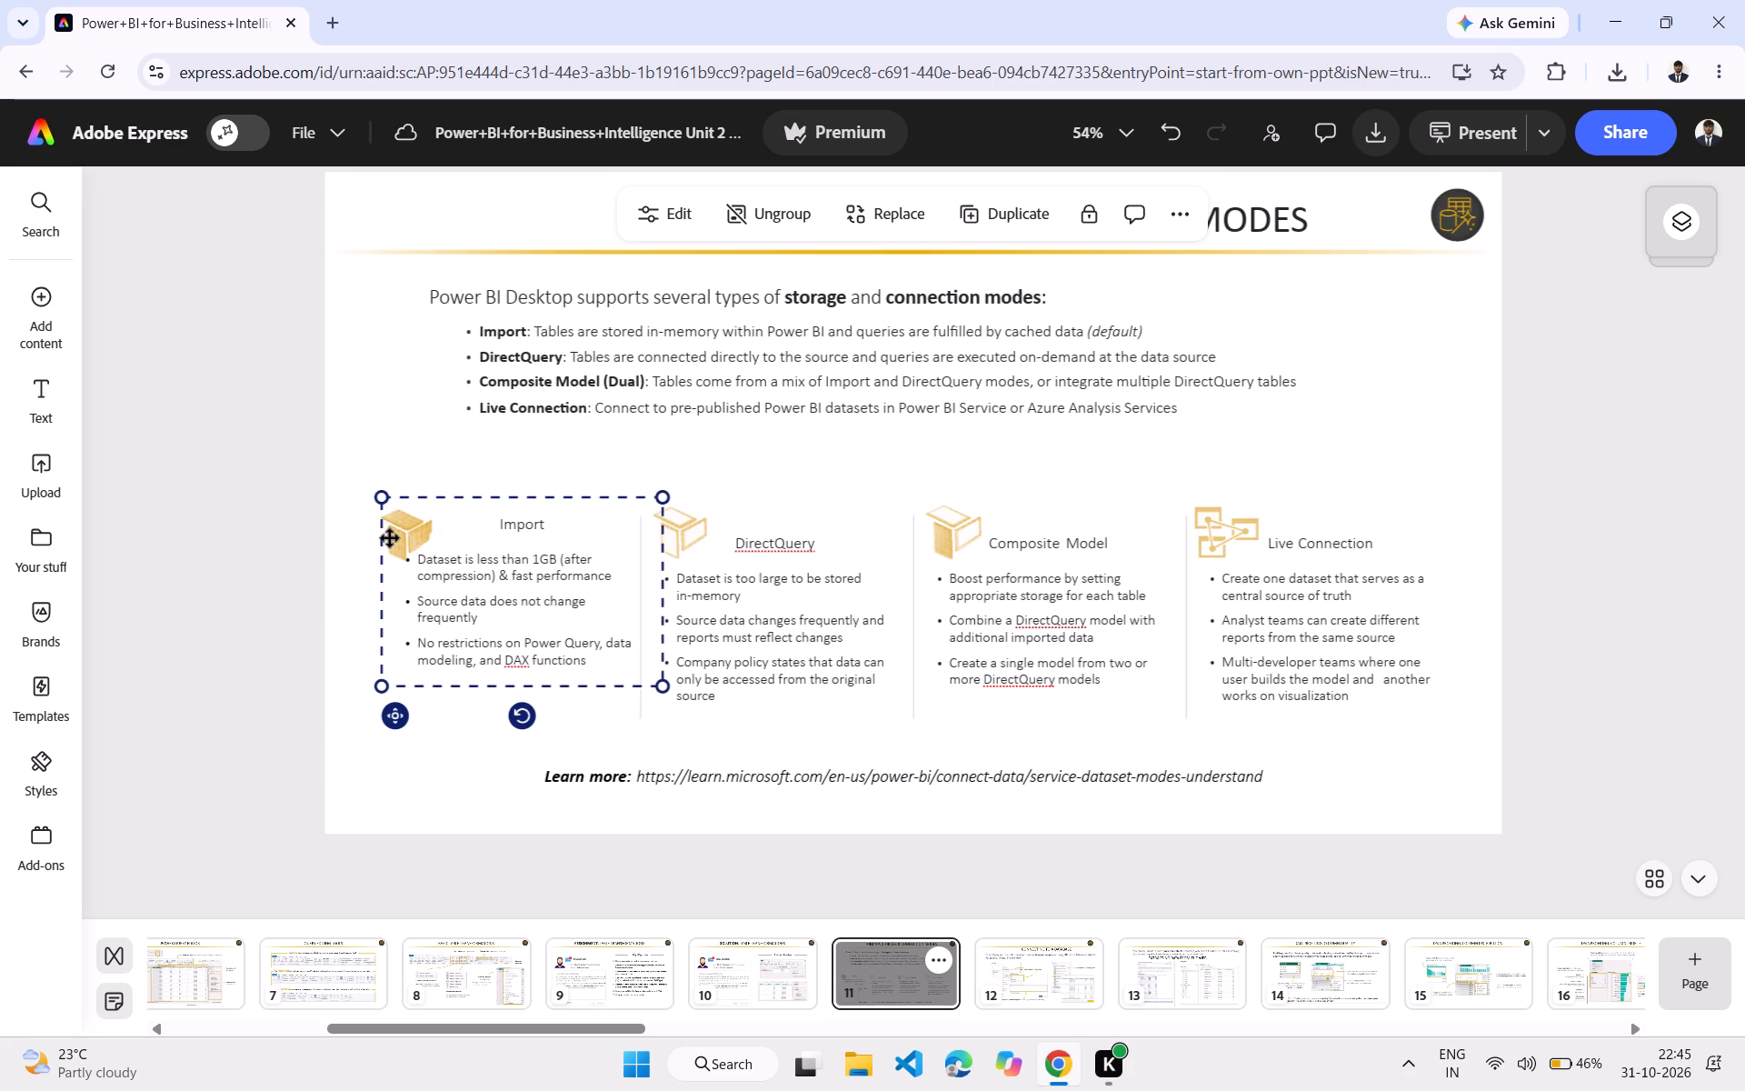
left_click(377, 554)
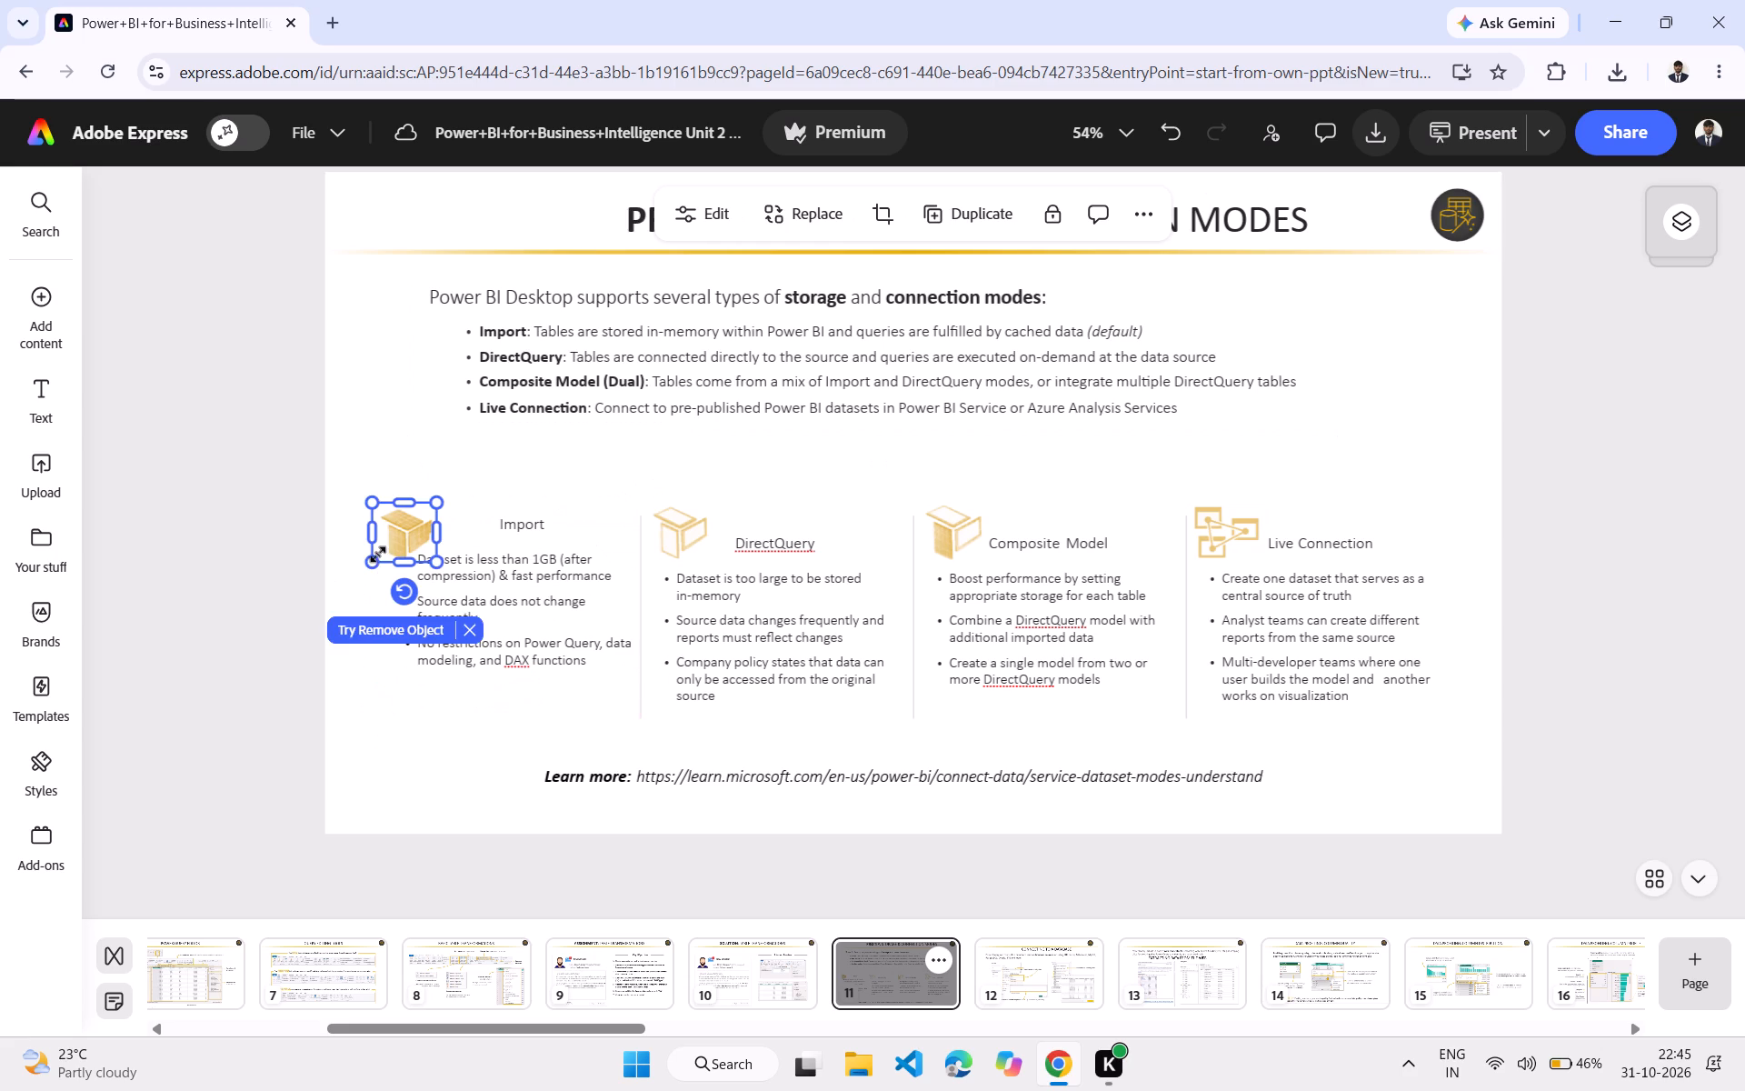
left_click_drag(377, 554, 383, 576)
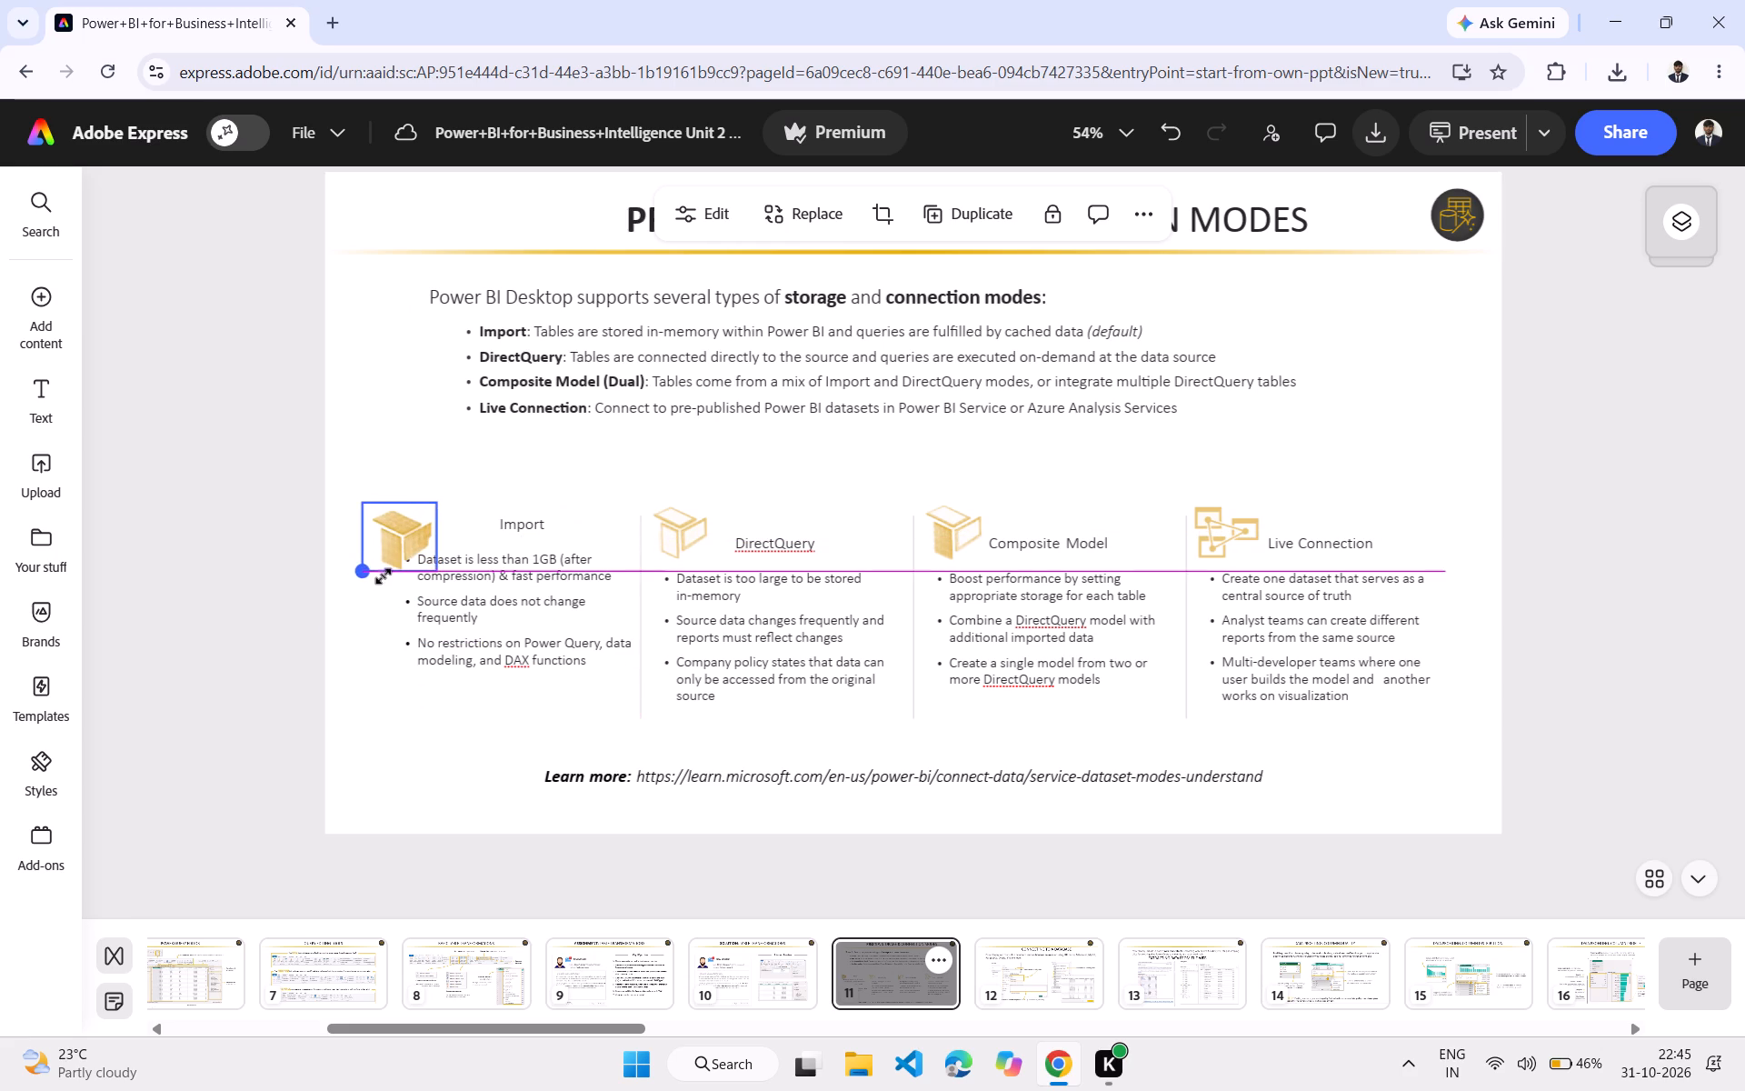
left_click_drag(383, 576, 390, 570)
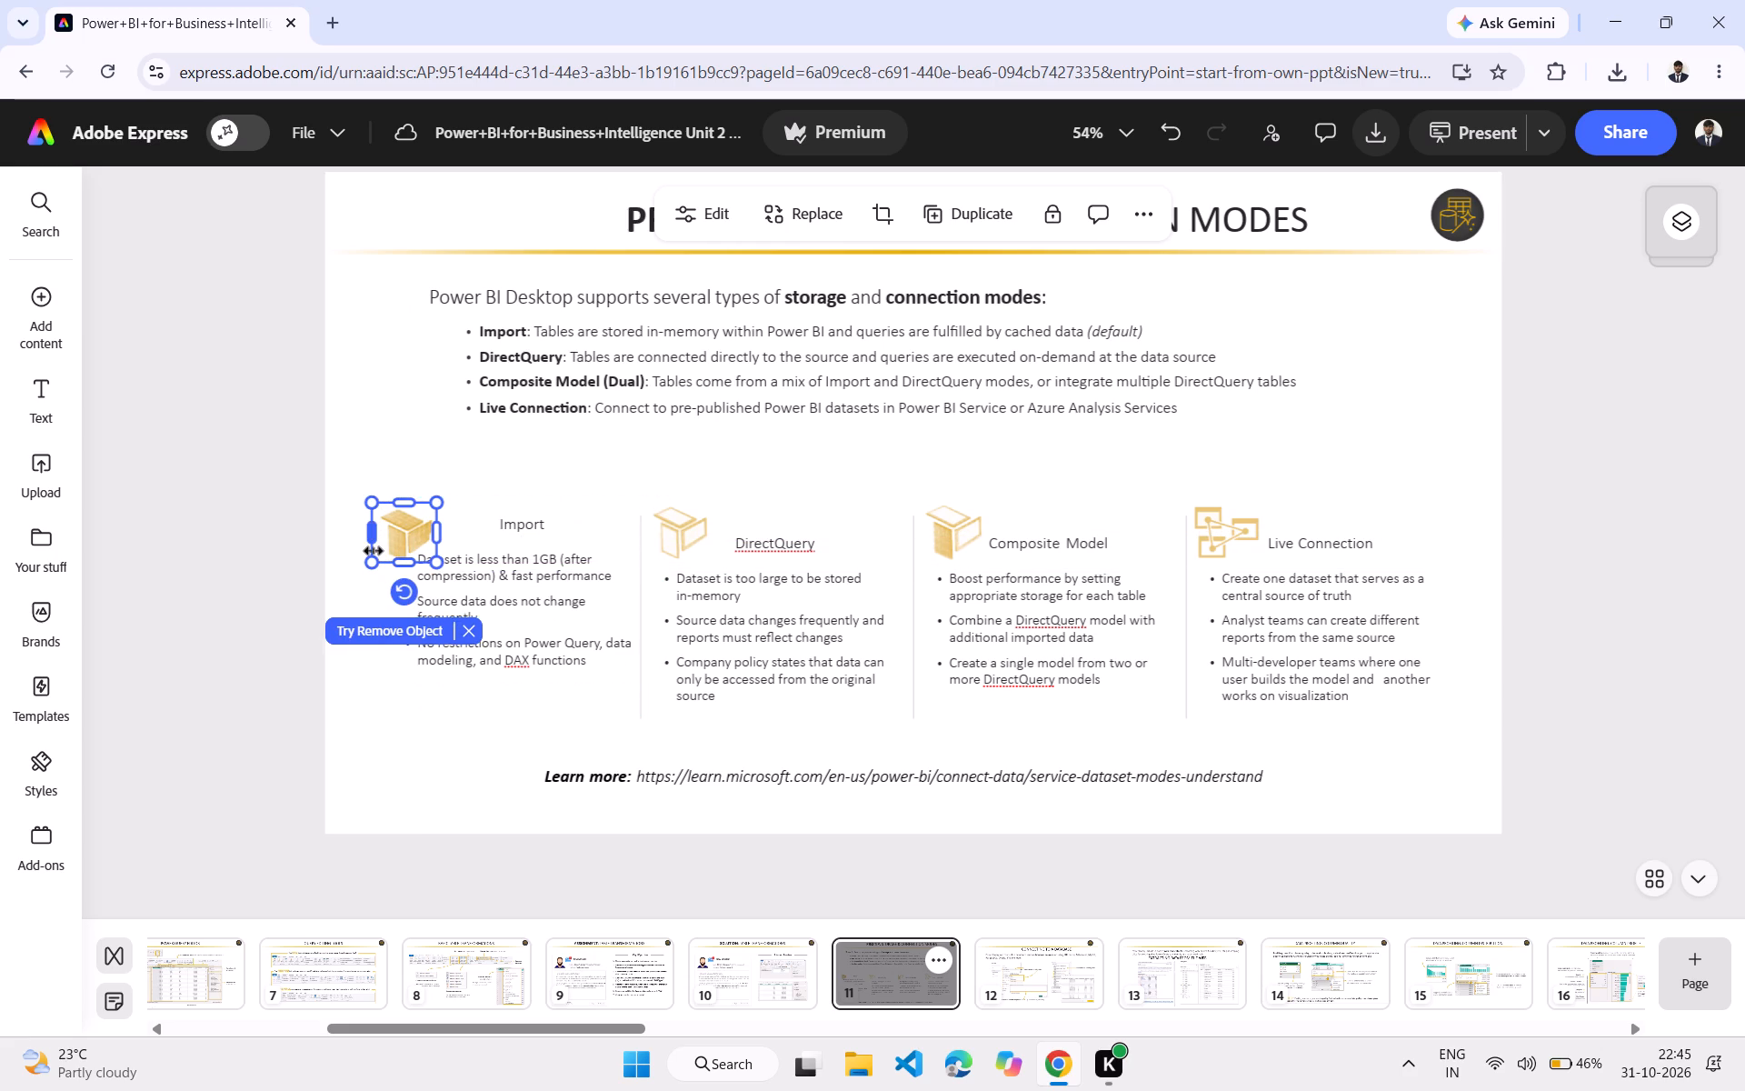
left_click_drag(384, 543, 411, 534)
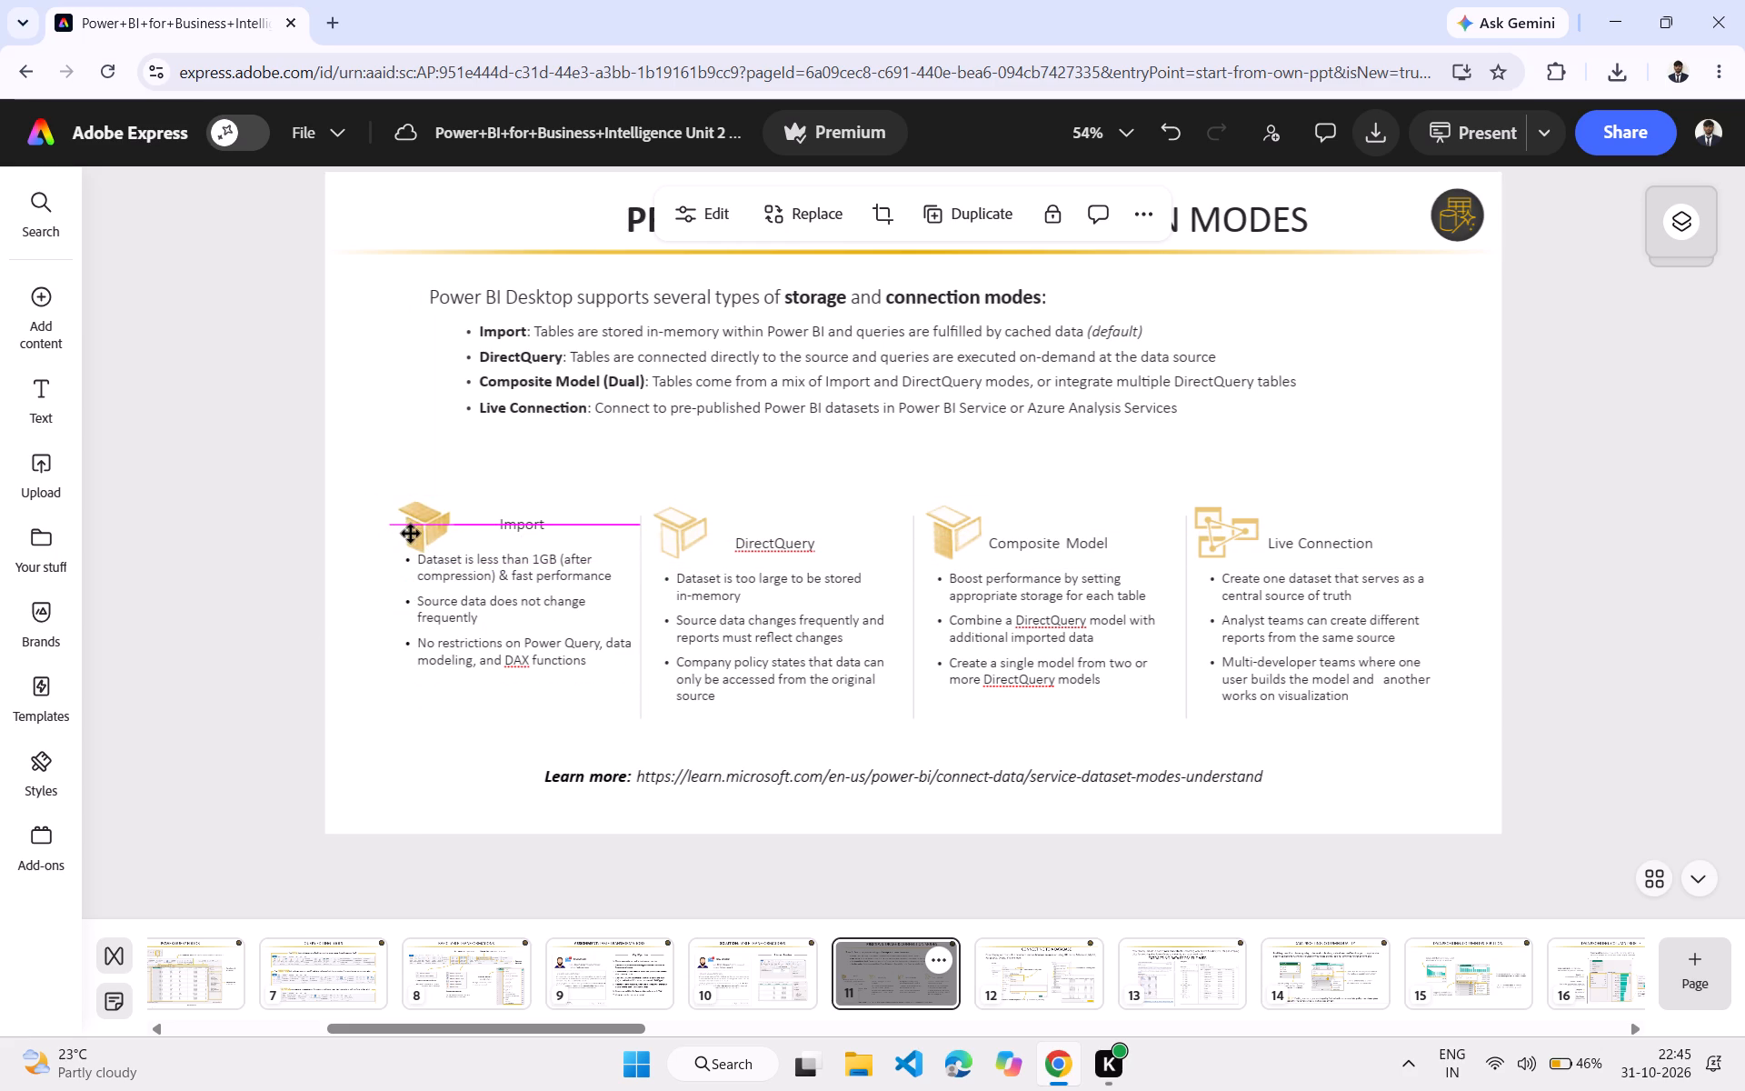
left_click_drag(411, 534, 426, 534)
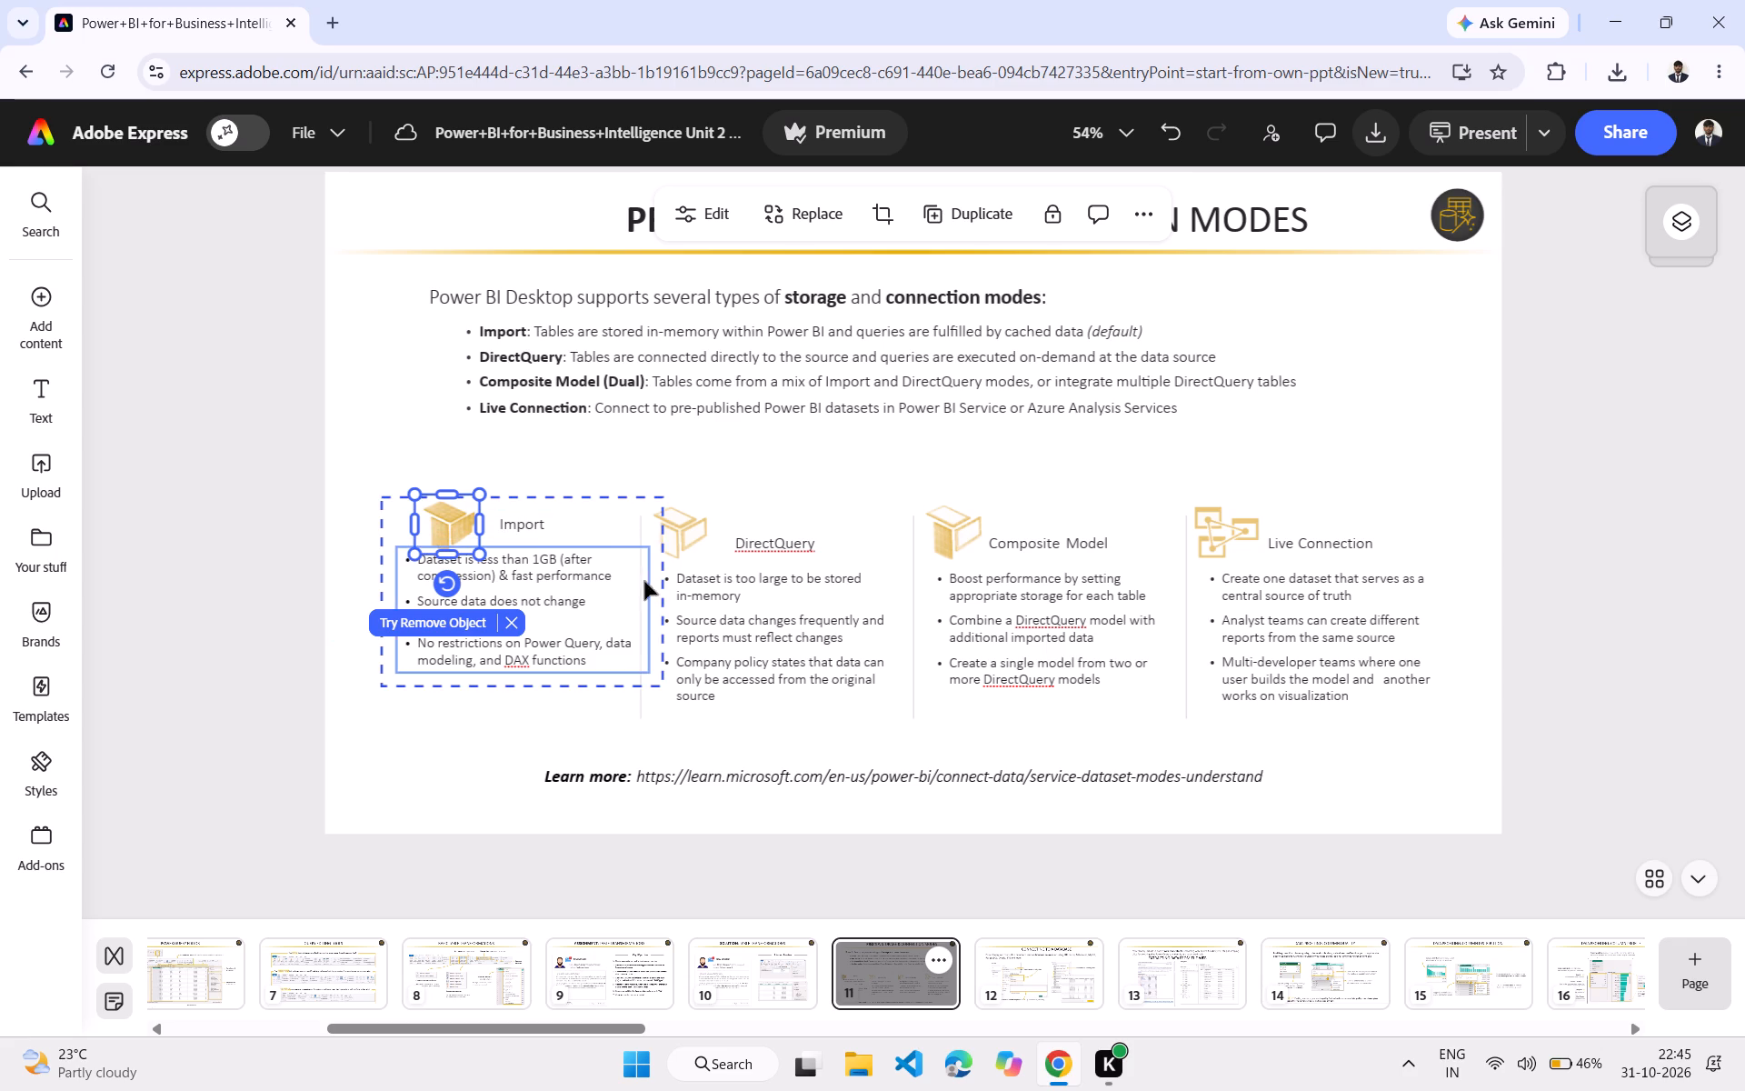
Raise the vertical divider line between the Import and DirectQuery columns slightly.
left_click_drag(642, 709, 645, 685)
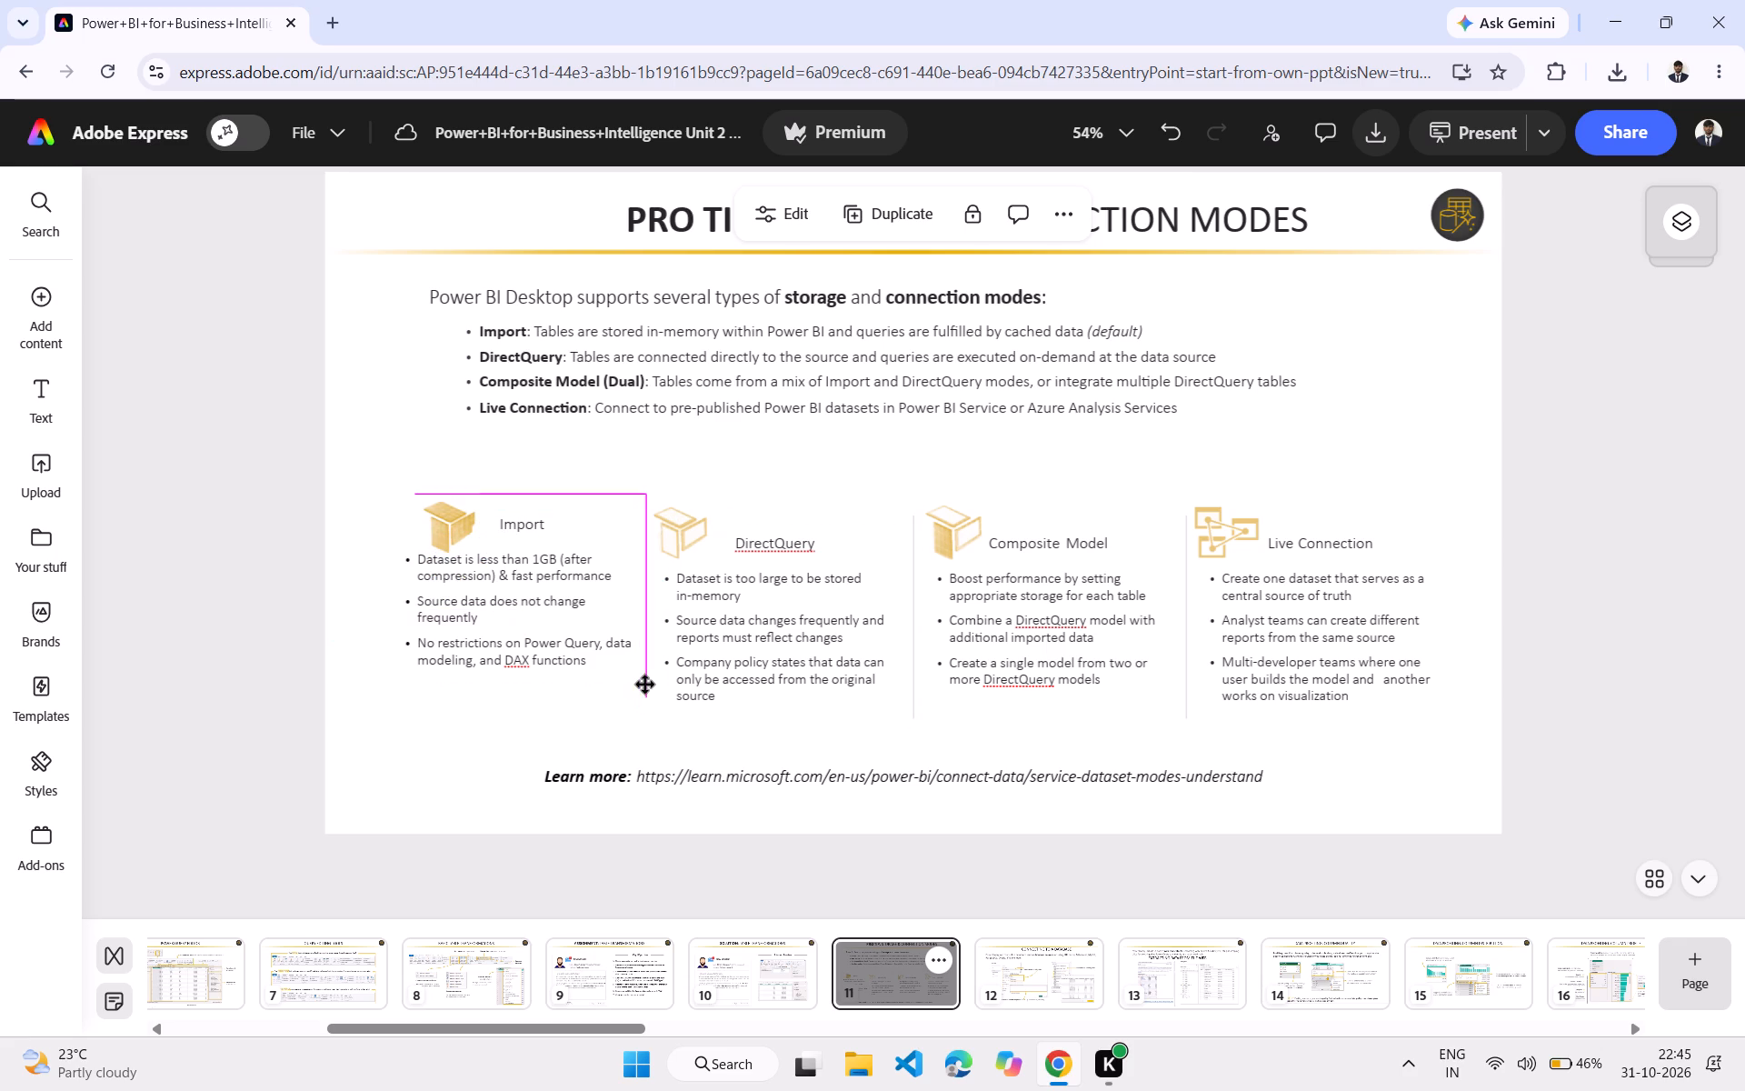
left_click_drag(645, 685, 640, 688)
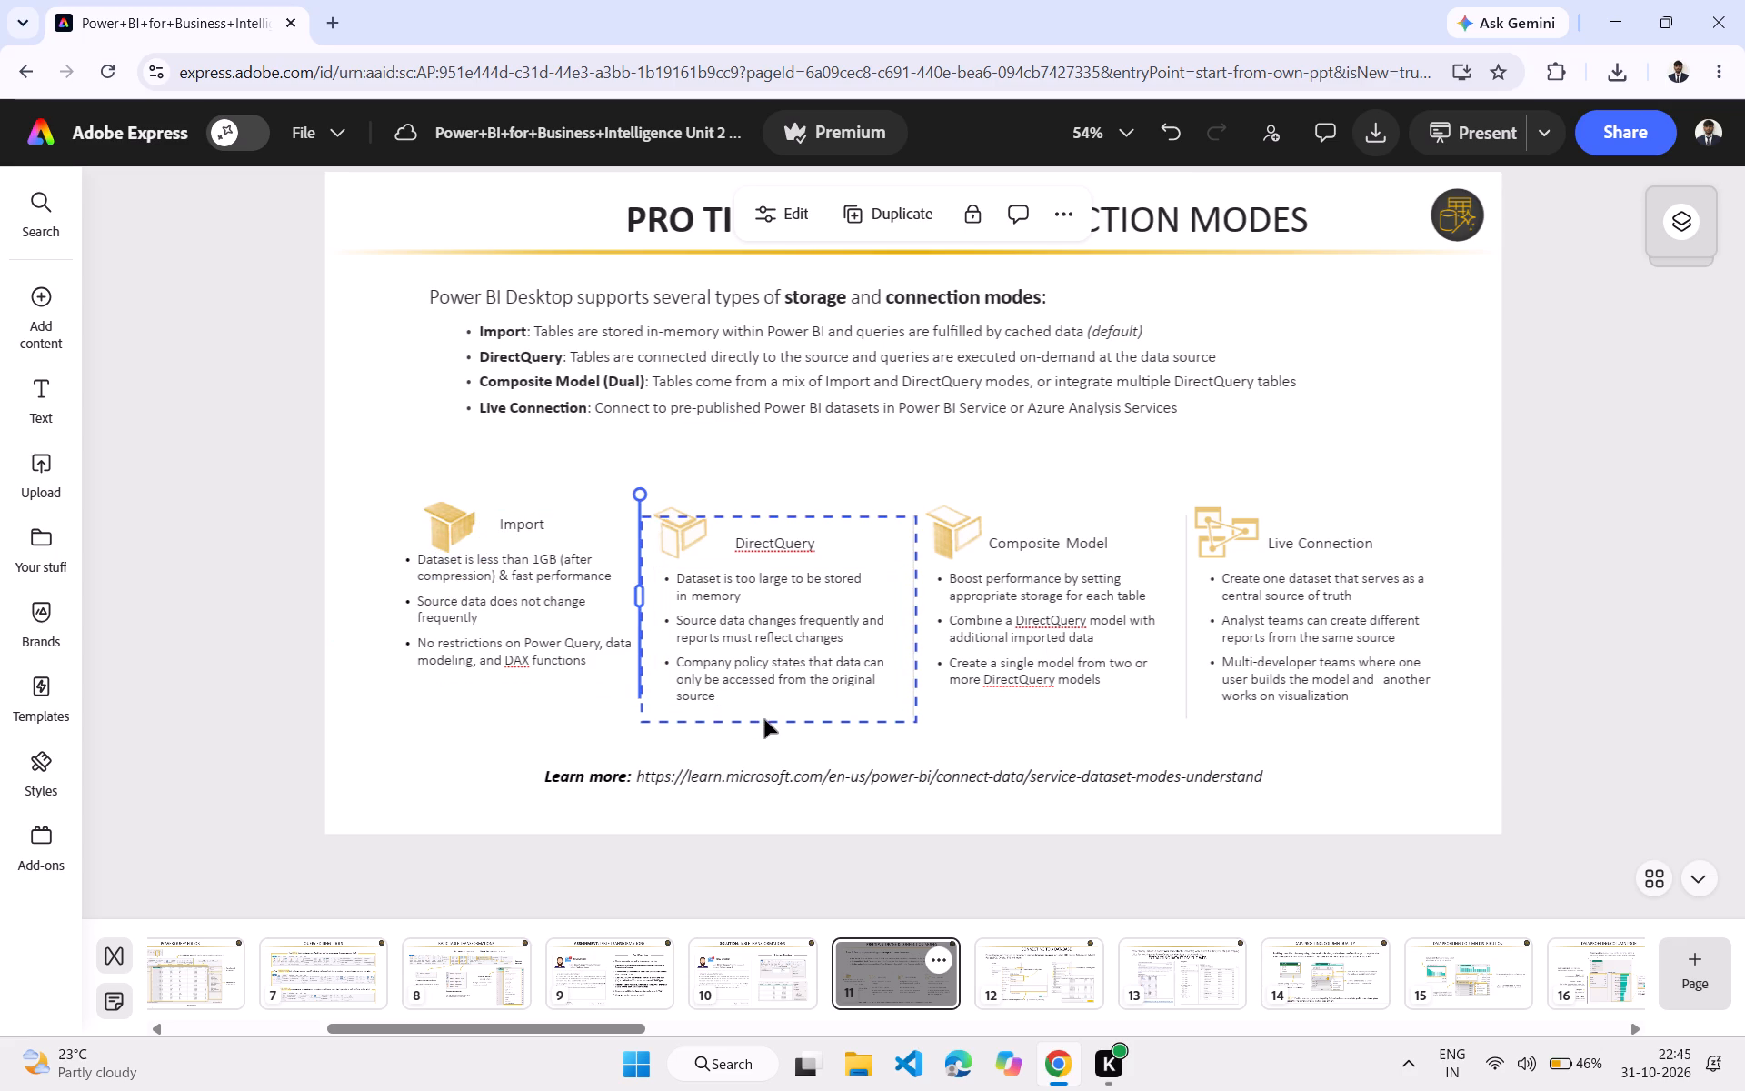
Move the DirectQuery text group up and slightly right, and place its box icon just beside the DirectQuery heading.
left_click(764, 719)
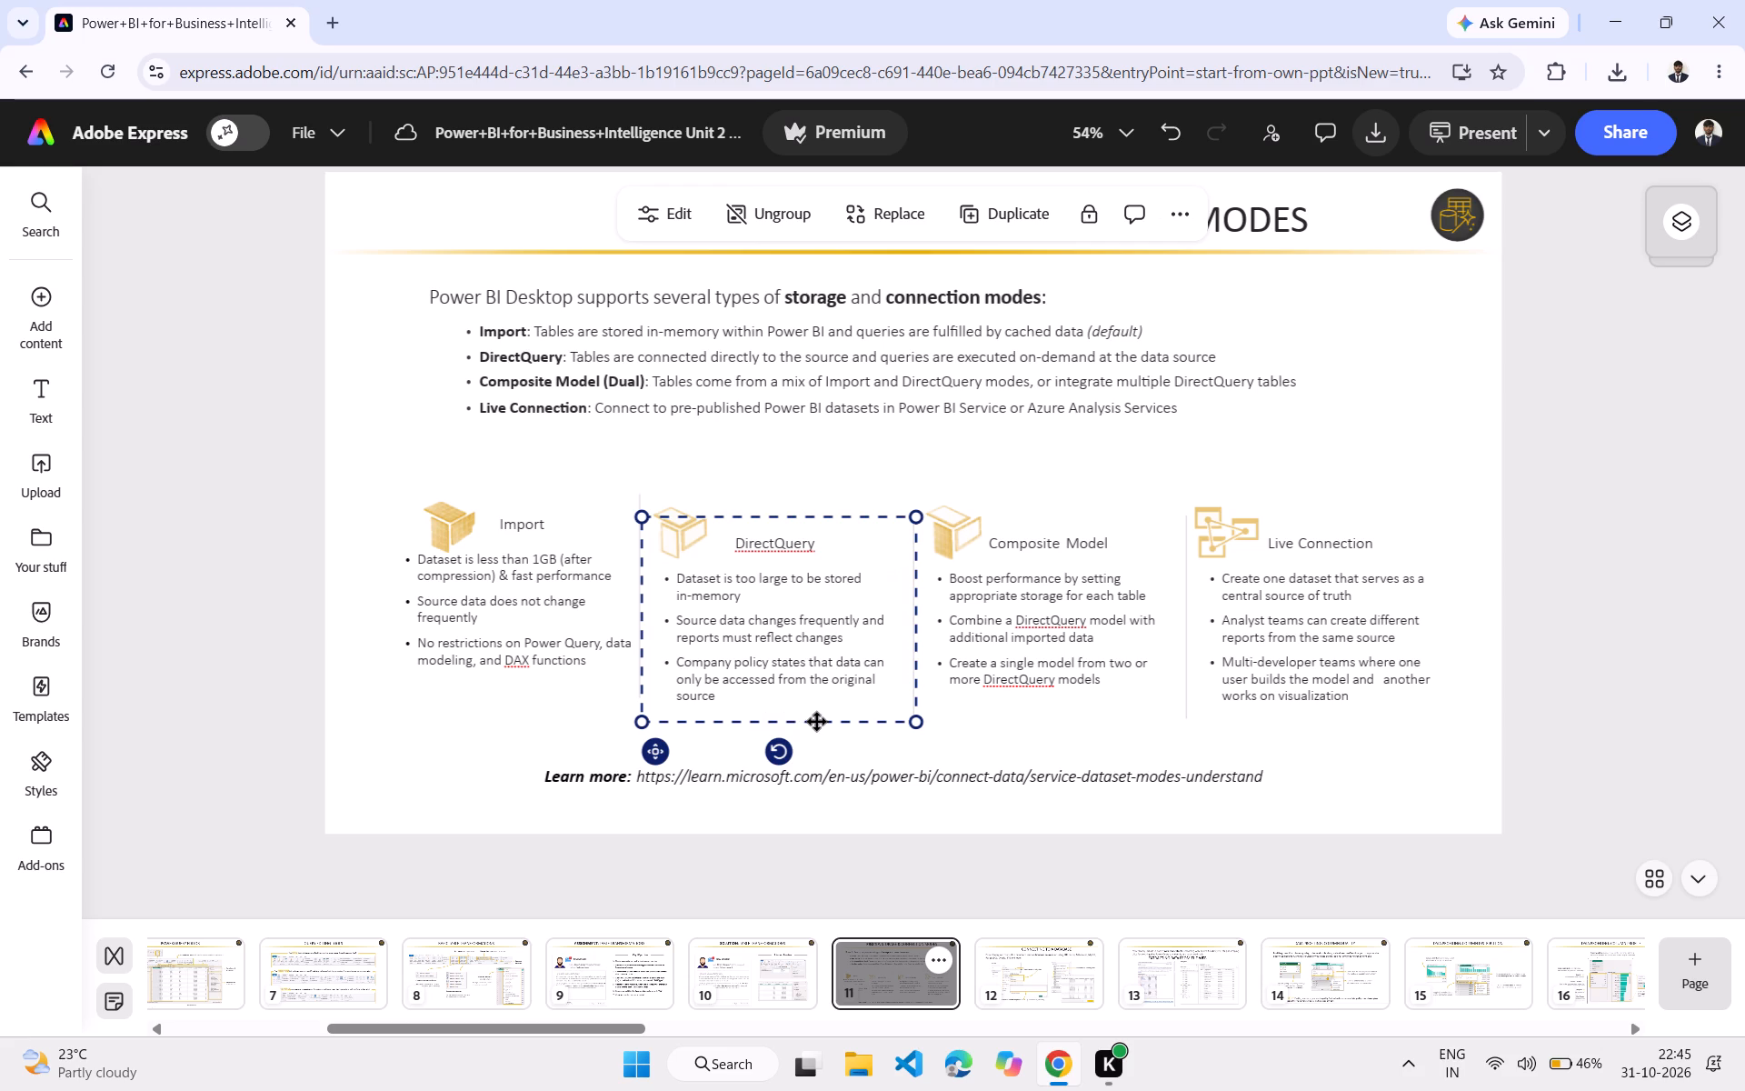
left_click_drag(817, 722, 833, 705)
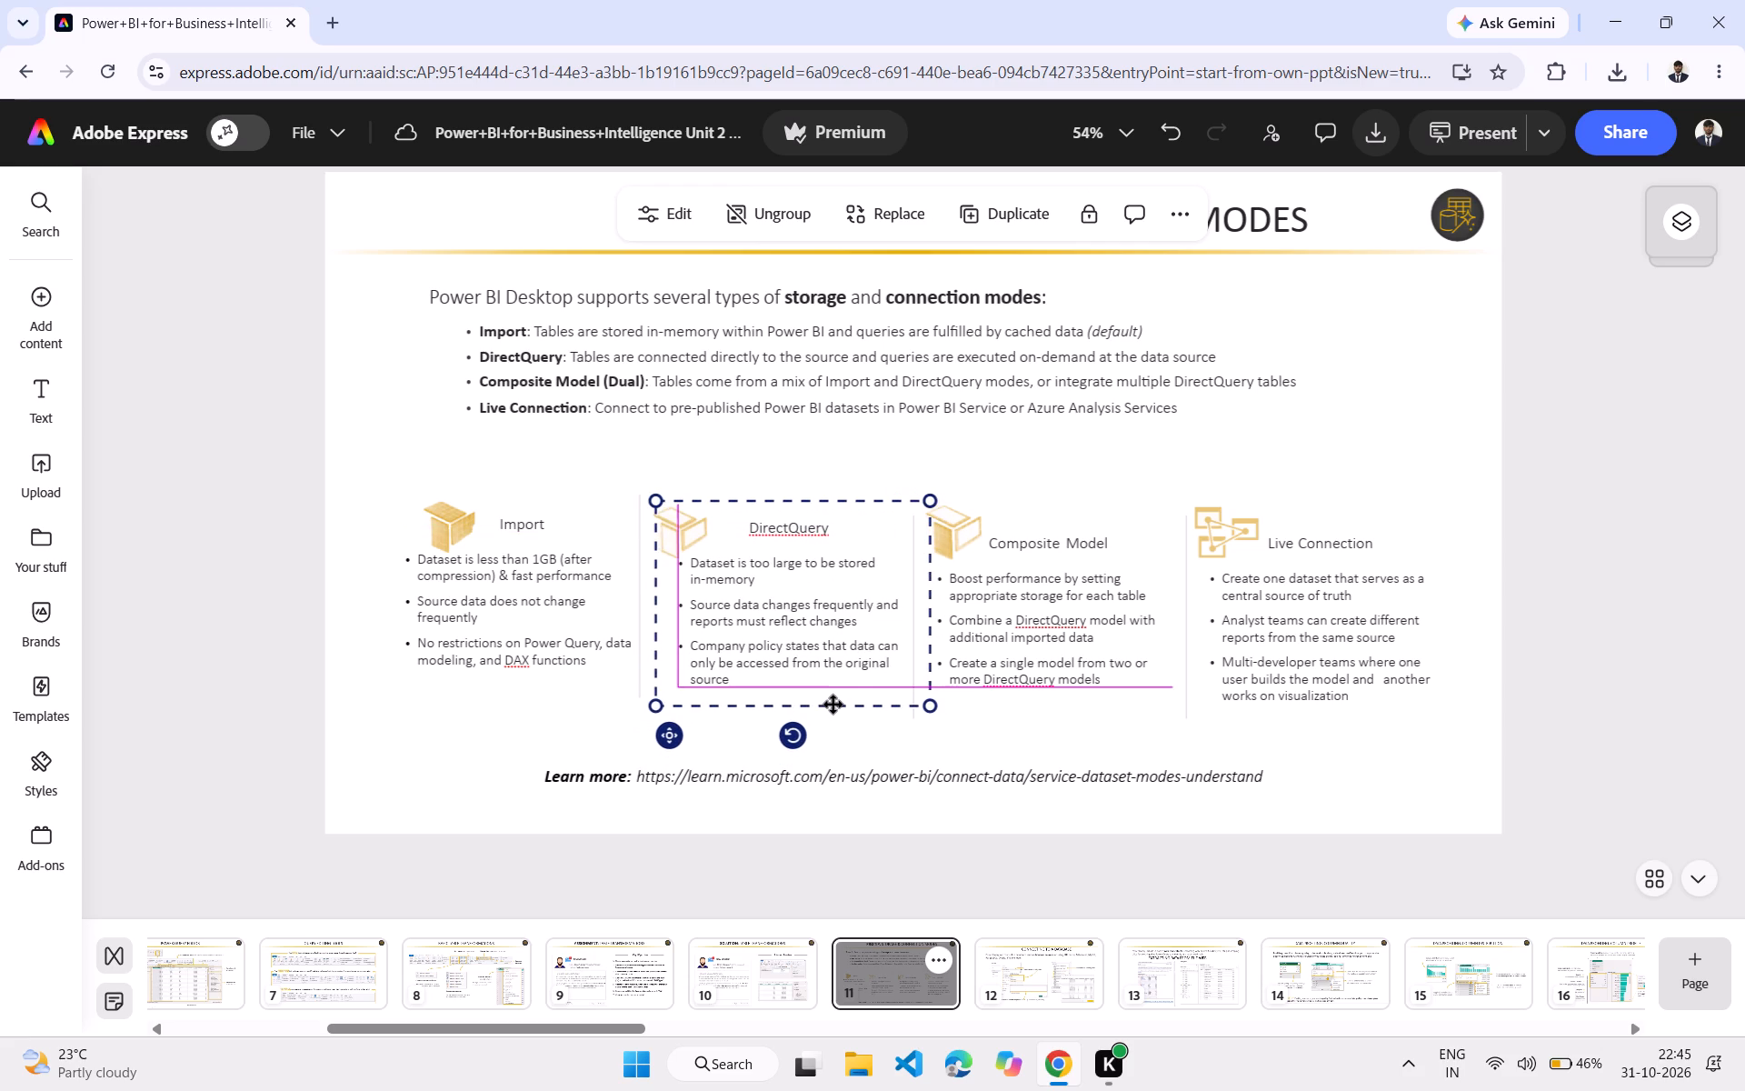
left_click_drag(833, 705, 835, 684)
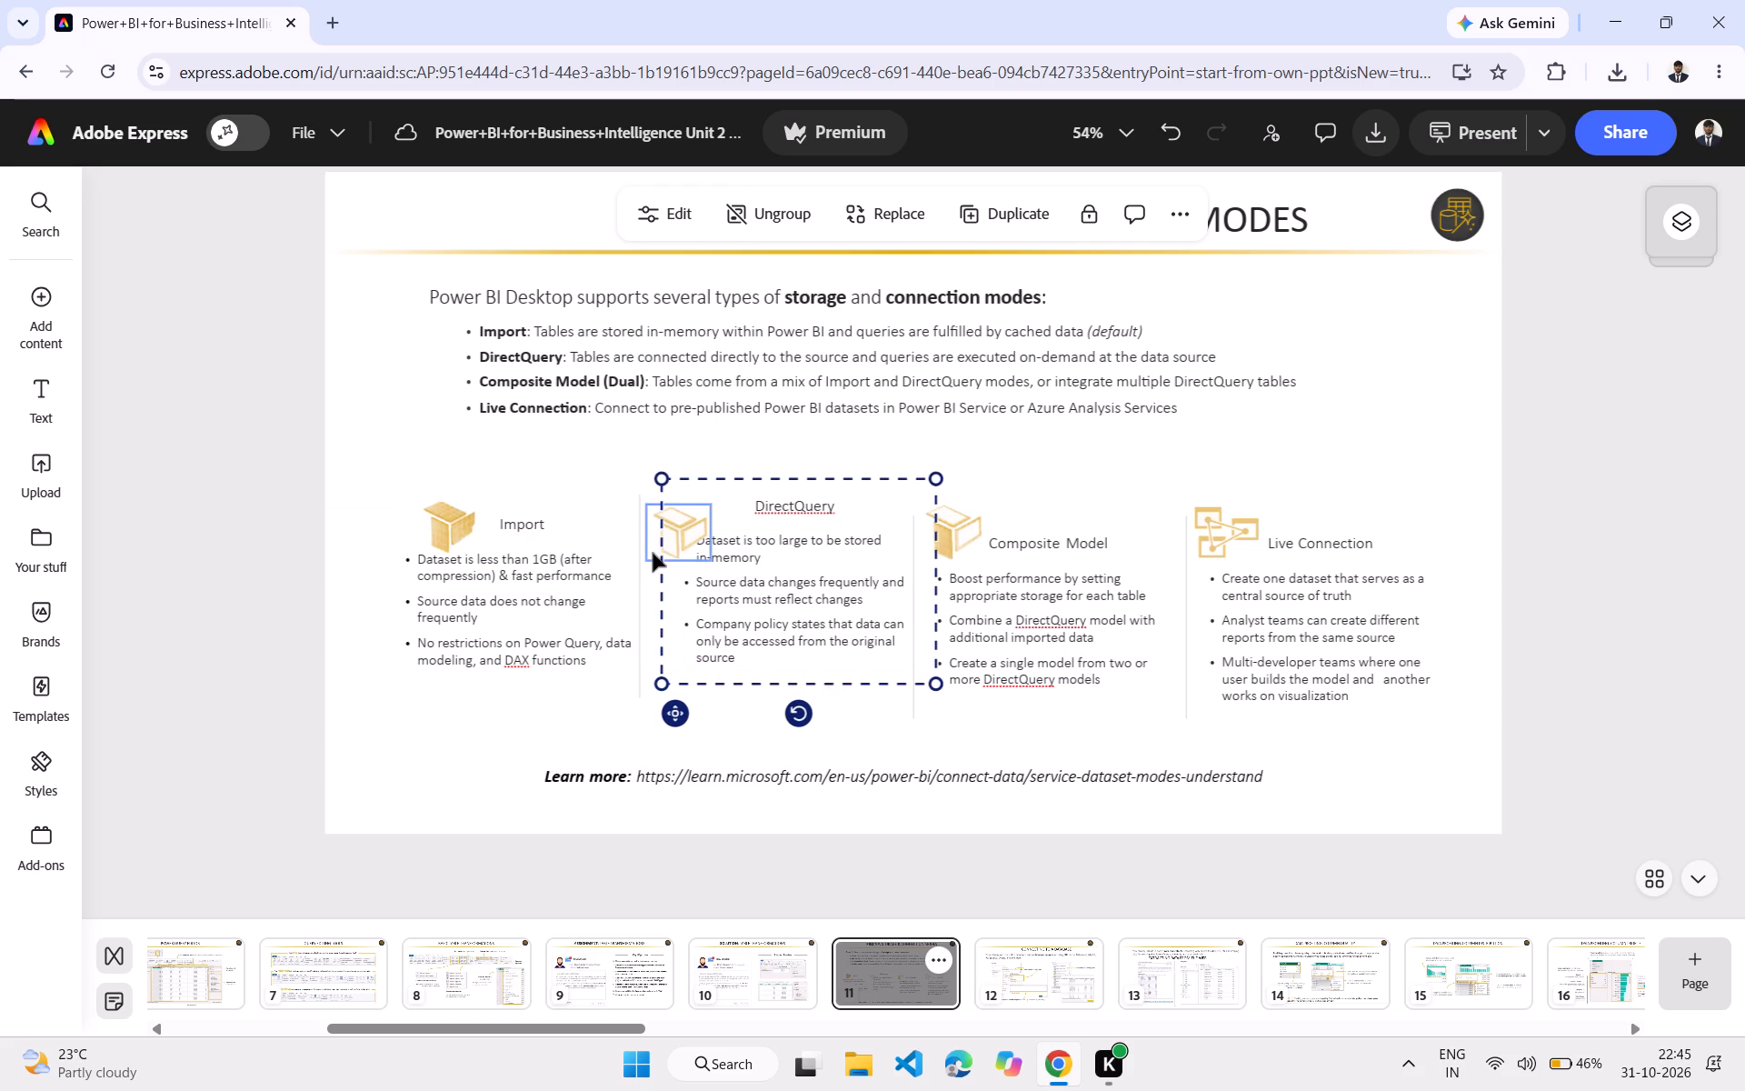
left_click_drag(653, 553, 683, 525)
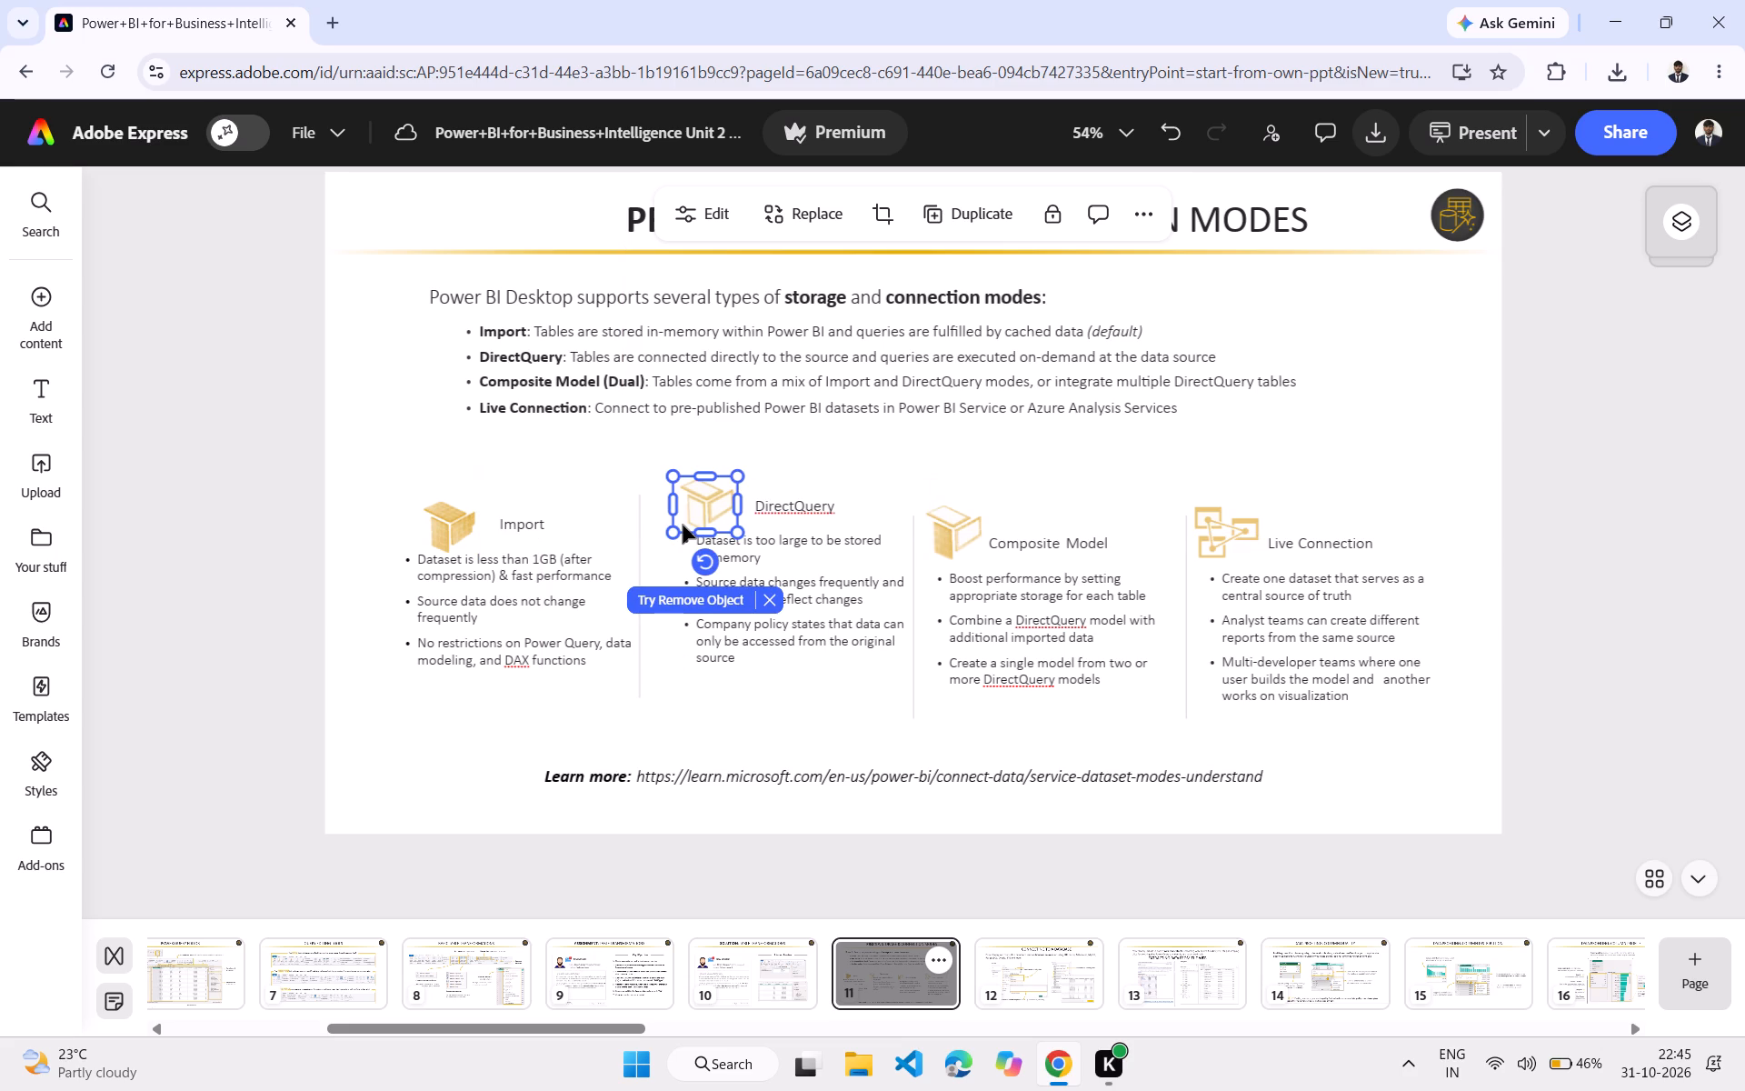
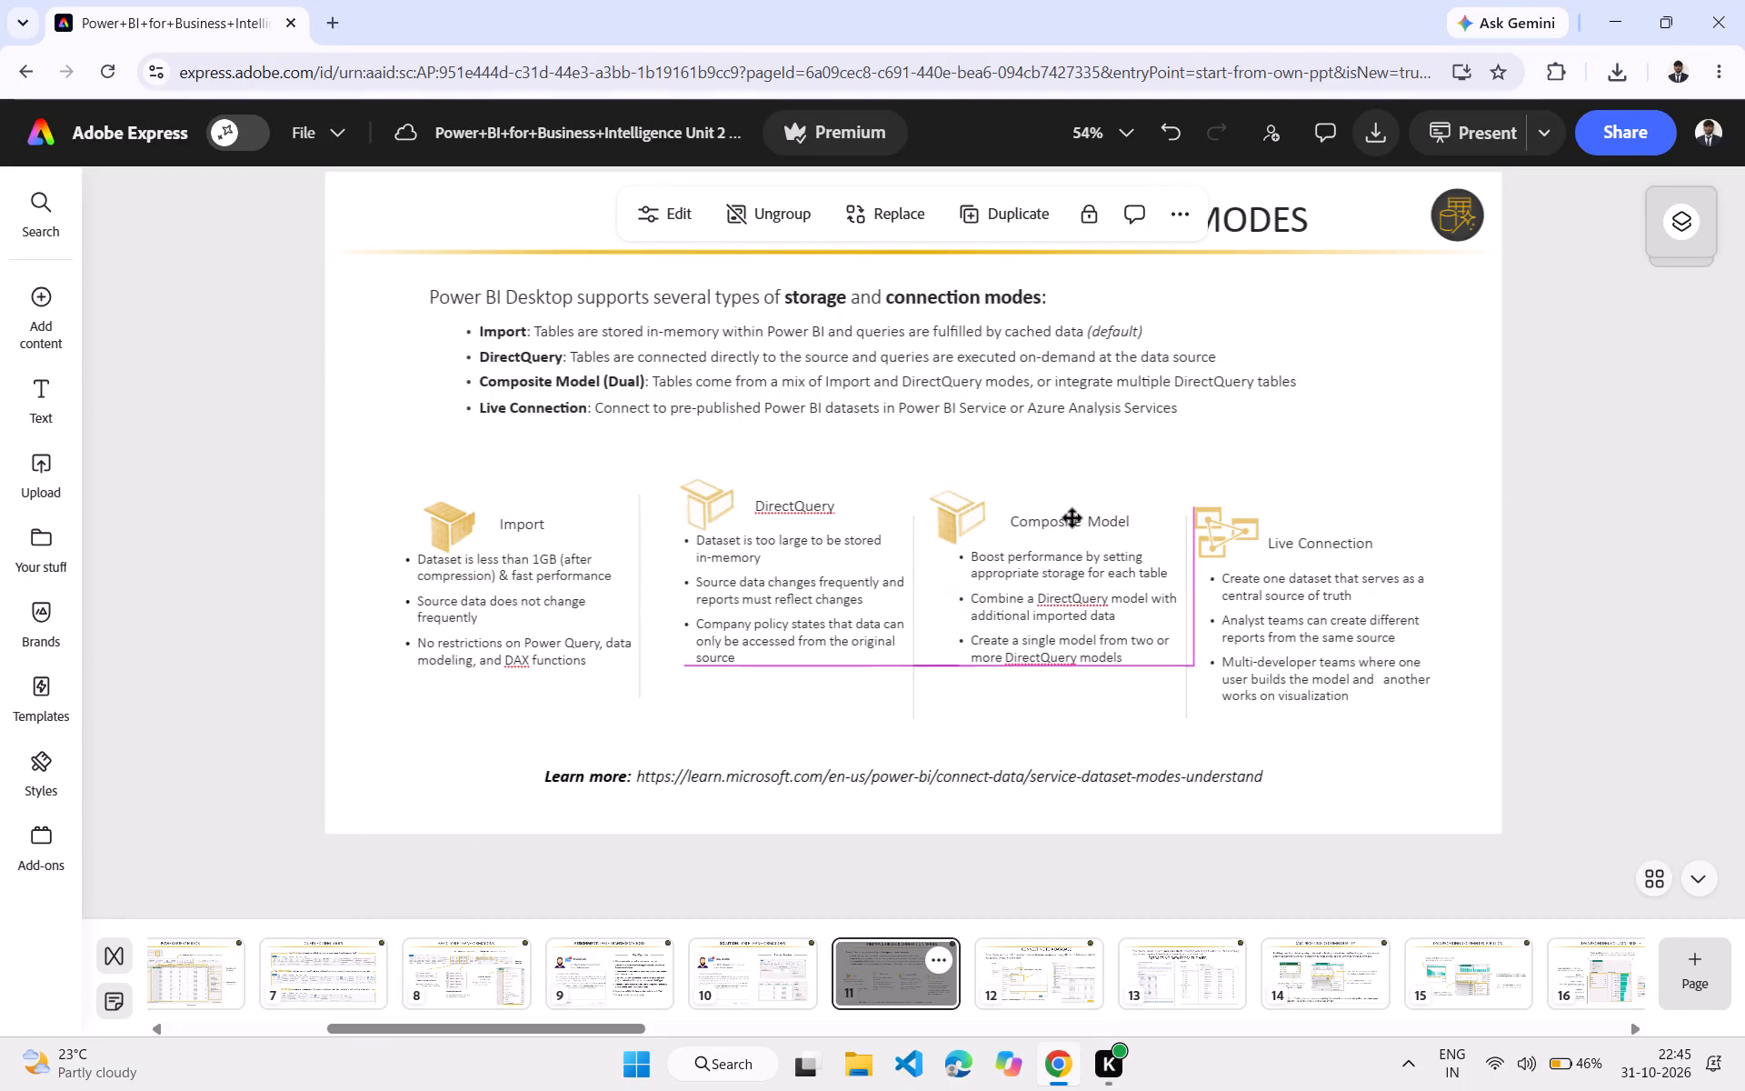
On page 11, move the Live Connection text group slightly up and right, and place its diagram icon just beside the Live Connection heading.
left_click_drag(1276, 549, 1290, 528)
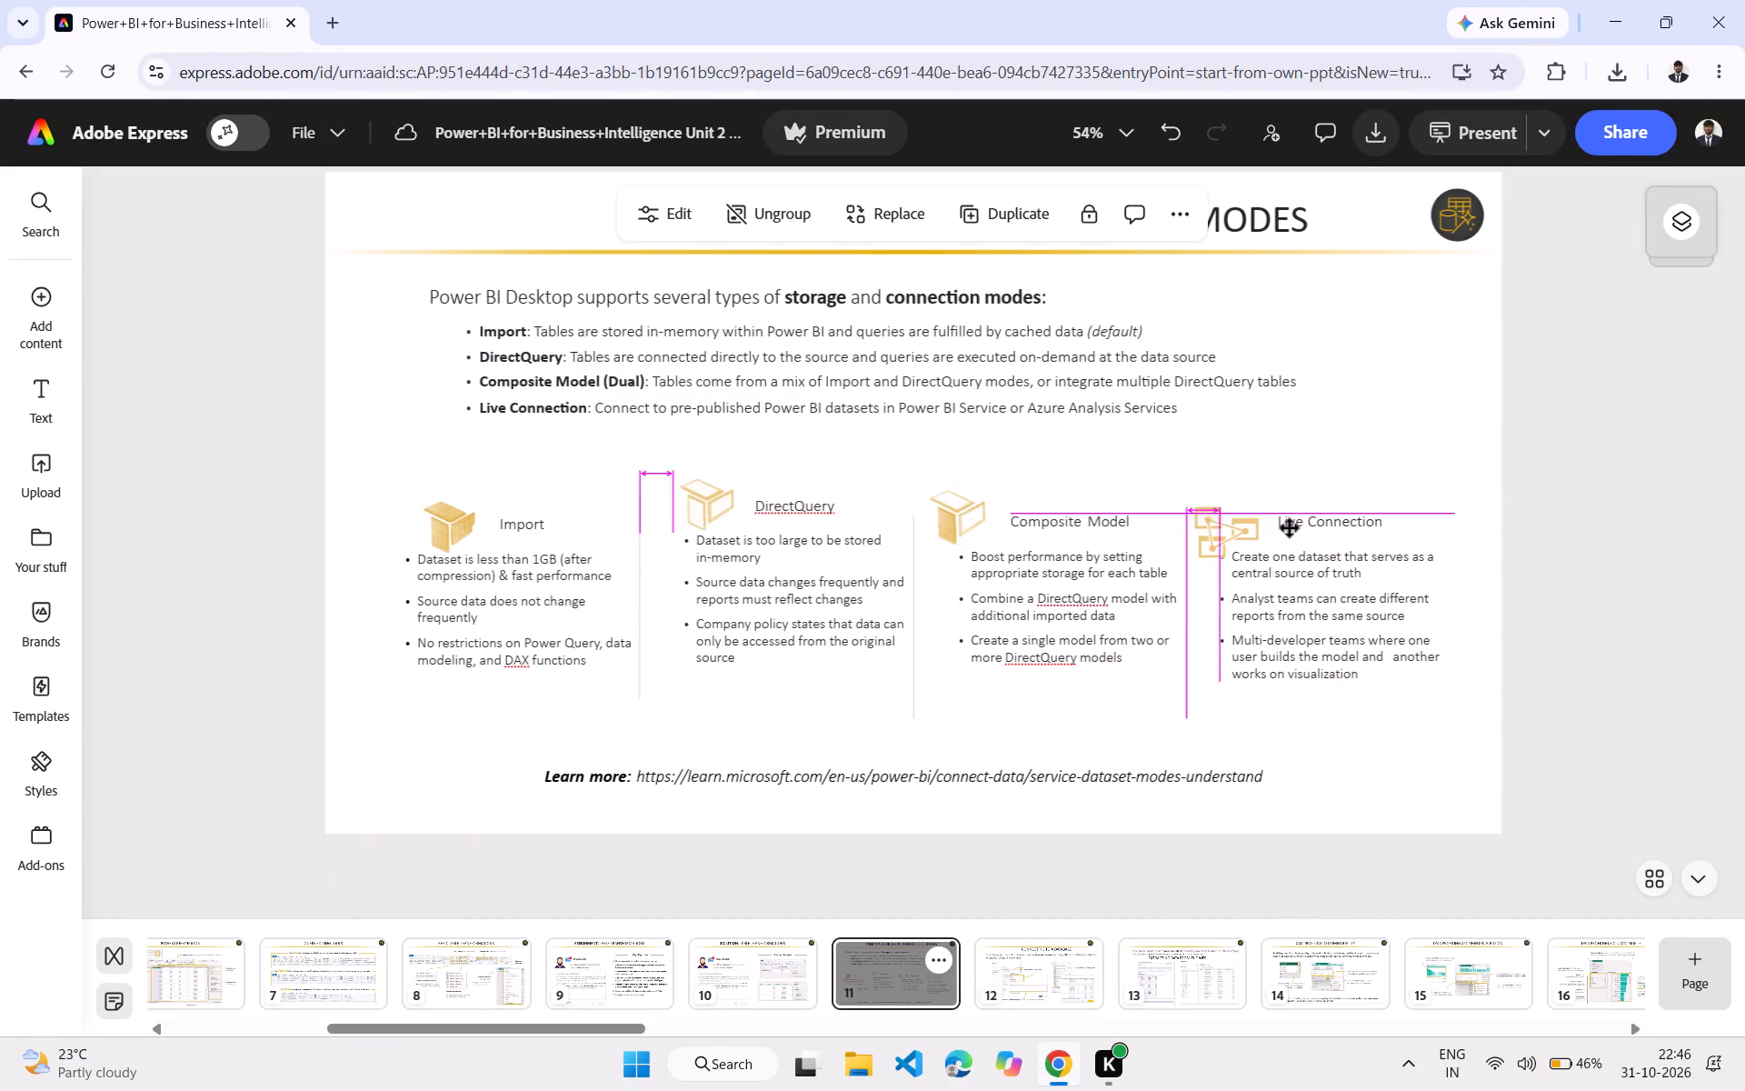
left_click_drag(1290, 528, 1290, 532)
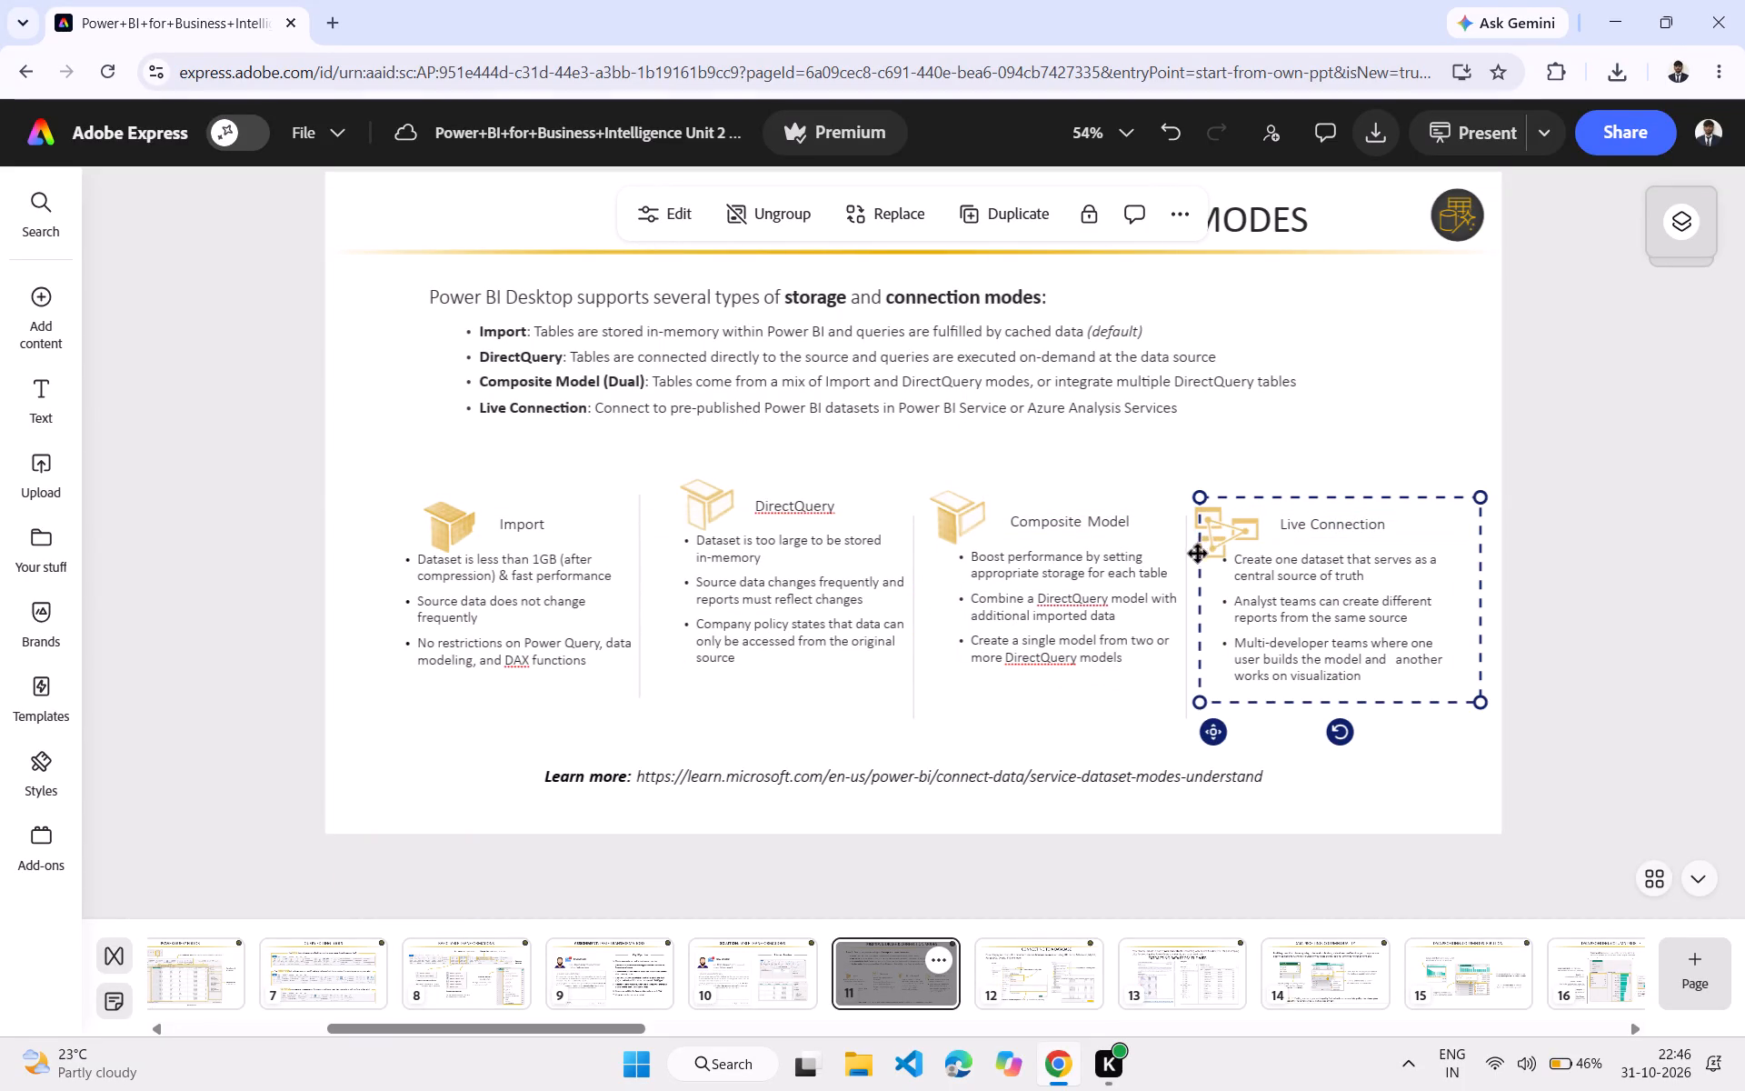
left_click_drag(1237, 538, 1272, 530)
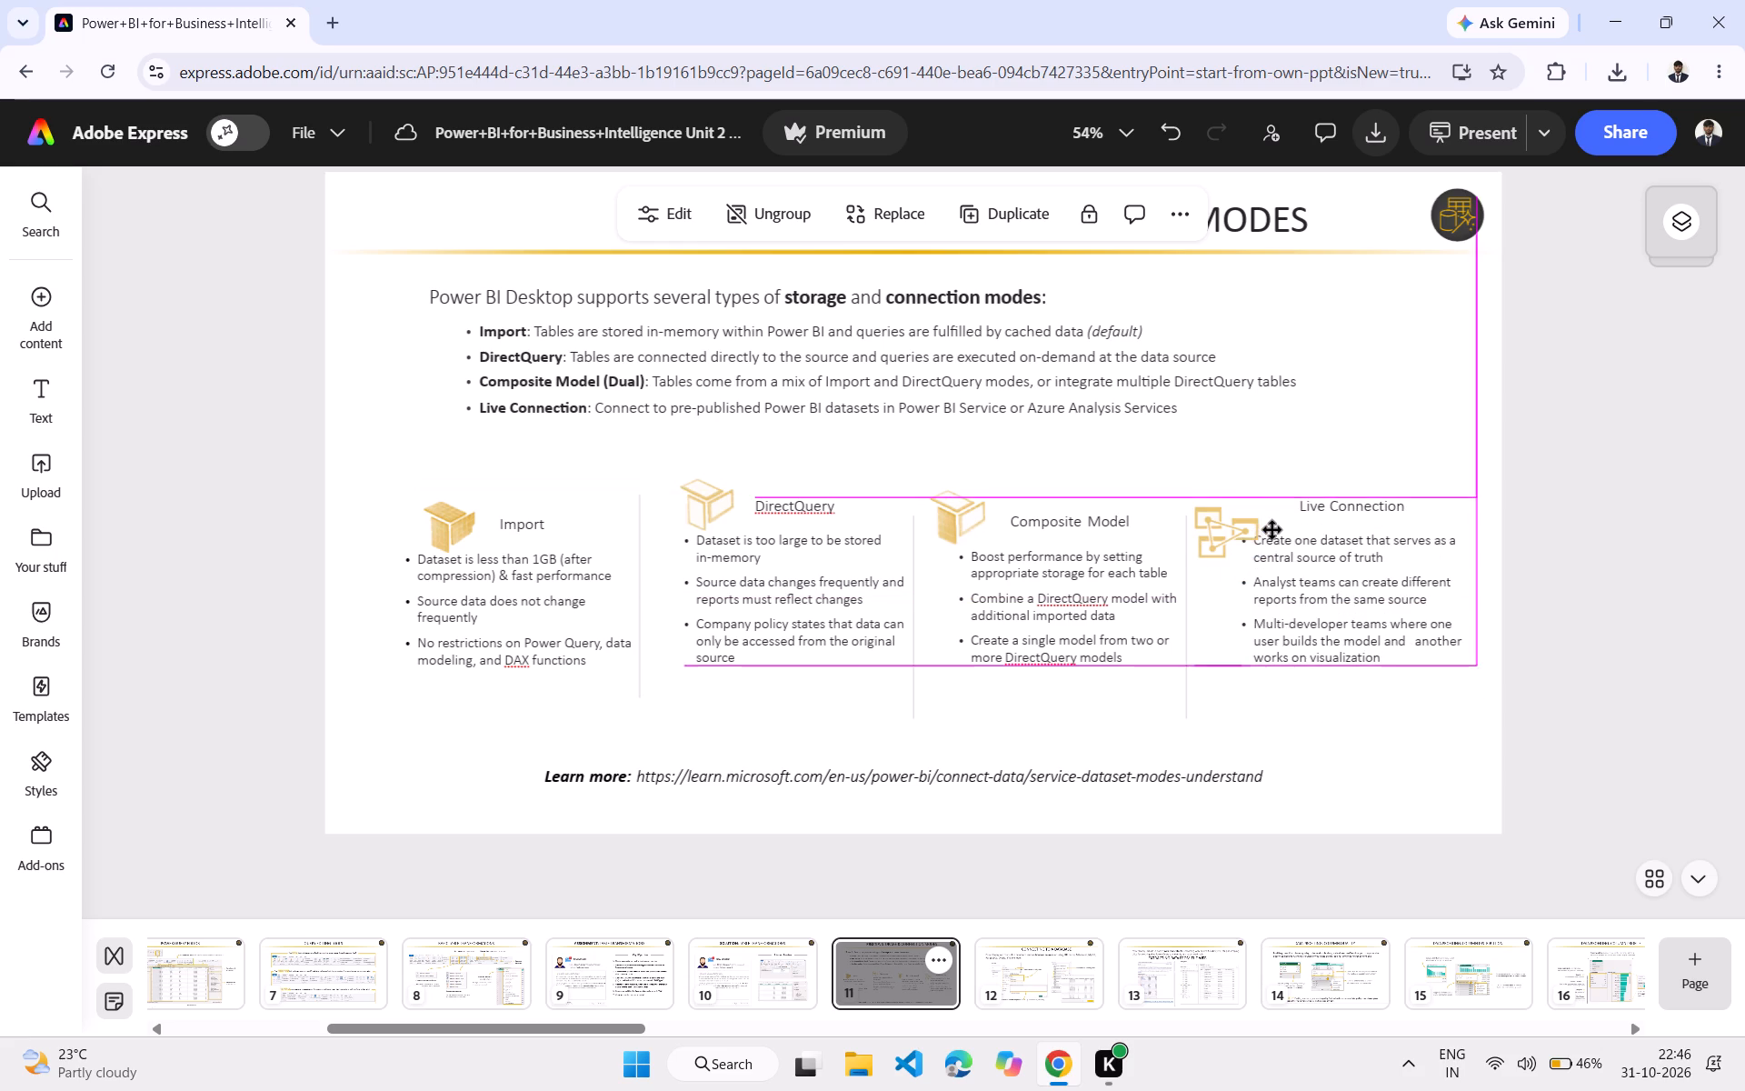
left_click_drag(1272, 530, 1271, 535)
left_click_drag(1200, 534, 1228, 515)
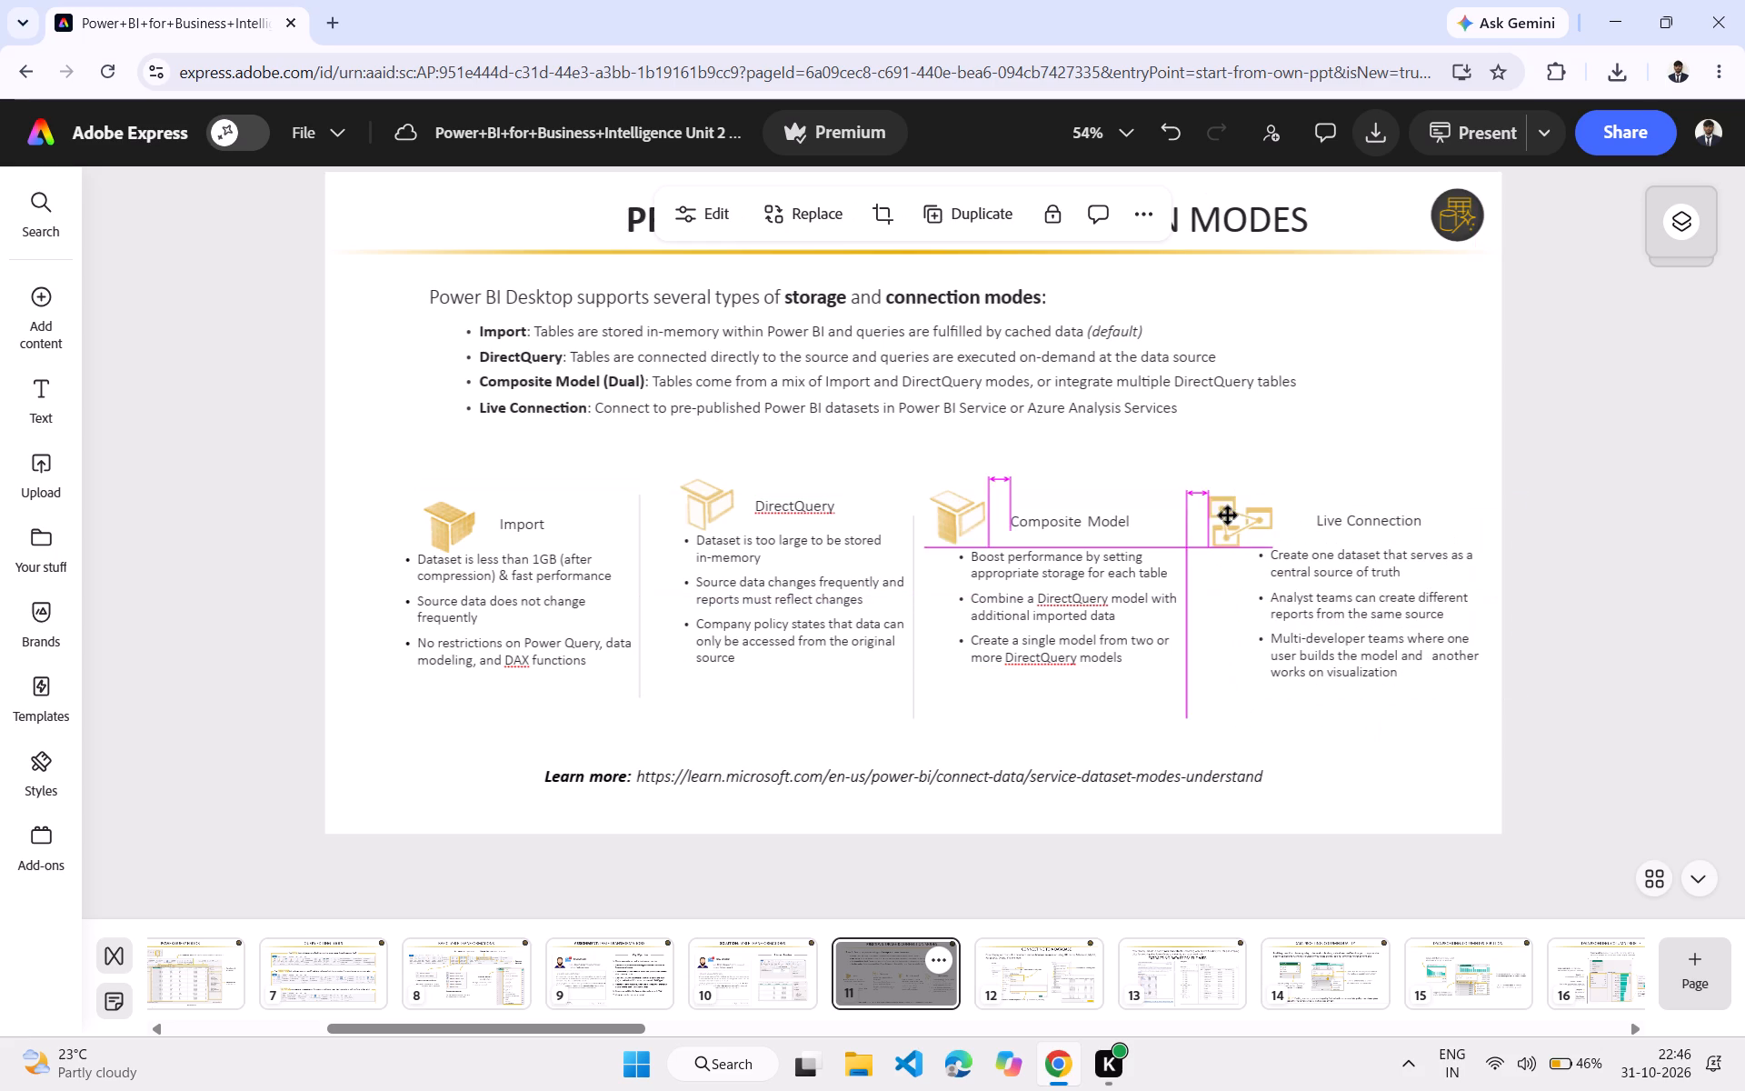
left_click_drag(1228, 515, 1228, 515)
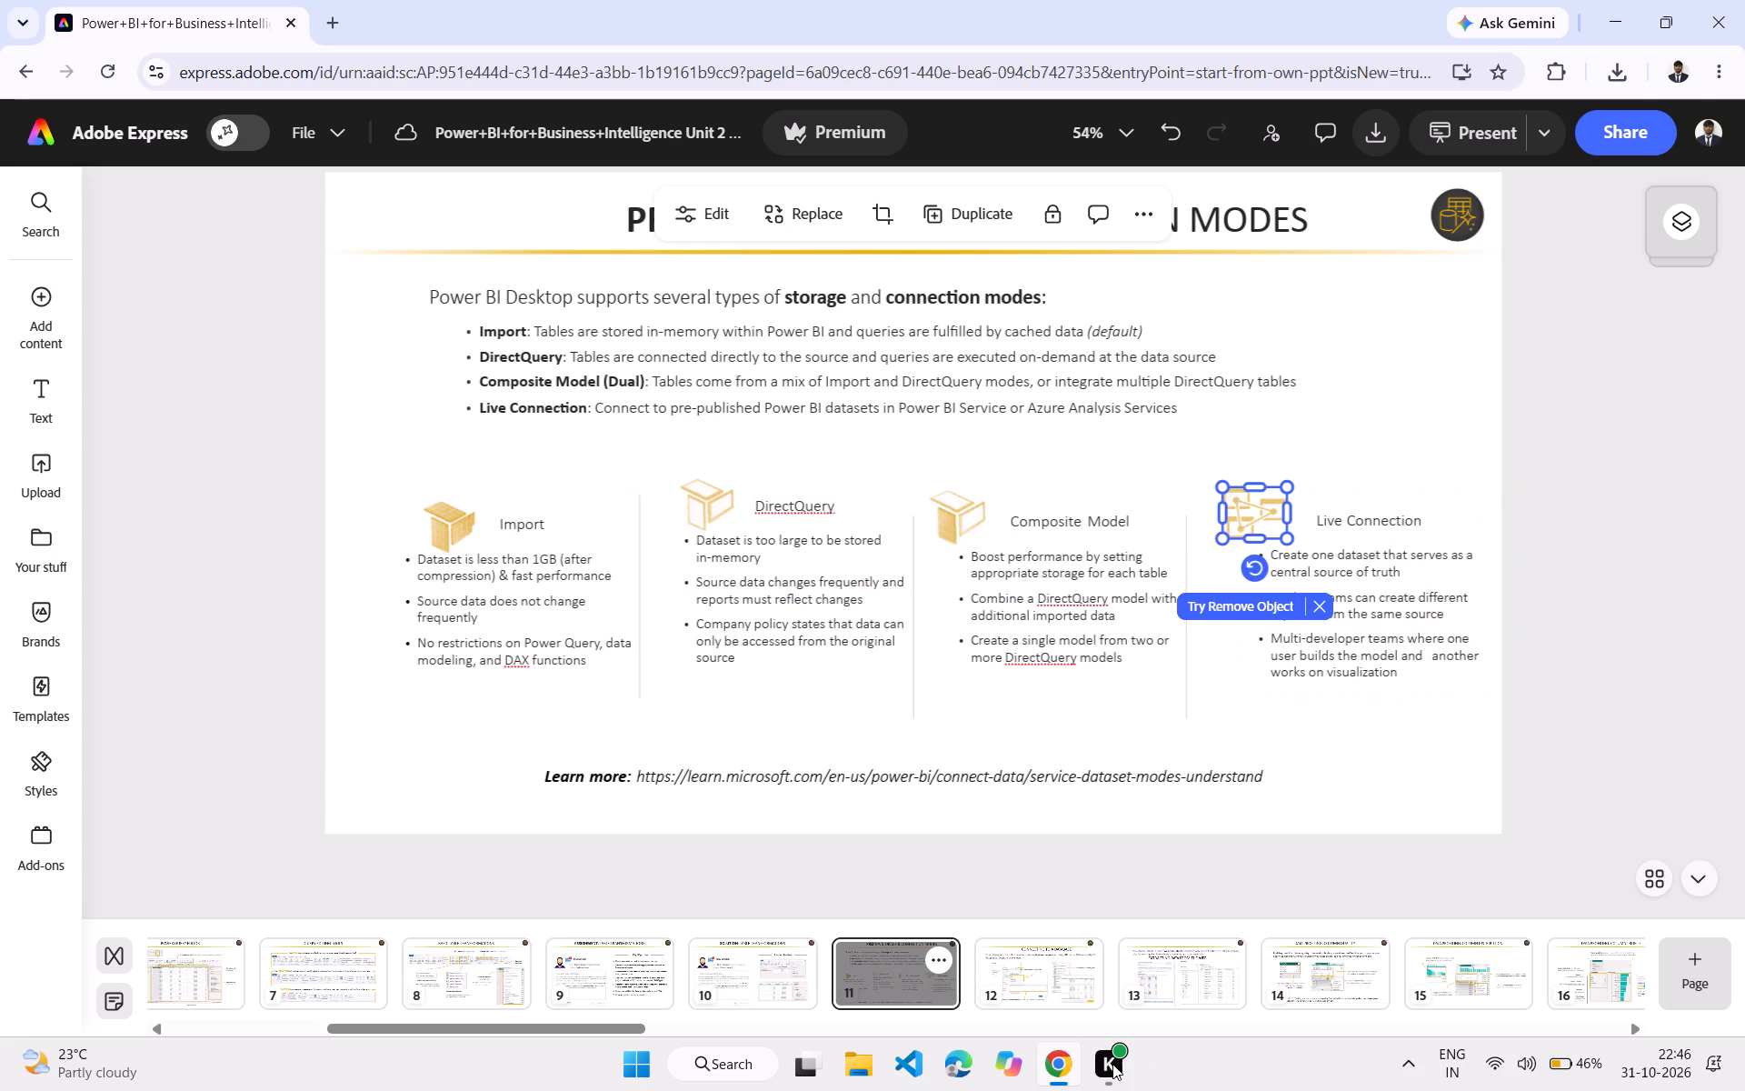
Switch the computer's Wi-Fi connection to the LPU Hostels-5G network, with automatic connection enabled, and return to the presentation.
left_click(1540, 1076)
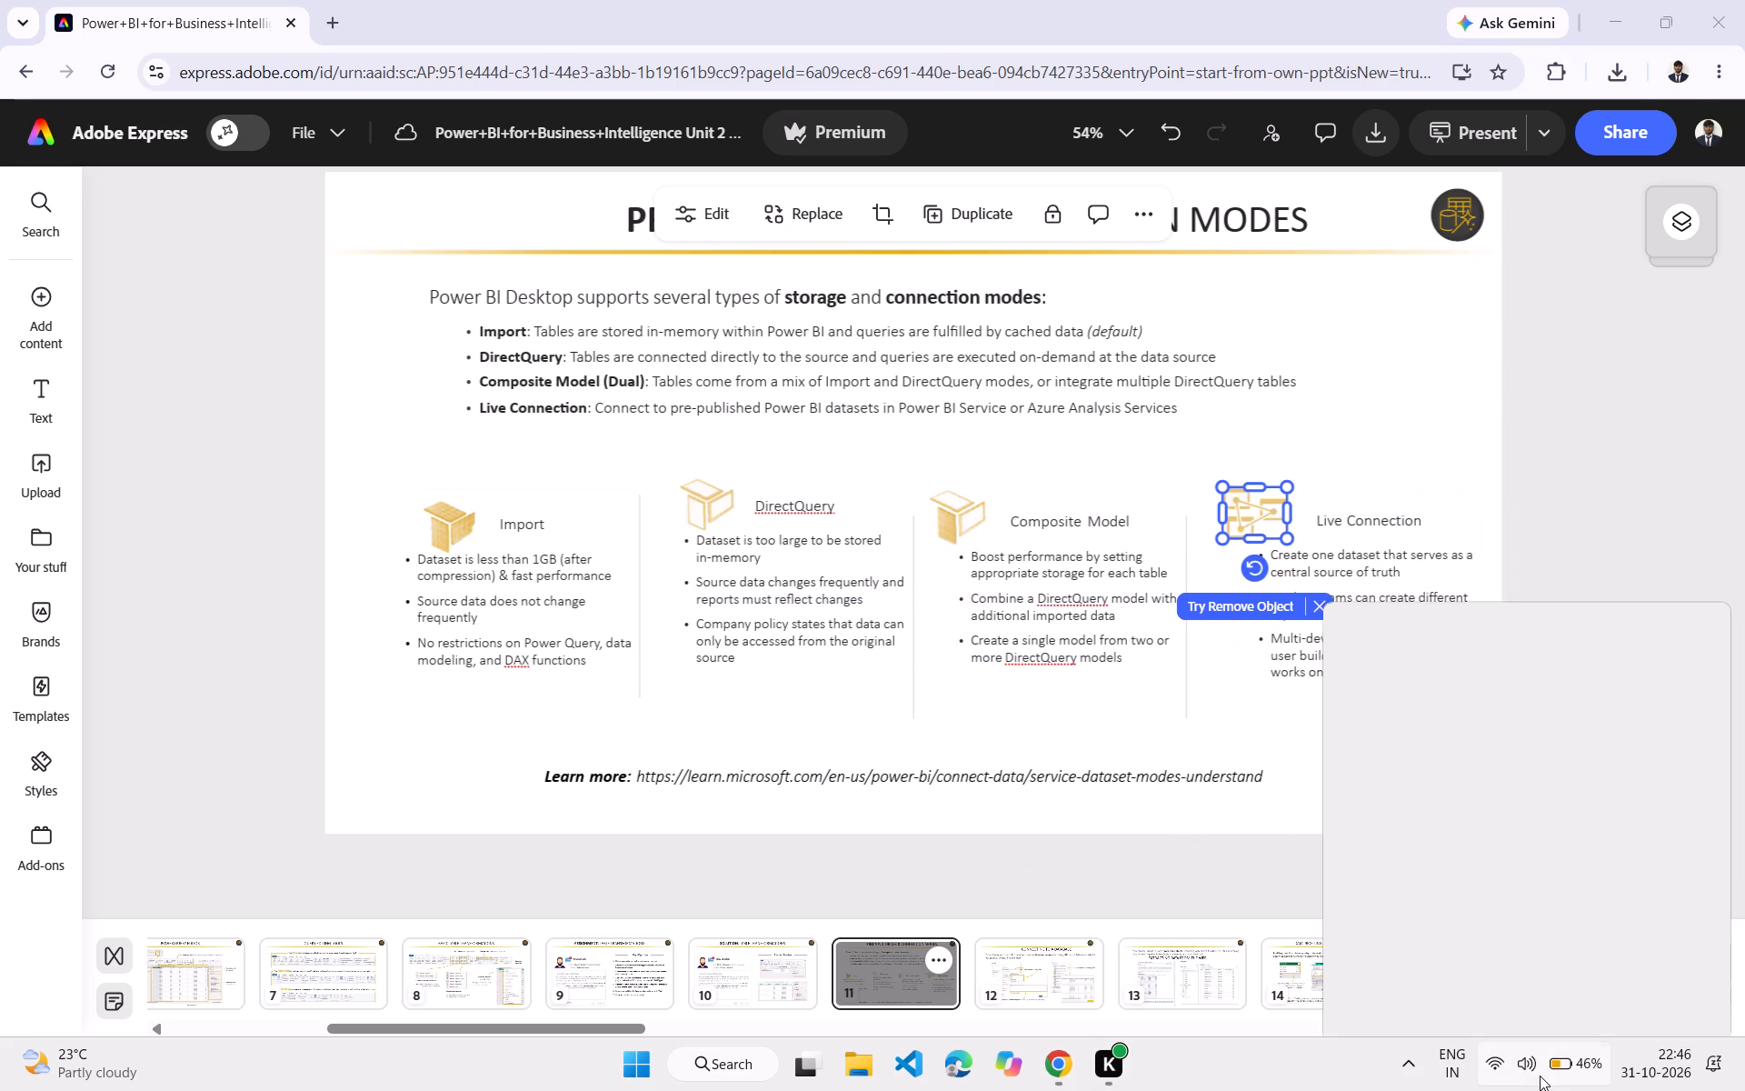
left_click(1431, 631)
scroll(1431, 631, "up", 11)
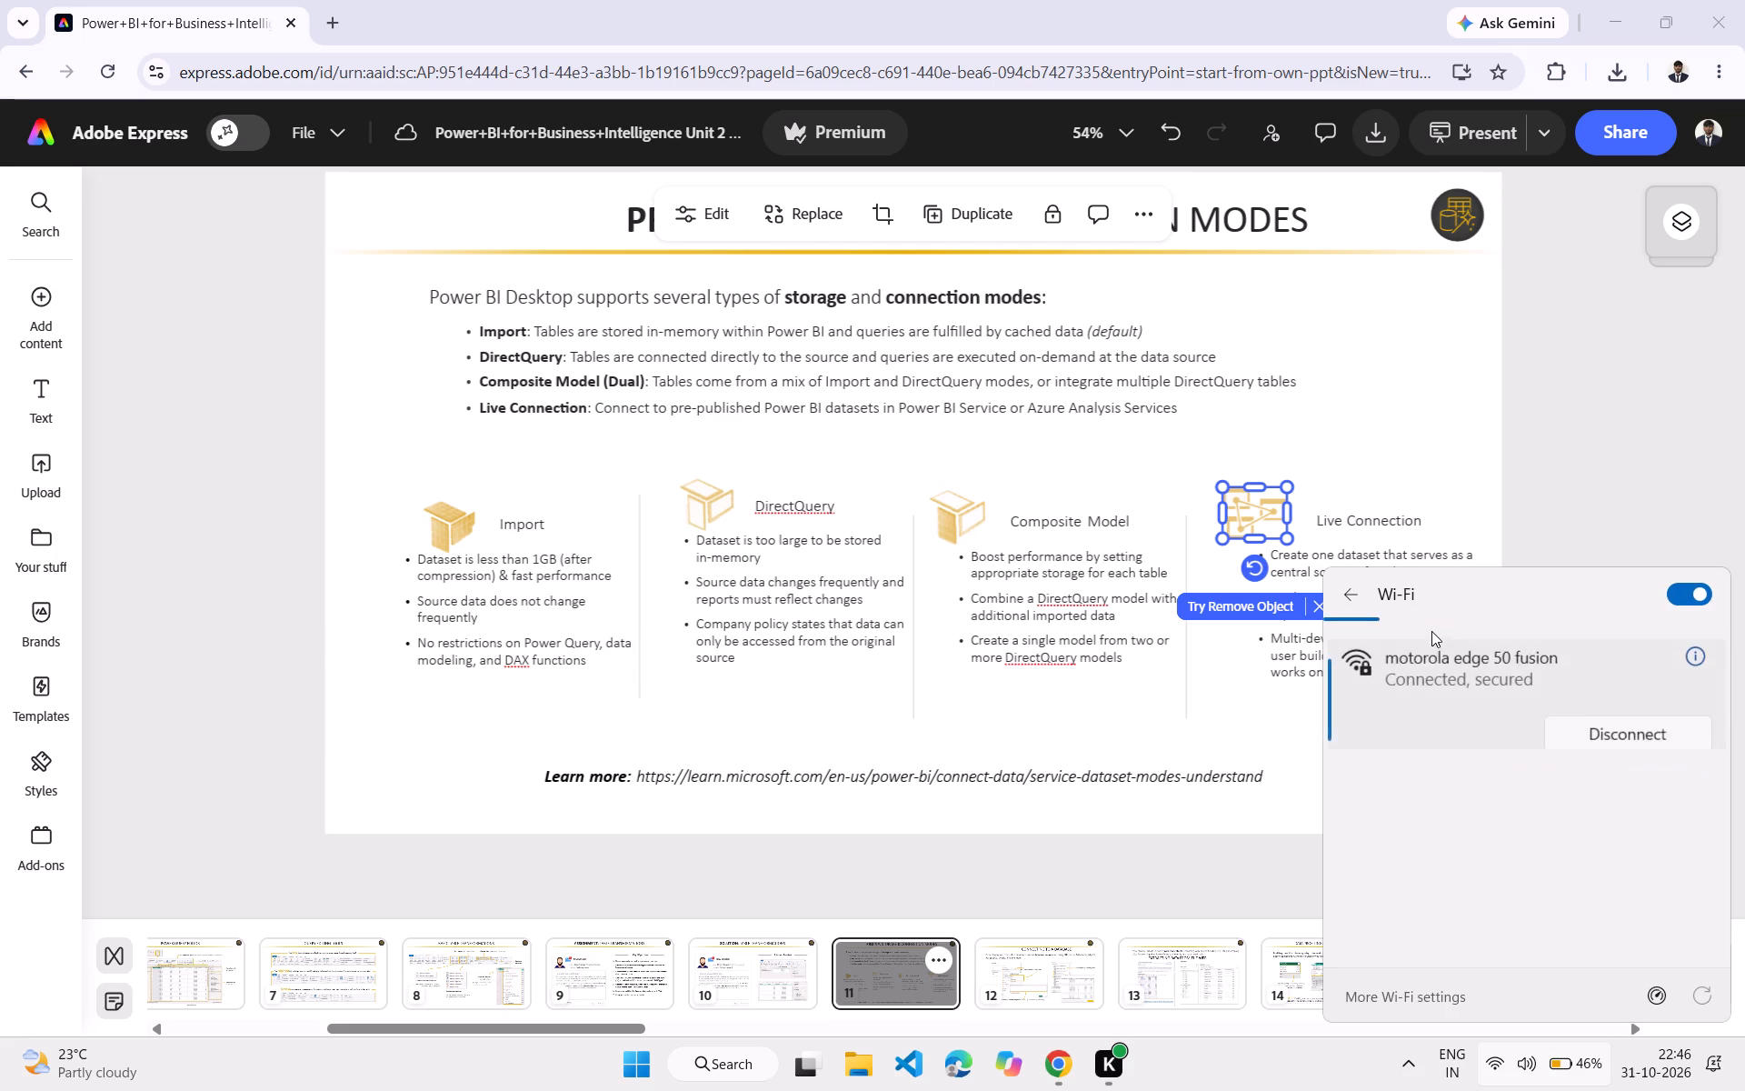
scroll(1431, 631, "up", 9)
left_click(1490, 871)
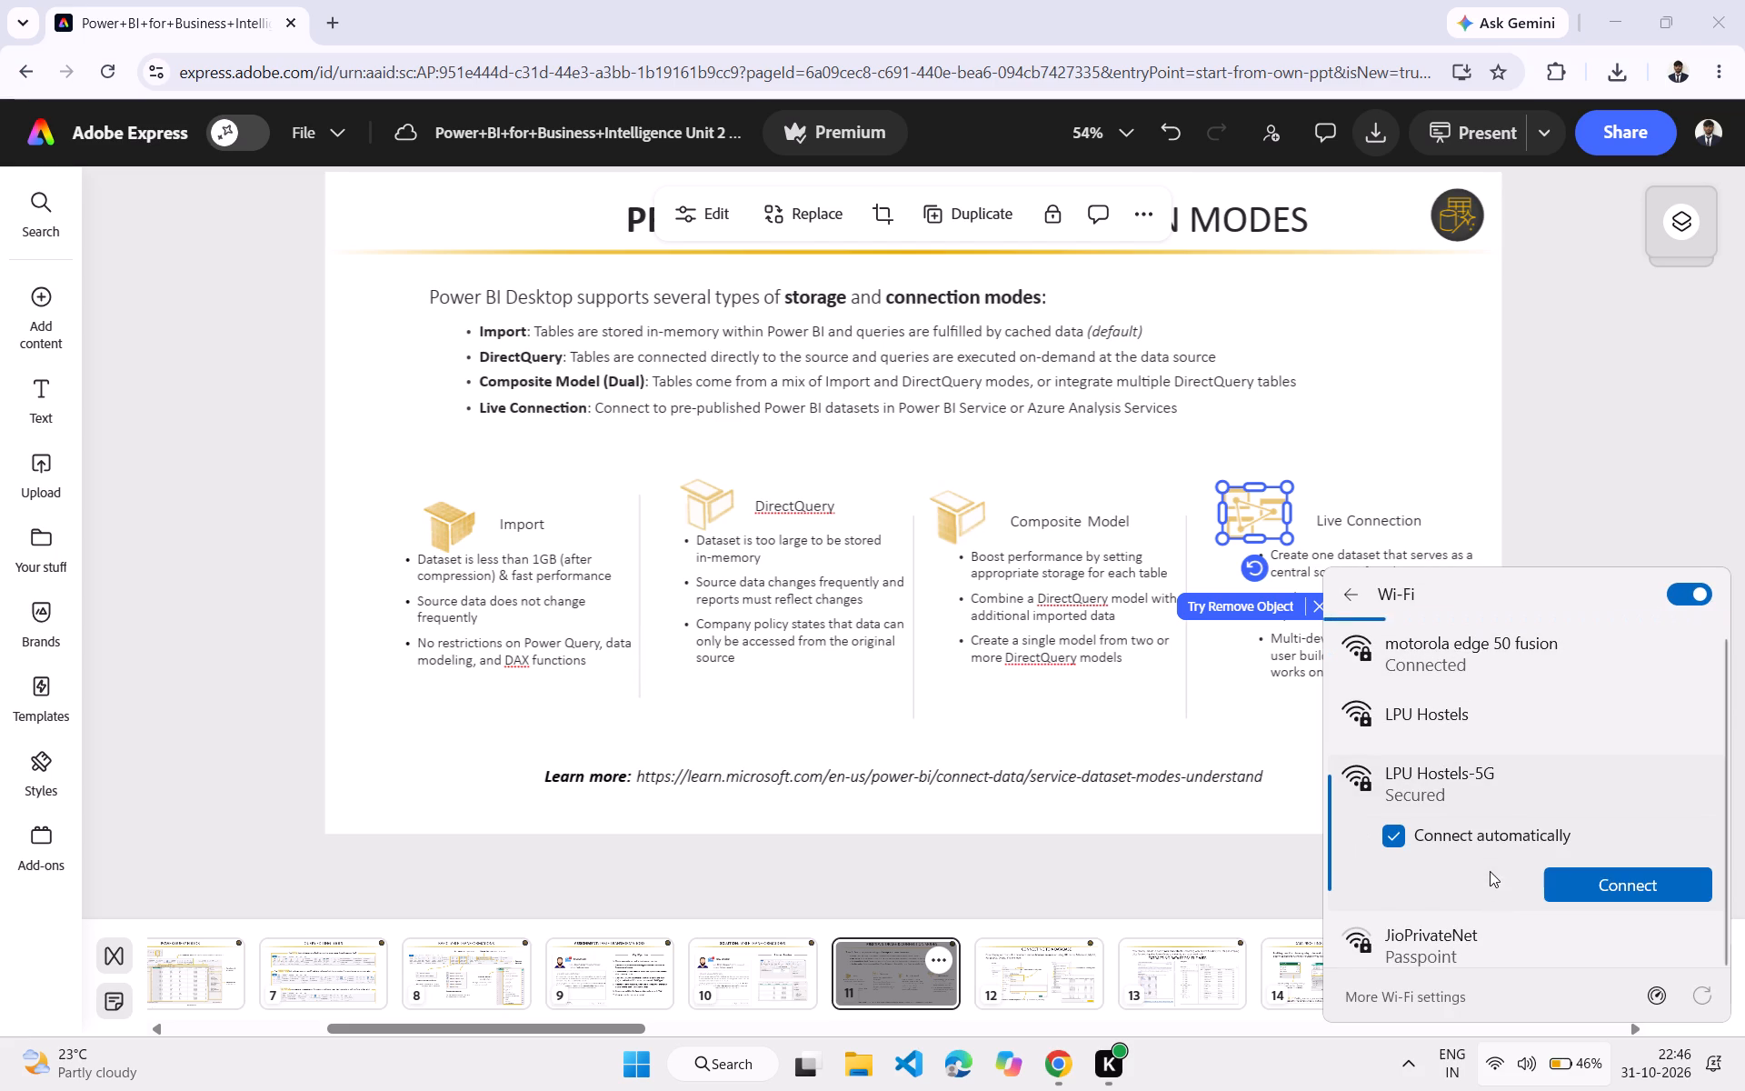
left_click(1597, 886)
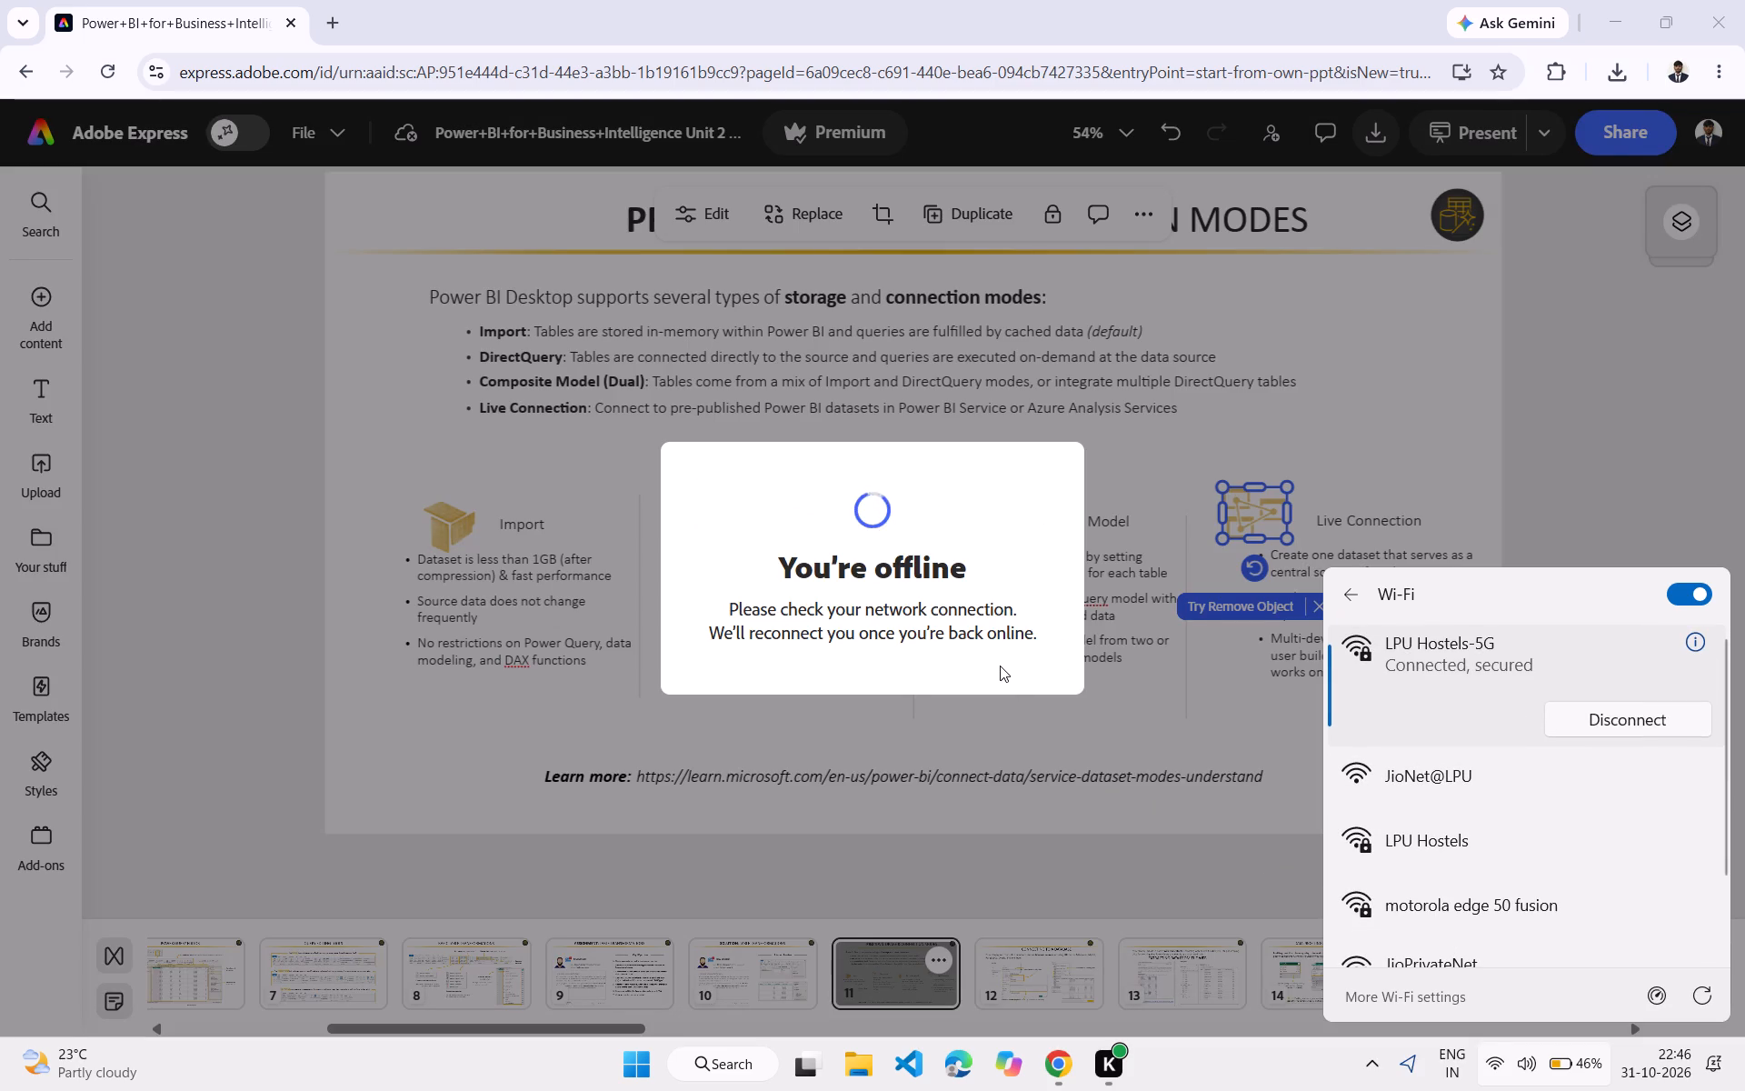
left_click(1442, 665)
left_click(1504, 445)
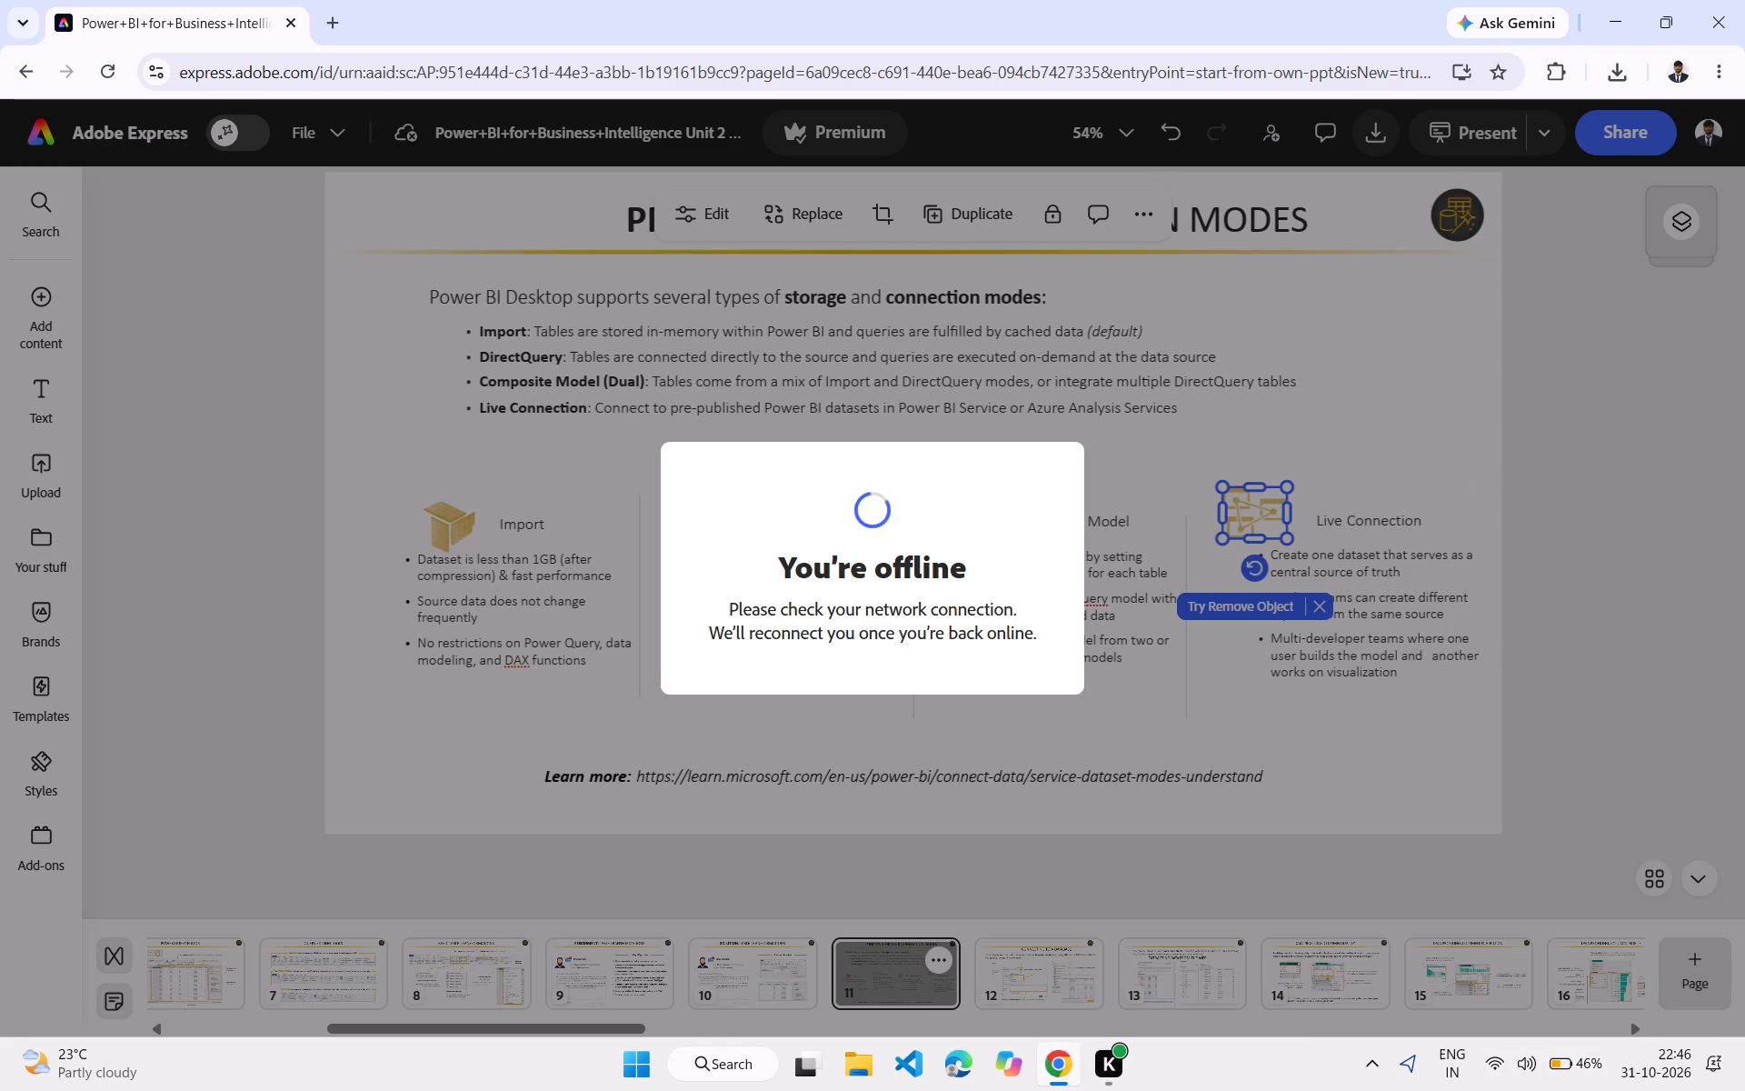
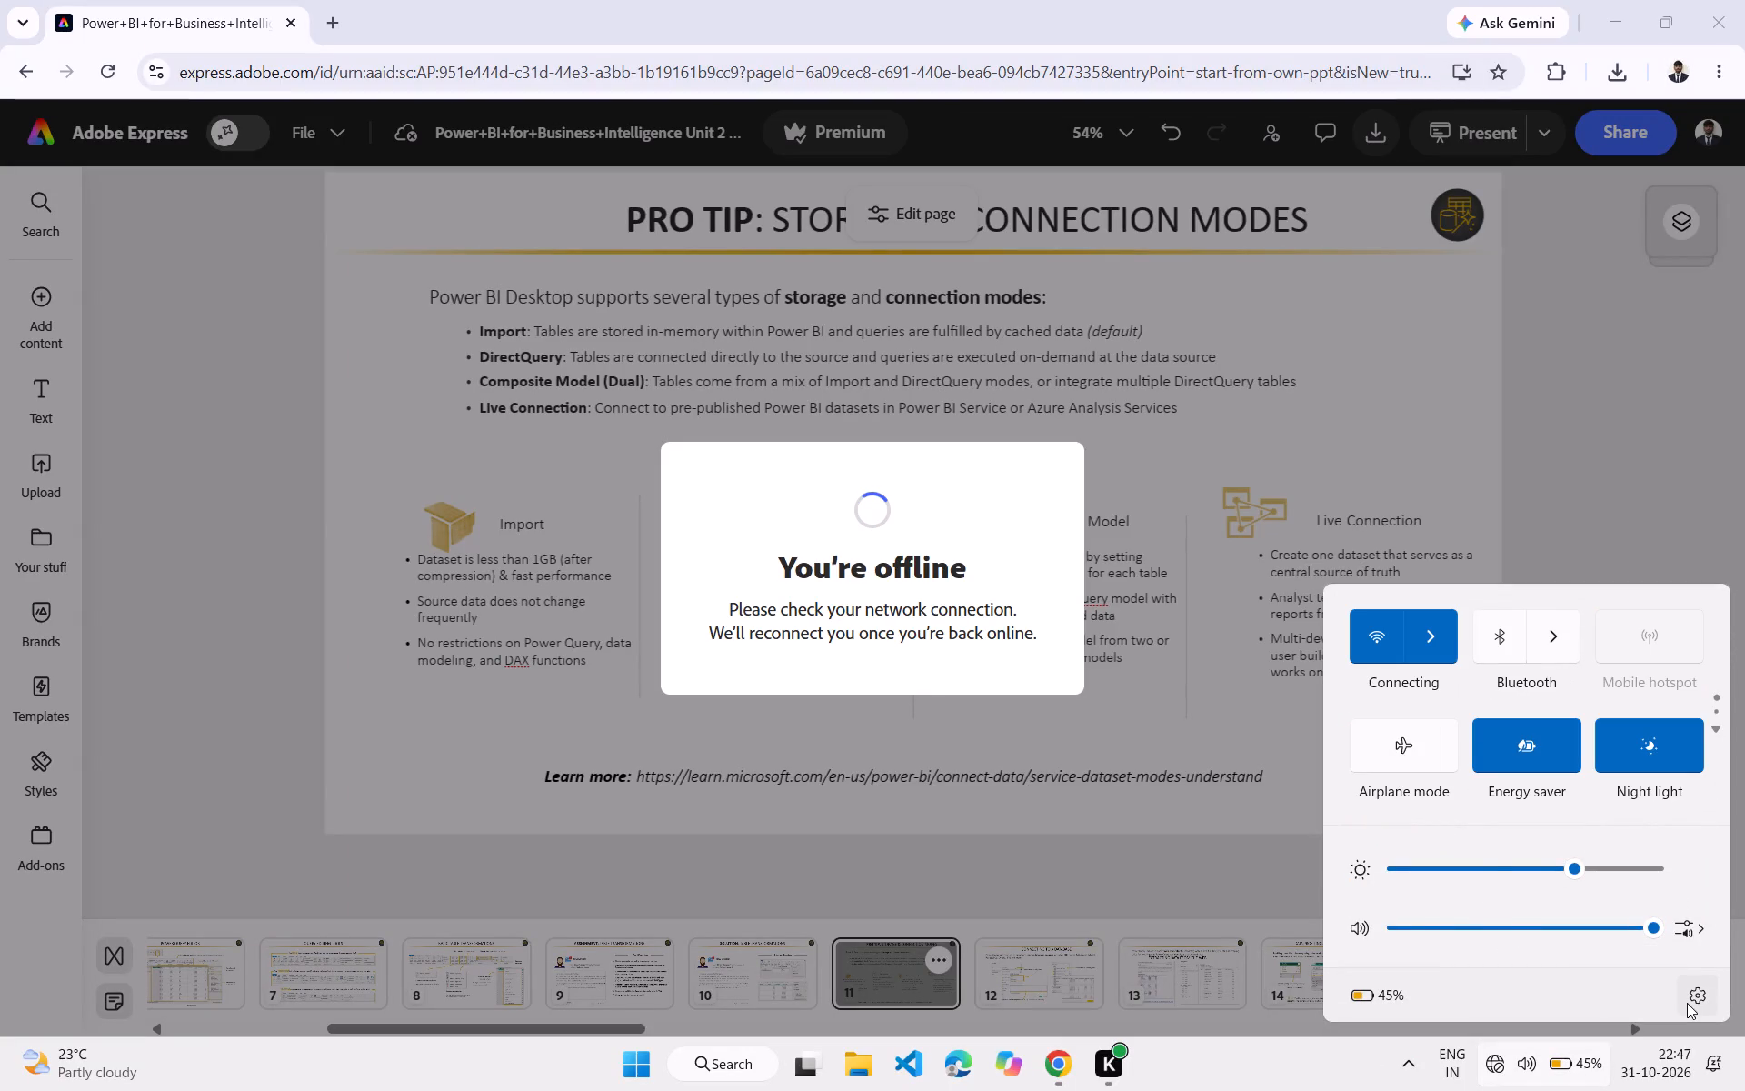
In the Windows quick settings, view the available Wi-Fi networks and check the connection to the motorola edge 50 fusion network.
left_click(1450, 627)
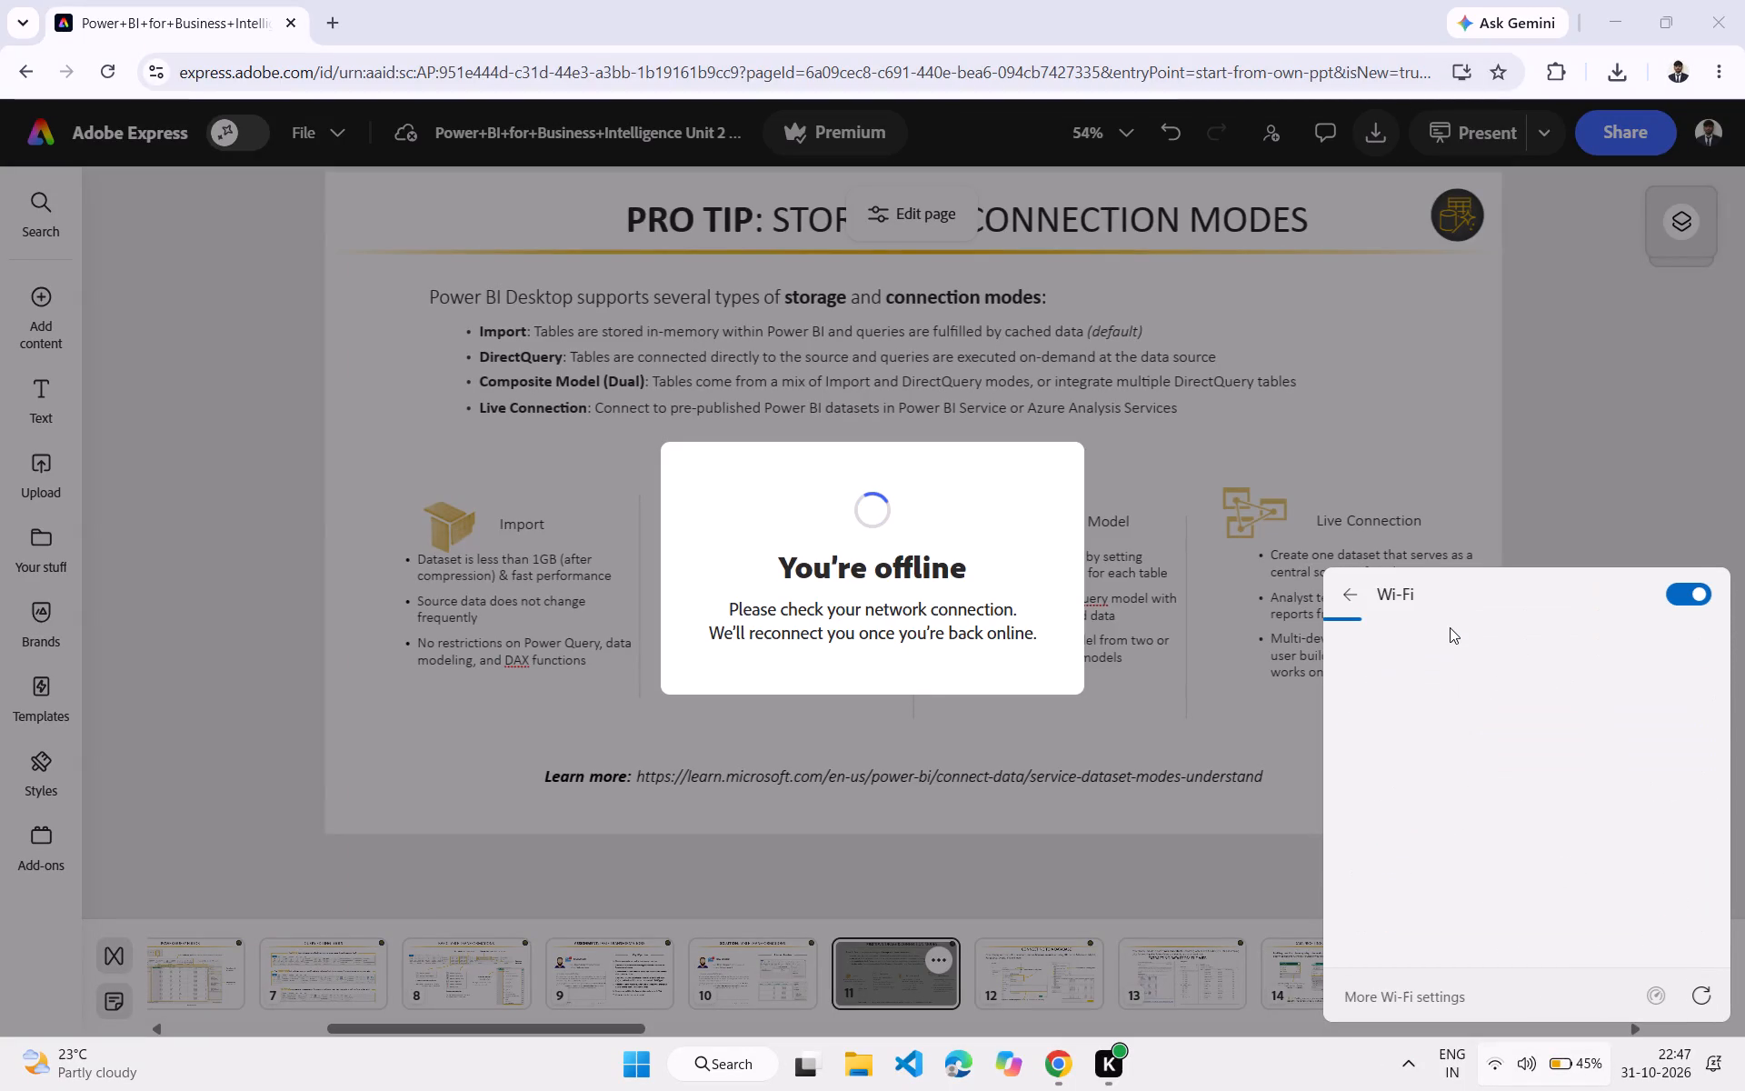
scroll(1450, 627, "up", 16)
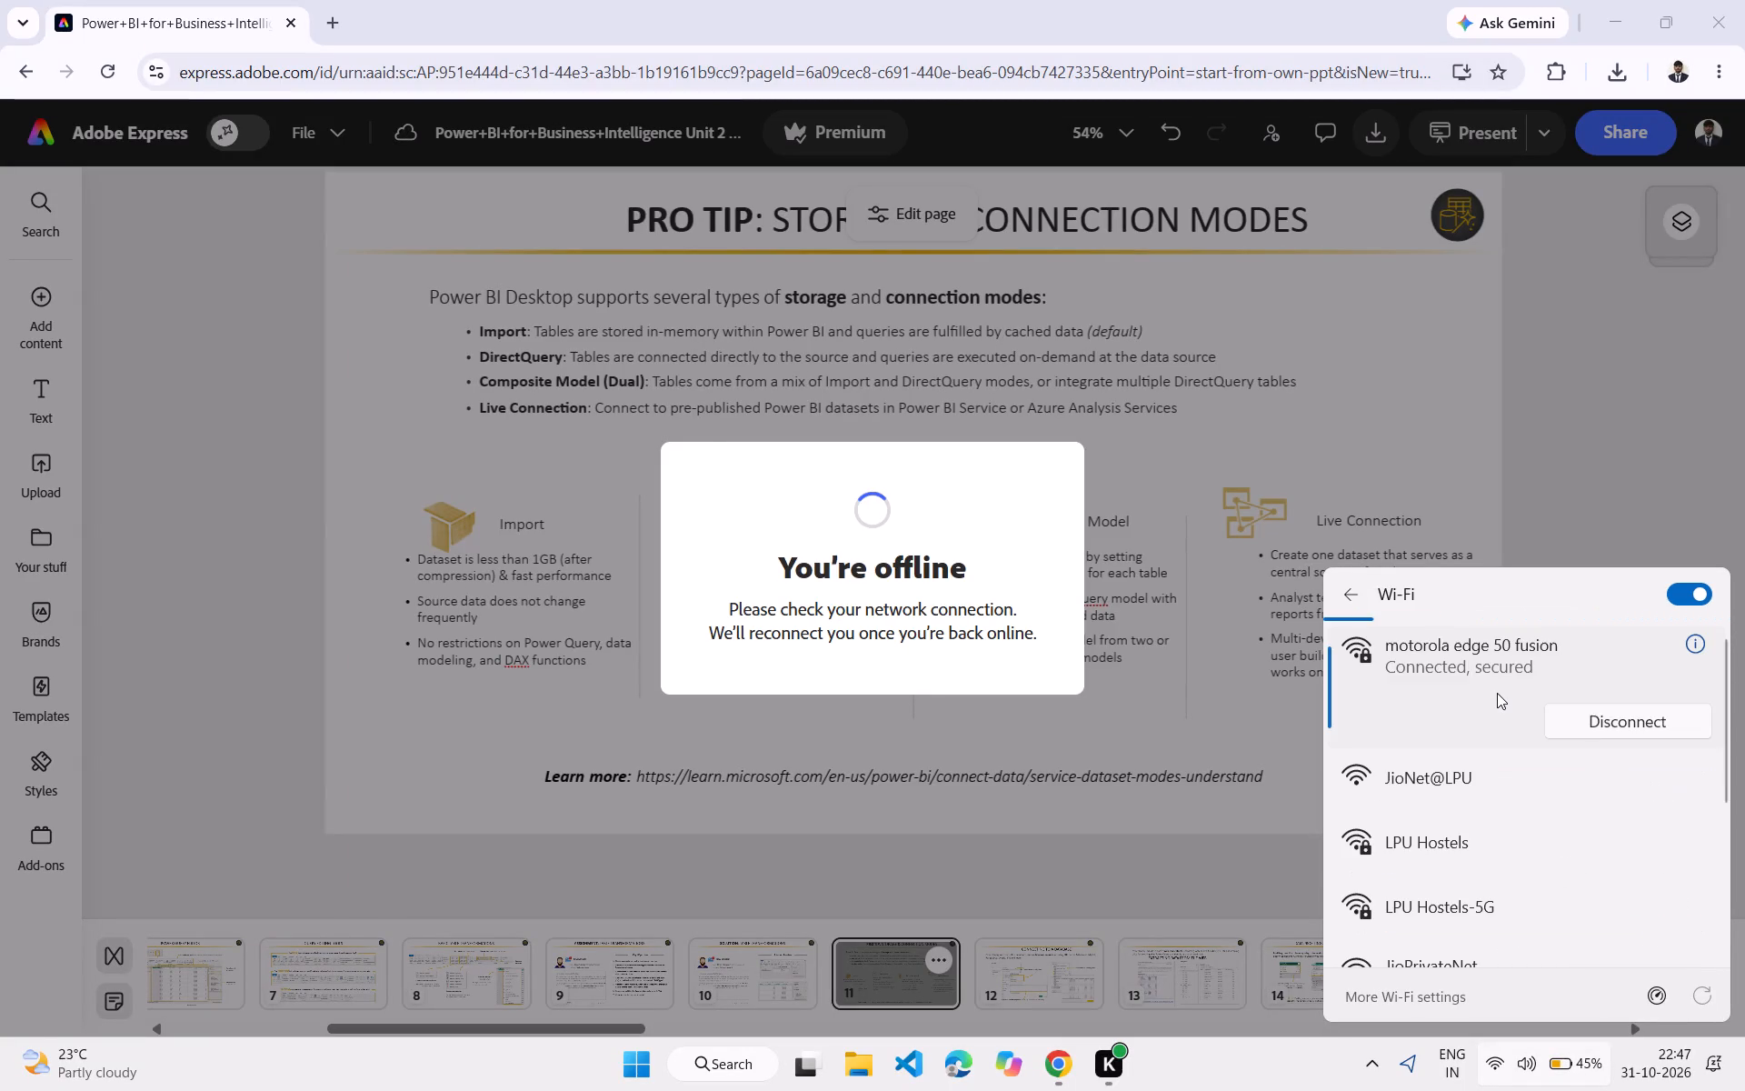
left_click(1500, 656)
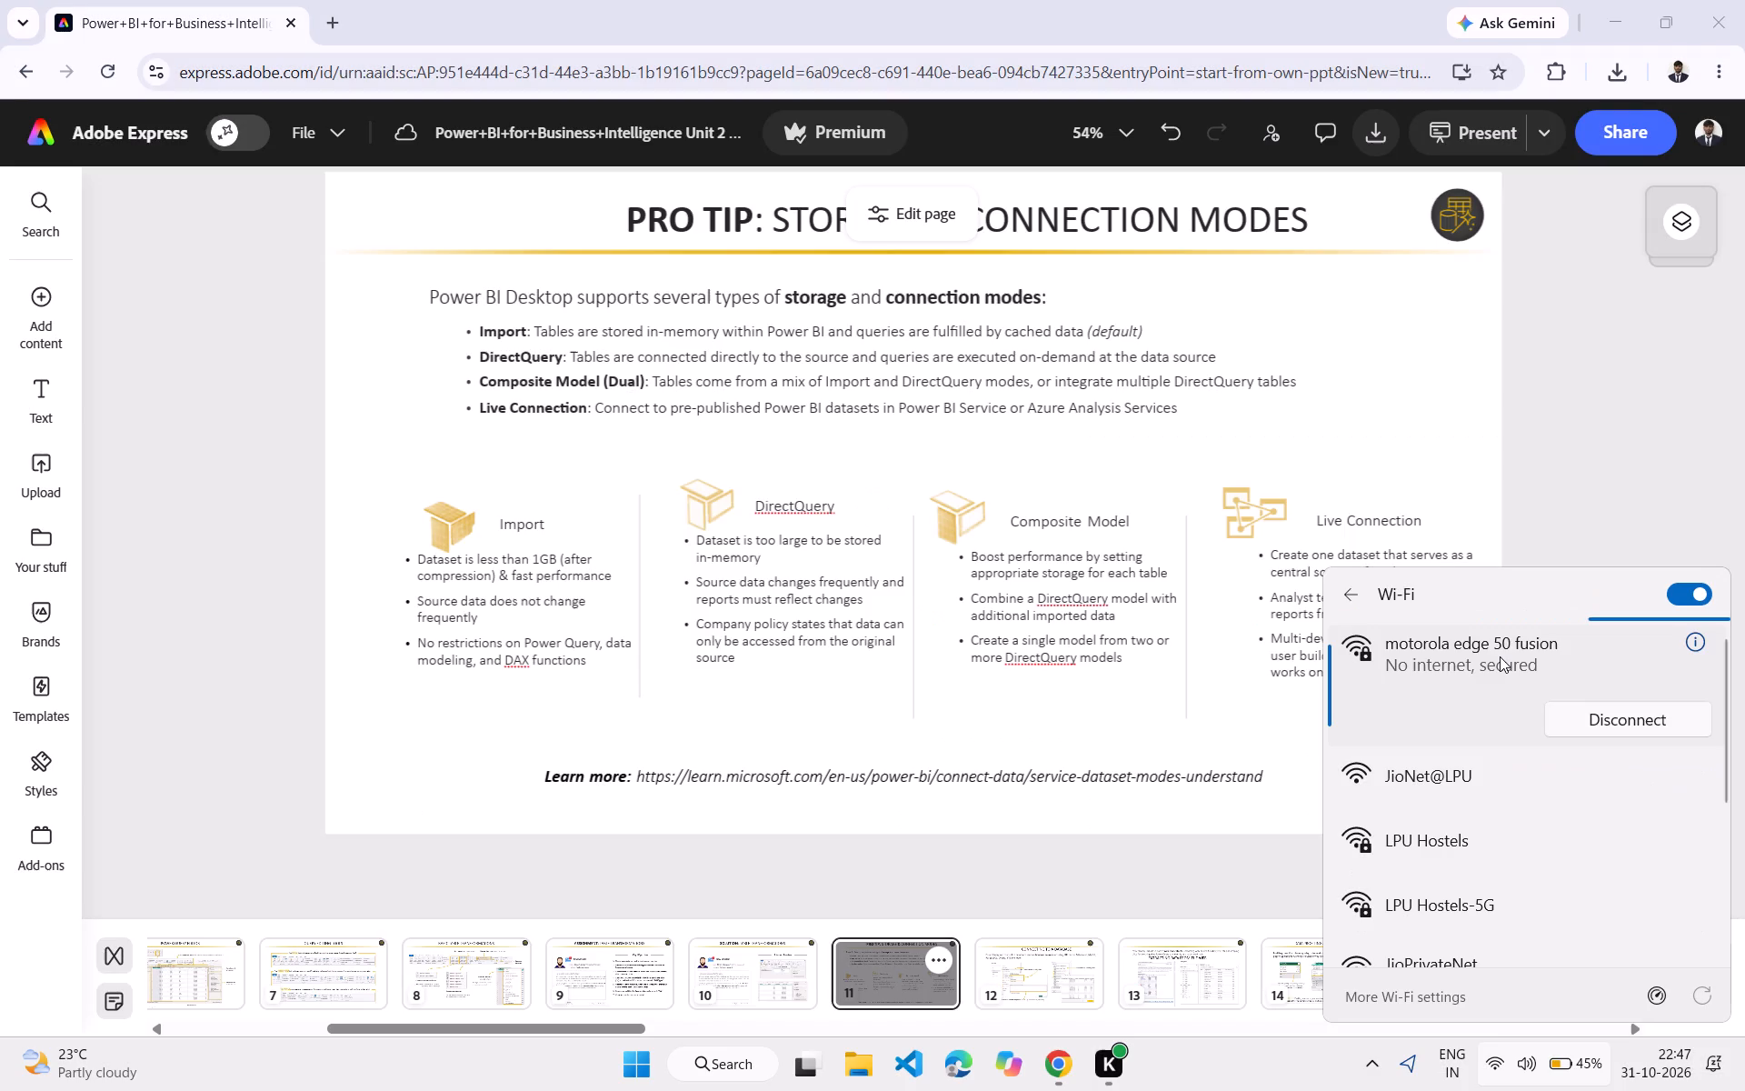
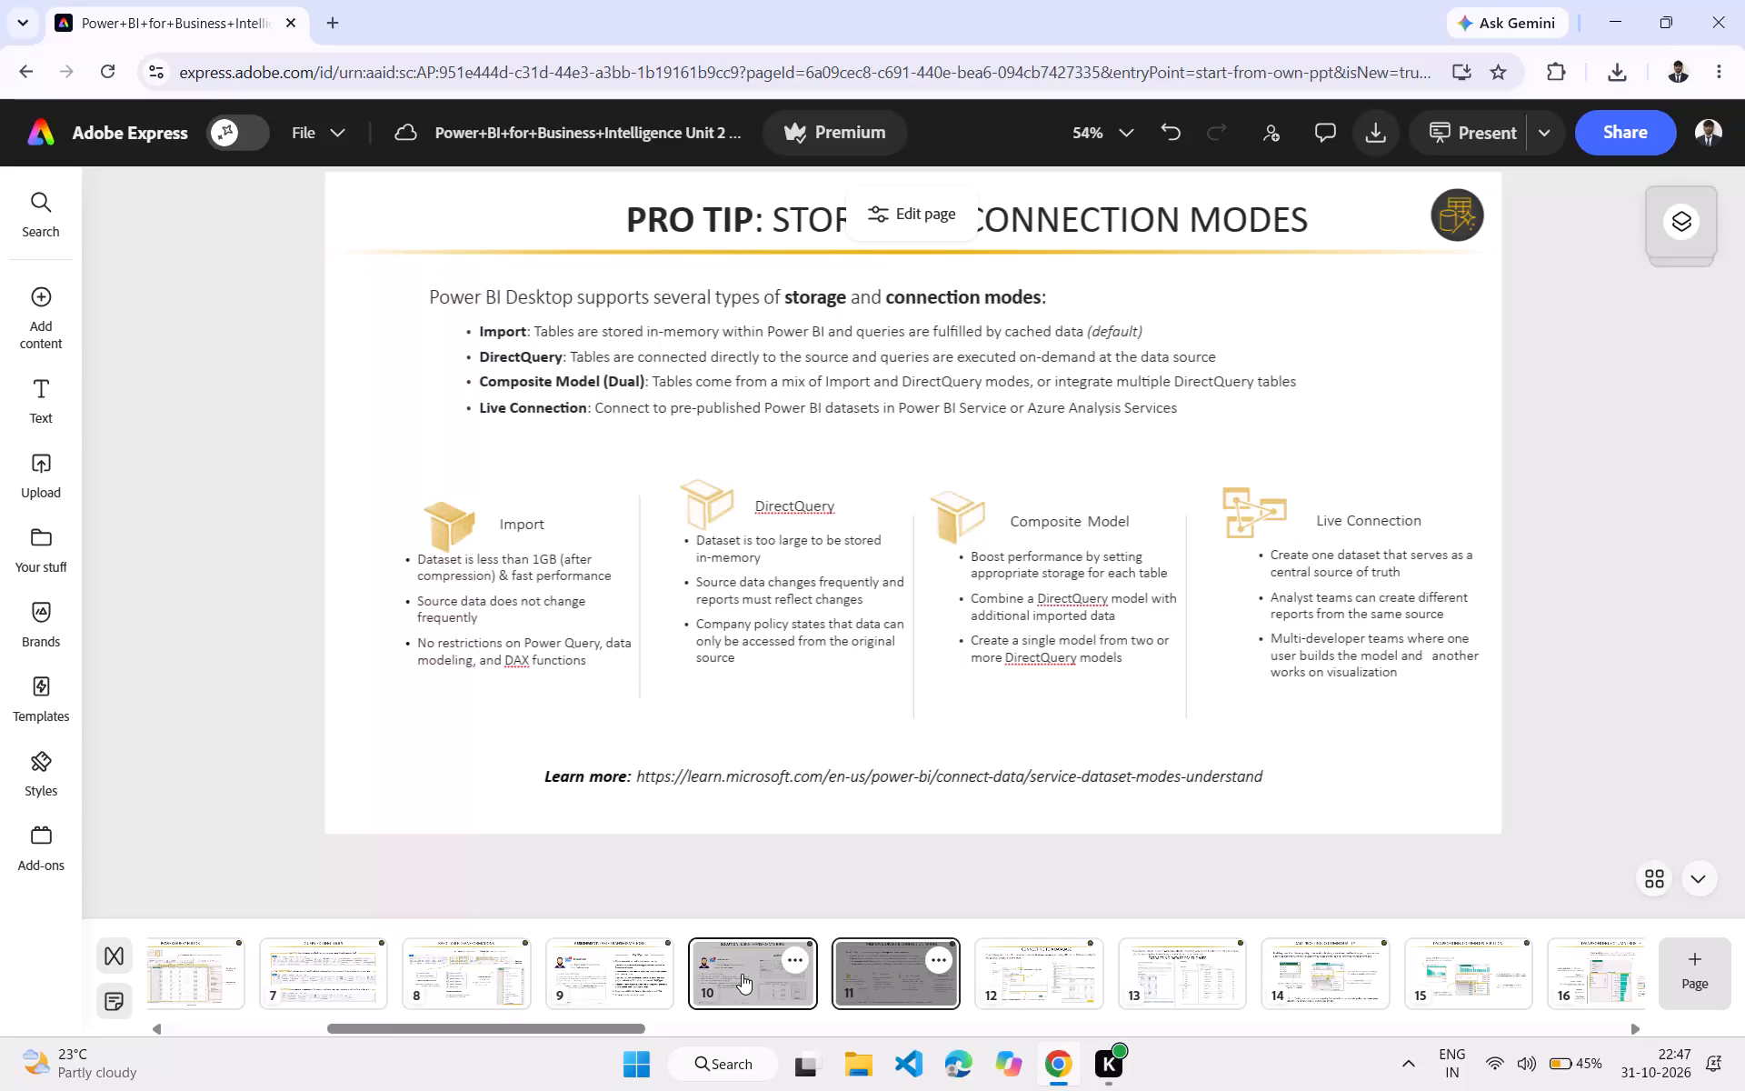
On page 10, move the message body text group slightly up and right within the email card.
left_click_drag(717, 490, 753, 477)
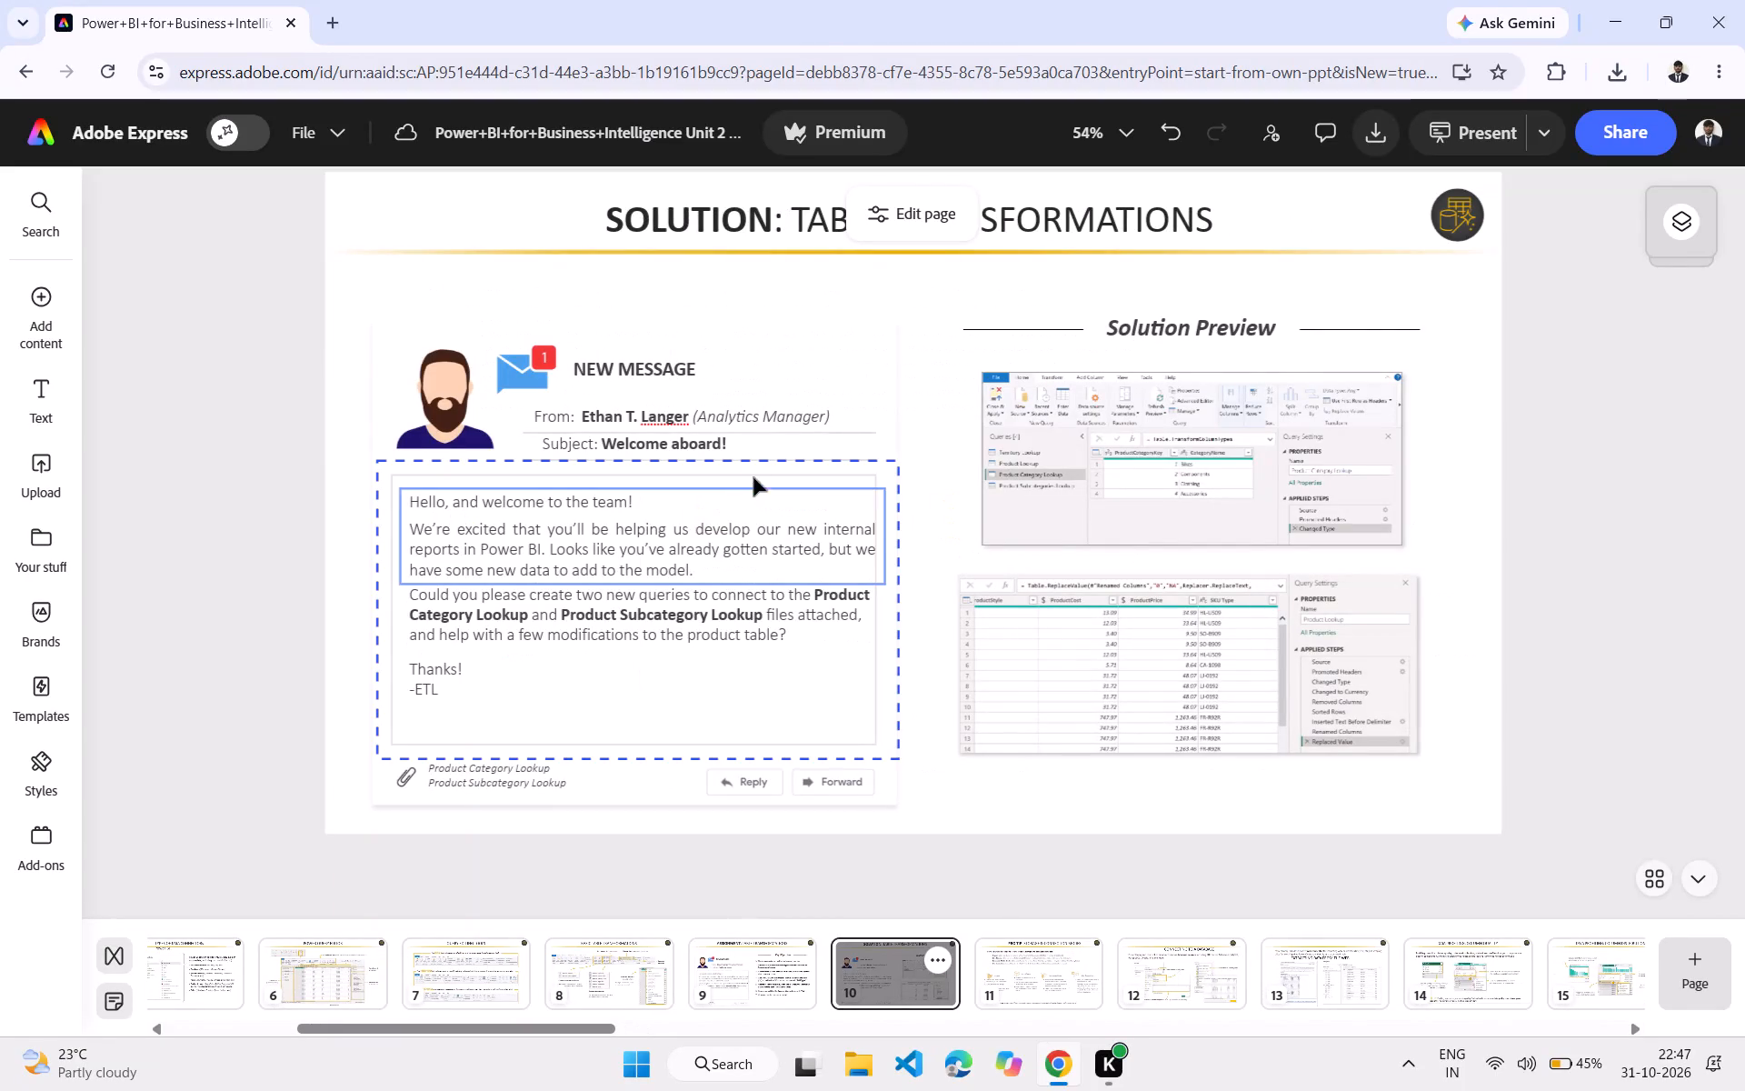
left_click_drag(753, 477, 753, 476)
left_click_drag(753, 476, 729, 476)
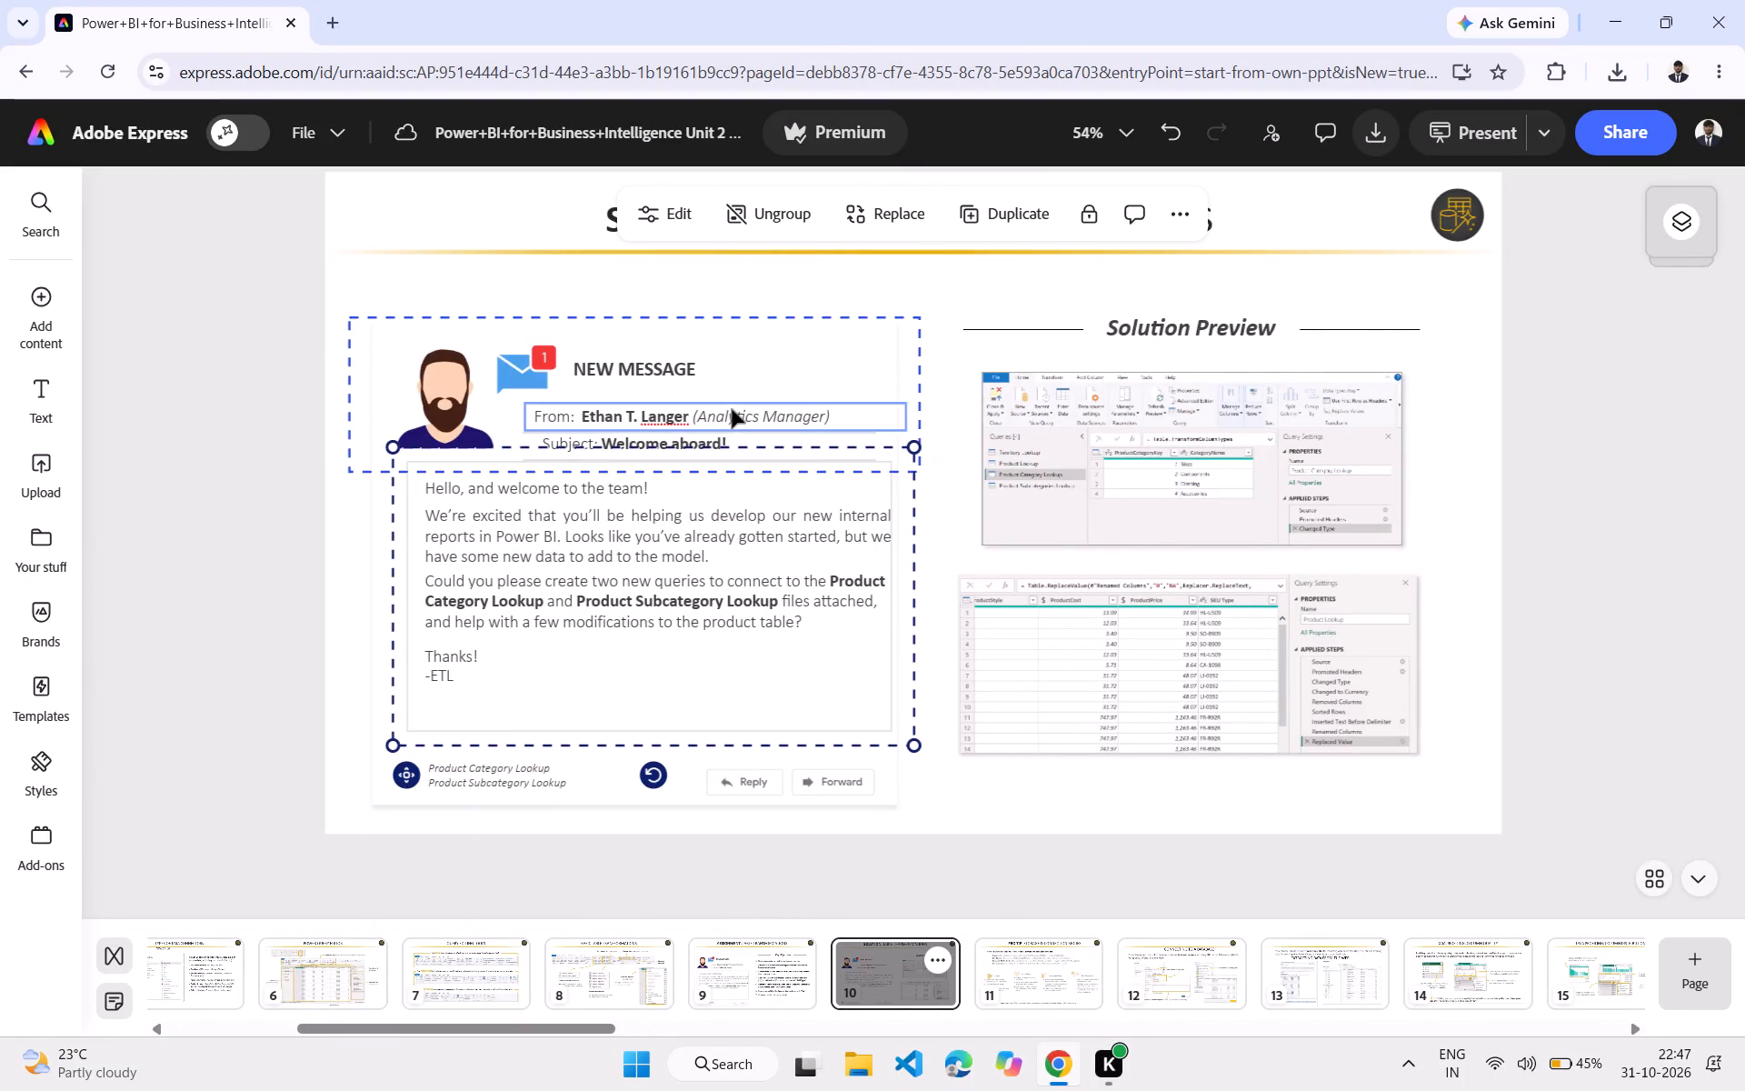
Move the New Message header text group on page 10 up and slightly right, beside the envelope icon.
left_click_drag(732, 409, 757, 406)
left_click_drag(497, 371, 488, 360)
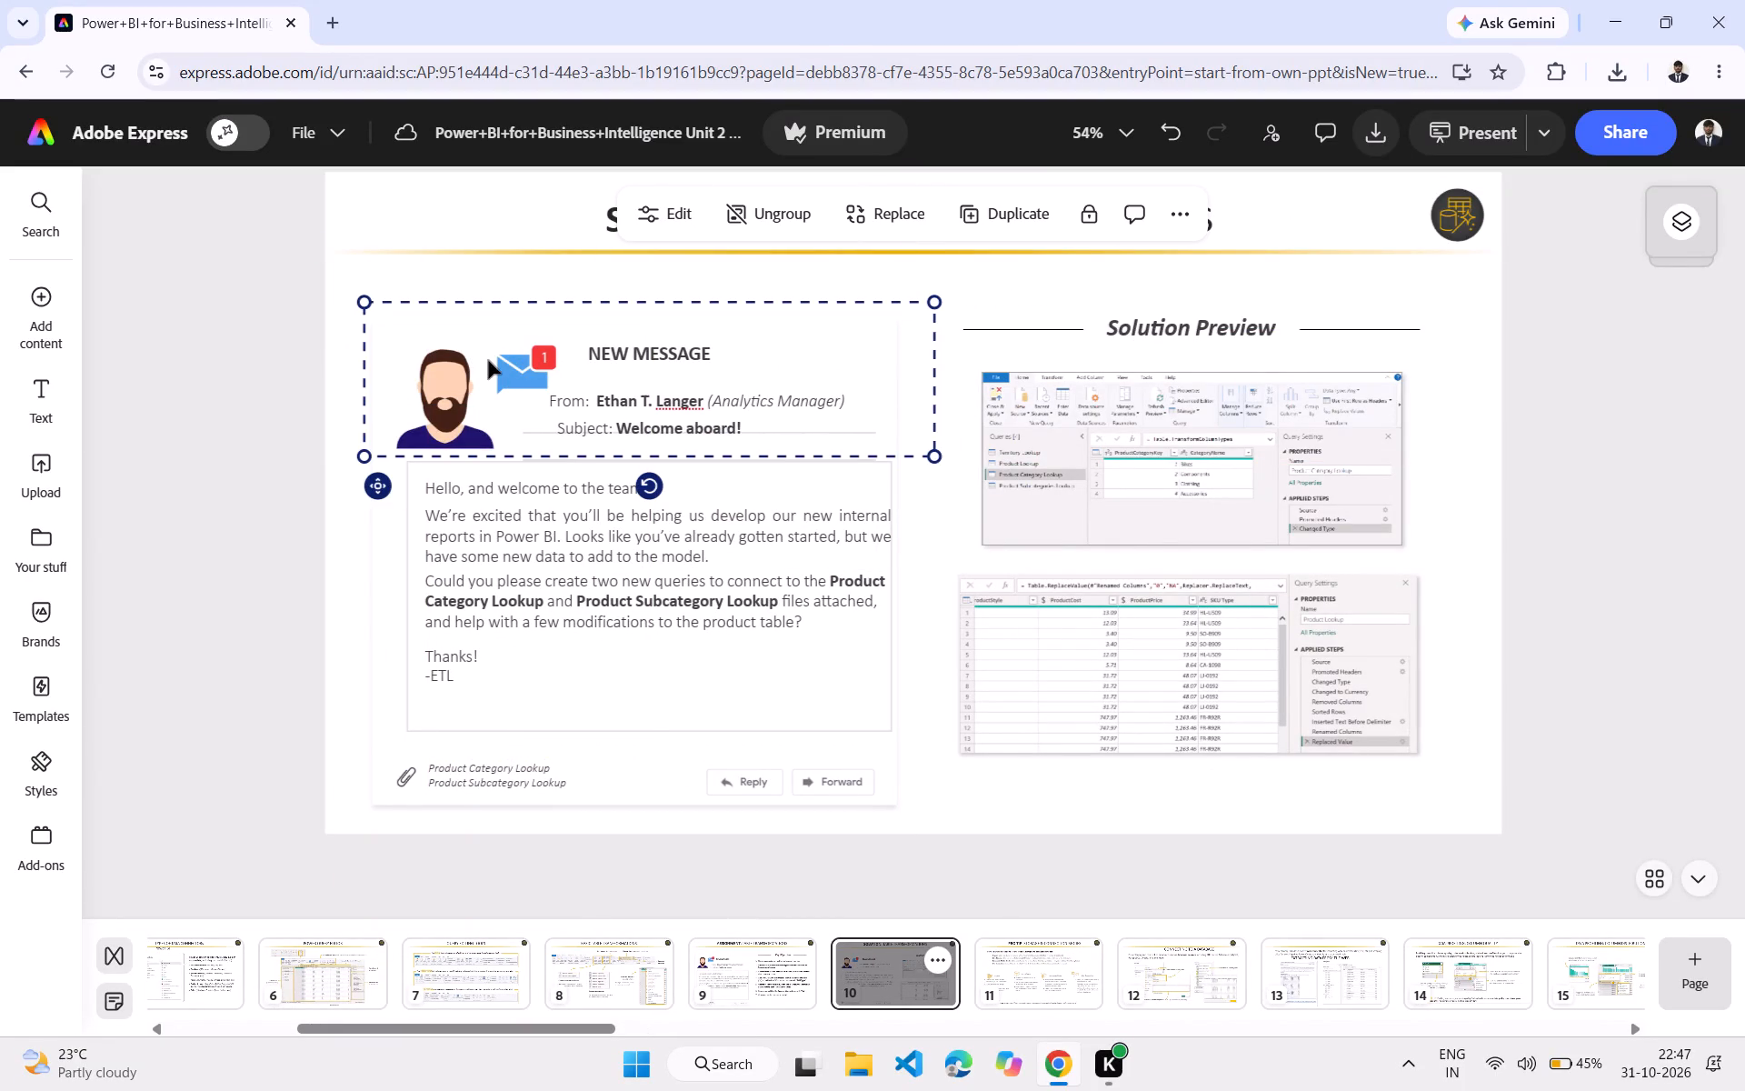
left_click(408, 446)
left_click_drag(408, 446, 376, 445)
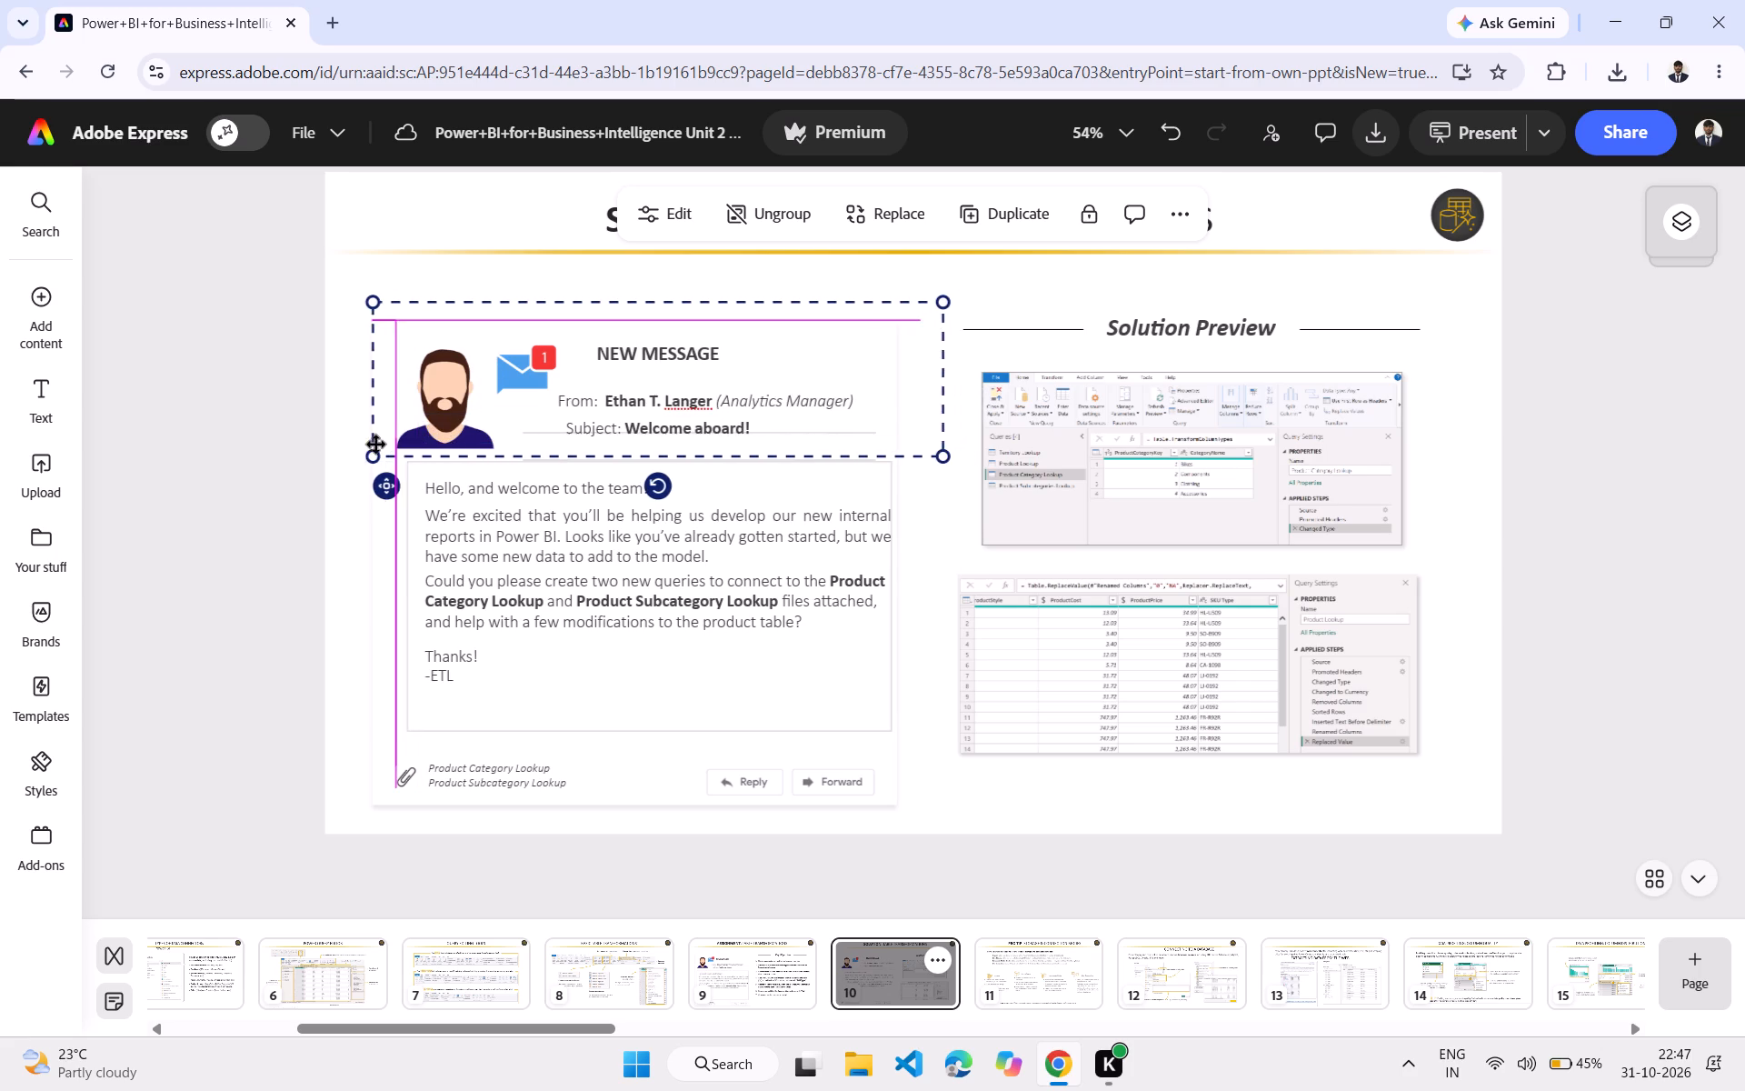
left_click_drag(376, 445, 411, 435)
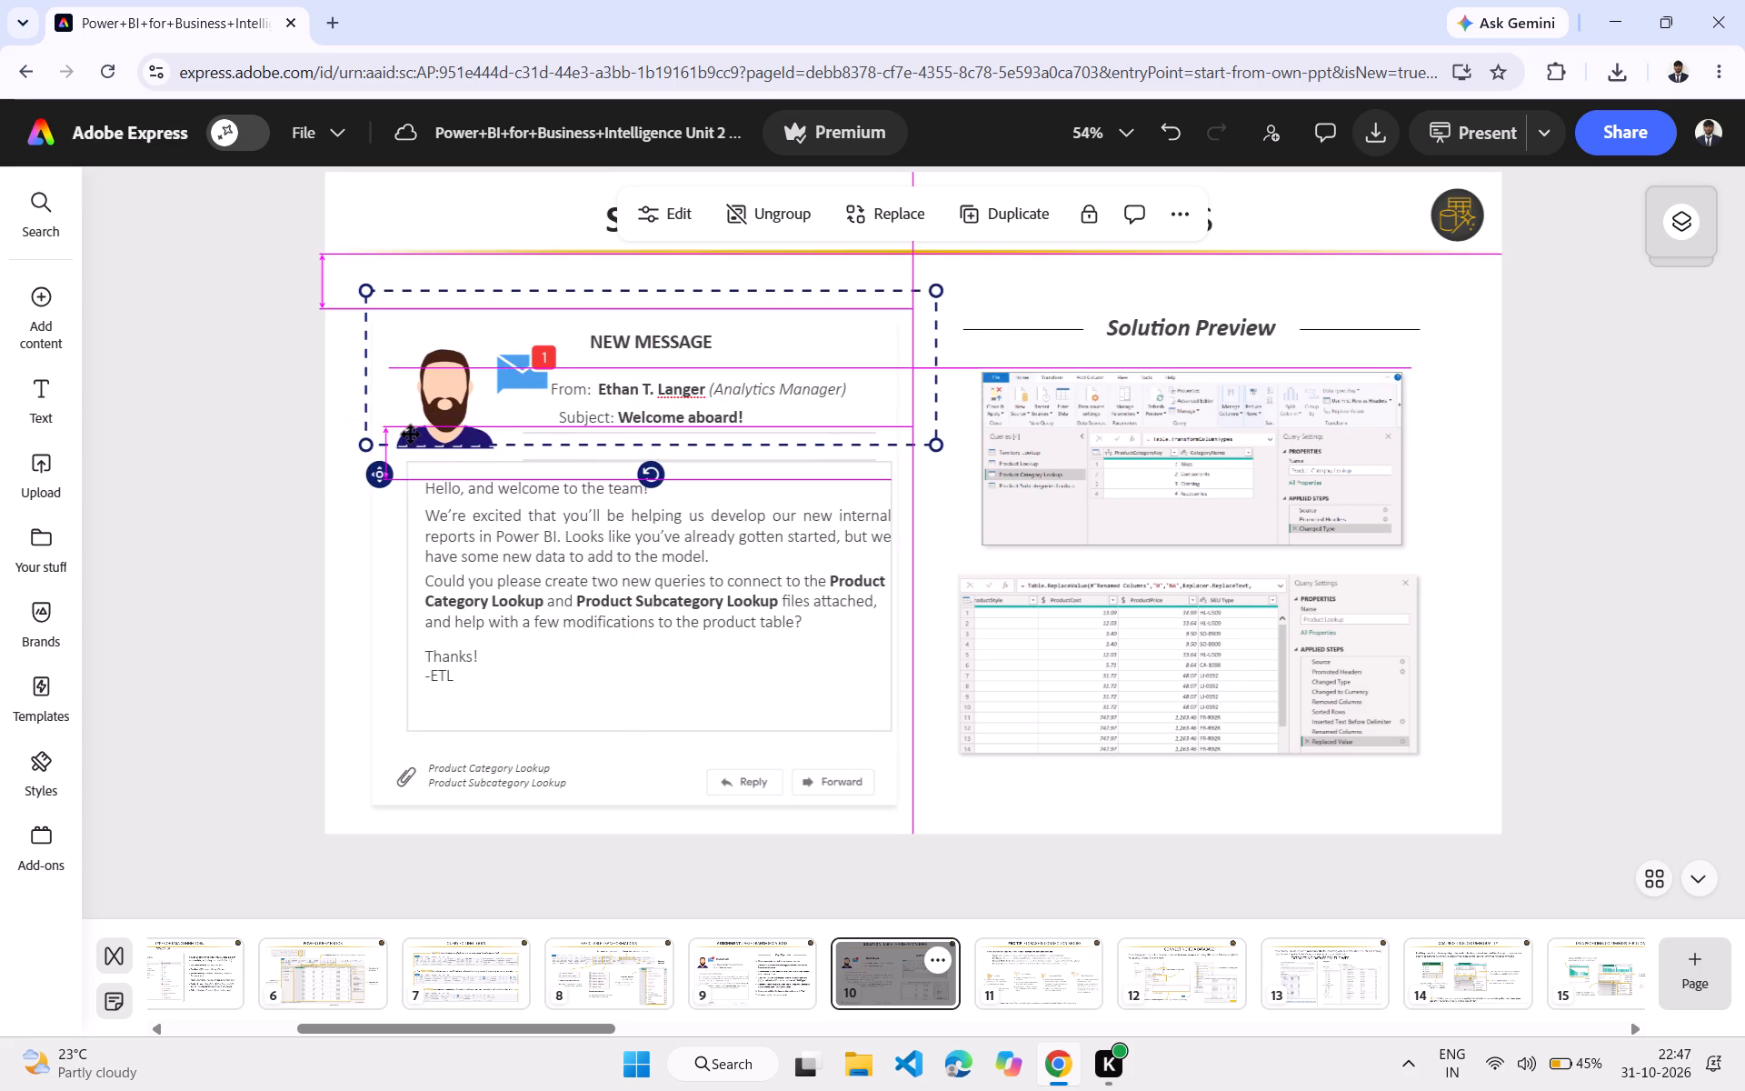
left_click_drag(411, 435, 411, 436)
Shift the two solution preview screenshots on page 10 slightly left so that their left edges line up.
left_click_drag(1098, 509, 1062, 513)
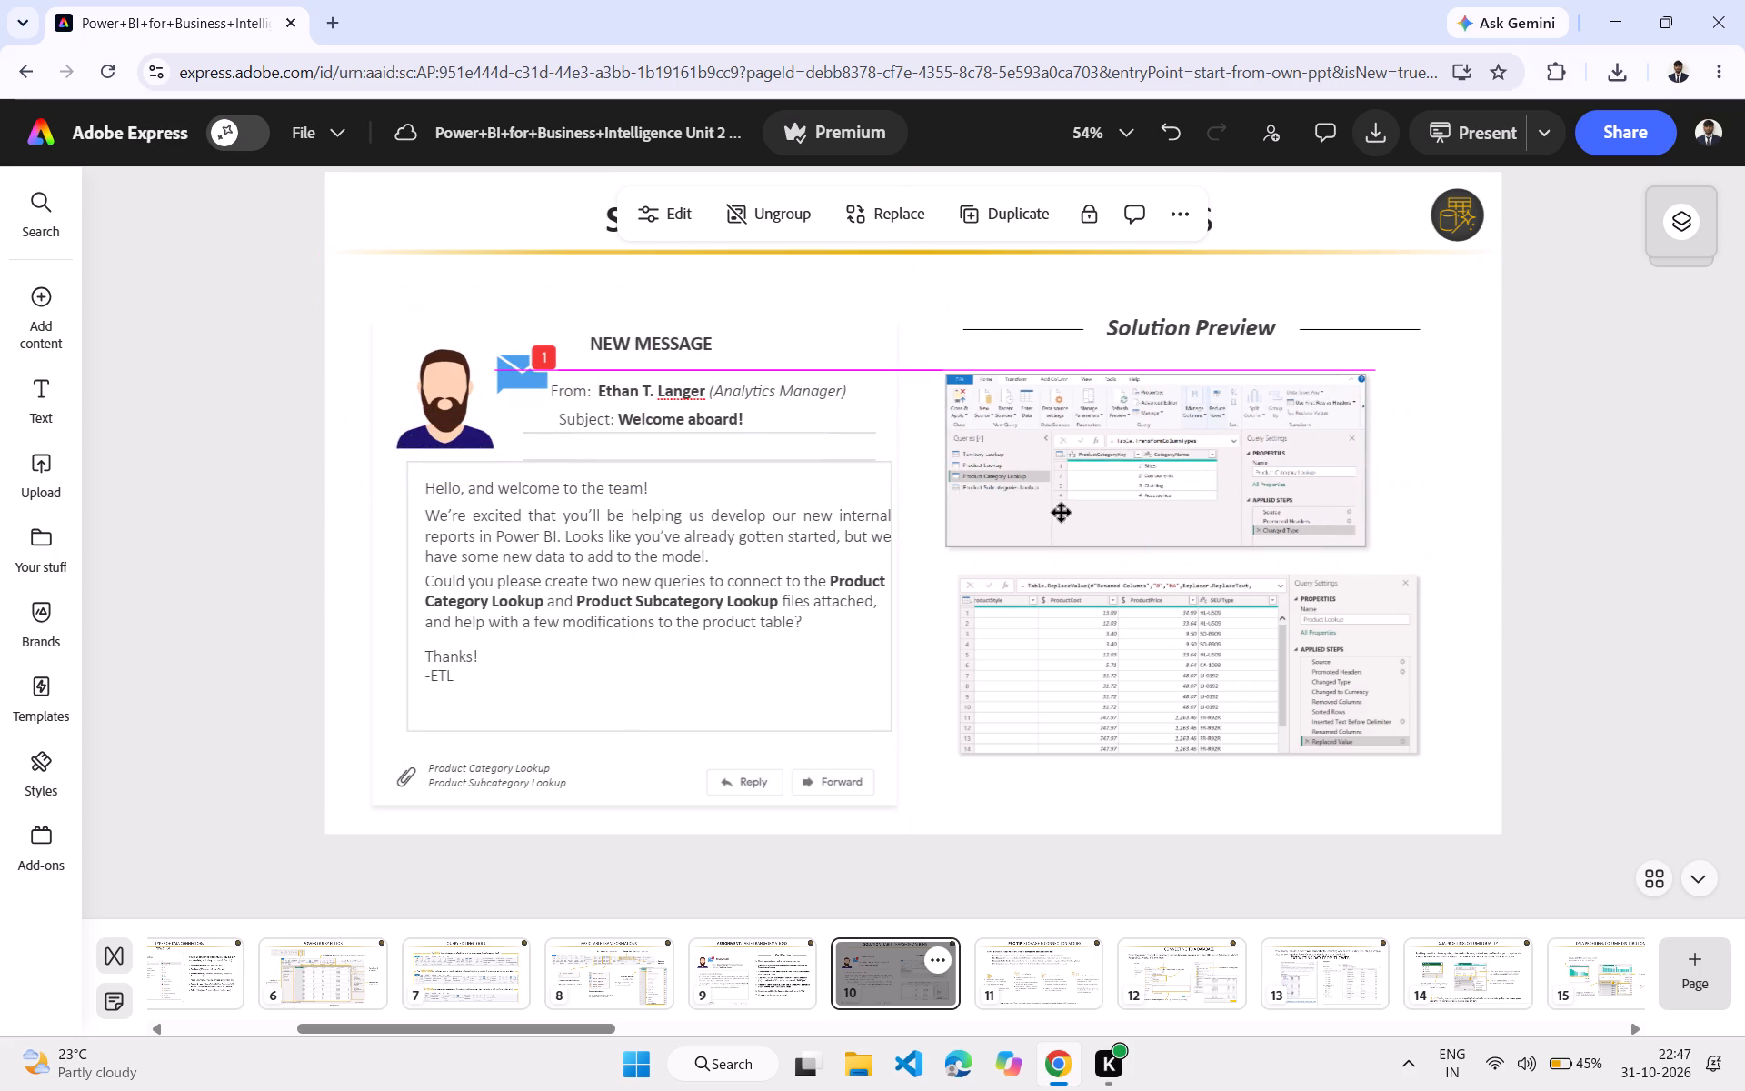
left_click_drag(1062, 513, 1066, 511)
left_click_drag(1134, 749, 1108, 743)
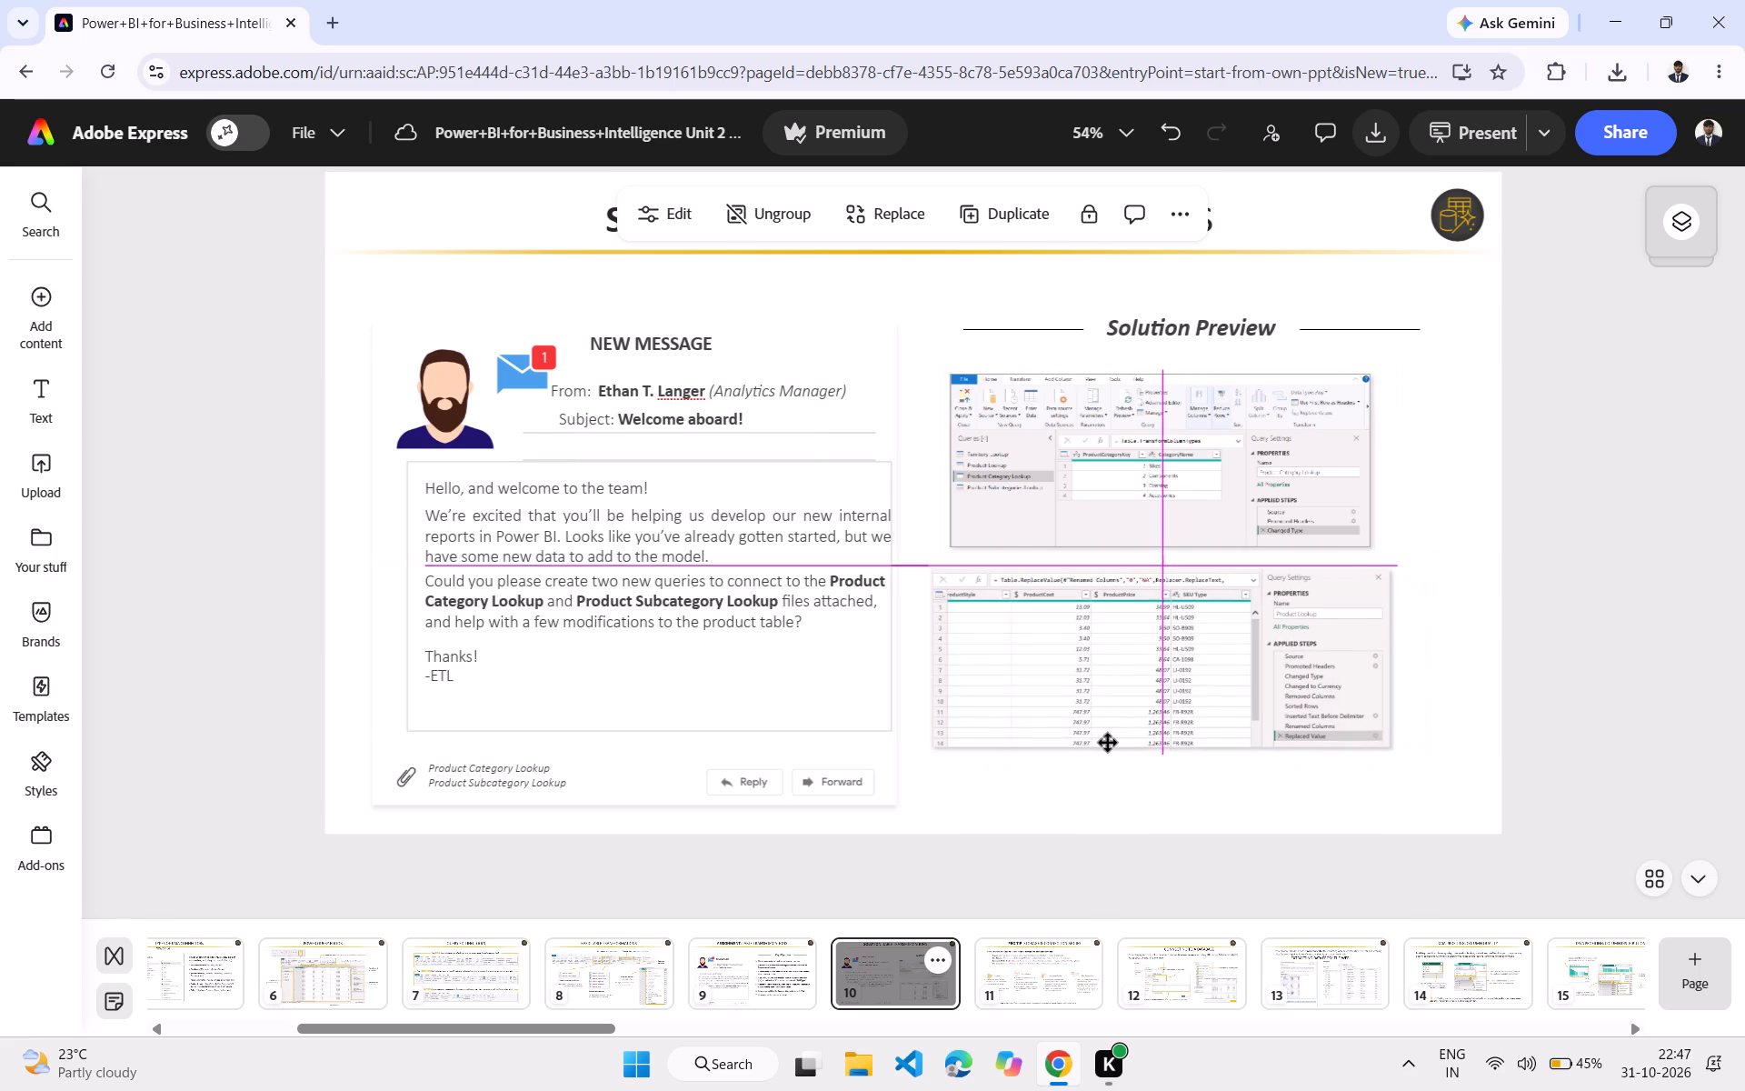
left_click_drag(1108, 743, 1122, 740)
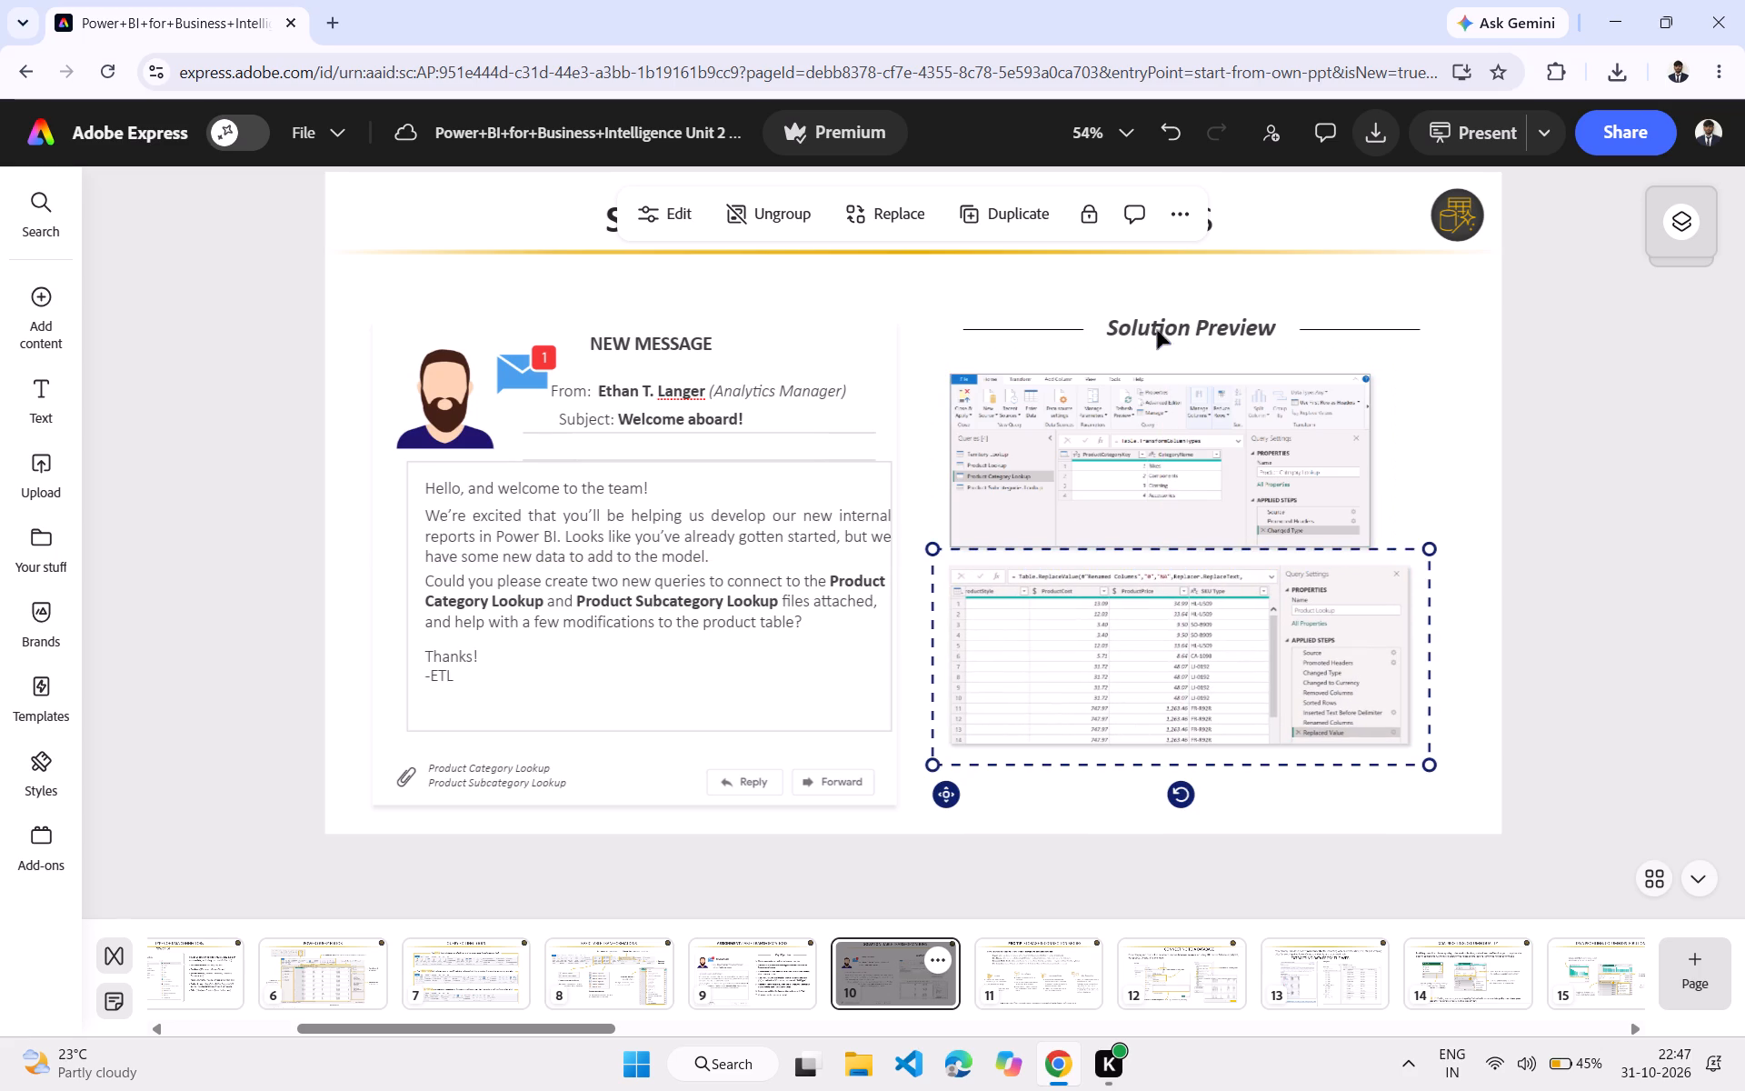
Move the Solution Preview heading slightly left and down, and bring its two side lines level with it, one on each side.
left_click(1157, 329)
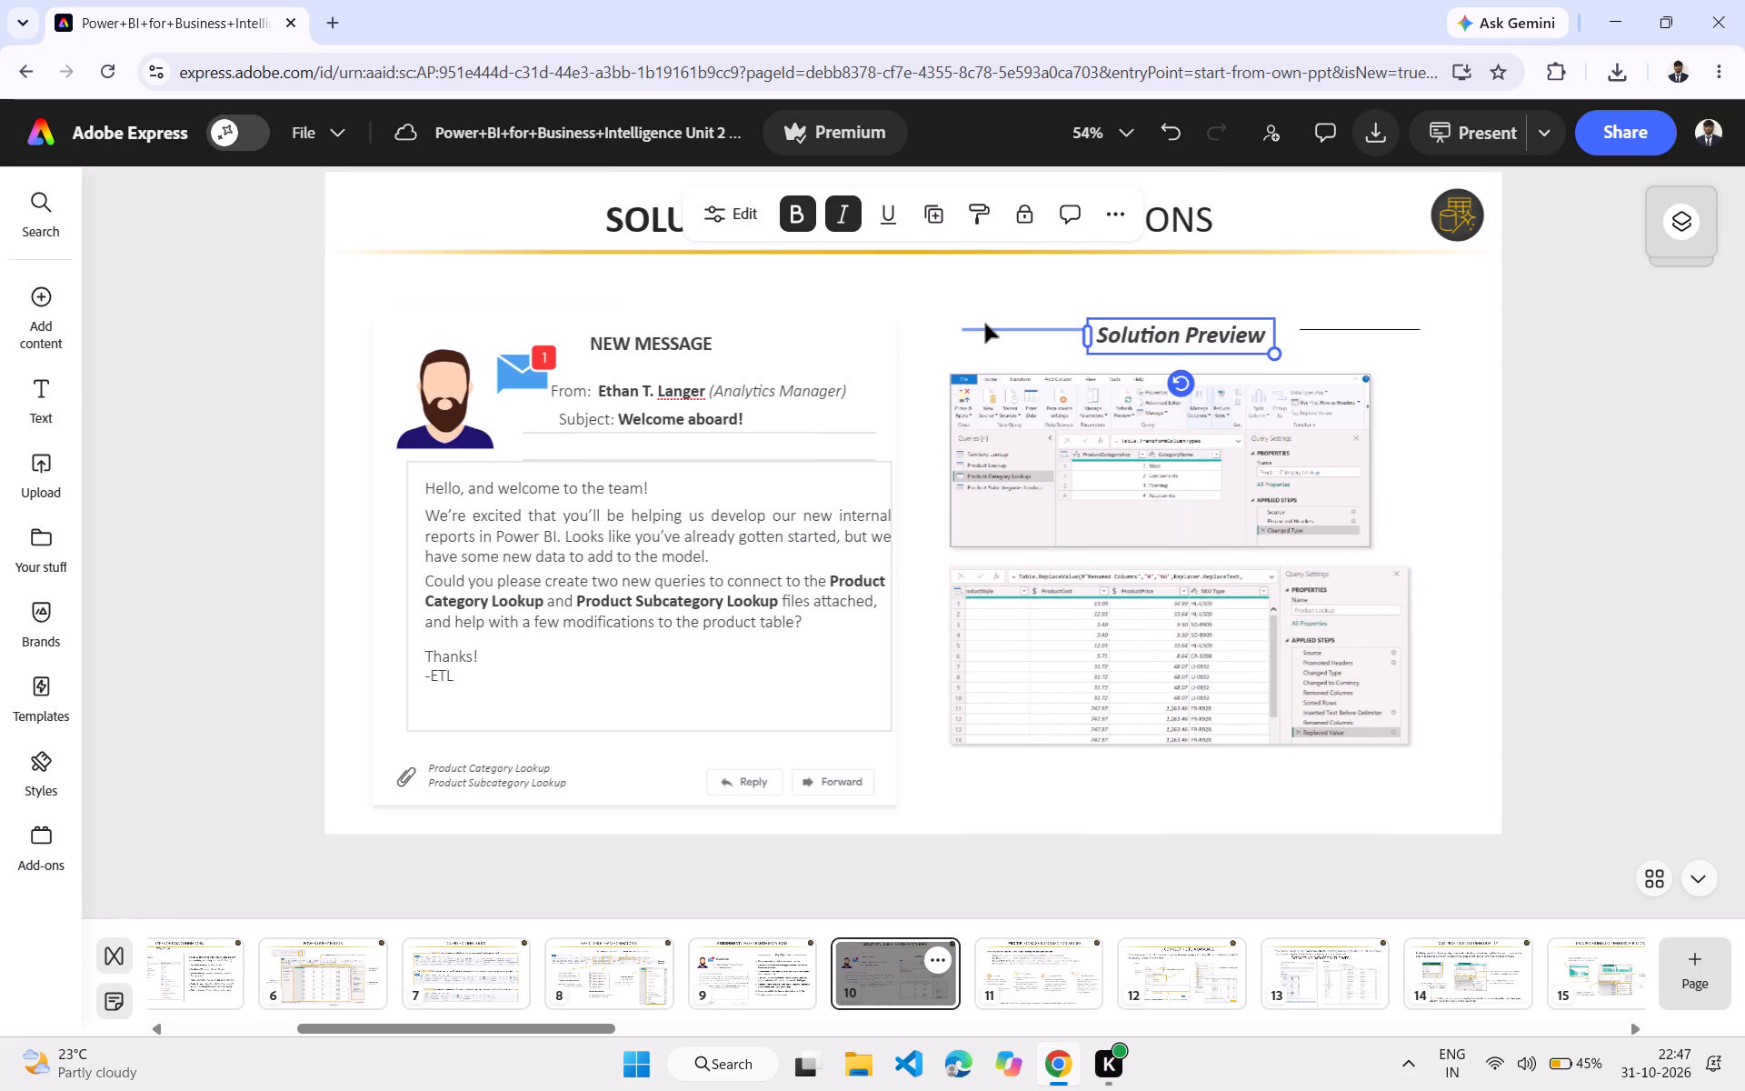
left_click(984, 332)
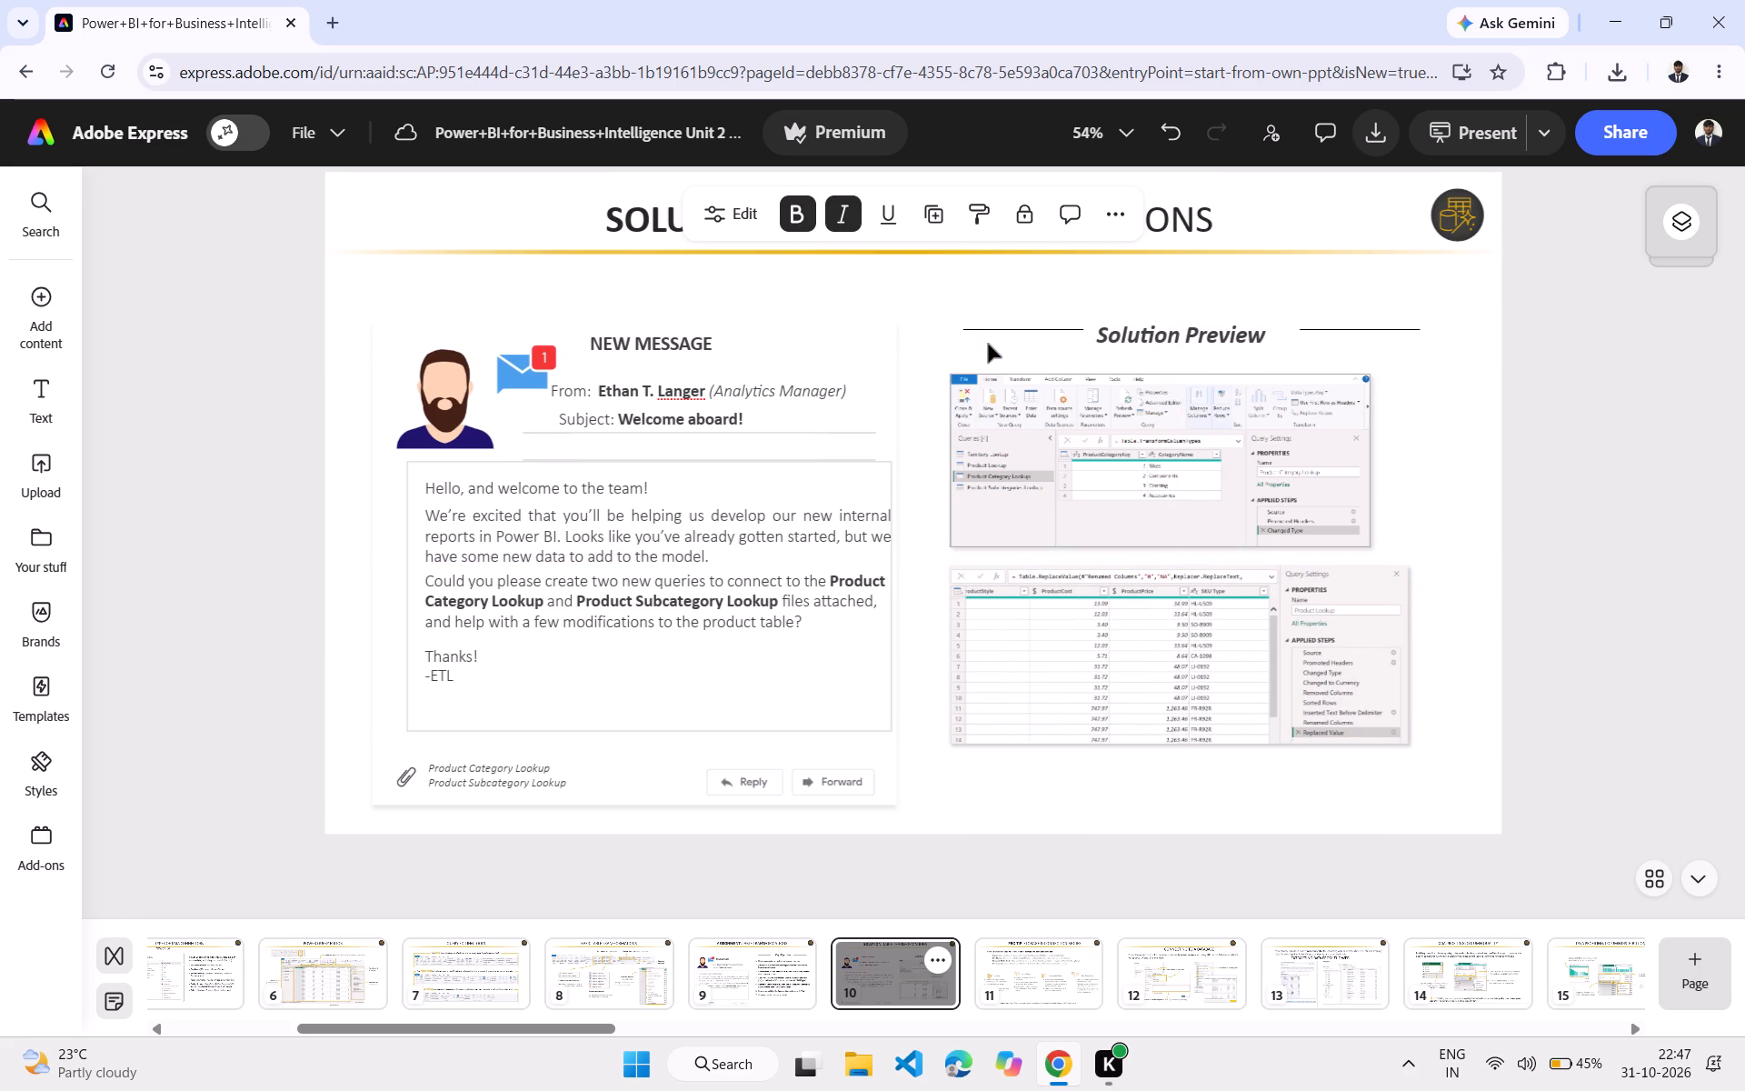
left_click_drag(992, 328, 992, 352)
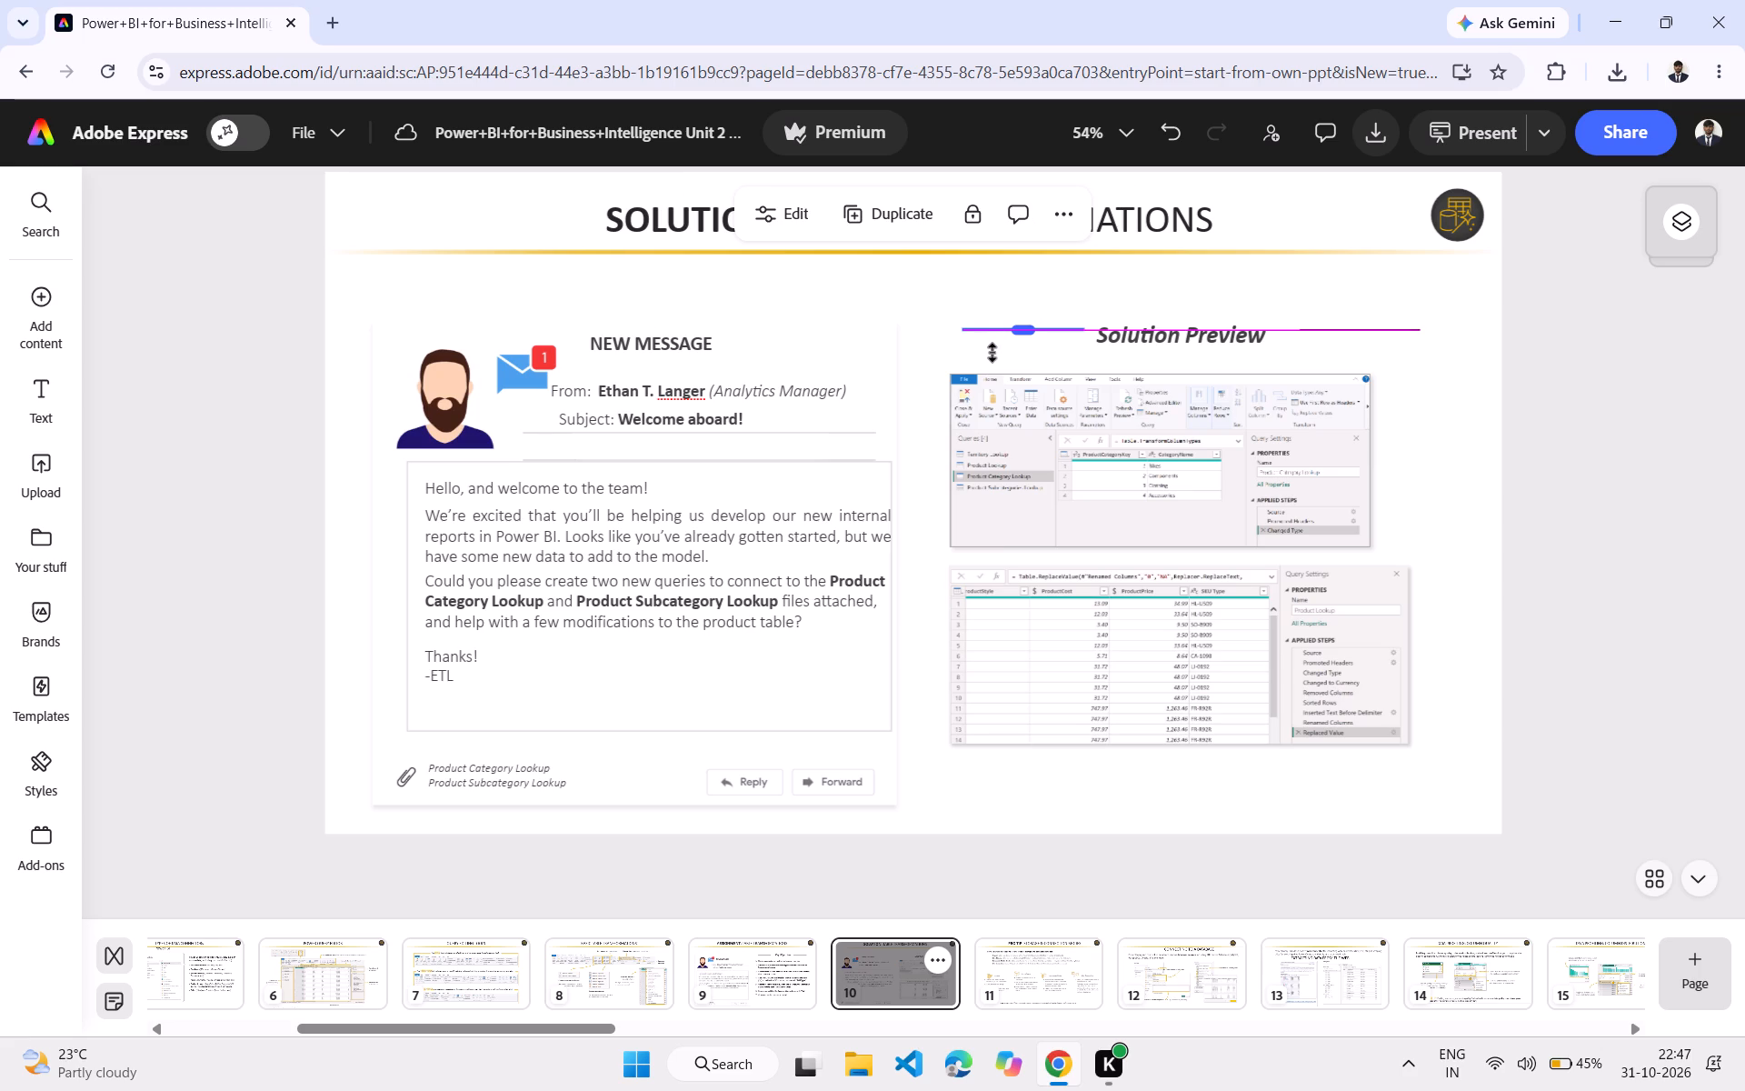
left_click_drag(992, 352, 991, 355)
left_click_drag(1063, 335, 1029, 335)
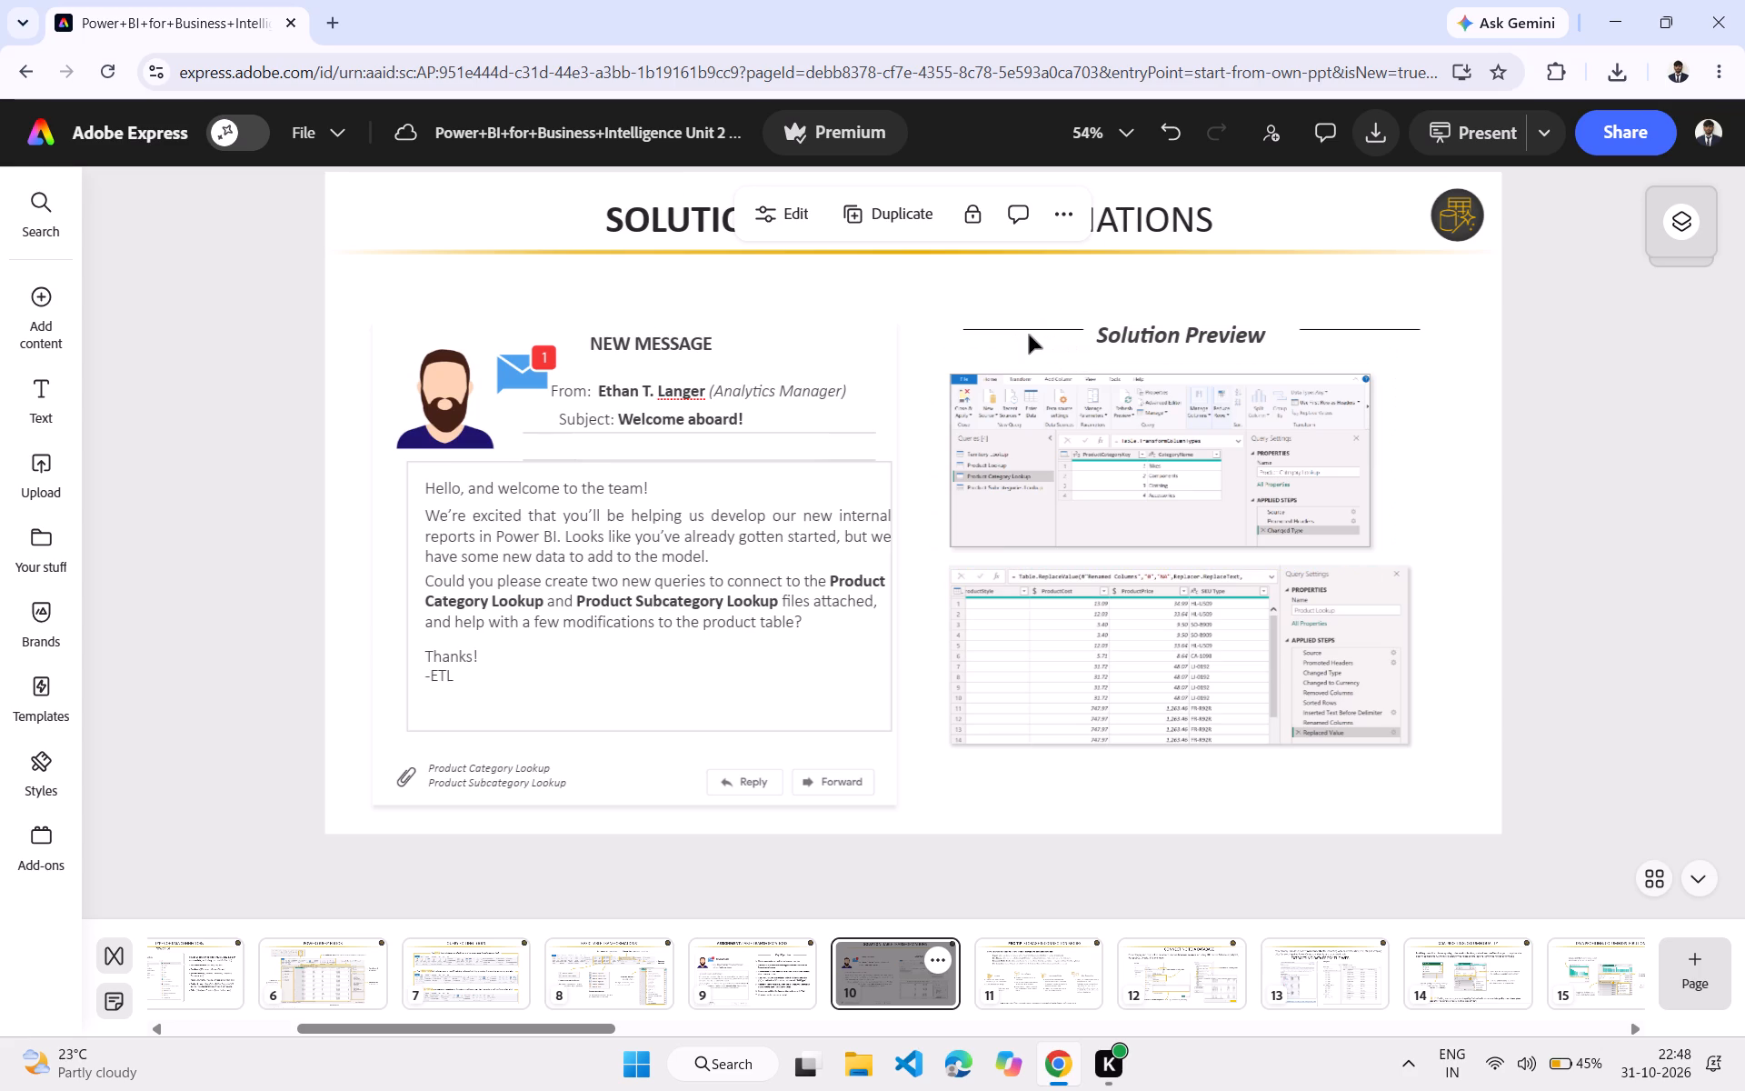
left_click_drag(1029, 335, 1028, 336)
left_click_drag(1031, 329, 1028, 339)
left_click_drag(1360, 328, 1367, 335)
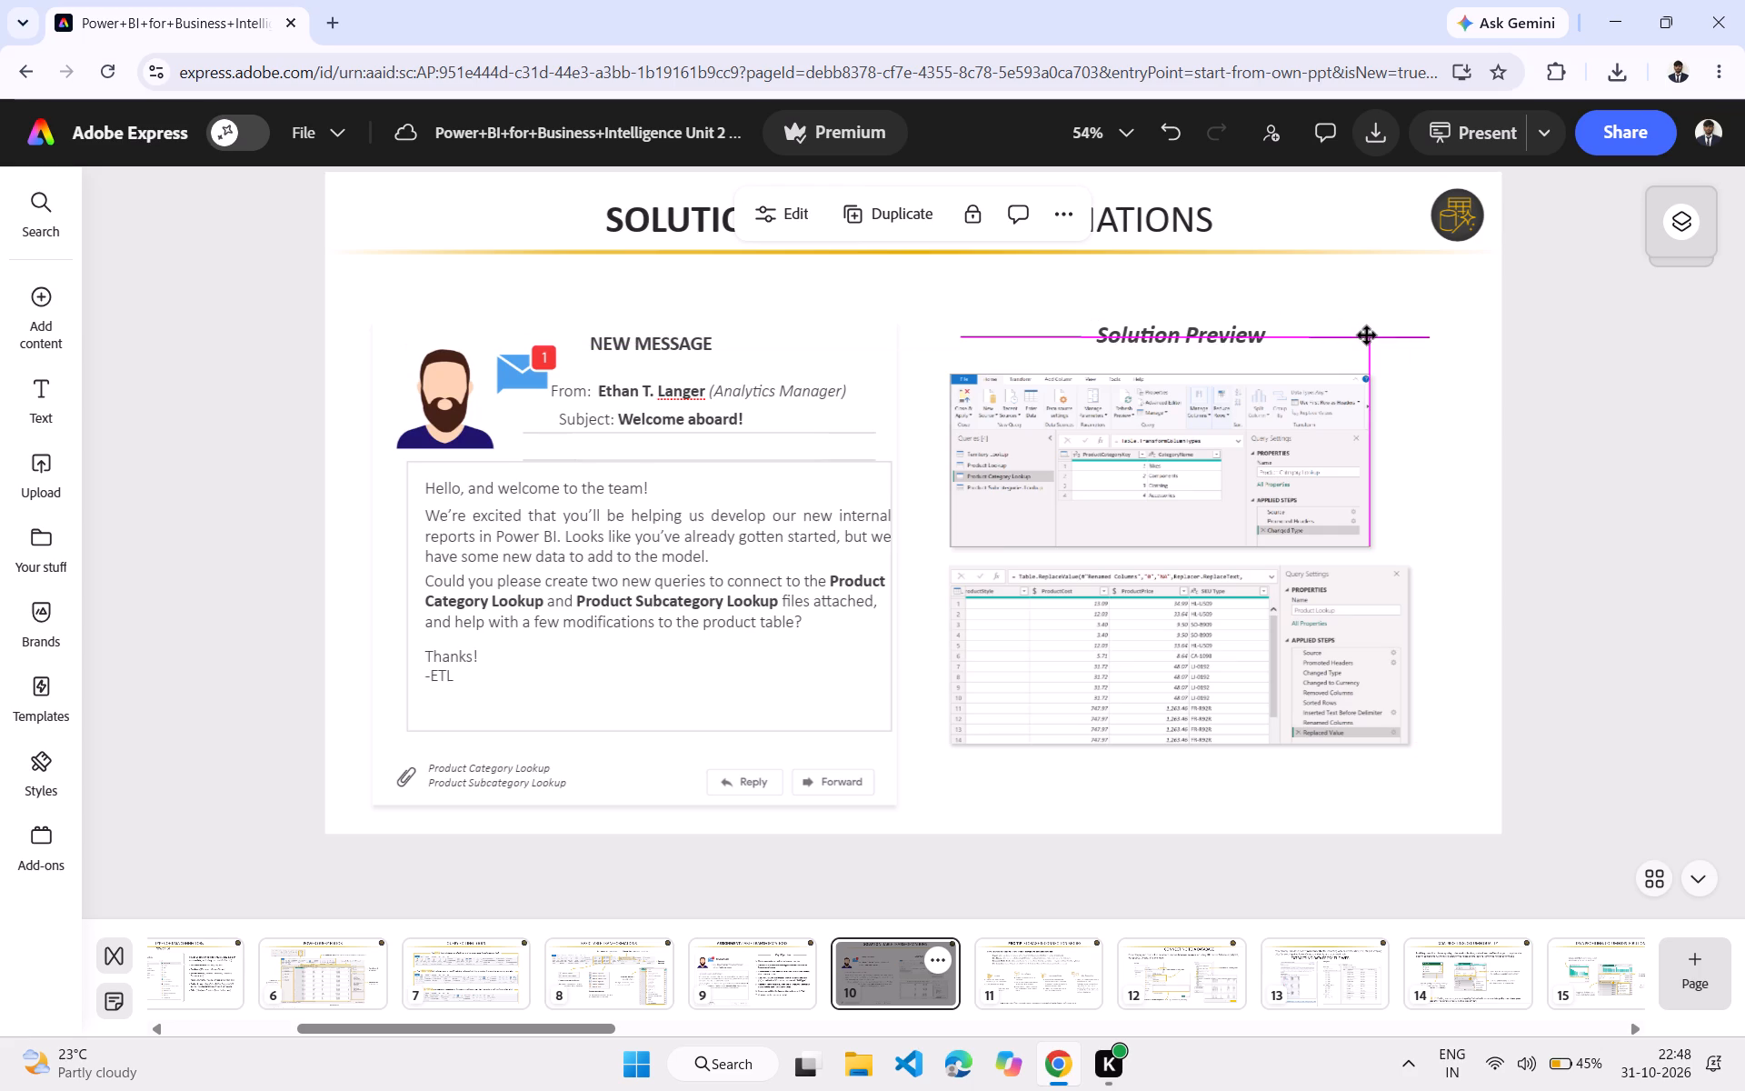
left_click_drag(1367, 335, 1348, 336)
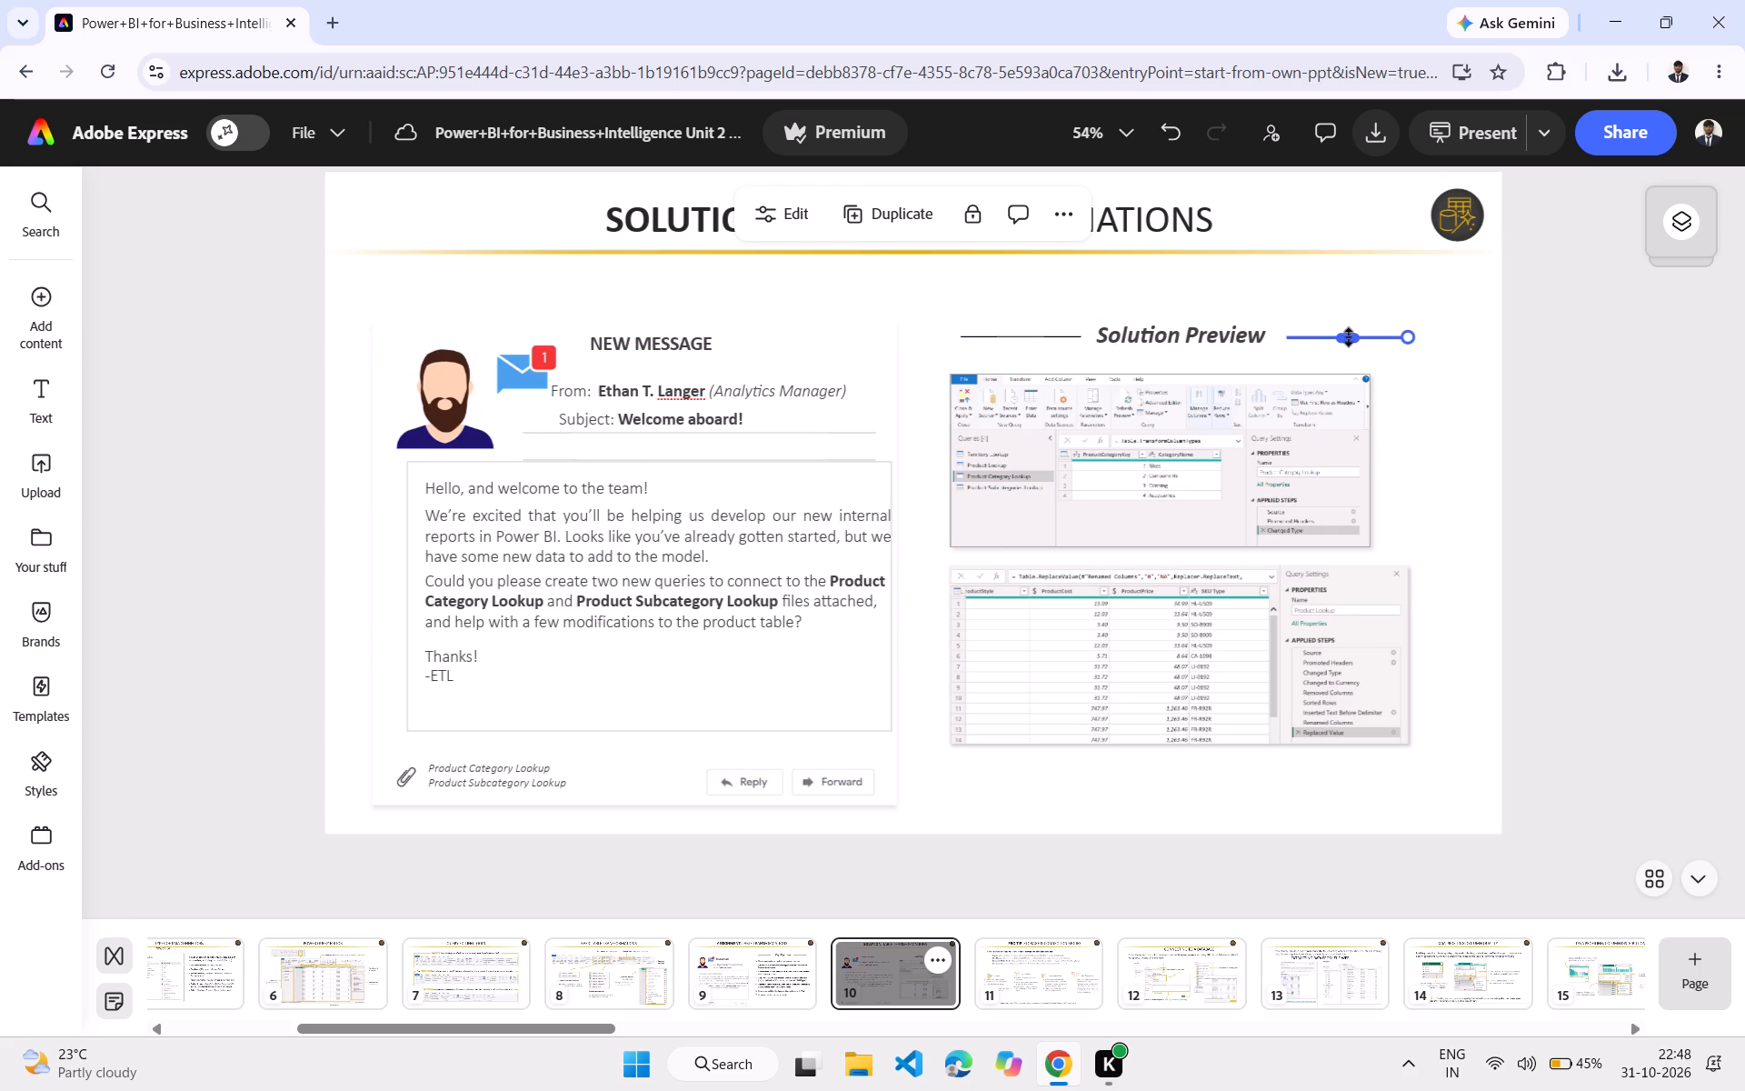
Move the page 10 title "SOLUTION: TABLE TRANSFORMATIONS" to just below the gold line, slightly further right.
left_click(599, 213)
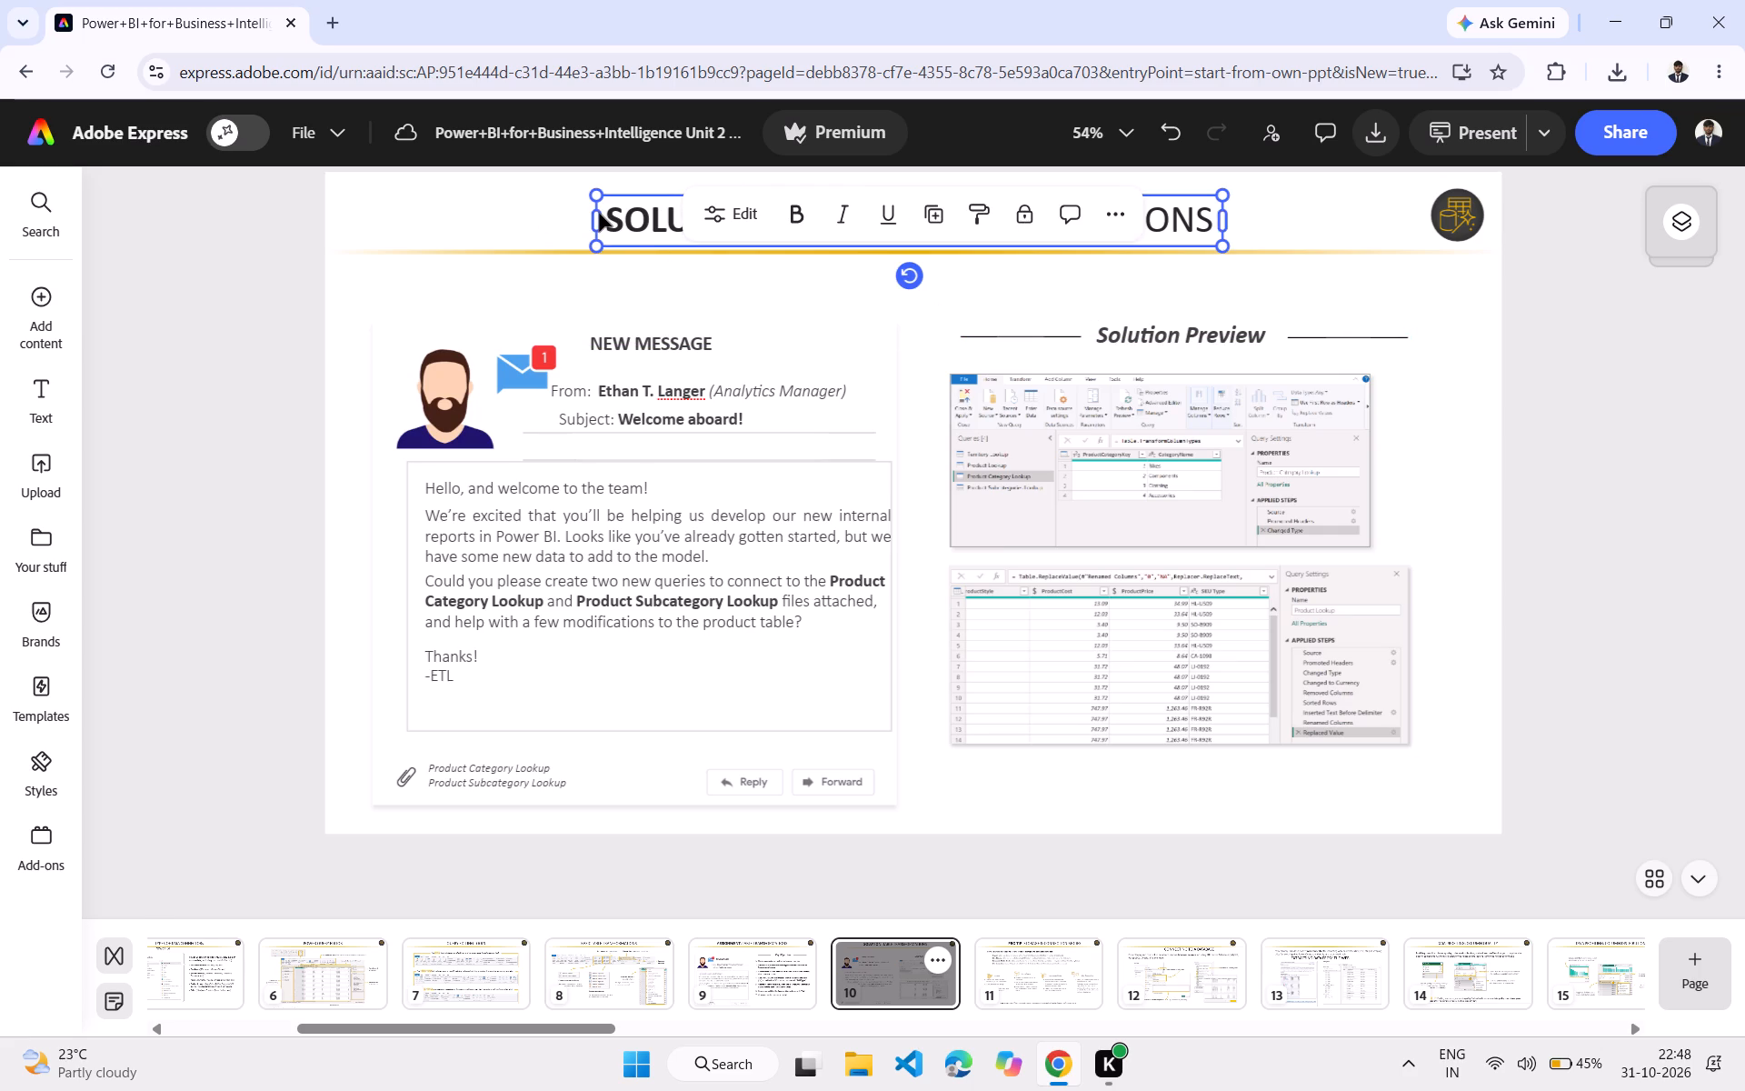
left_click_drag(635, 237, 664, 305)
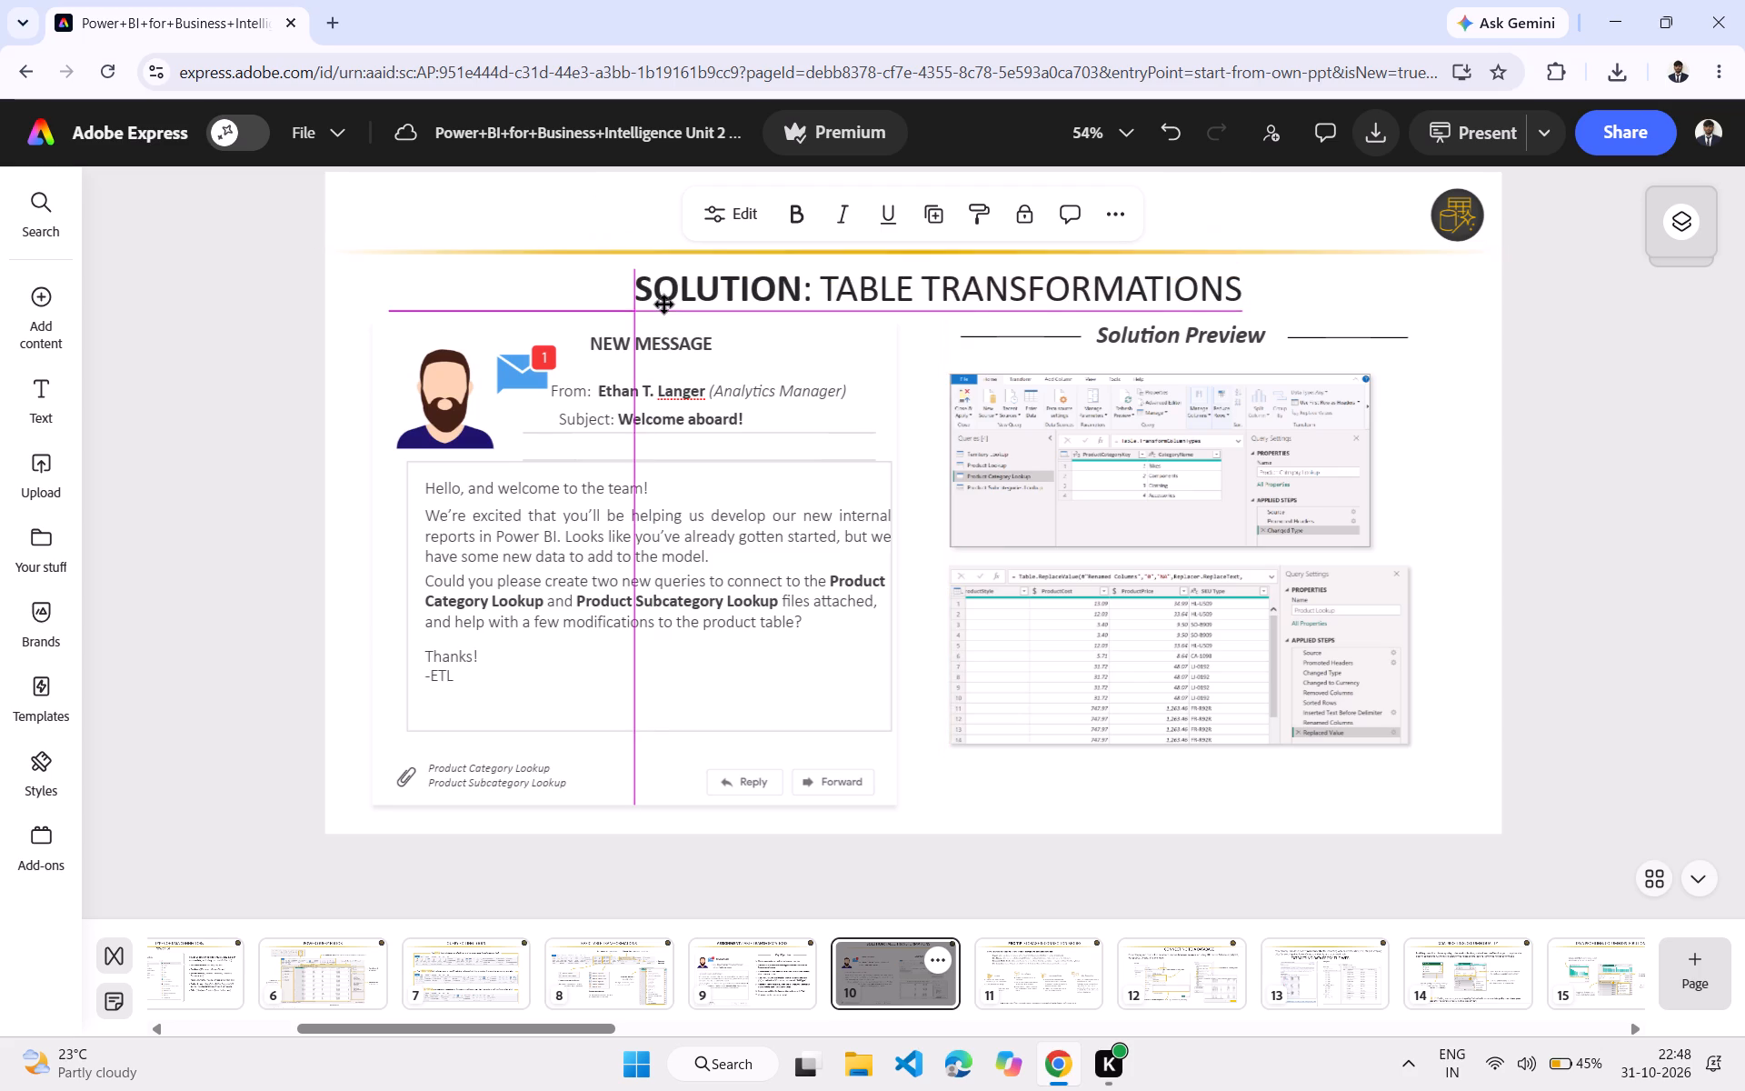
left_click_drag(664, 305, 670, 293)
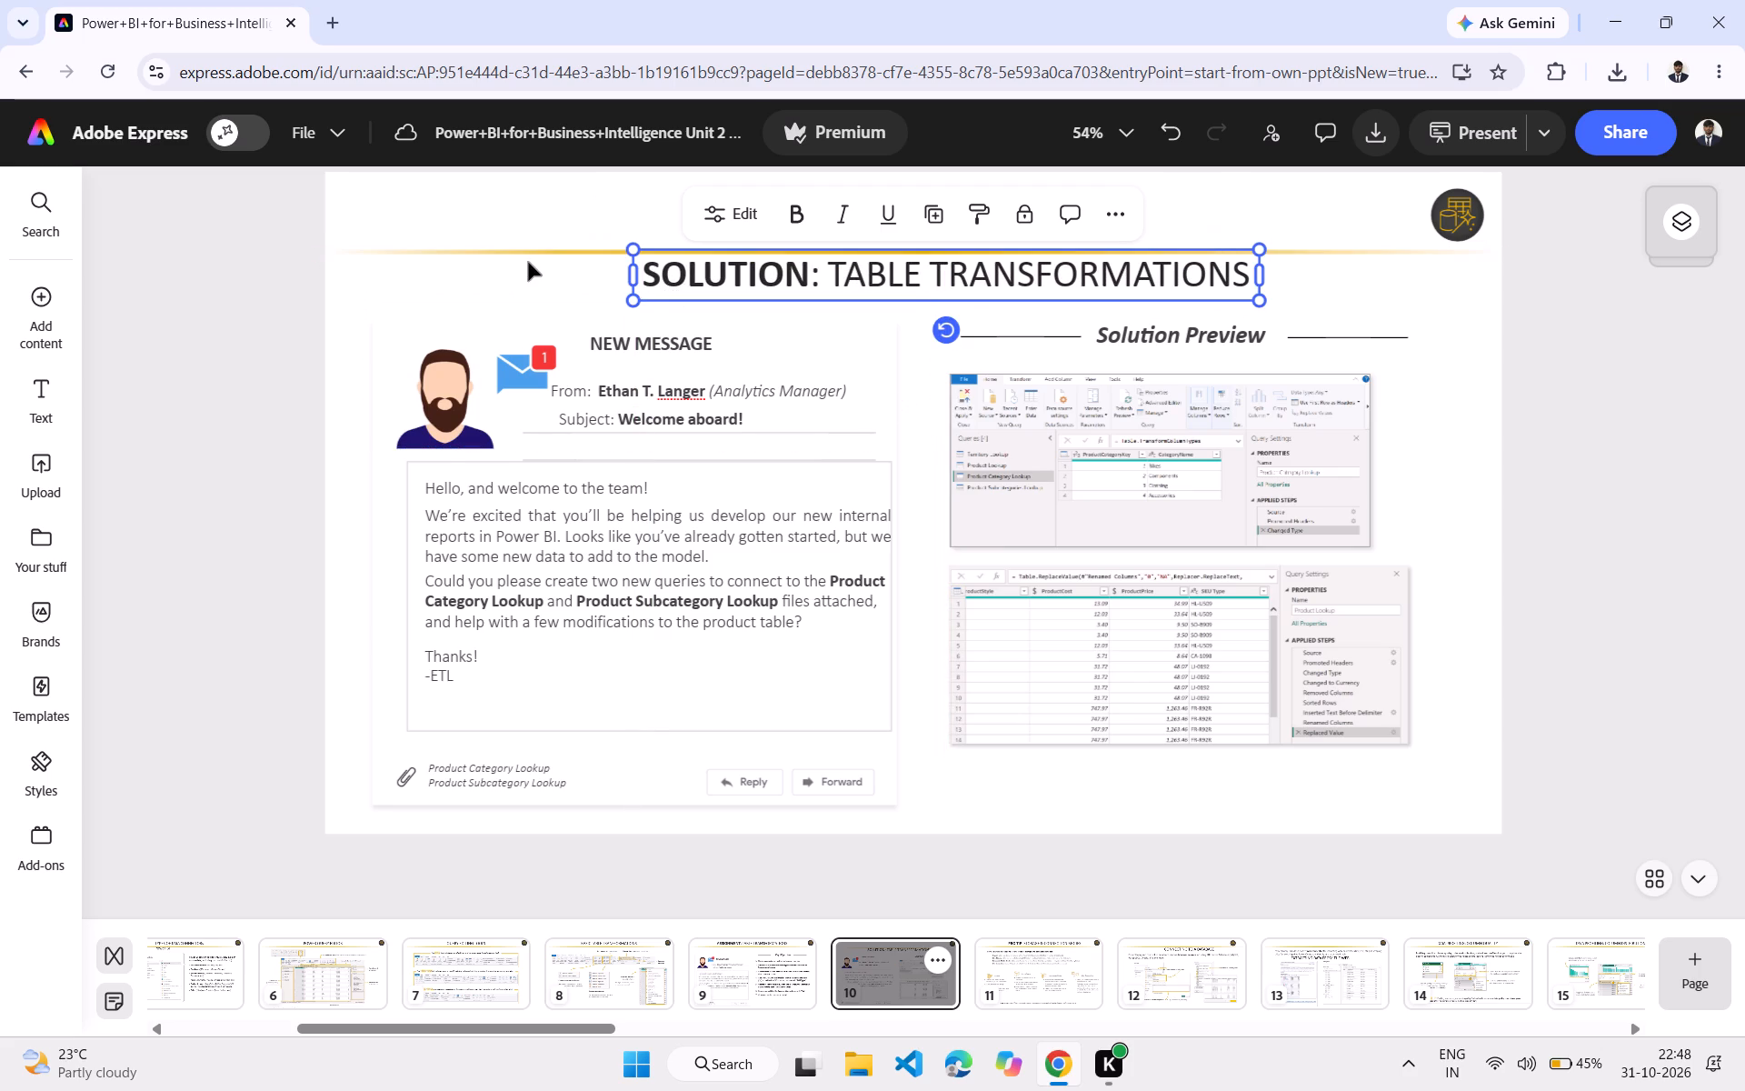
left_click(514, 258)
On page 9, shift the New Message header text, the message body group and the email card background slightly right.
left_click(757, 959)
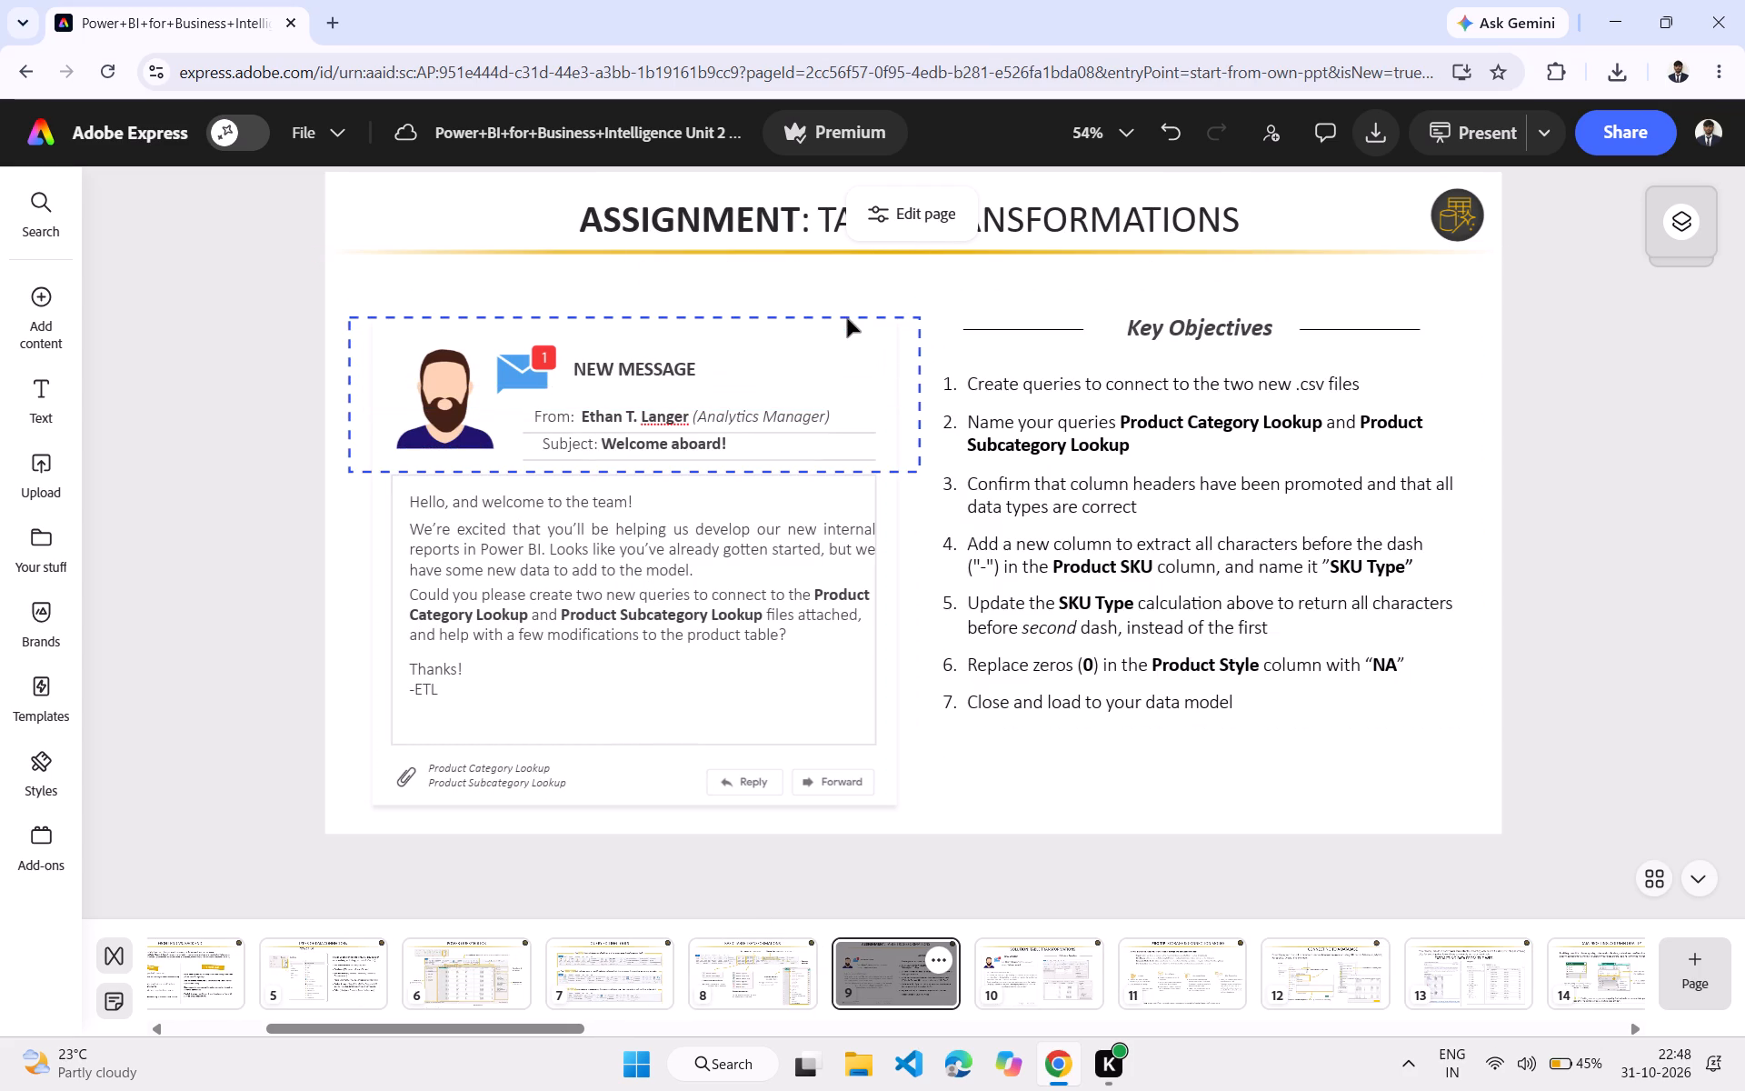
left_click_drag(847, 318, 875, 318)
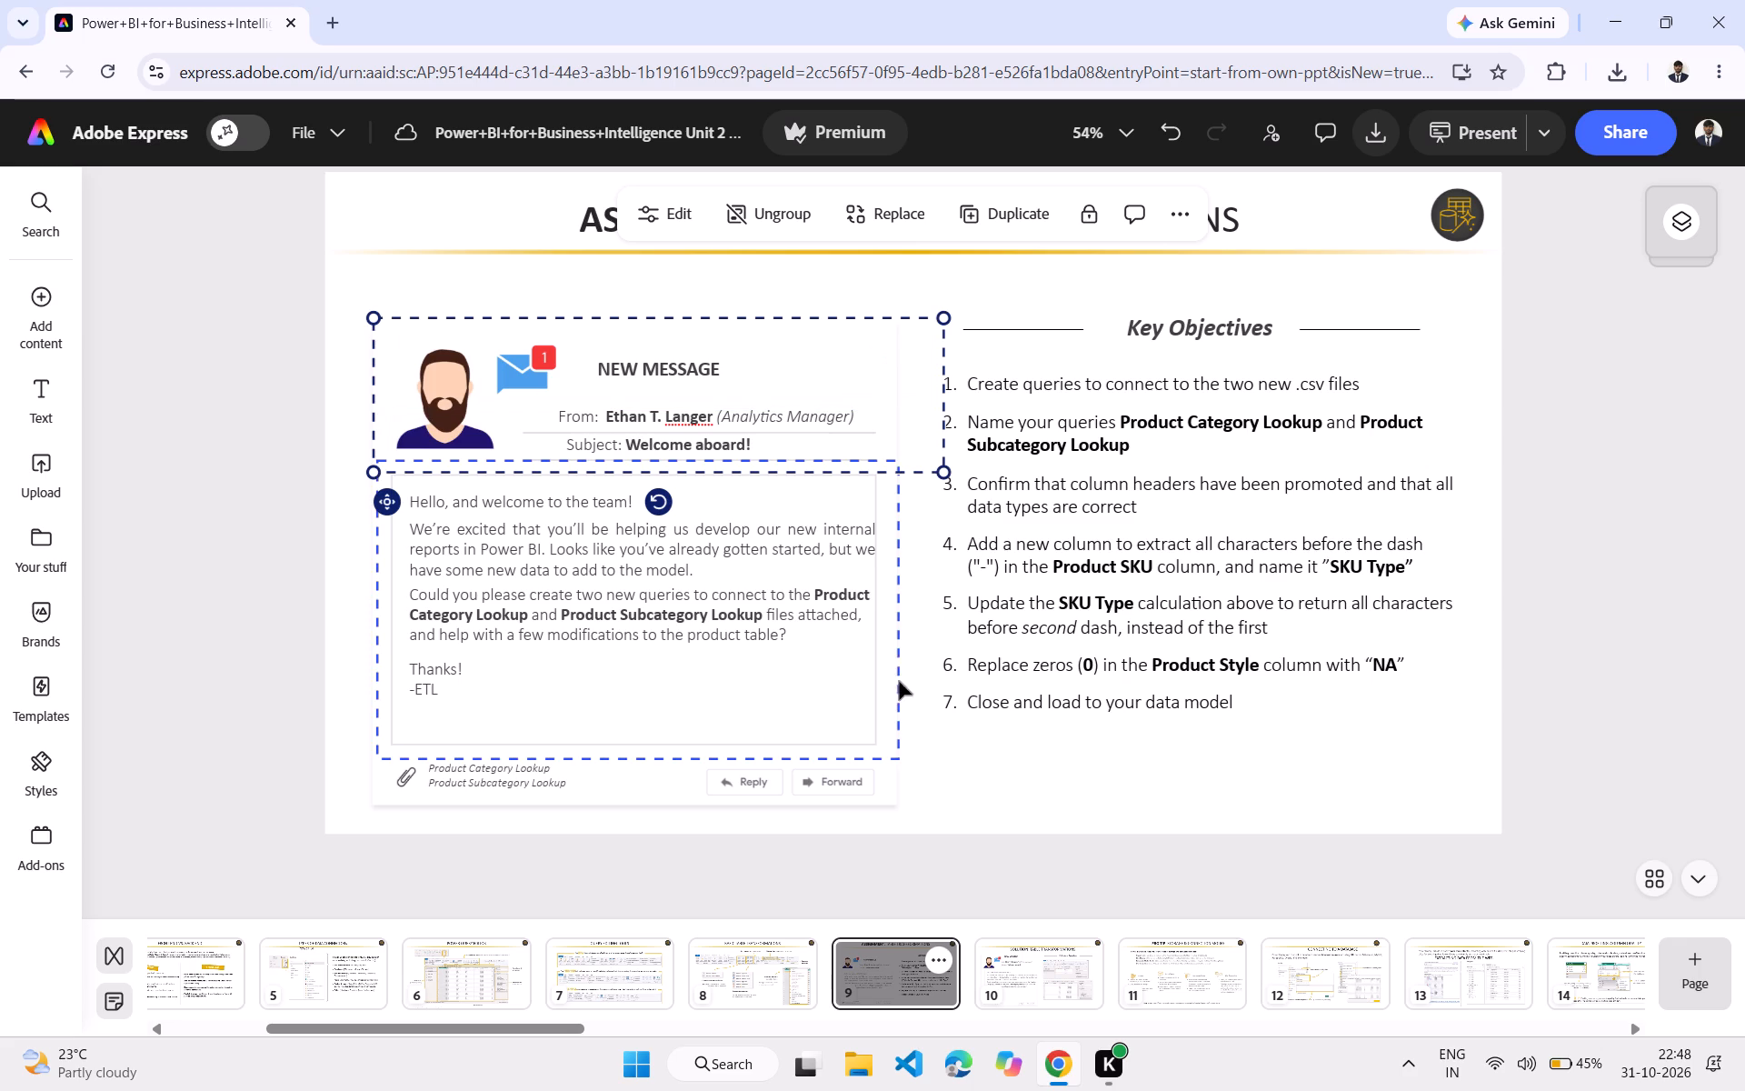
left_click_drag(895, 657, 913, 662)
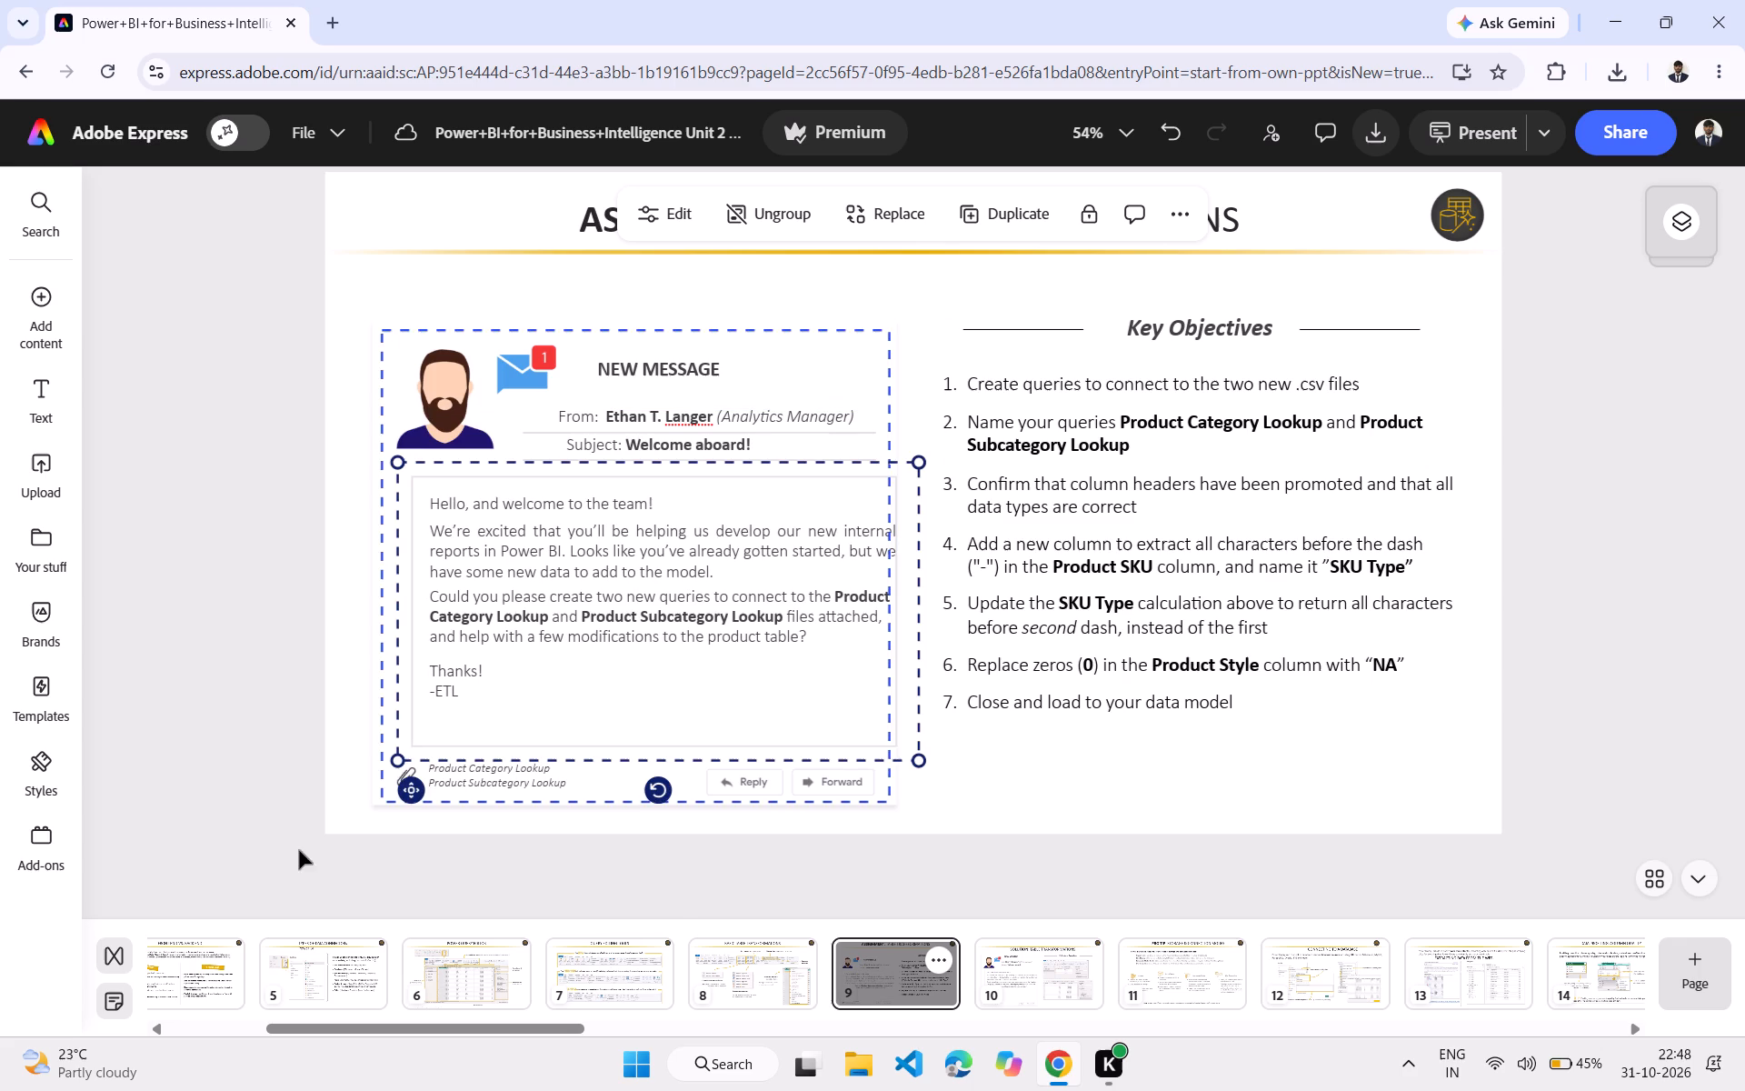
left_click_drag(380, 806, 428, 806)
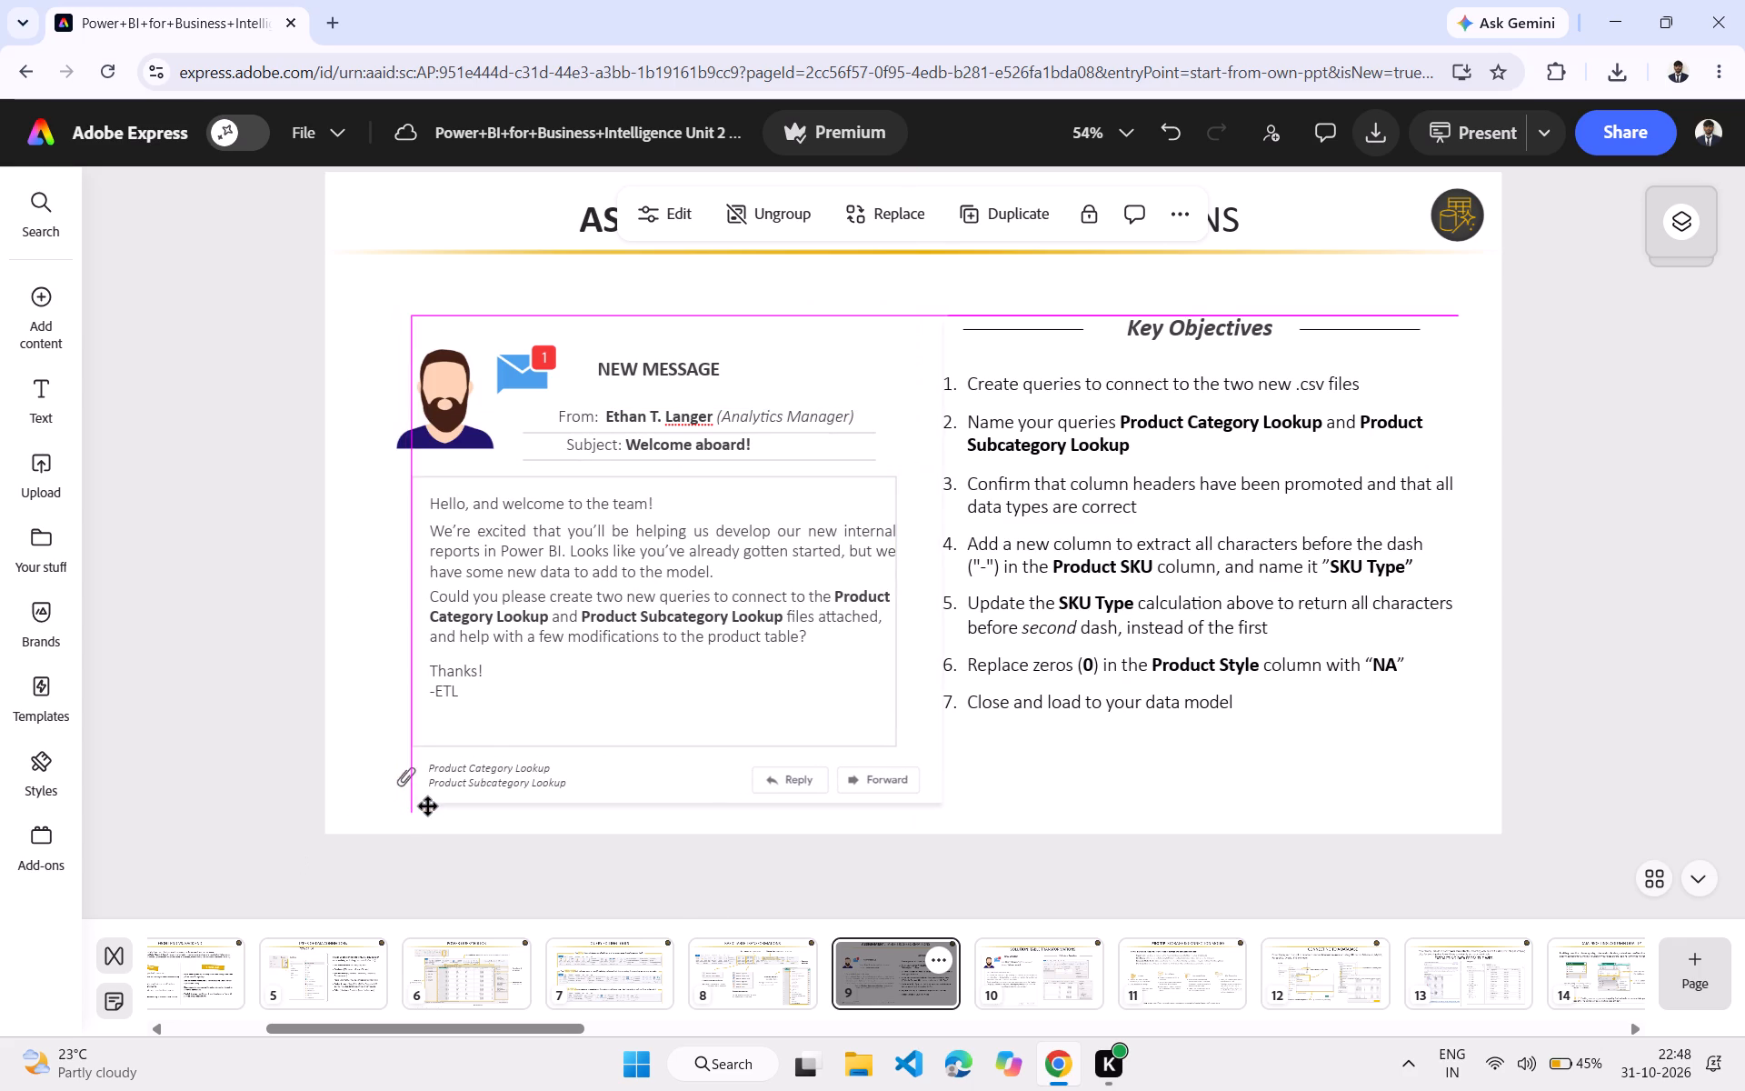
left_click_drag(428, 806, 405, 803)
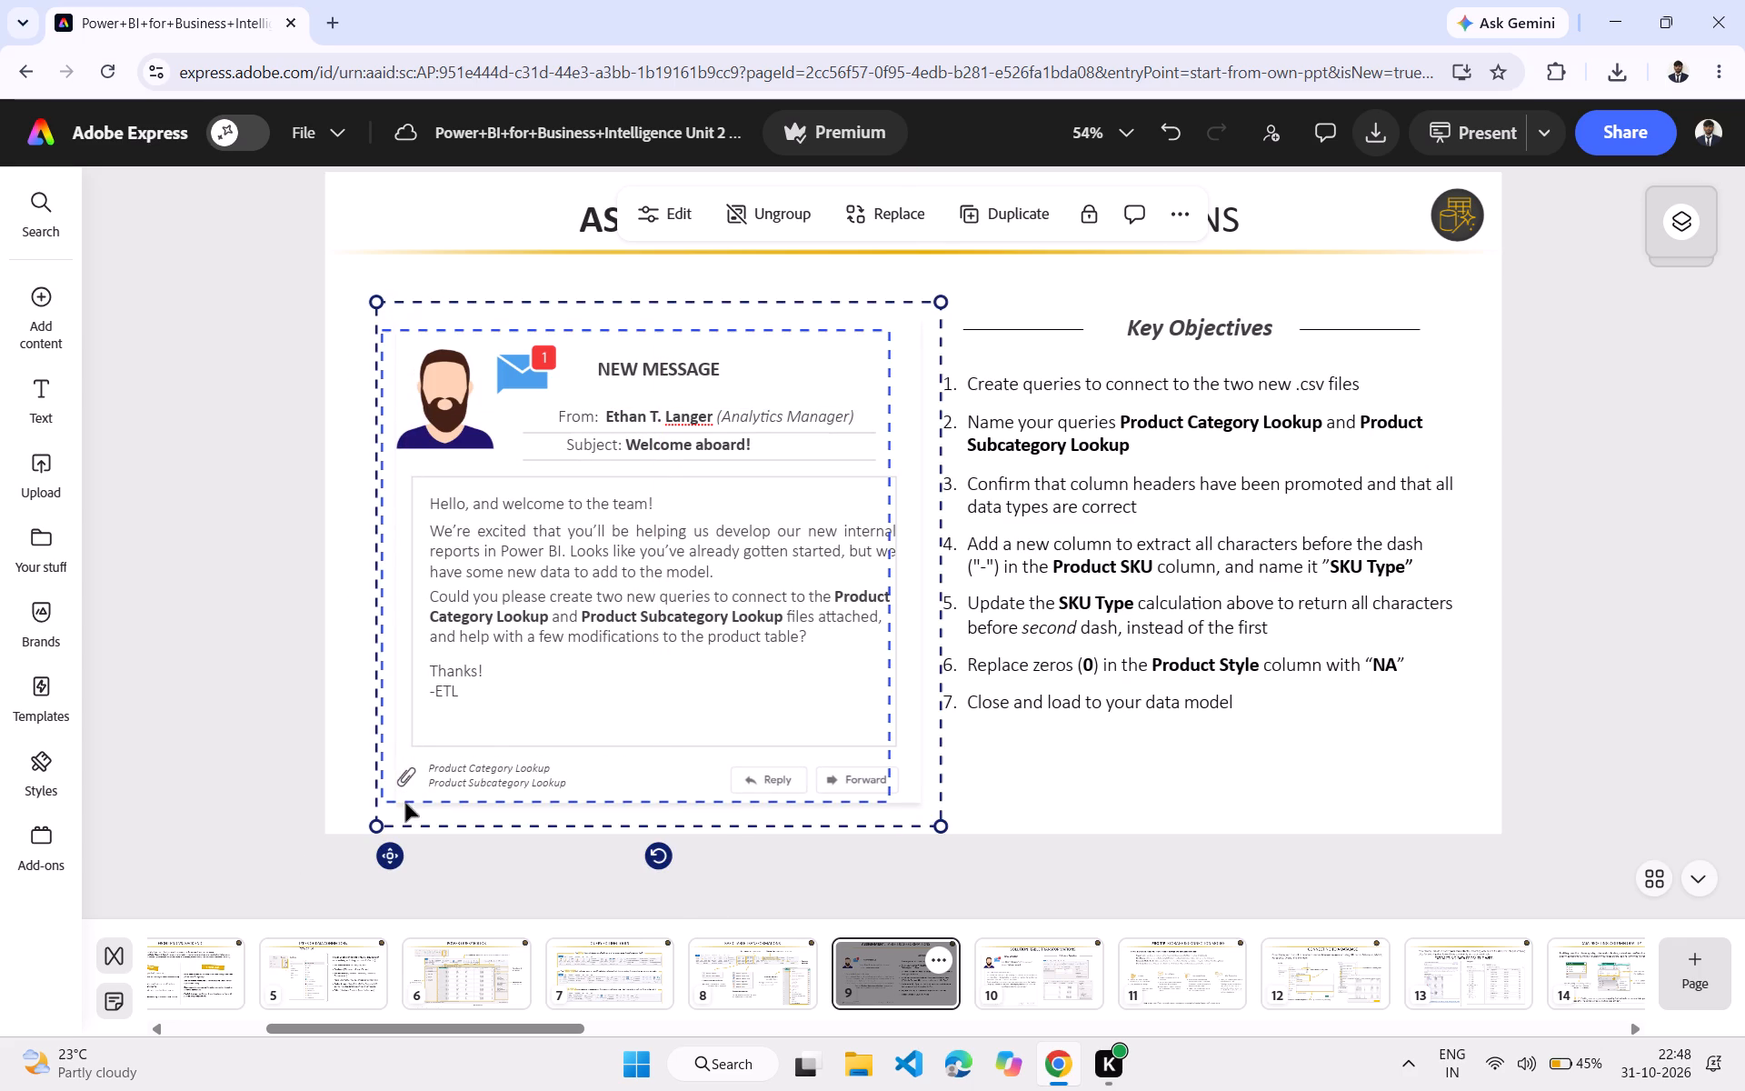
Move the Key Objectives text group on page 9 down and right, away from the email card.
left_click_drag(1139, 322, 1139, 325)
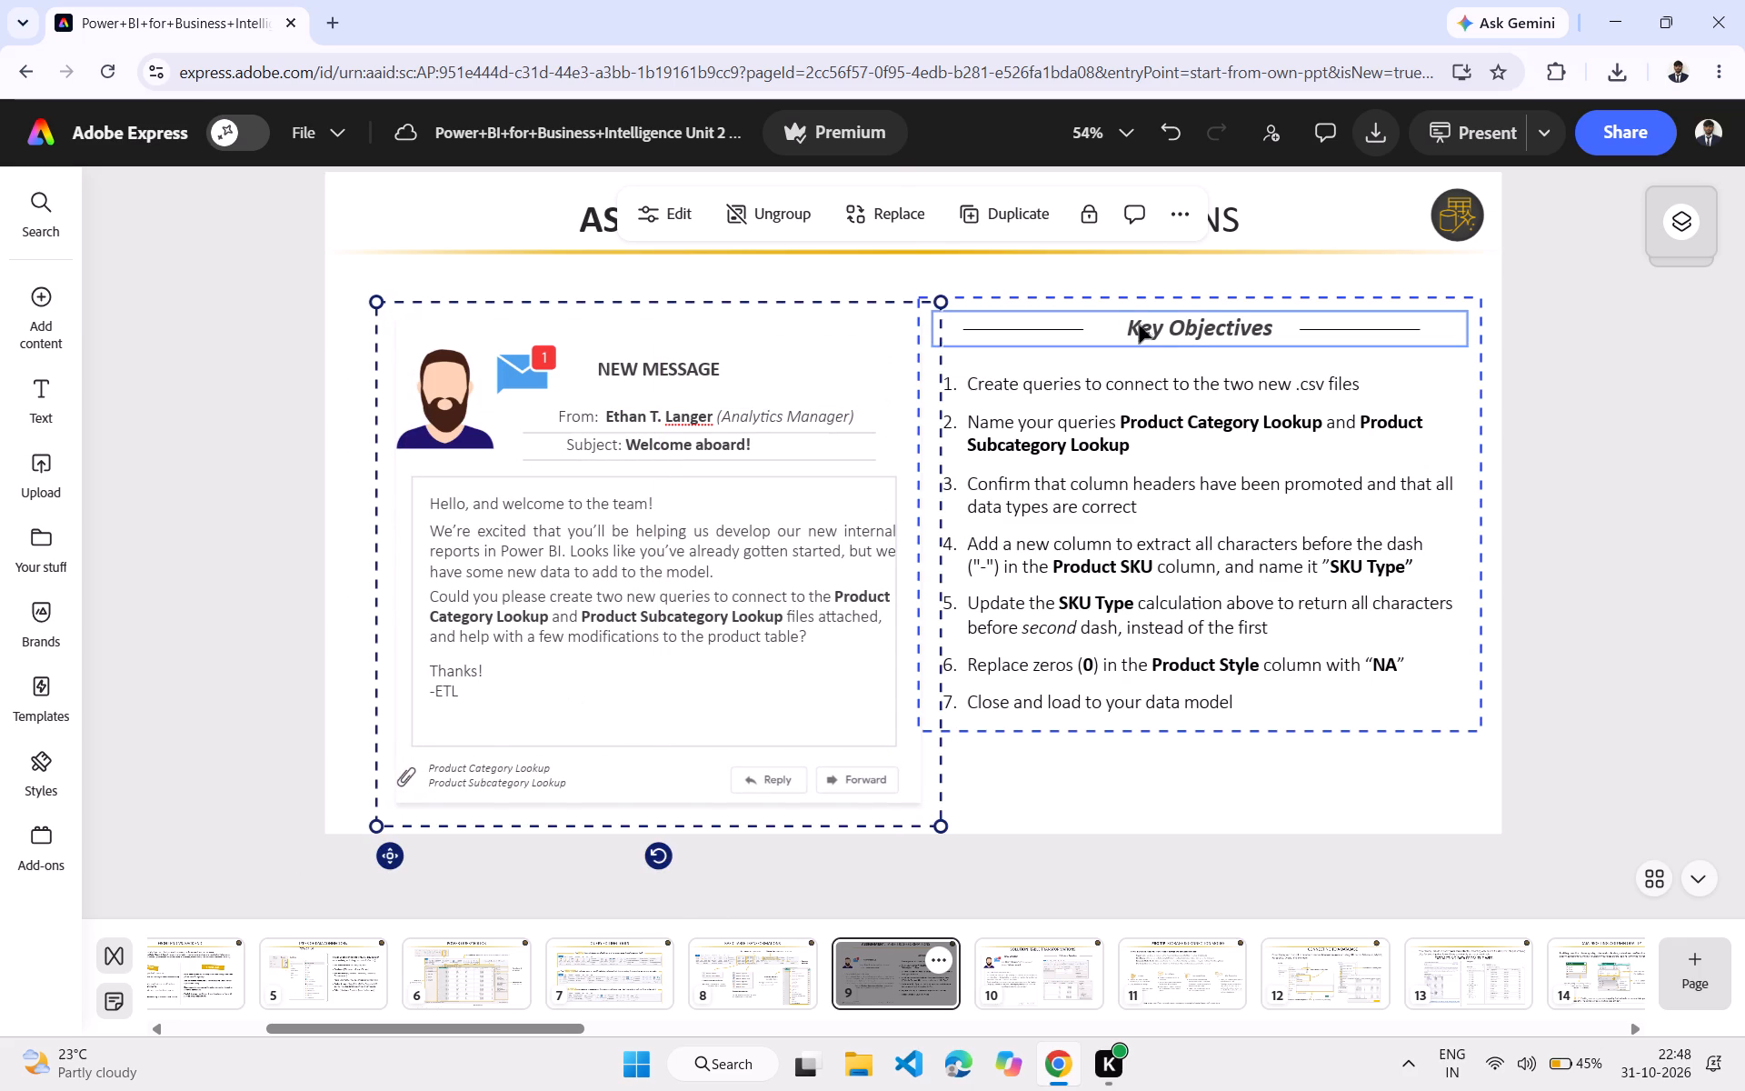
left_click_drag(1139, 325, 1139, 334)
left_click(1018, 266)
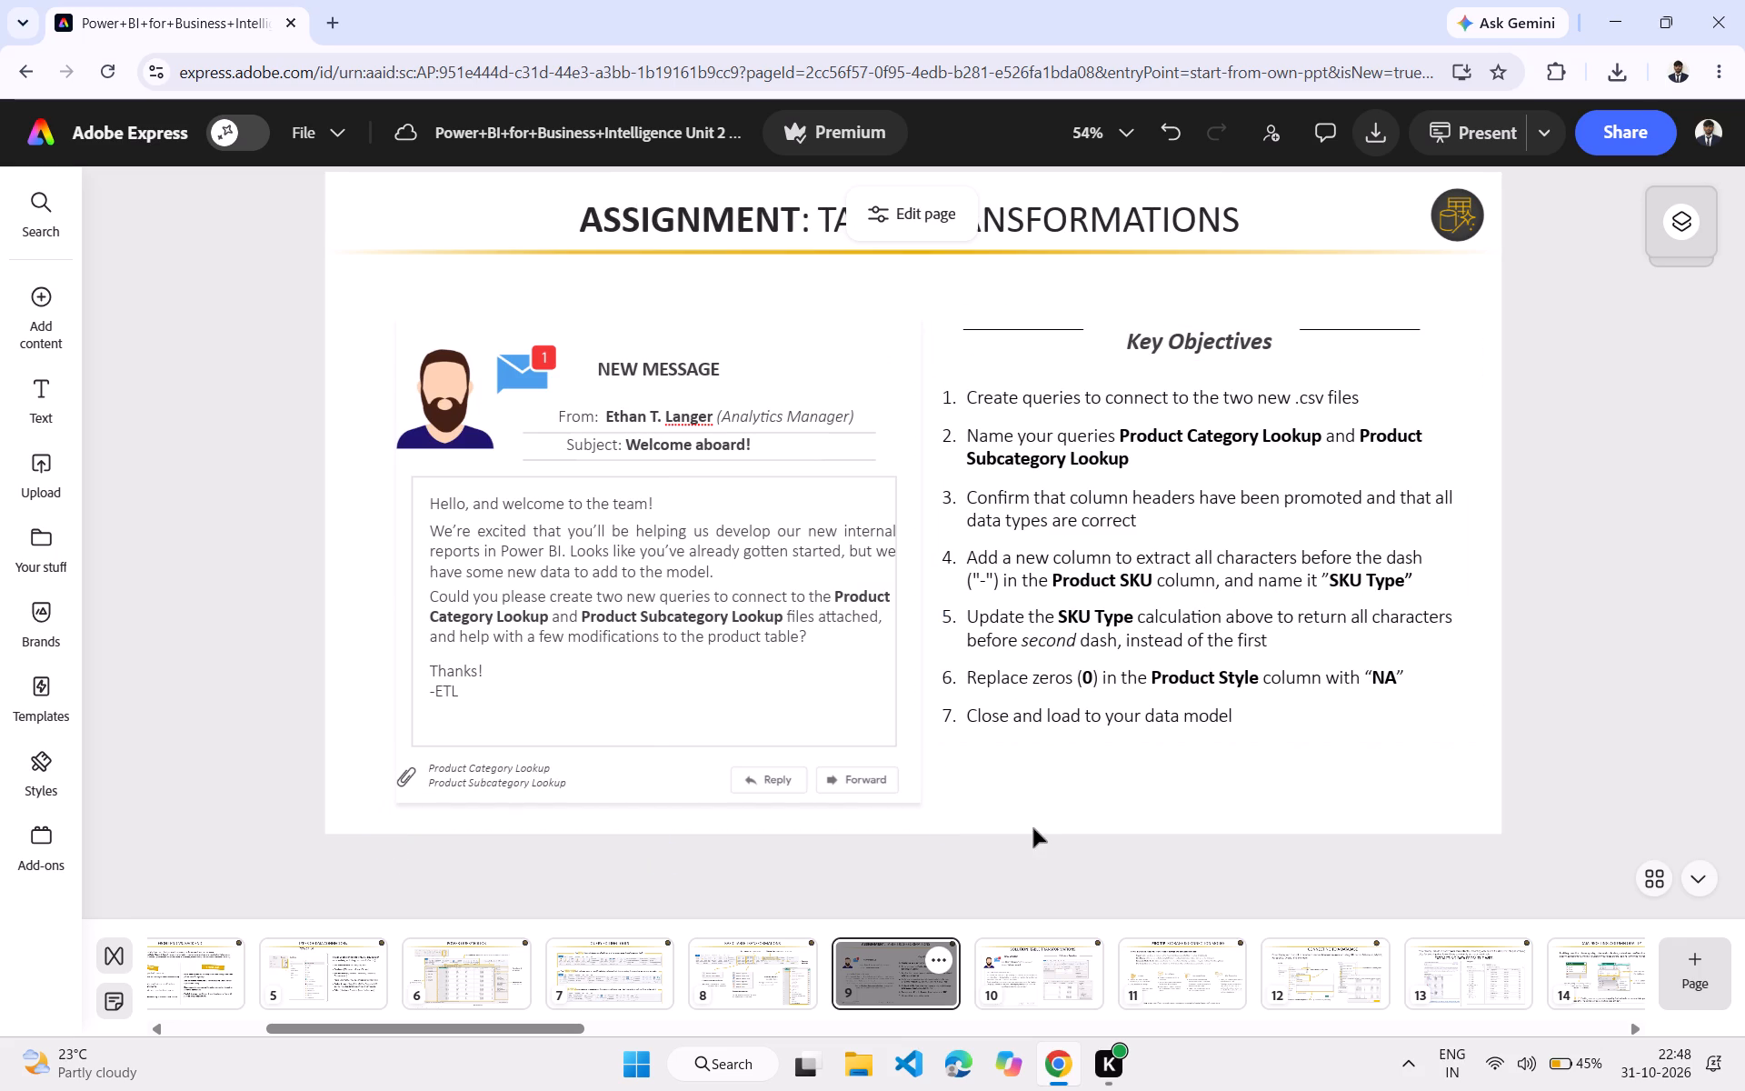
left_click_drag(1102, 721, 1142, 707)
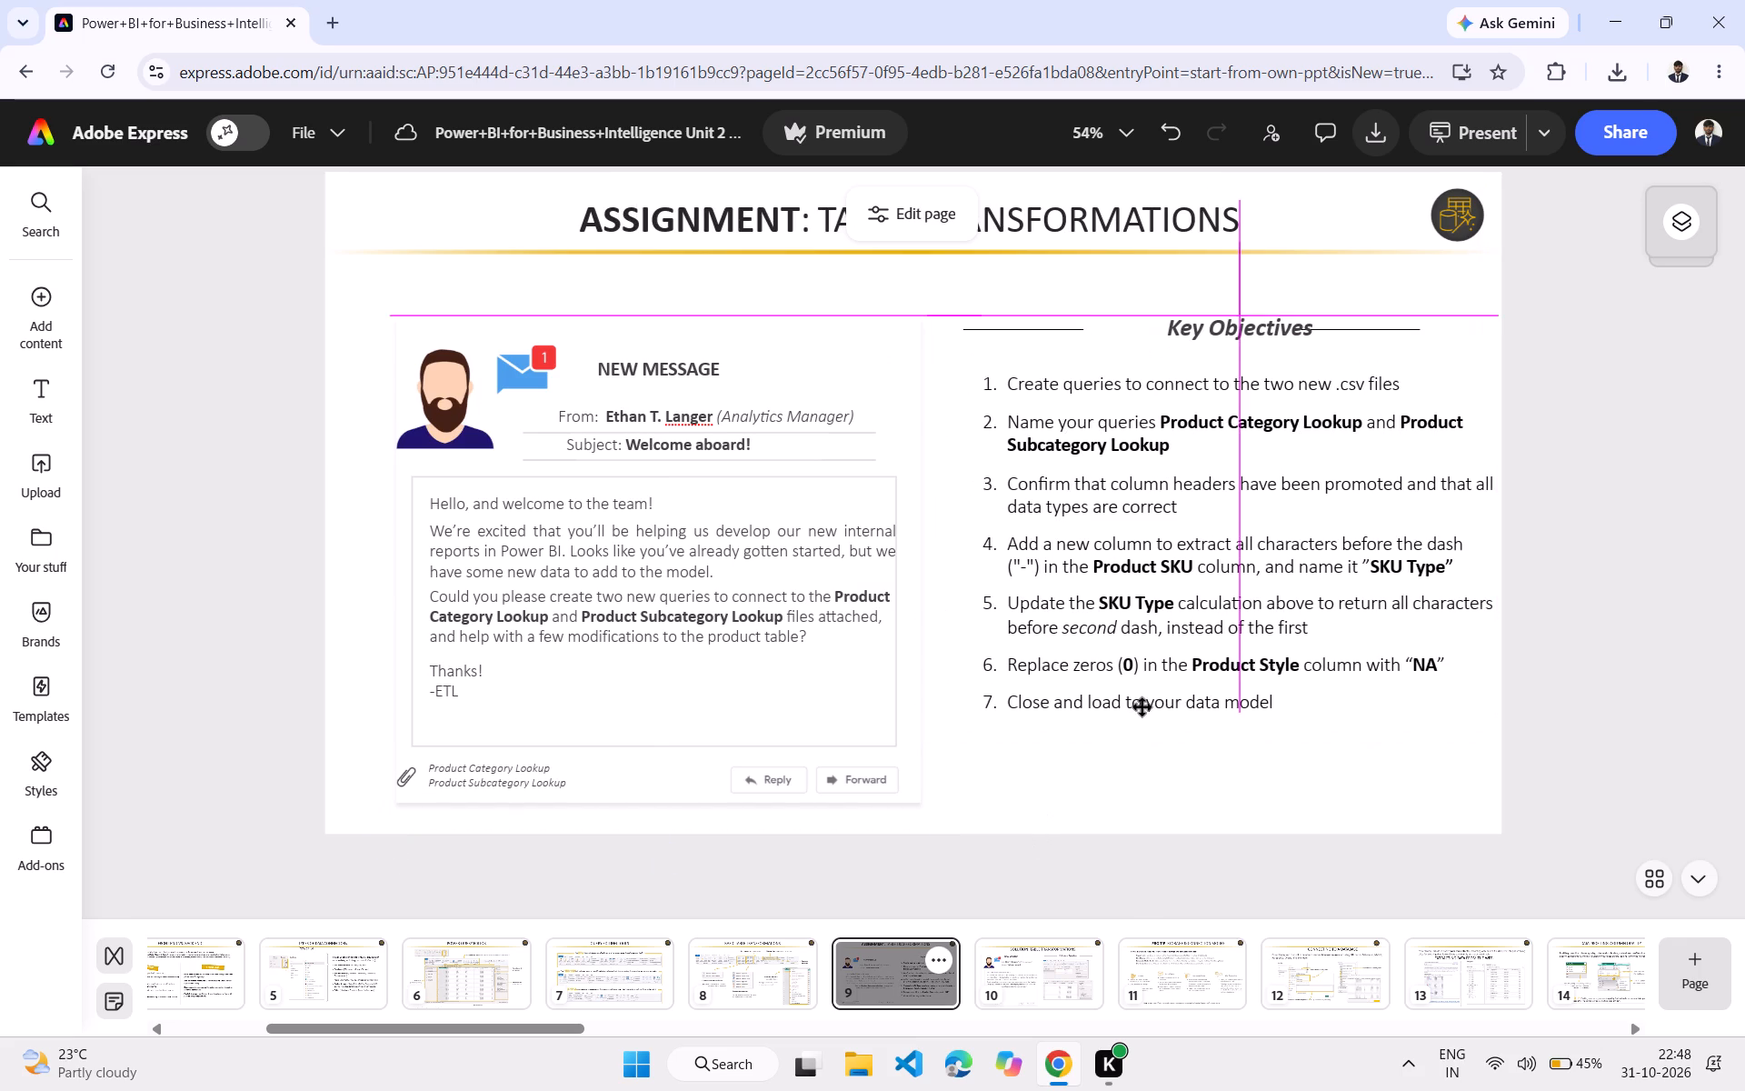
left_click_drag(1142, 707, 1180, 766)
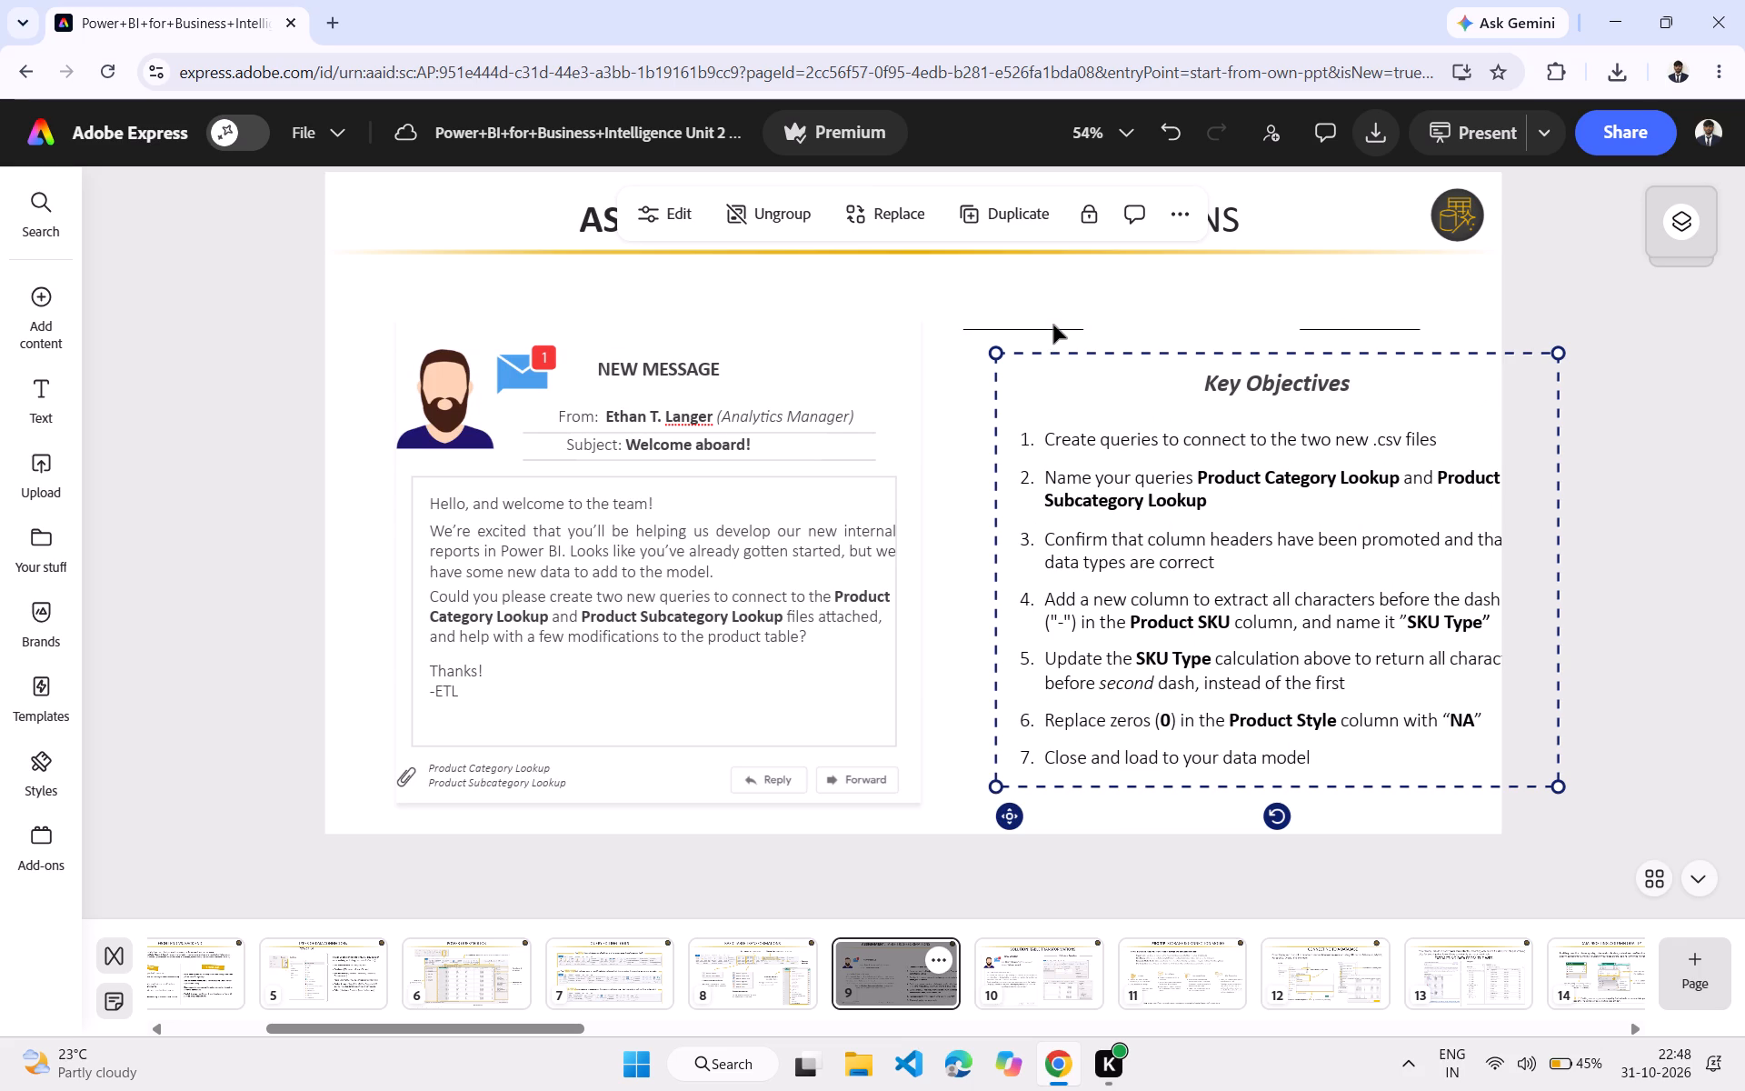
Move the two short horizontal lines down and right to sit level with the Key Objectives heading, one on each side.
left_click_drag(1051, 330, 1092, 378)
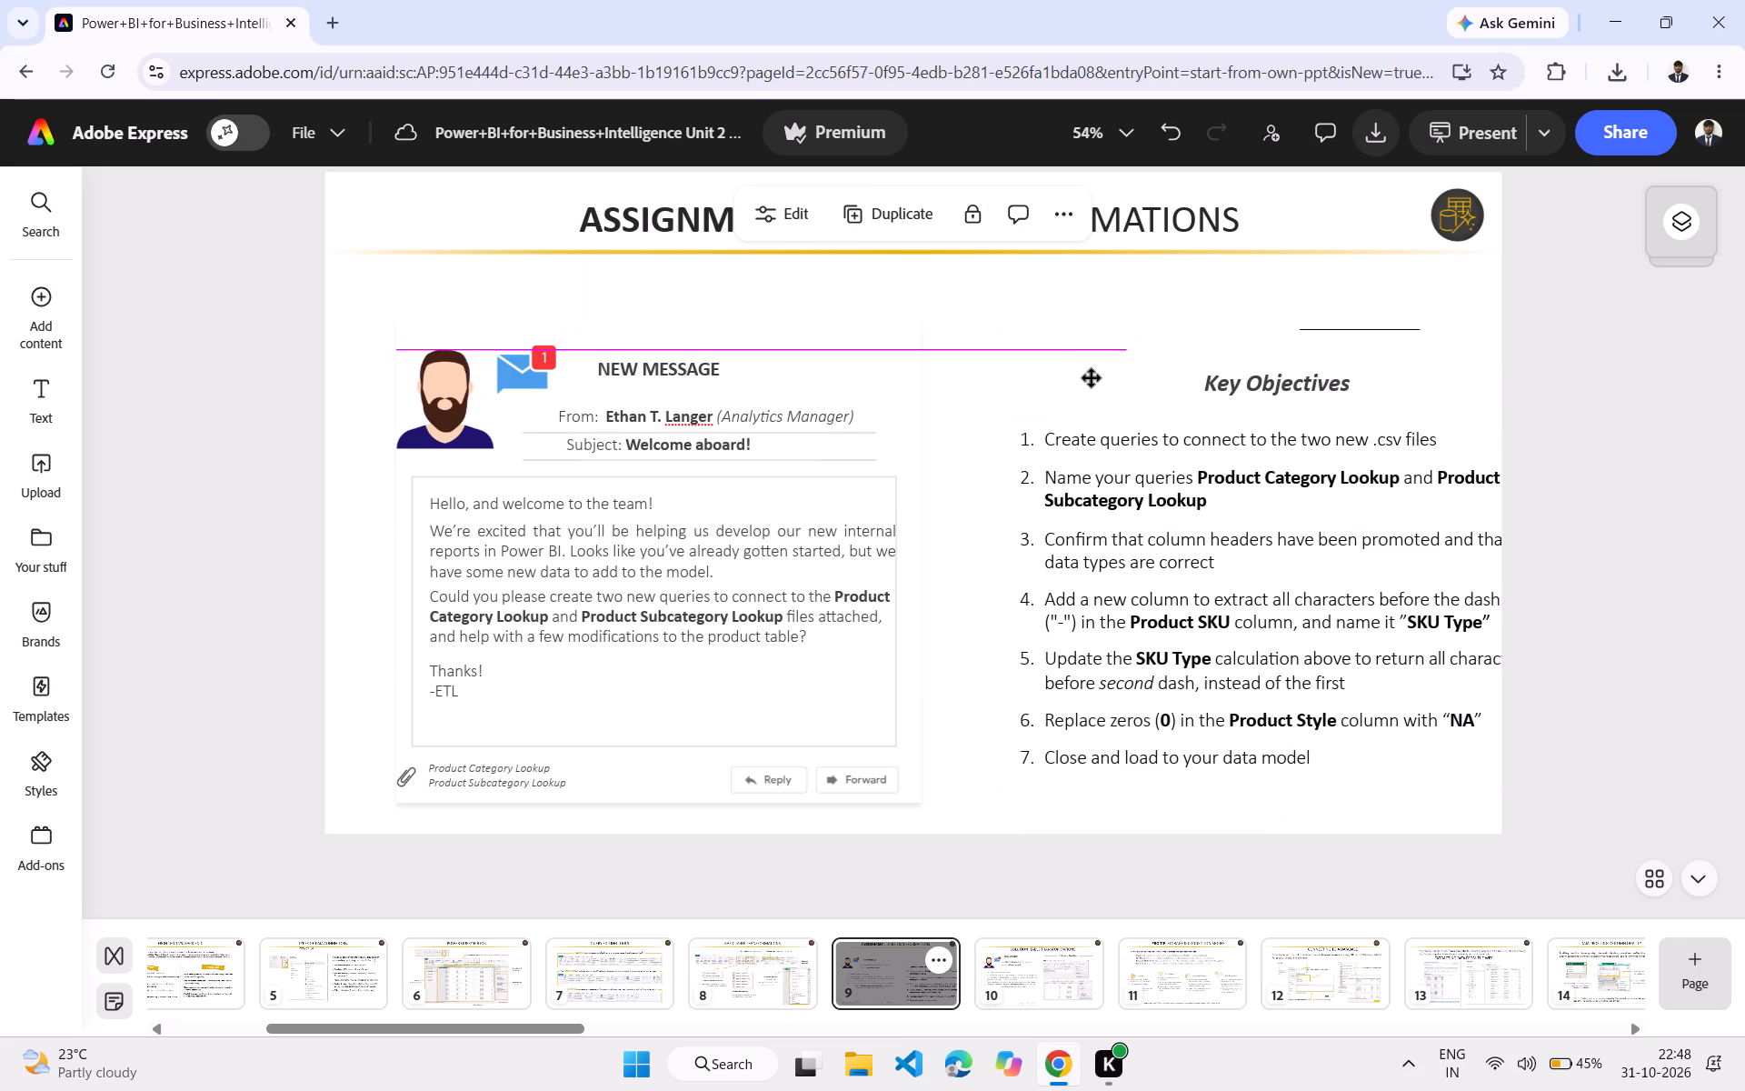
left_click_drag(1092, 378, 1127, 382)
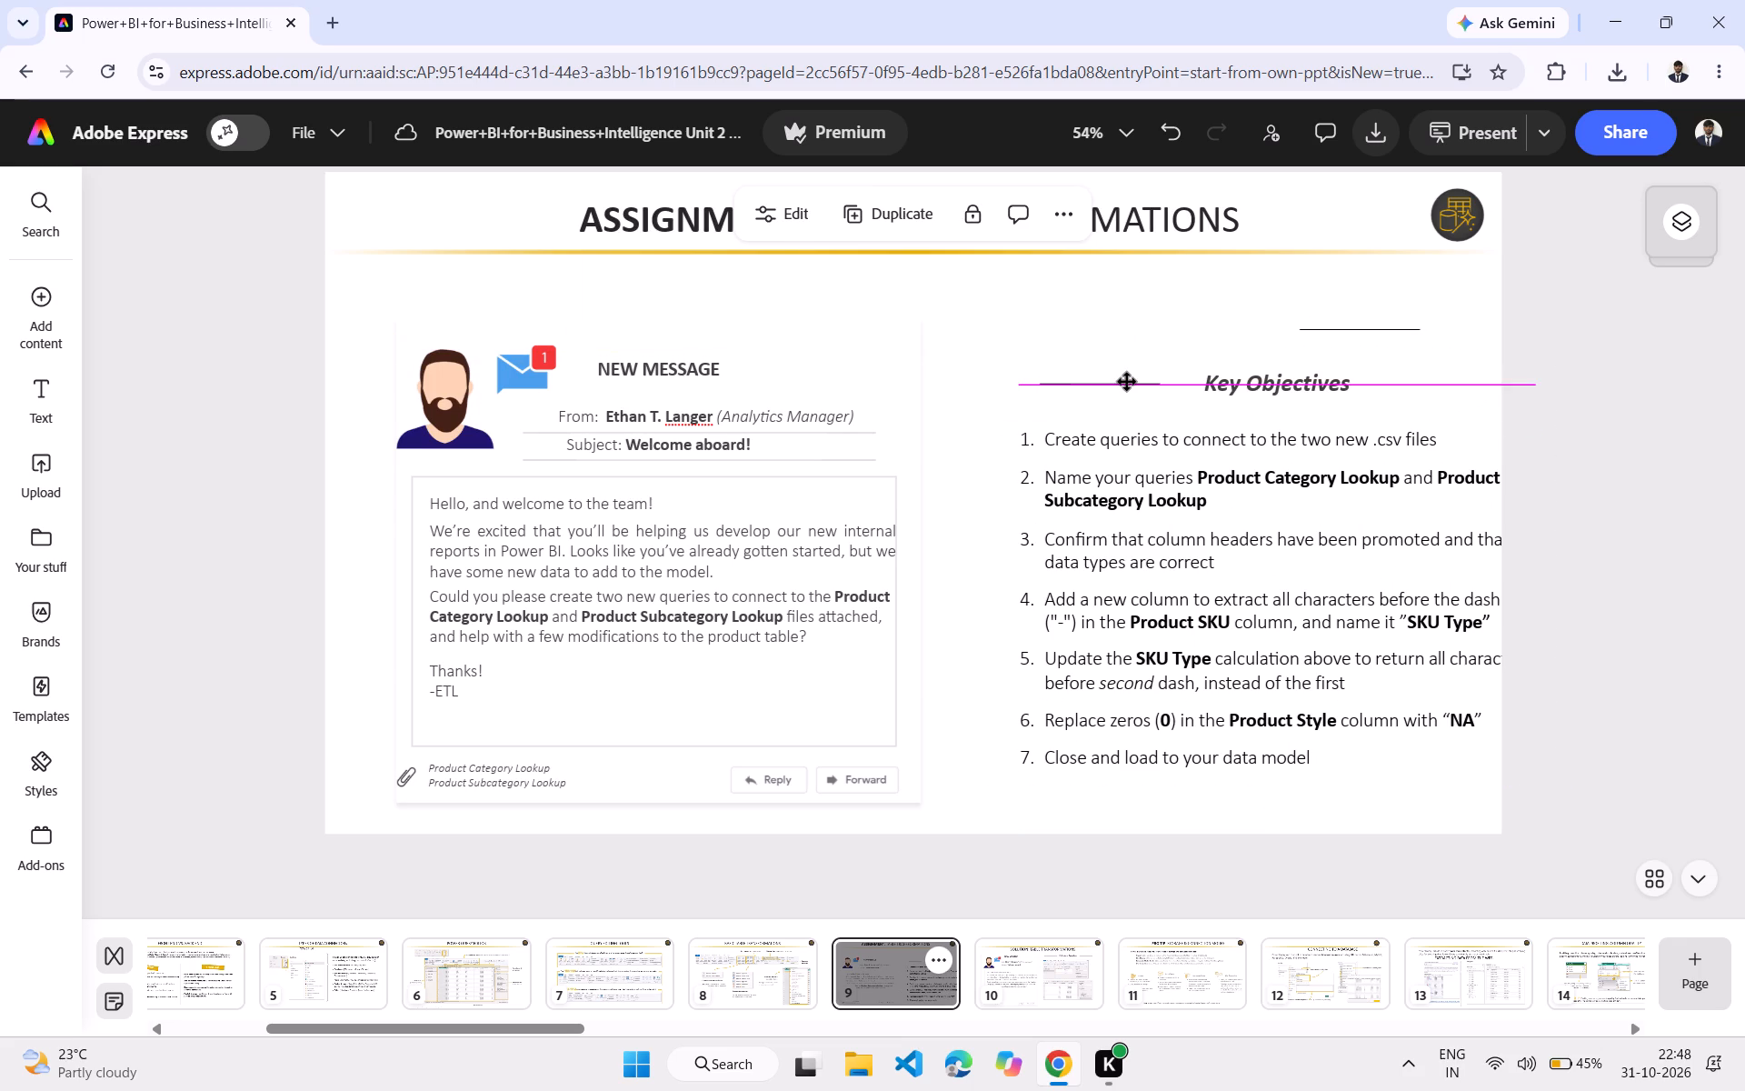
left_click_drag(1127, 382, 1127, 384)
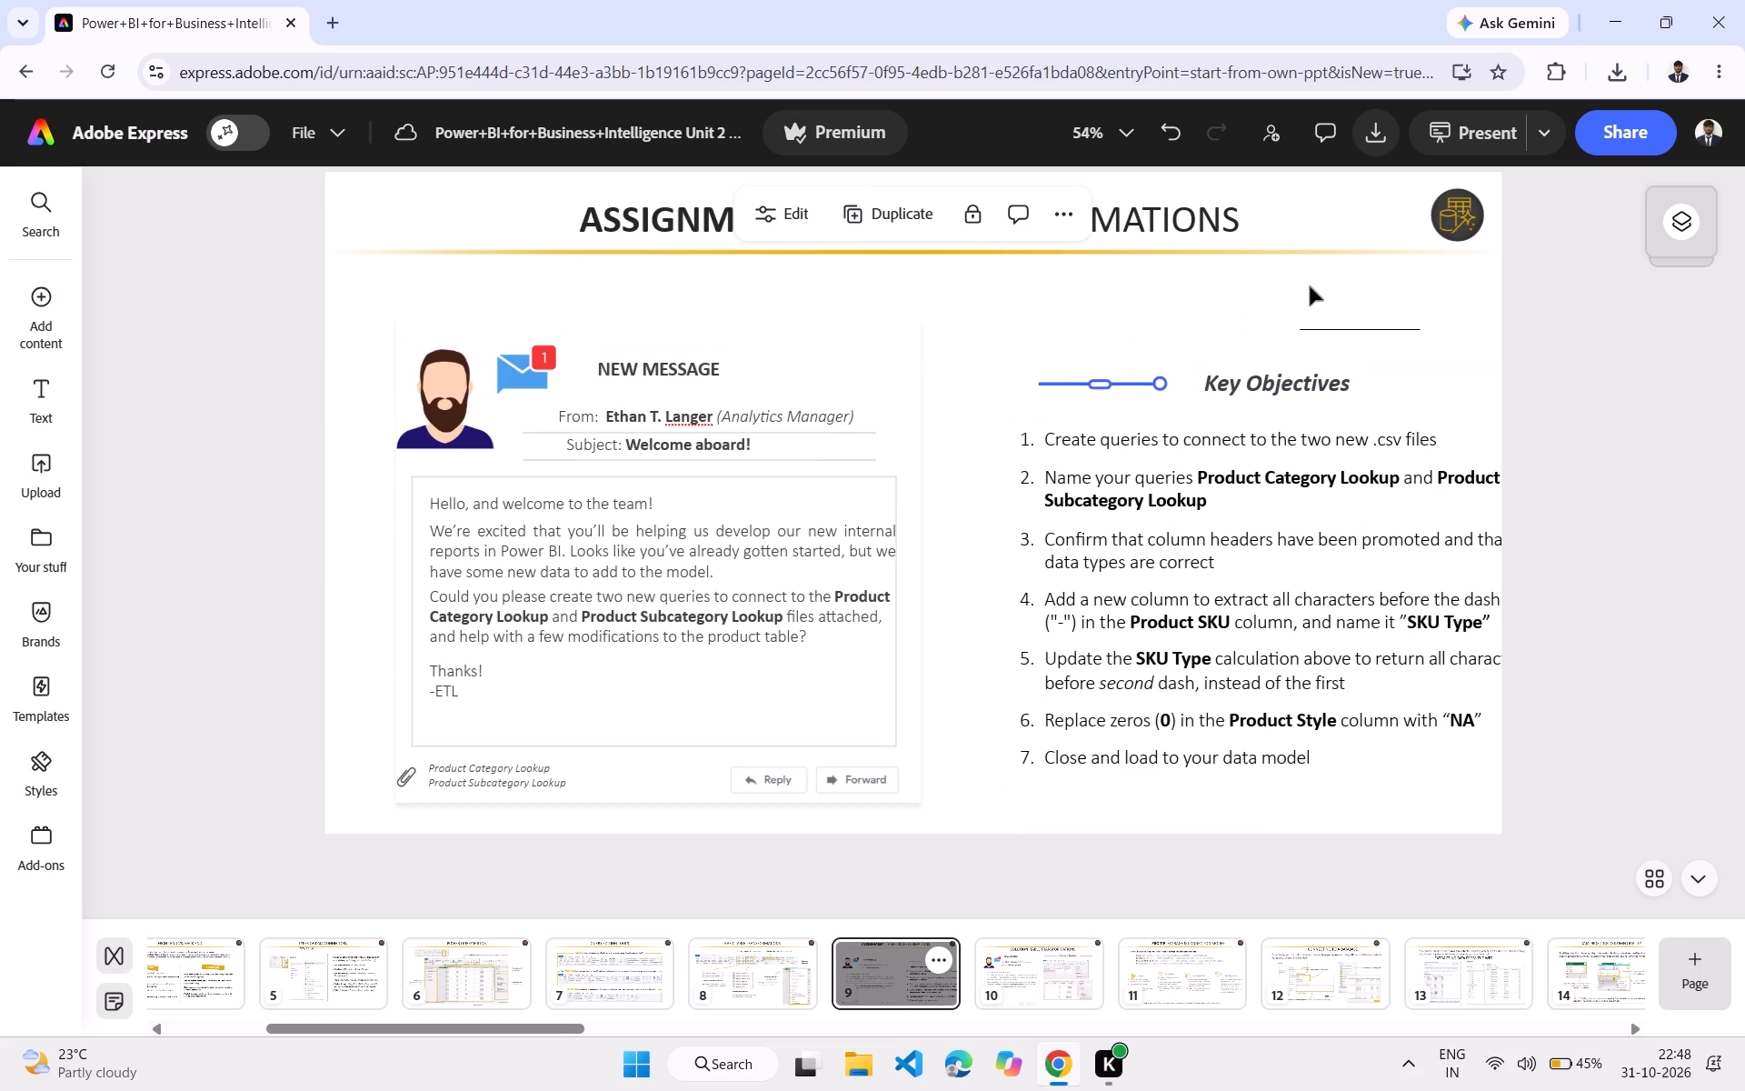
left_click_drag(1350, 328, 1422, 385)
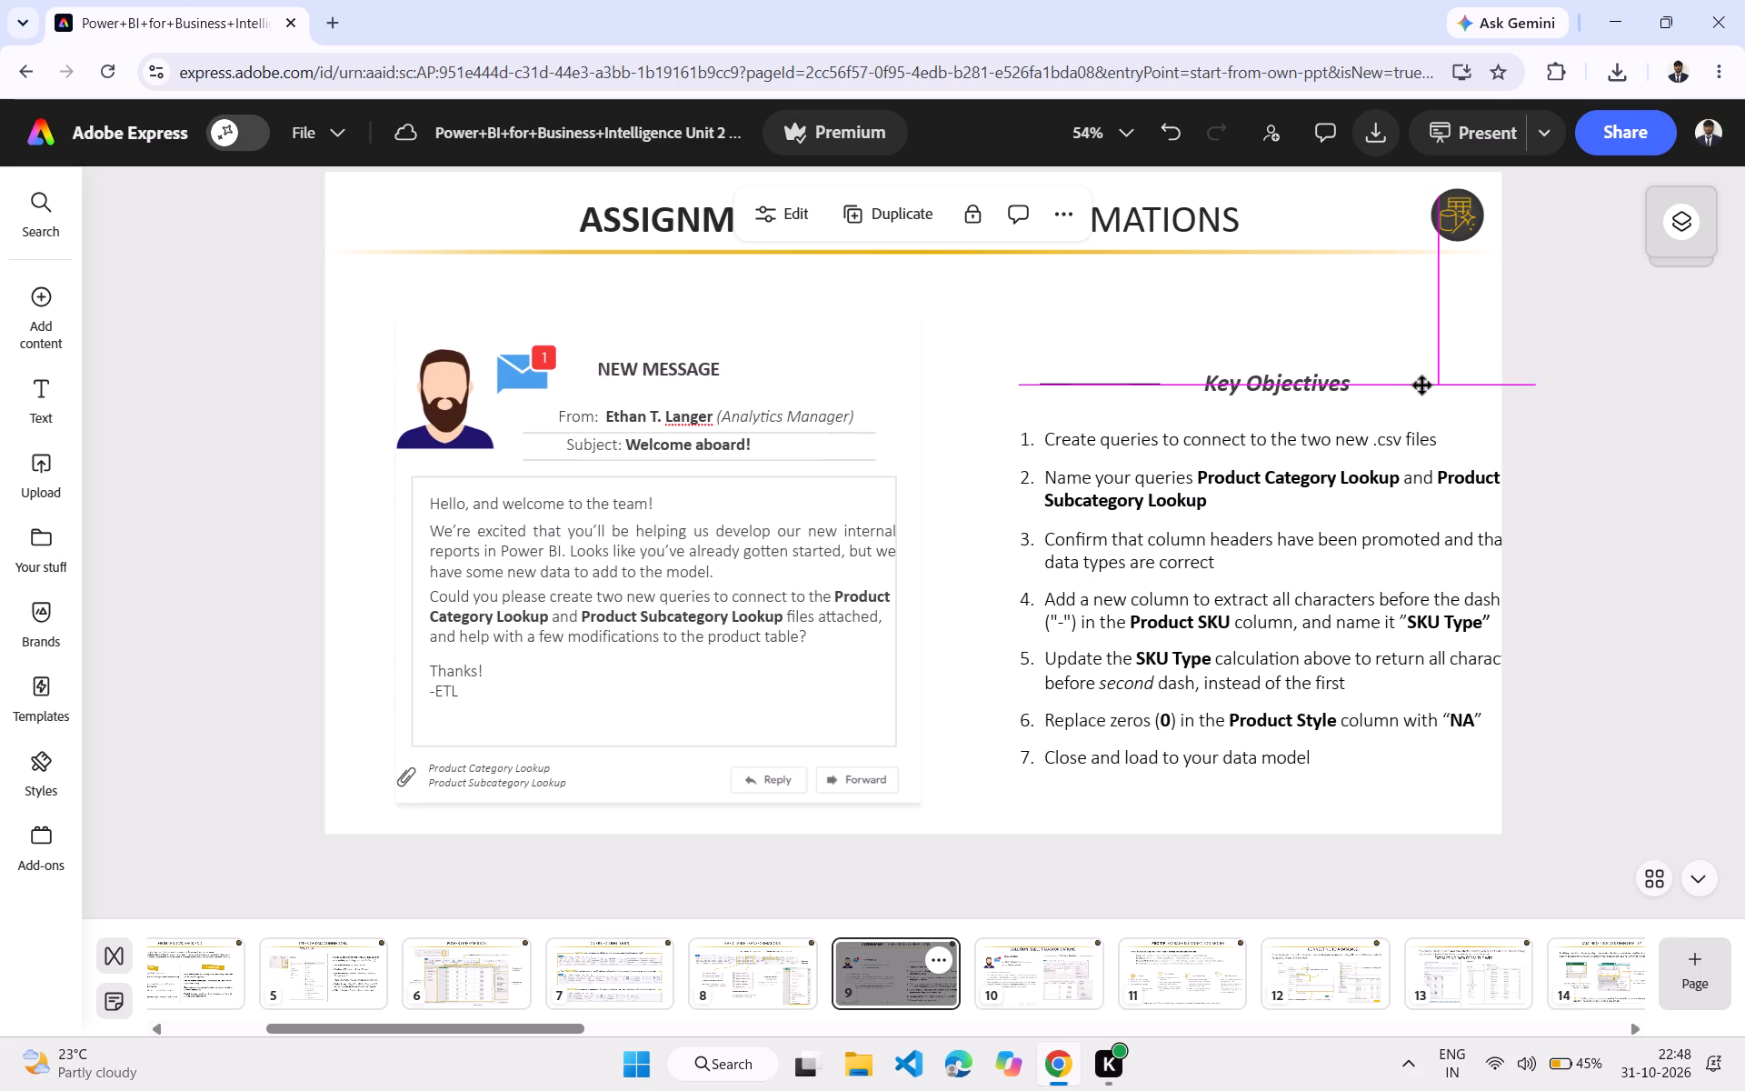
left_click_drag(1422, 385, 1409, 390)
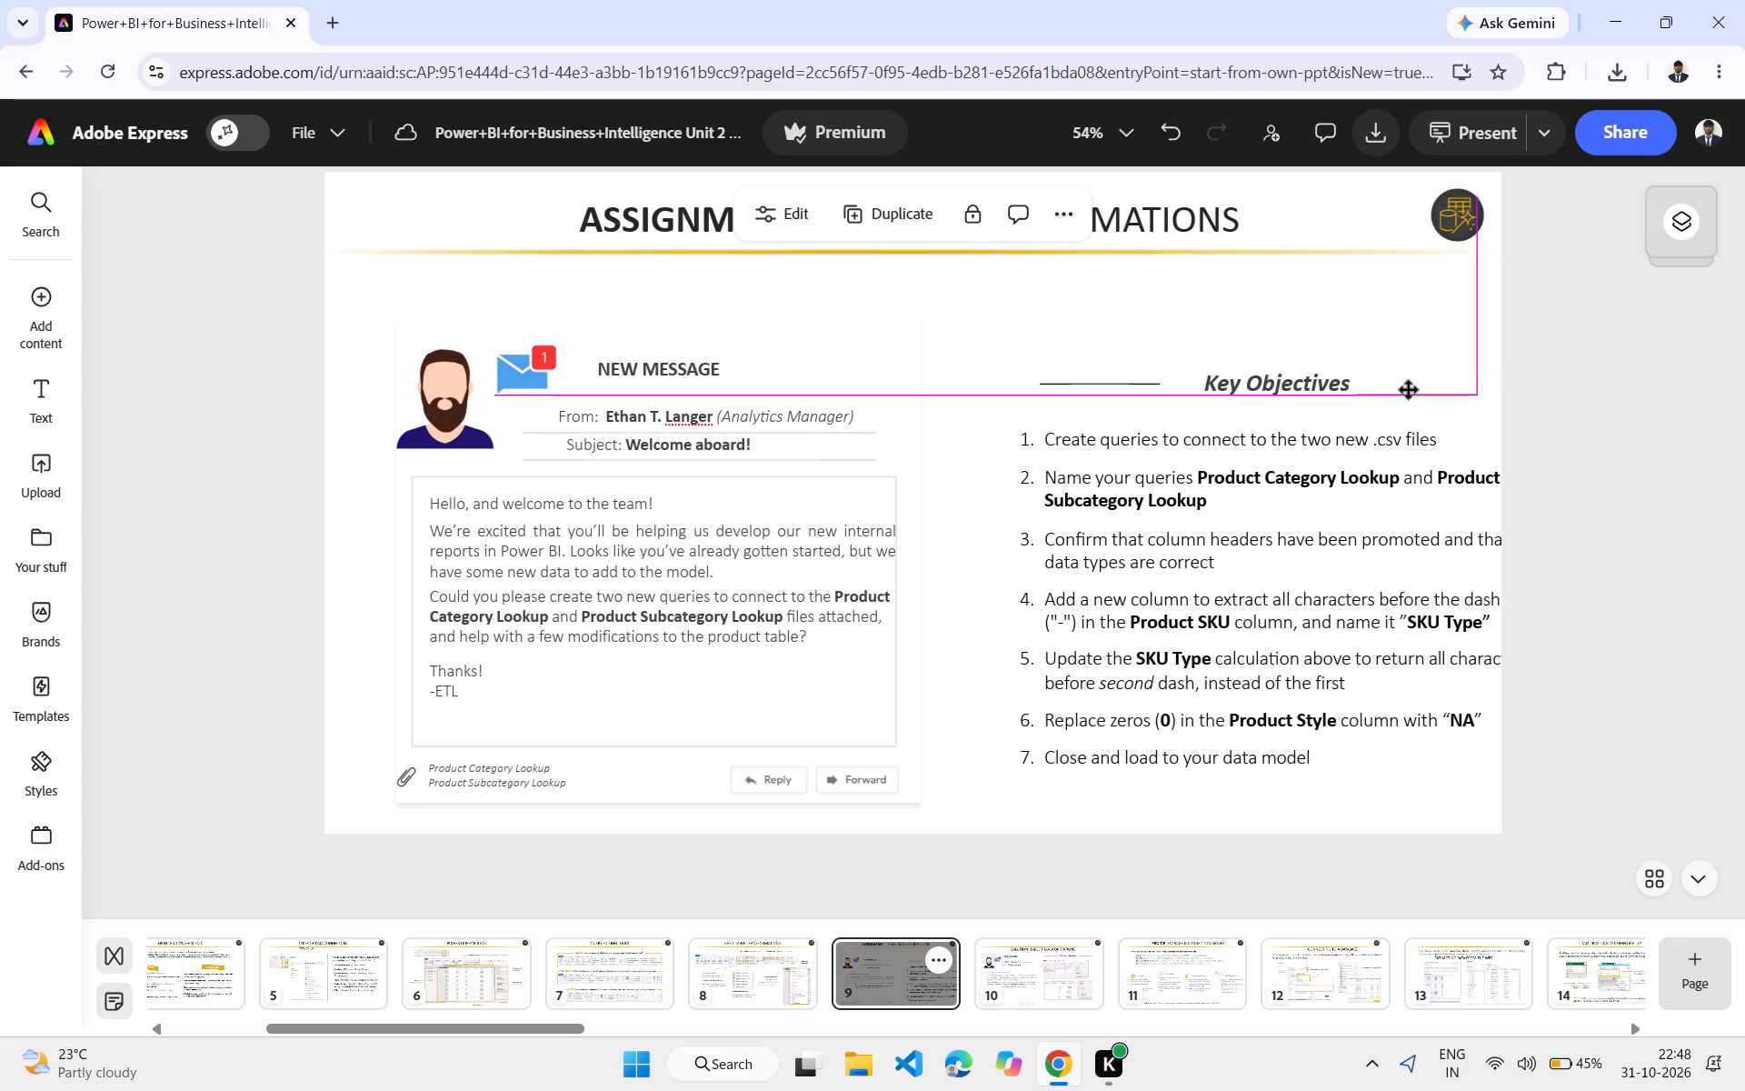
left_click_drag(1409, 390, 1408, 385)
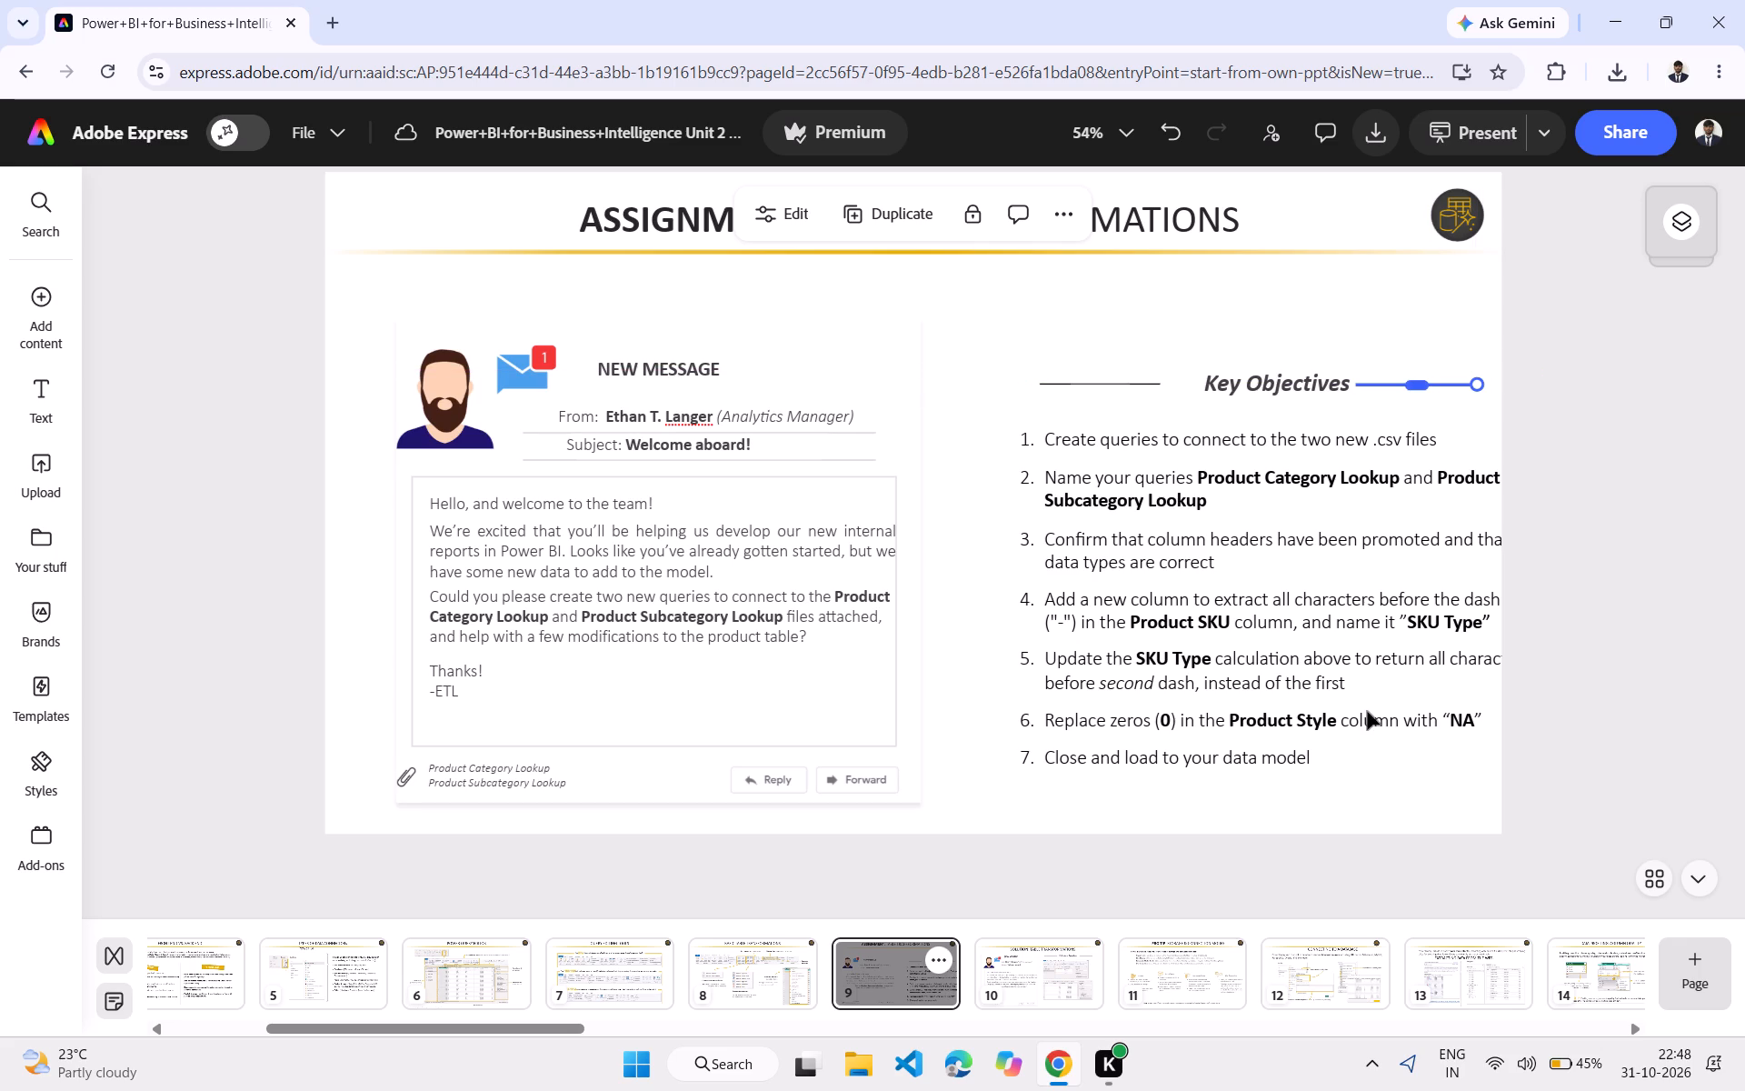
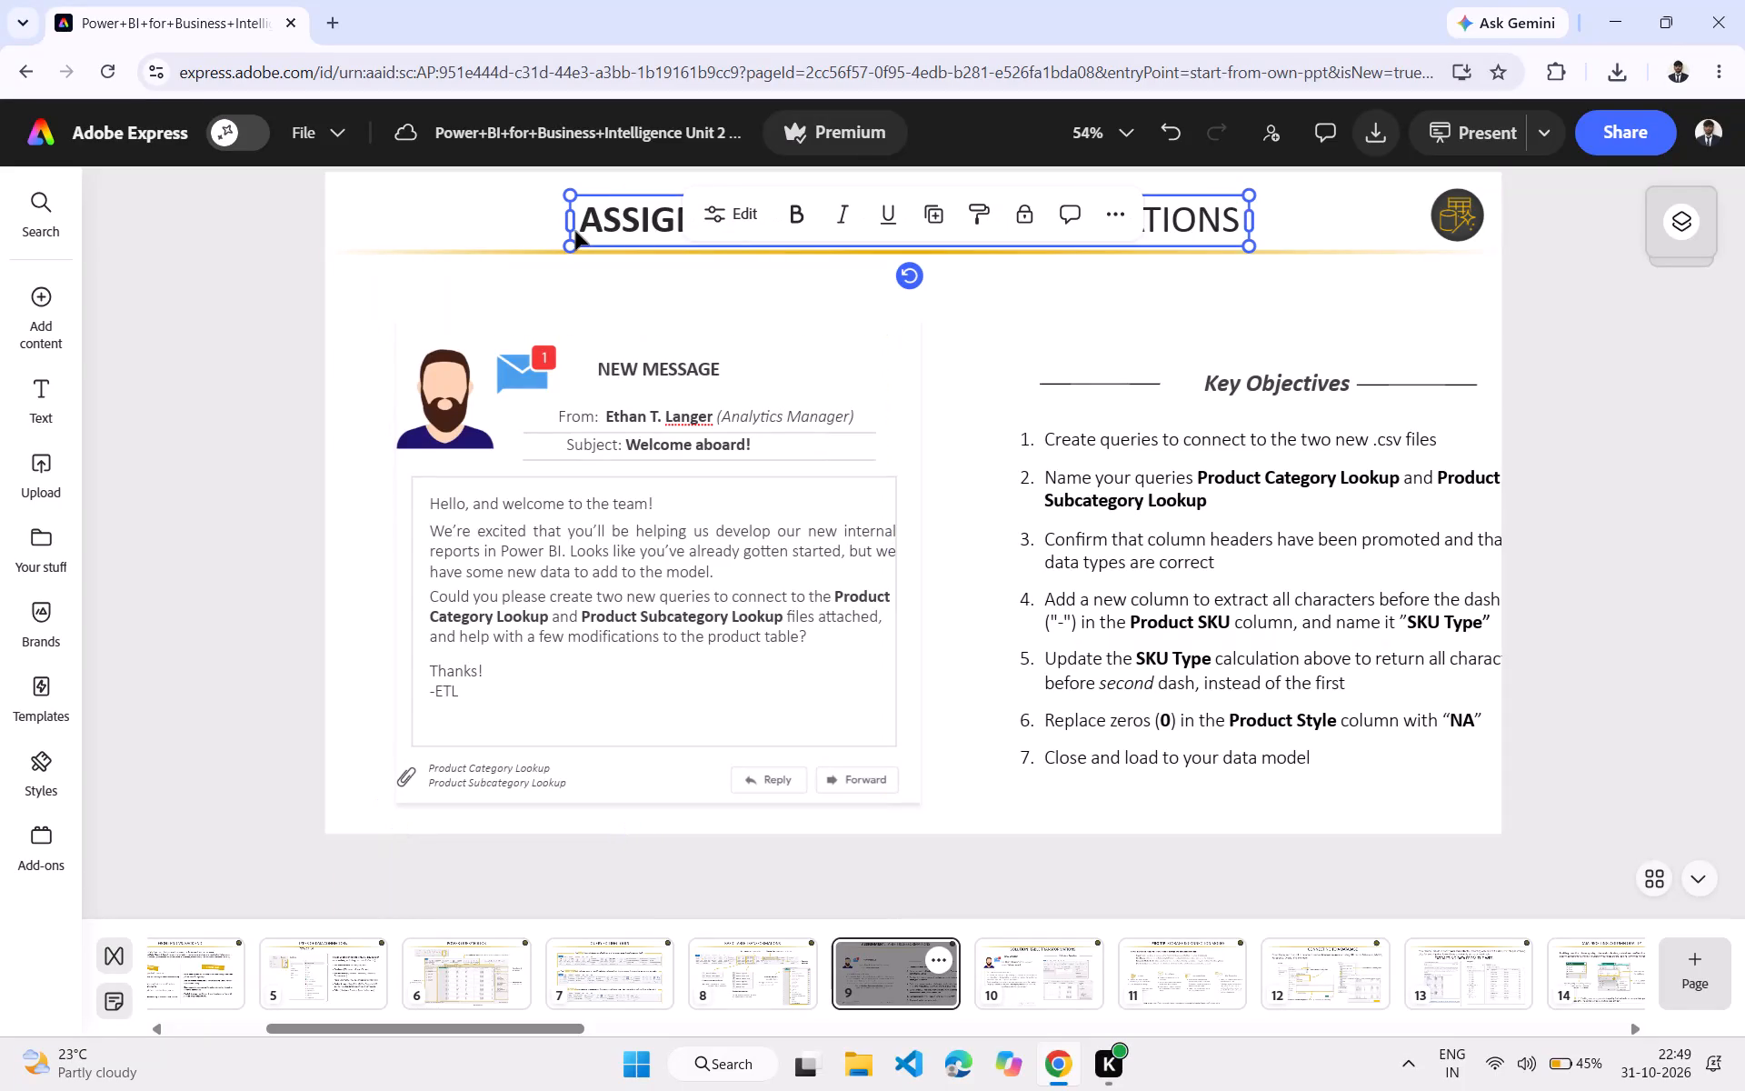
Move the page 9 title "ASSIGNMENT: TABLE TRANSFORMATIONS" to just below the gold line, slightly further right.
left_click_drag(575, 231, 623, 301)
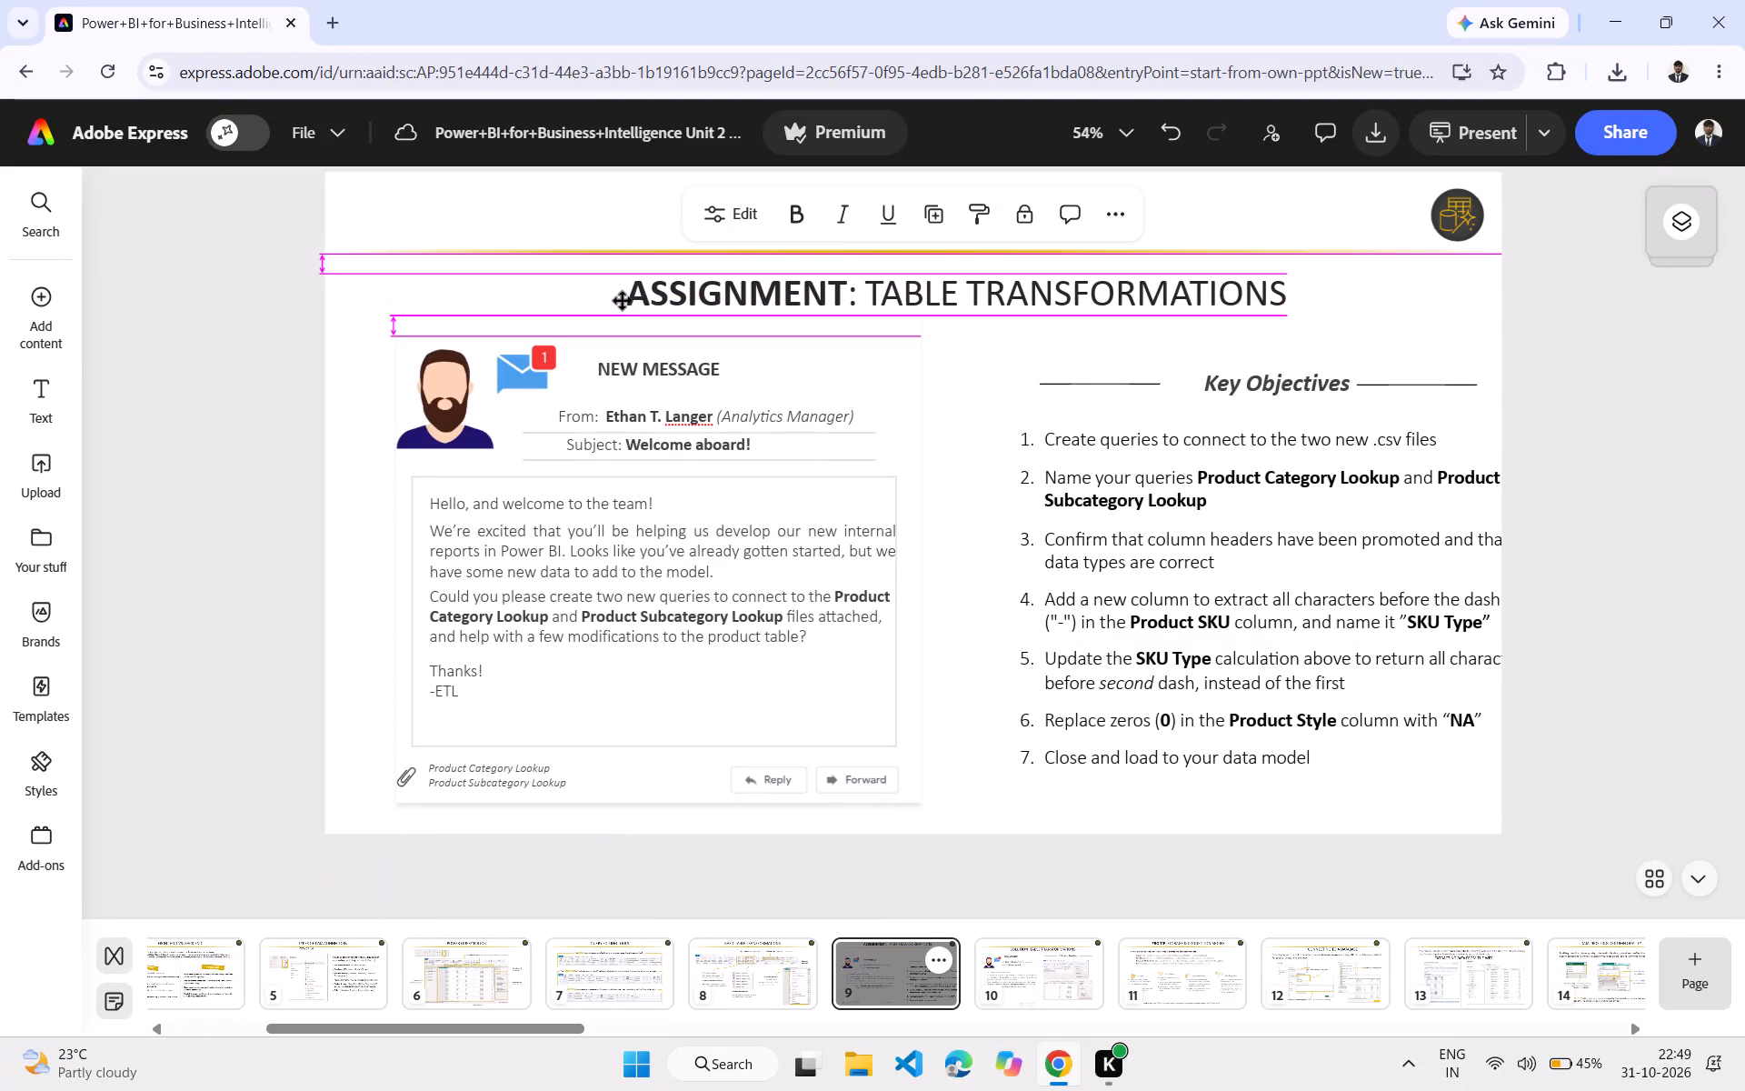
left_click_drag(623, 301, 623, 295)
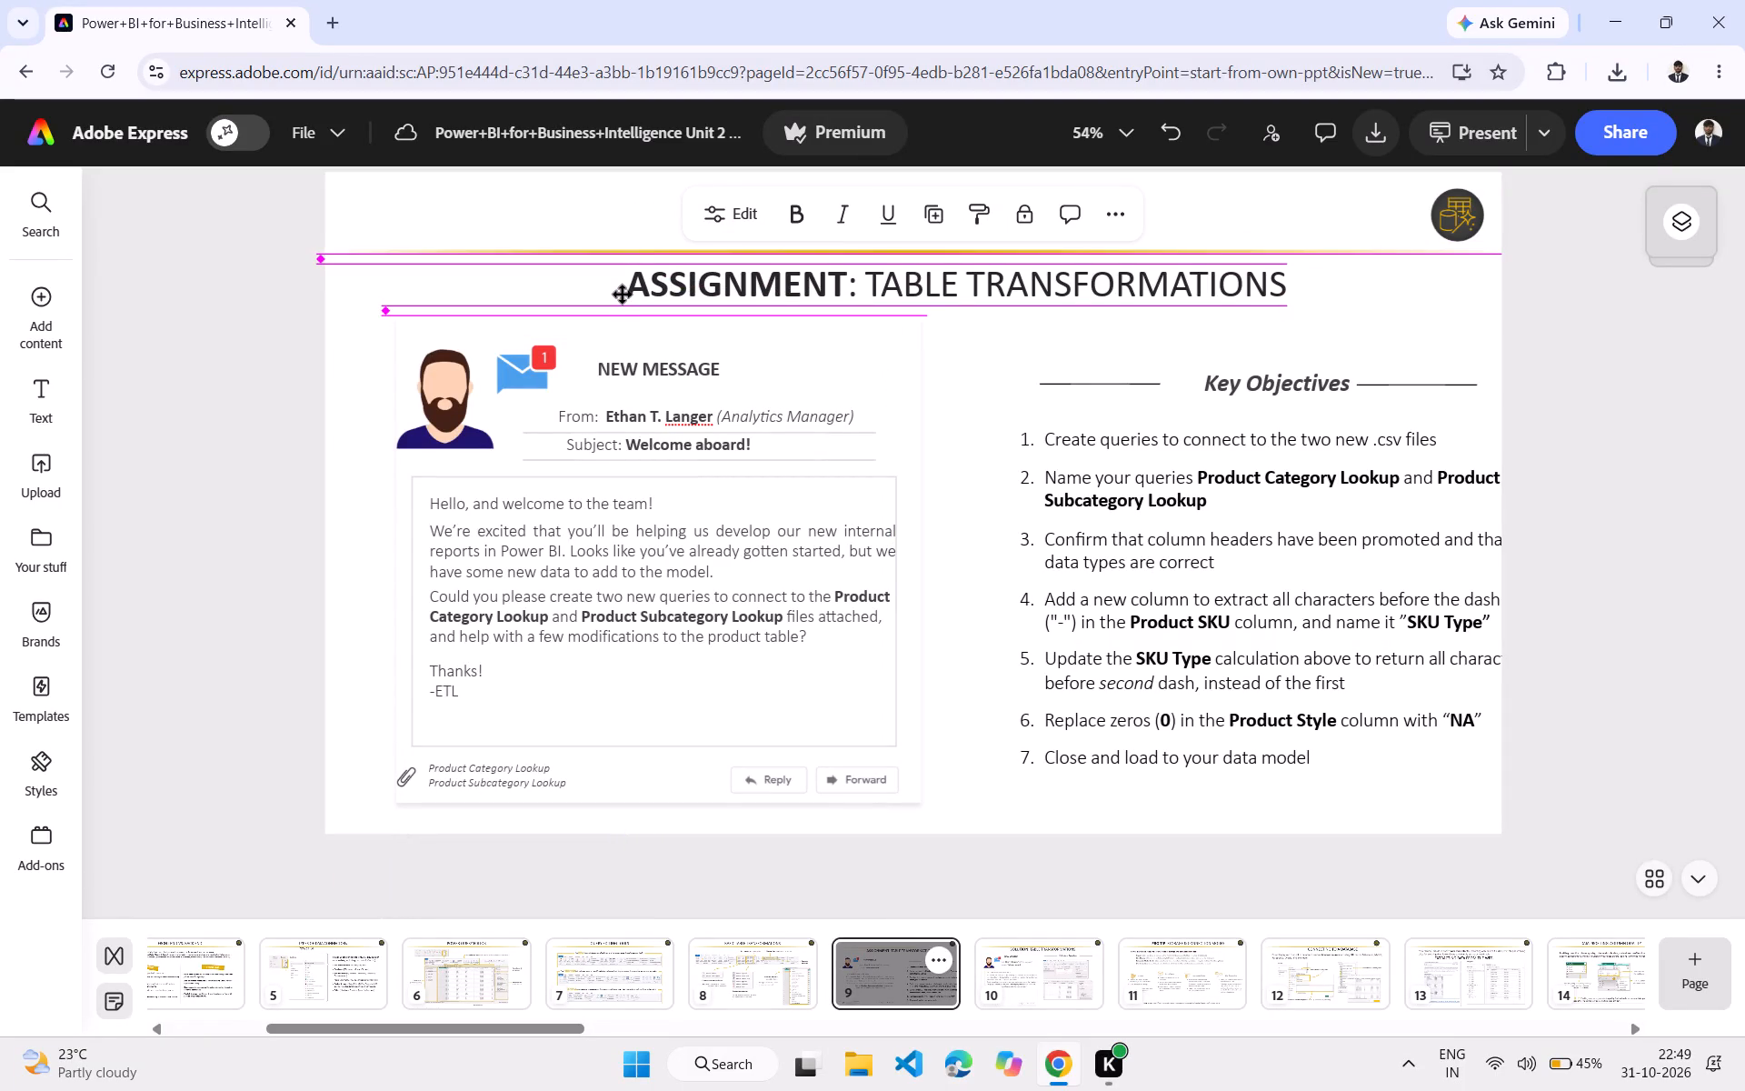
left_click_drag(623, 295, 623, 293)
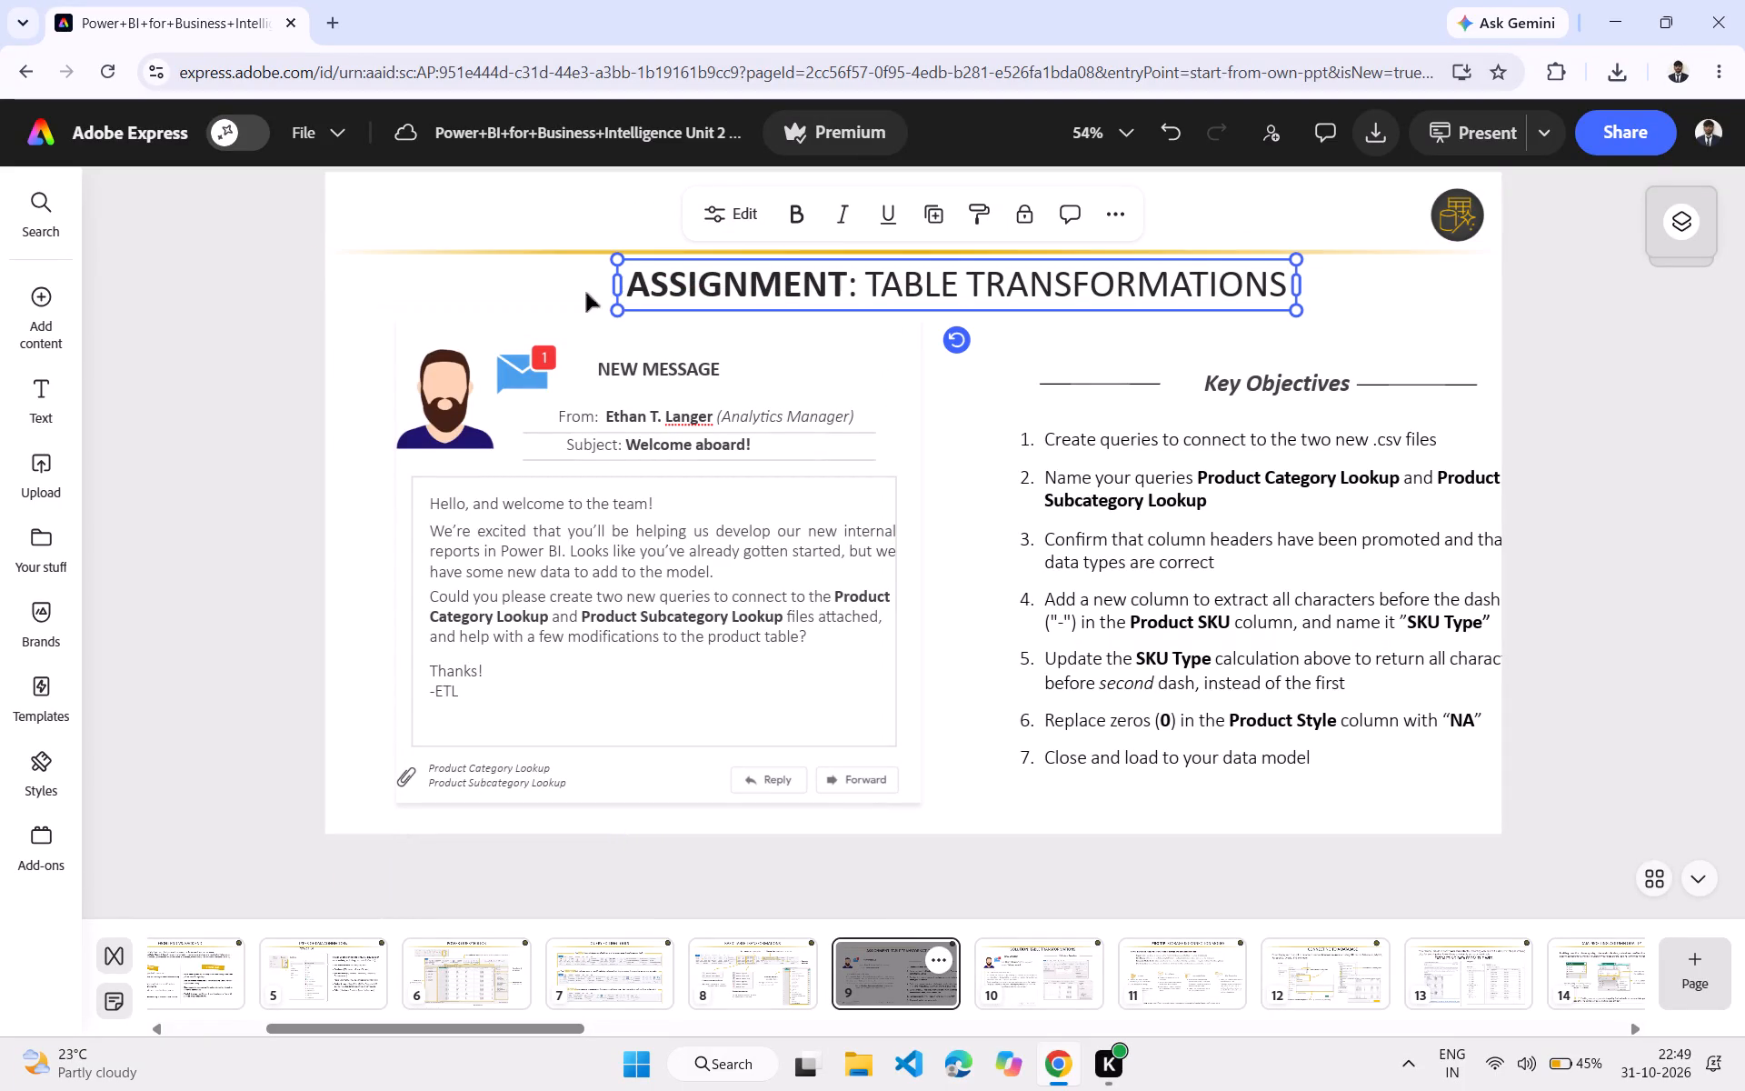
left_click(365, 265)
On page 8, move the title "BASIC TABLE TRANSFORMATIONS" below the gold line, near the page's left edge.
left_click(732, 950)
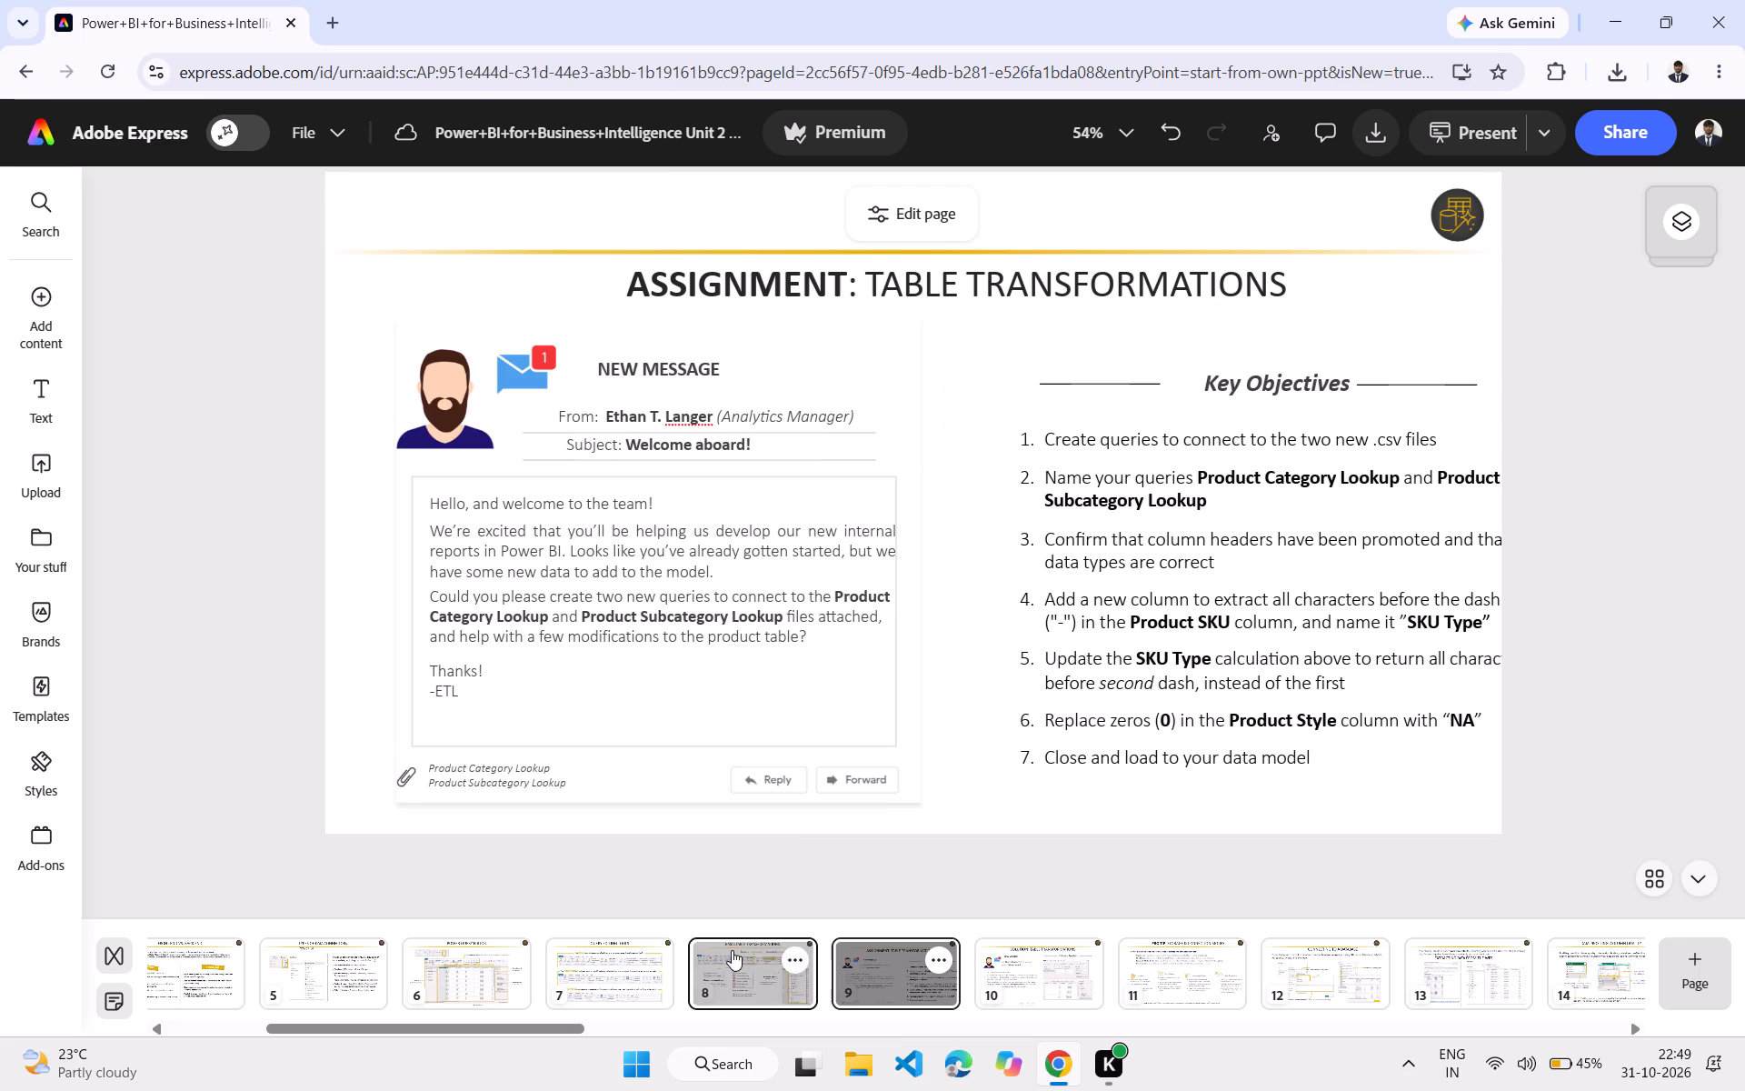
left_click_drag(708, 221, 721, 250)
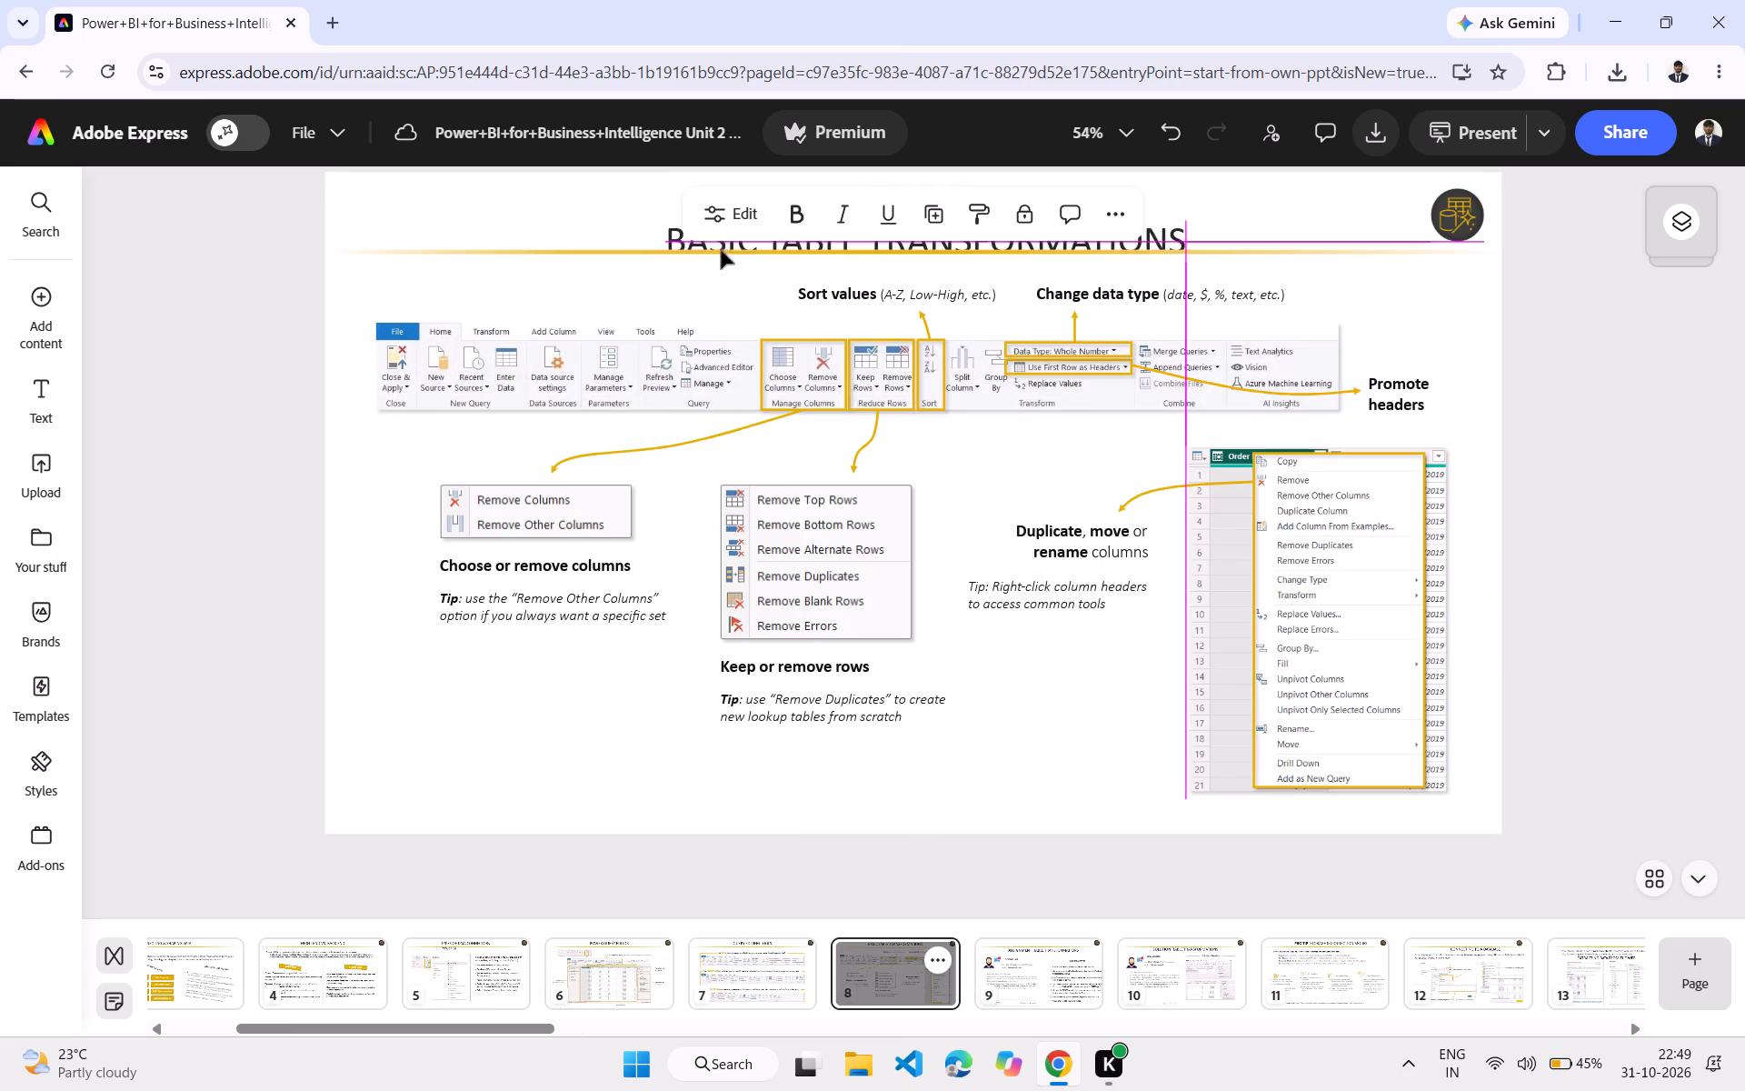
left_click_drag(721, 250, 379, 272)
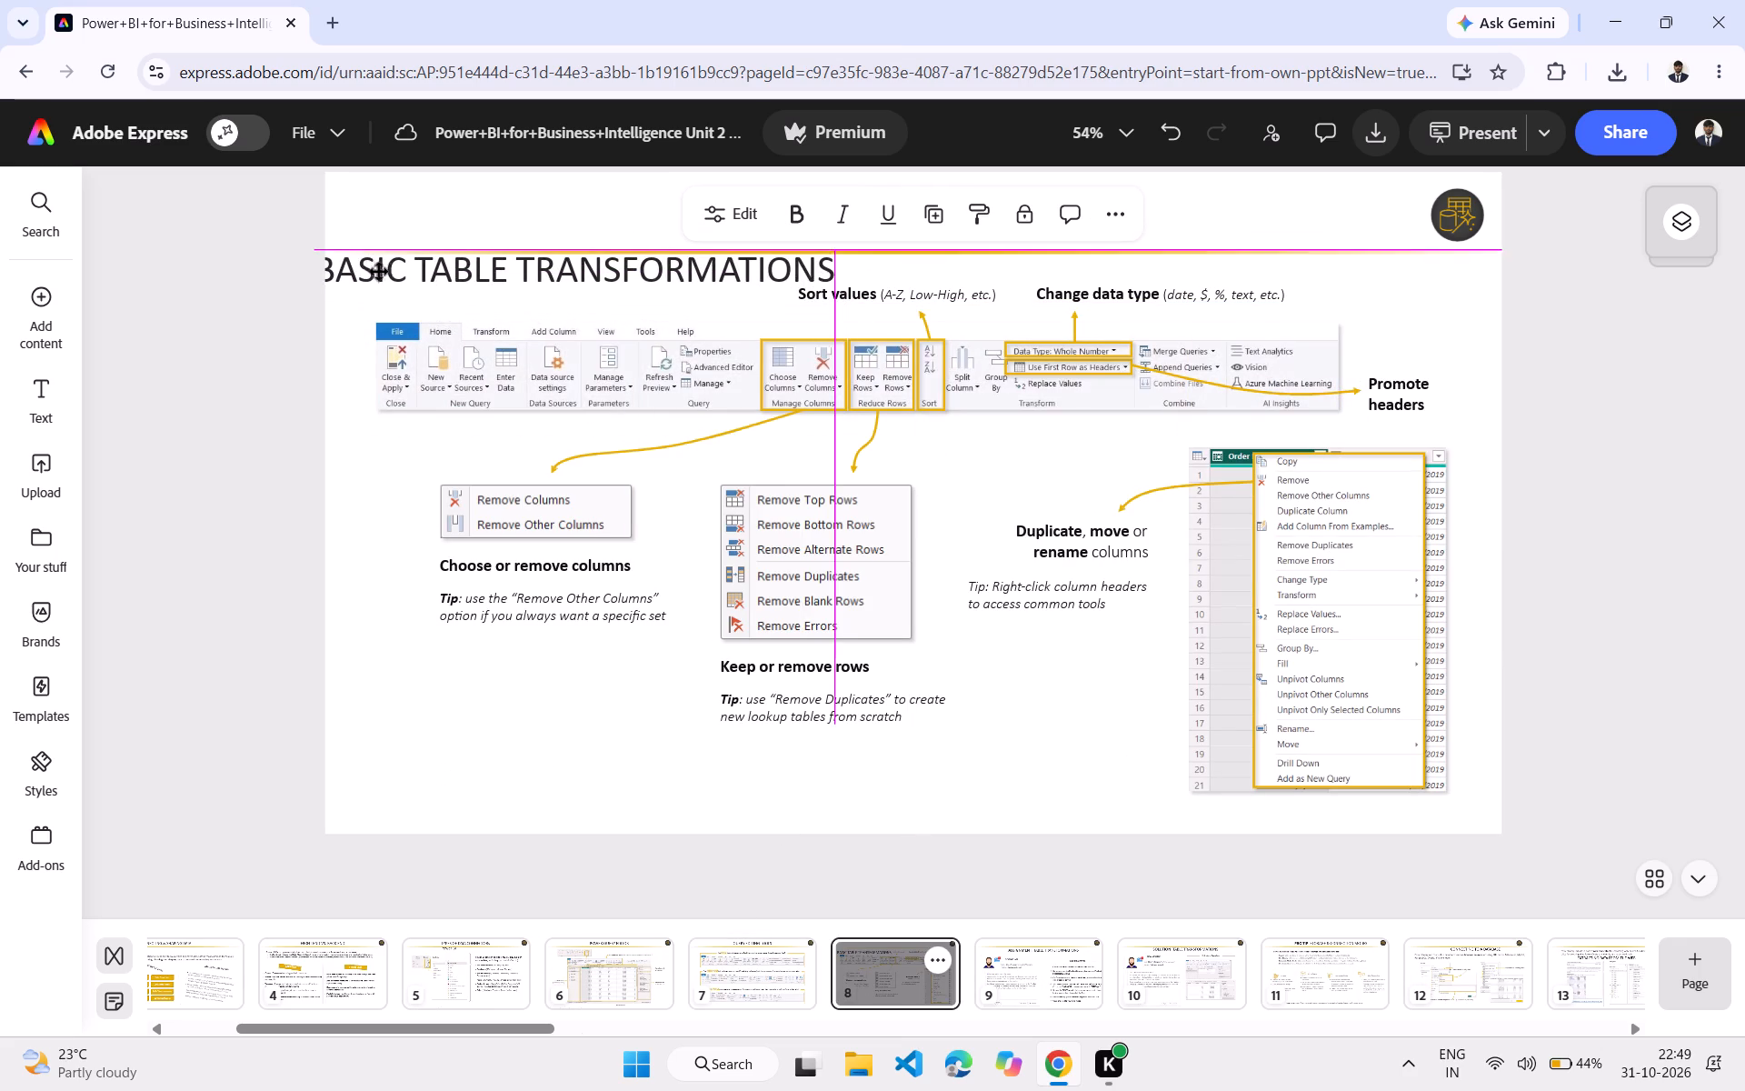
left_click_drag(379, 272, 399, 277)
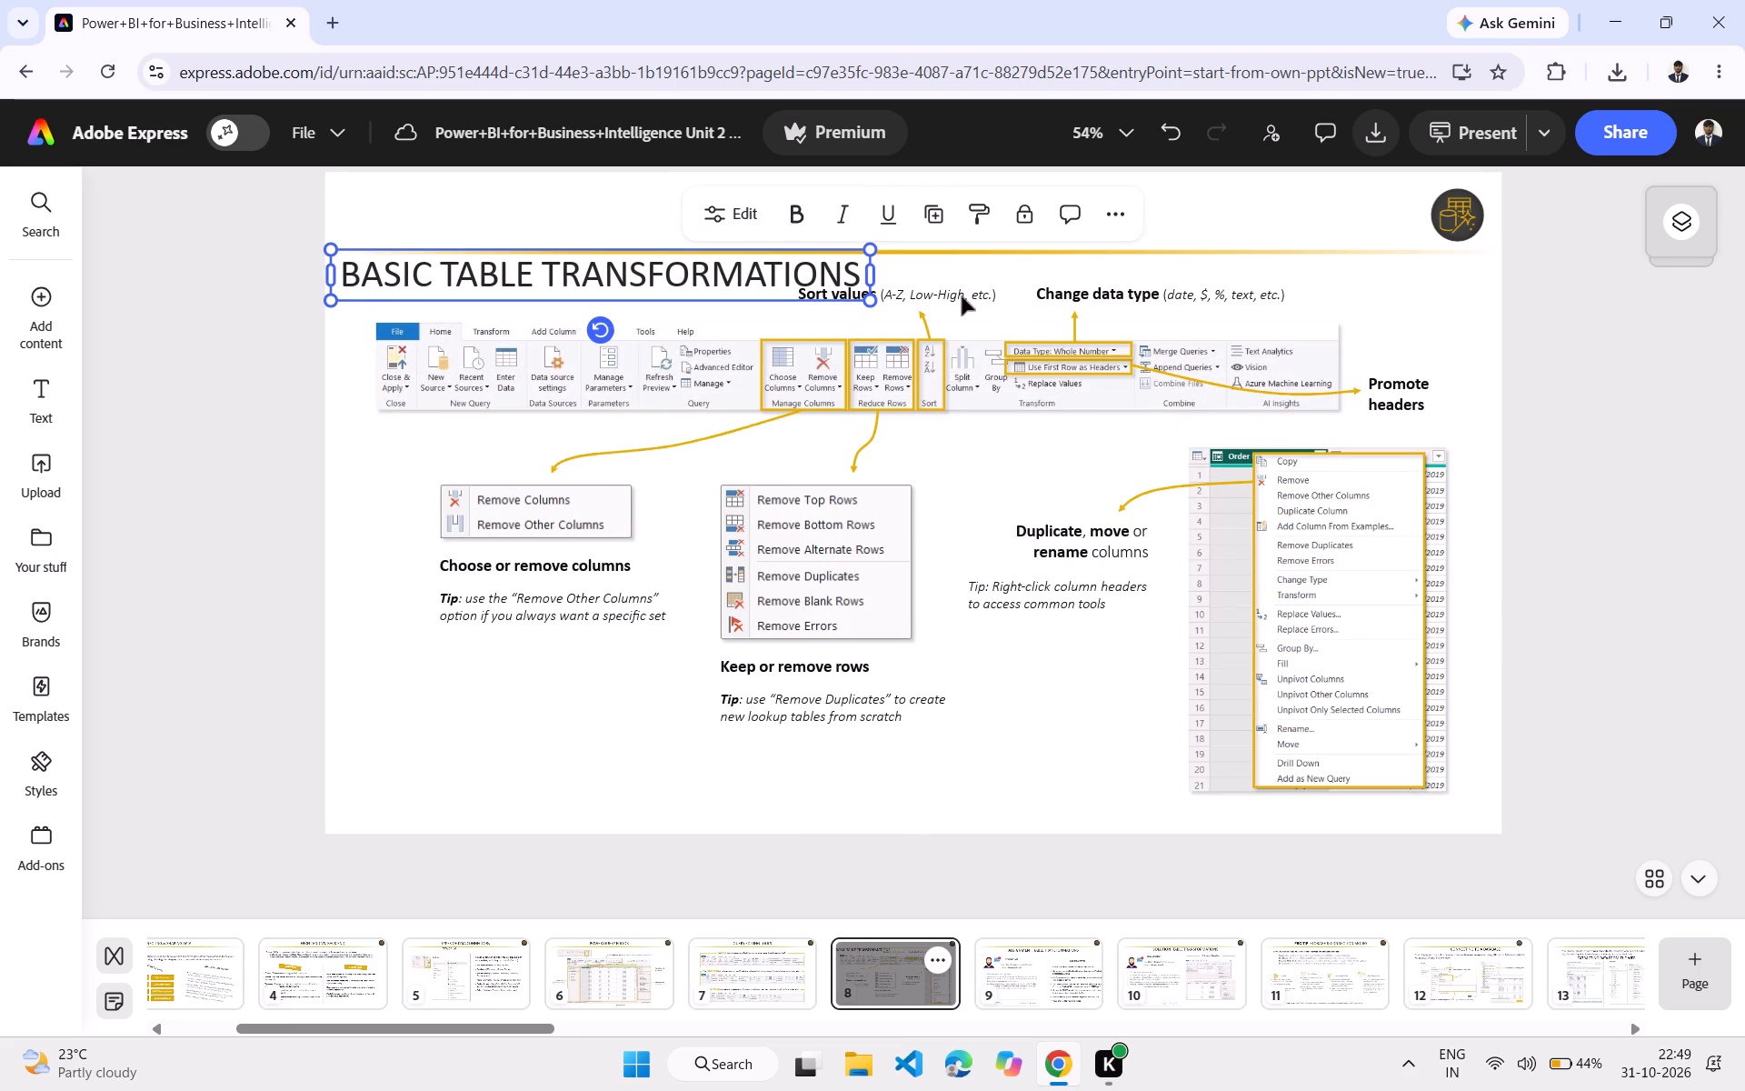
Shift the rows-and-sort highlight boxes and the "Sort values" and "Change data type" labels right and slightly down.
left_click_drag(961, 295, 976, 305)
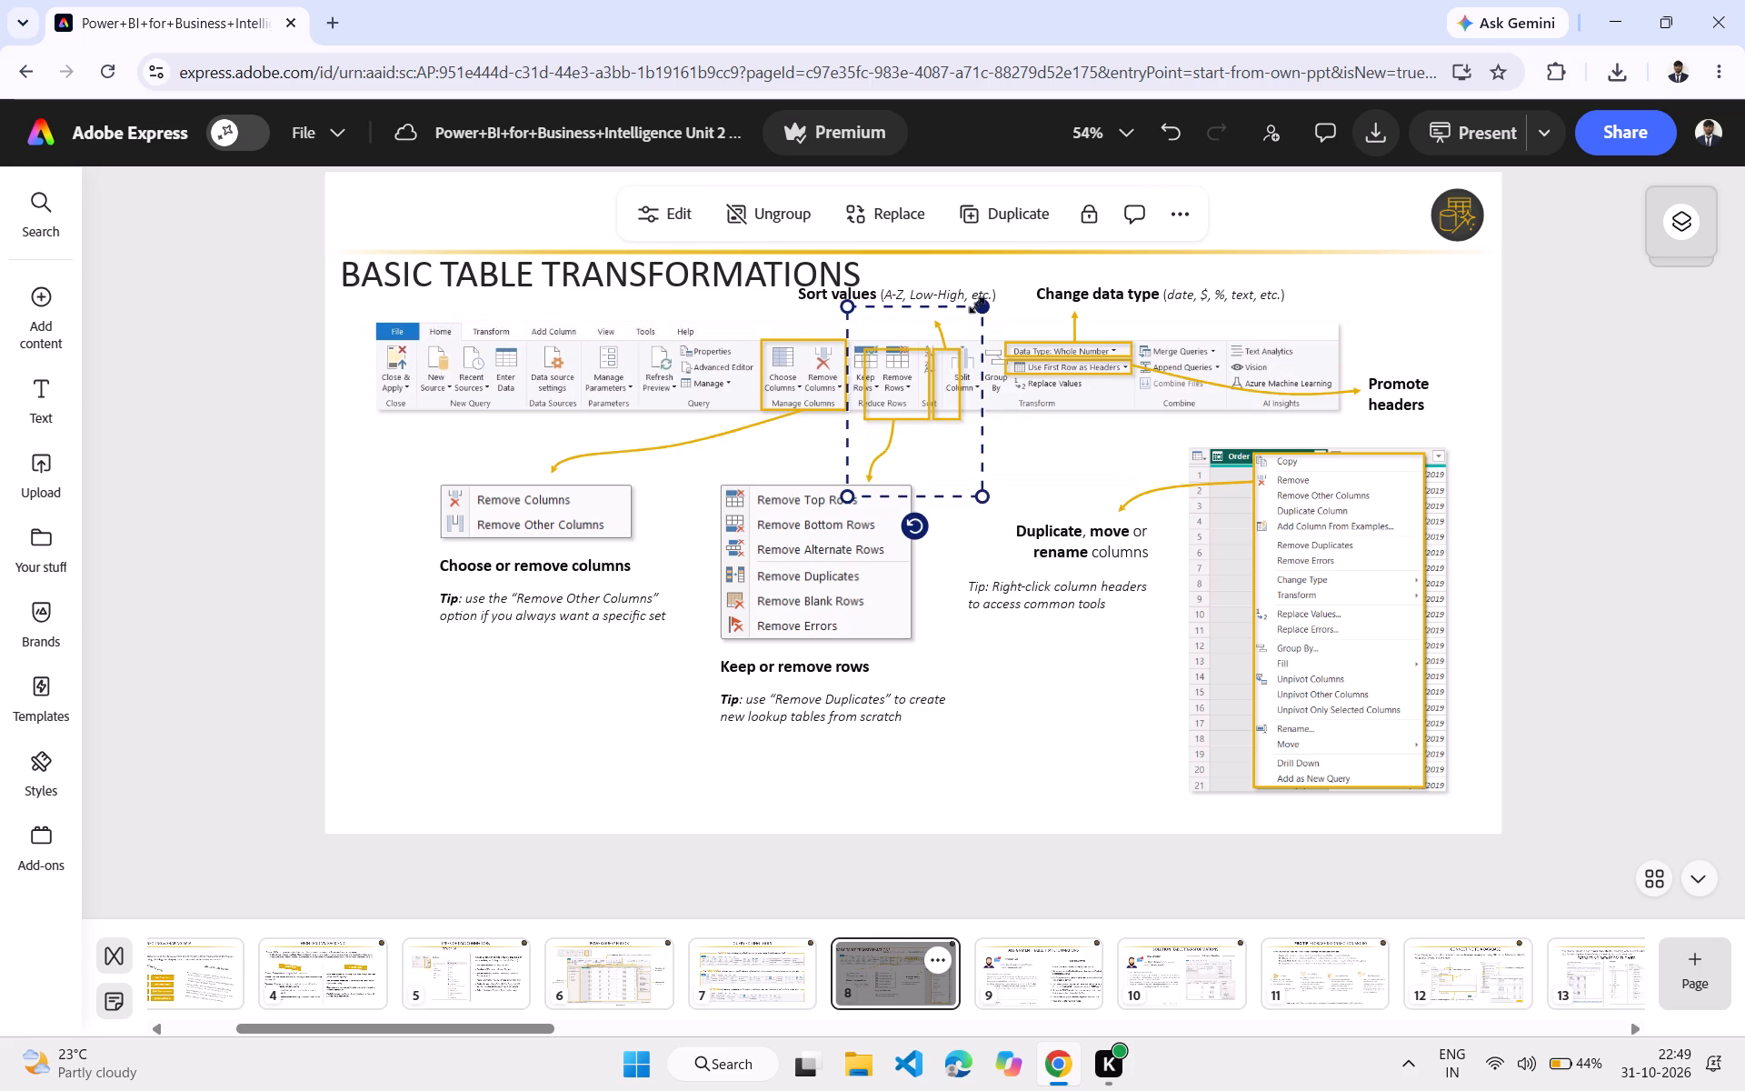
left_click_drag(961, 289, 982, 302)
left_click_drag(1192, 293, 1260, 296)
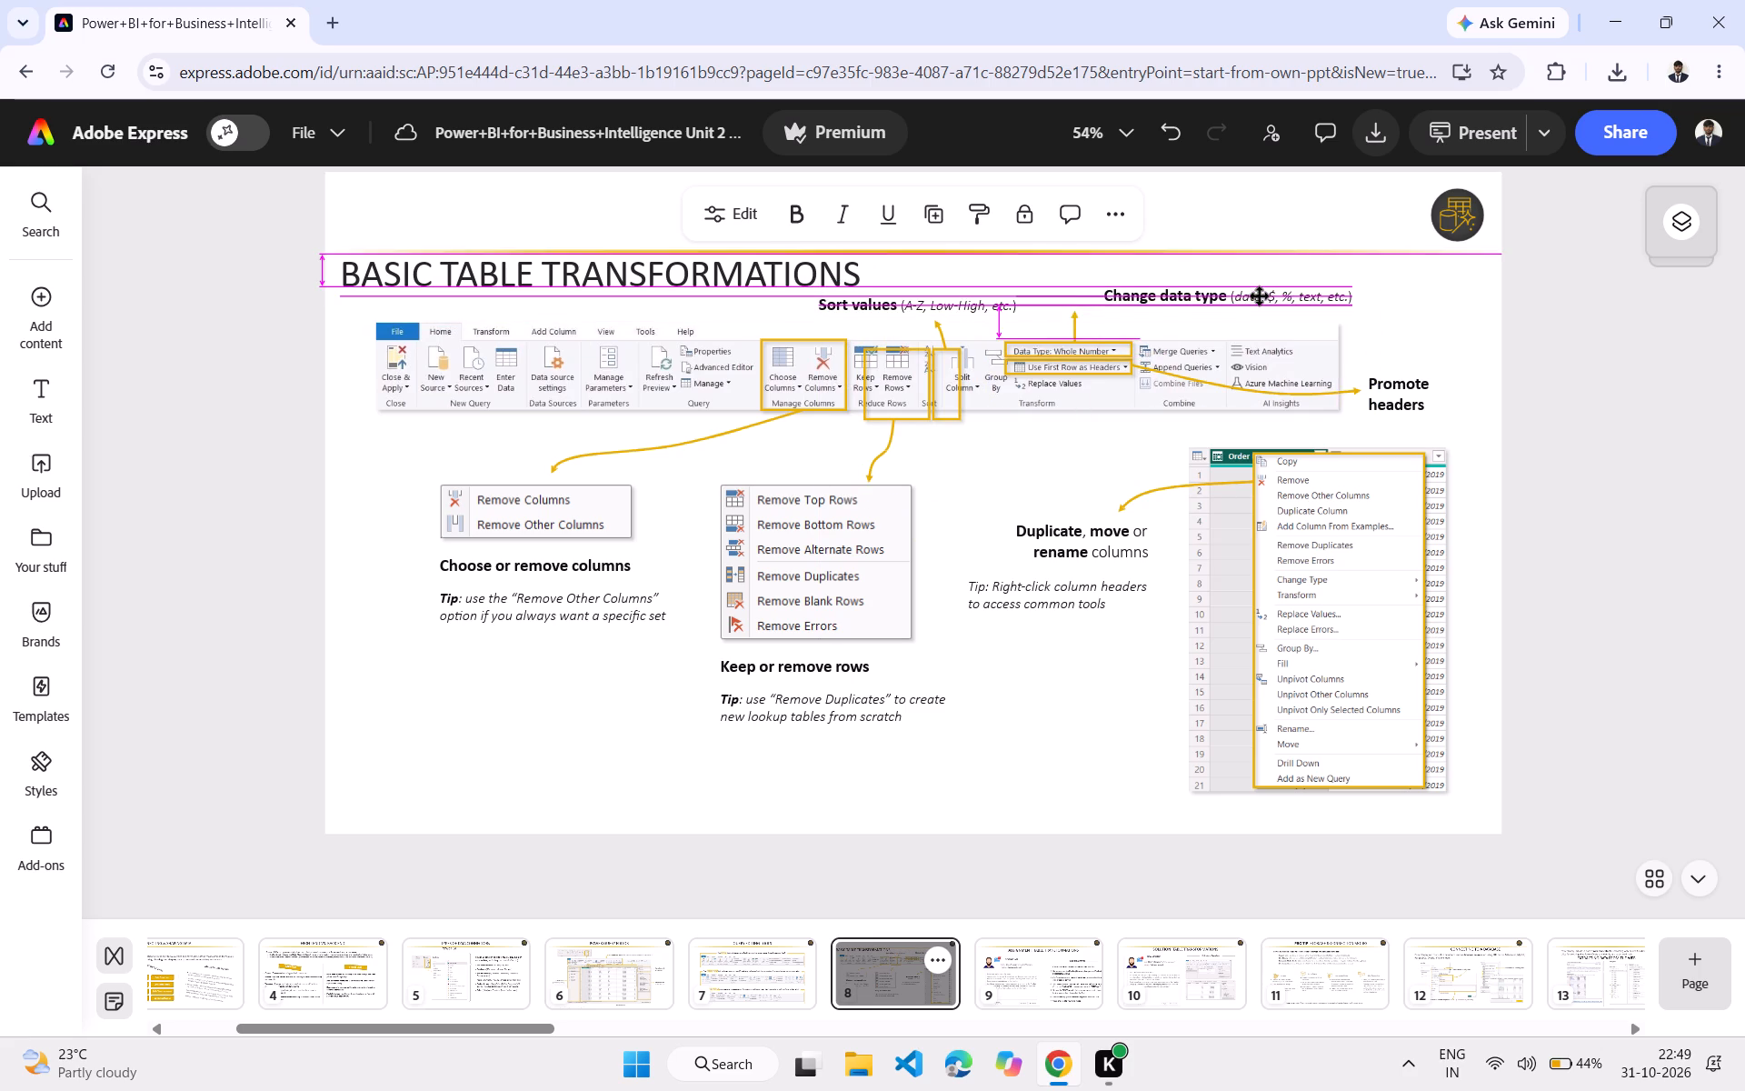
left_click_drag(1260, 296, 1261, 301)
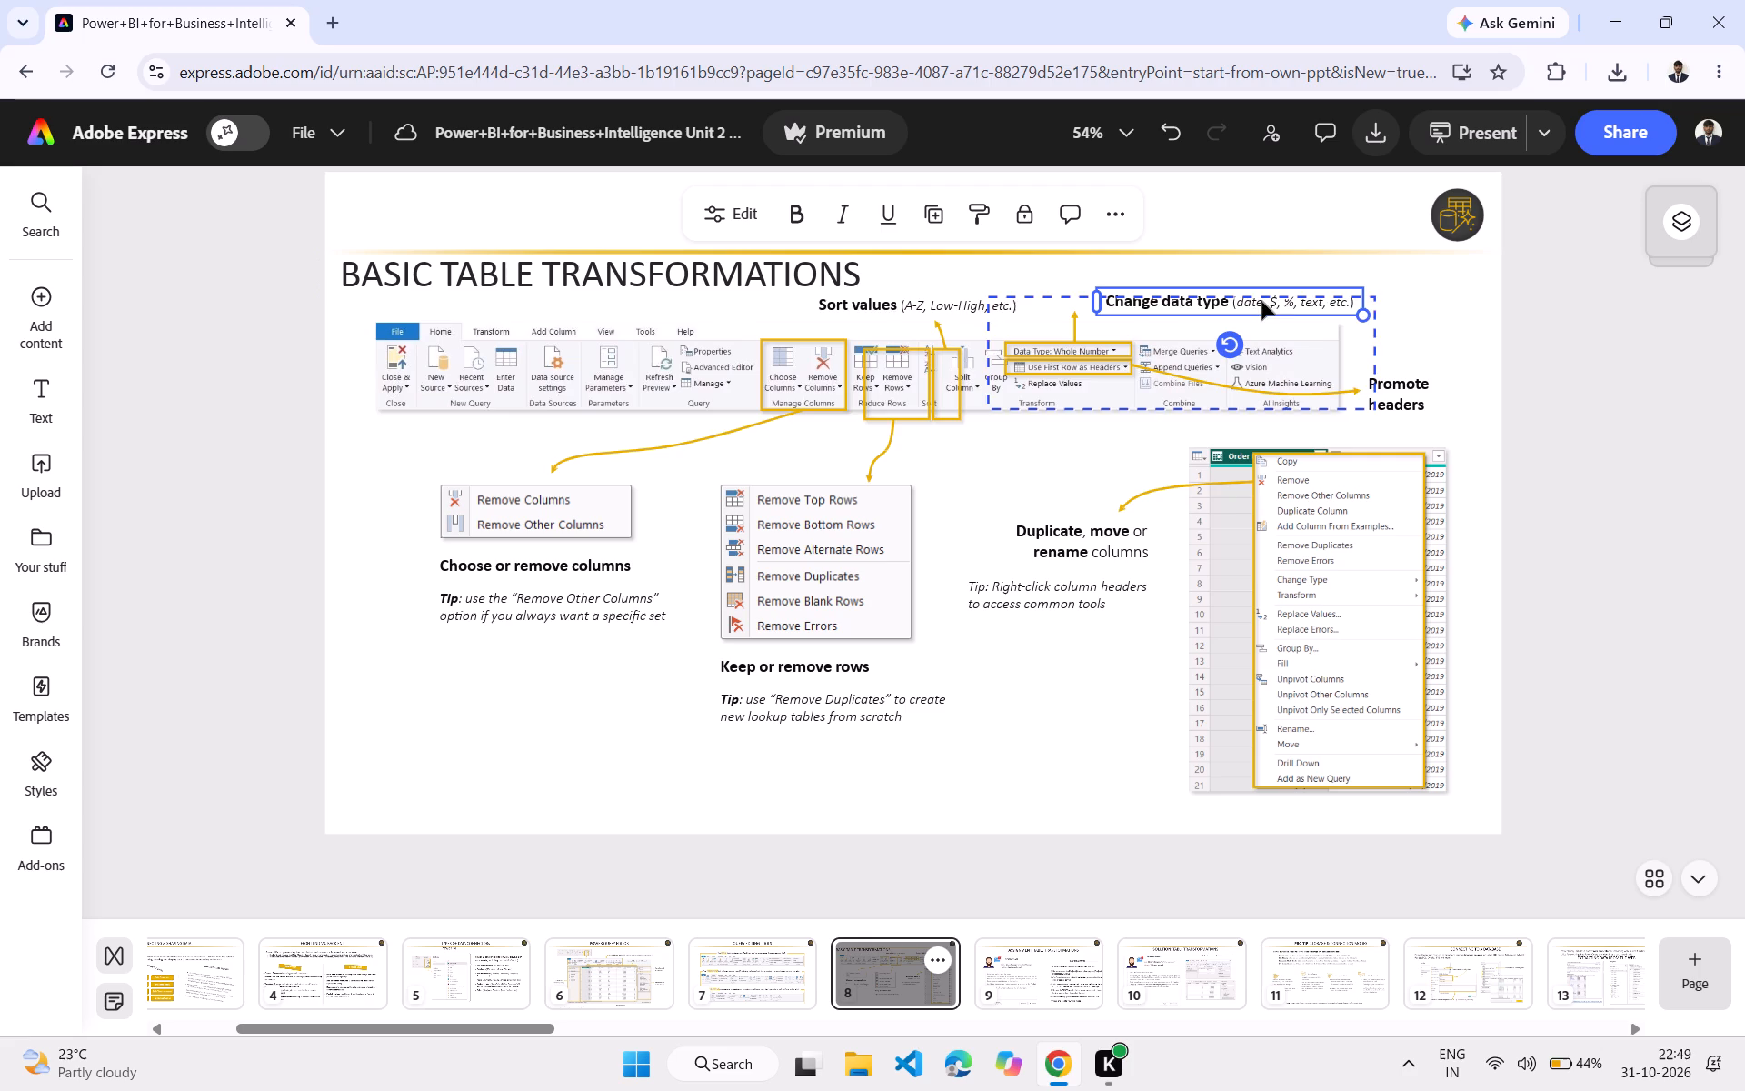
Nudge the ribbon screenshot and the "Promote headers" label slightly down and right.
left_click_drag(713, 314, 722, 330)
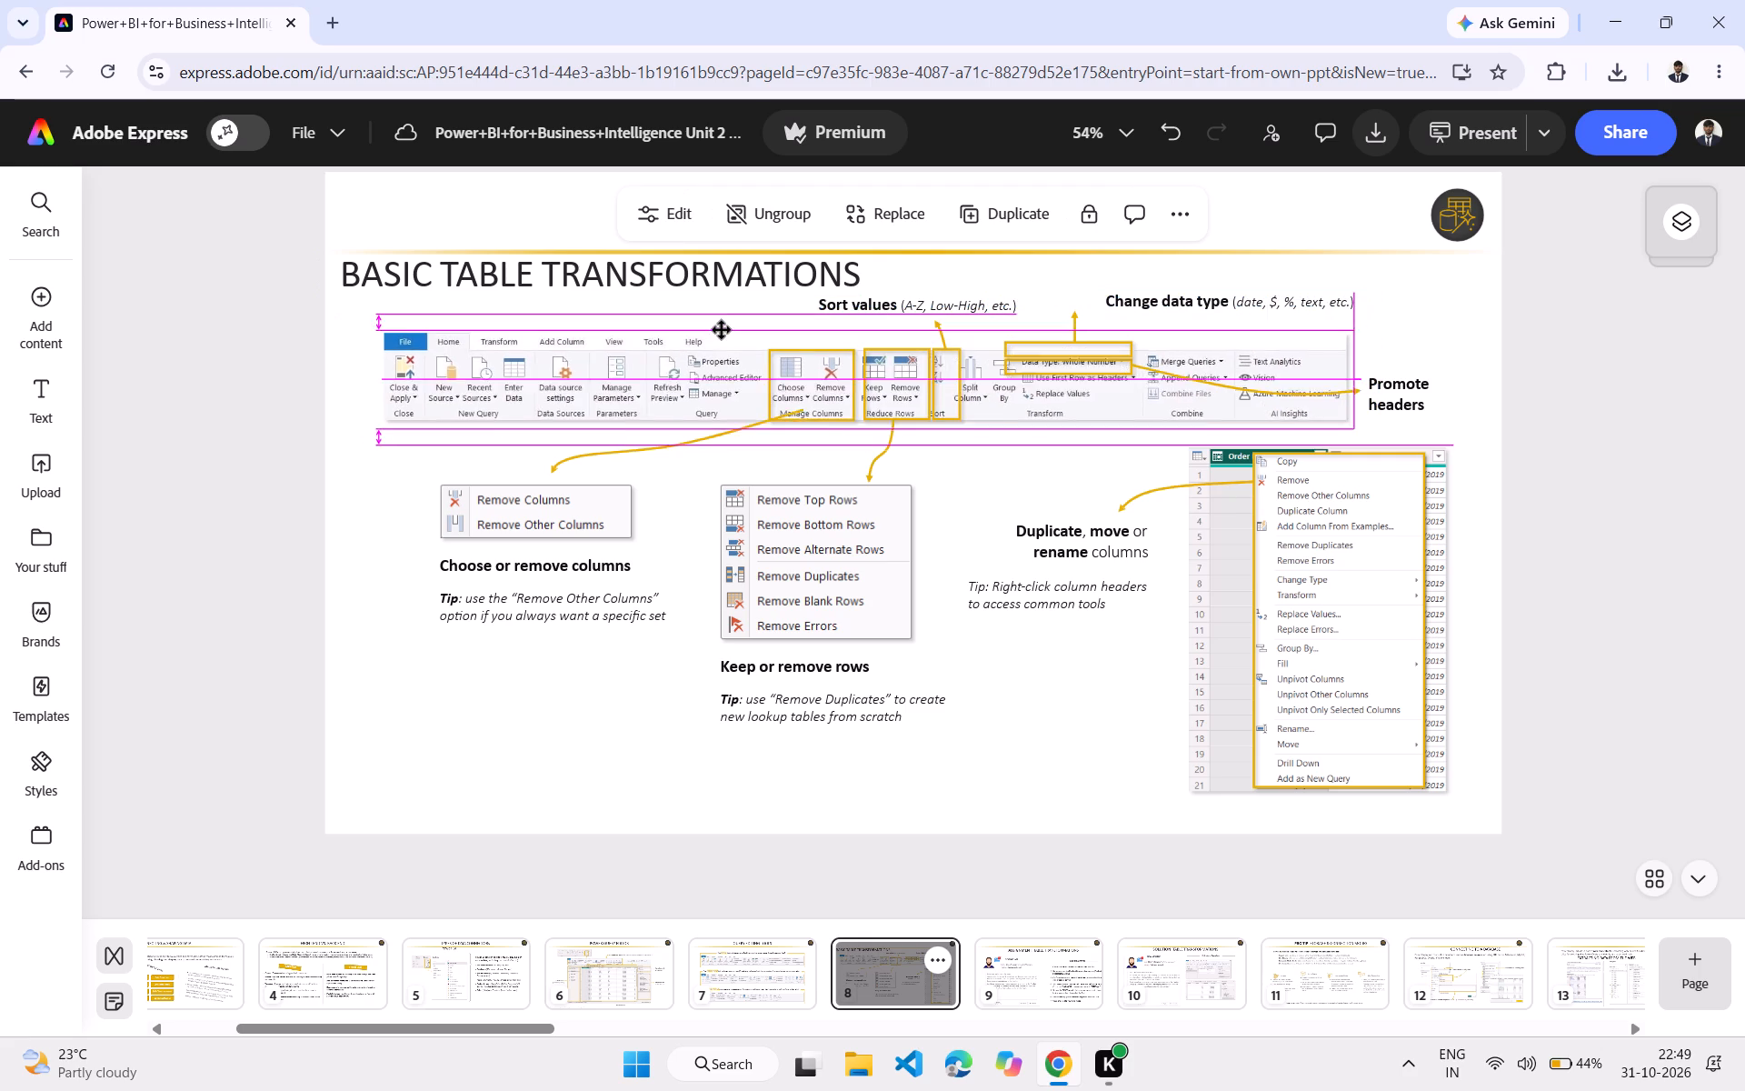
left_click_drag(722, 330, 722, 327)
left_click_drag(1422, 405, 1442, 414)
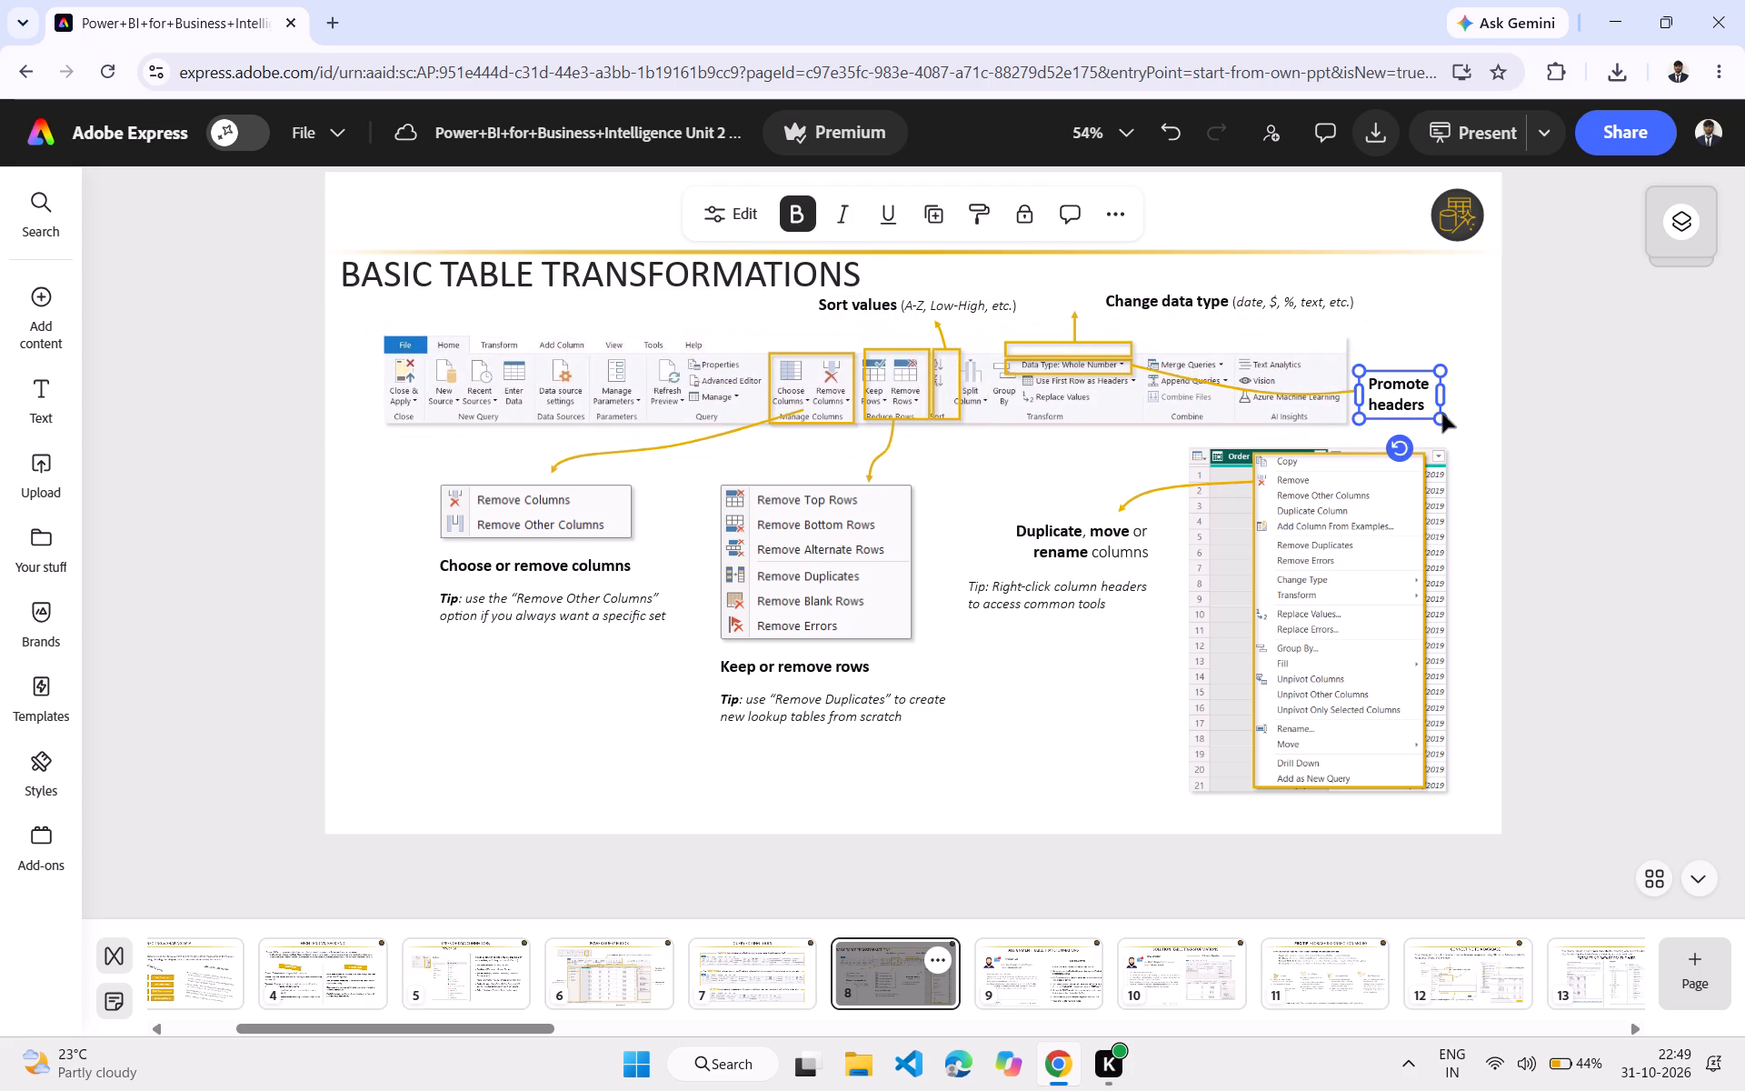
left_click_drag(1442, 414, 1449, 419)
Move the context menu's gold frame and arrow up and right, and nudge the "Duplicate, move or rename columns" text down and left.
left_click_drag(1313, 485, 1319, 511)
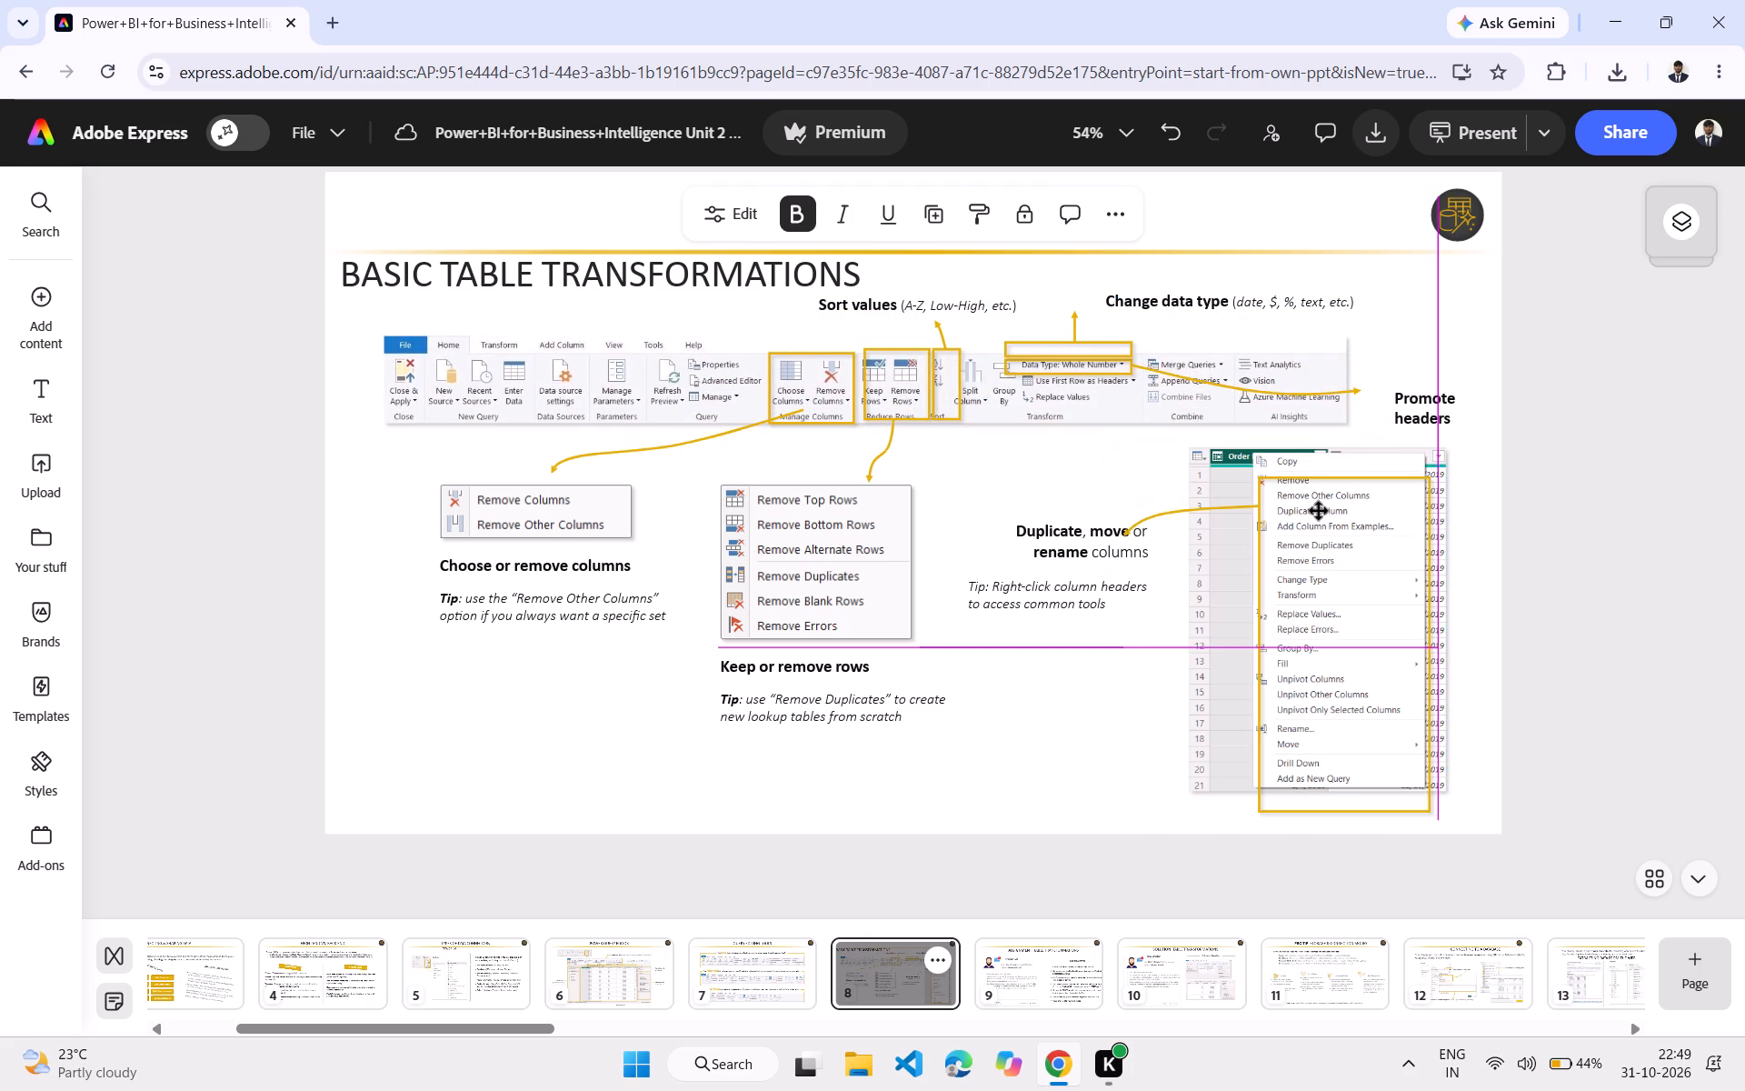
left_click_drag(1319, 511, 1319, 512)
left_click_drag(1204, 587, 1221, 630)
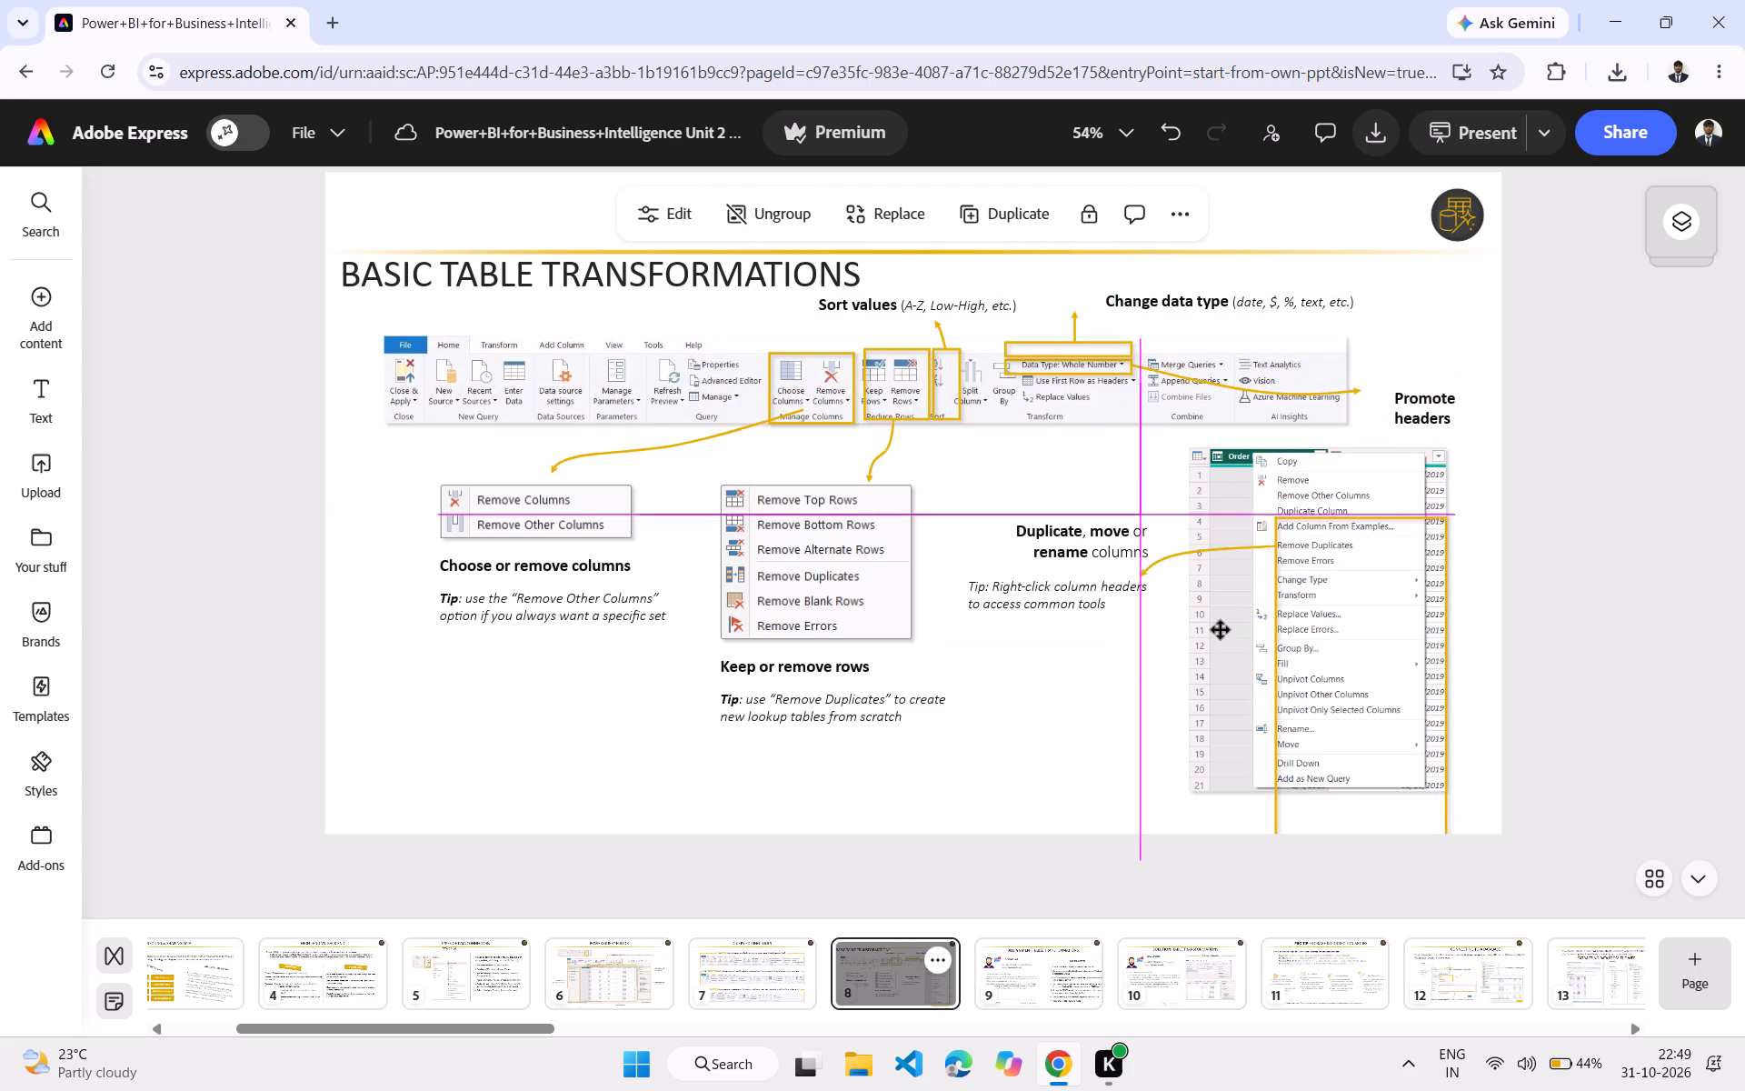
left_click_drag(1221, 630, 1237, 543)
left_click_drag(1083, 555, 1076, 567)
Shift the rows-and-sort highlight boxes, the row removal menu image and the "Keep or remove rows" text right and slightly down.
left_click_drag(877, 489, 909, 493)
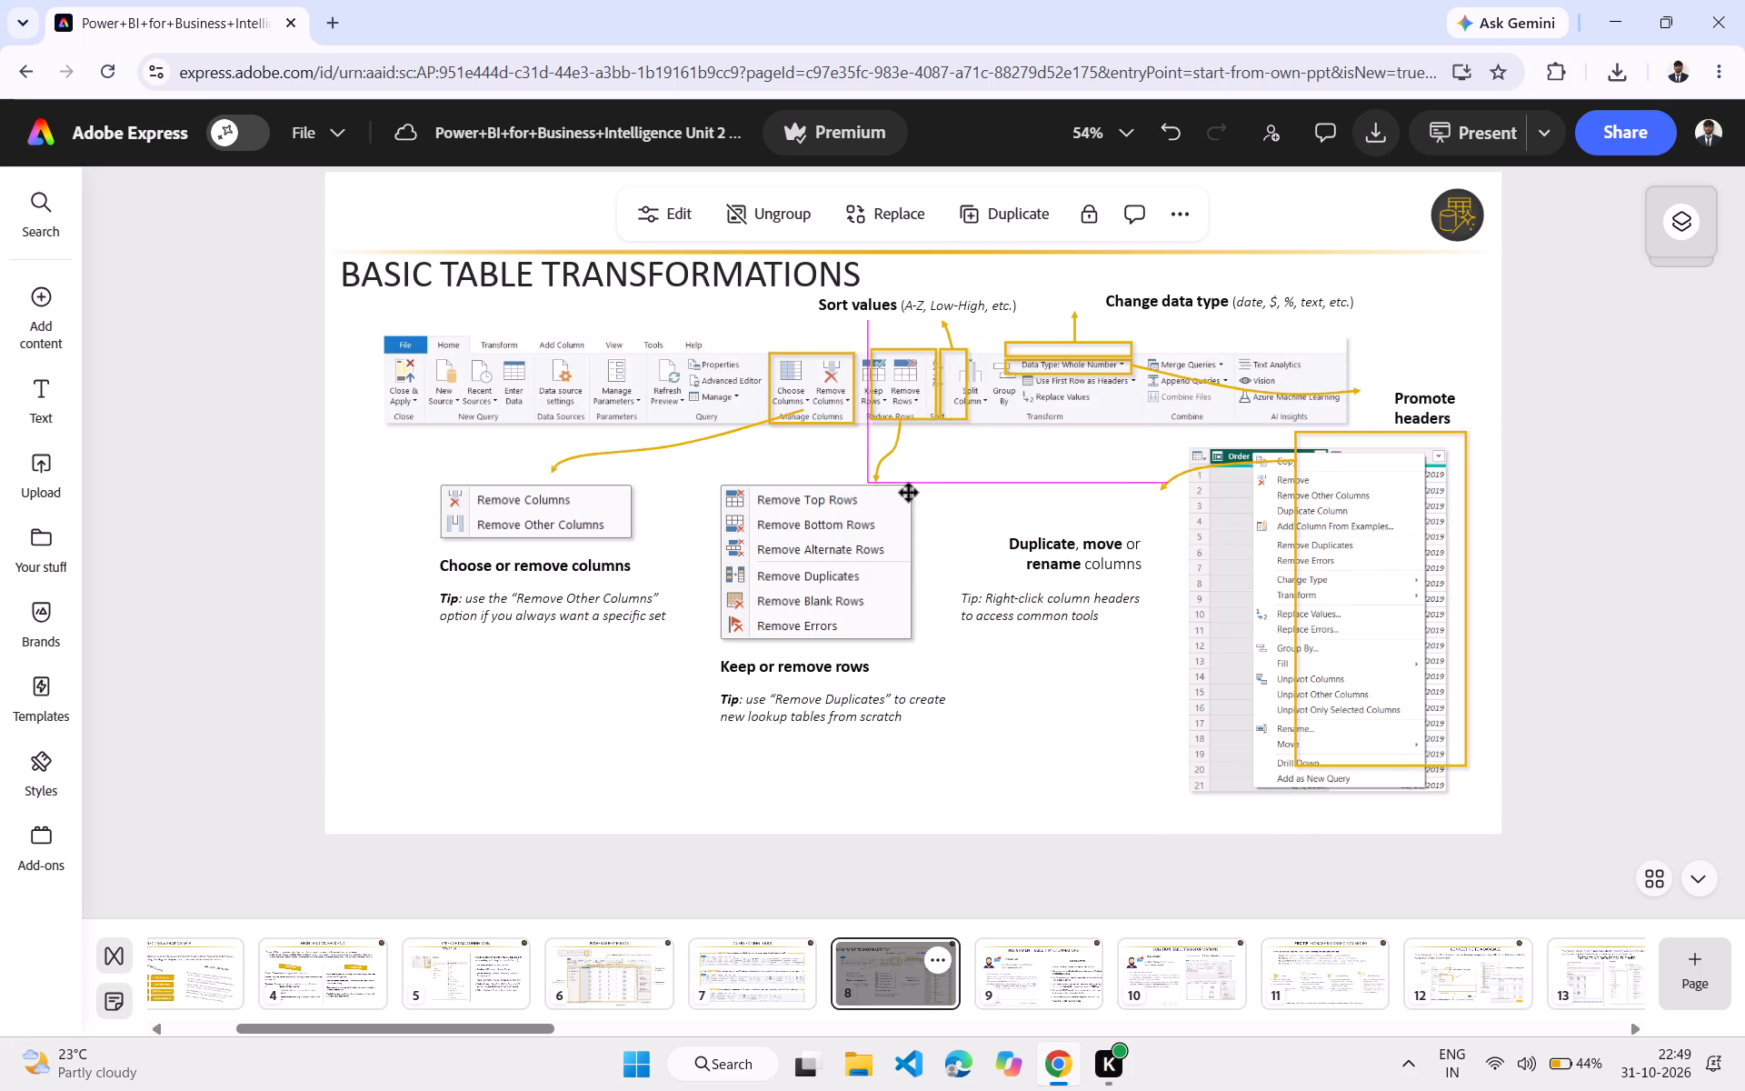
left_click_drag(909, 493, 912, 495)
left_click_drag(787, 512, 803, 533)
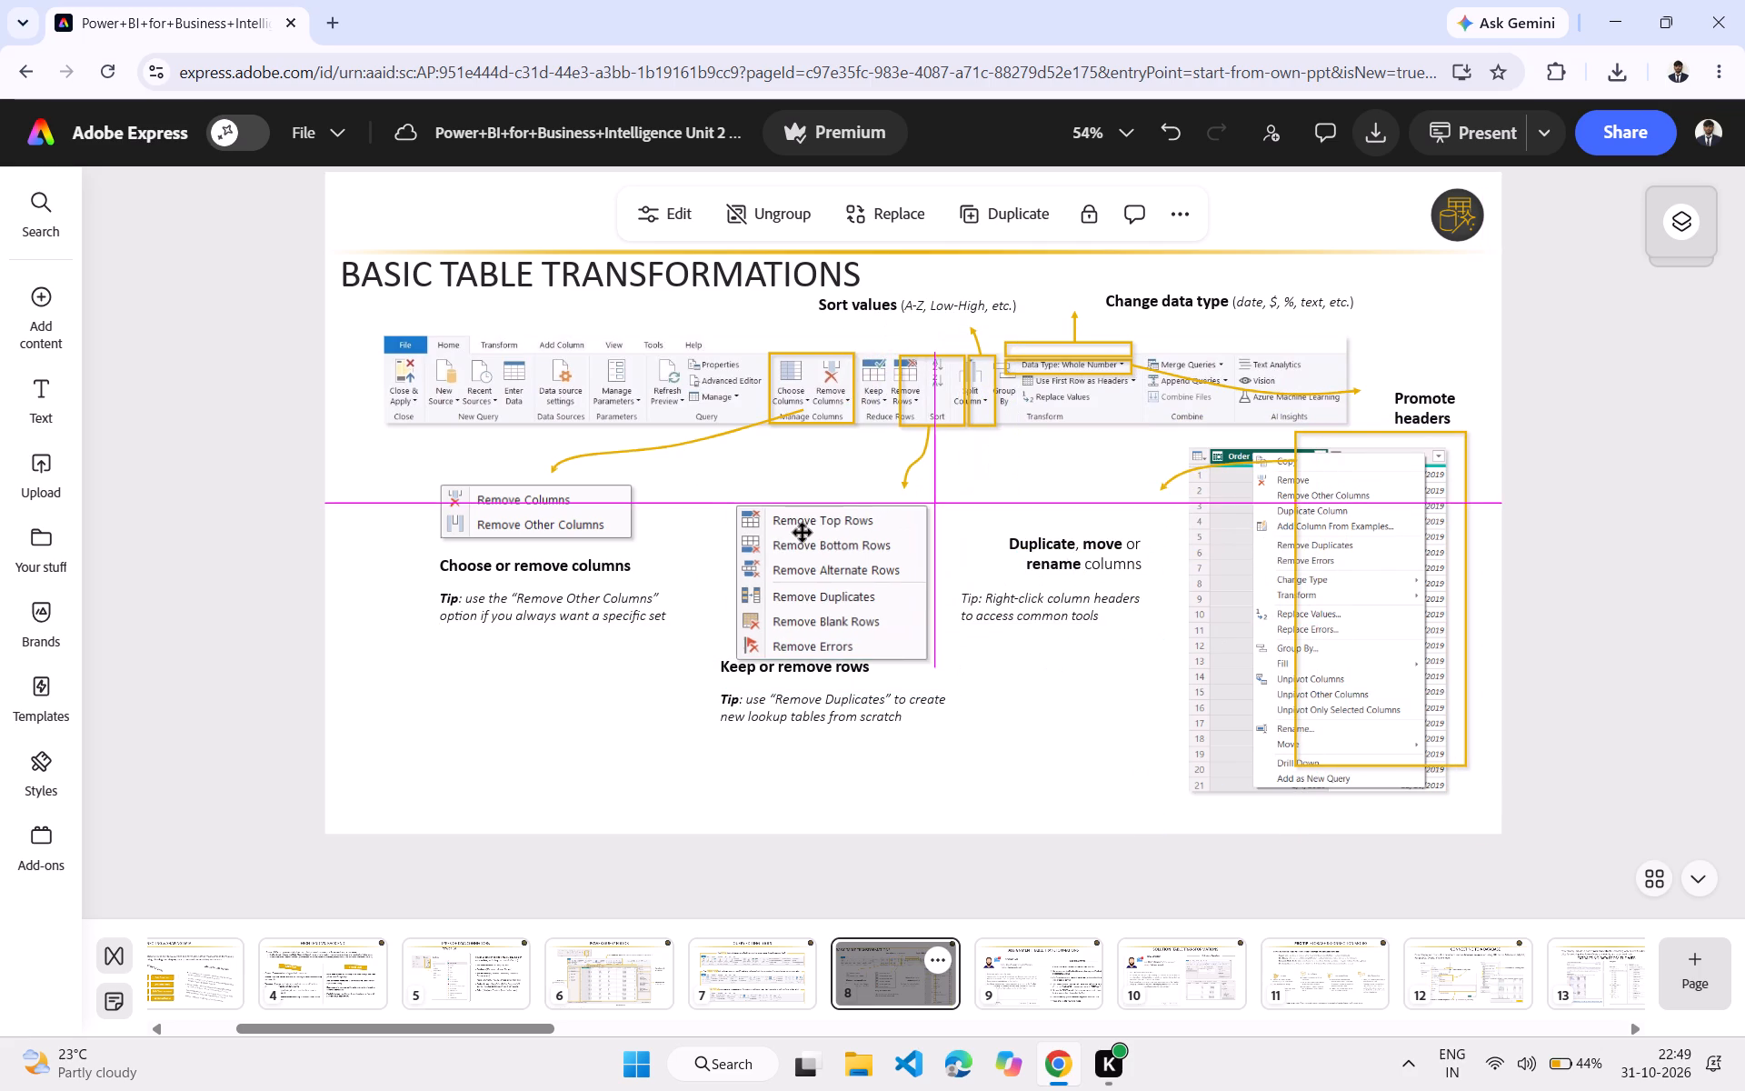
left_click_drag(803, 533, 813, 515)
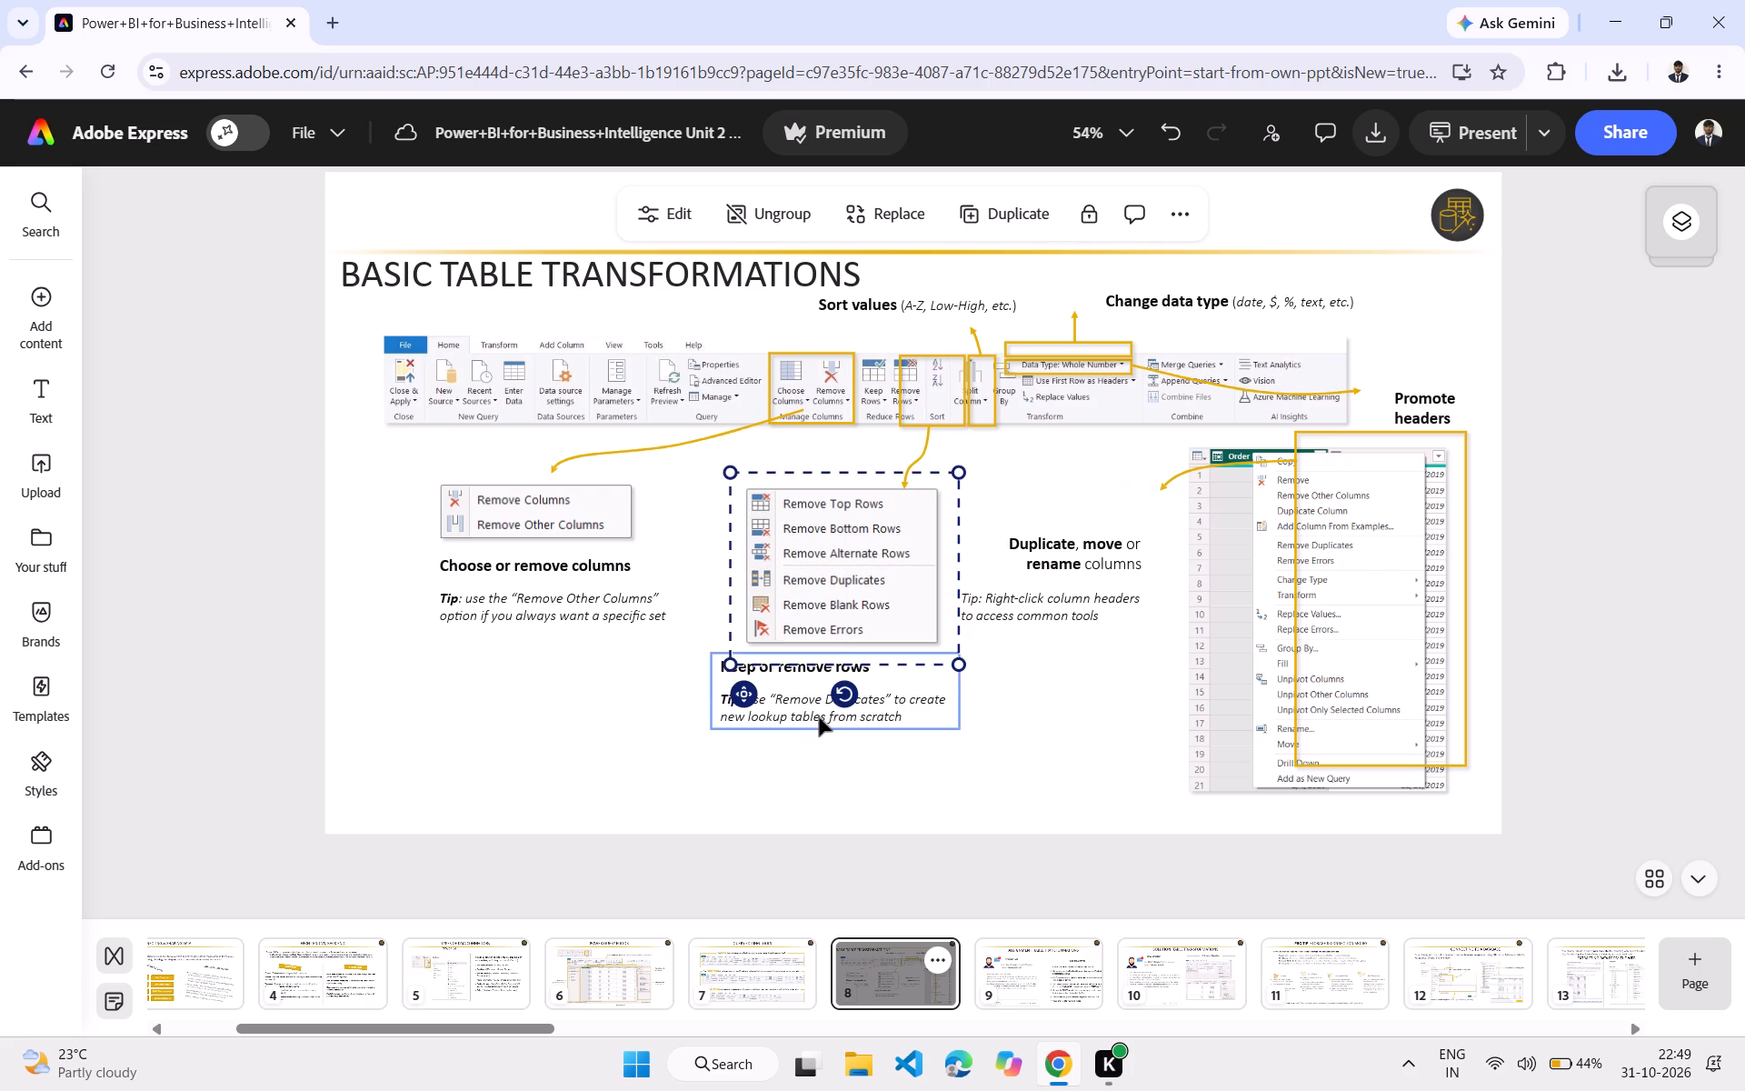
left_click(819, 717)
left_click_drag(819, 717, 846, 730)
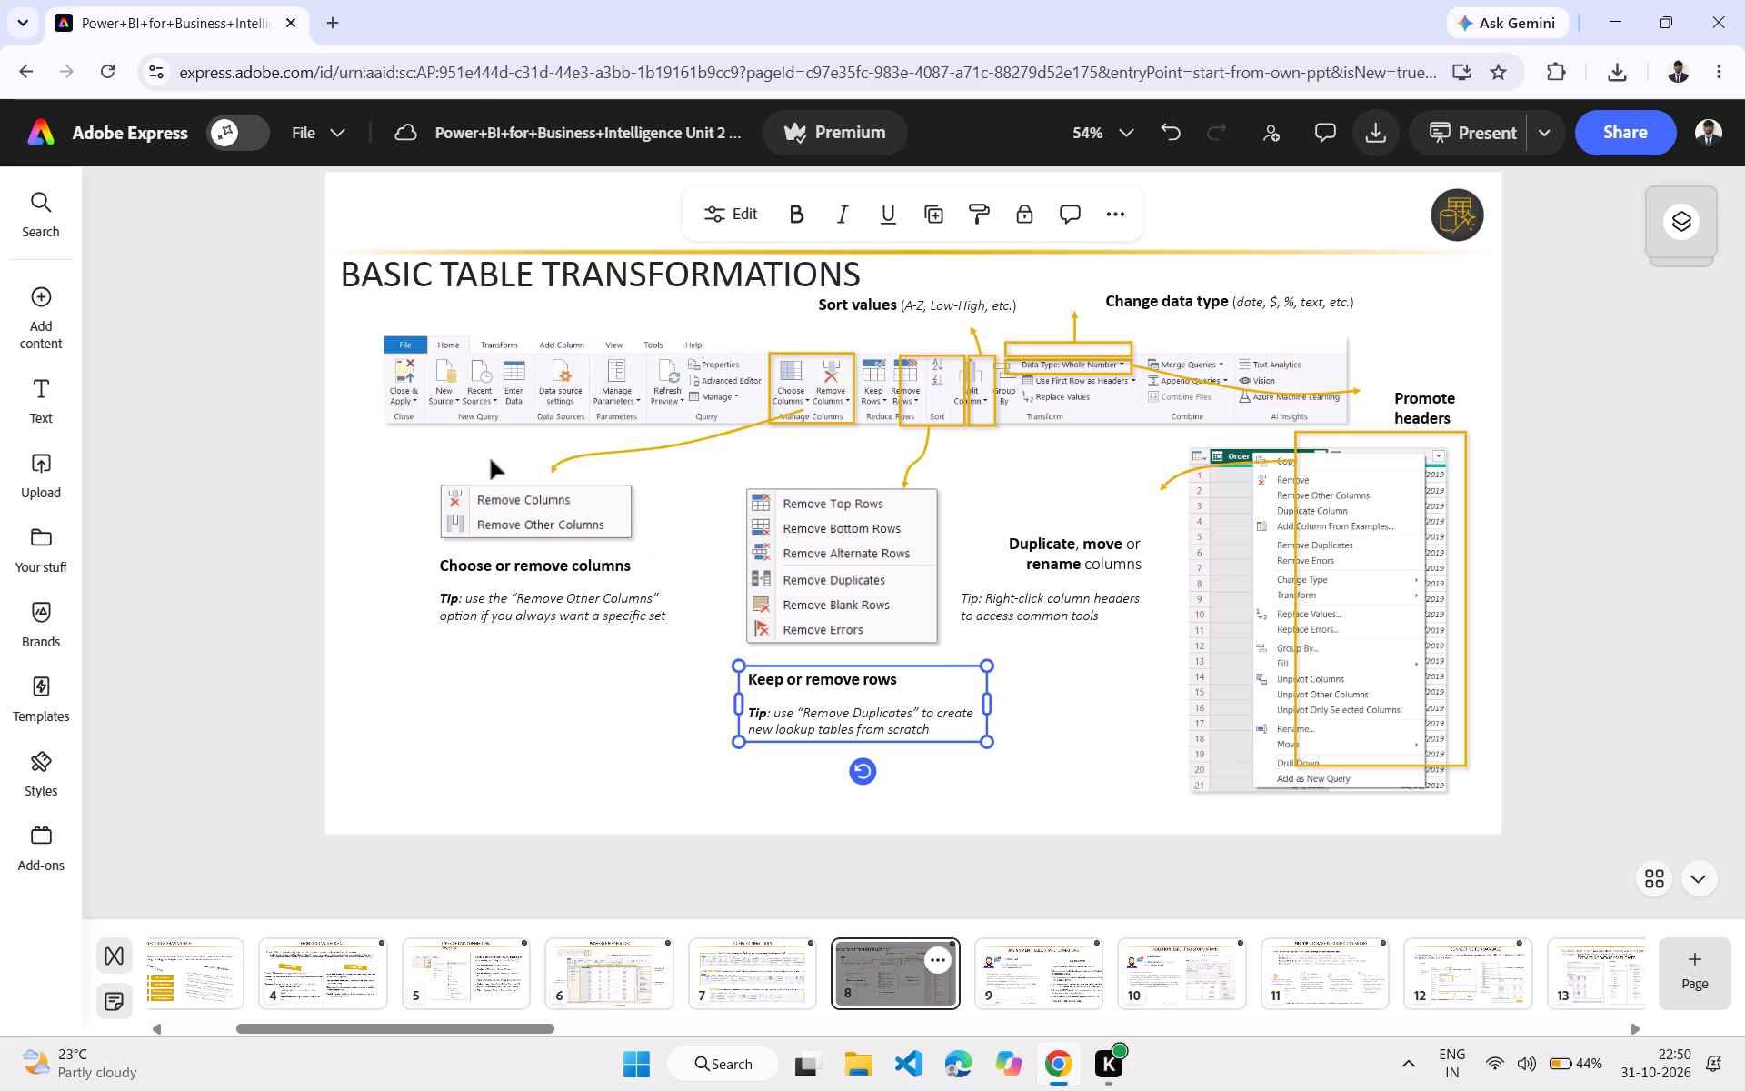
Shift the column removal menu image and the "Choose or remove columns" text right and slightly down.
left_click_drag(509, 514, 554, 516)
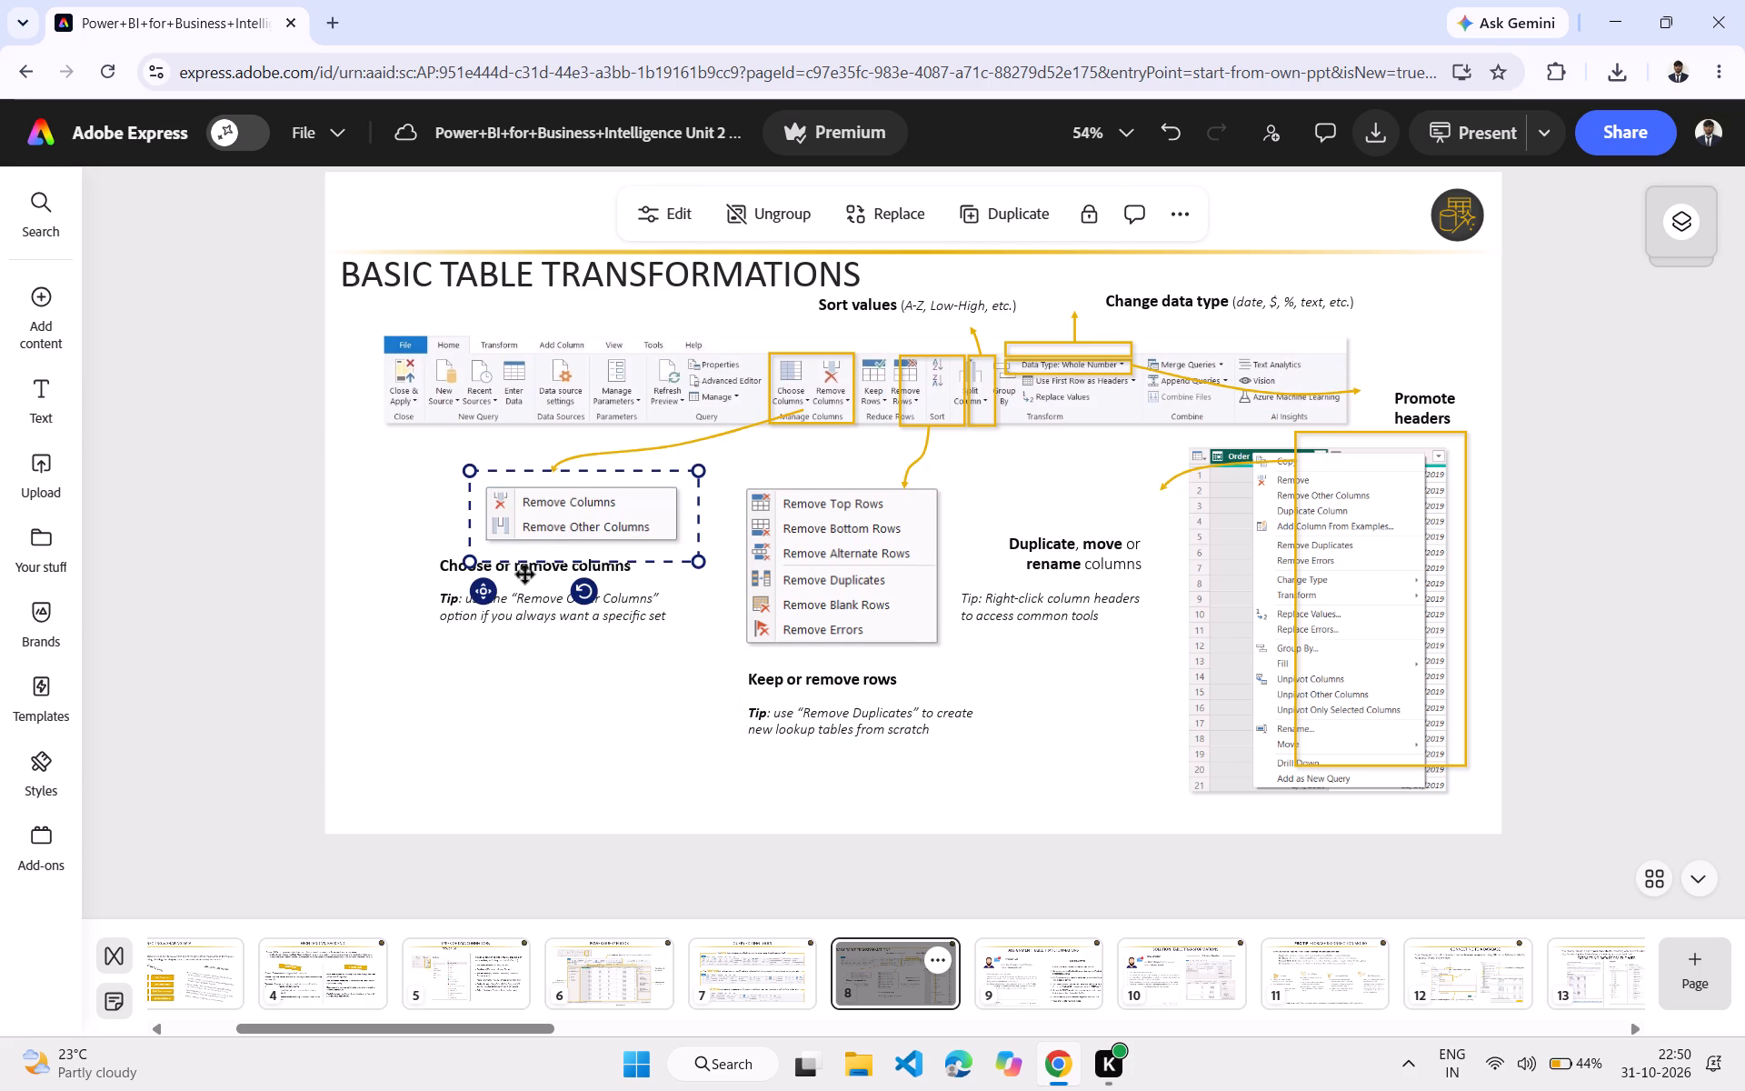
left_click_drag(431, 570, 463, 577)
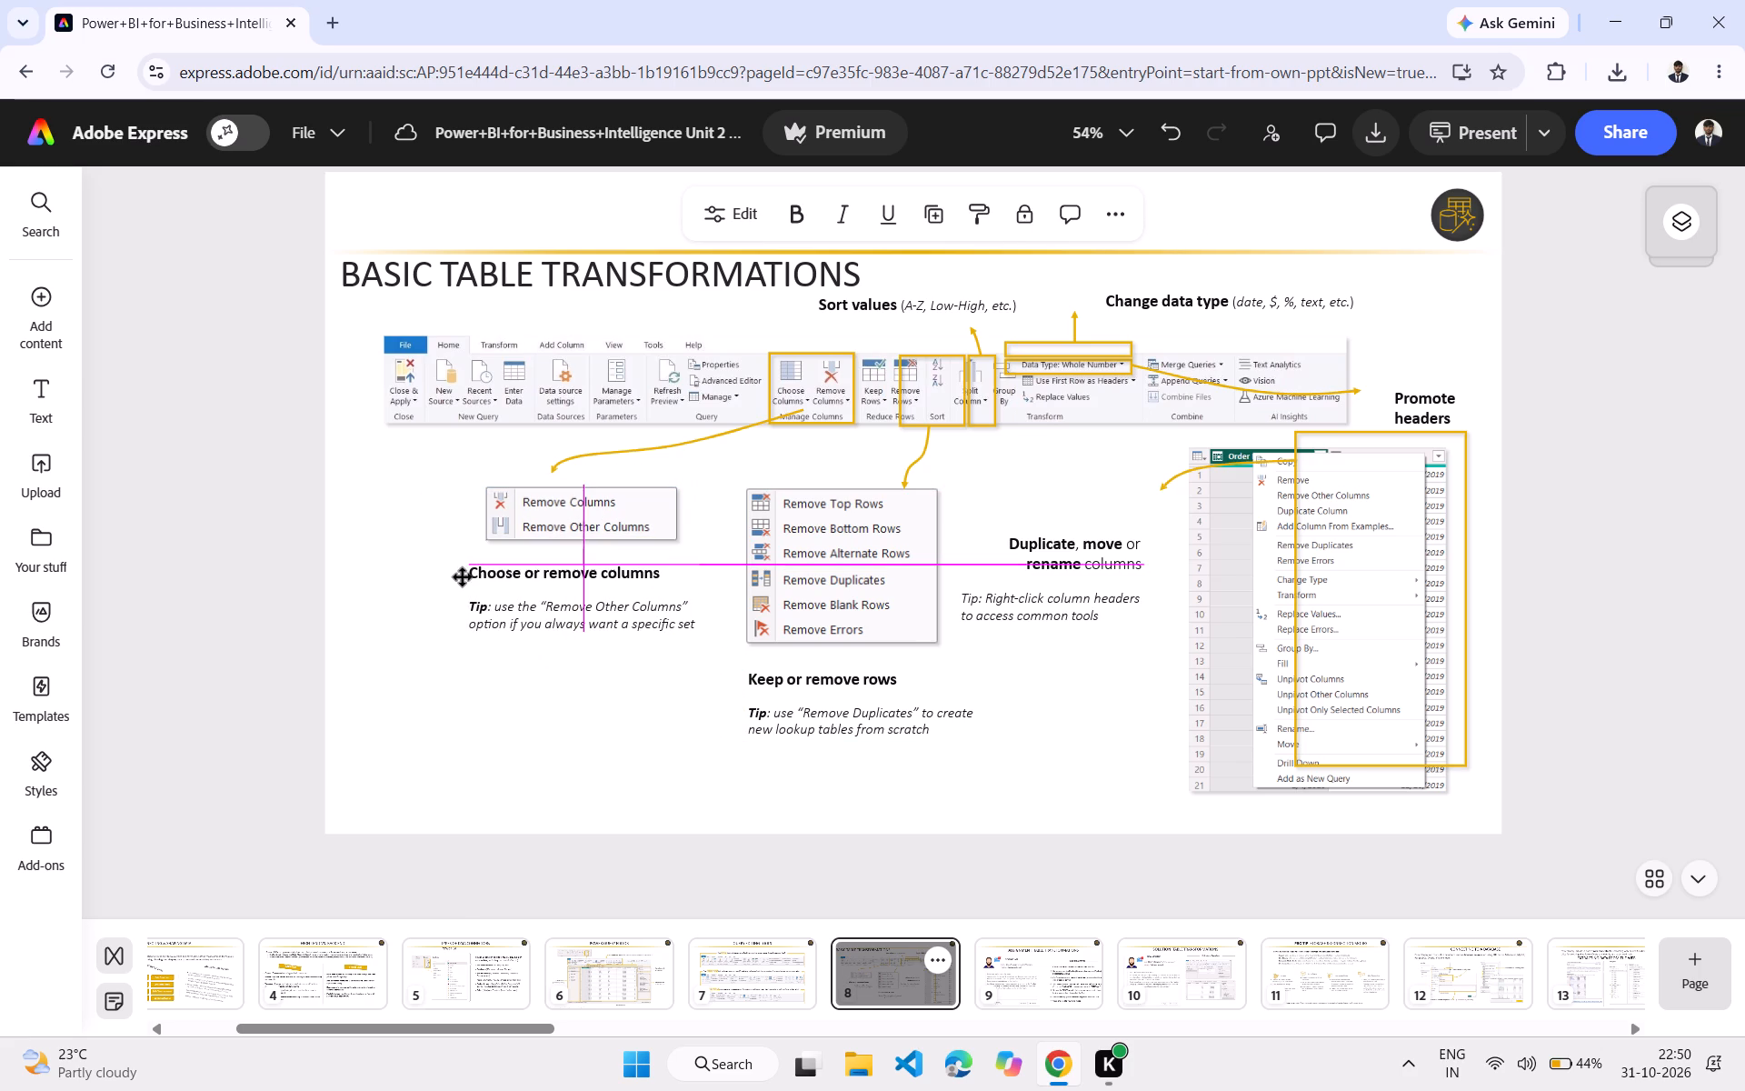
left_click_drag(463, 577, 462, 577)
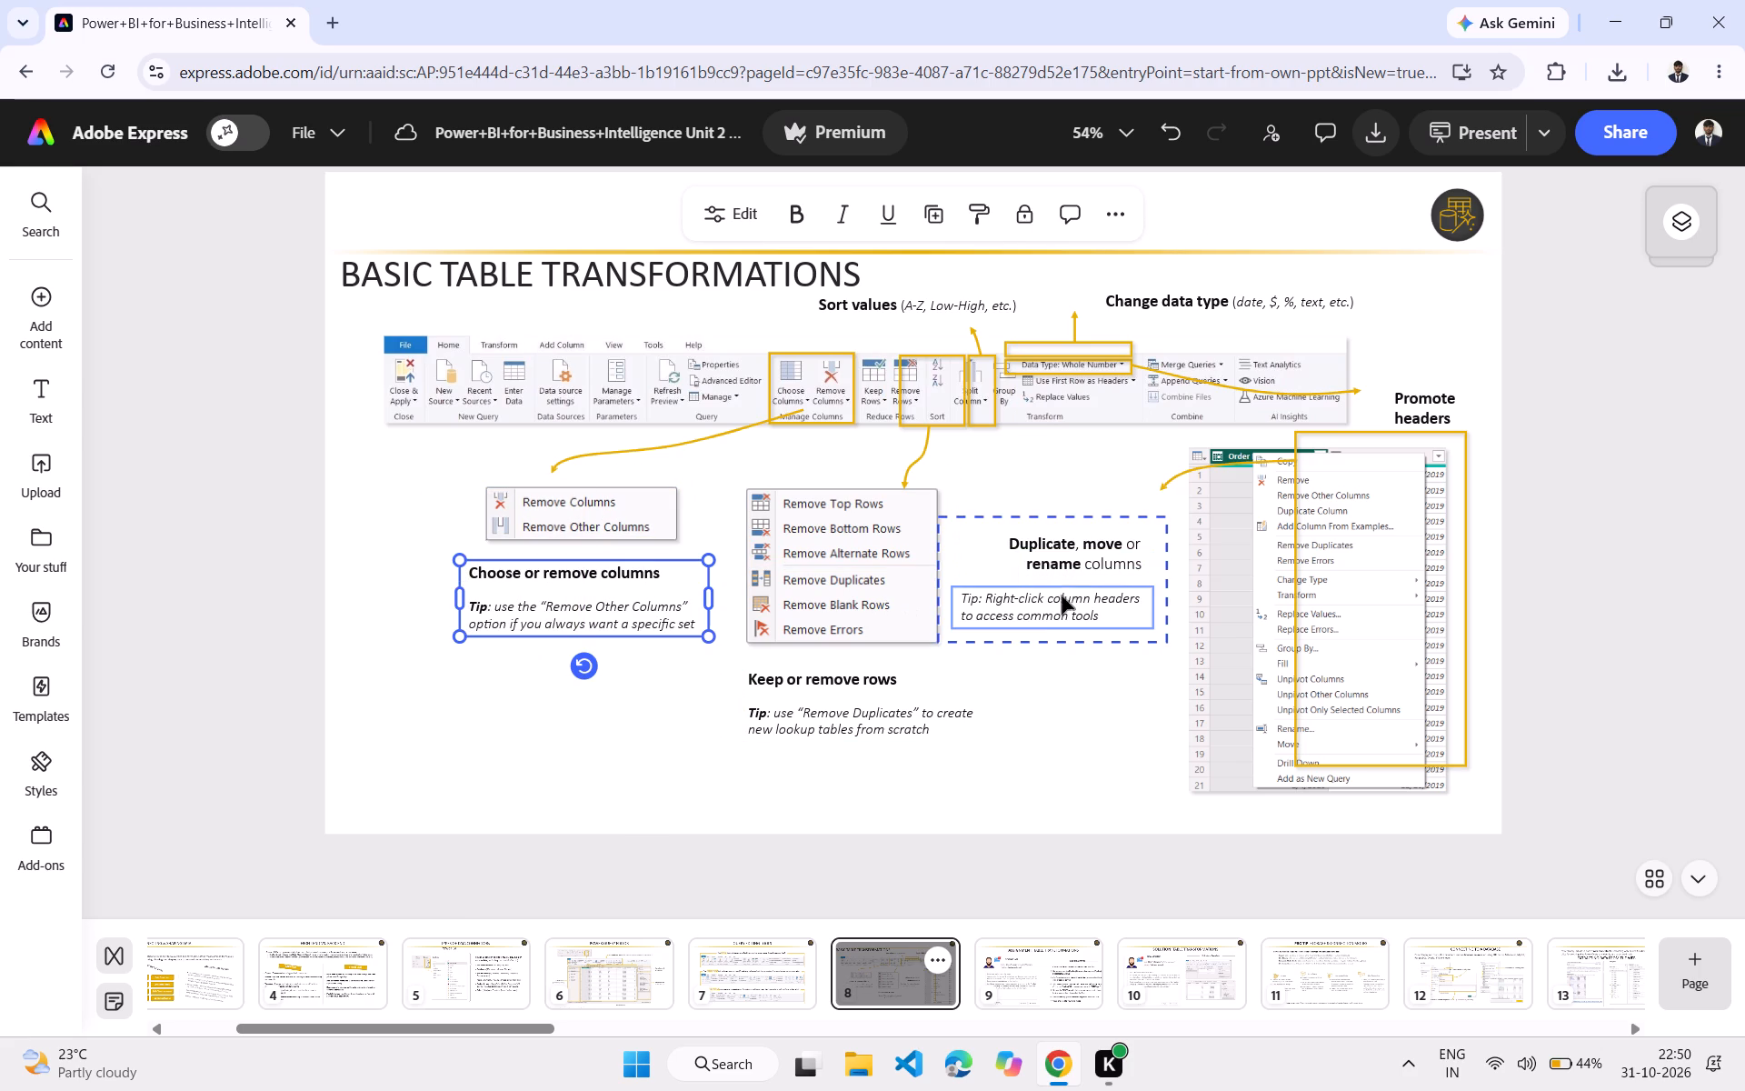
Move the "Duplicate, move or rename columns" text right and down, and nudge the "Keep or remove rows" text further down and right.
left_click_drag(1083, 640, 1119, 644)
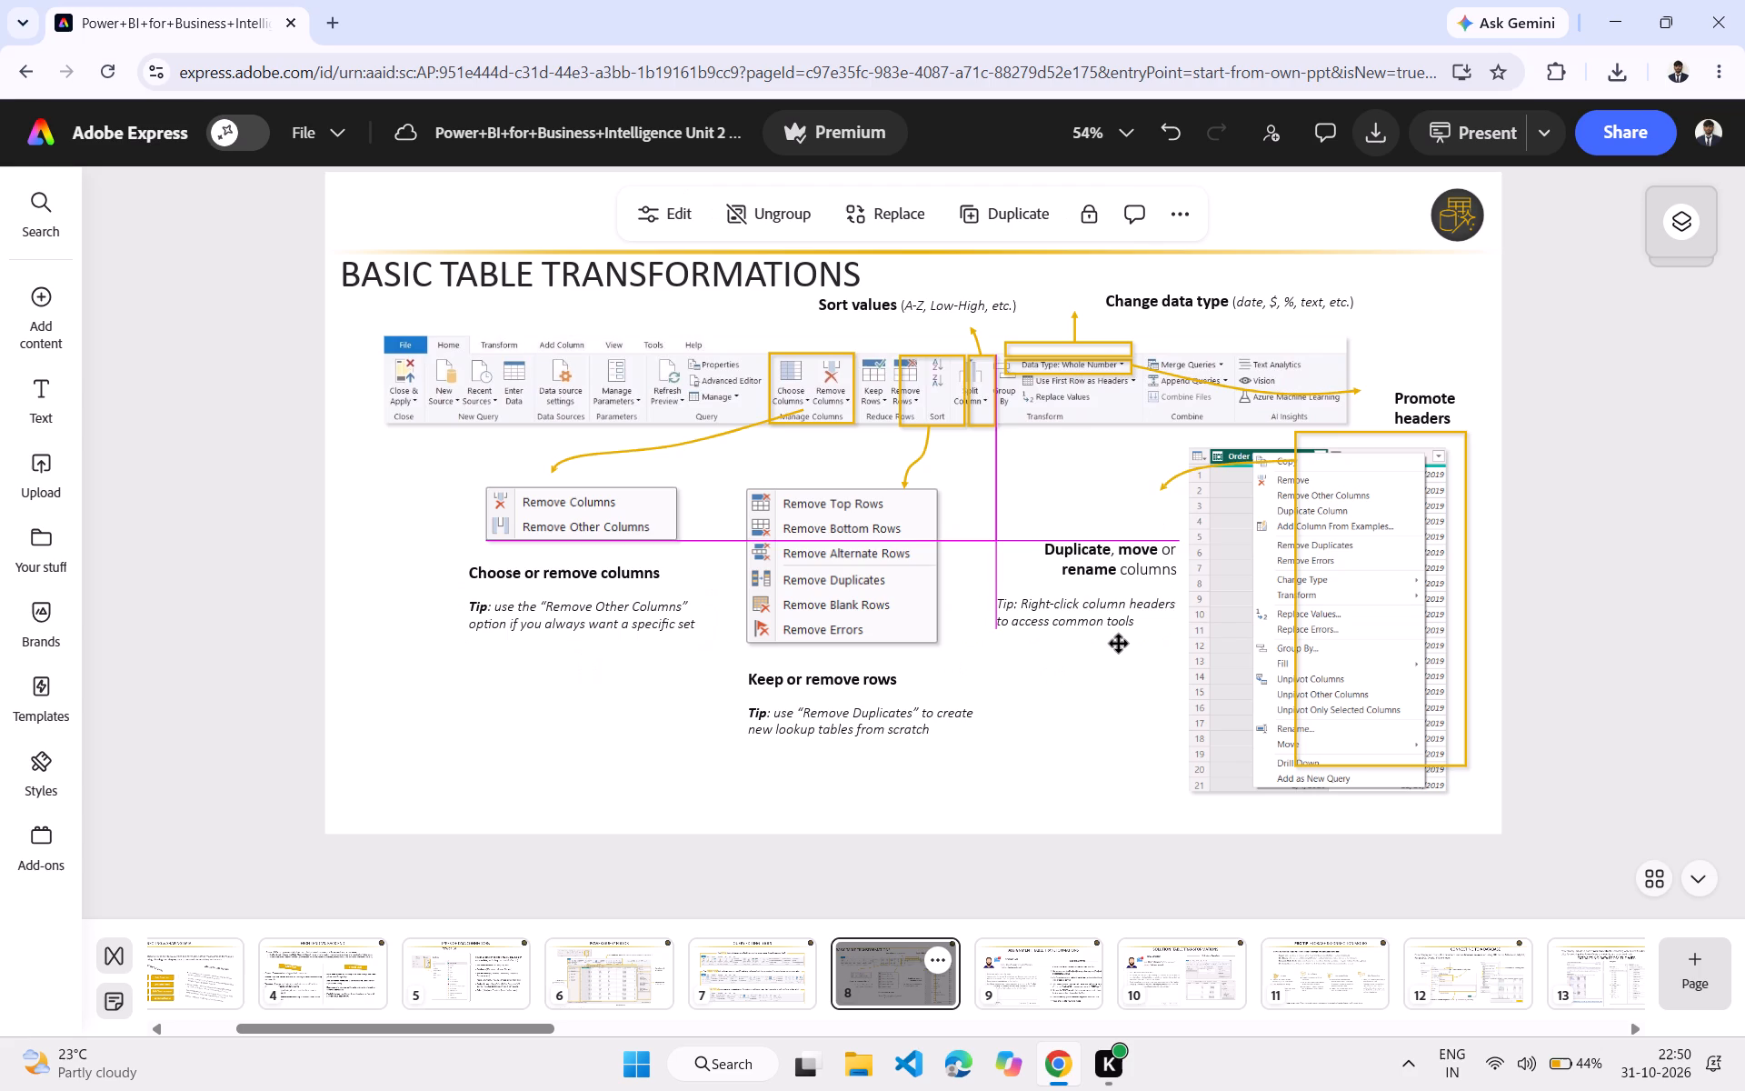
left_click_drag(1119, 644, 1109, 648)
left_click_drag(847, 676, 859, 687)
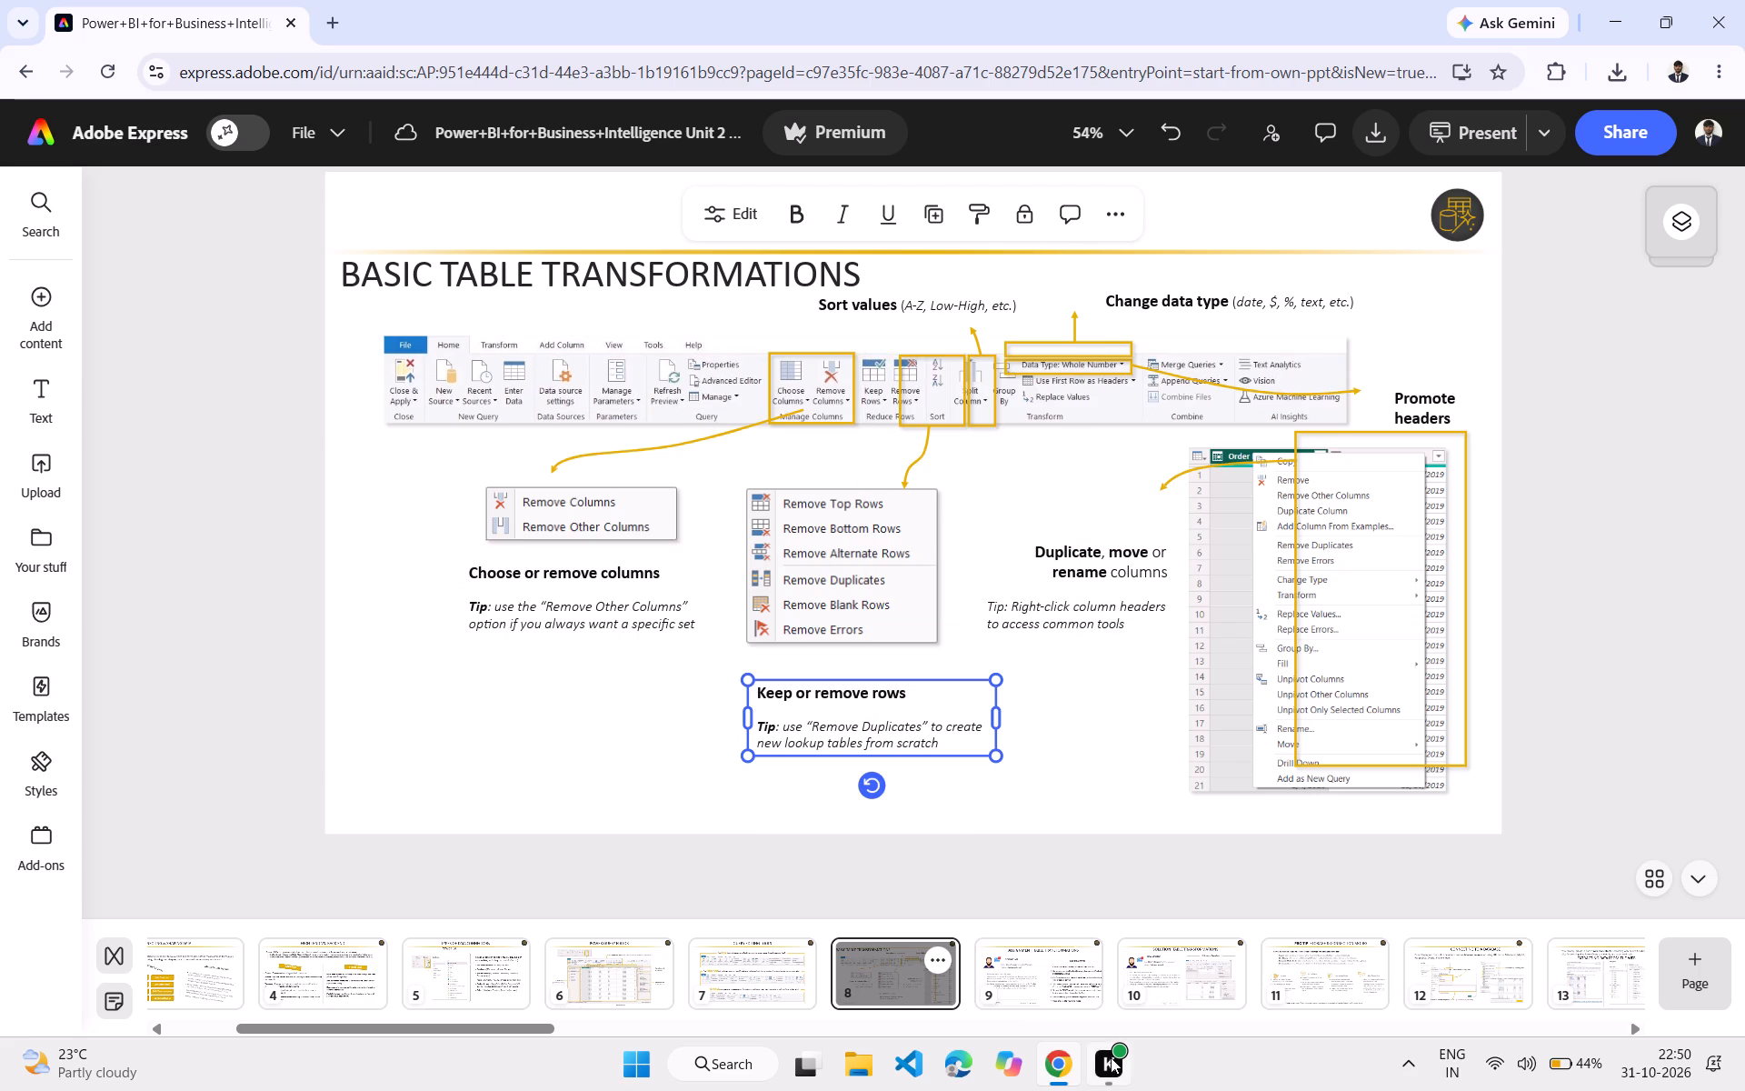
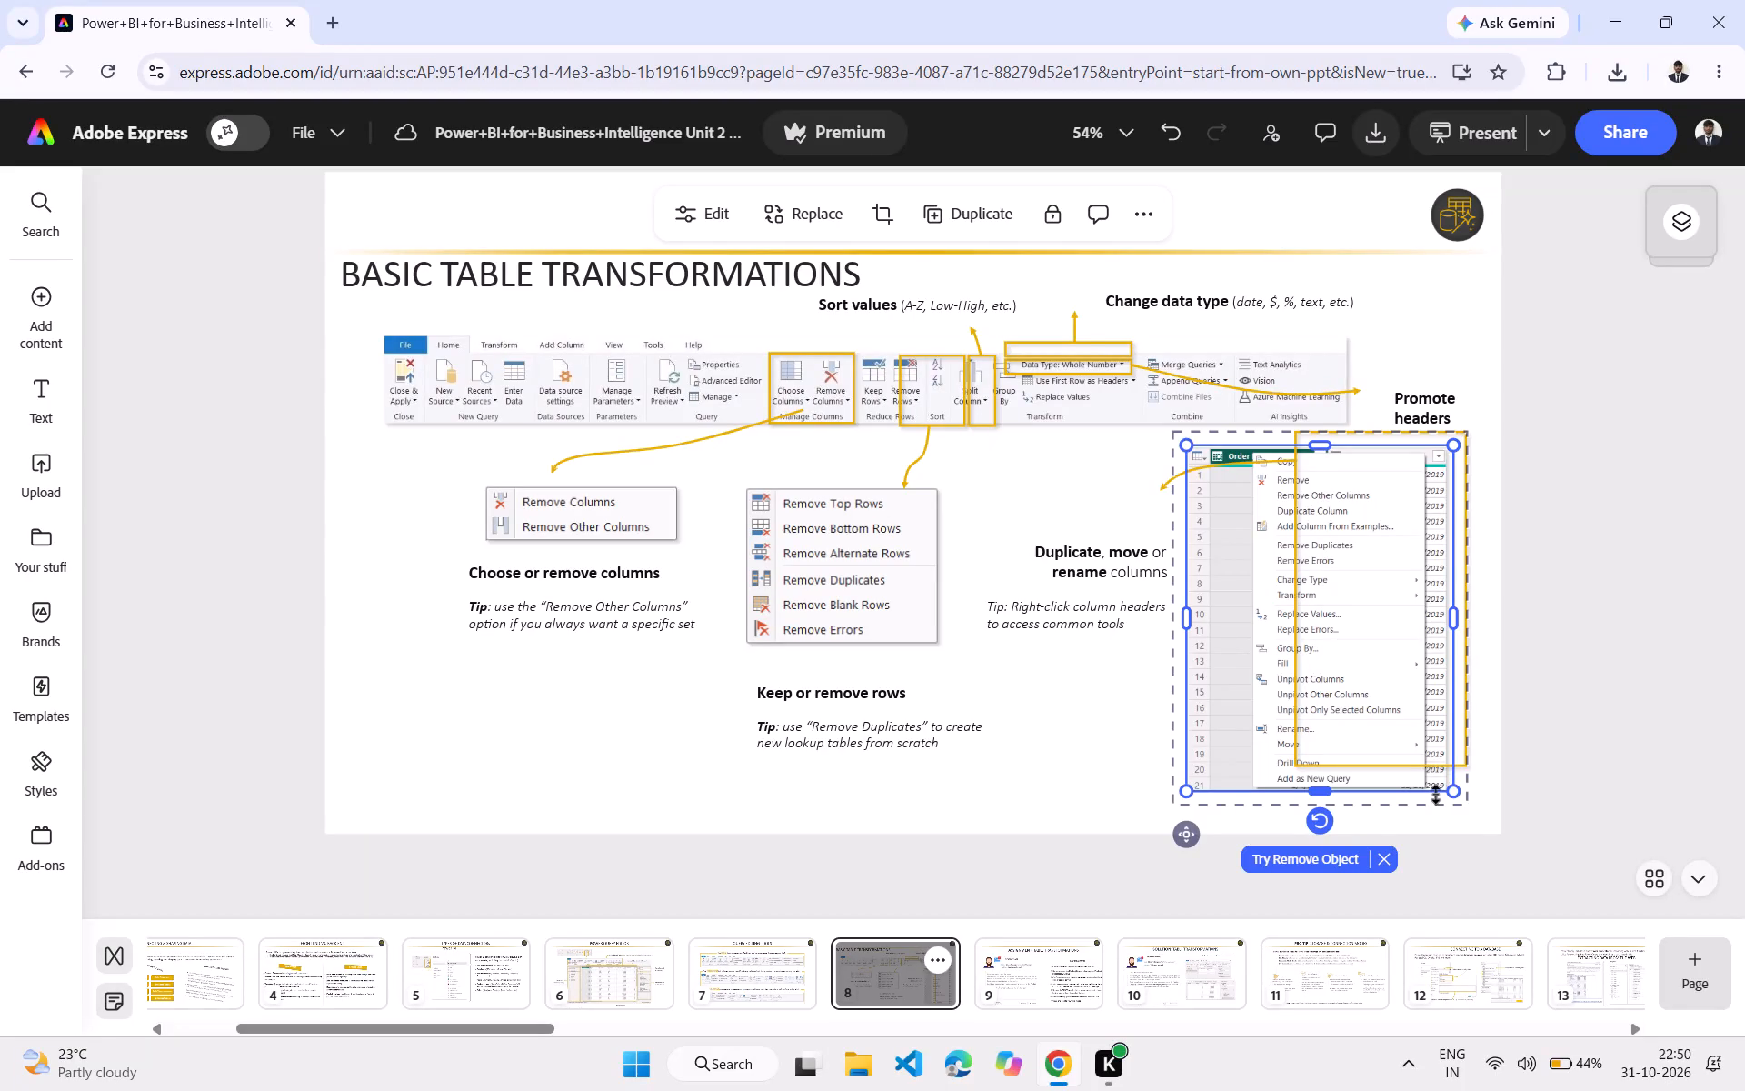
Open page 7, the Query Editing Tools page.
left_click(761, 959)
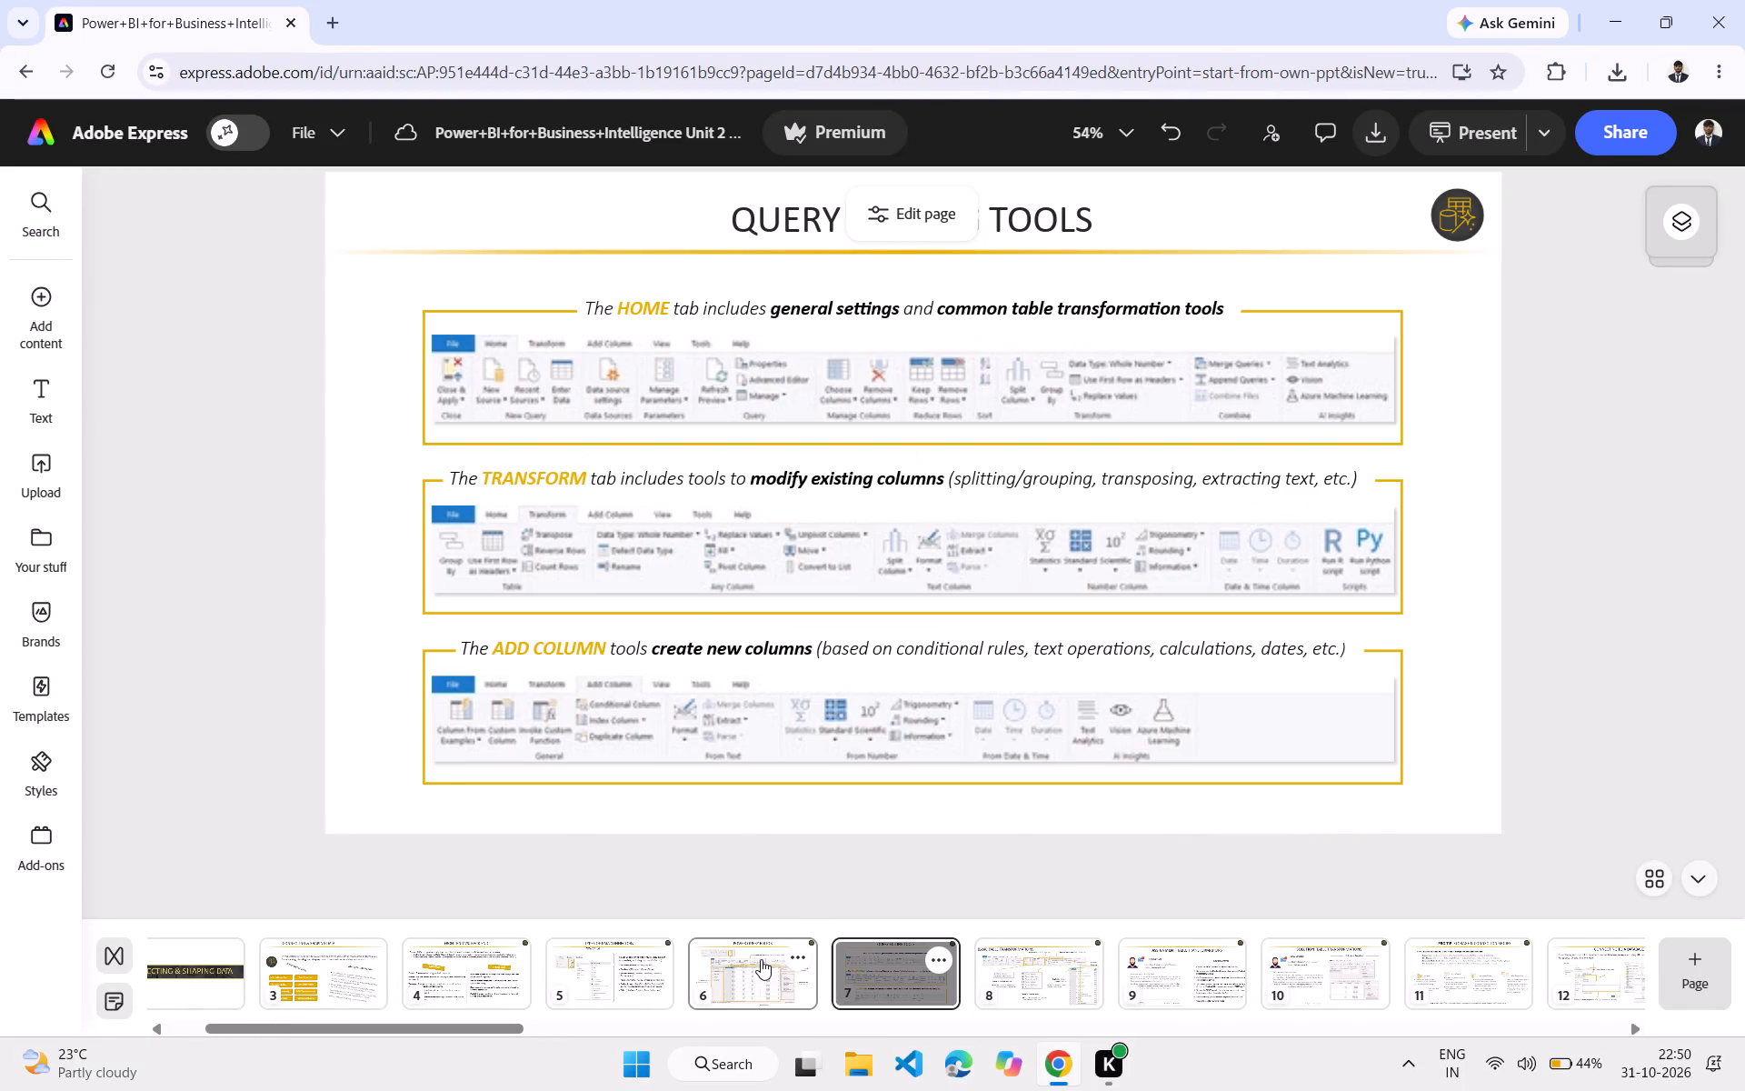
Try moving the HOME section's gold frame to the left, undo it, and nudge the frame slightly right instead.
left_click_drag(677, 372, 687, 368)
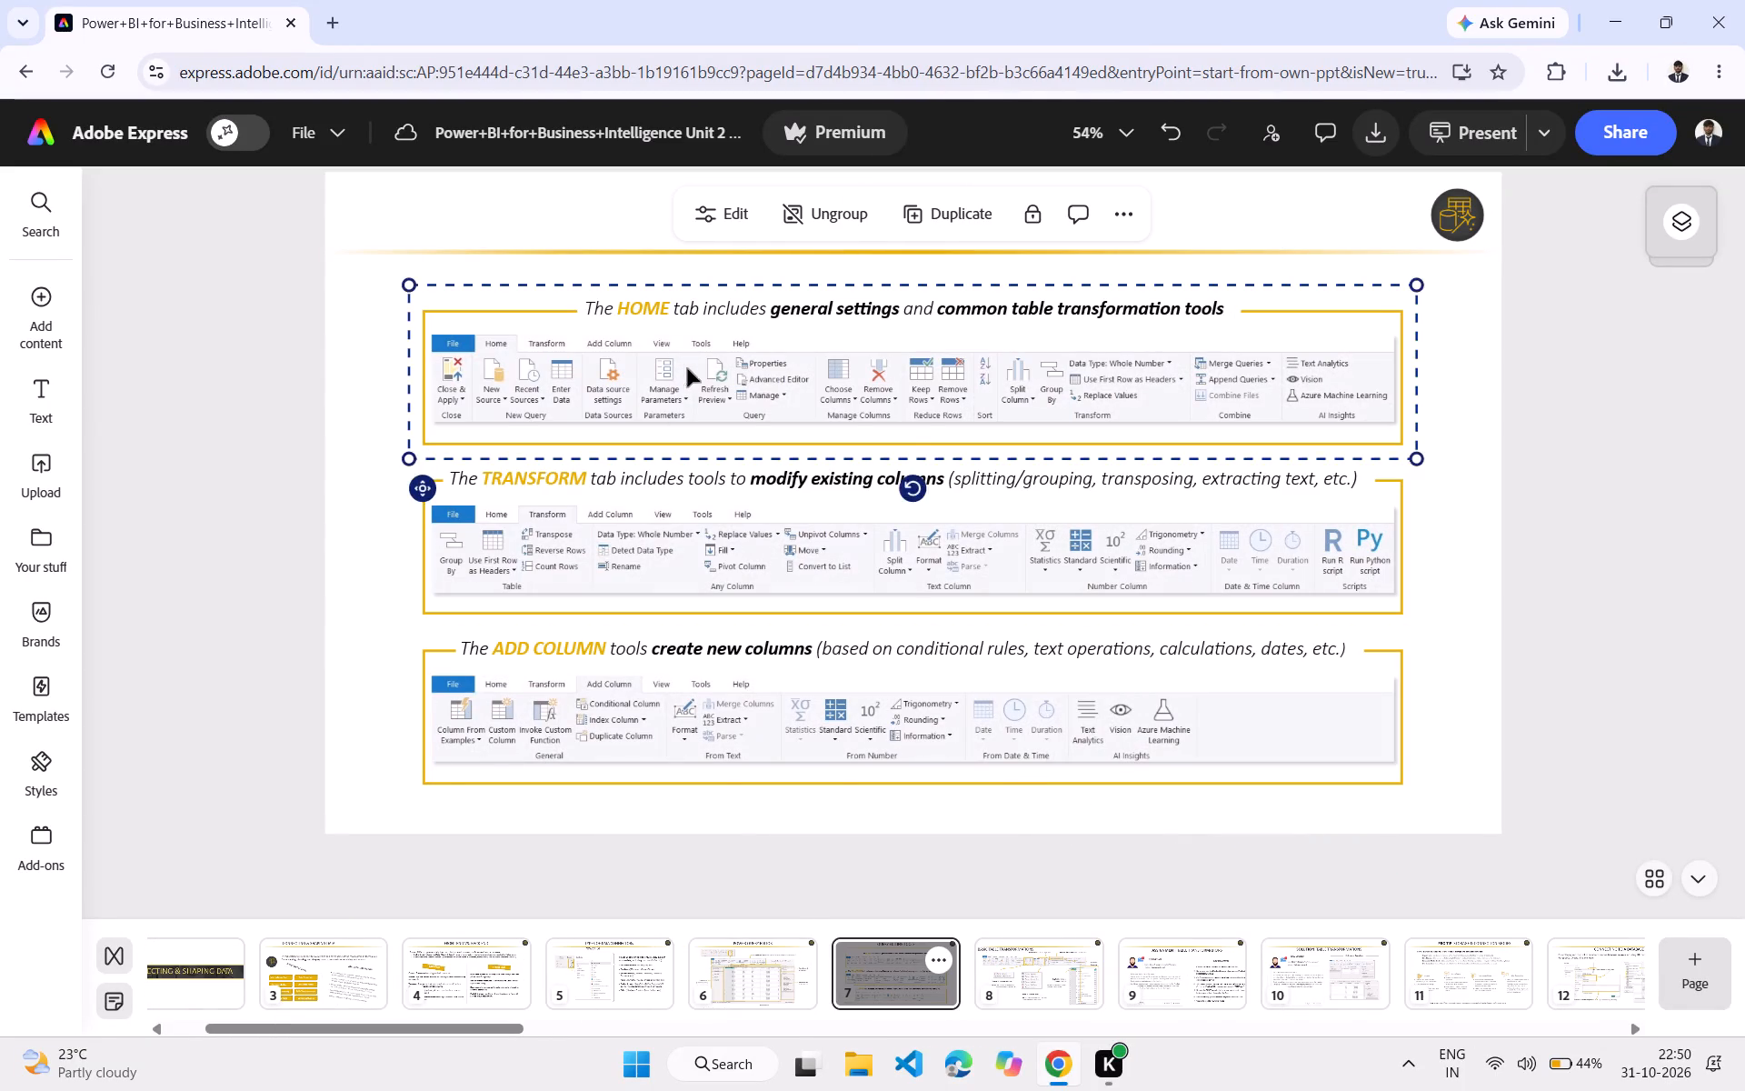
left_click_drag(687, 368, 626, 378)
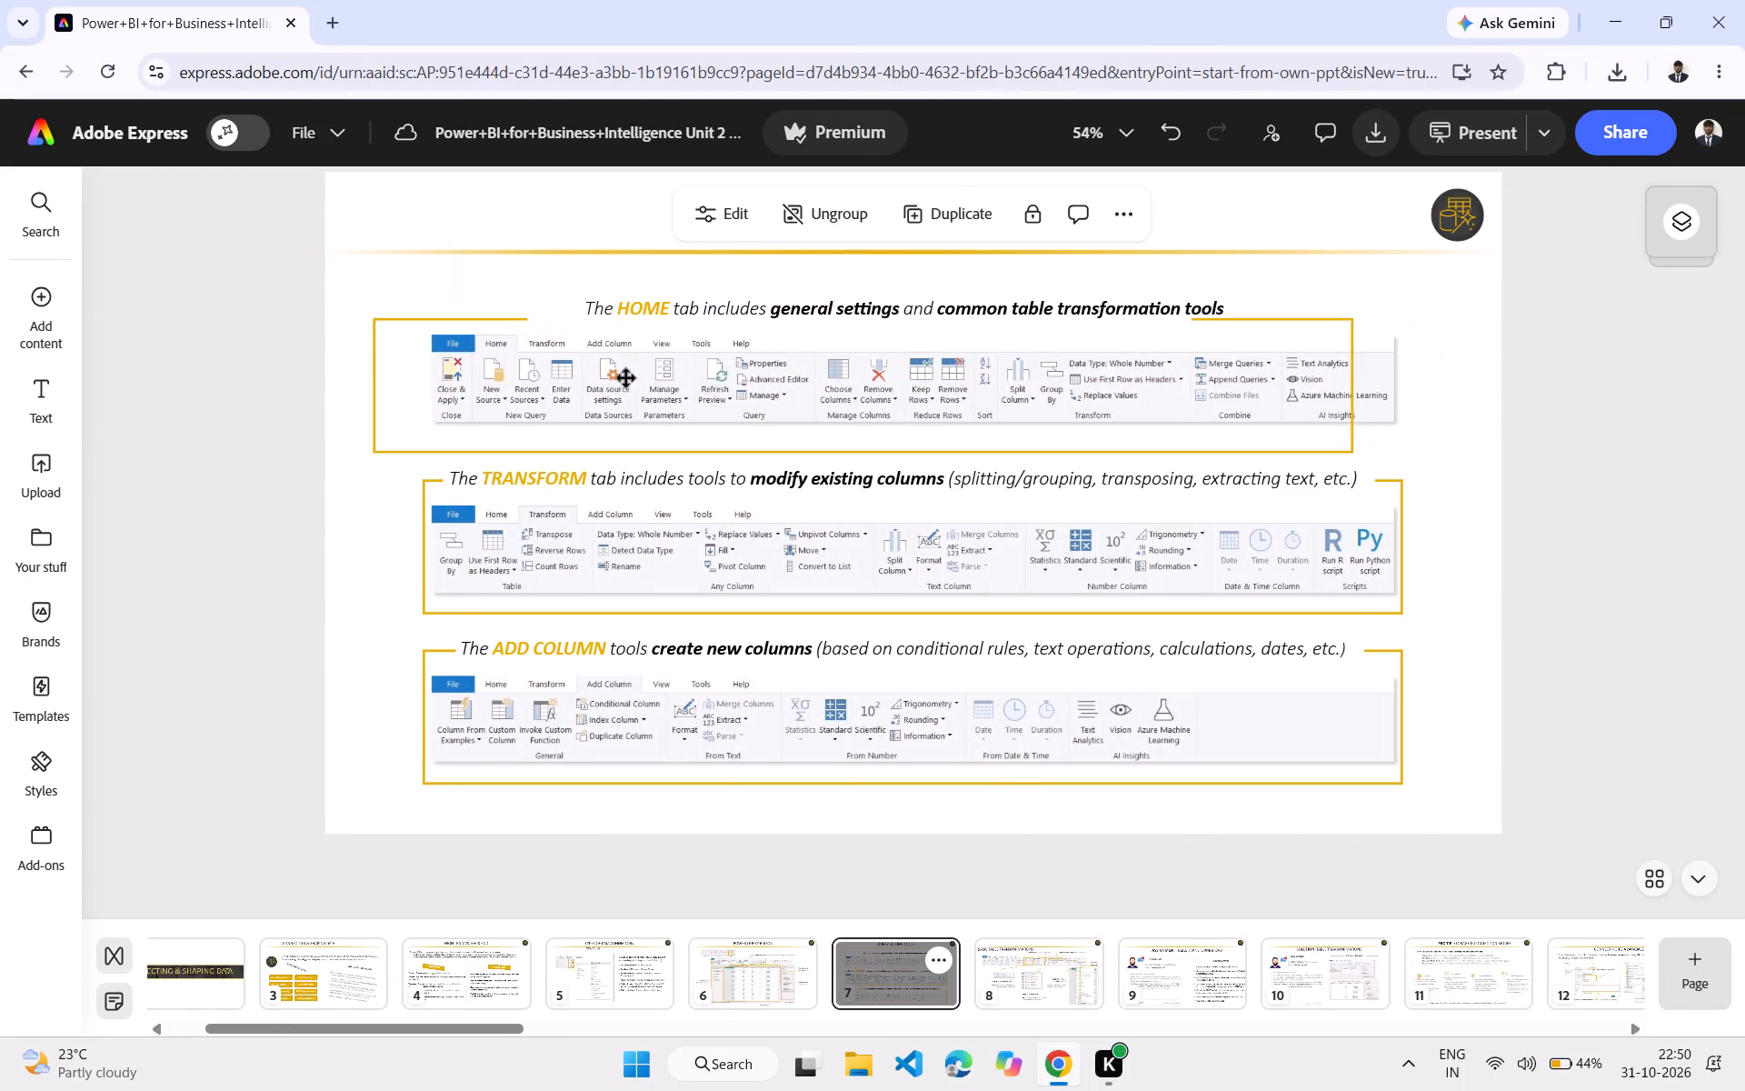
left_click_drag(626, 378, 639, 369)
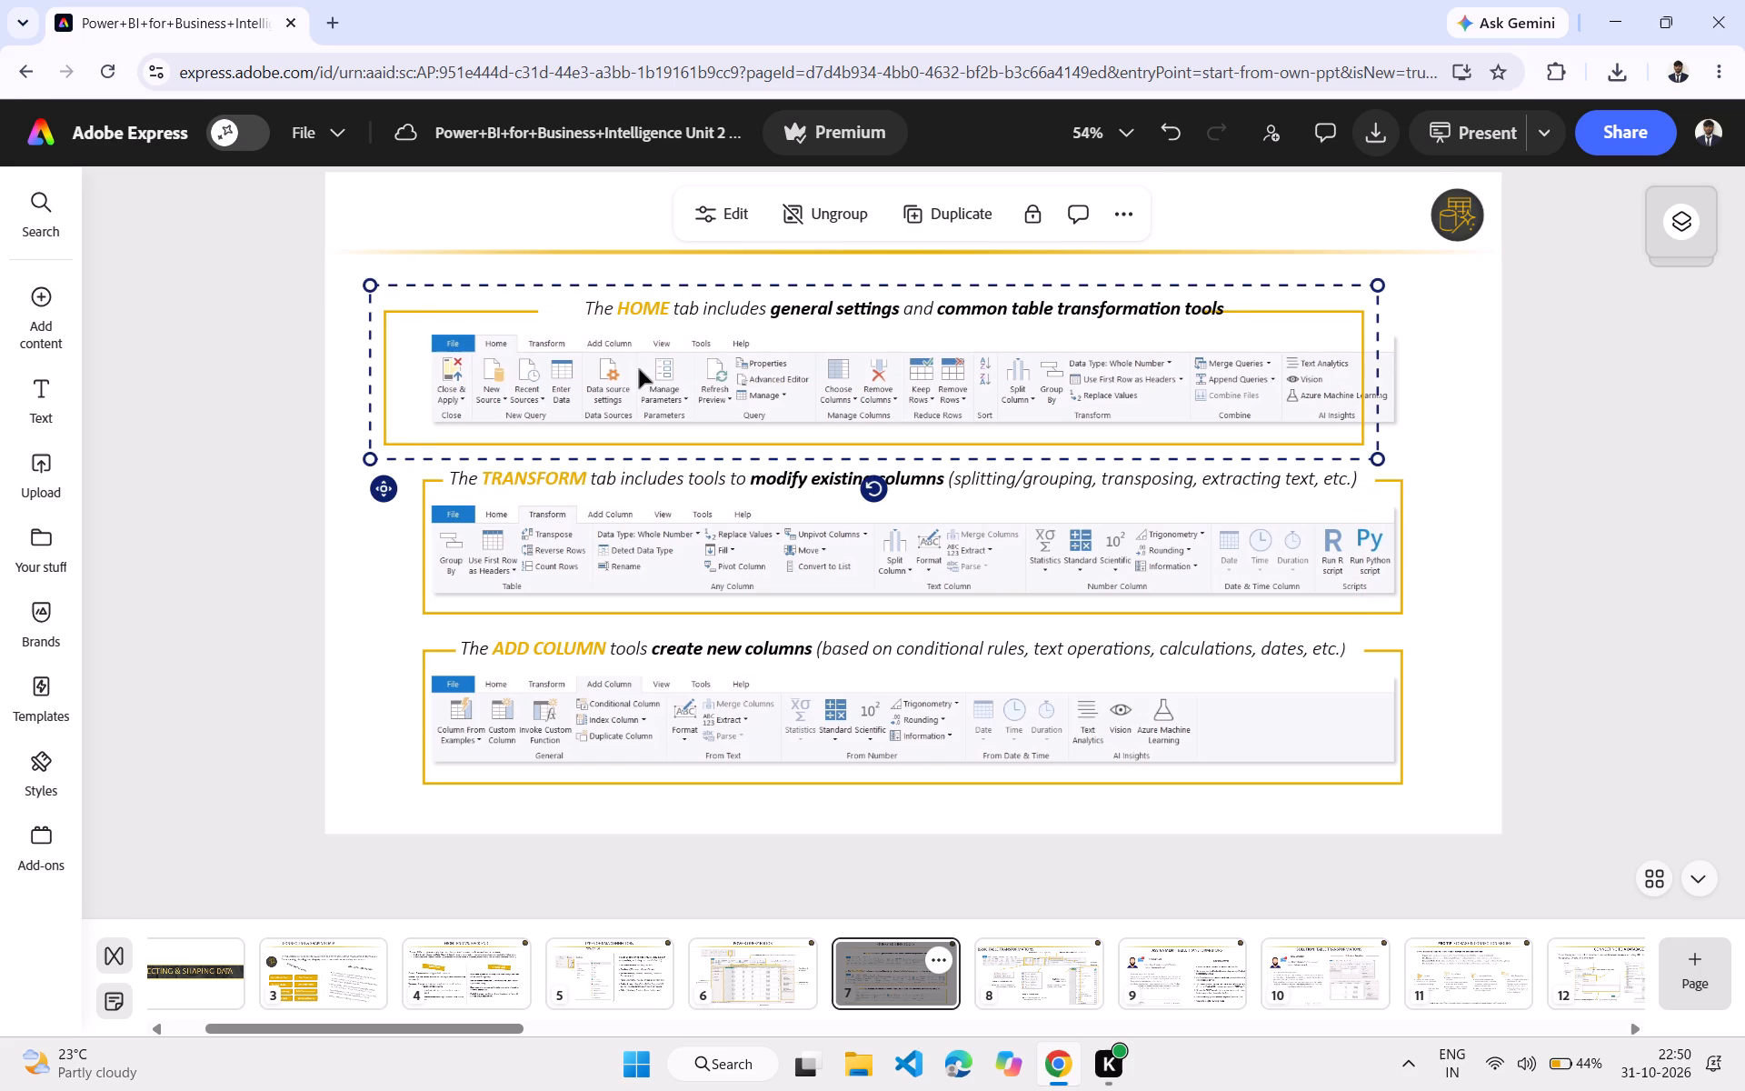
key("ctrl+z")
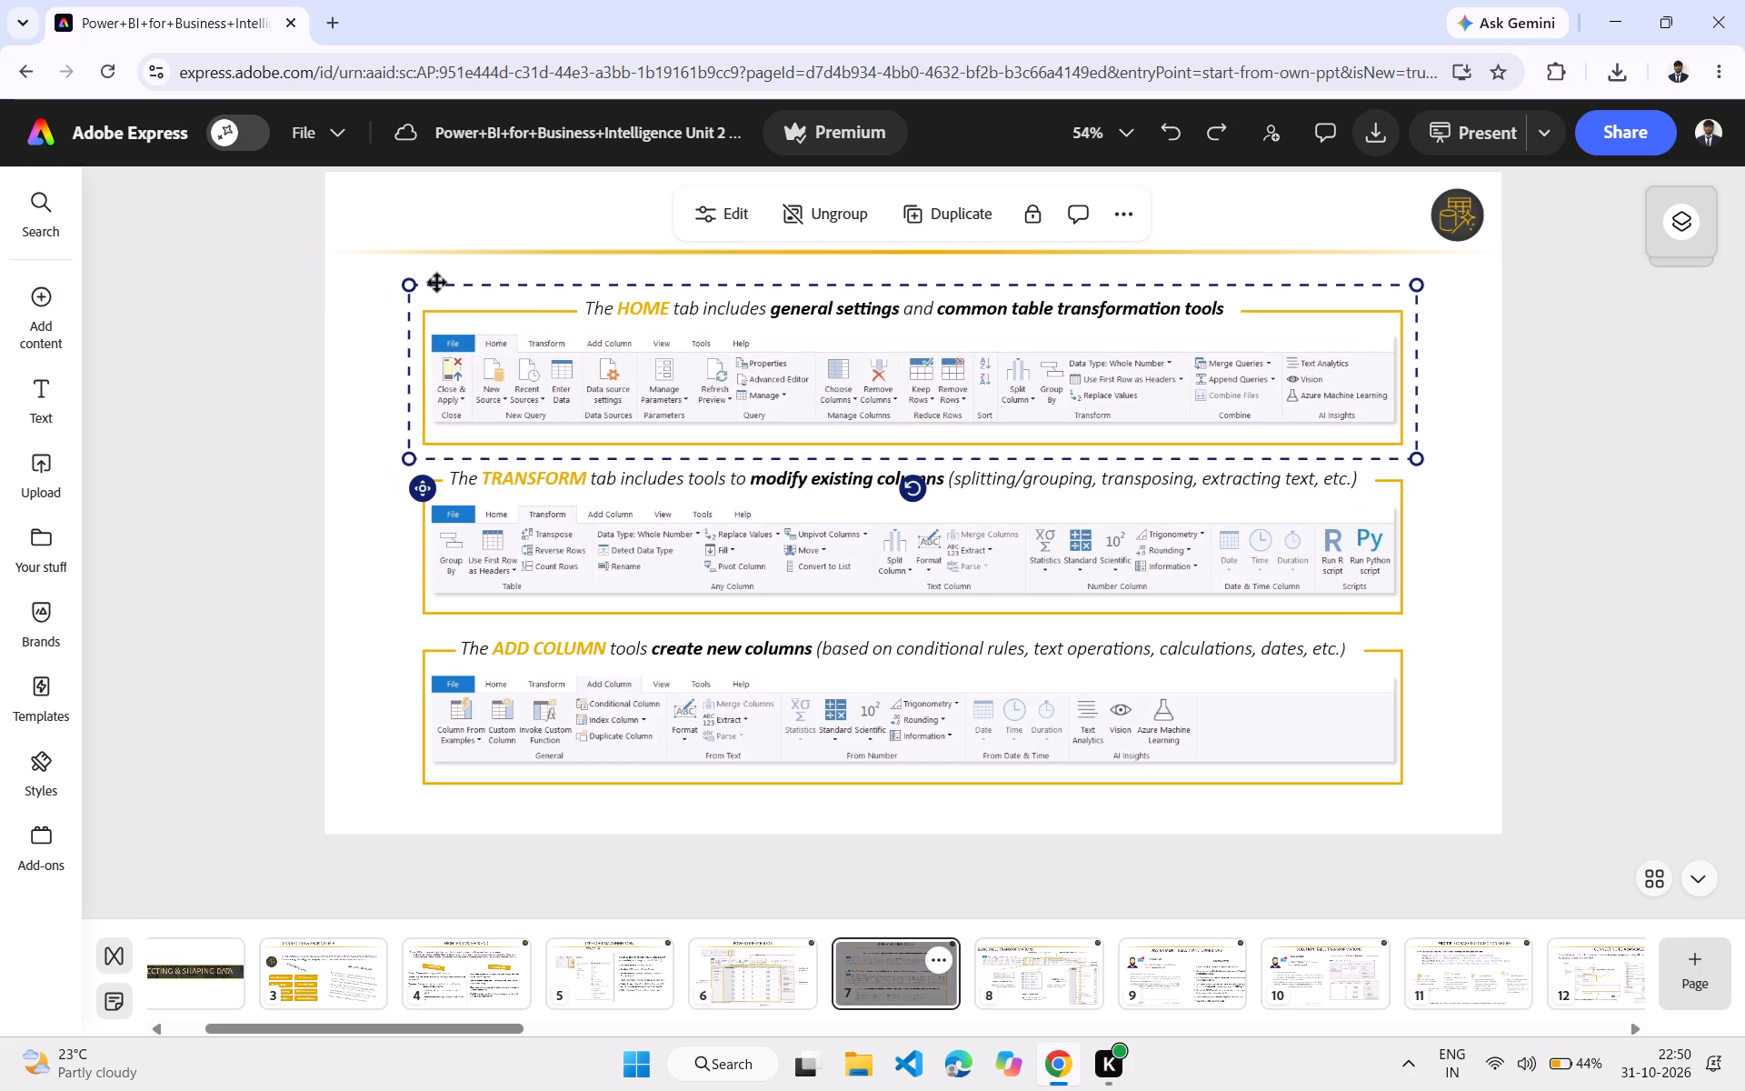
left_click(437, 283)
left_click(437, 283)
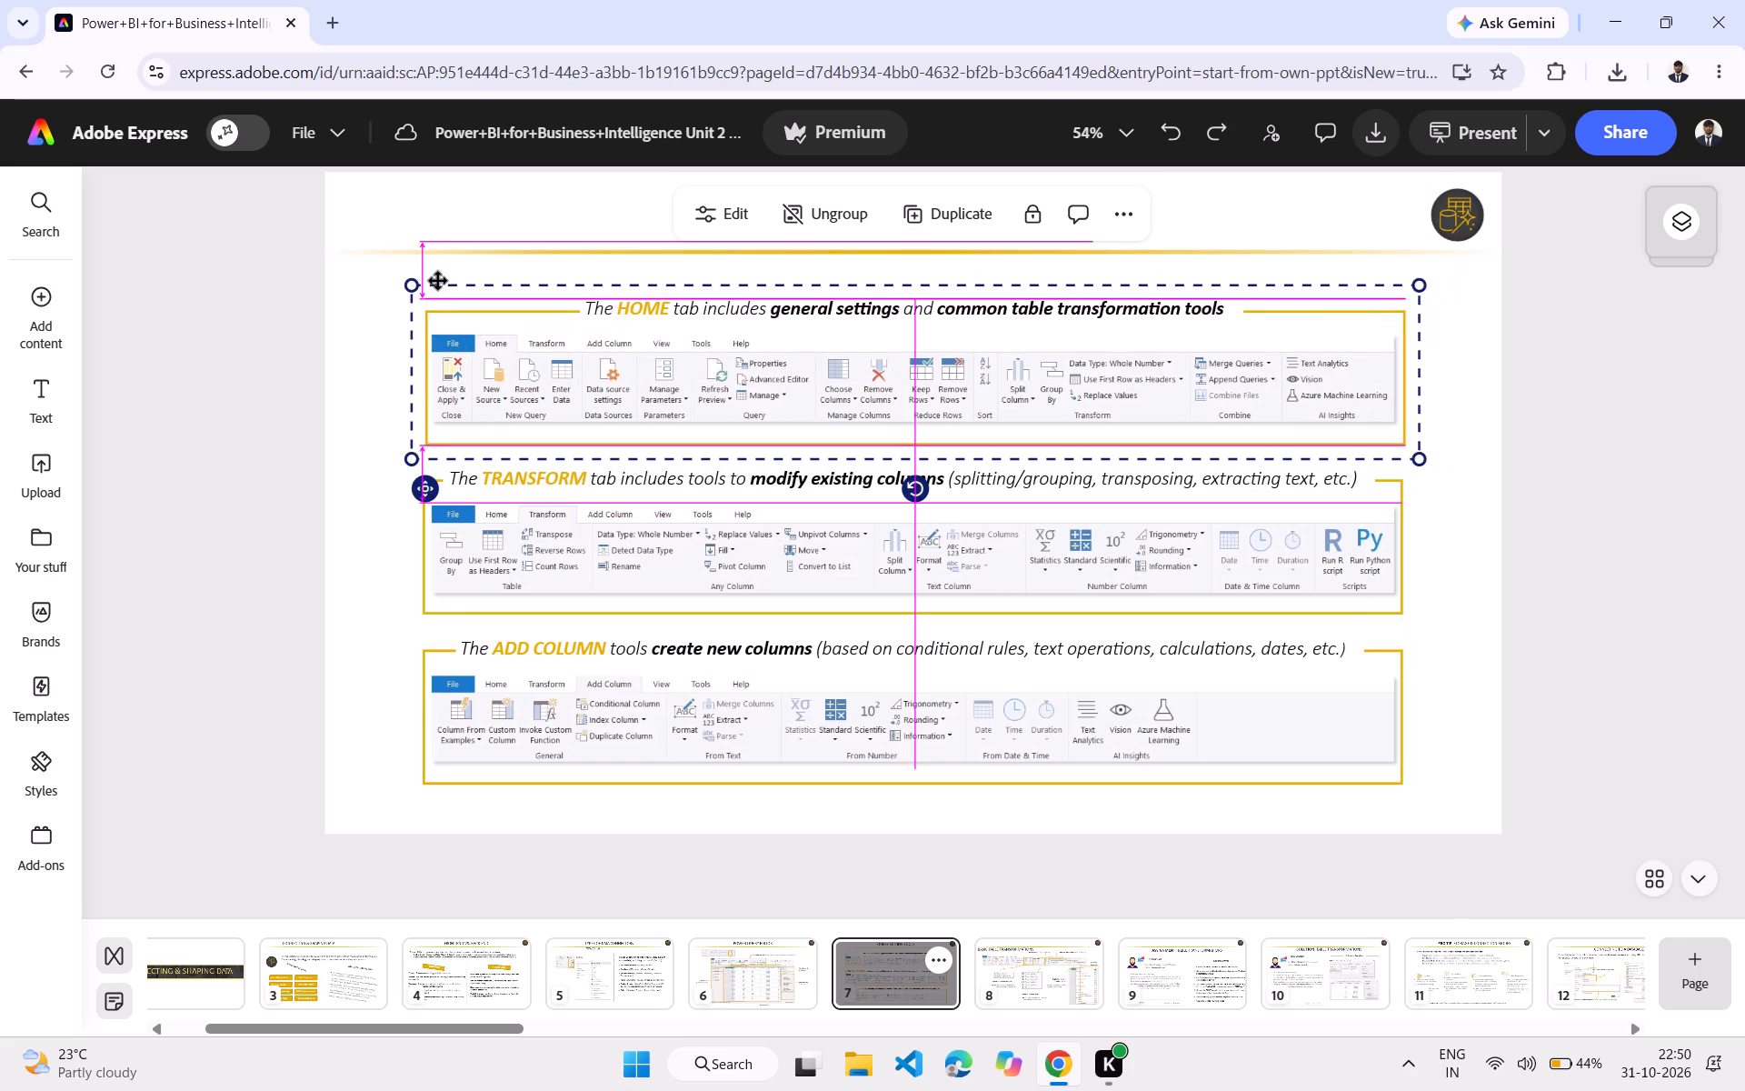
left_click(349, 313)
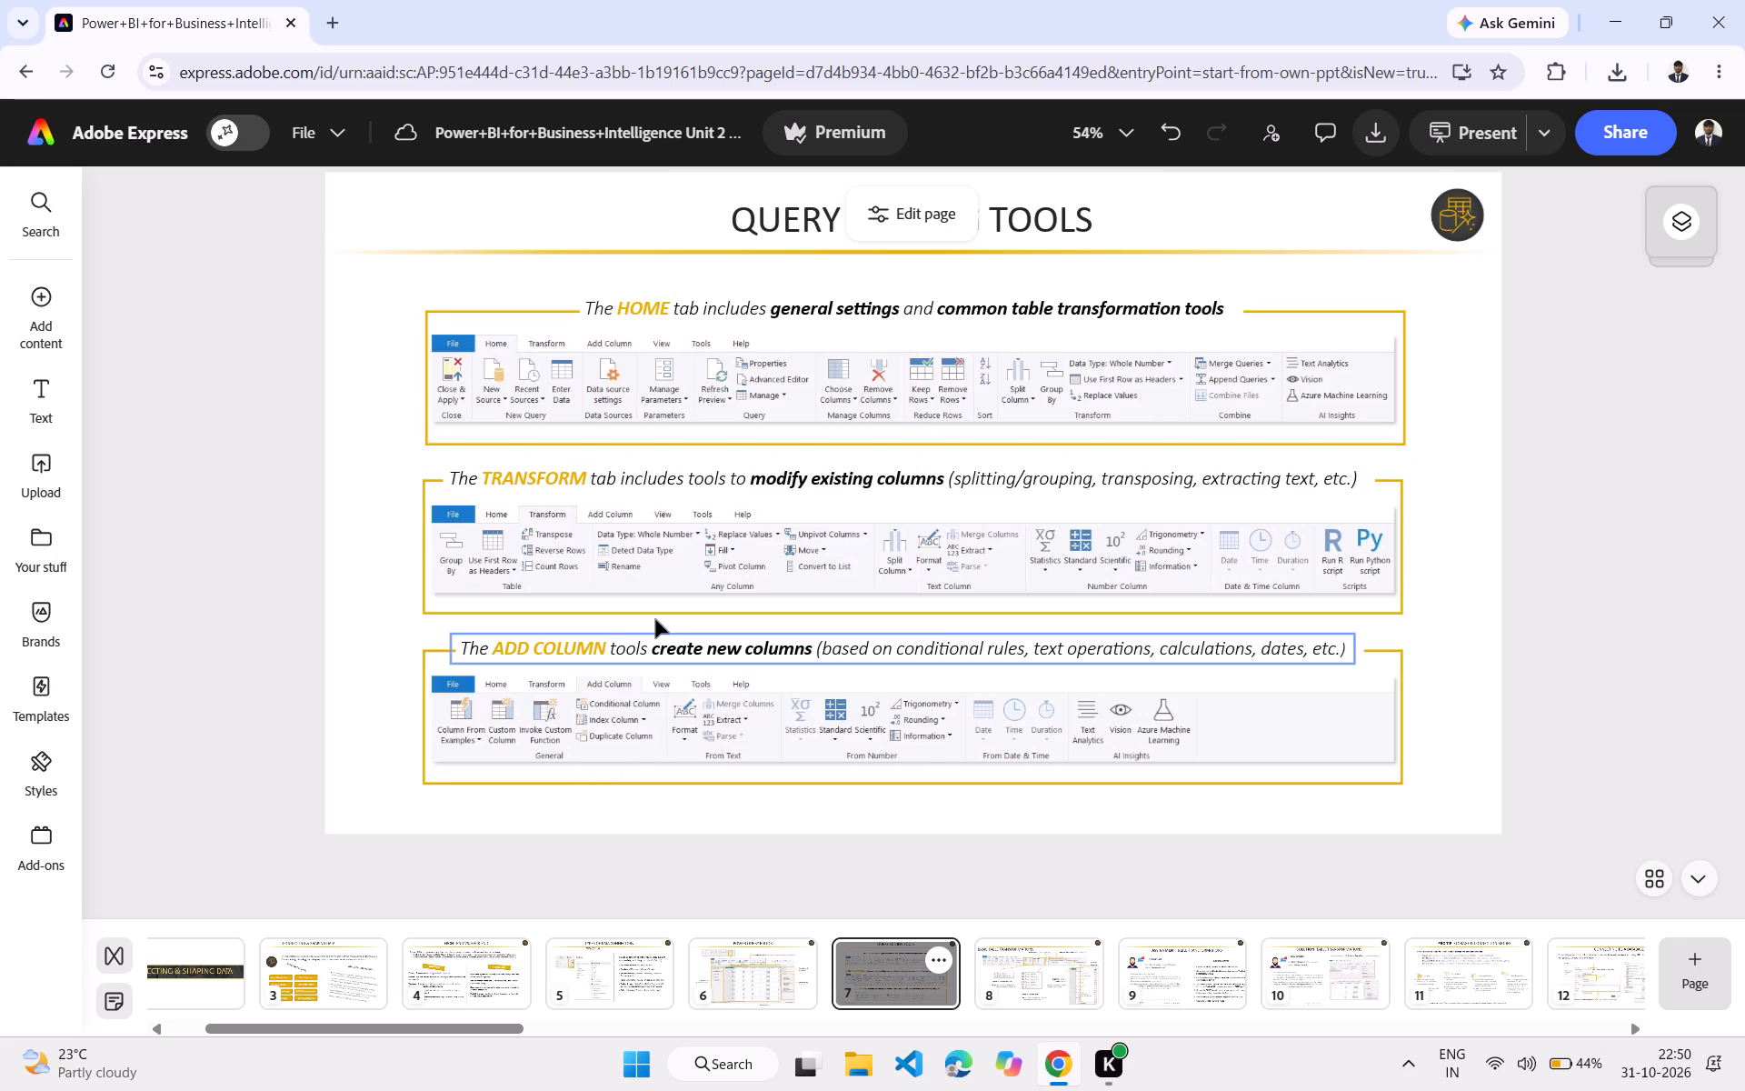
Move the gold frames of the TRANSFORM, HOME and ADD COLUMN sections left and slightly down, aligned with one another.
left_click_drag(655, 616, 671, 625)
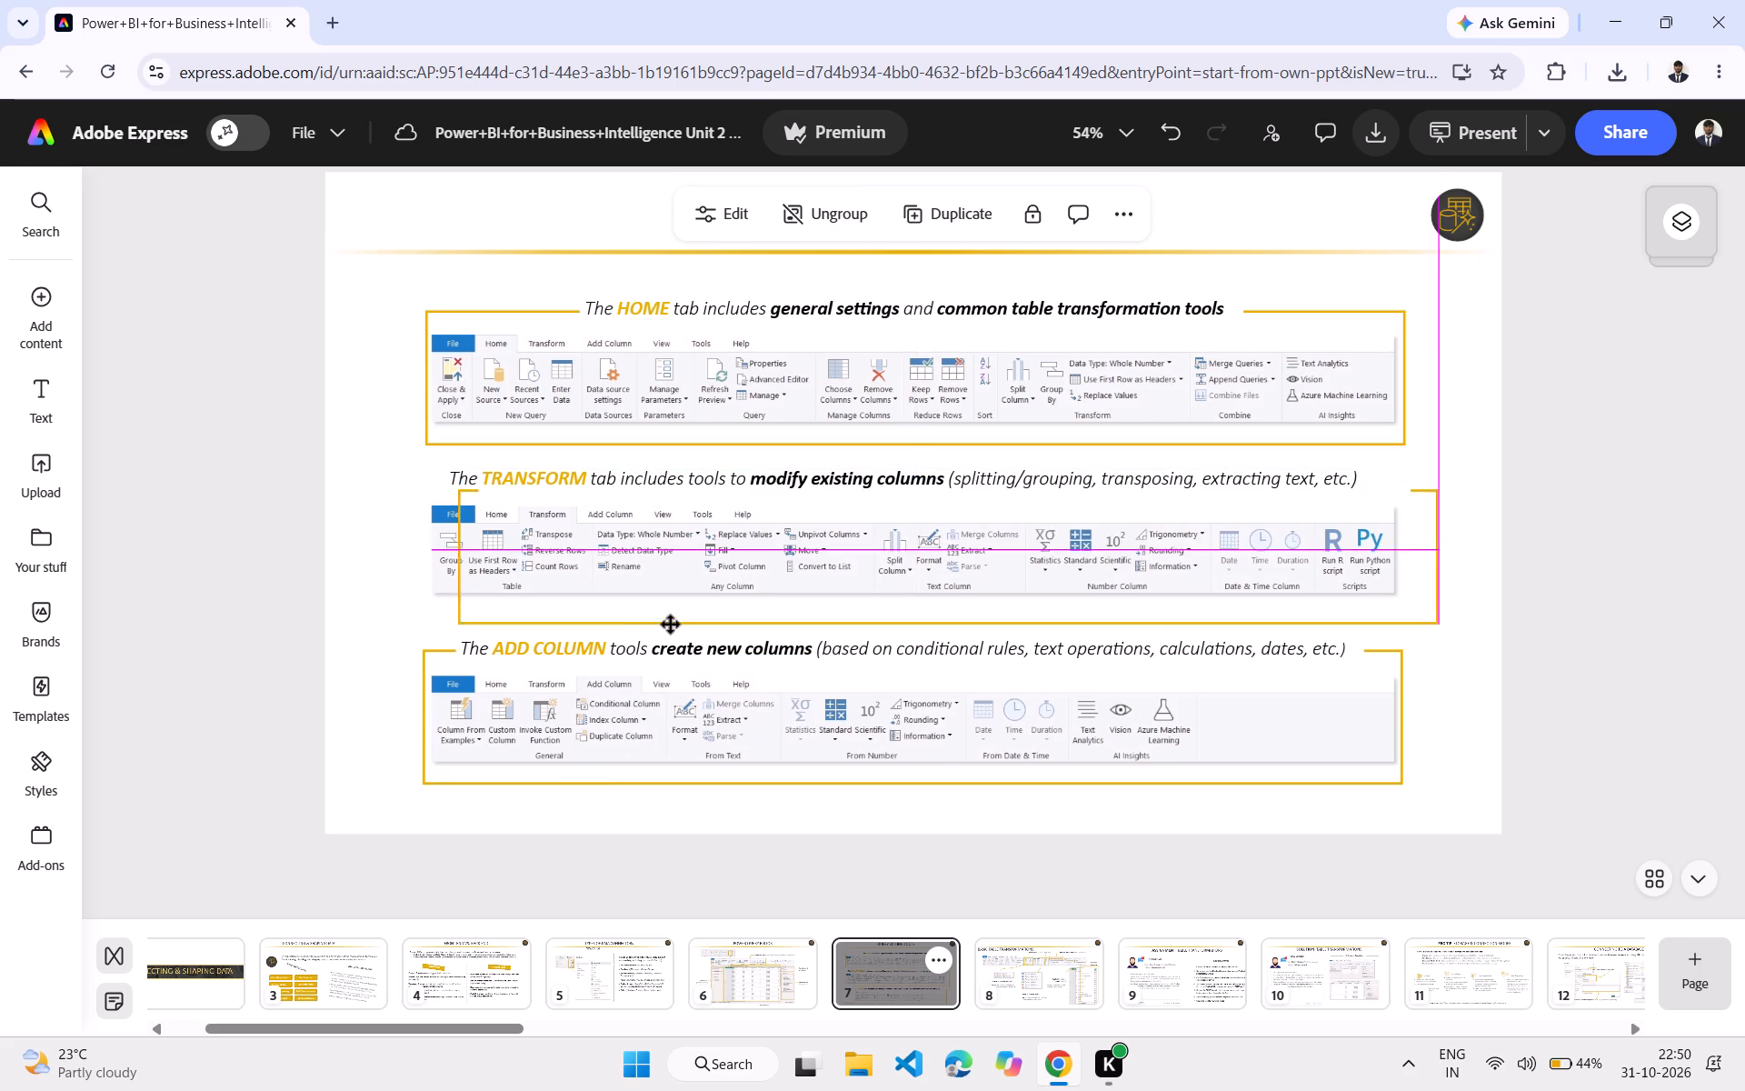
left_click_drag(671, 625, 640, 619)
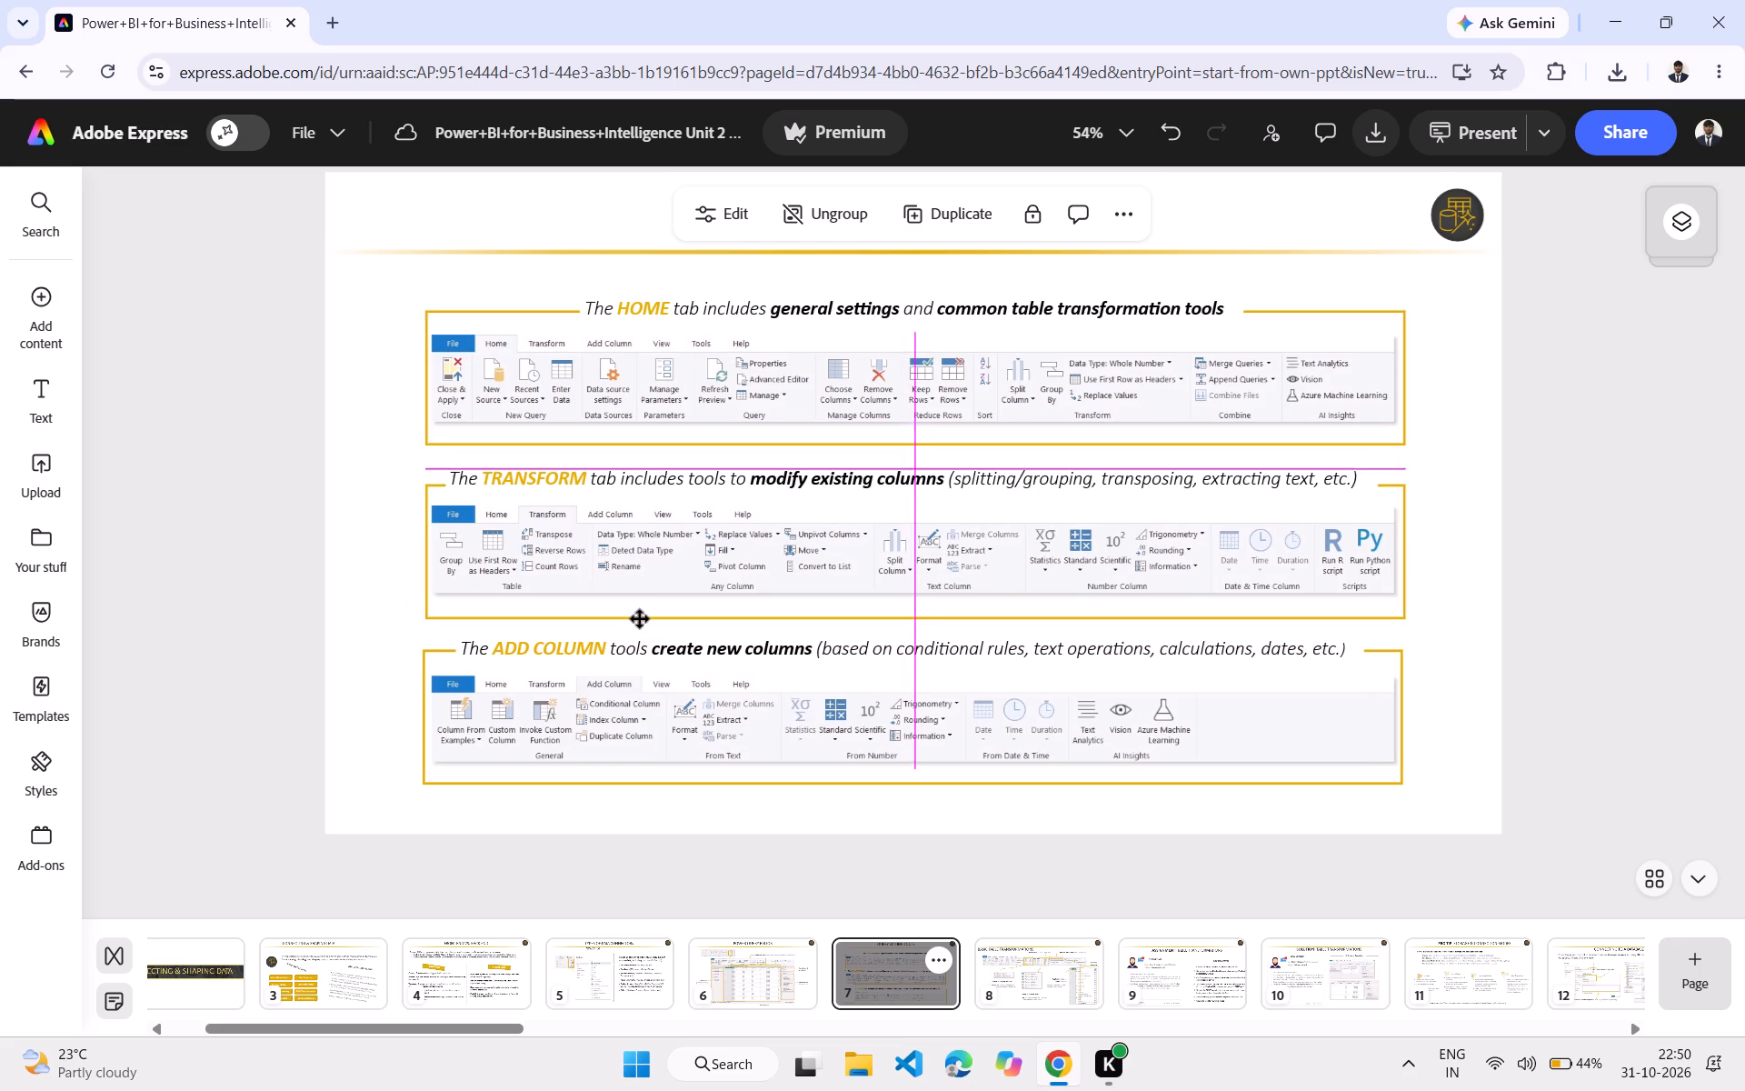
left_click_drag(640, 619, 636, 619)
left_click_drag(555, 428, 520, 428)
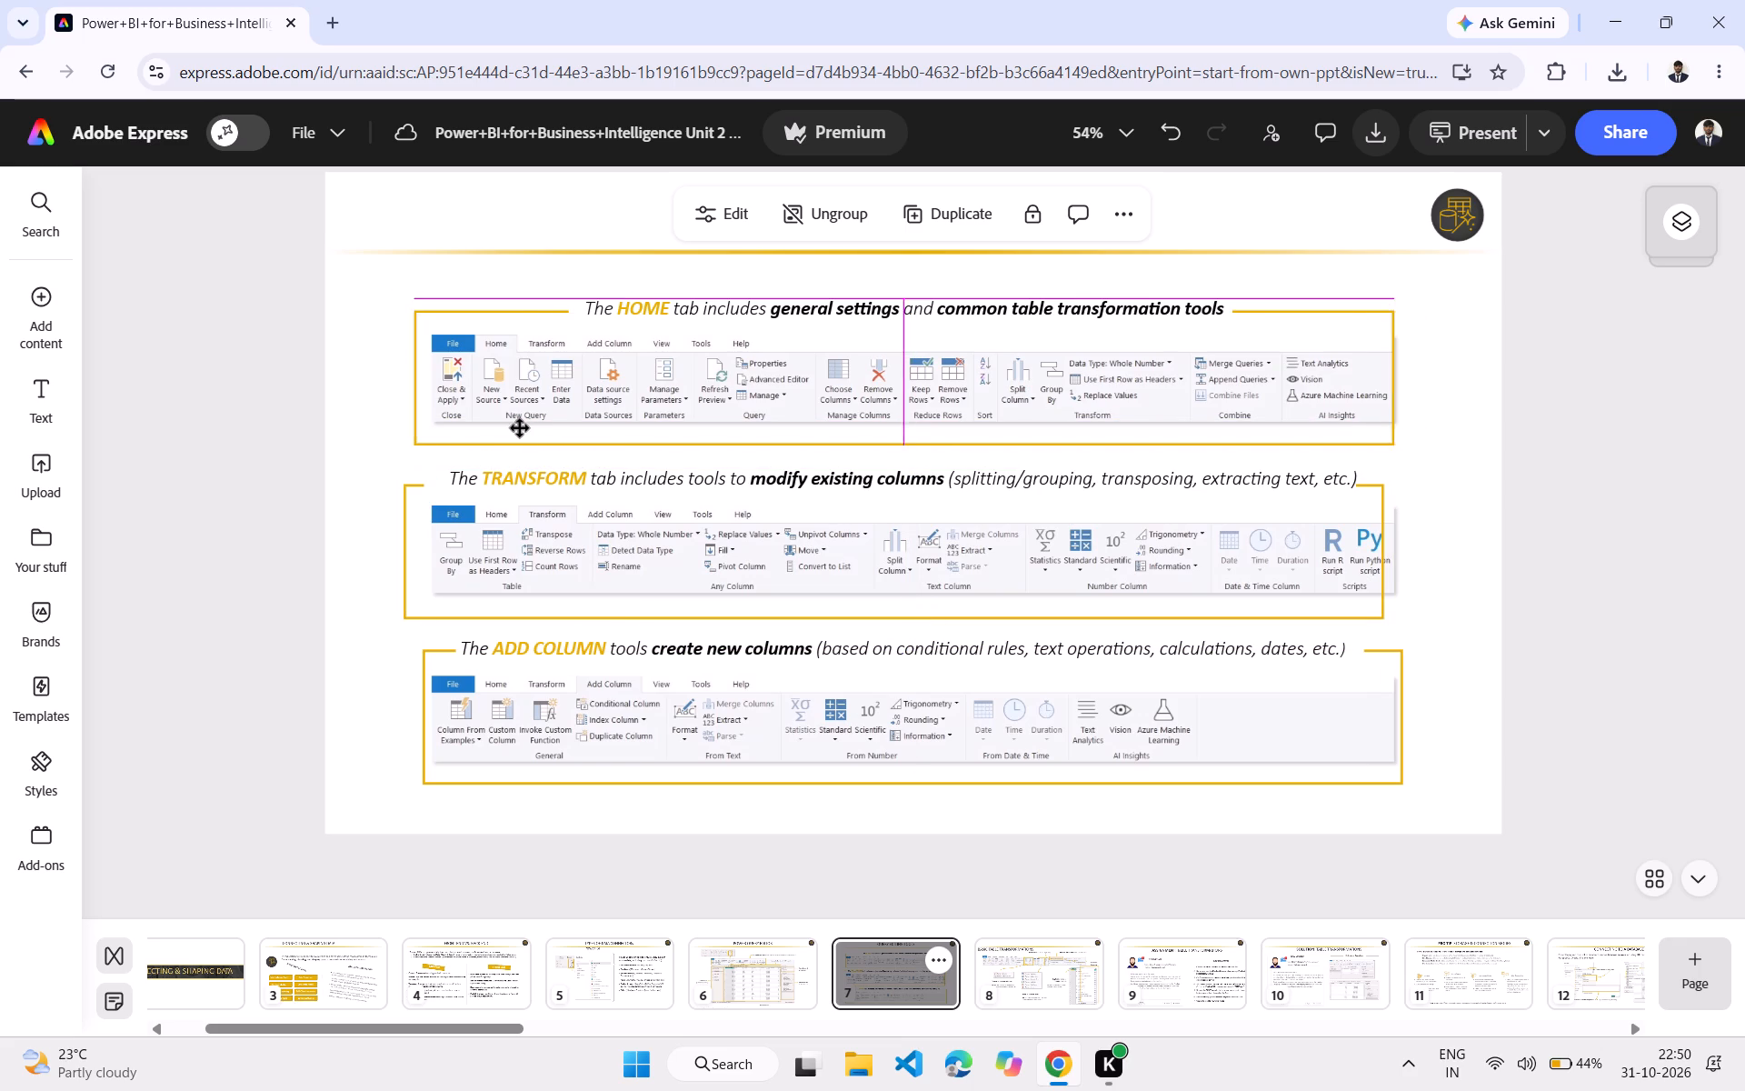
left_click_drag(520, 428, 533, 437)
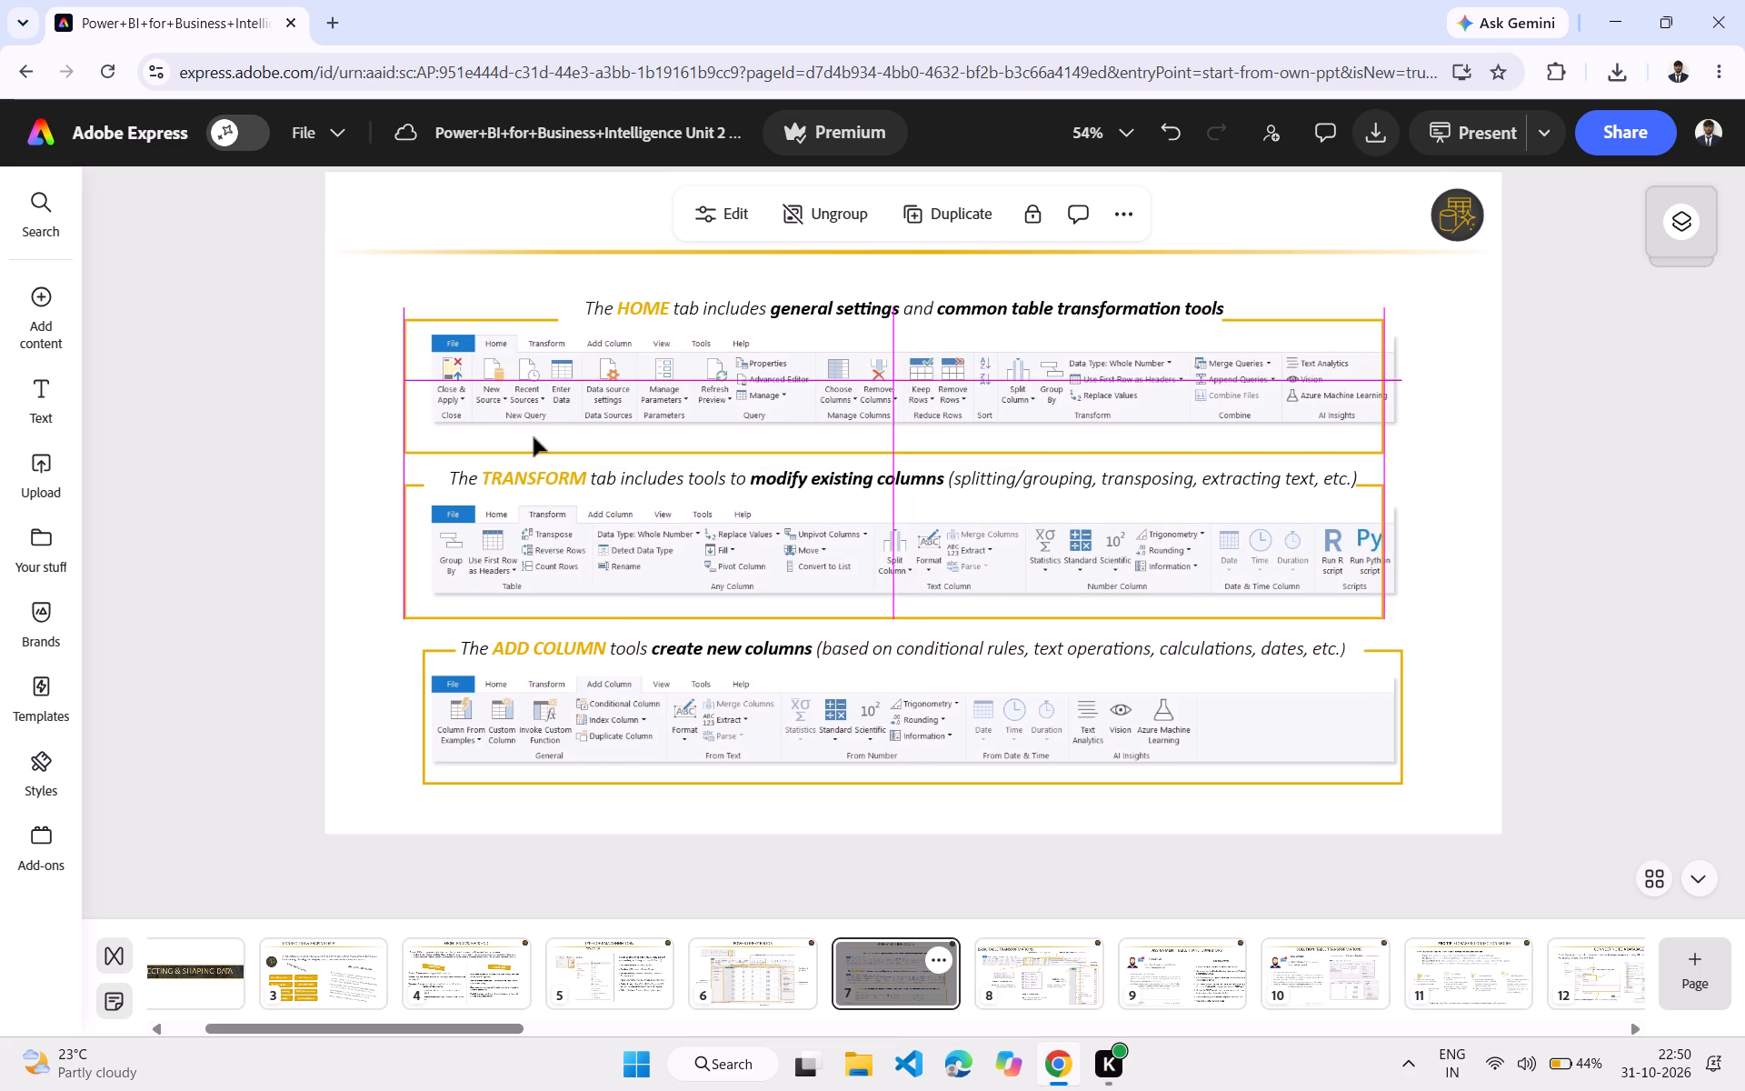
left_click_drag(550, 770, 529, 770)
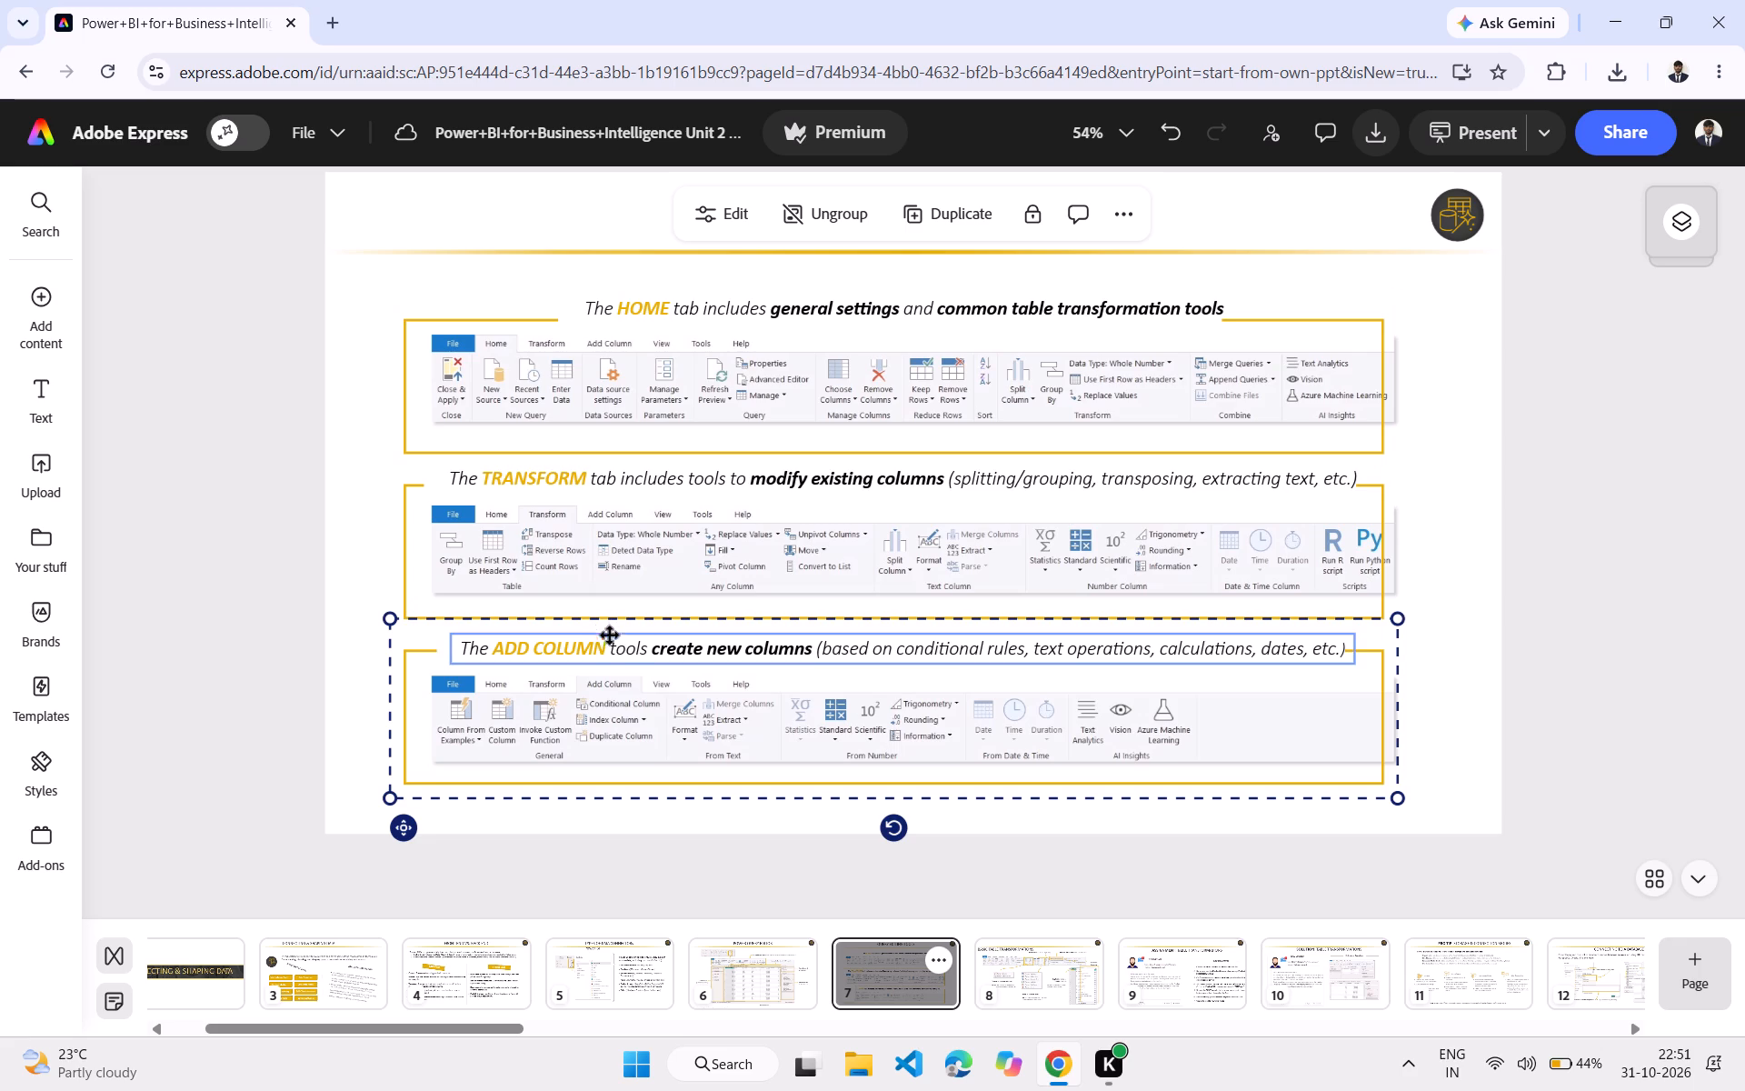
left_click(617, 653)
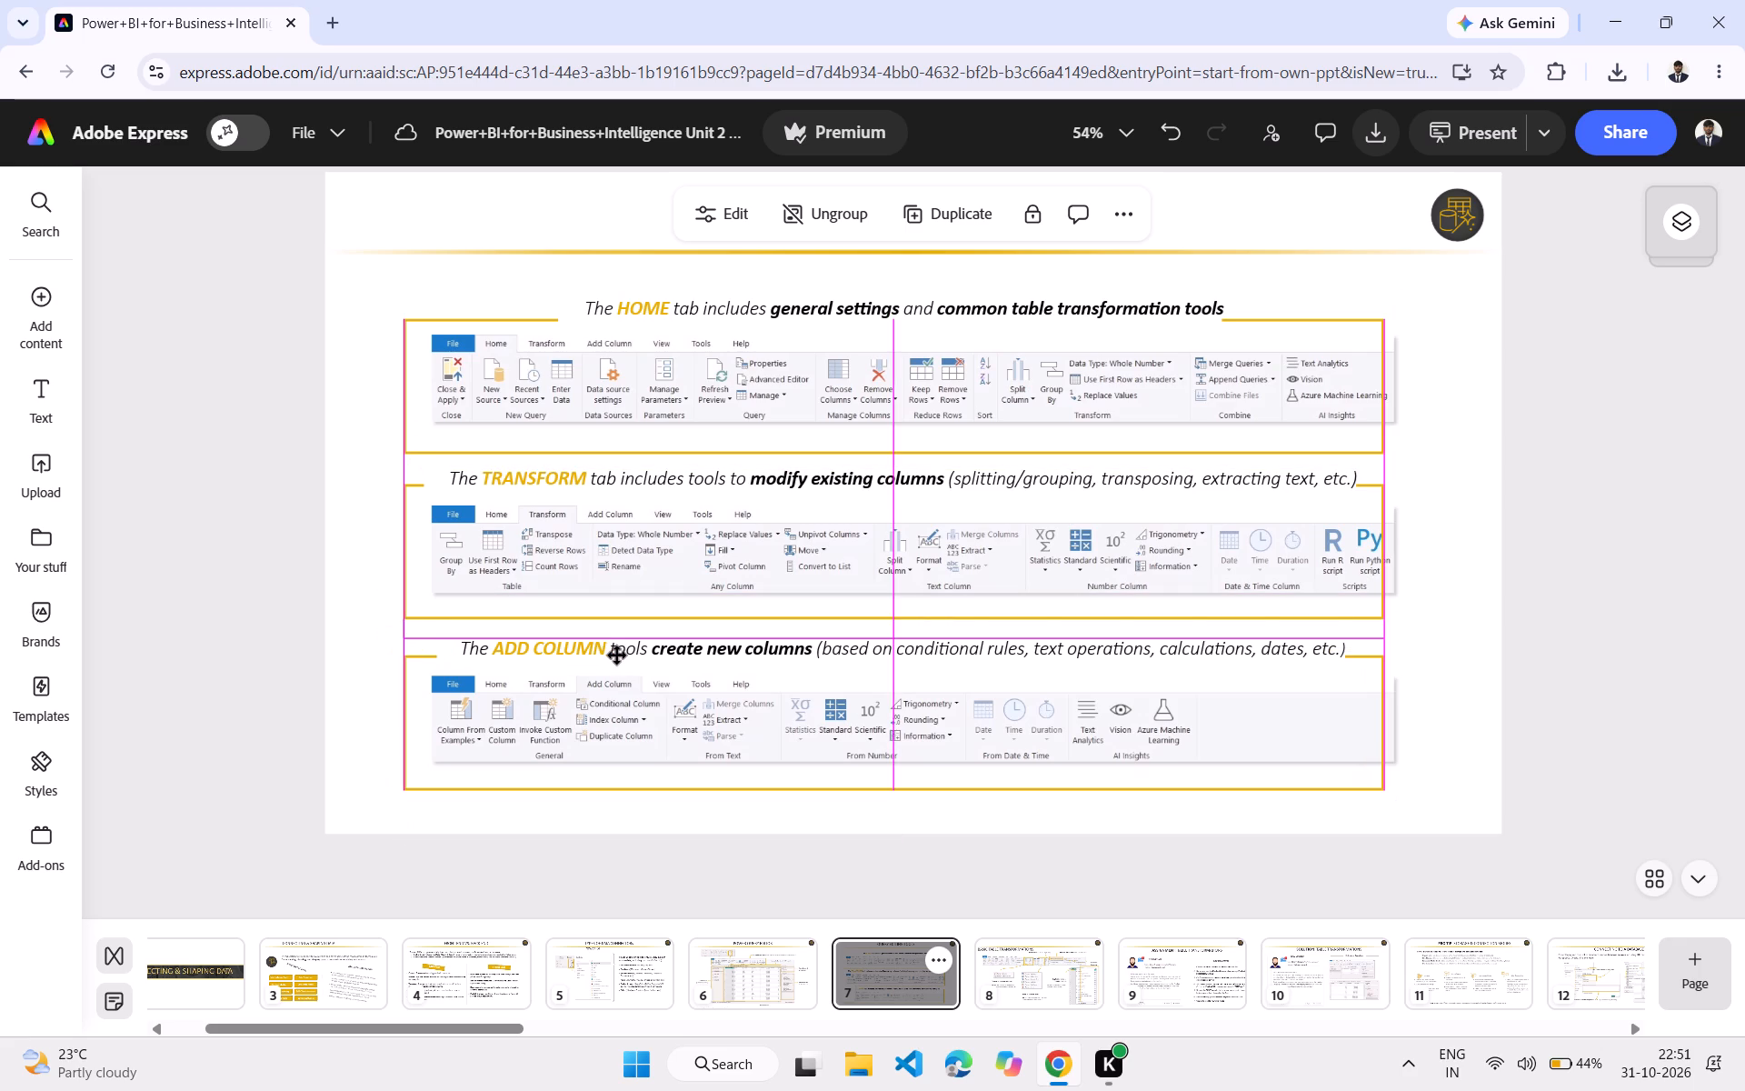
Move the ADD COLUMN caption slightly left and down onto the top edge line of its gold frame.
left_click(618, 658)
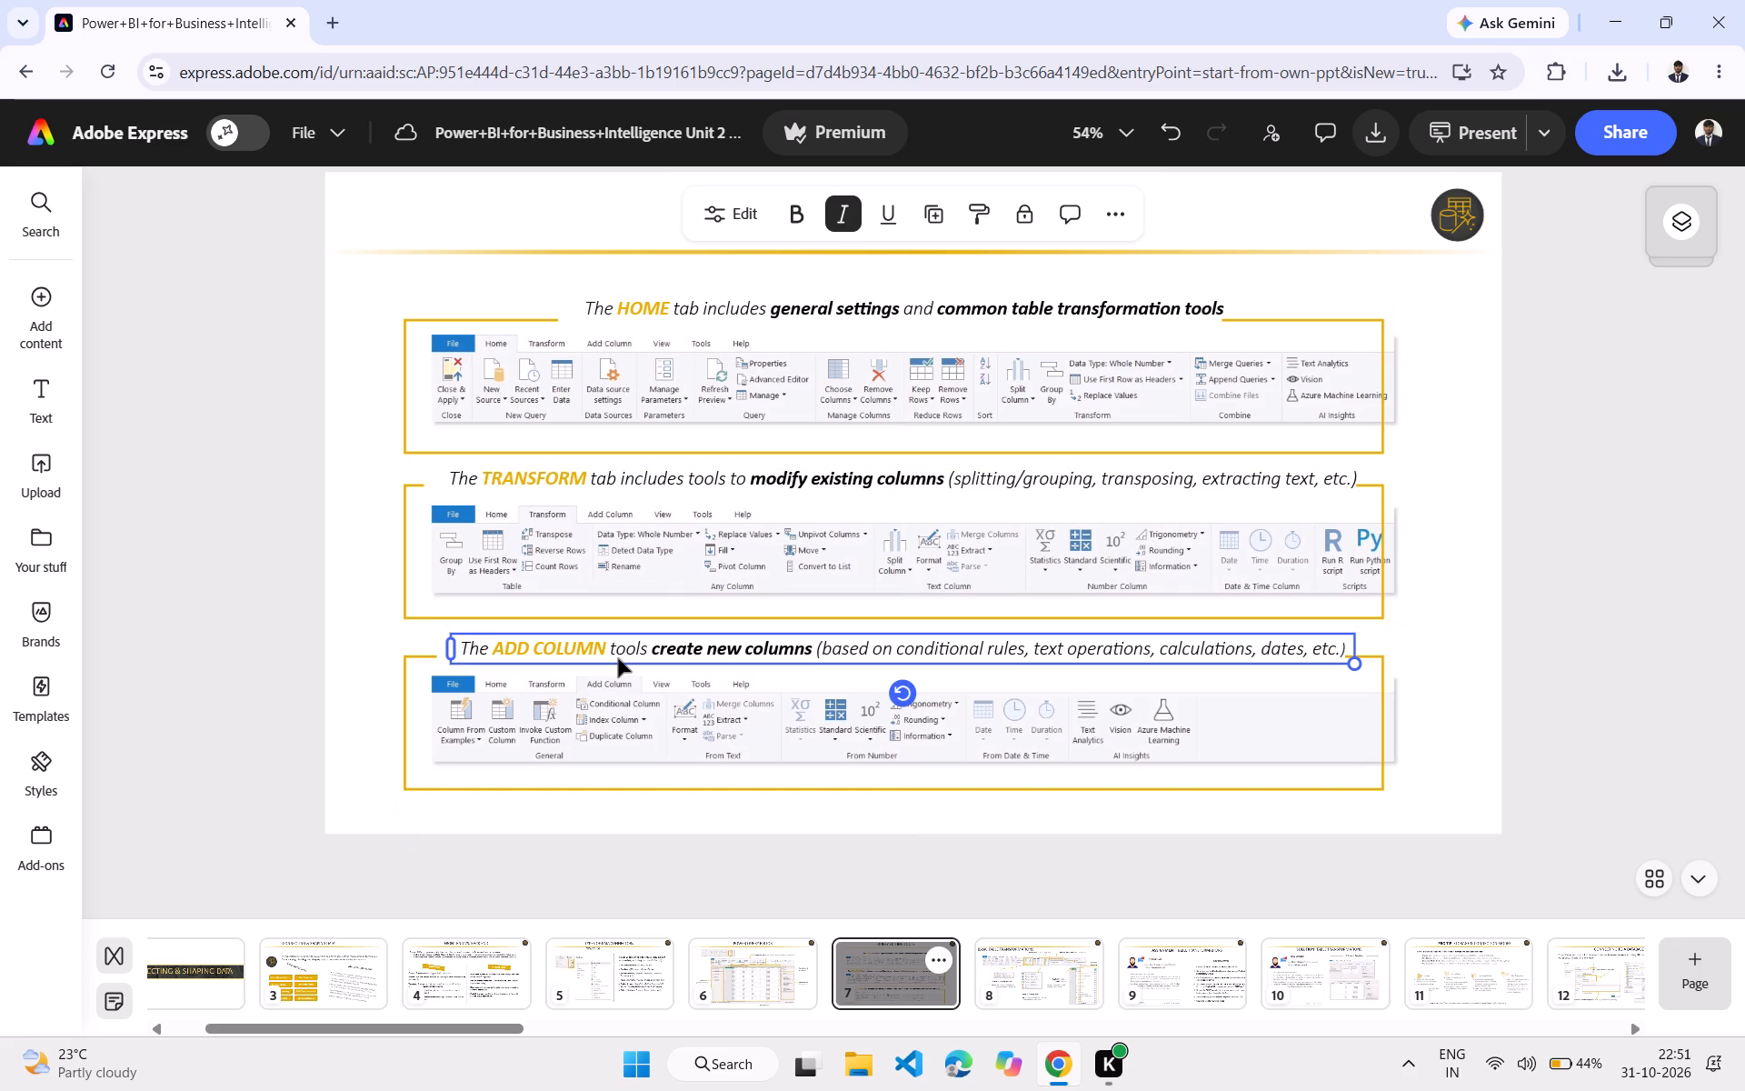
left_click_drag(618, 658, 608, 666)
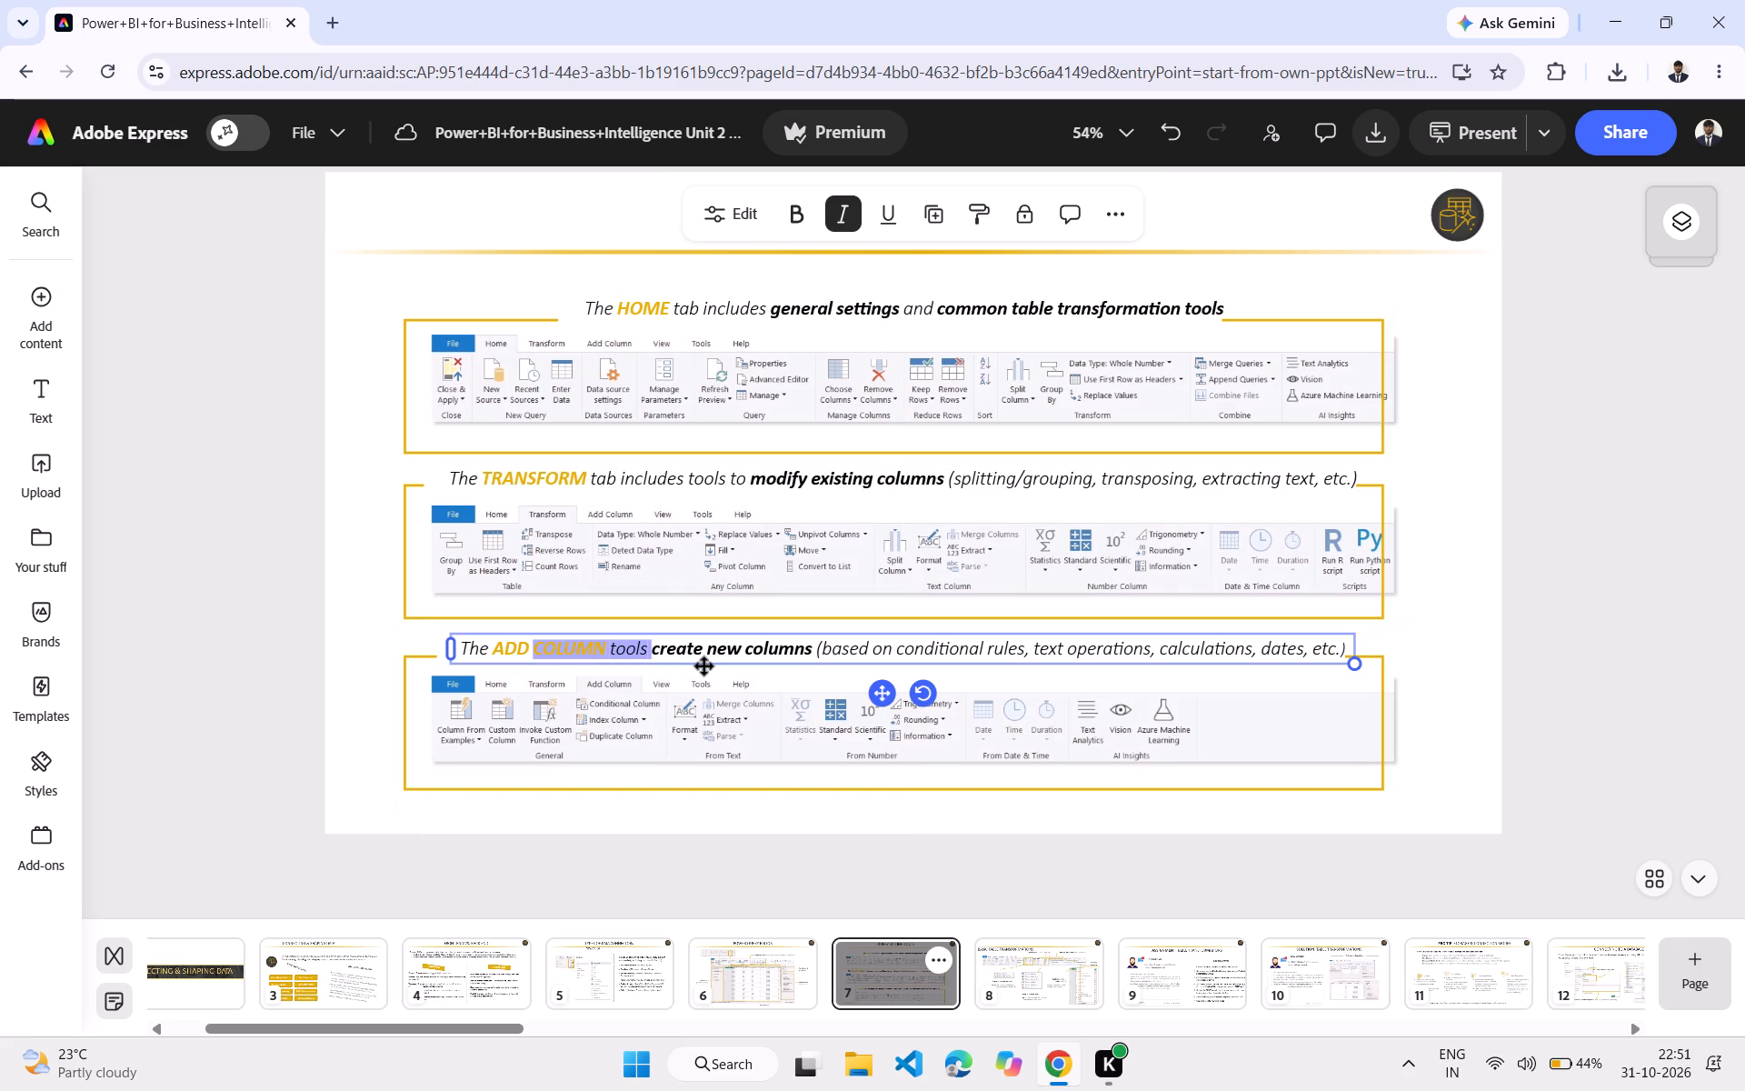
left_click_drag(736, 664, 721, 669)
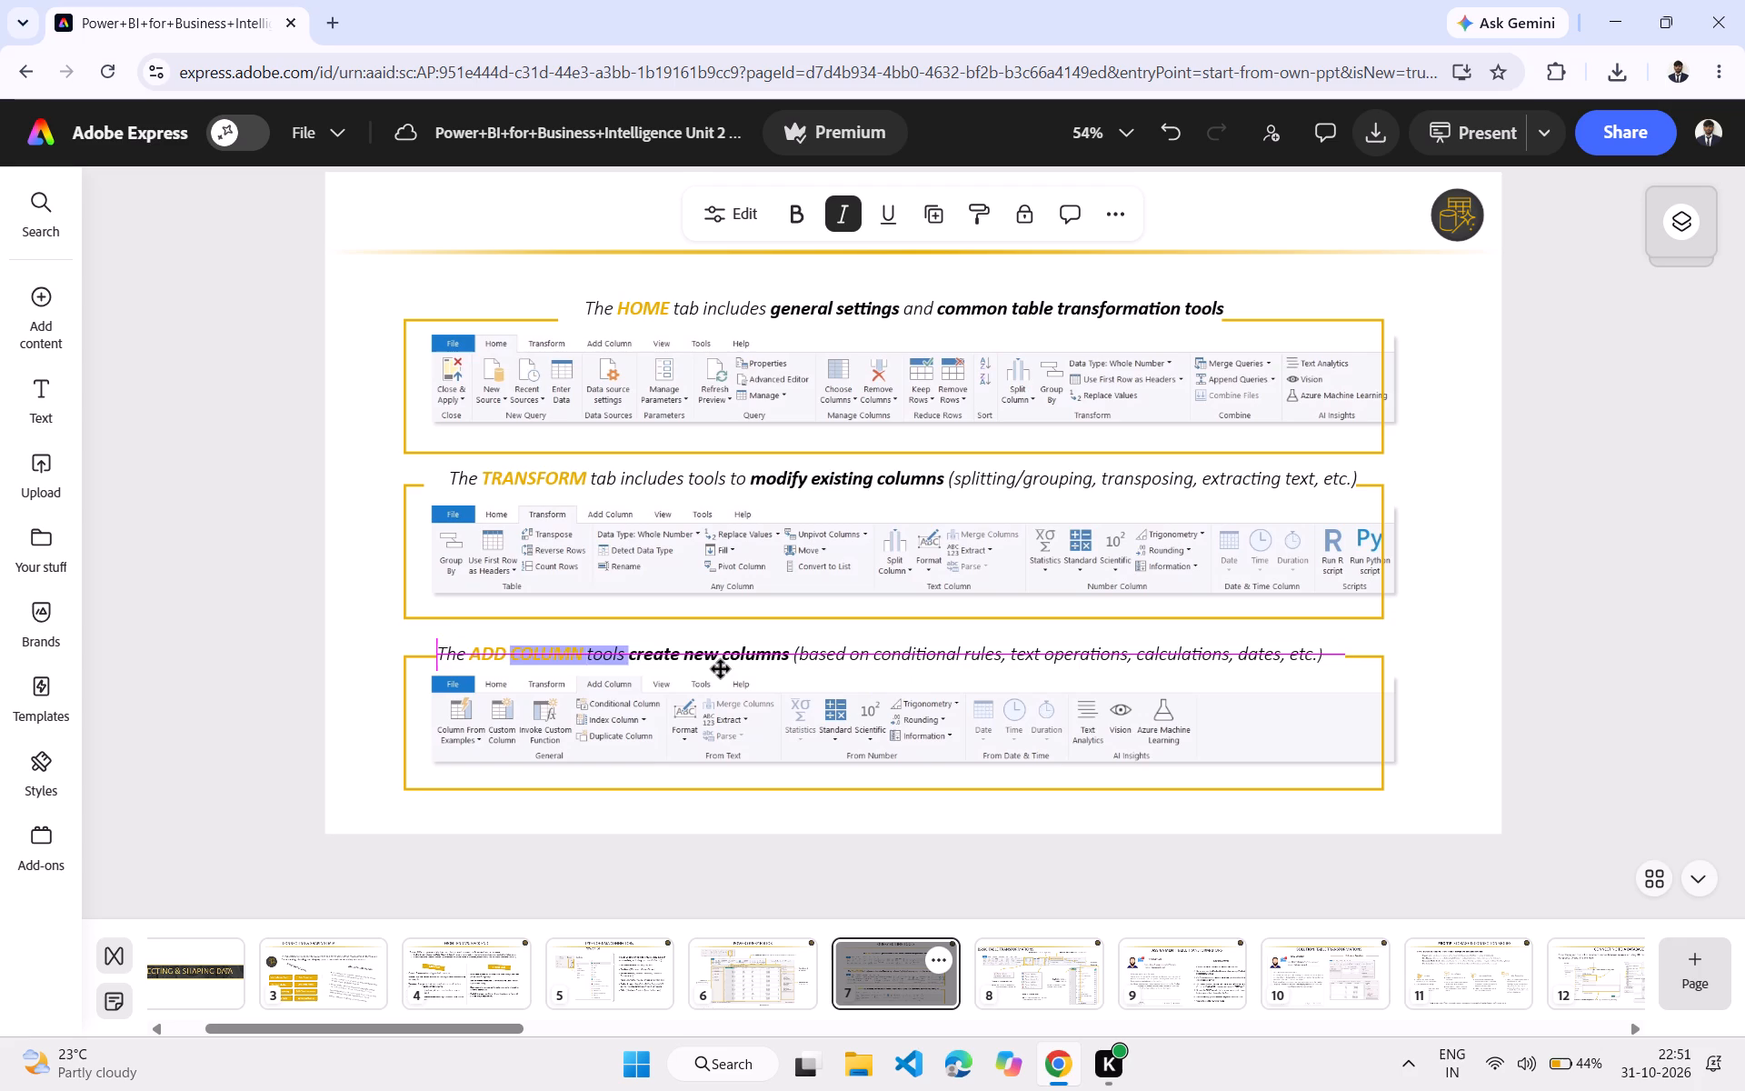
left_click_drag(721, 669, 728, 670)
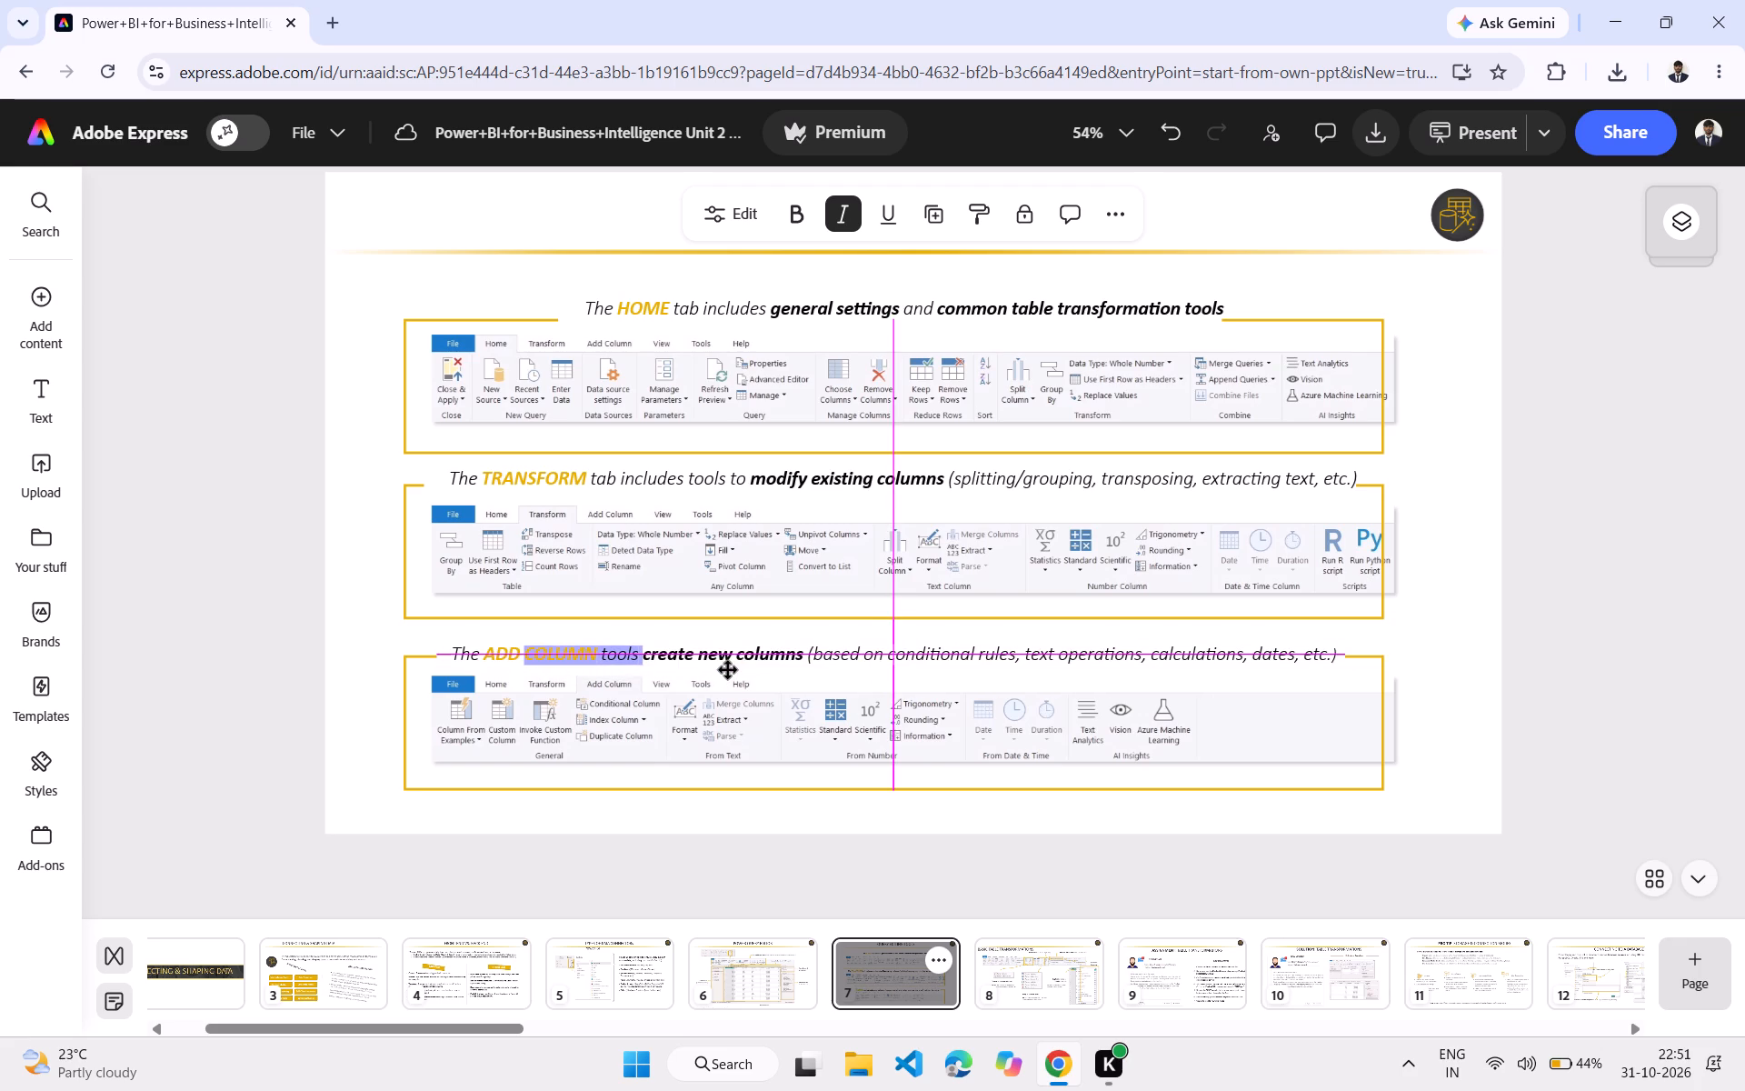
left_click_drag(728, 670, 728, 673)
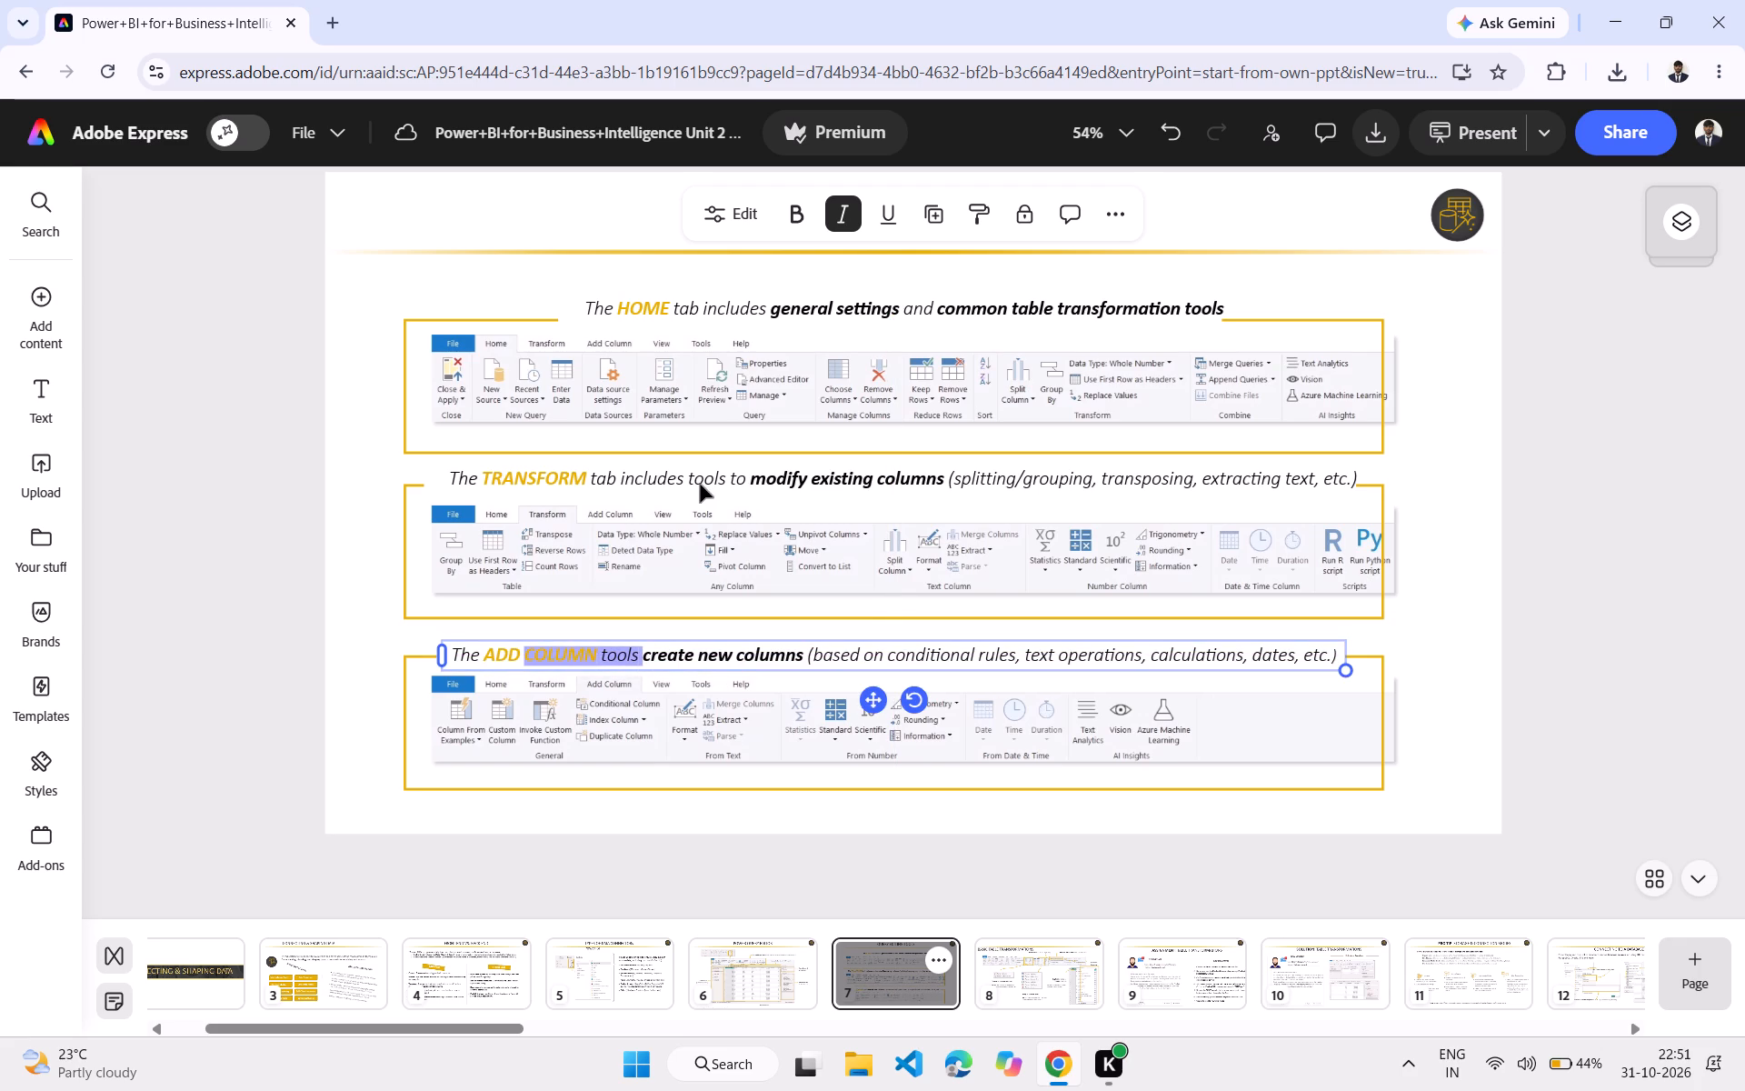
Move the TRANSFORM caption slightly left and down so it sits in the gap of its frame's top edge.
left_click(704, 476)
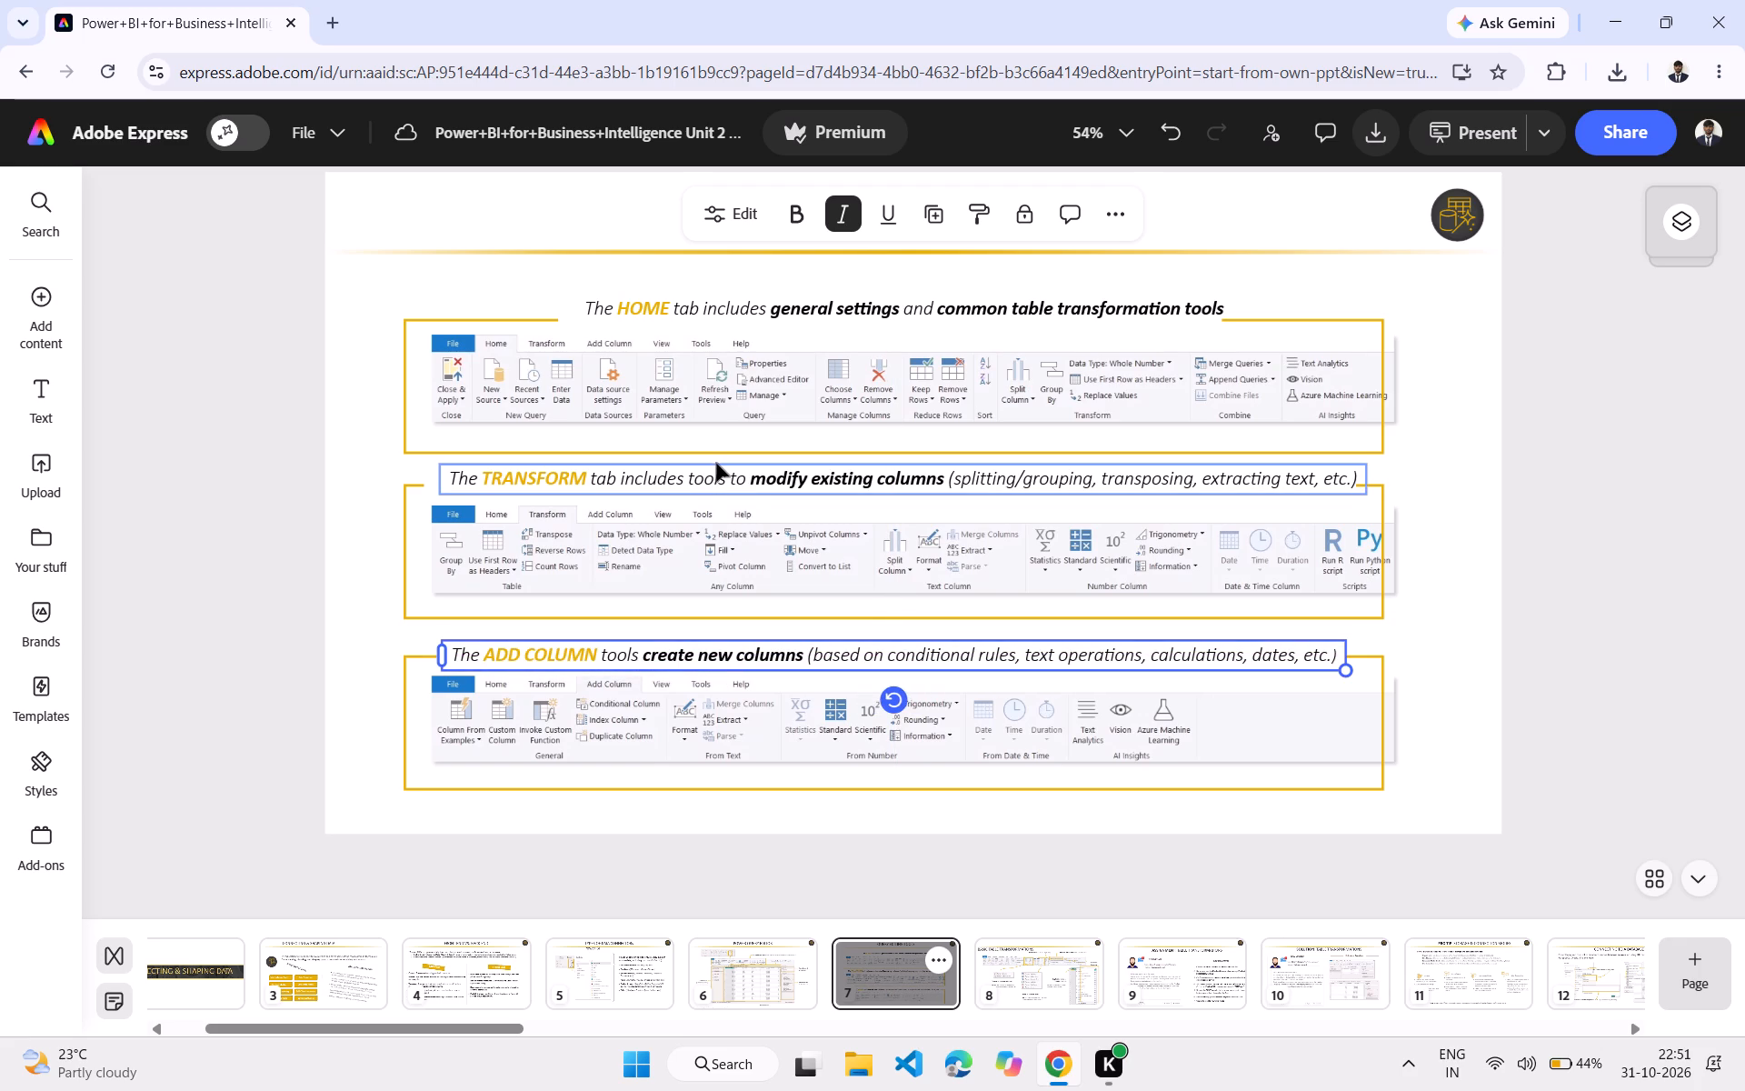
left_click(715, 463)
left_click_drag(715, 463, 695, 465)
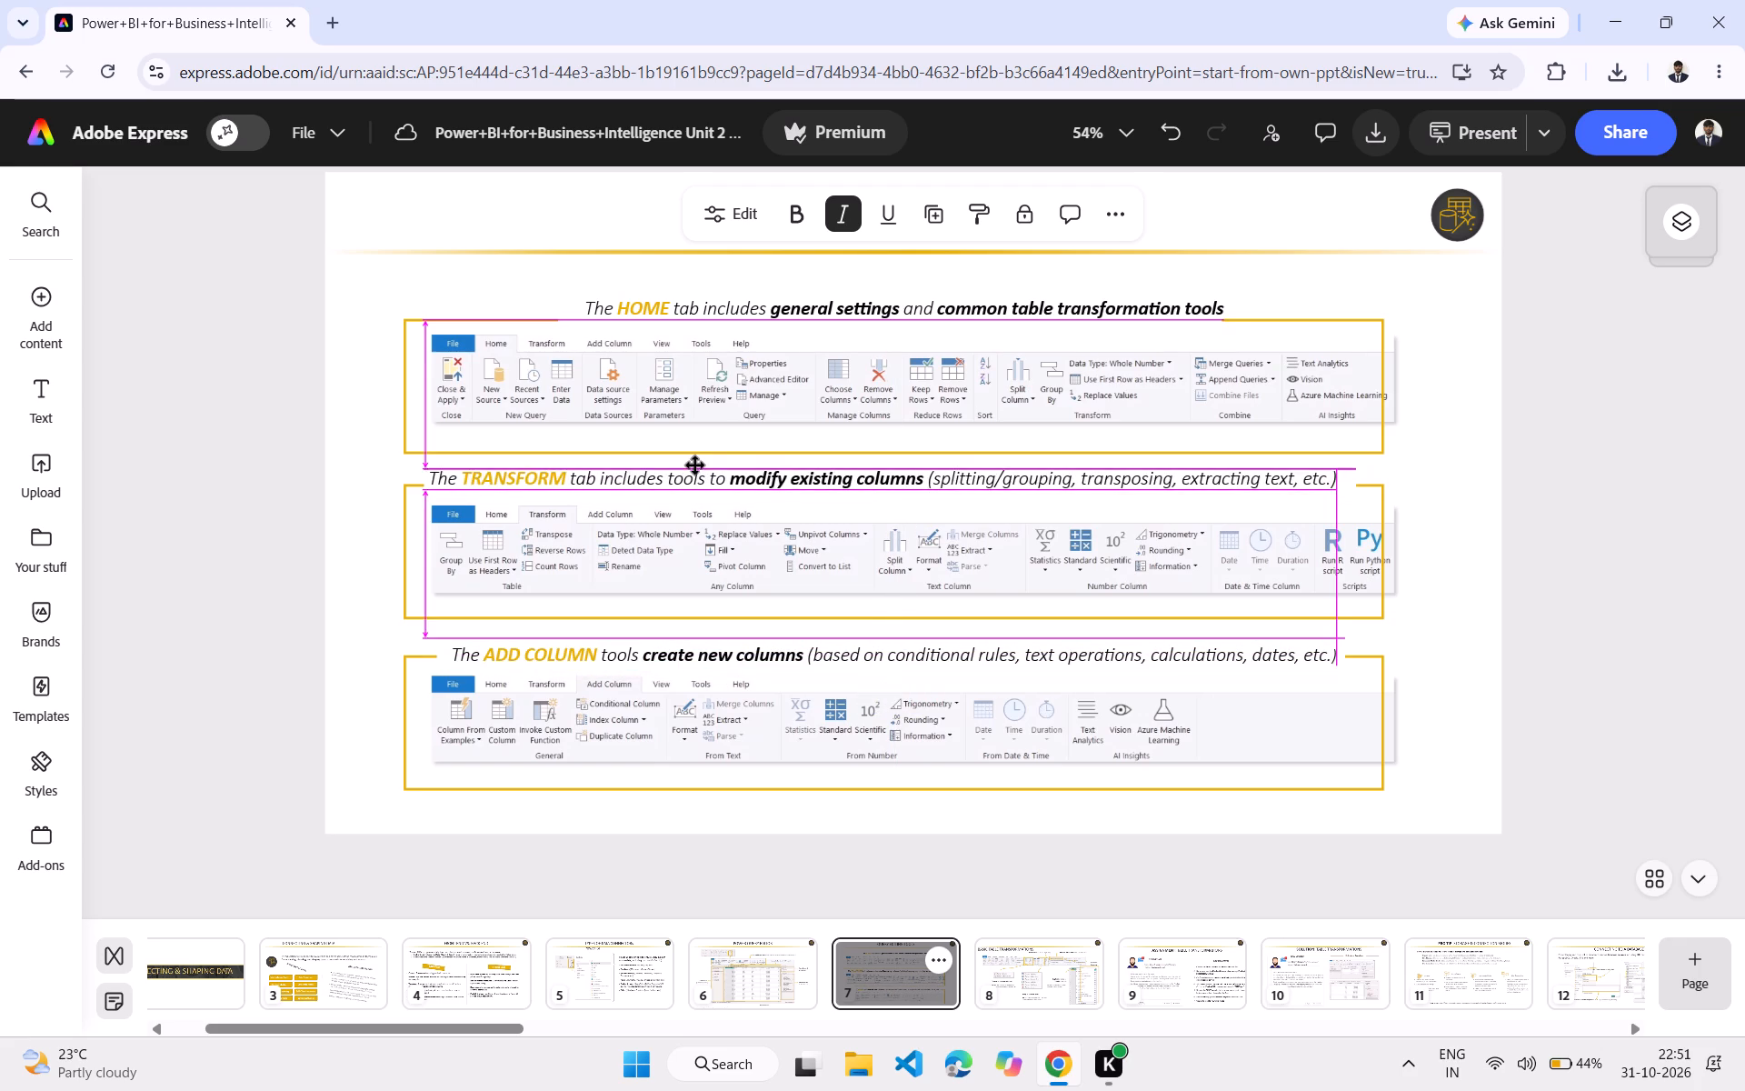
left_click_drag(695, 465, 700, 473)
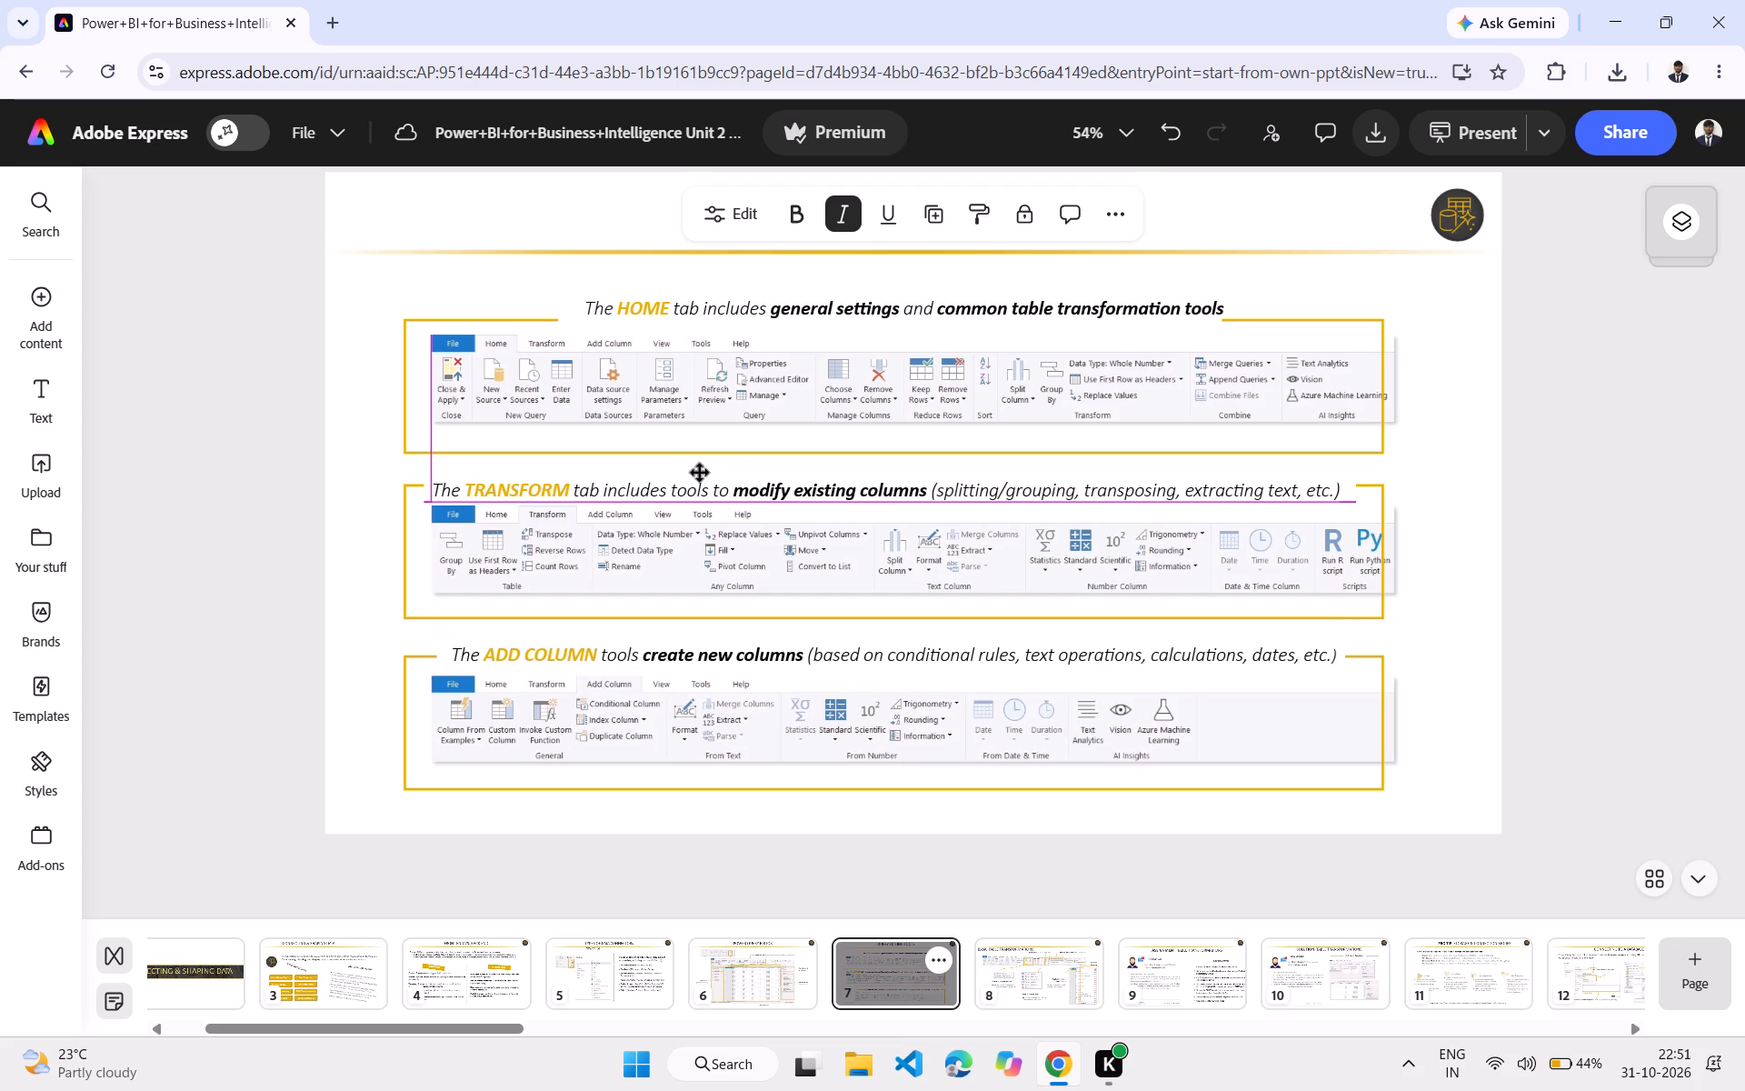
left_click_drag(700, 473, 696, 470)
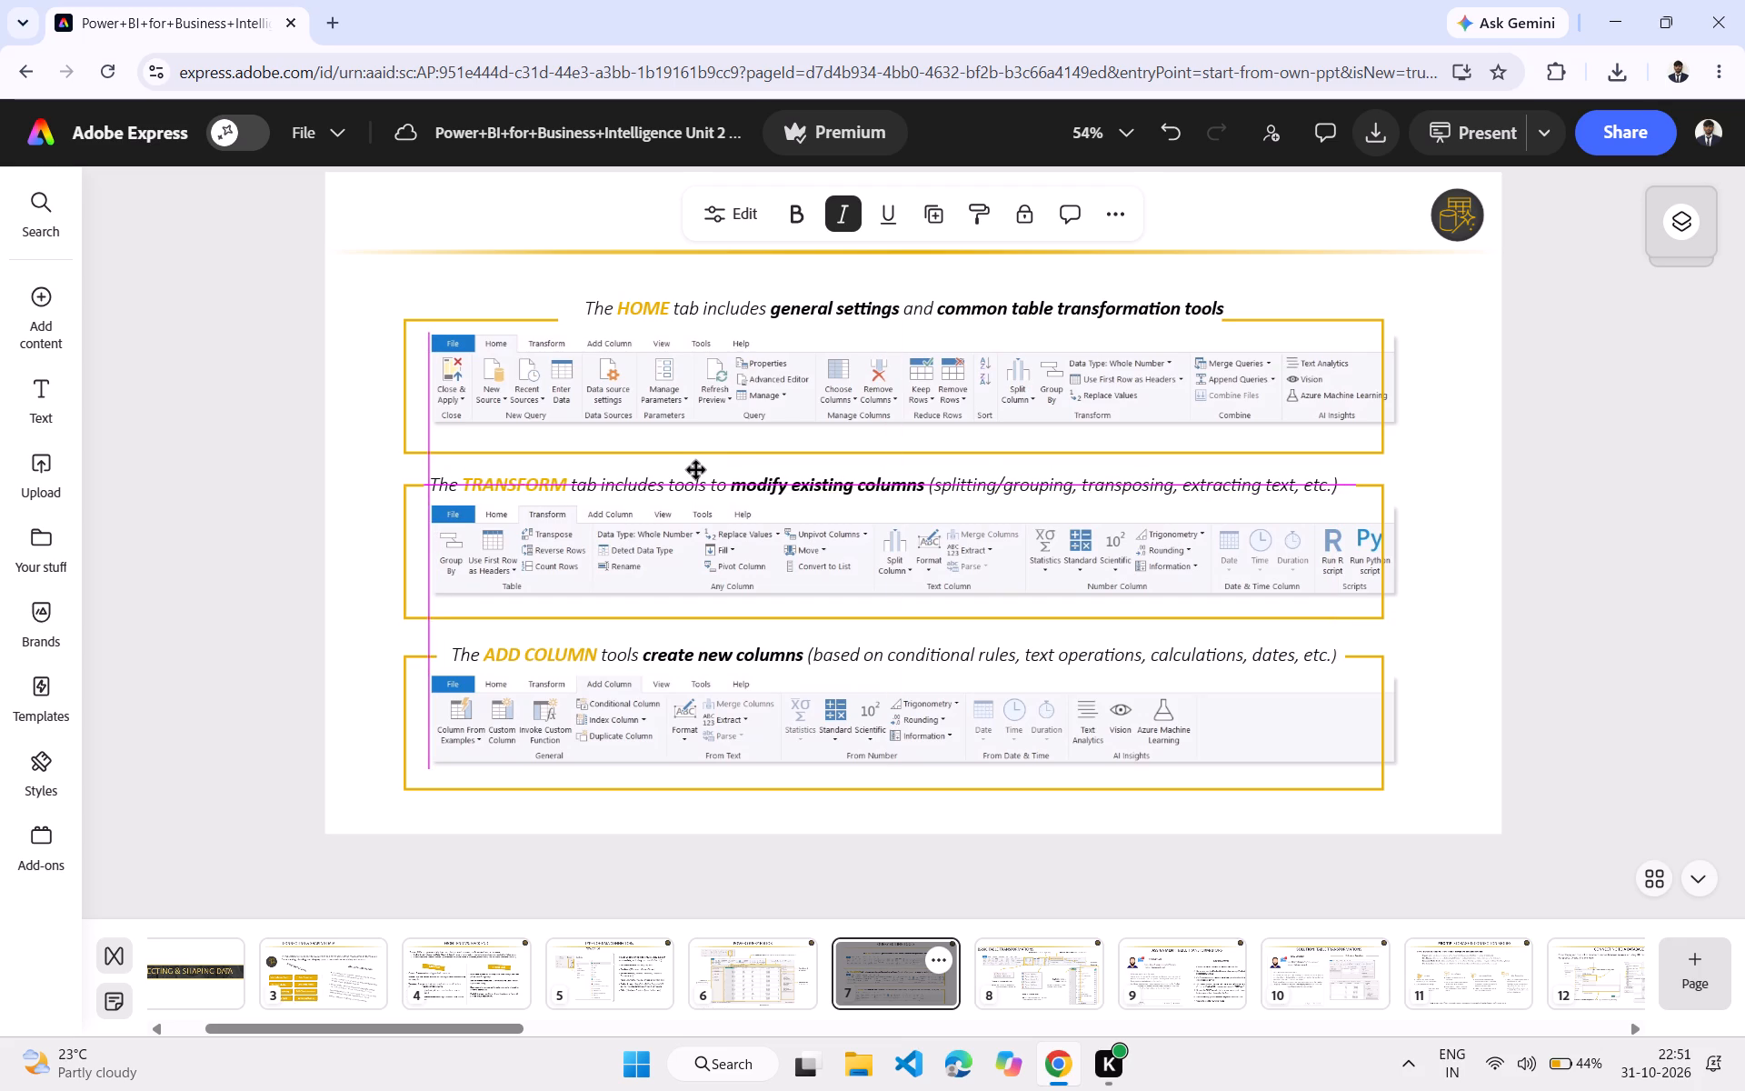
left_click_drag(696, 470, 701, 469)
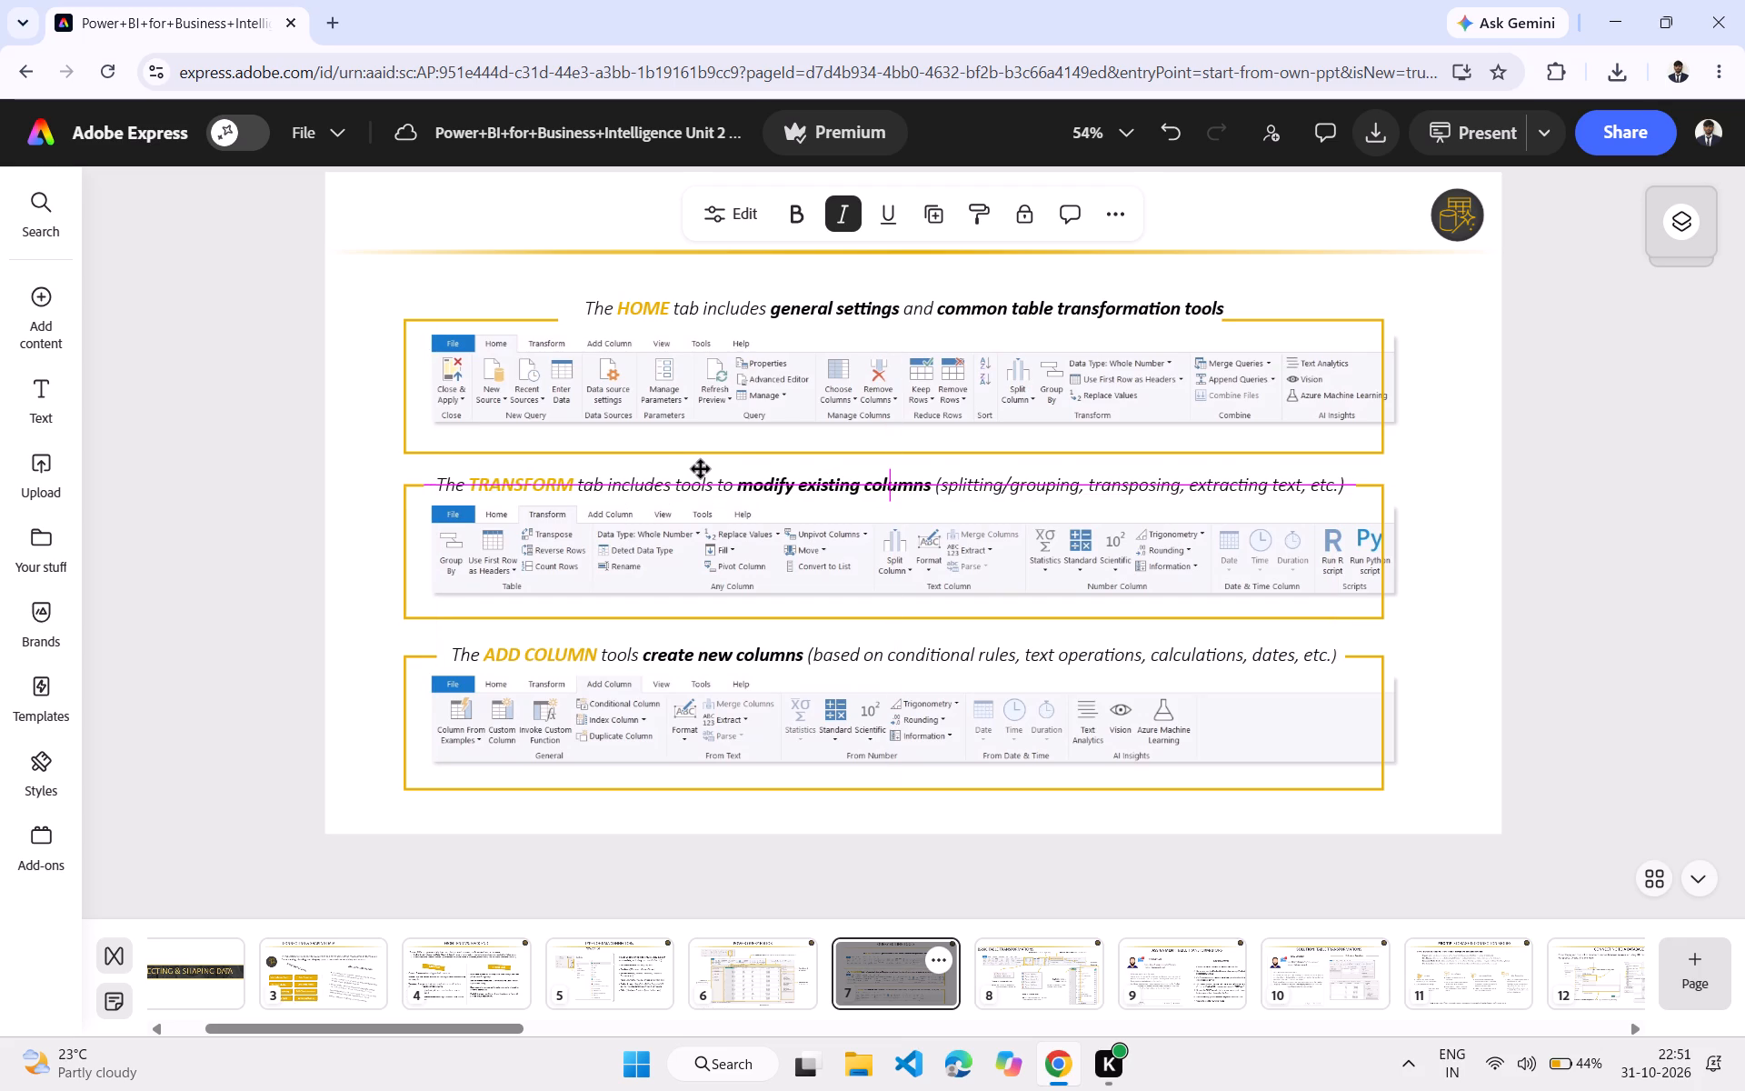
left_click_drag(701, 469, 633, 513)
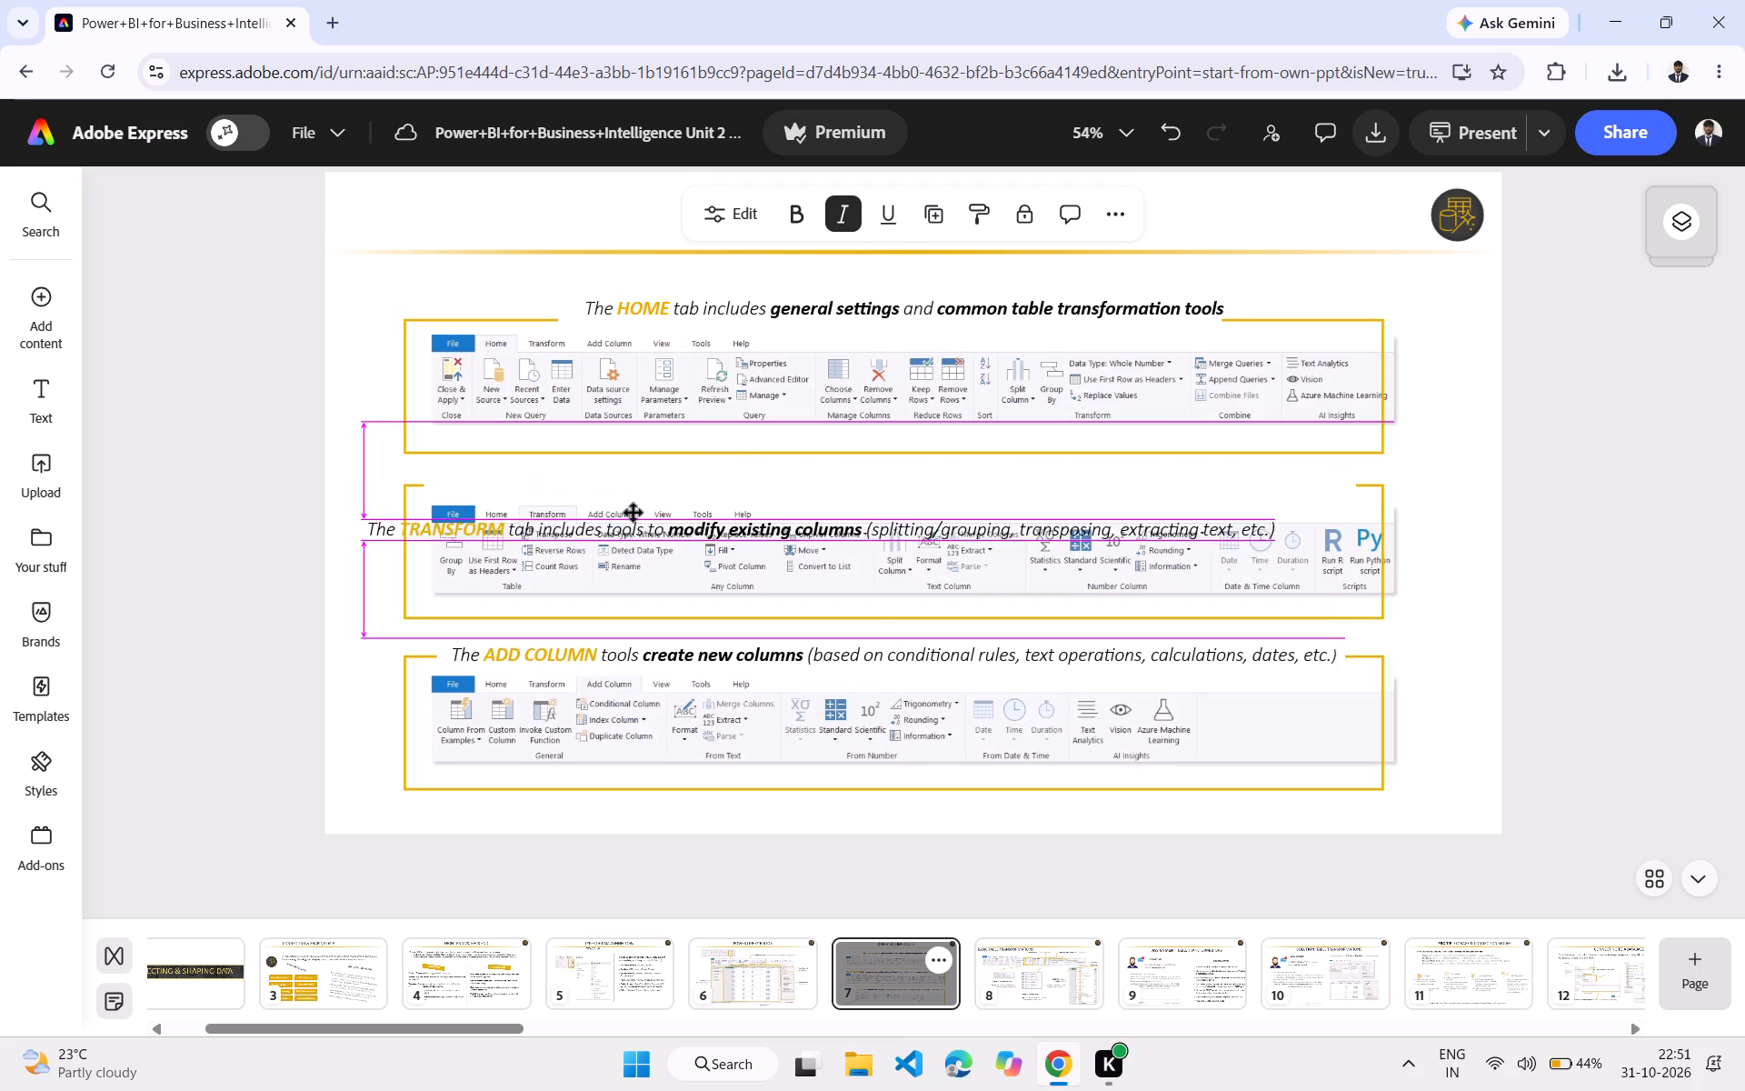
left_click_drag(633, 513, 679, 474)
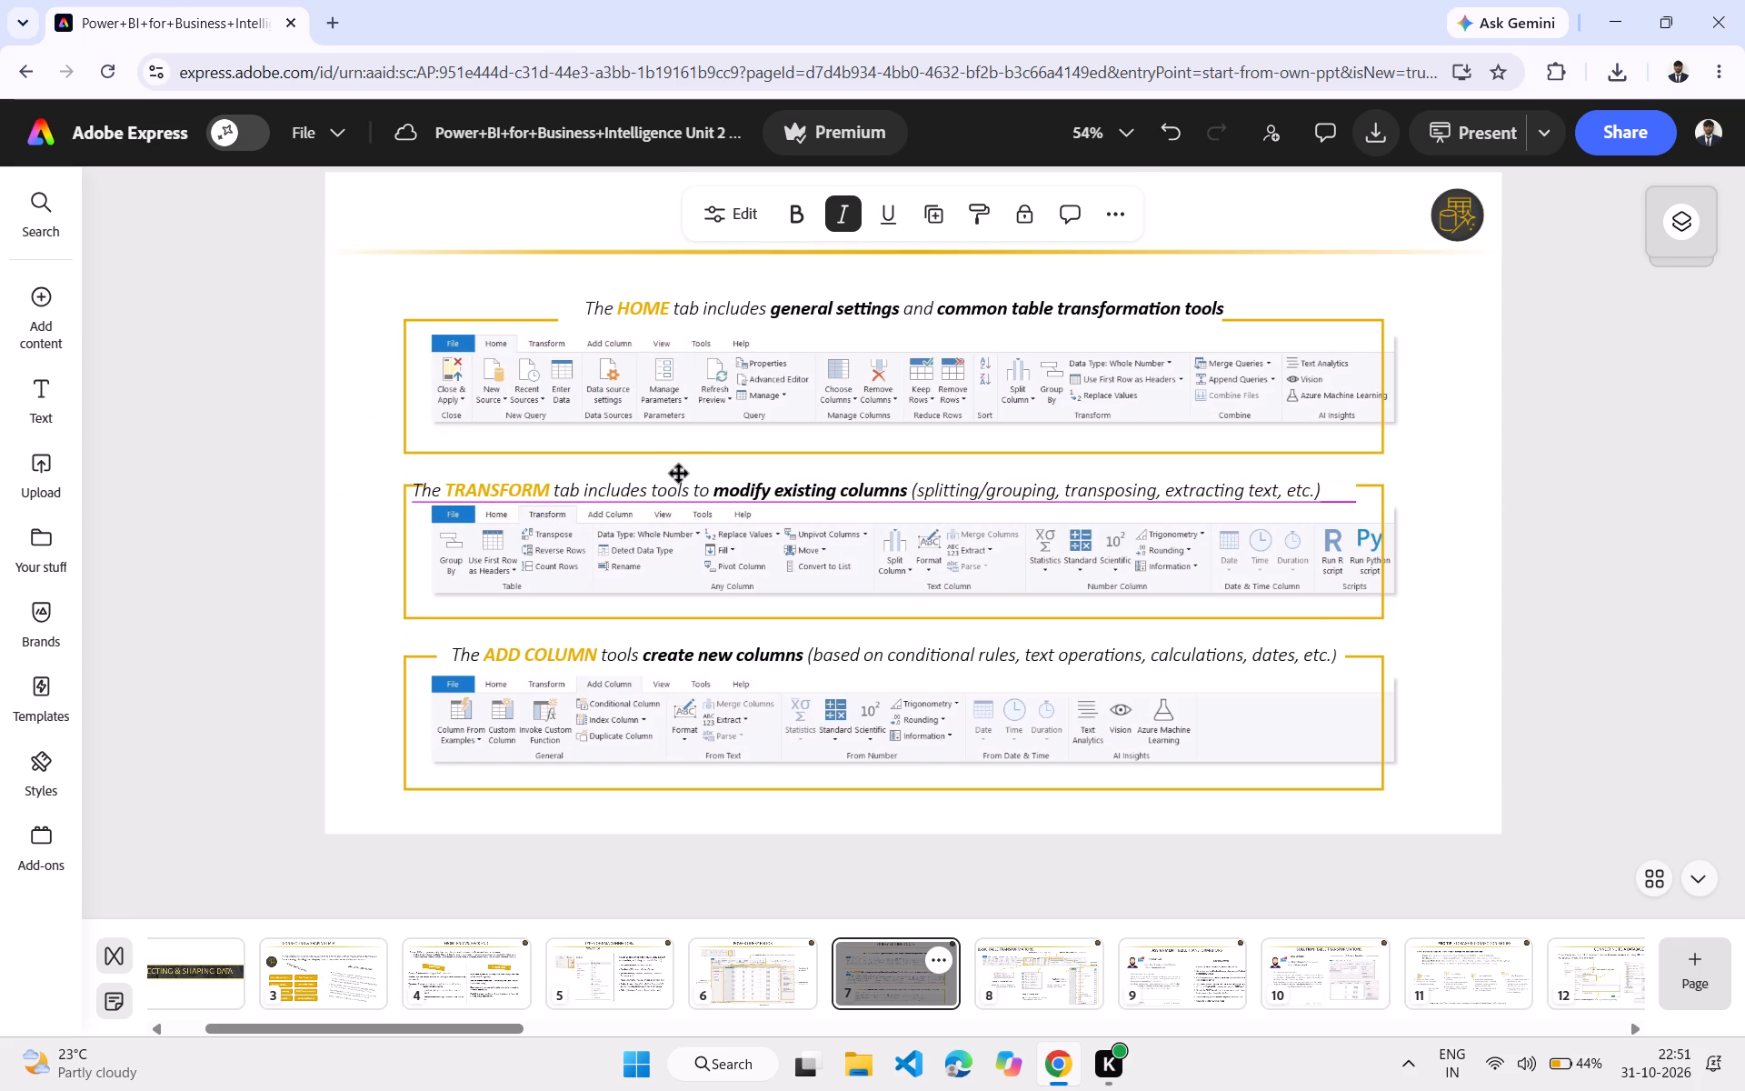
left_click_drag(679, 474, 704, 466)
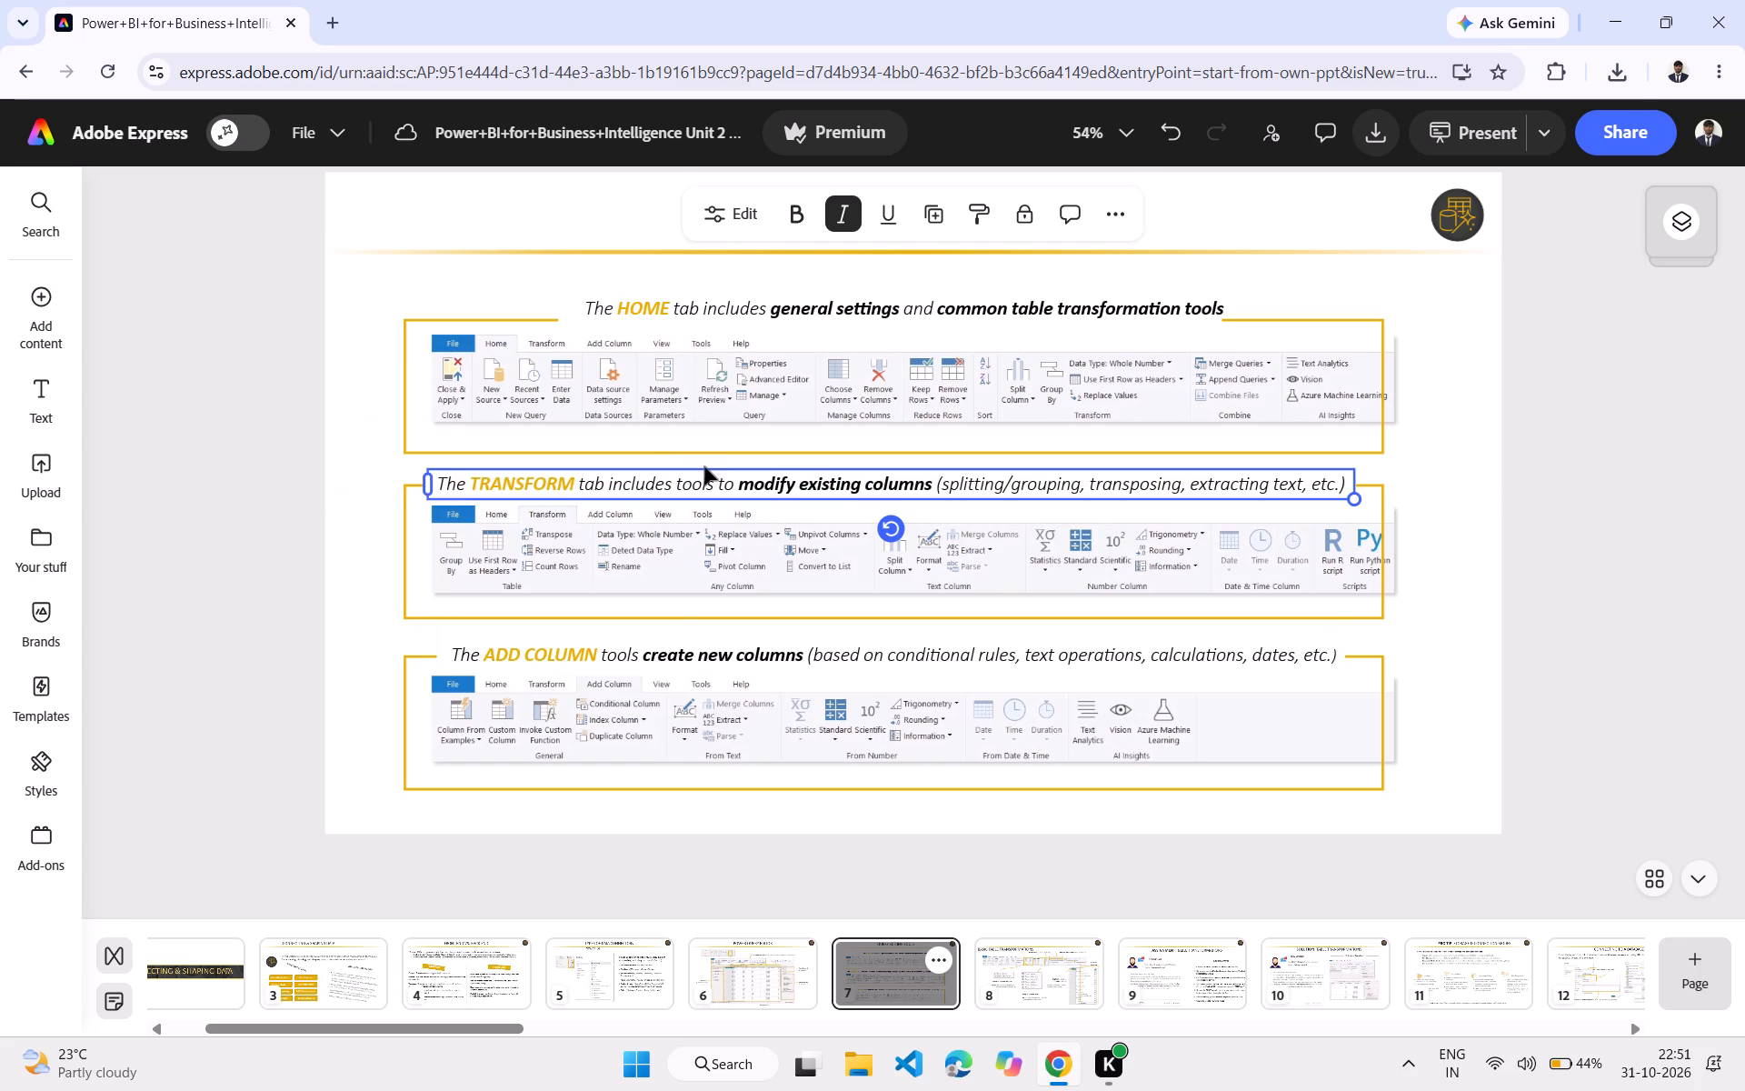
Shift the ADD COLUMN caption left to align with the TRANSFORM caption, and move the HOME caption left and down into its frame's gap.
left_click_drag(672, 659, 663, 660)
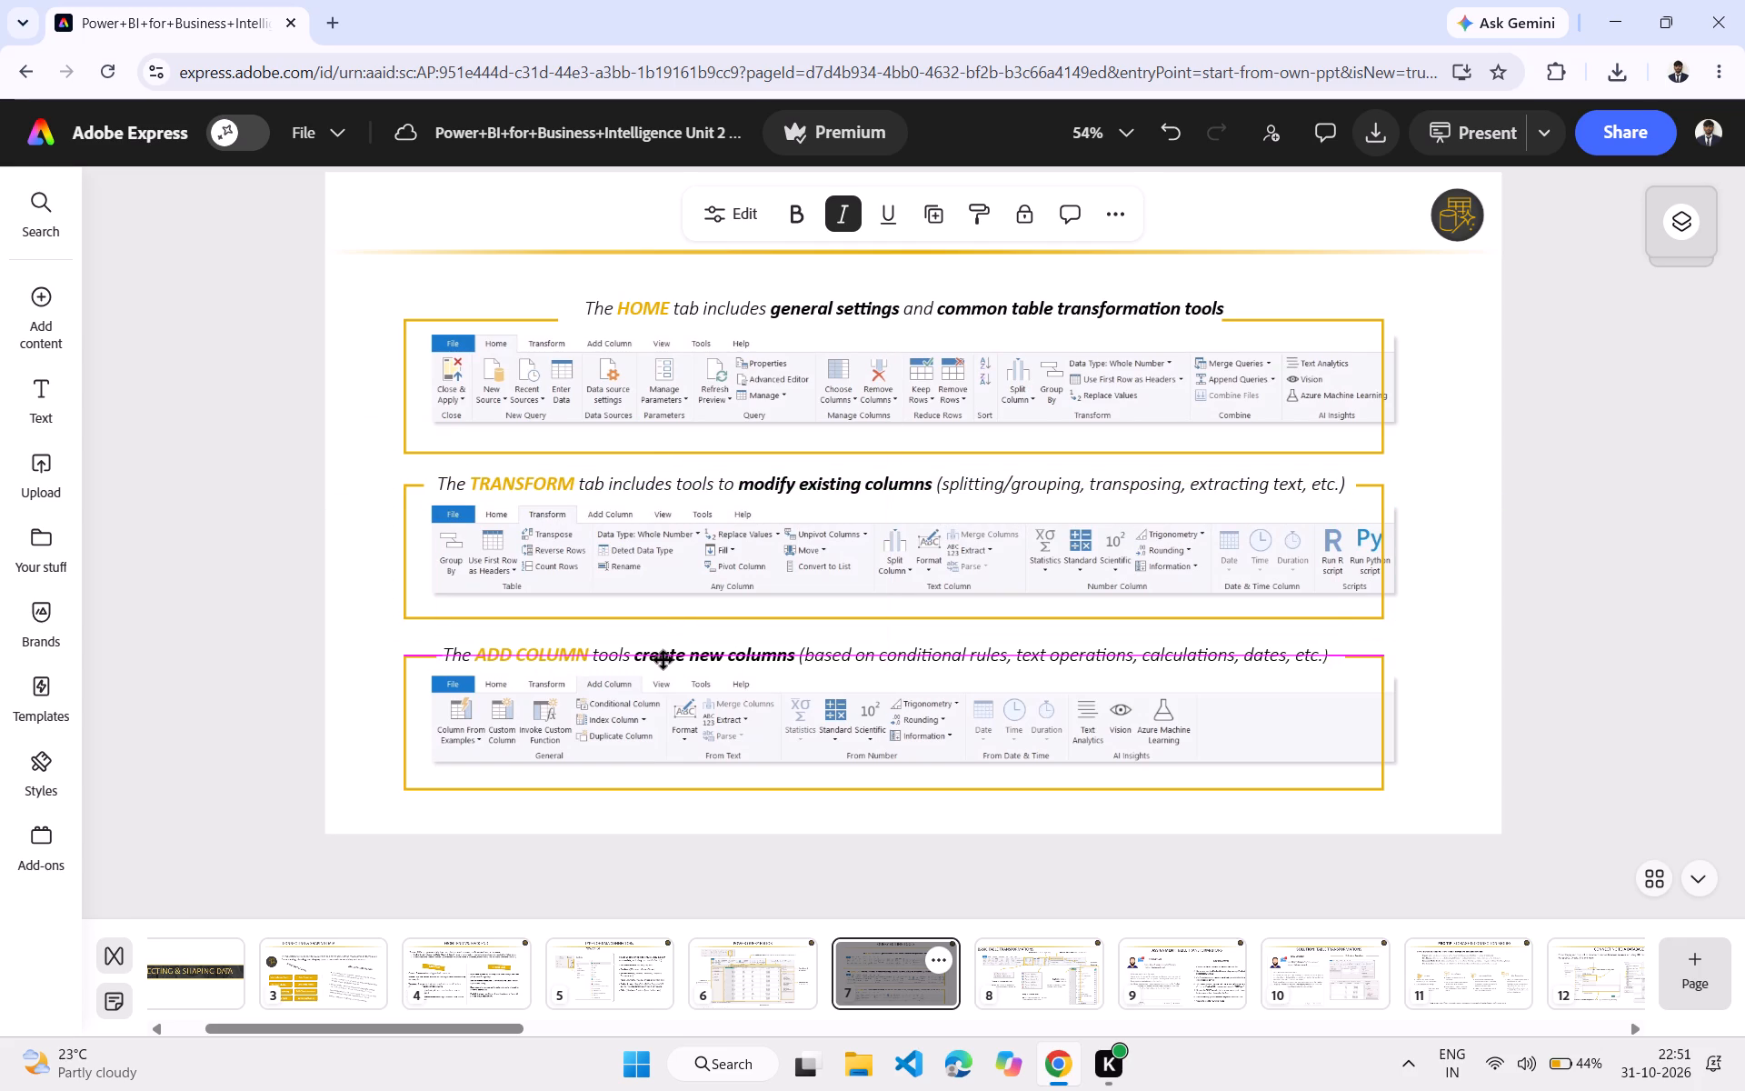
left_click_drag(663, 660, 656, 659)
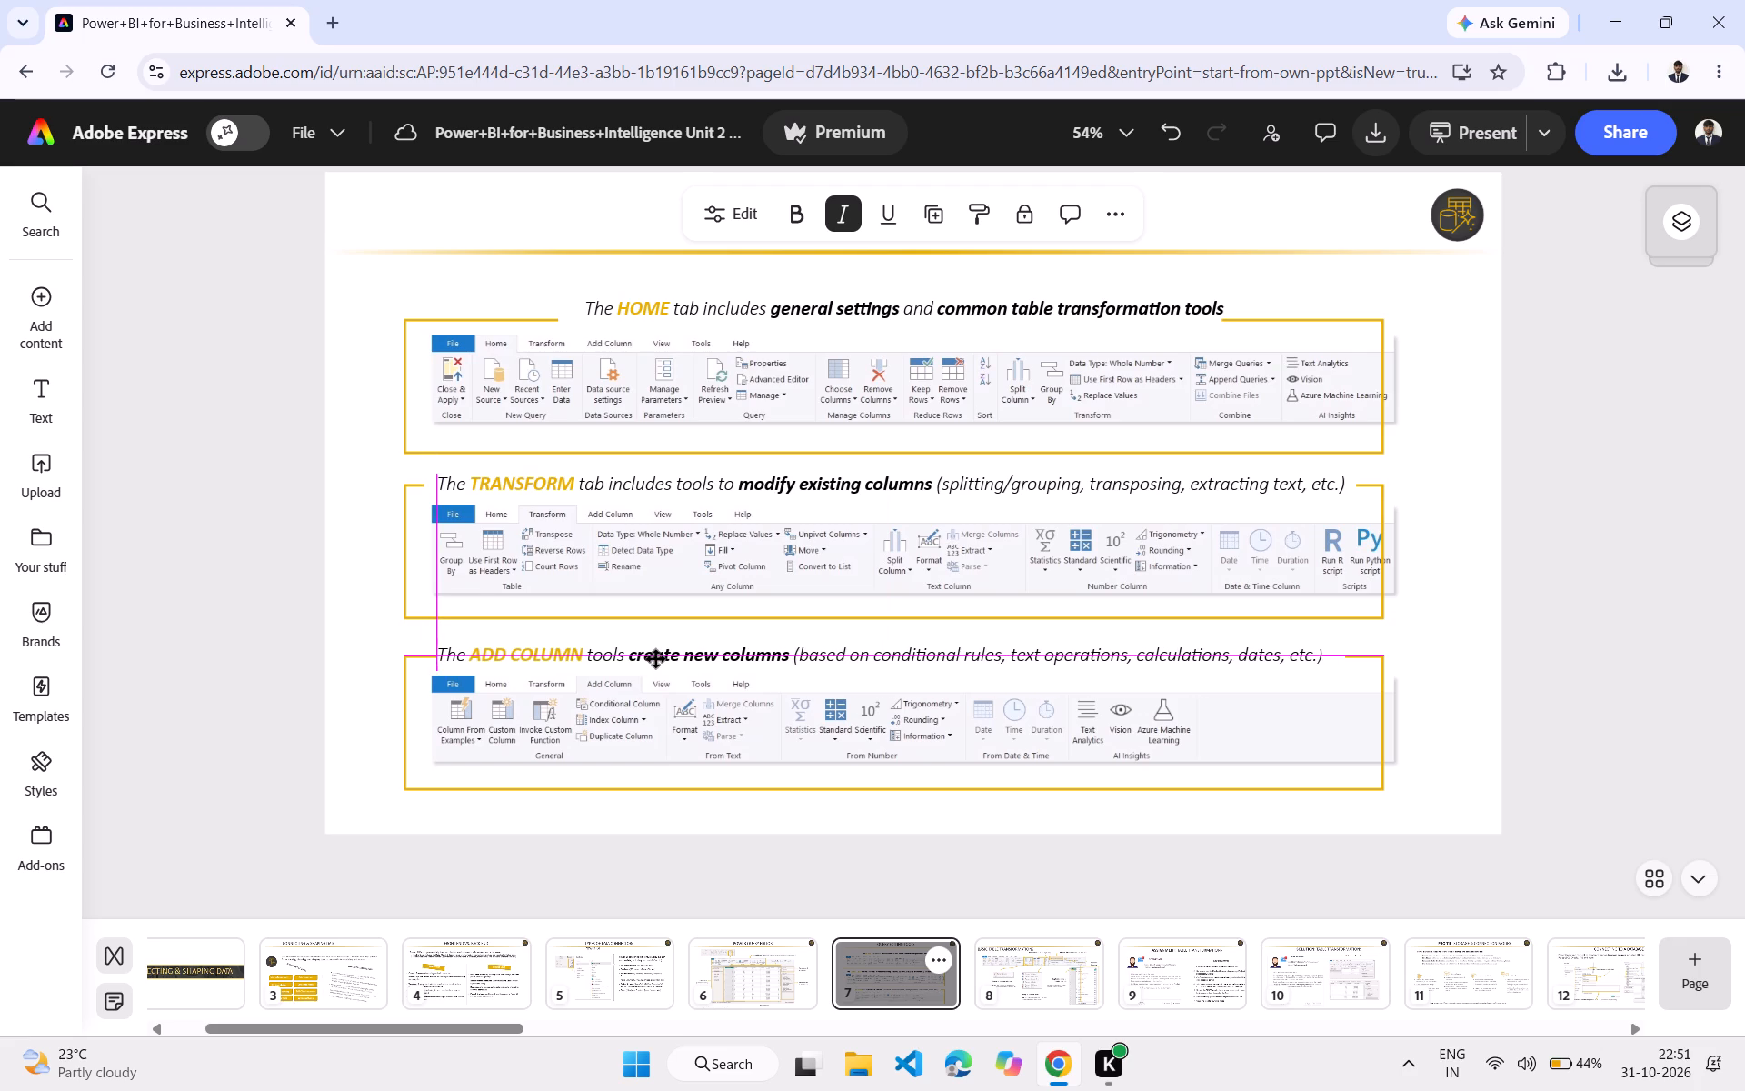
left_click_drag(656, 659, 657, 659)
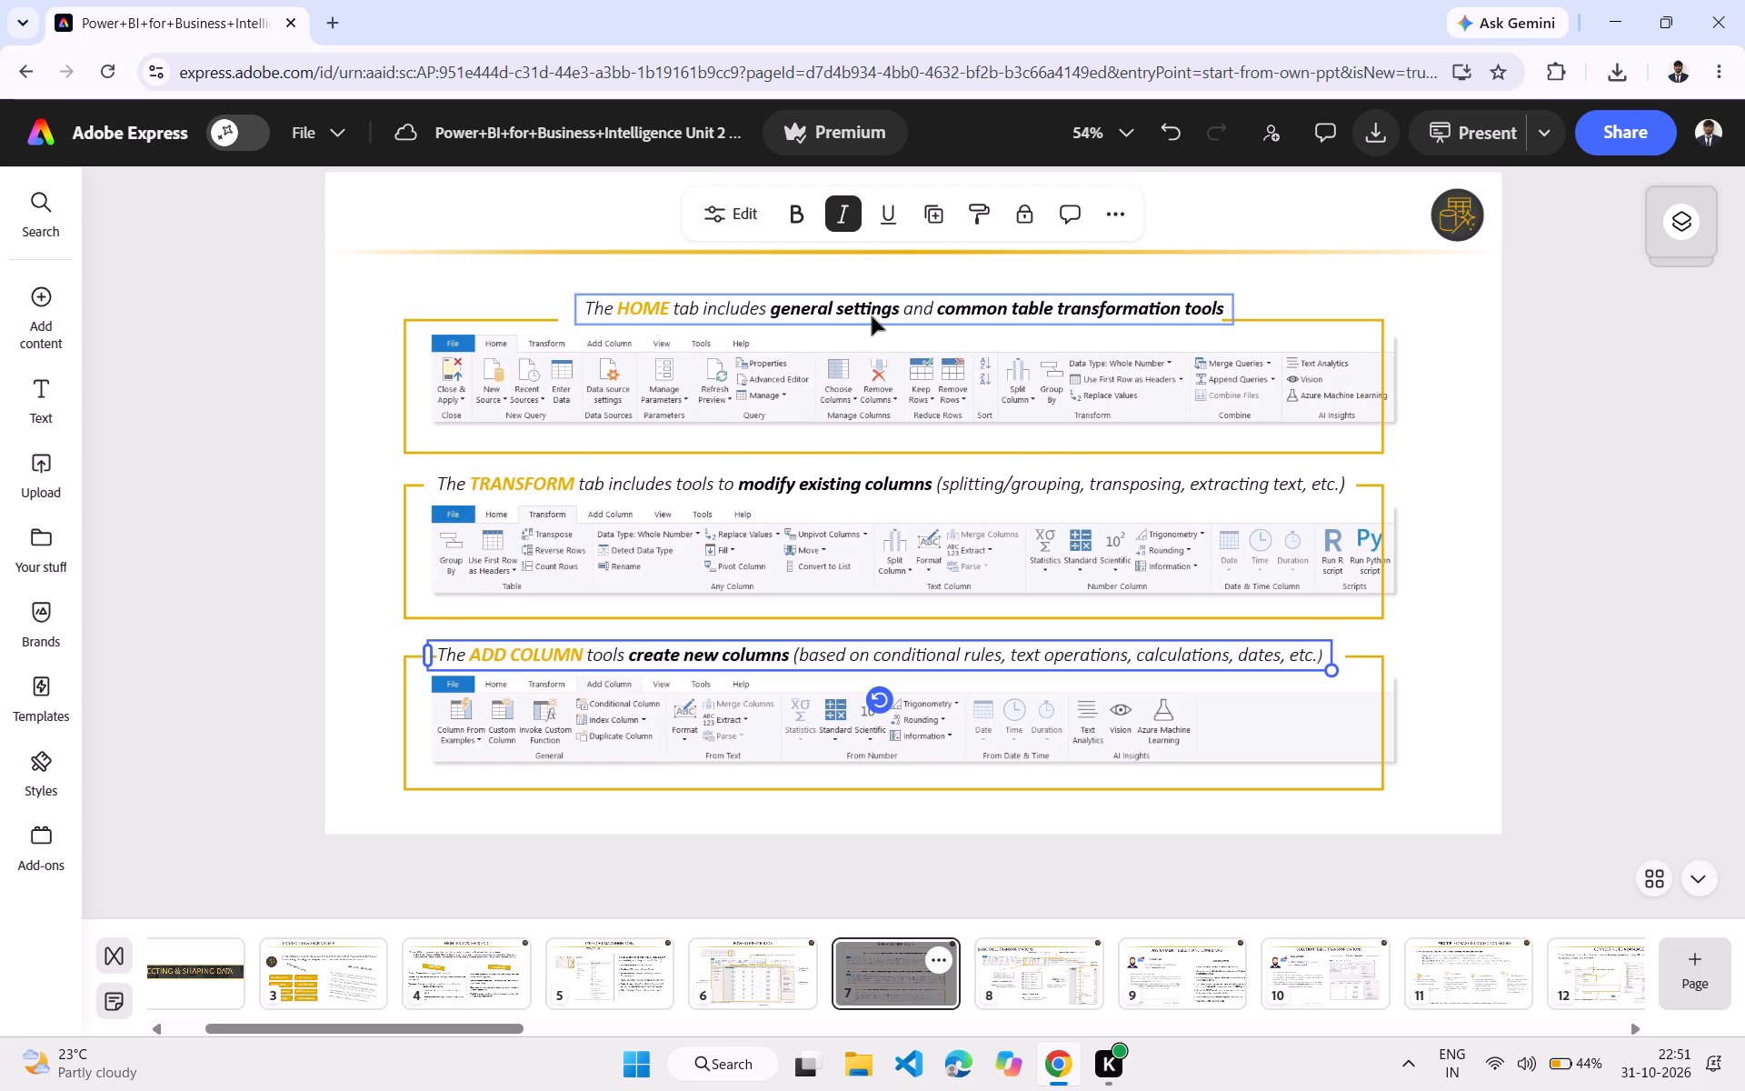
left_click_drag(872, 316, 852, 325)
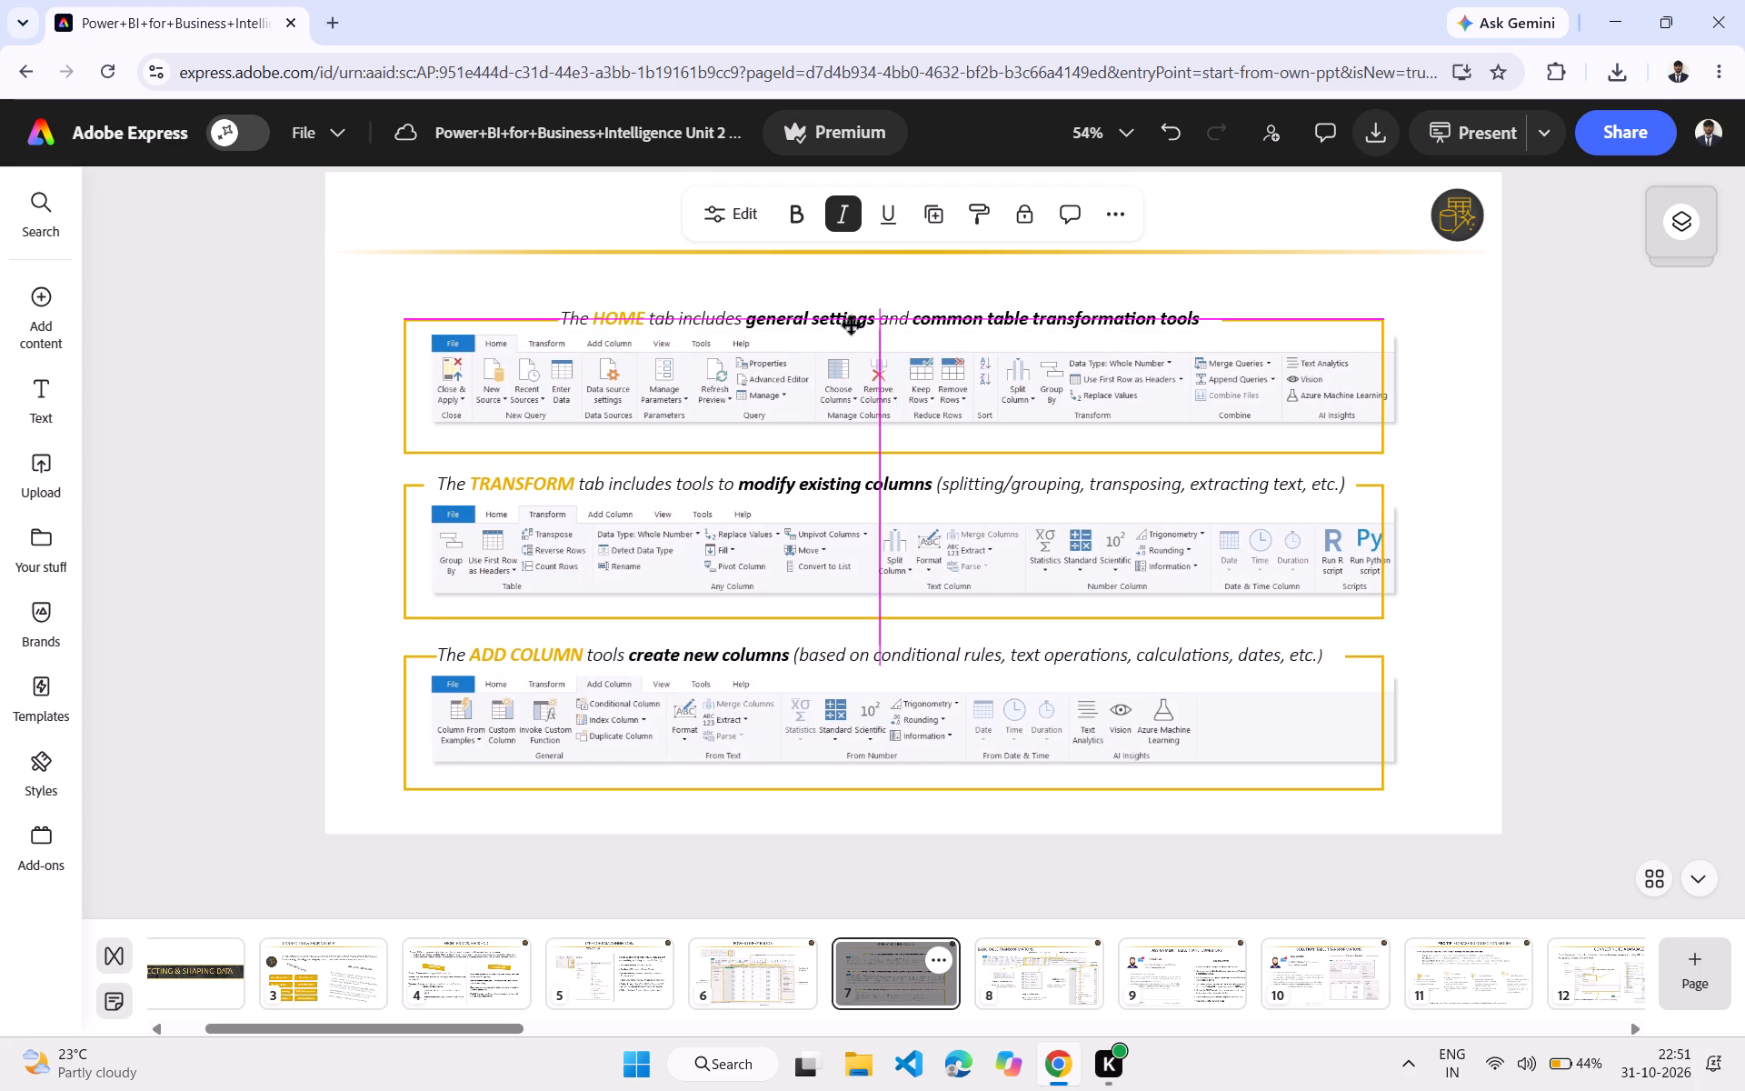
left_click_drag(852, 325, 853, 326)
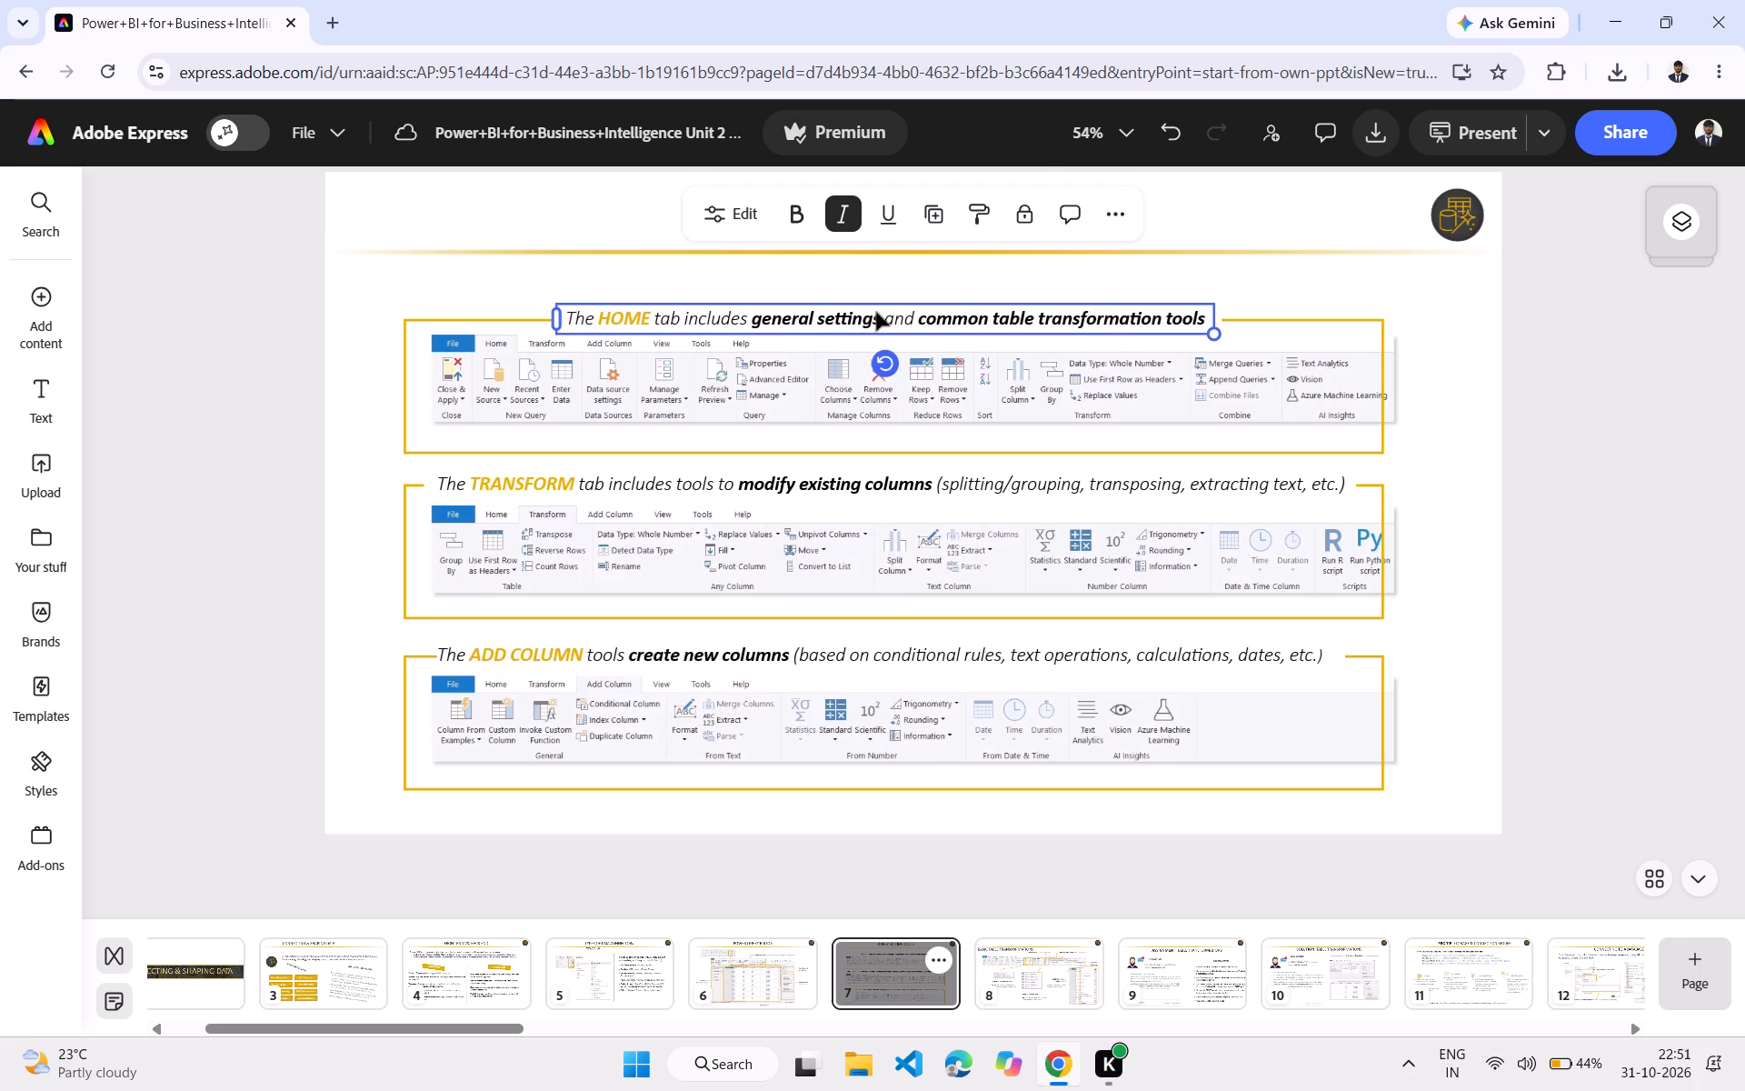
left_click(1221, 195)
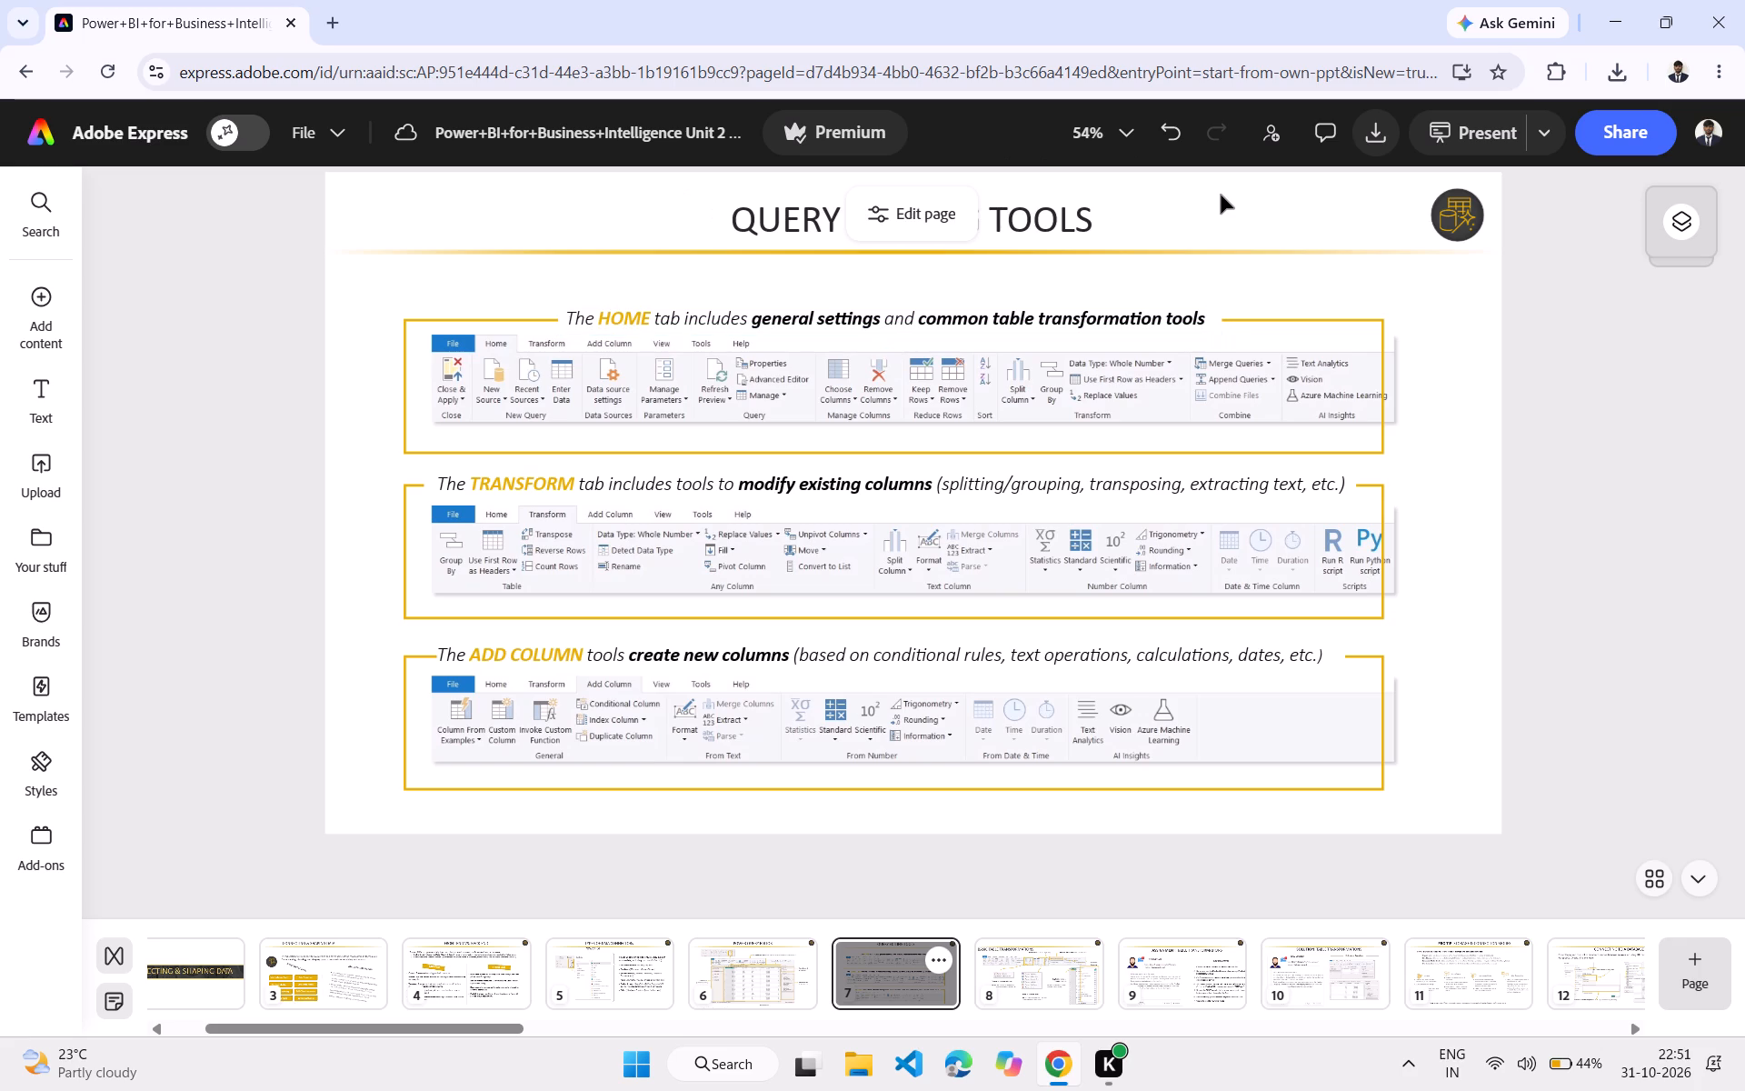
Move the QUERY EDITING TOOLS title down below the gold line, centred above the HOME section.
left_click_drag(1058, 225, 1083, 275)
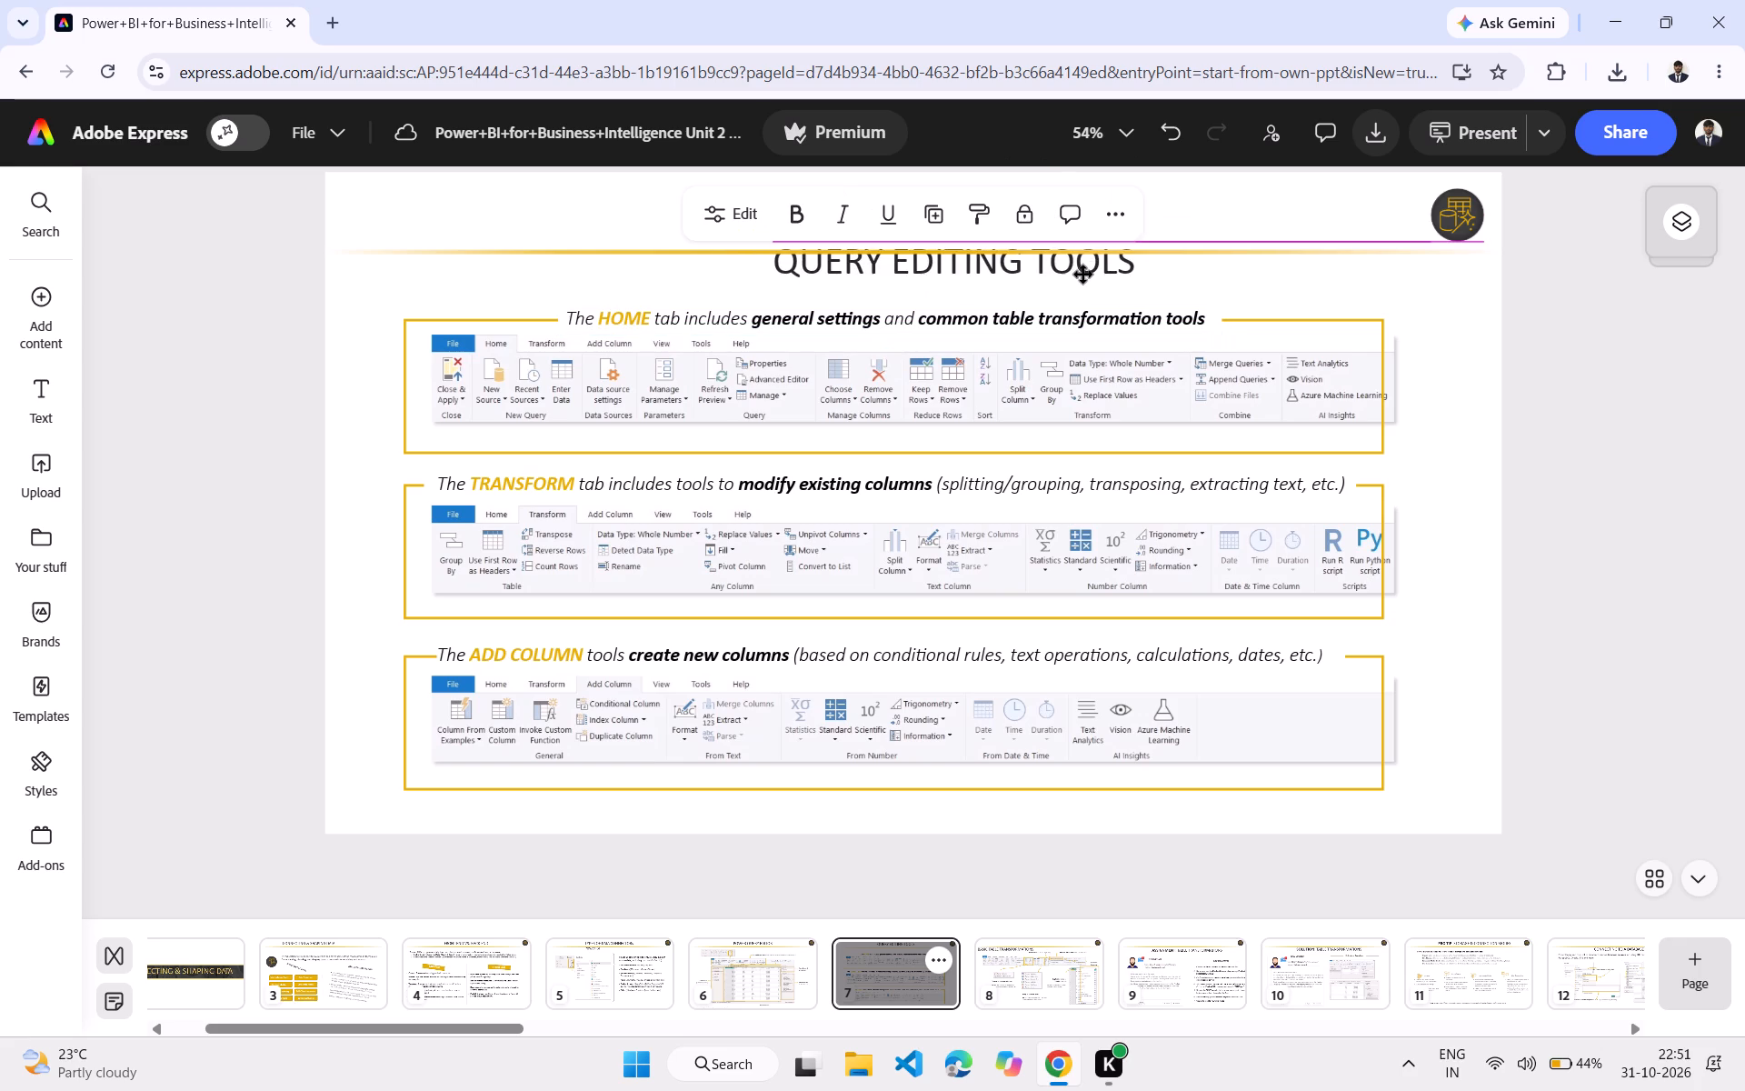
left_click_drag(1083, 275, 1039, 295)
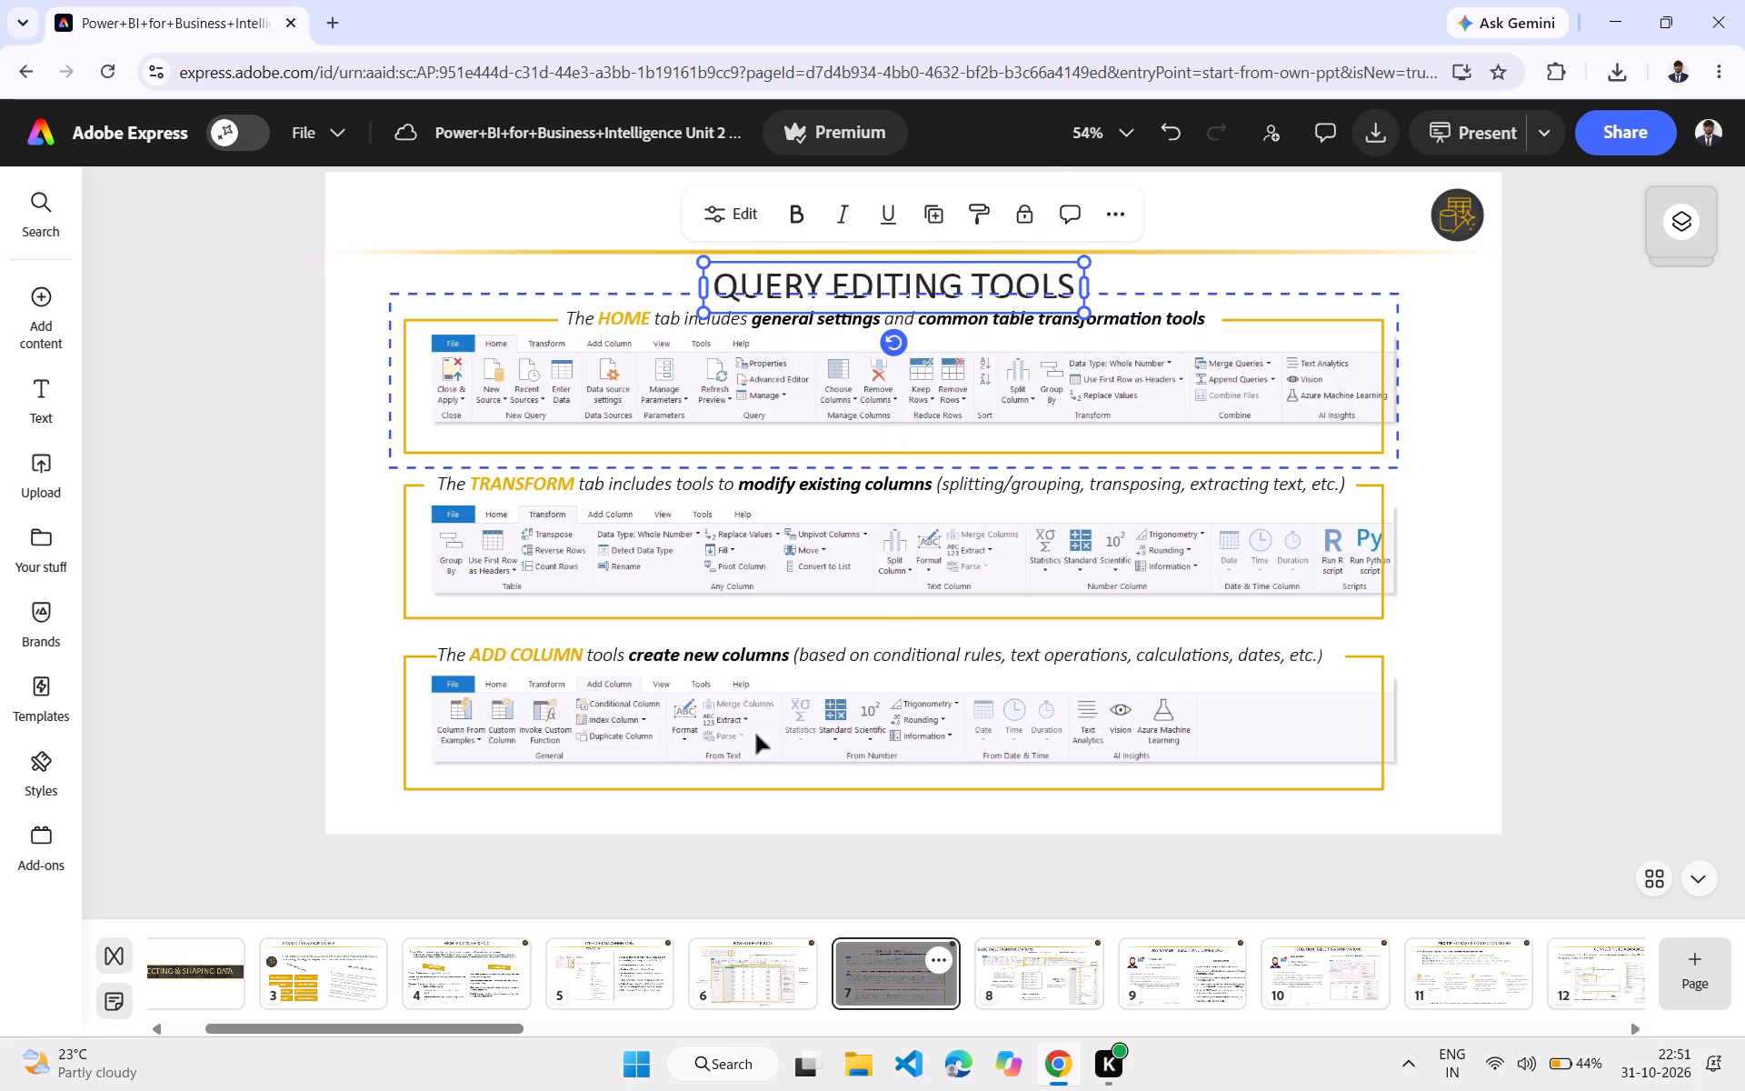
Open page 6, the Power Query Editor page.
left_click(732, 975)
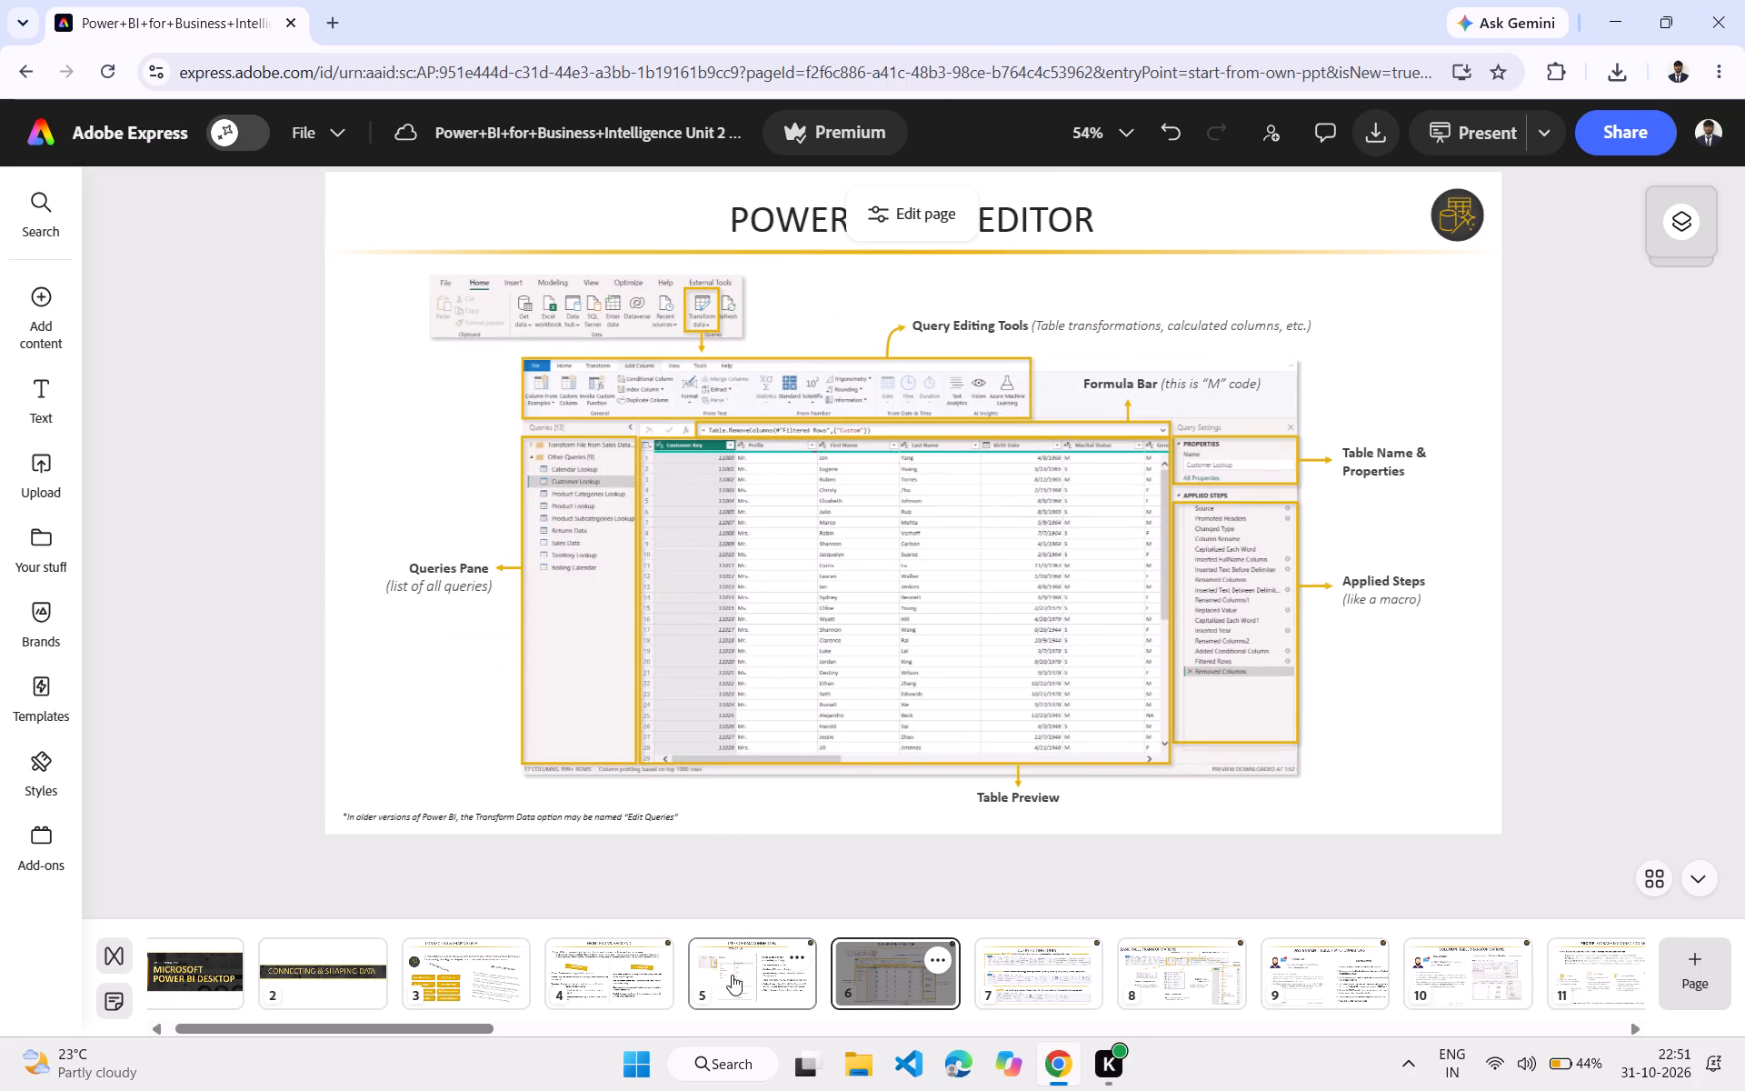
Shift the POWER QUERY EDITOR title slightly right.
left_click_drag(763, 228, 813, 230)
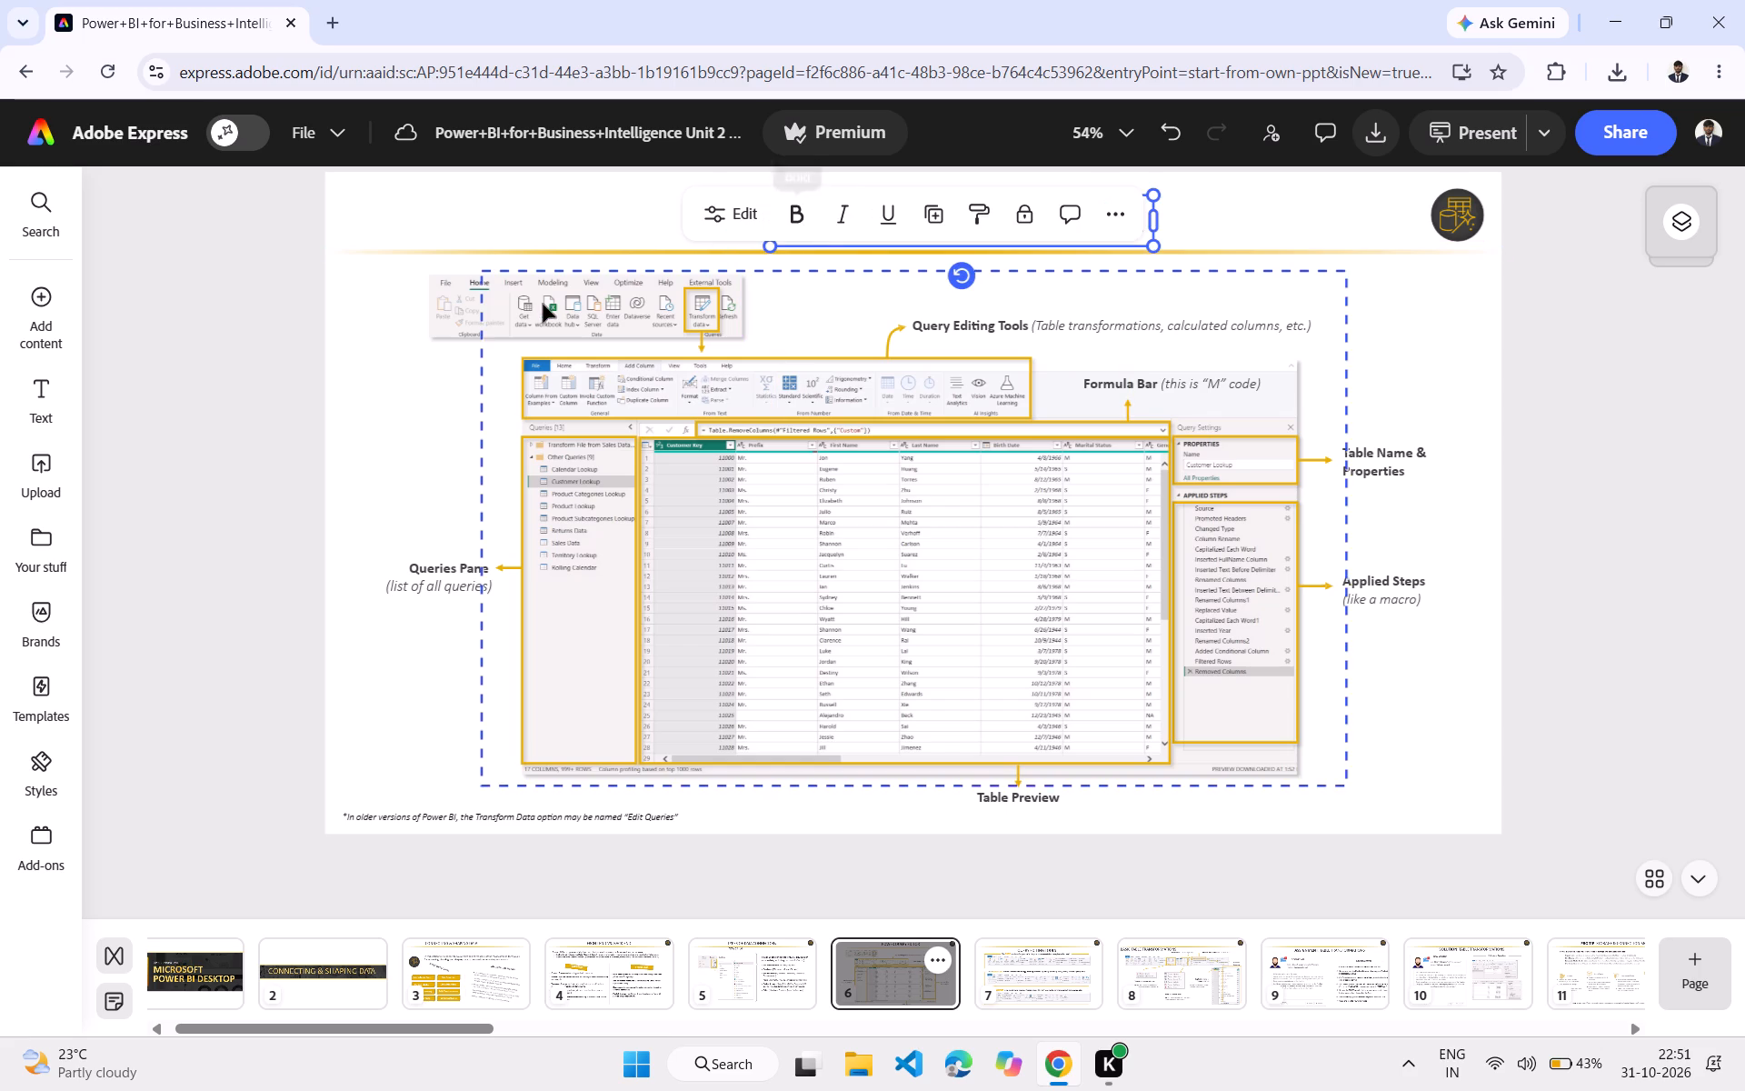
Move the group of yellow frames and arrows left and down, and the small ribbon screenshot left and slightly down.
left_click_drag(543, 304, 514, 336)
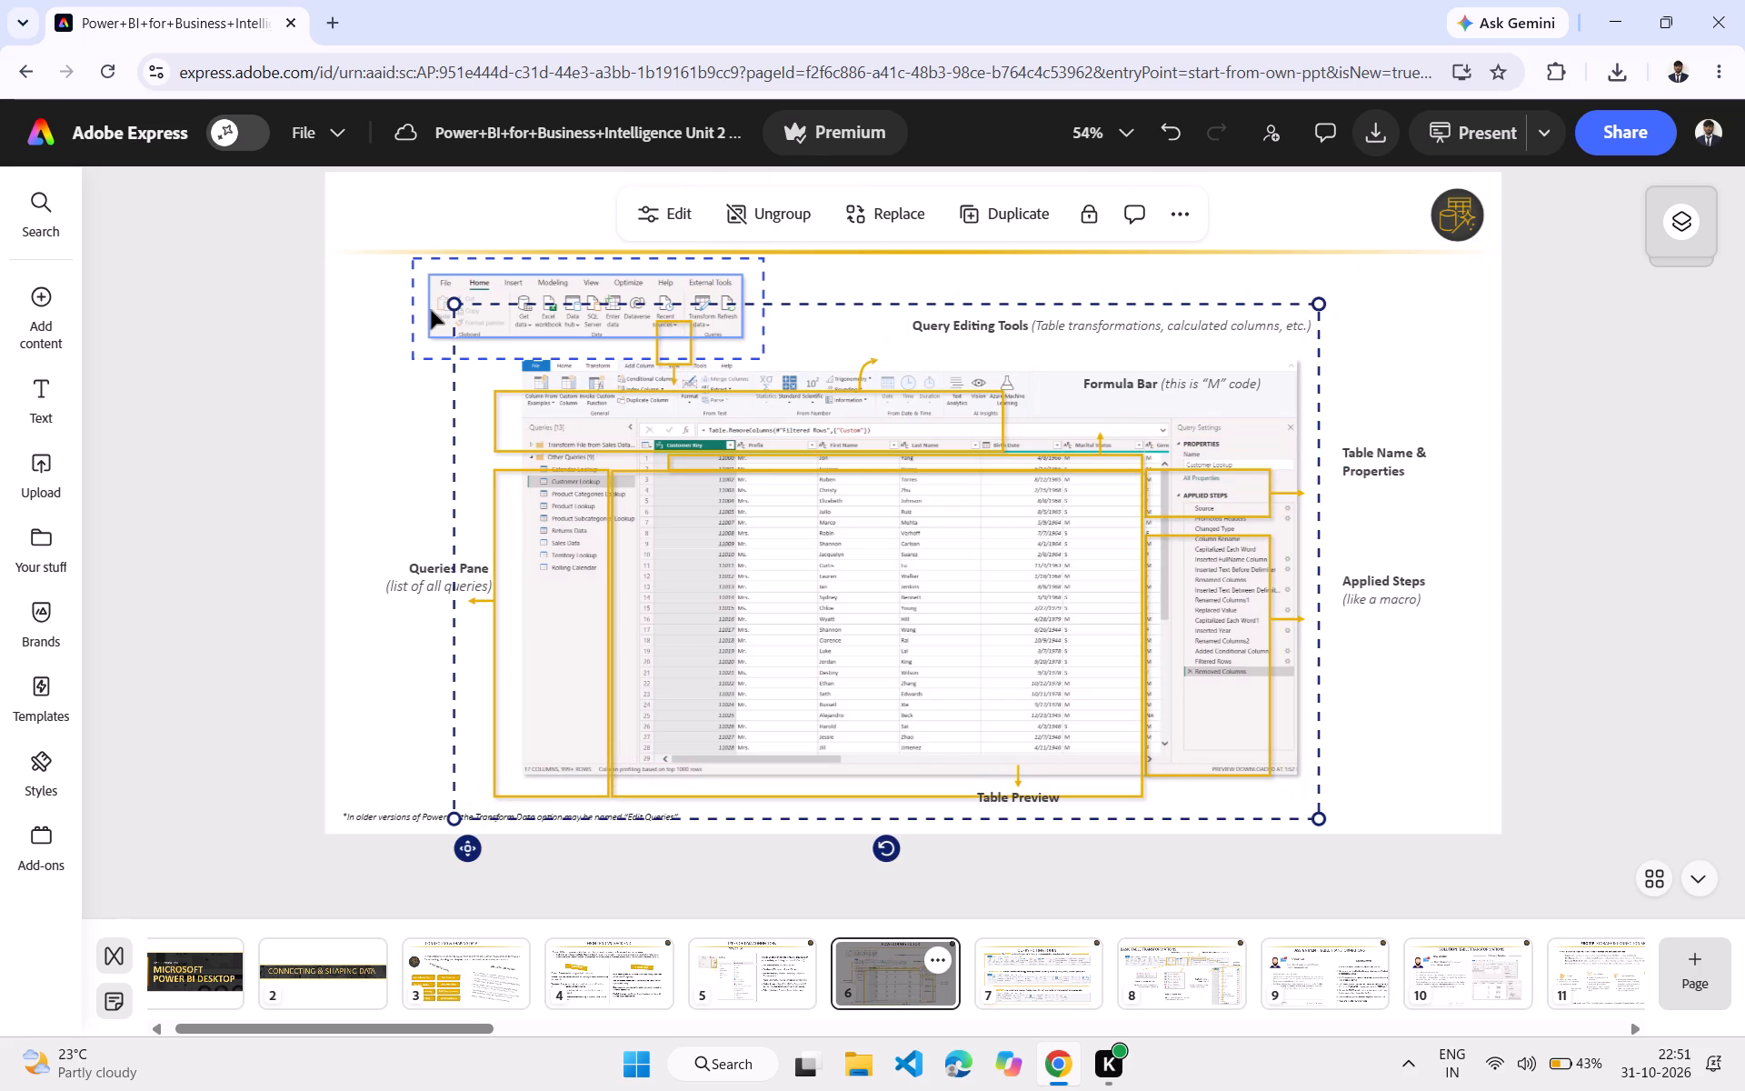
left_click_drag(432, 310, 379, 320)
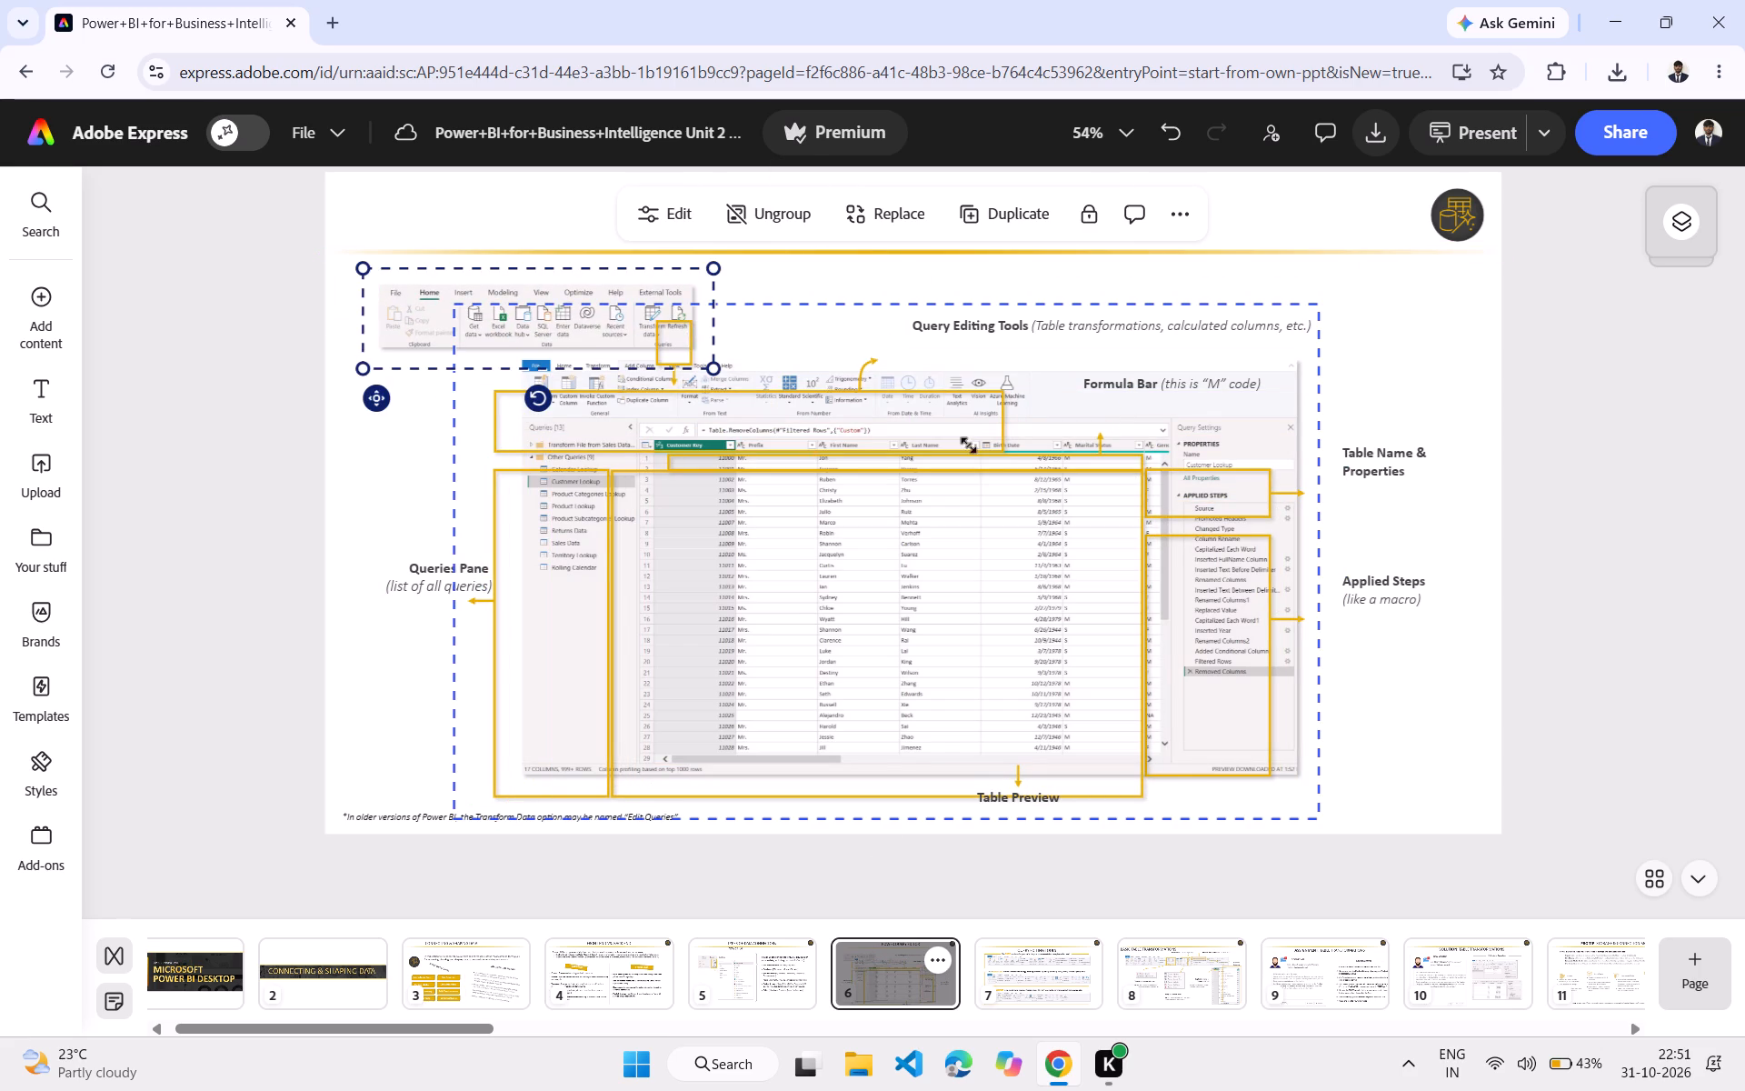
Move the Table Name & Properties, Applied Steps and Queries Pane labels down to follow the shifted yellow frames.
left_click_drag(1390, 465, 1392, 482)
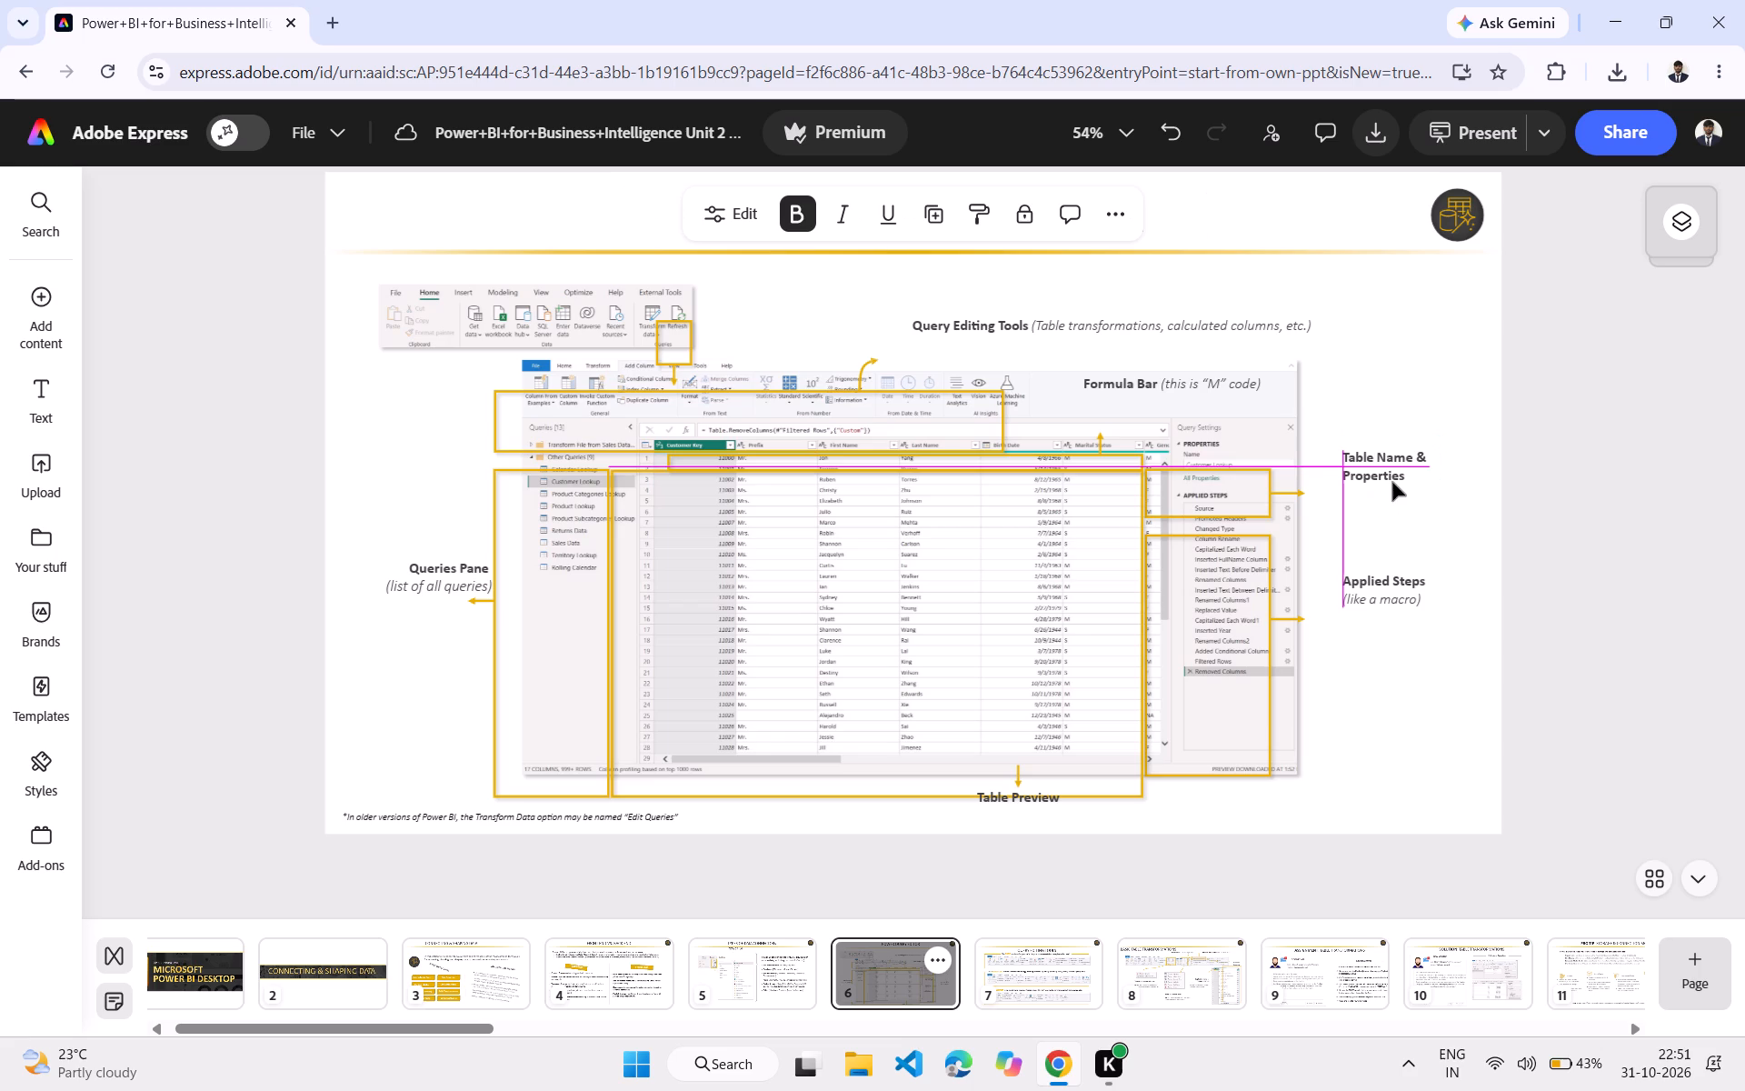
left_click_drag(1392, 482, 1392, 492)
left_click_drag(1399, 593, 1394, 616)
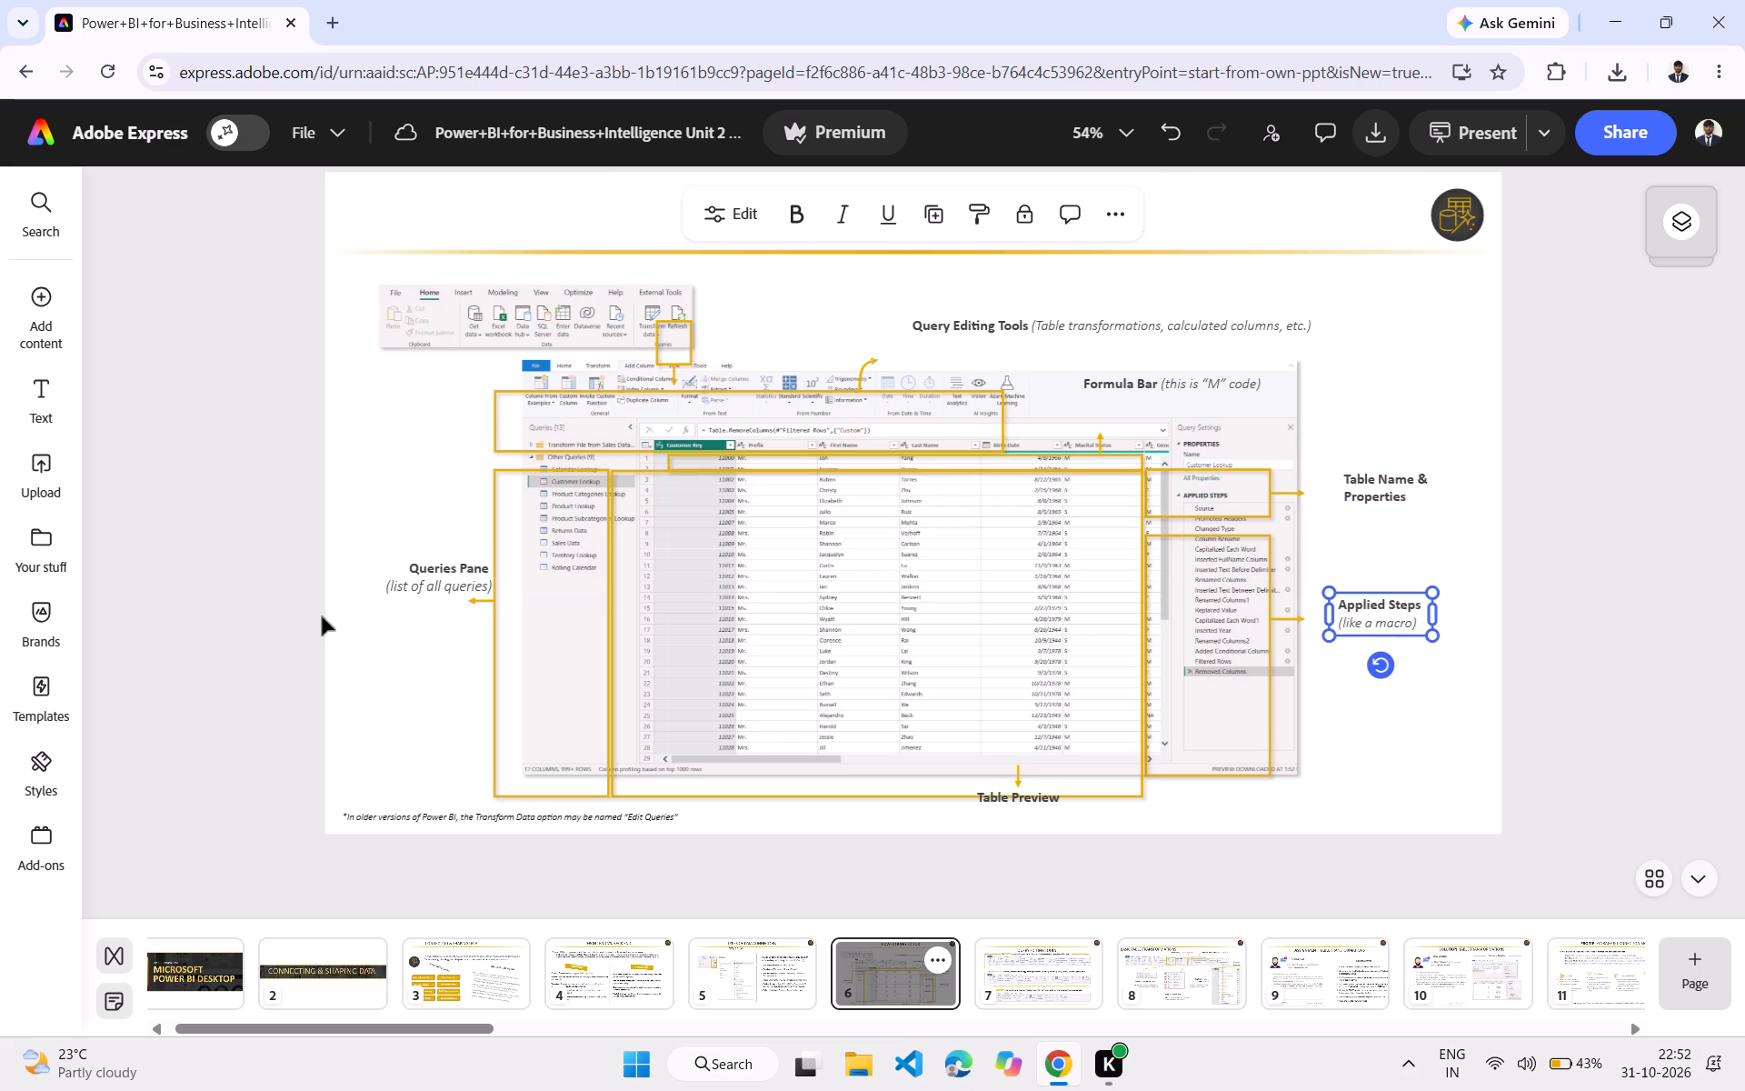
left_click_drag(406, 585, 384, 659)
On page 5, move the Home ribbon snippet with its Get data frame down, and the Get Data window image down beside it.
left_click(736, 985)
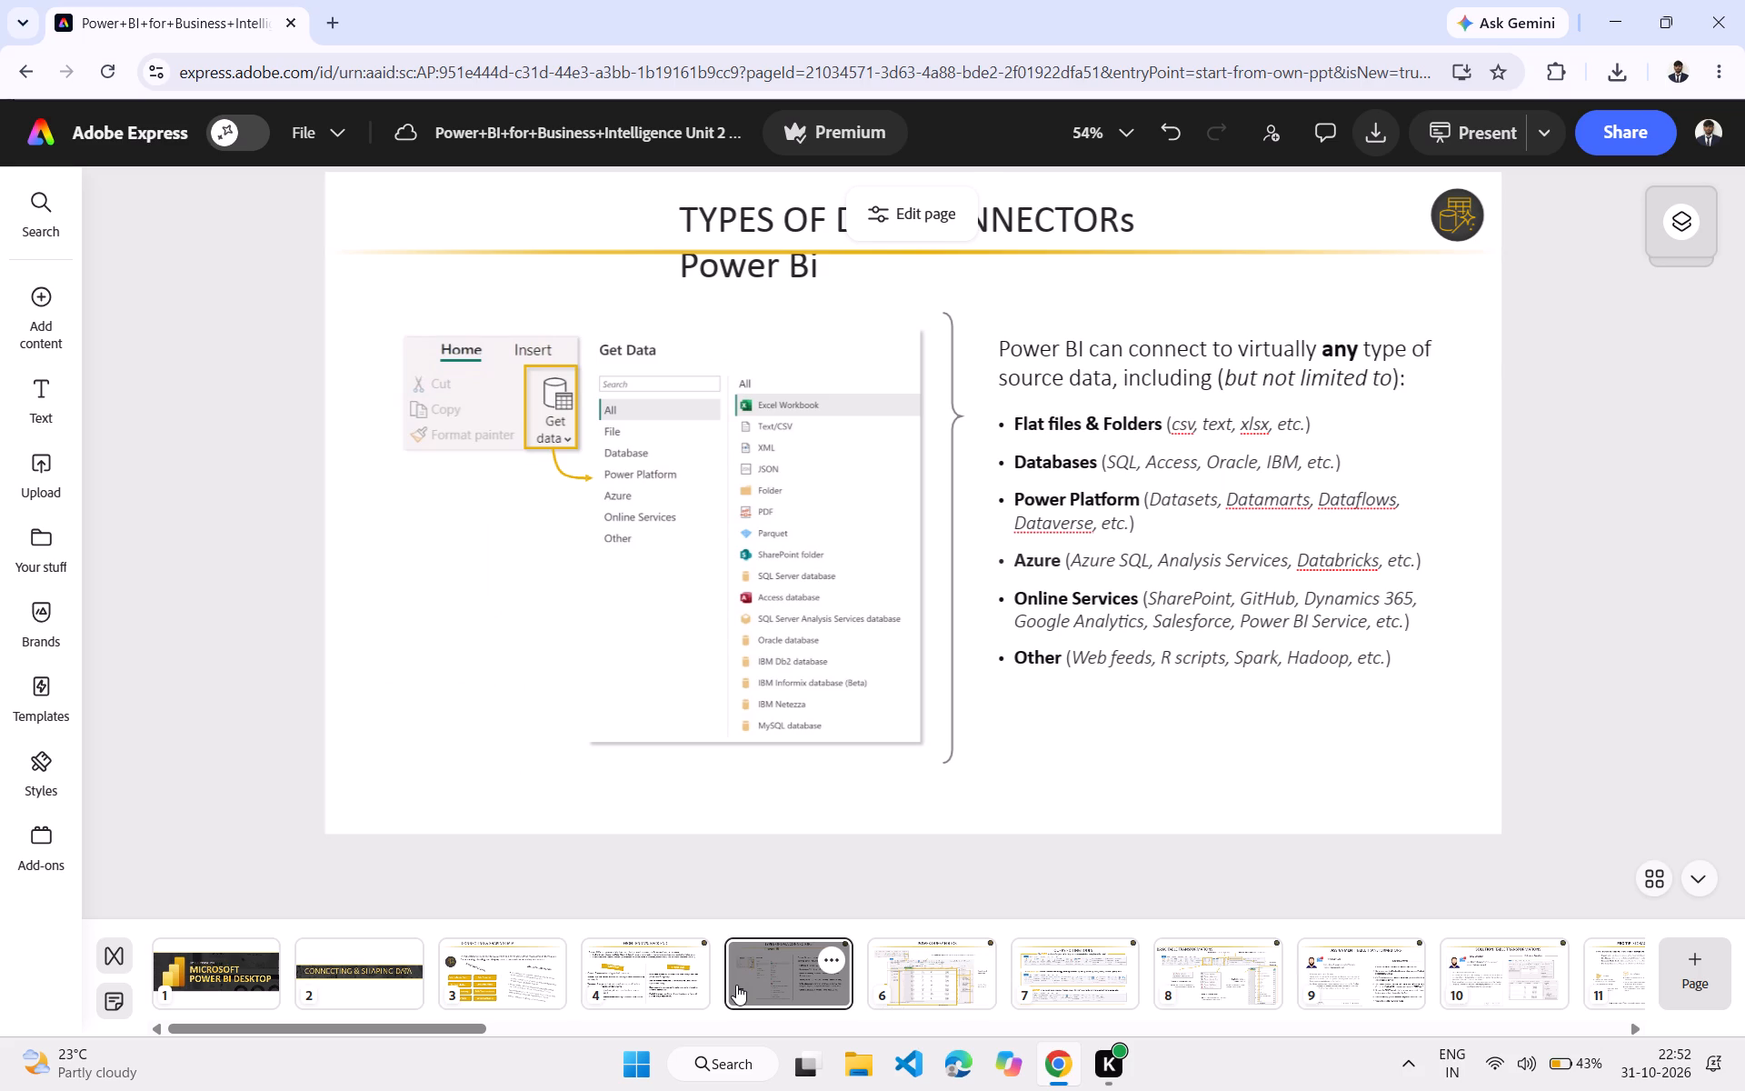
left_click_drag(474, 373, 478, 427)
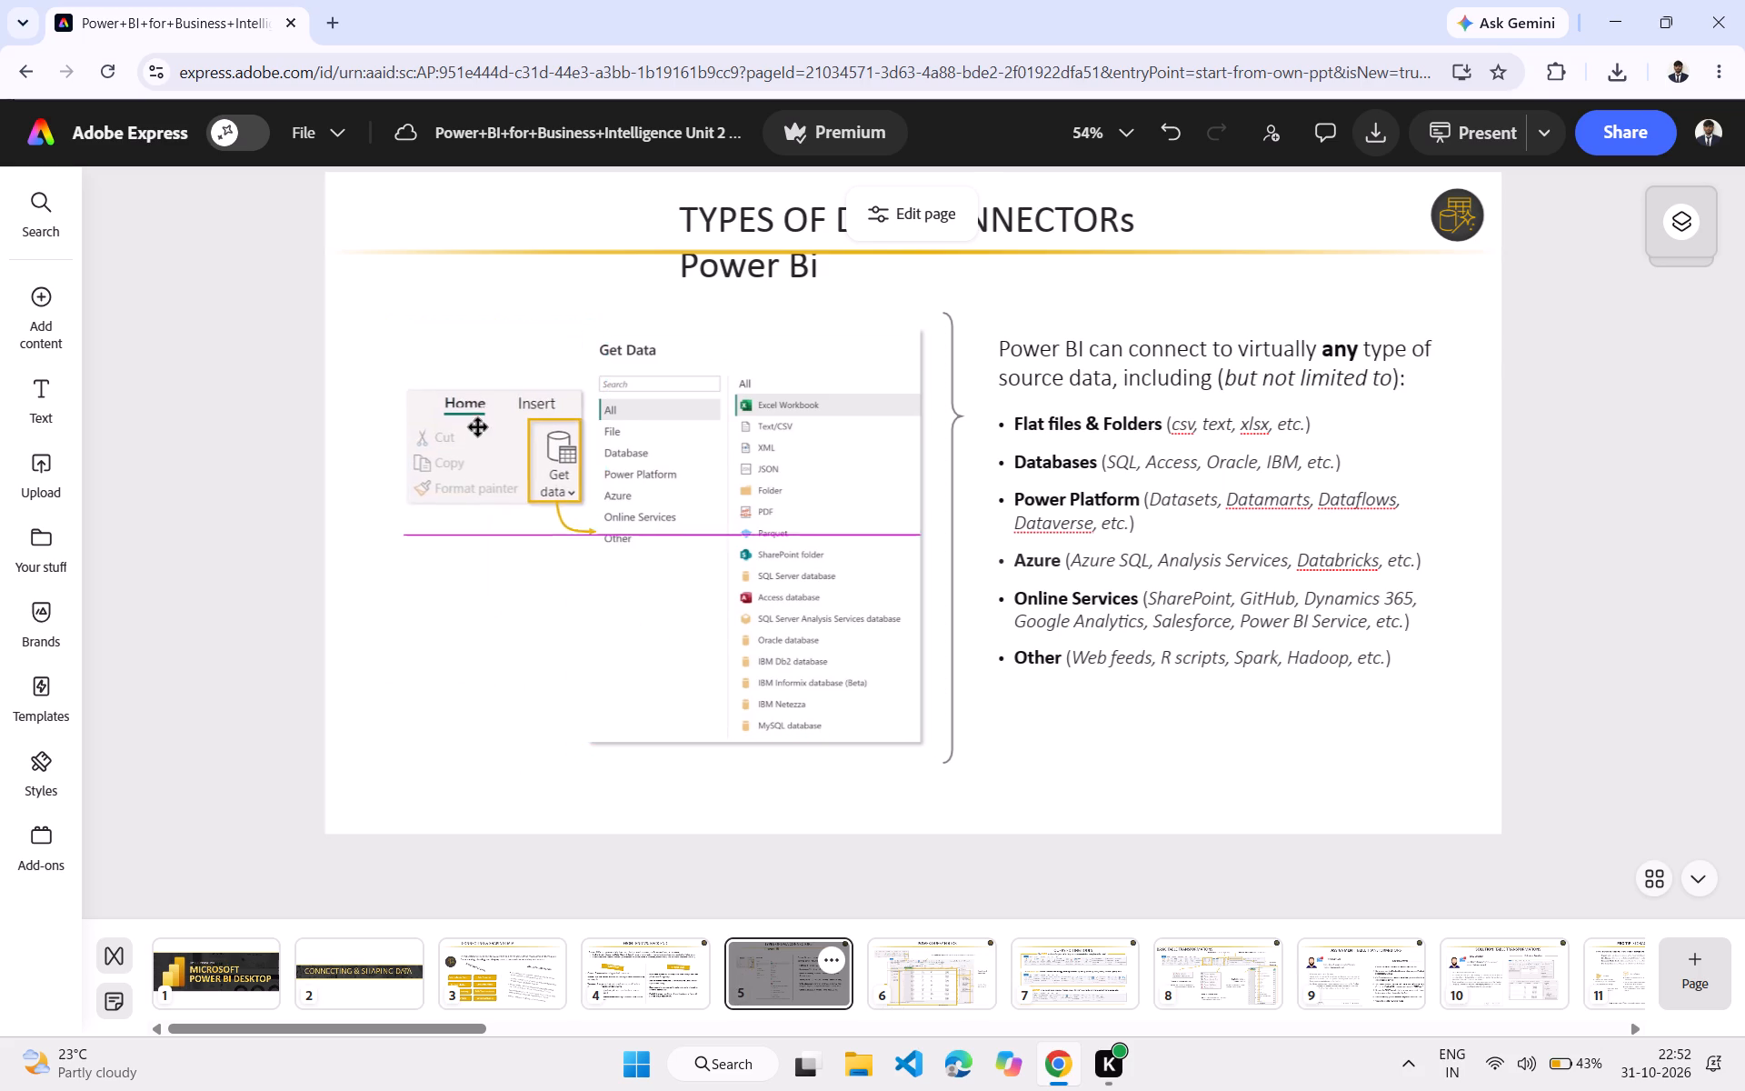
left_click_drag(894, 412, 897, 460)
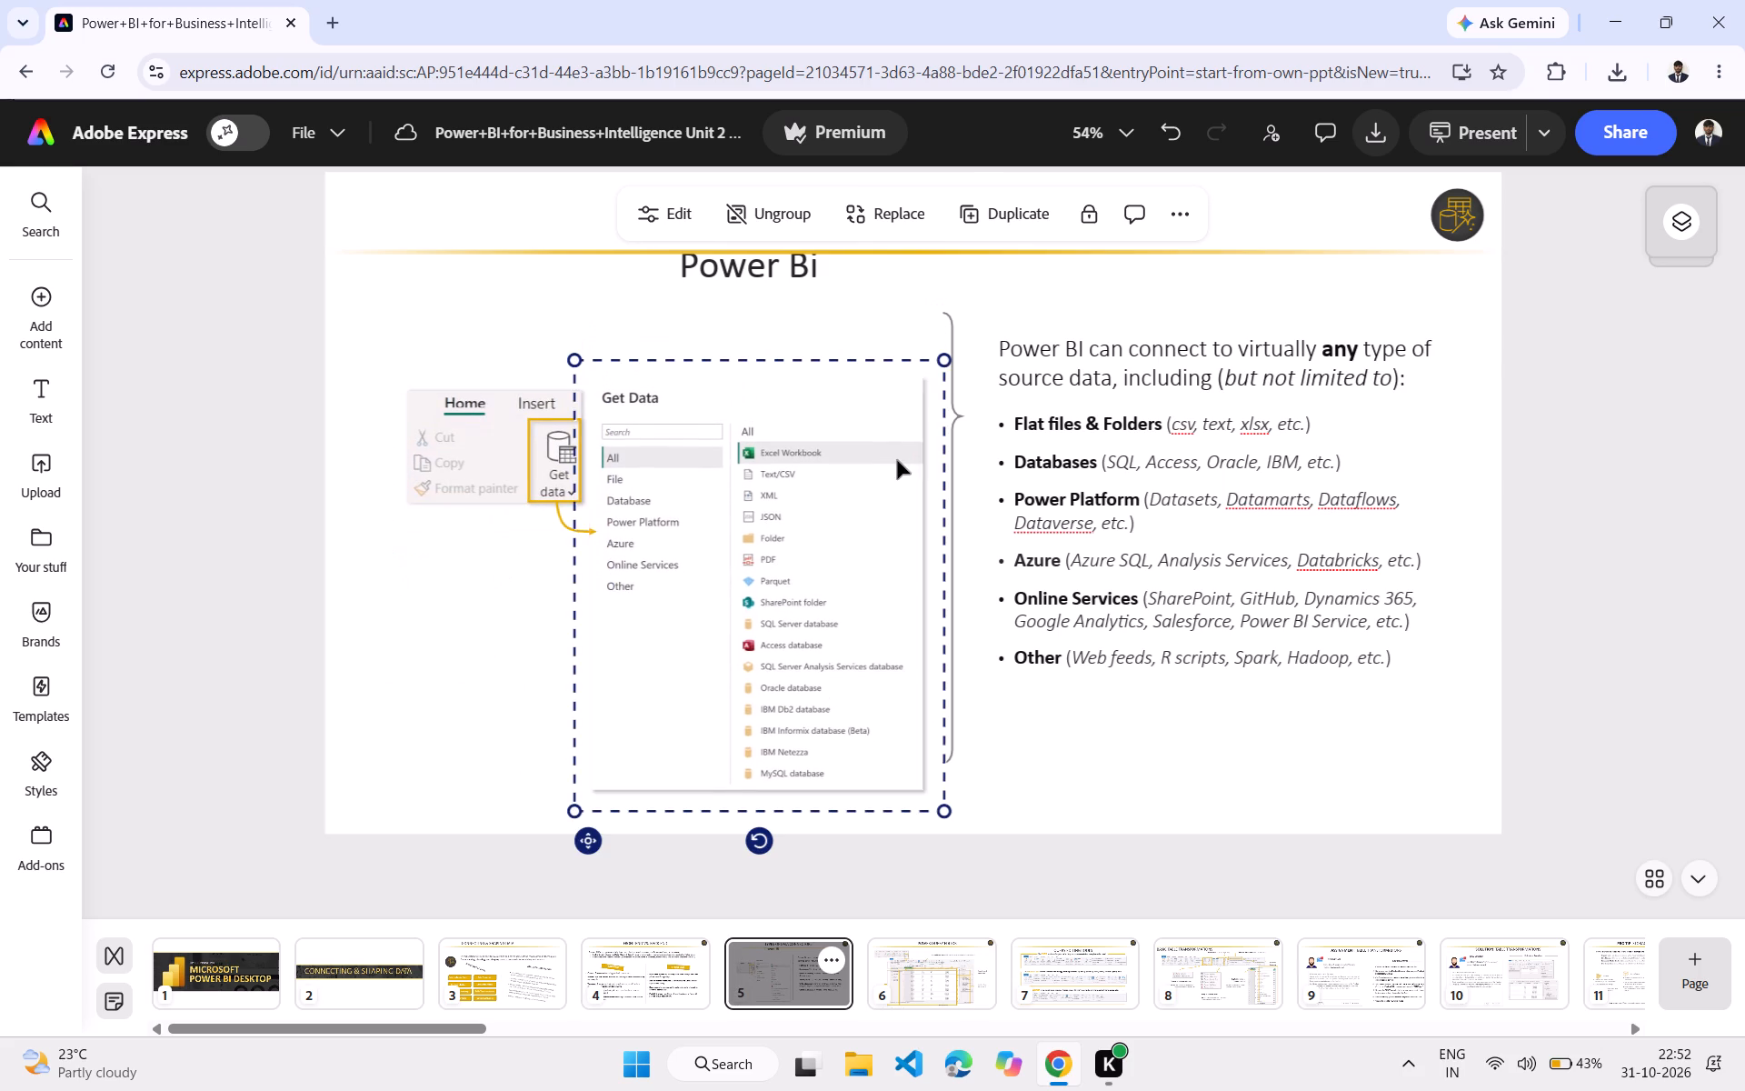
Move the source-data description and bullets down, and place the TYPES OF DATA CONNECTORs title directly above, aligned with their left edge.
left_click_drag(1286, 405, 1284, 509)
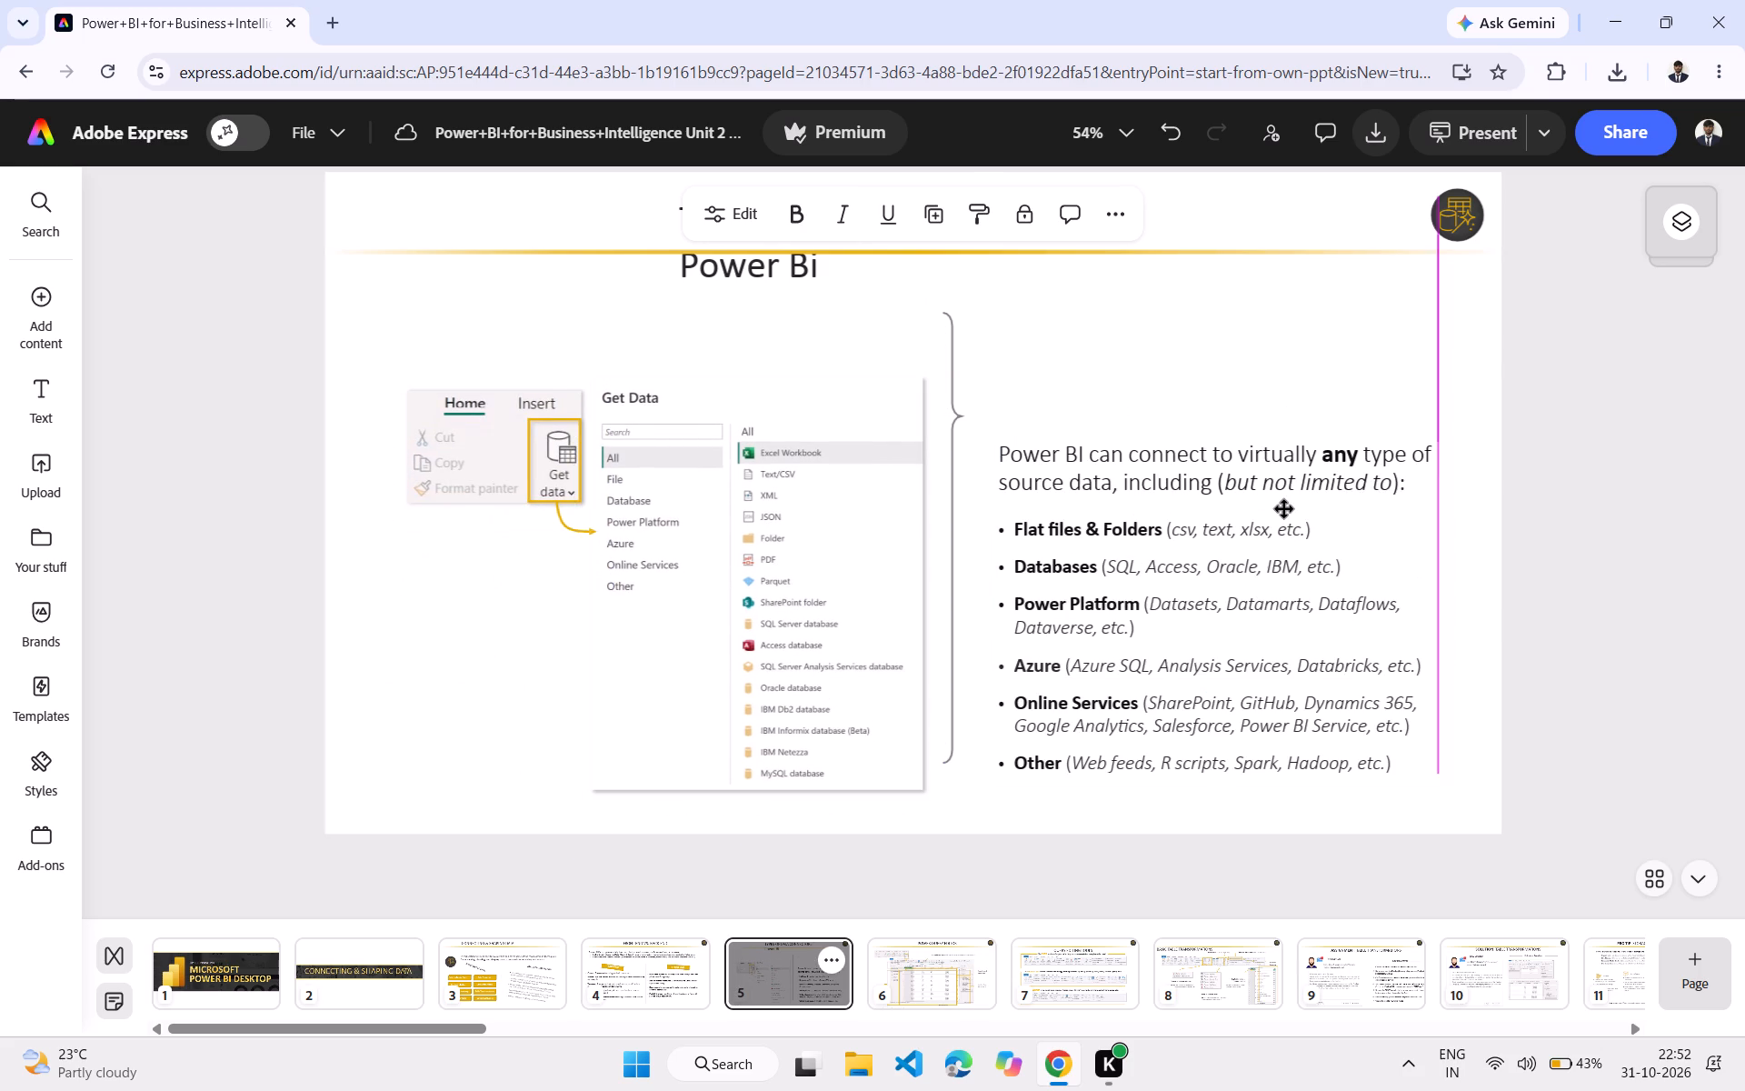
left_click_drag(775, 262, 1080, 372)
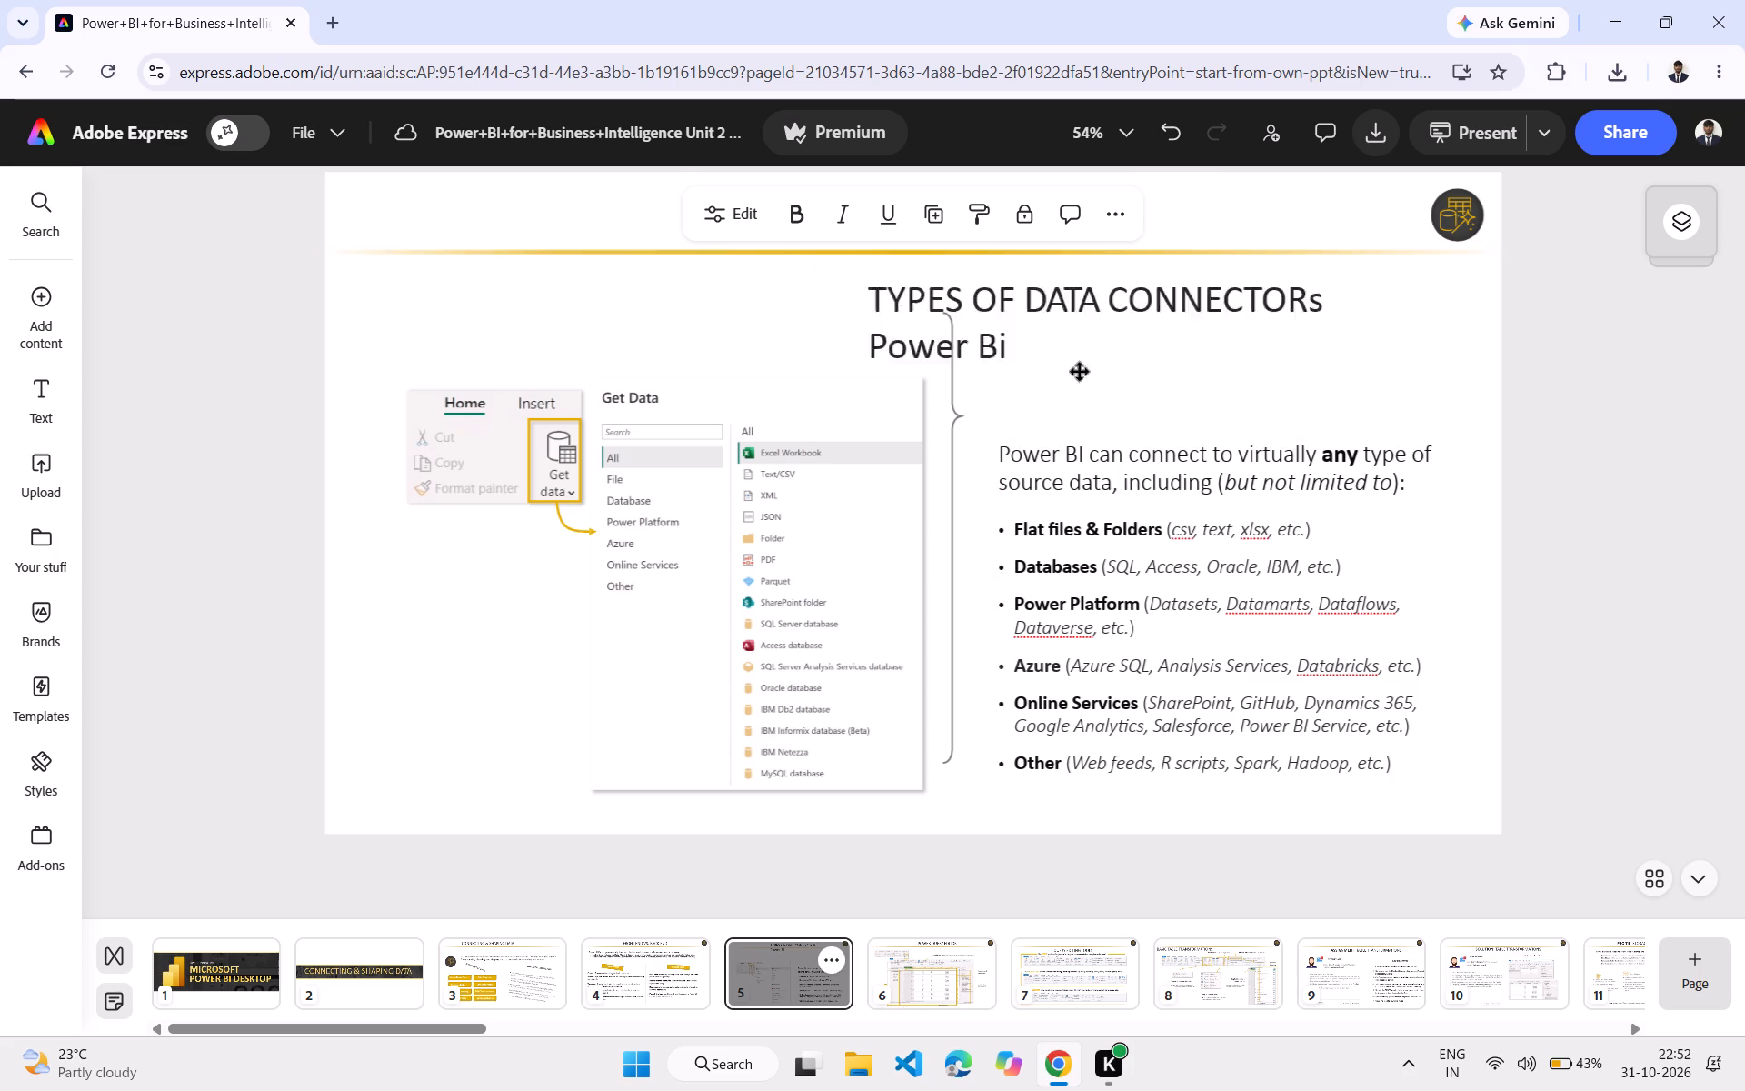
left_click_drag(1080, 372, 1096, 373)
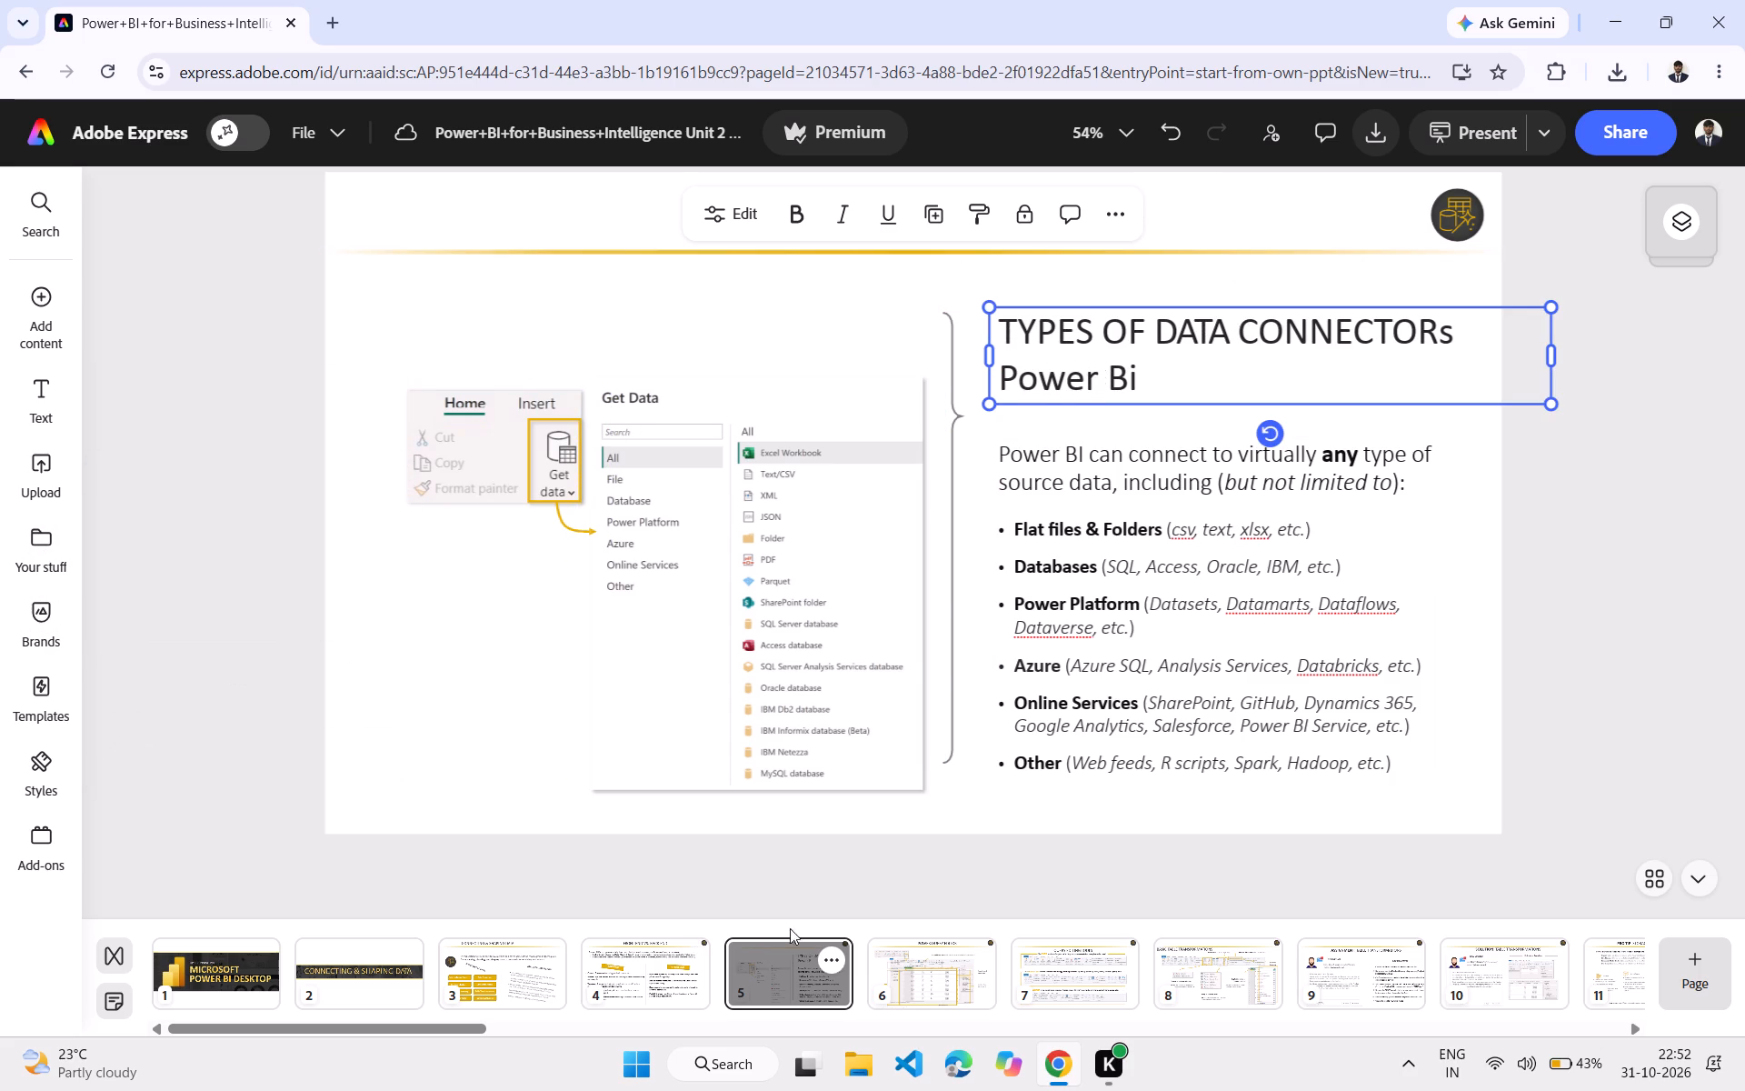
On page 44, the MISSION & VISION page, replace the Name or Company text with Microsoft.
scroll(1046, 1019, "left", 18)
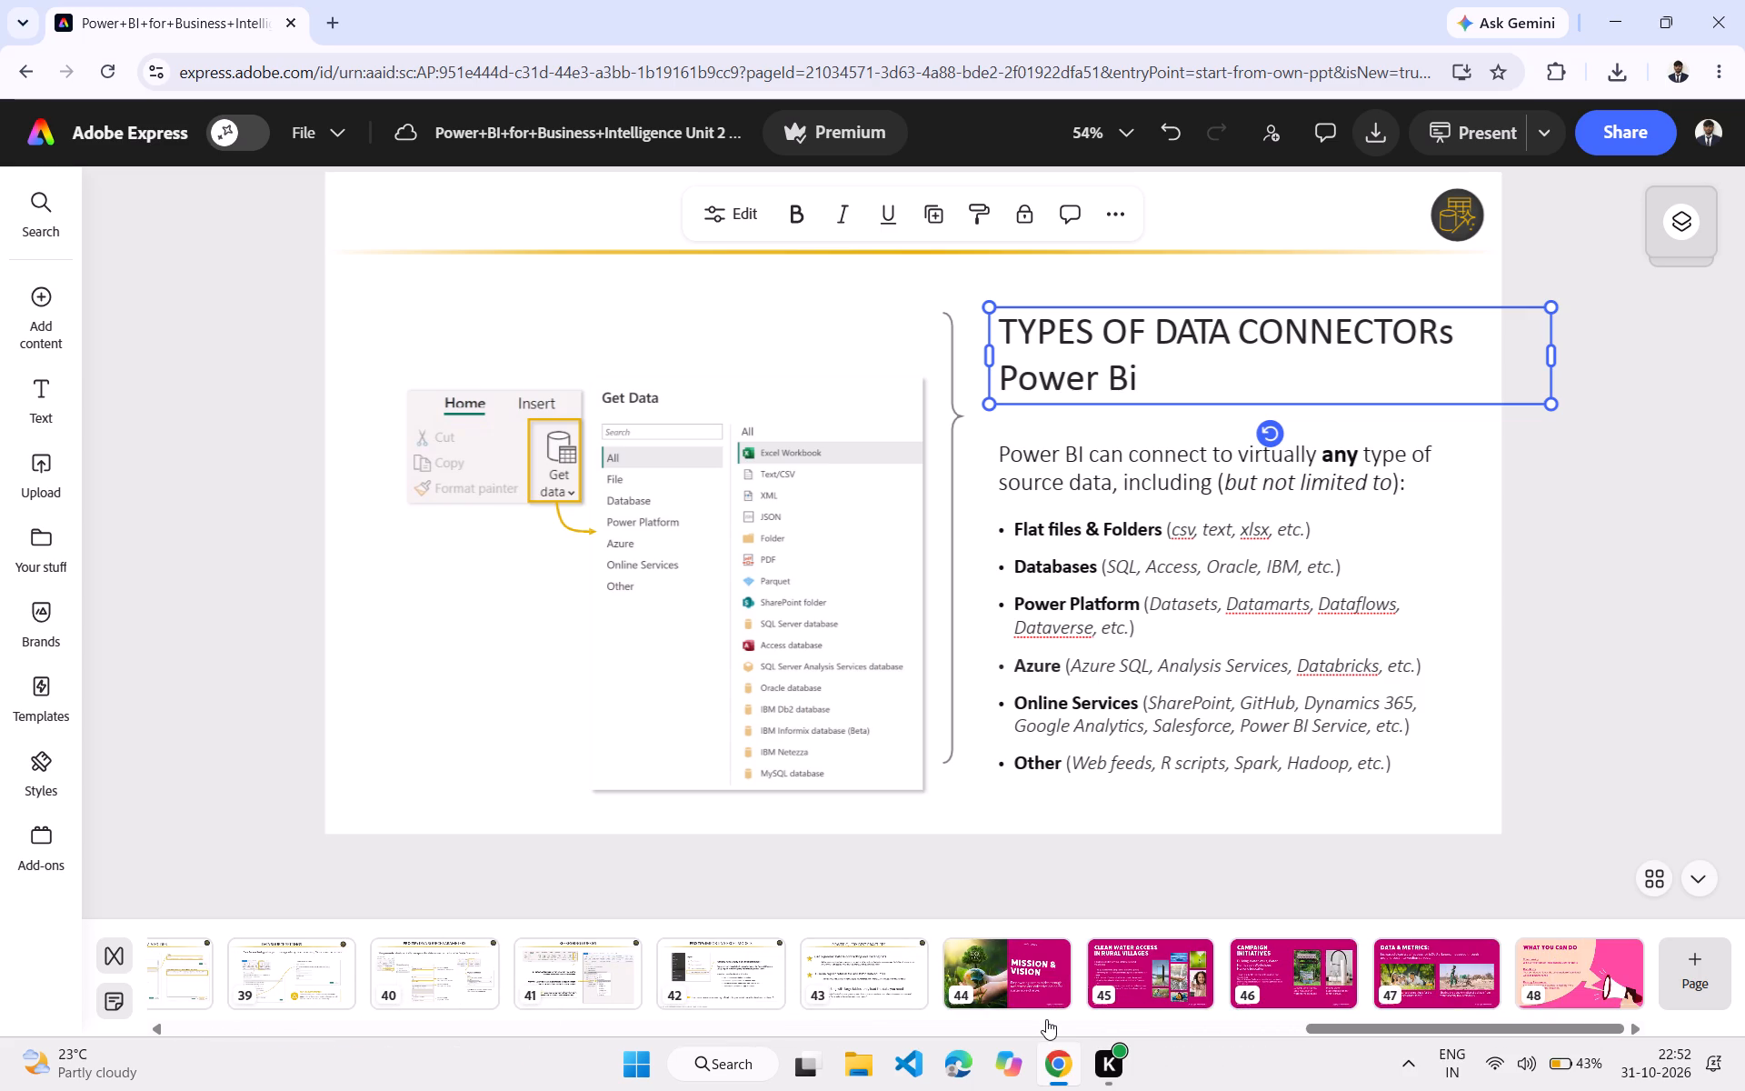
scroll(1046, 1019, "left", 1)
left_click(991, 975)
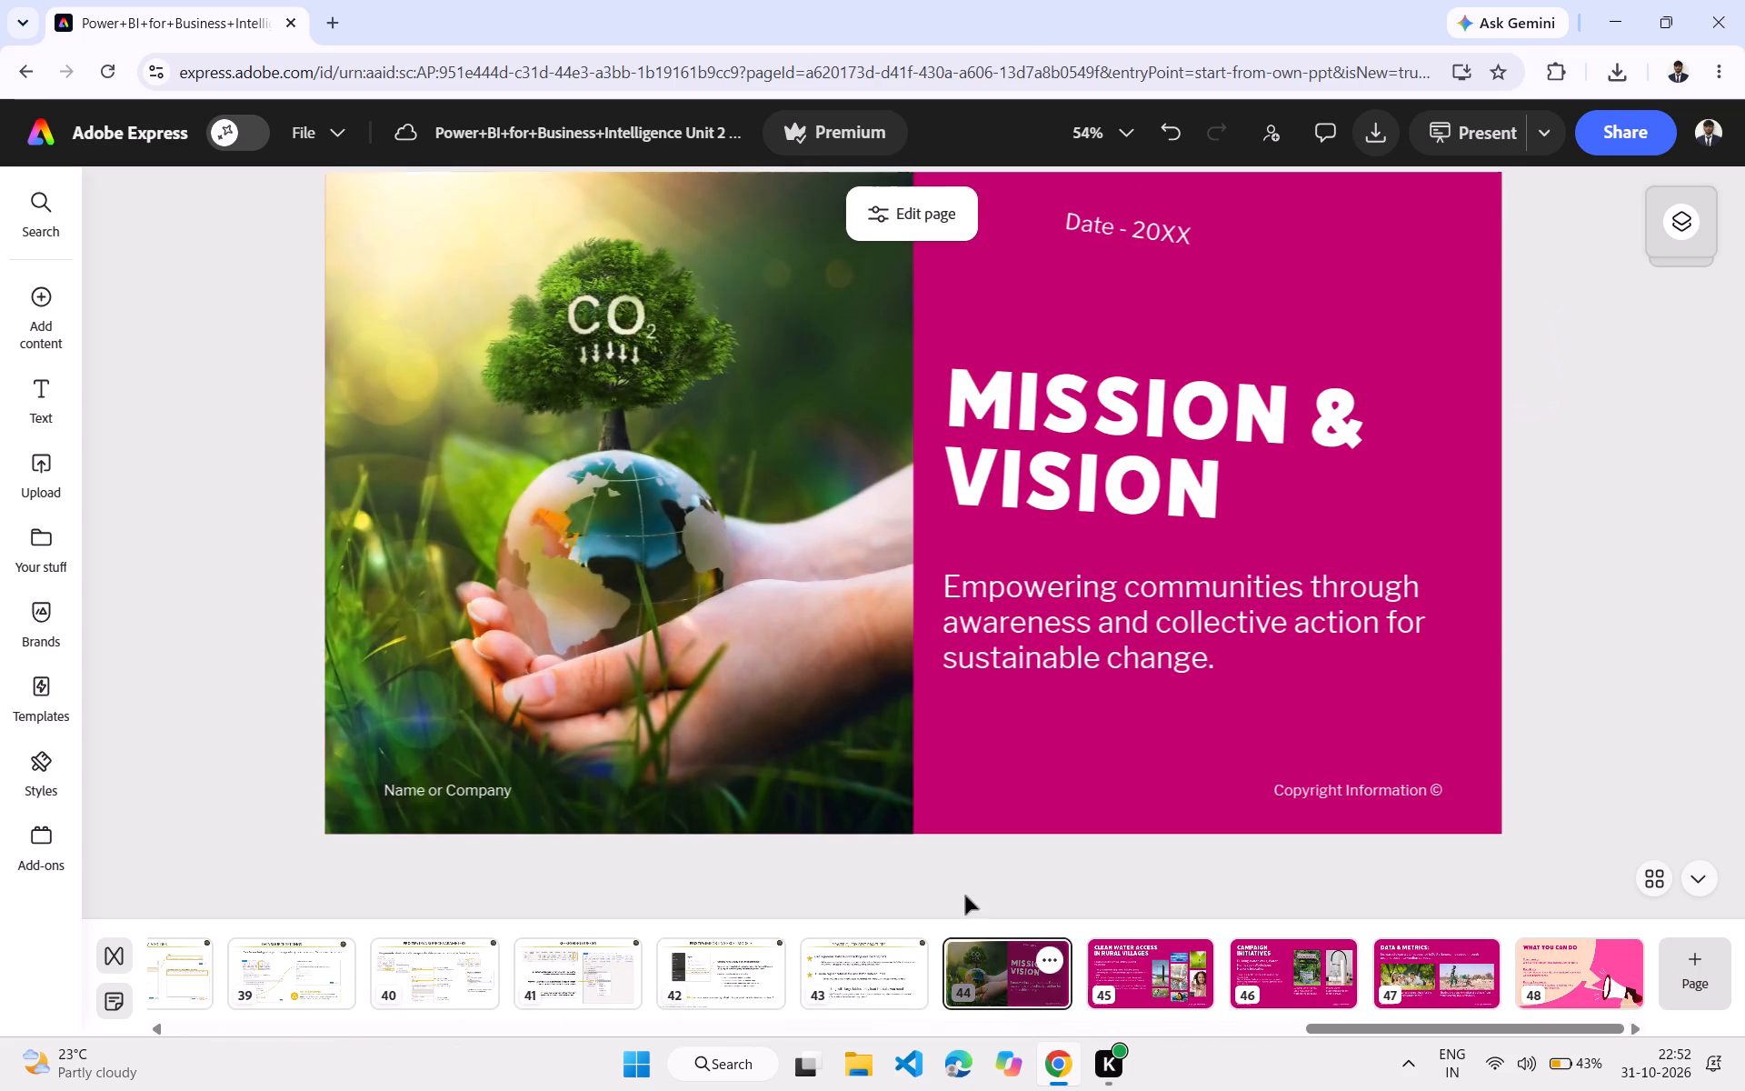
left_click(434, 805)
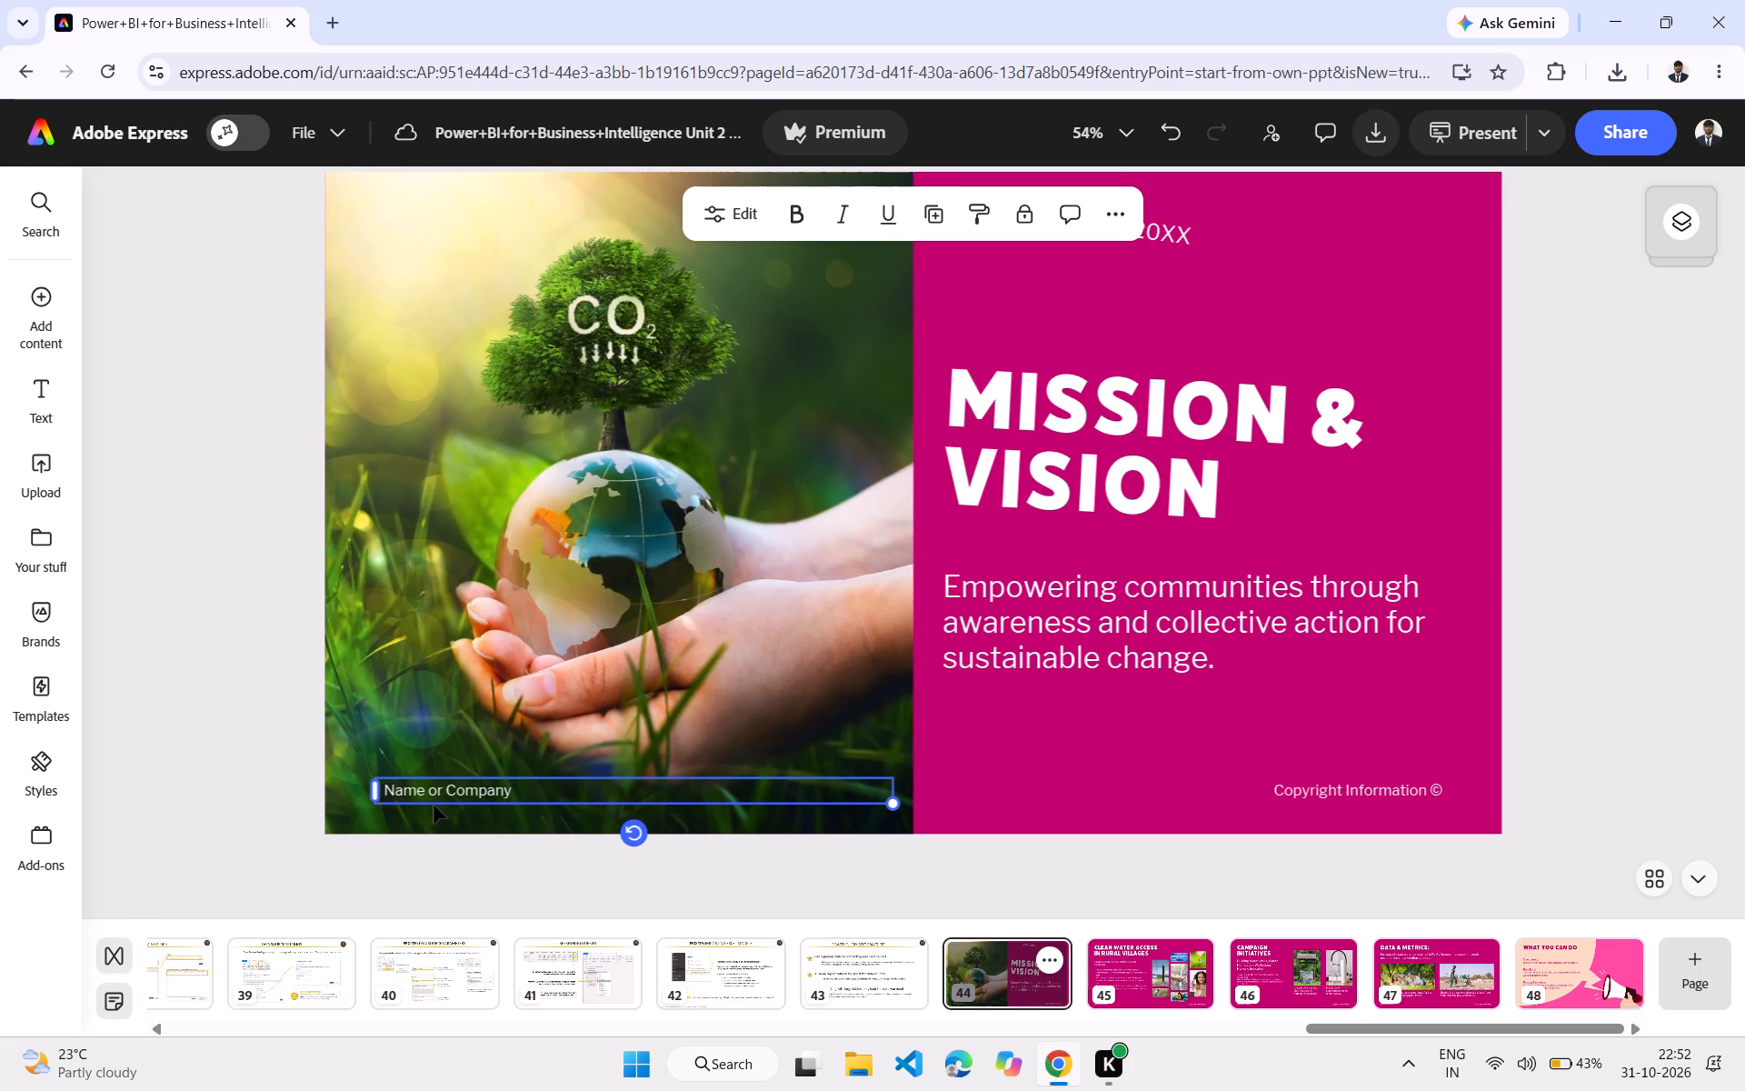
type("po")
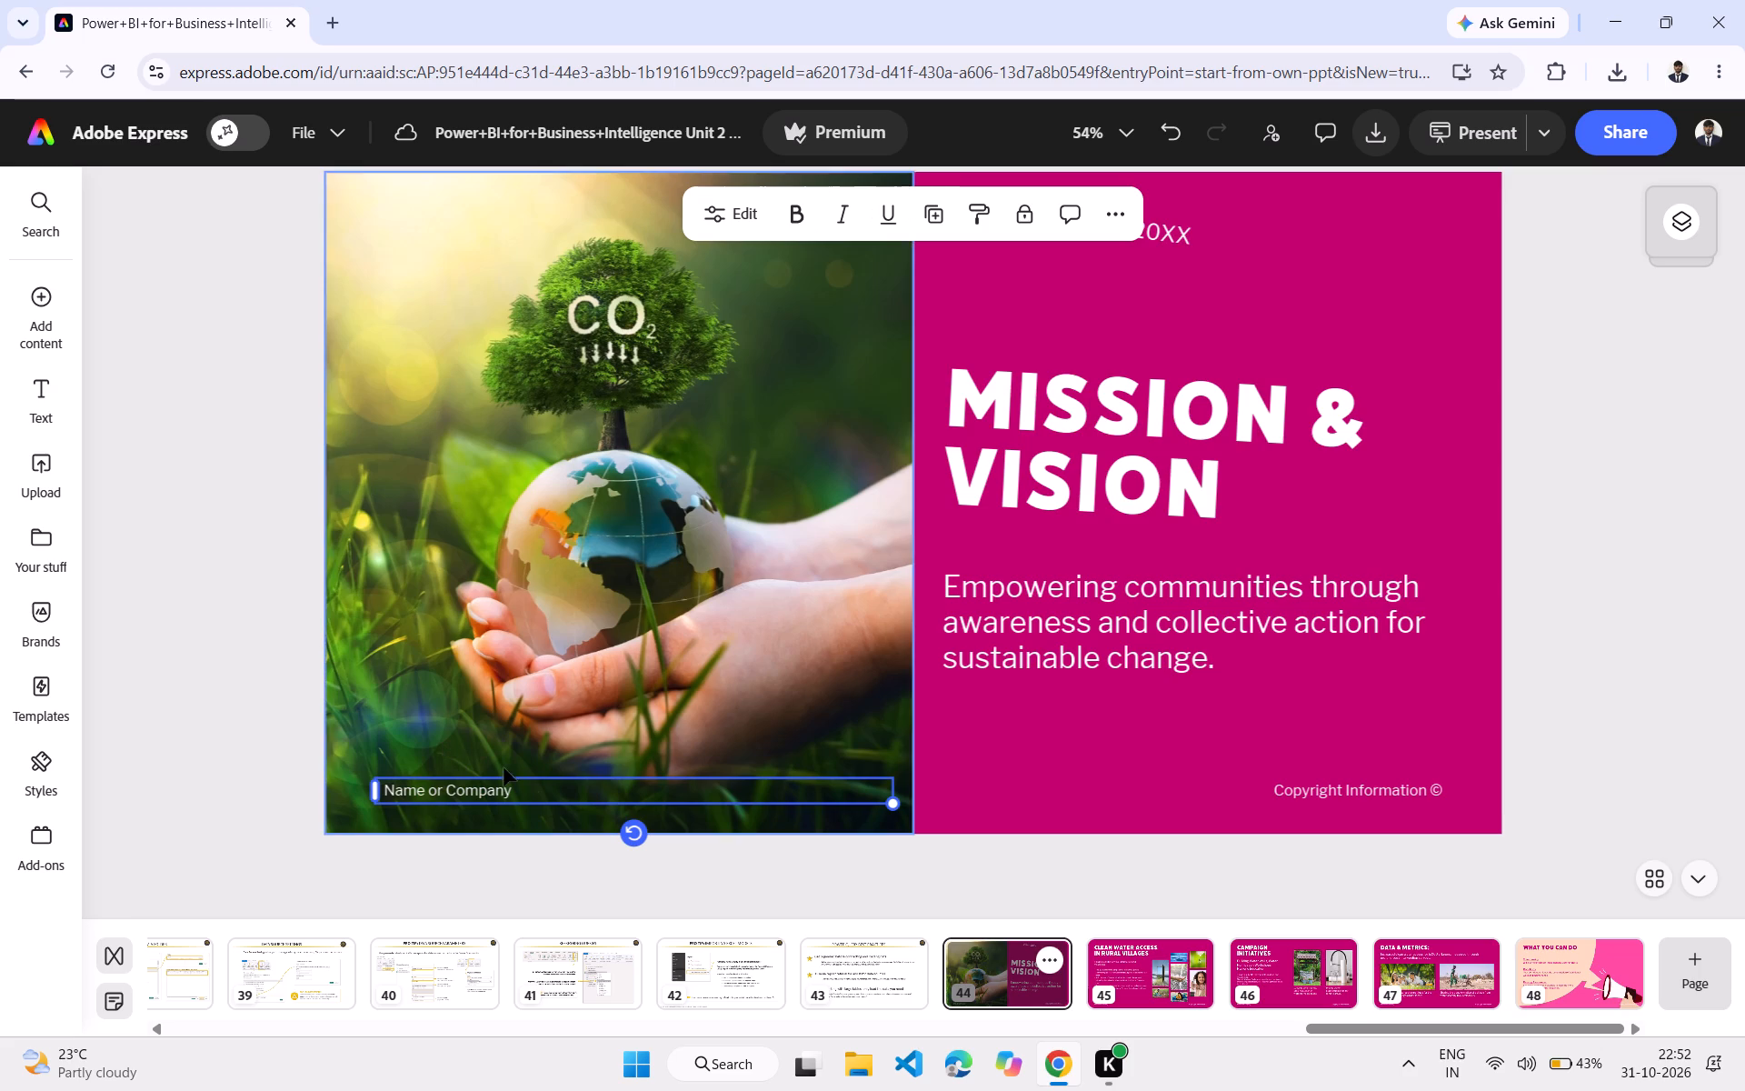
left_click(532, 783)
key("BackSpace")
key("BackSpace")
key("BackSpace")
key("BackSpace")
key("BackSpace")
key("BackSpace")
key("BackSpace")
key("BackSpace")
key("BackSpace")
key("BackSpace")
key("BackSpace")
key("BackSpace")
key("BackSpace")
key("BackSpace")
key("BackSpace")
key("BackSpace")
key("BackSpace")
key("BackSpace")
key("BackSpace")
key("BackSpace")
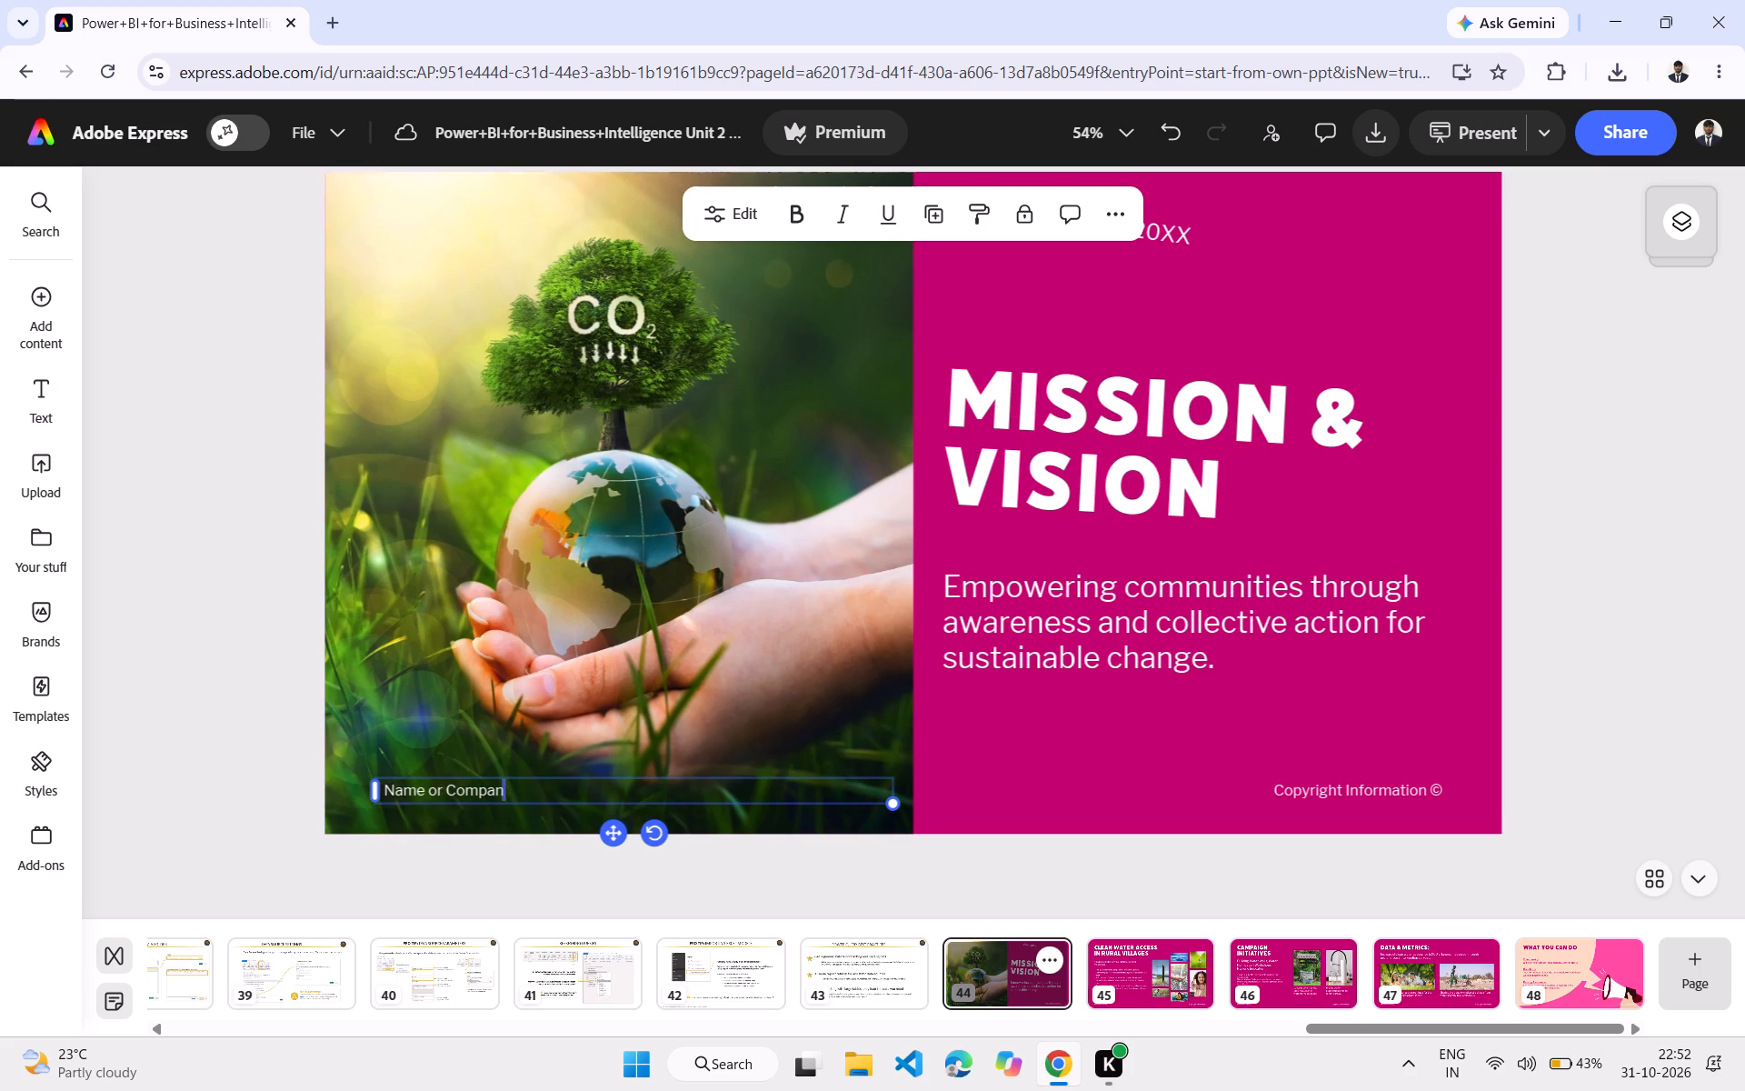
type("Power")
key("space")
key("BackSpace")
key("BackSpace")
key("BackSpace")
key("BackSpace")
key("BackSpace")
key("BackSpace")
key("BackSpace")
key("BackSpace")
key("BackSpace")
key("BackSpace")
key("BackSpace")
key("BackSpace")
key("BackSpace")
key("BackSpace")
type("Microsoft")
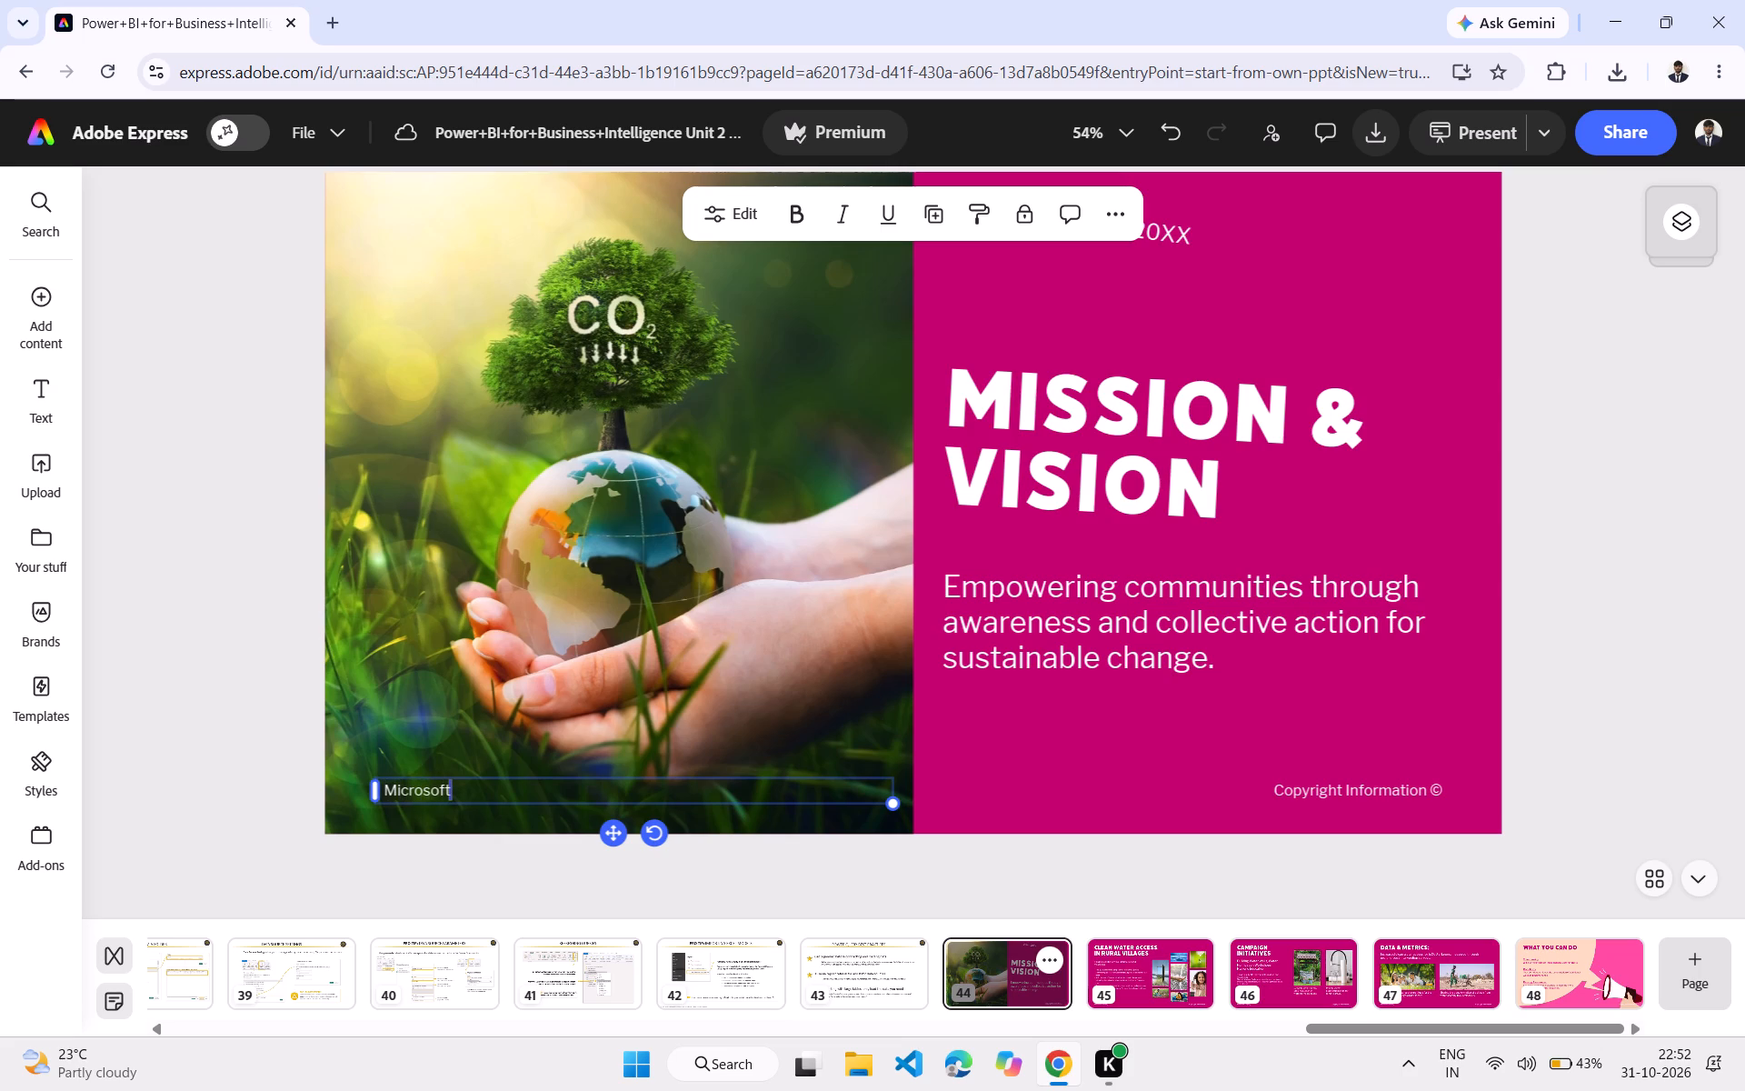
Move the Microsoft text right and slightly up on the photo.
left_click_drag(619, 836, 681, 832)
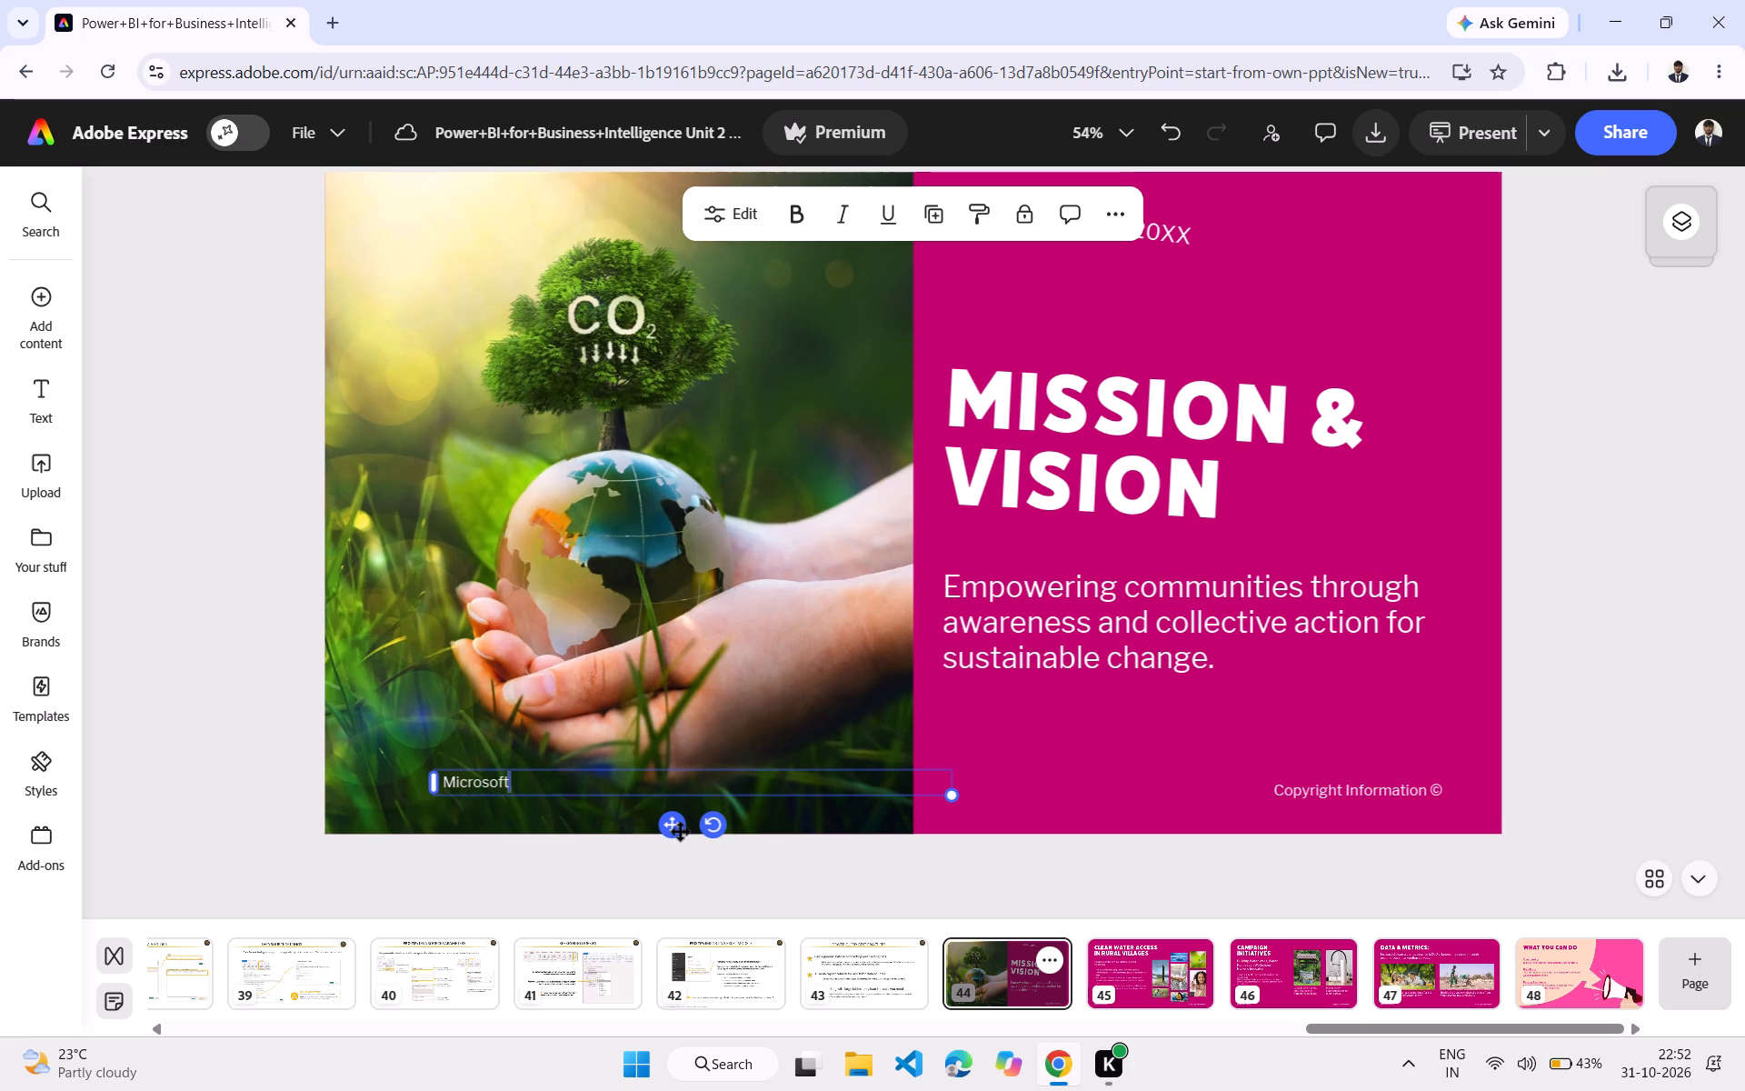
Make the Microsoft text bold and set its font size to 64.
left_click_drag(517, 778, 454, 784)
left_click_drag(454, 784, 443, 786)
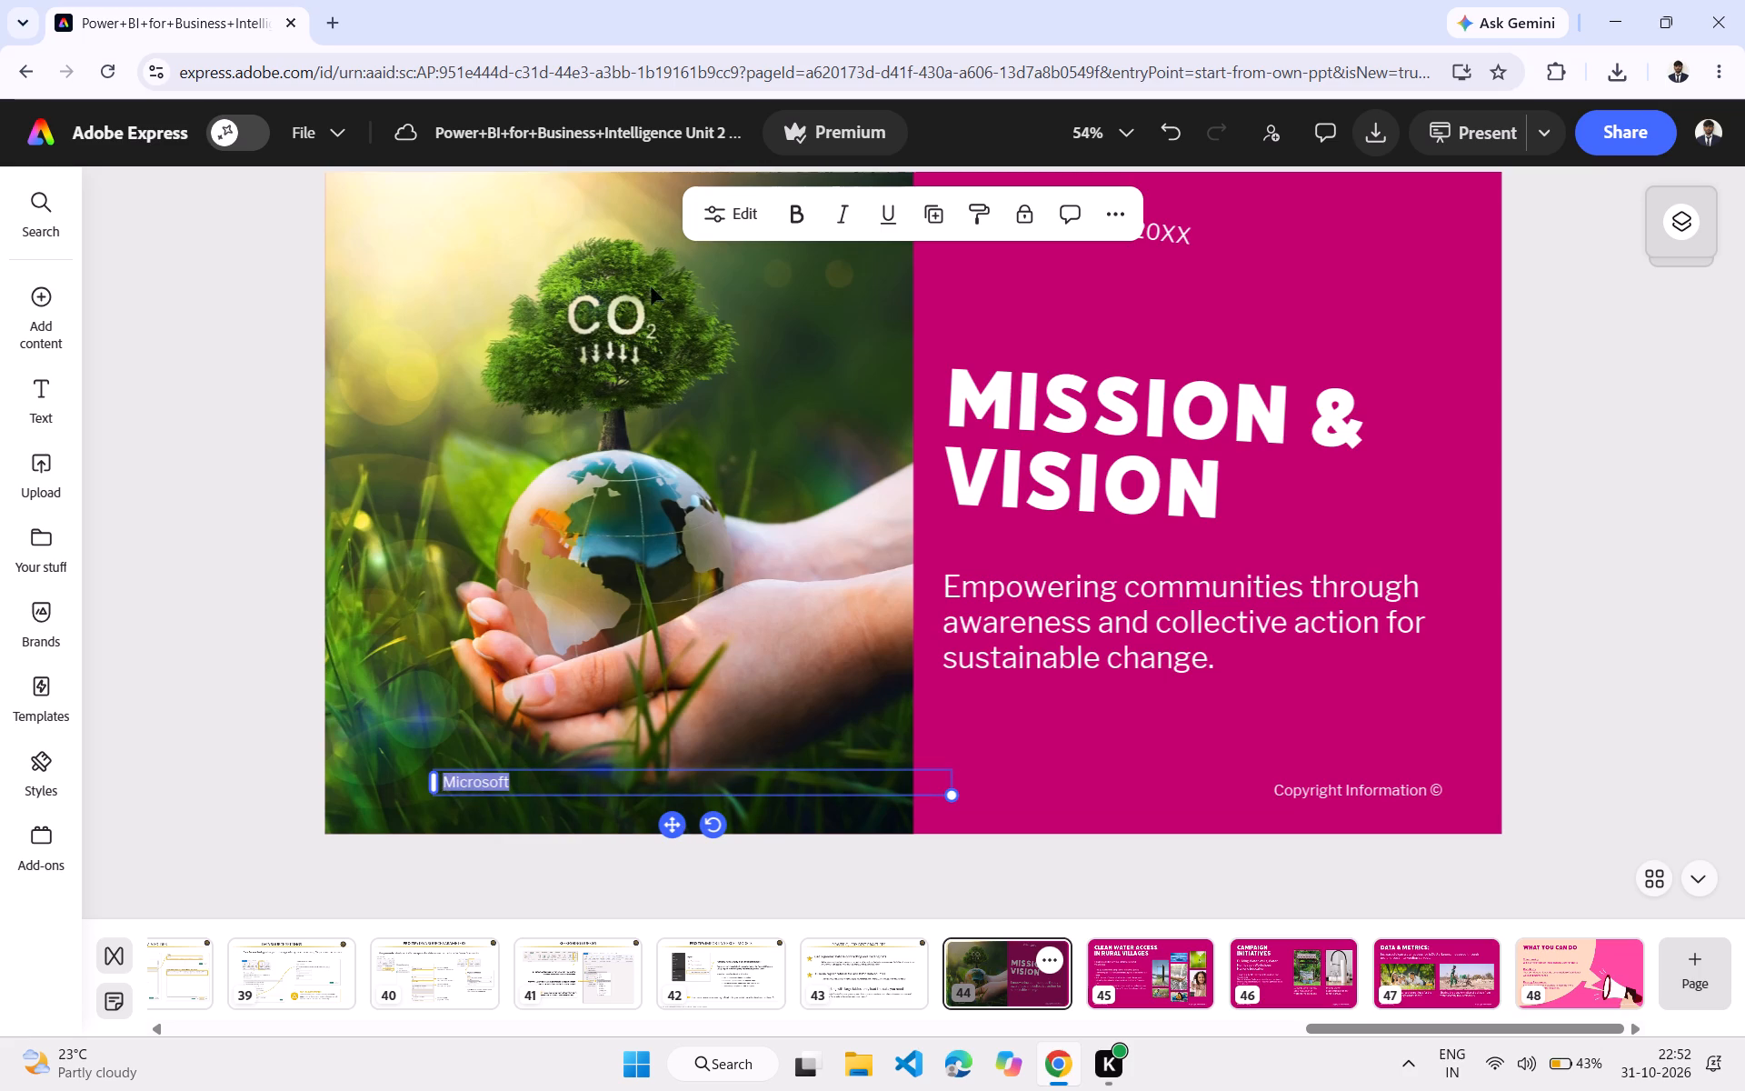
left_click(796, 214)
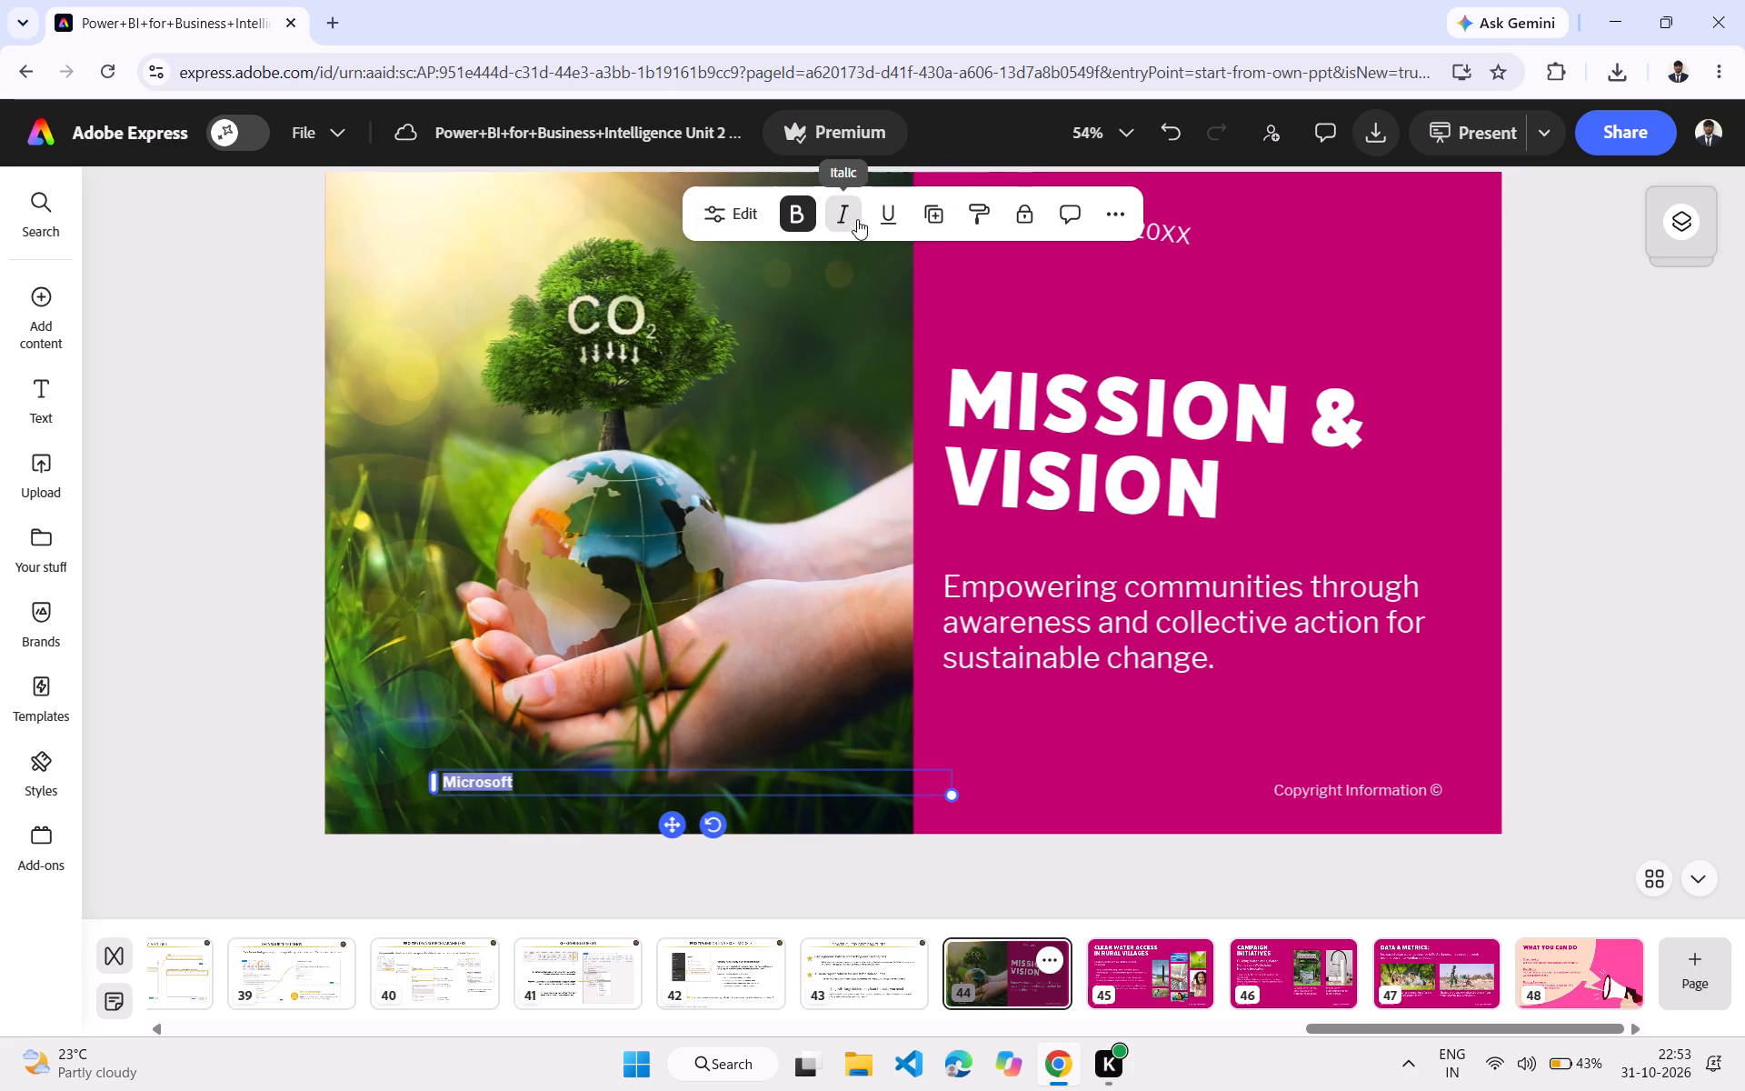
left_click(742, 205)
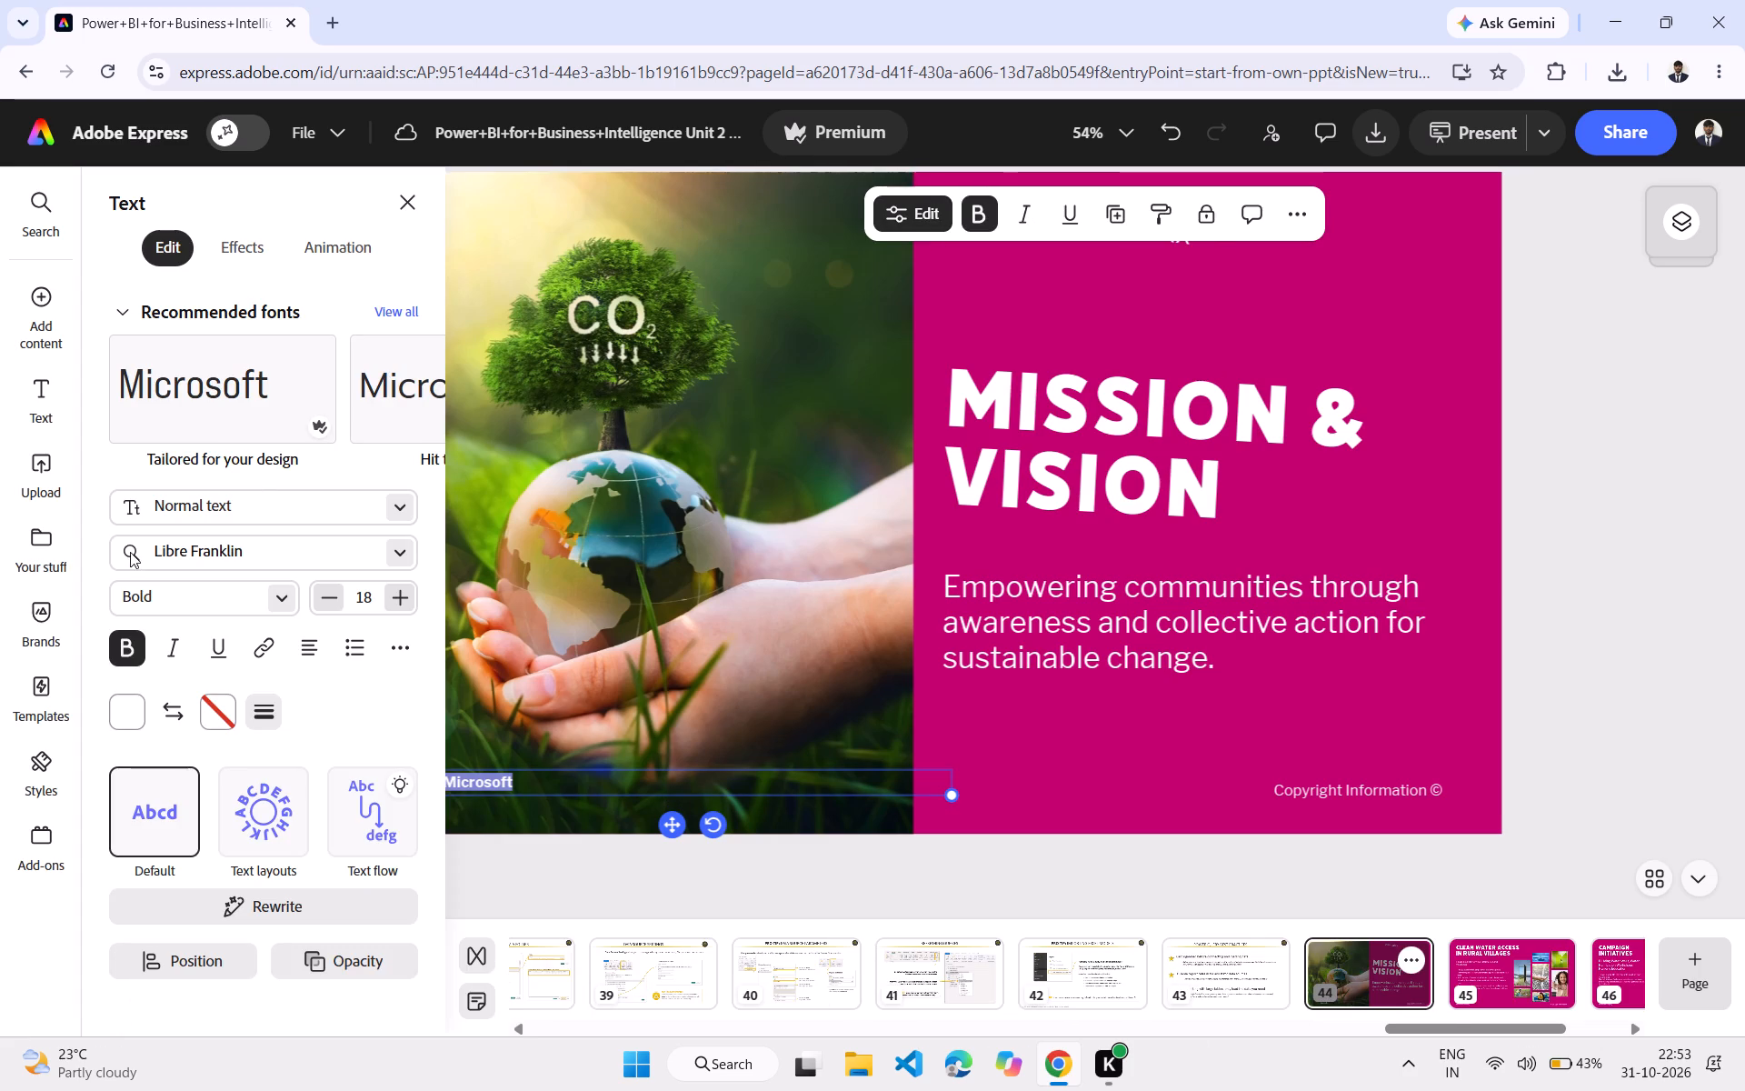
left_click(399, 596)
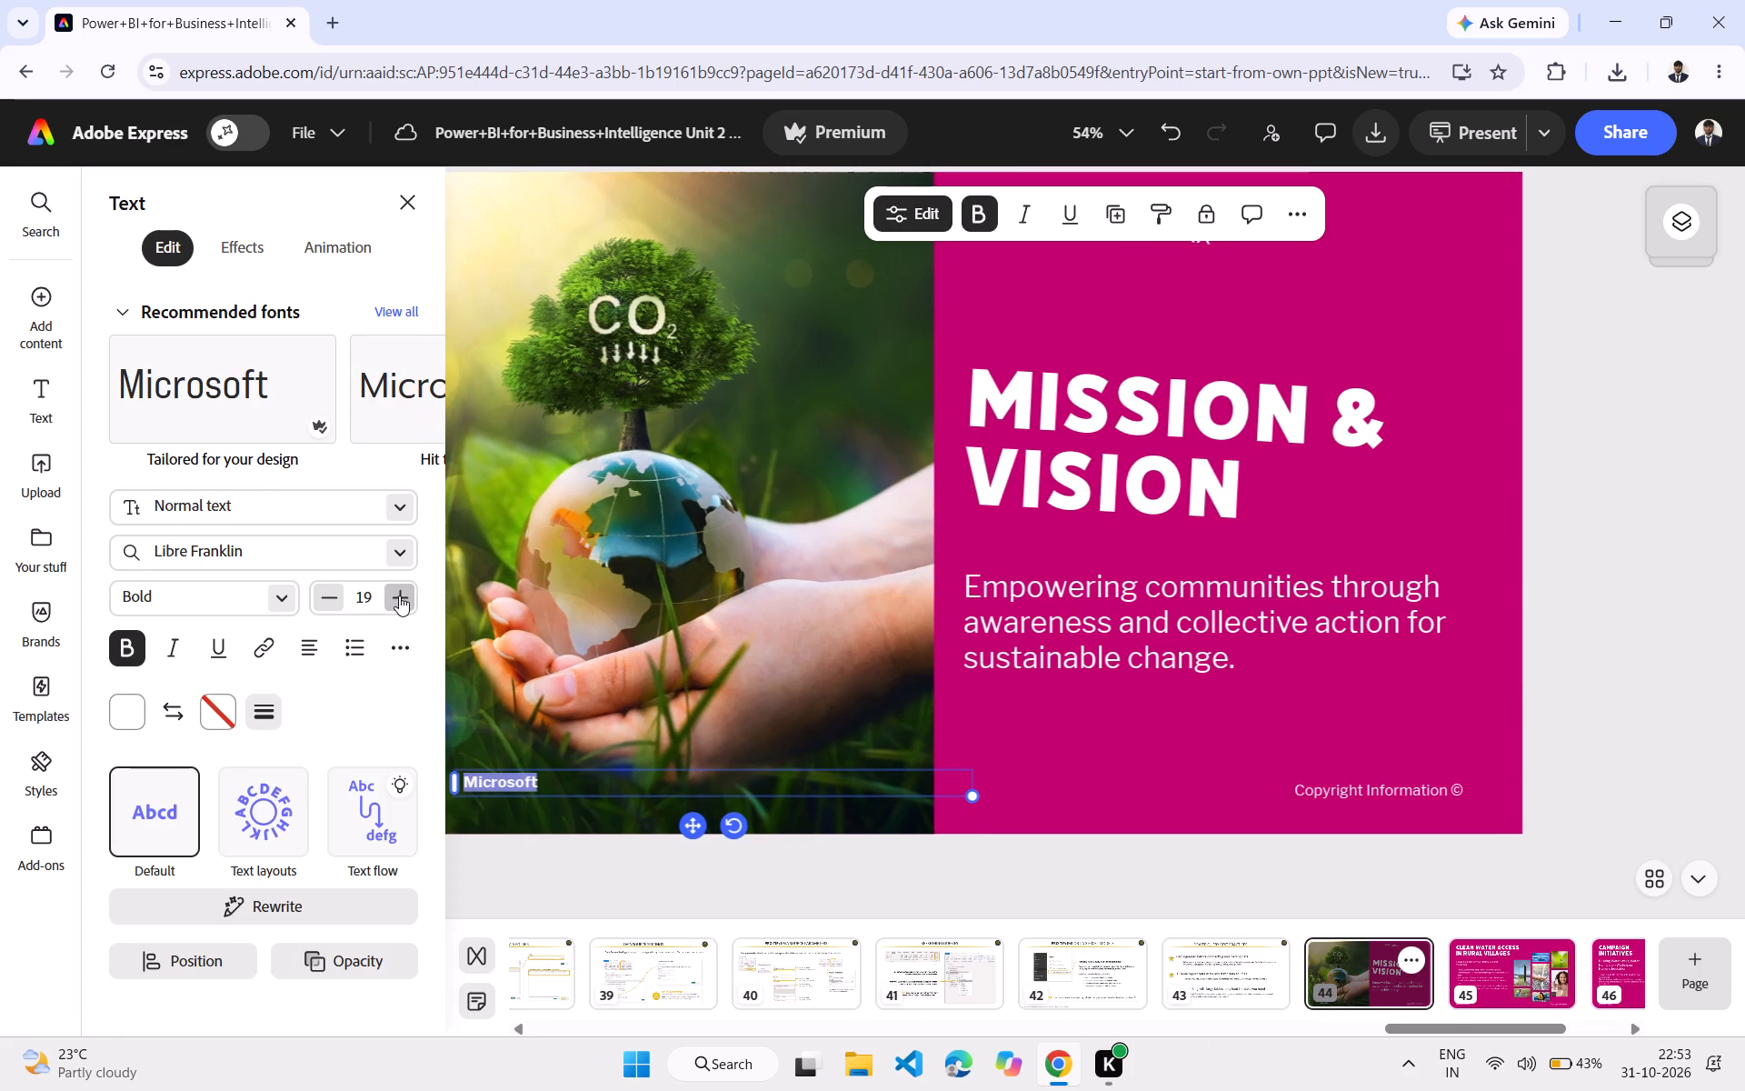
triple_click(399, 596)
triple_click(399, 596)
triple_click(399, 596)
triple_click(399, 596)
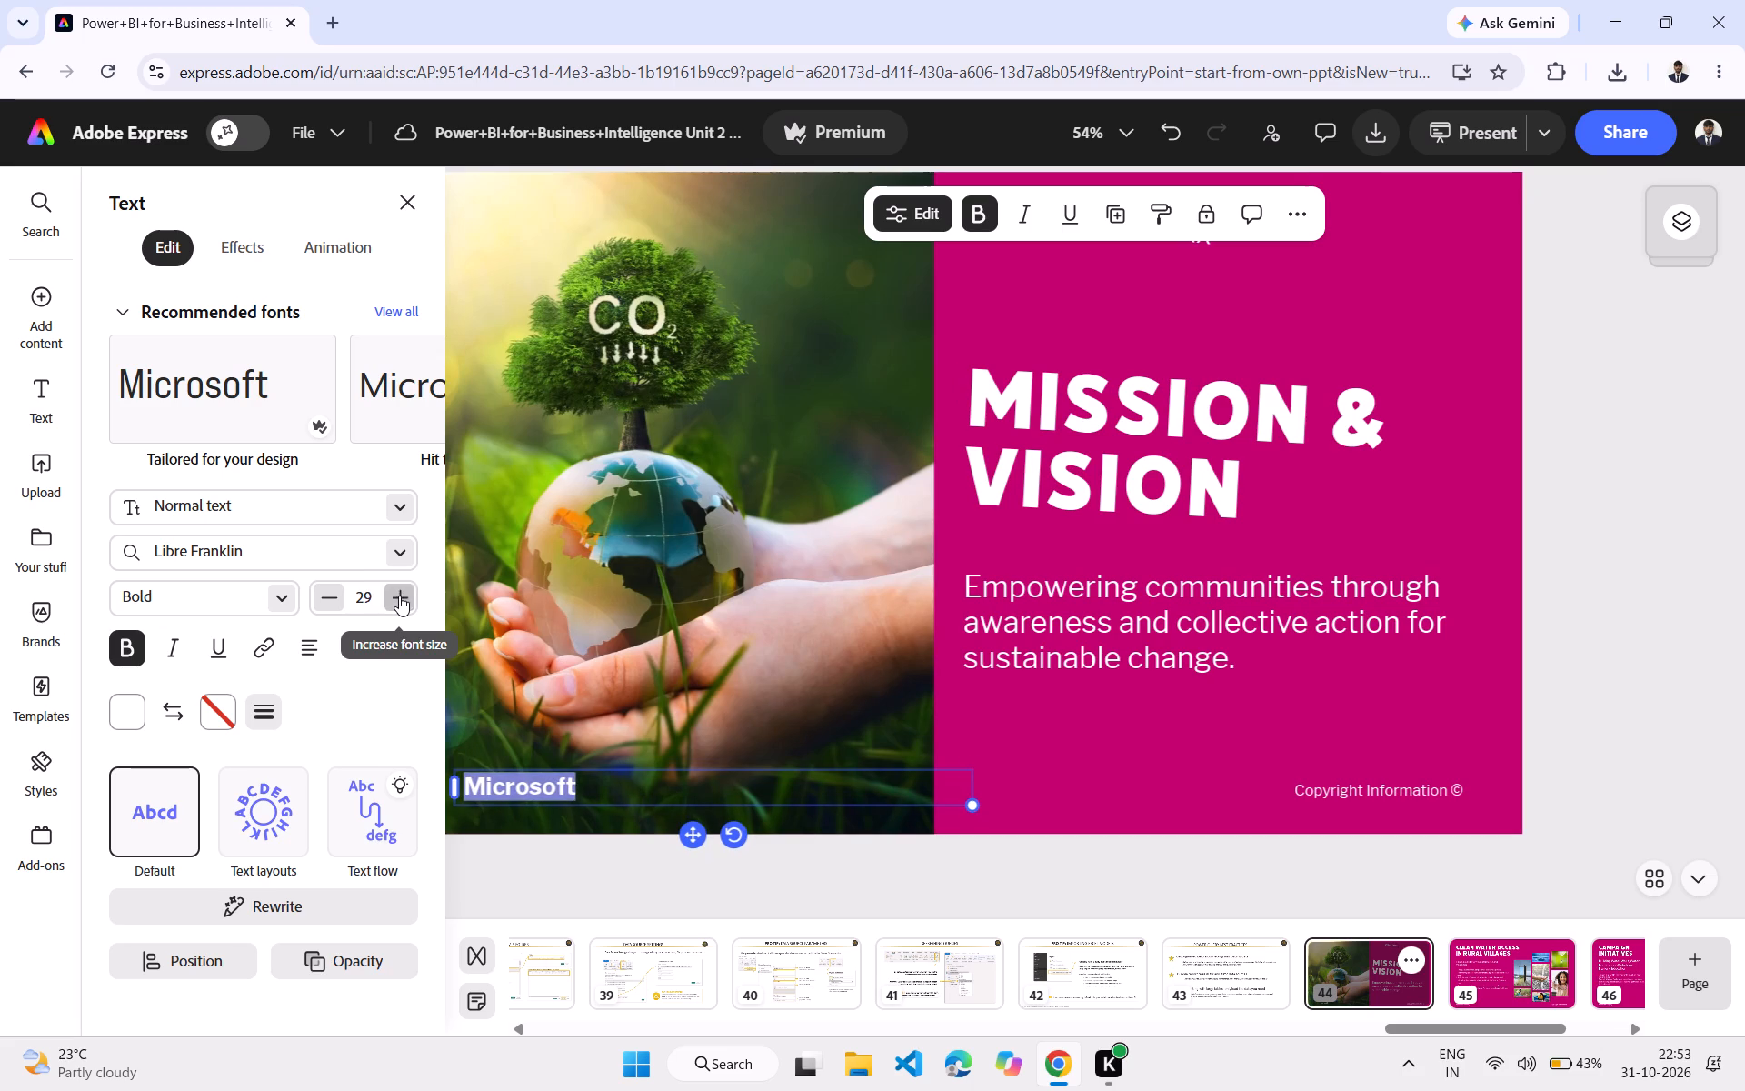
triple_click(399, 596)
triple_click(399, 596)
left_click(399, 596)
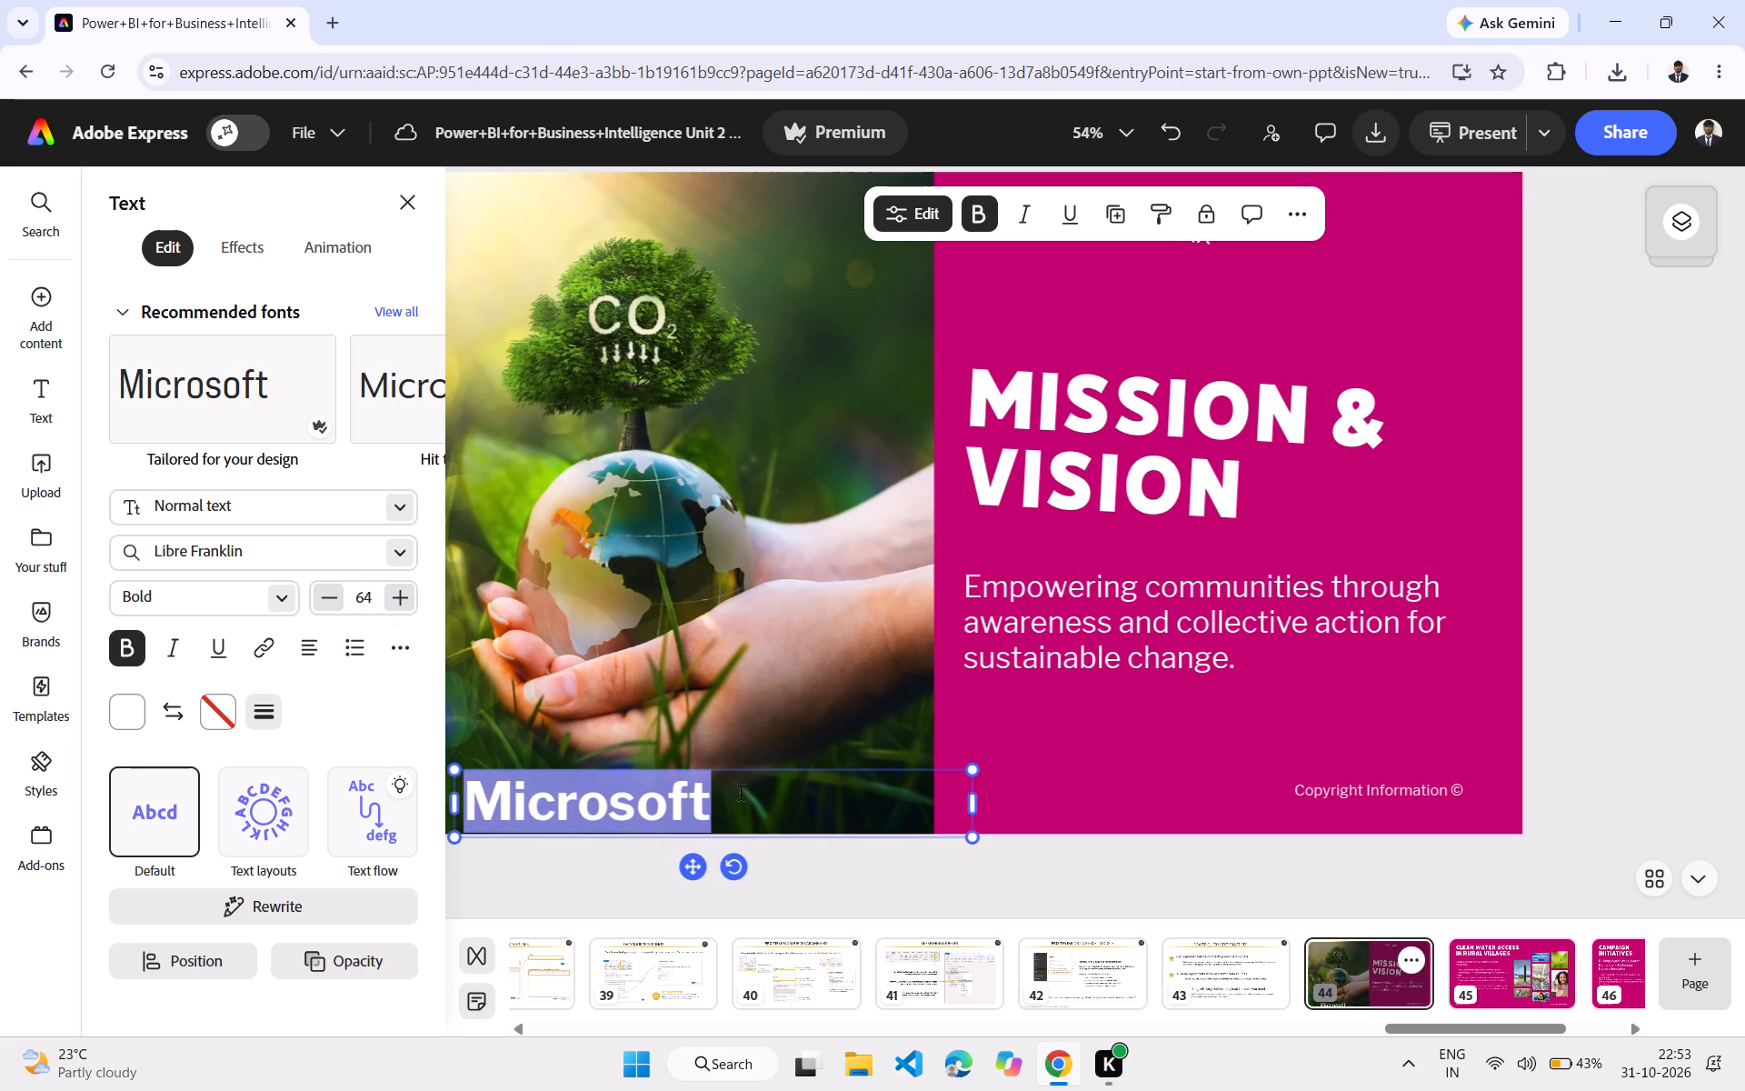
Move the enlarged Microsoft text up and slightly right, clear of the page's bottom edge.
left_click_drag(758, 774, 775, 759)
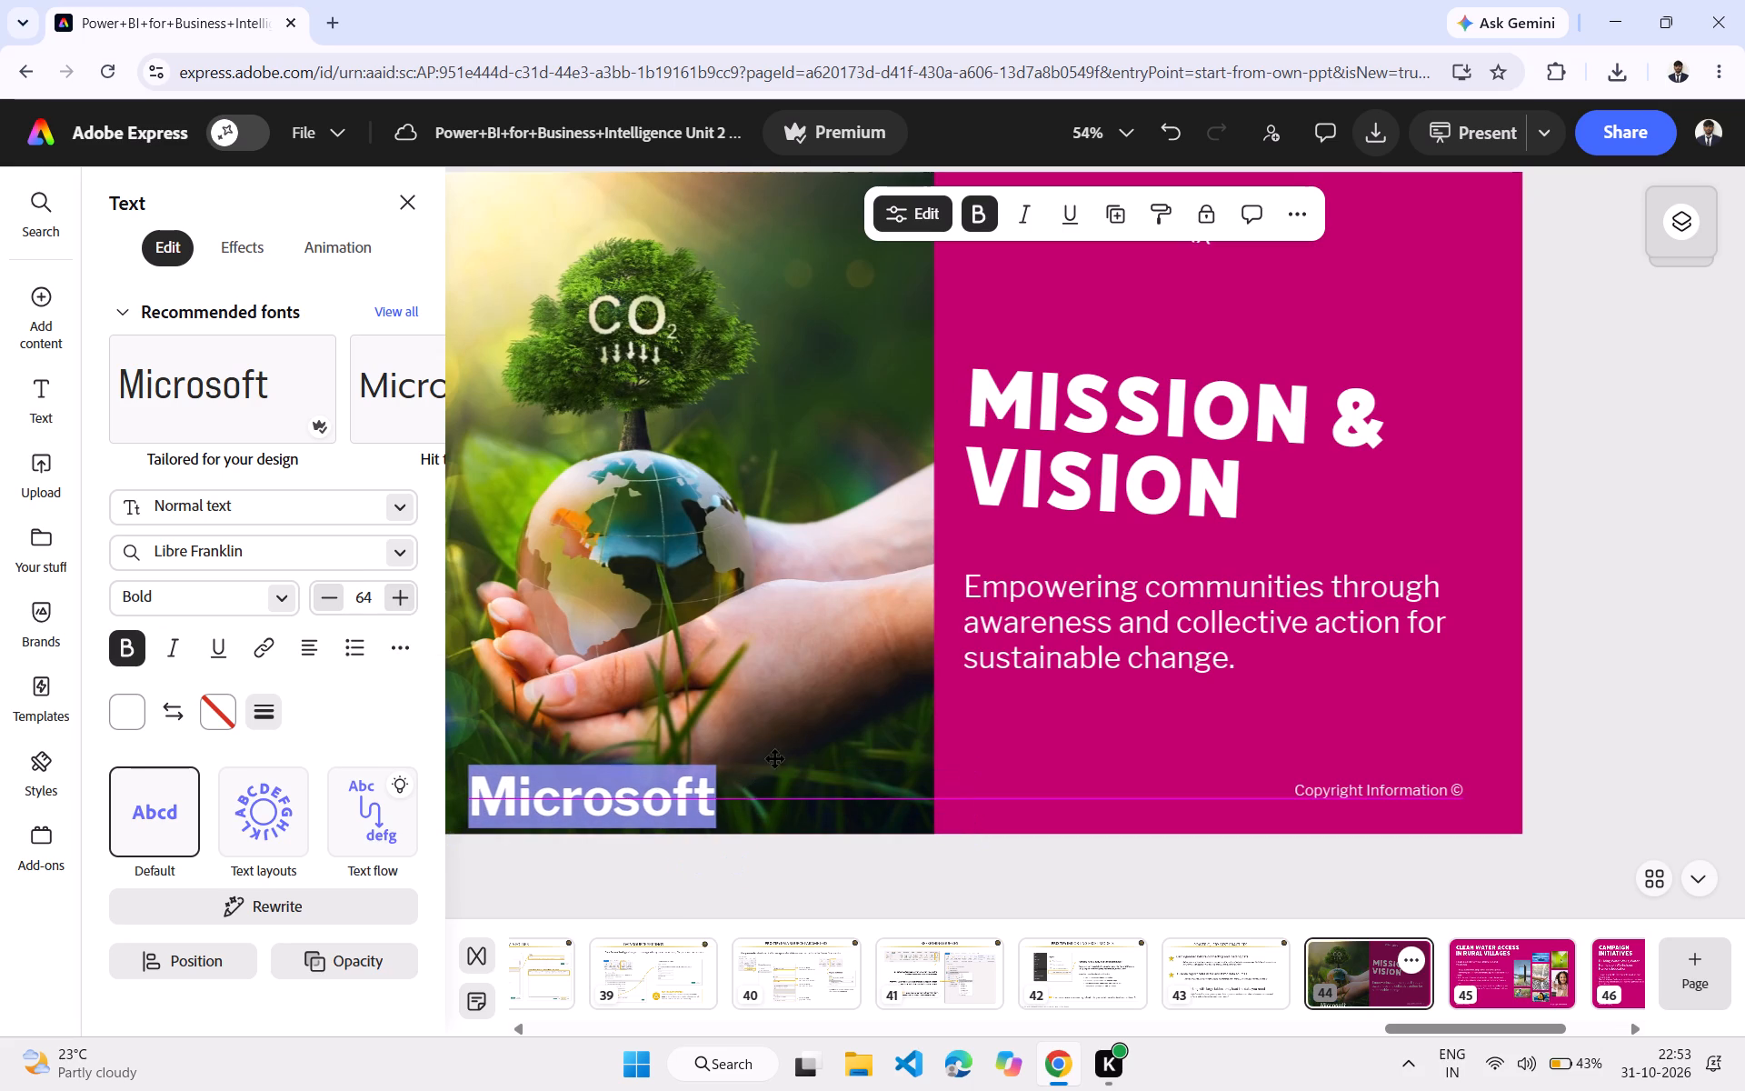
left_click_drag(775, 759, 787, 736)
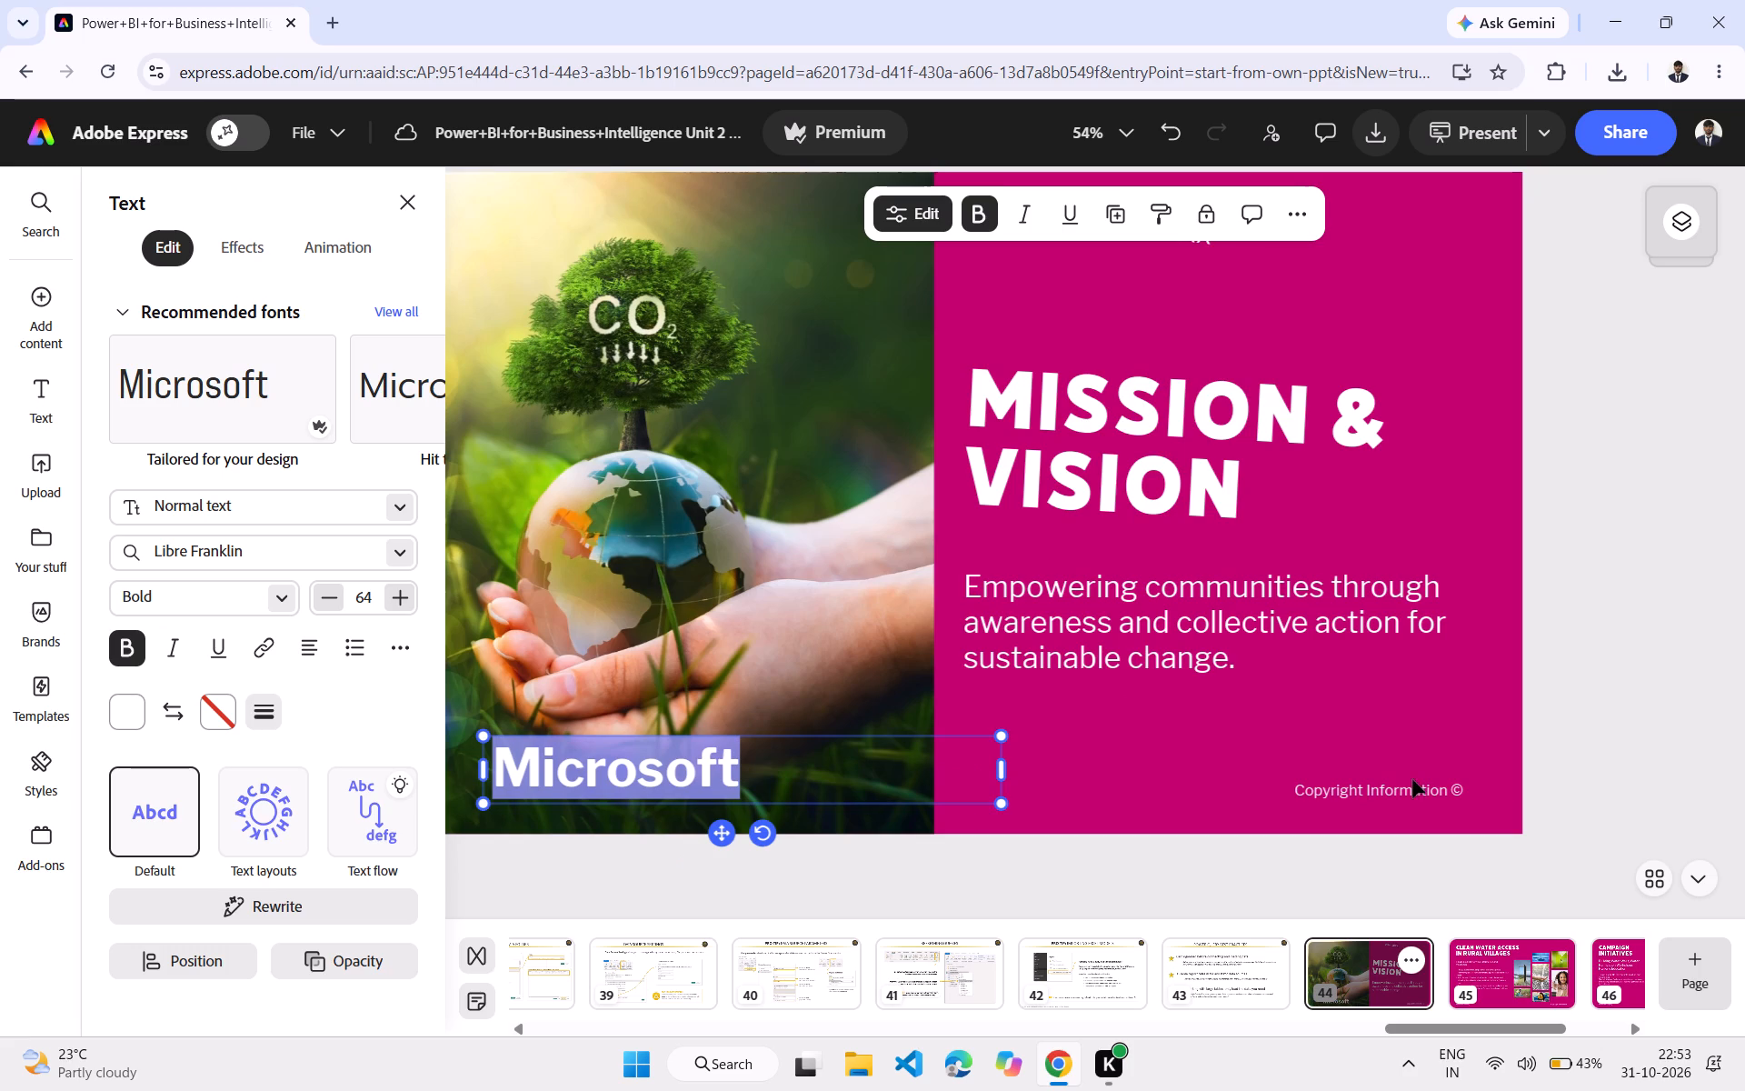
Move the Copyright Information line right and slightly up, closer to the page's right edge.
left_click(1403, 777)
left_click(1392, 785)
left_click_drag(1392, 785, 1392, 758)
left_click_drag(1232, 808, 1262, 805)
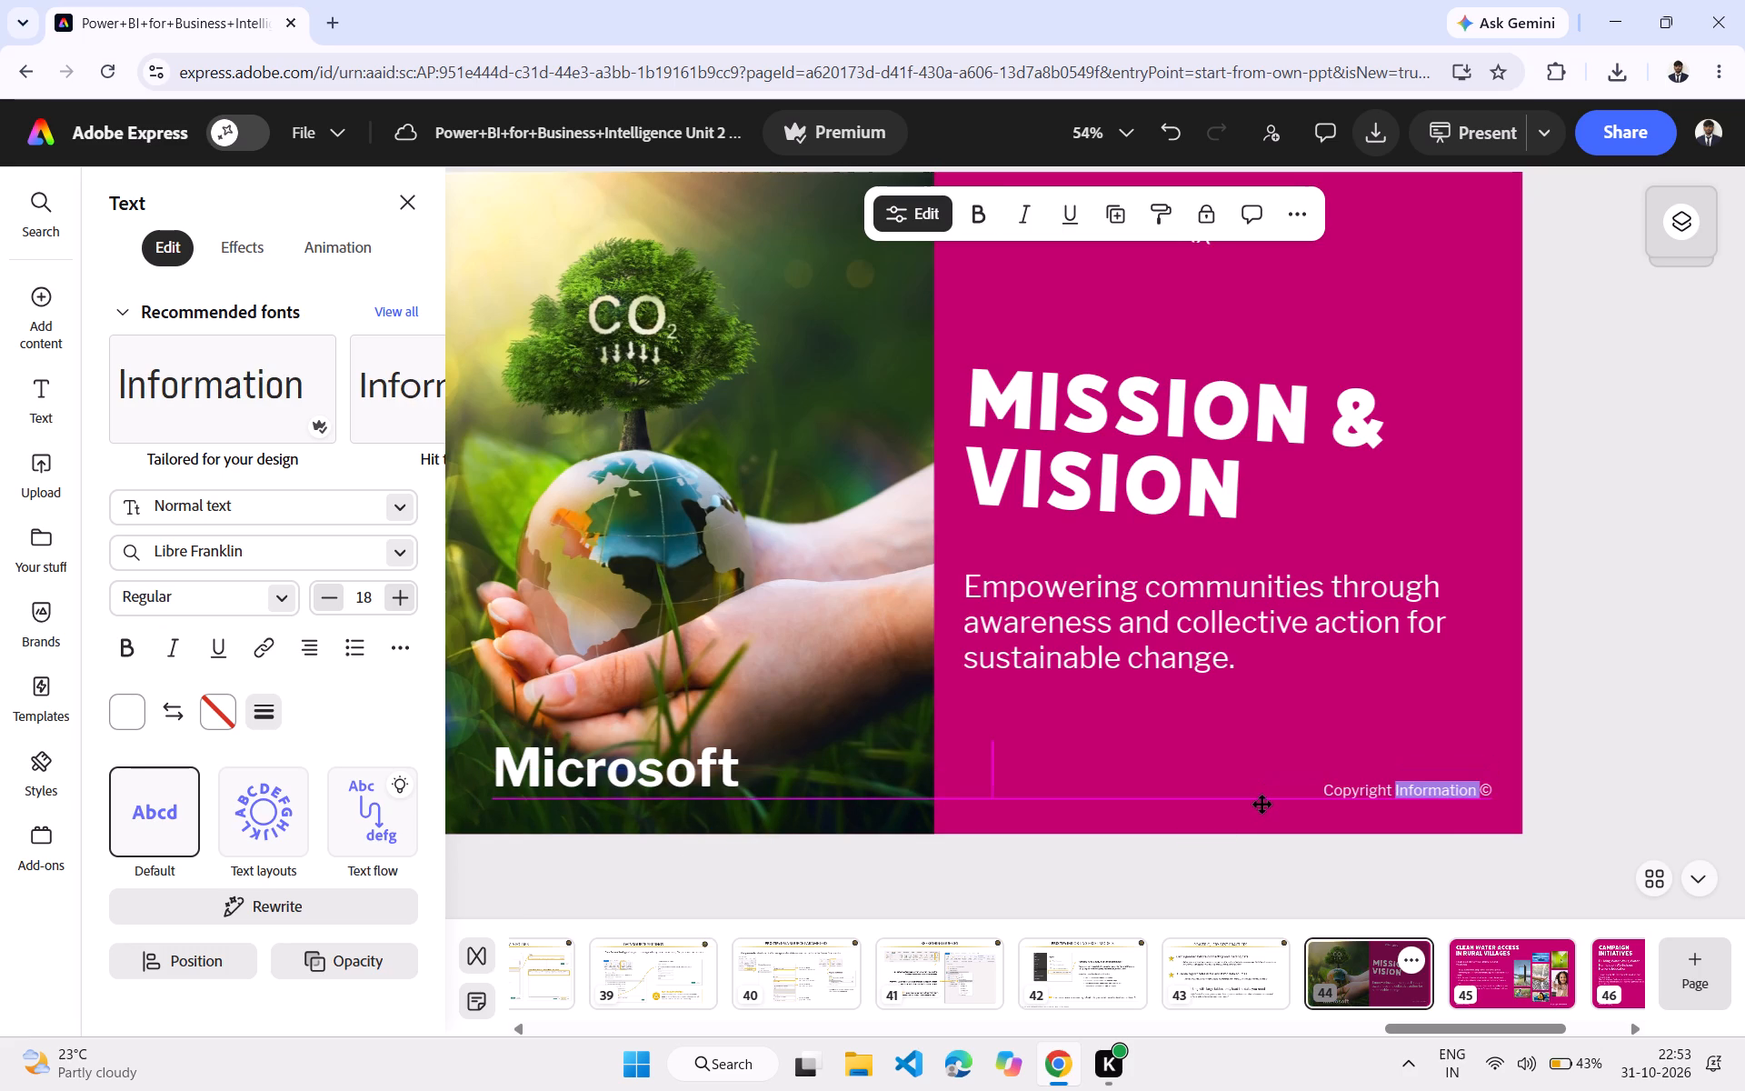
left_click_drag(1262, 805, 1263, 800)
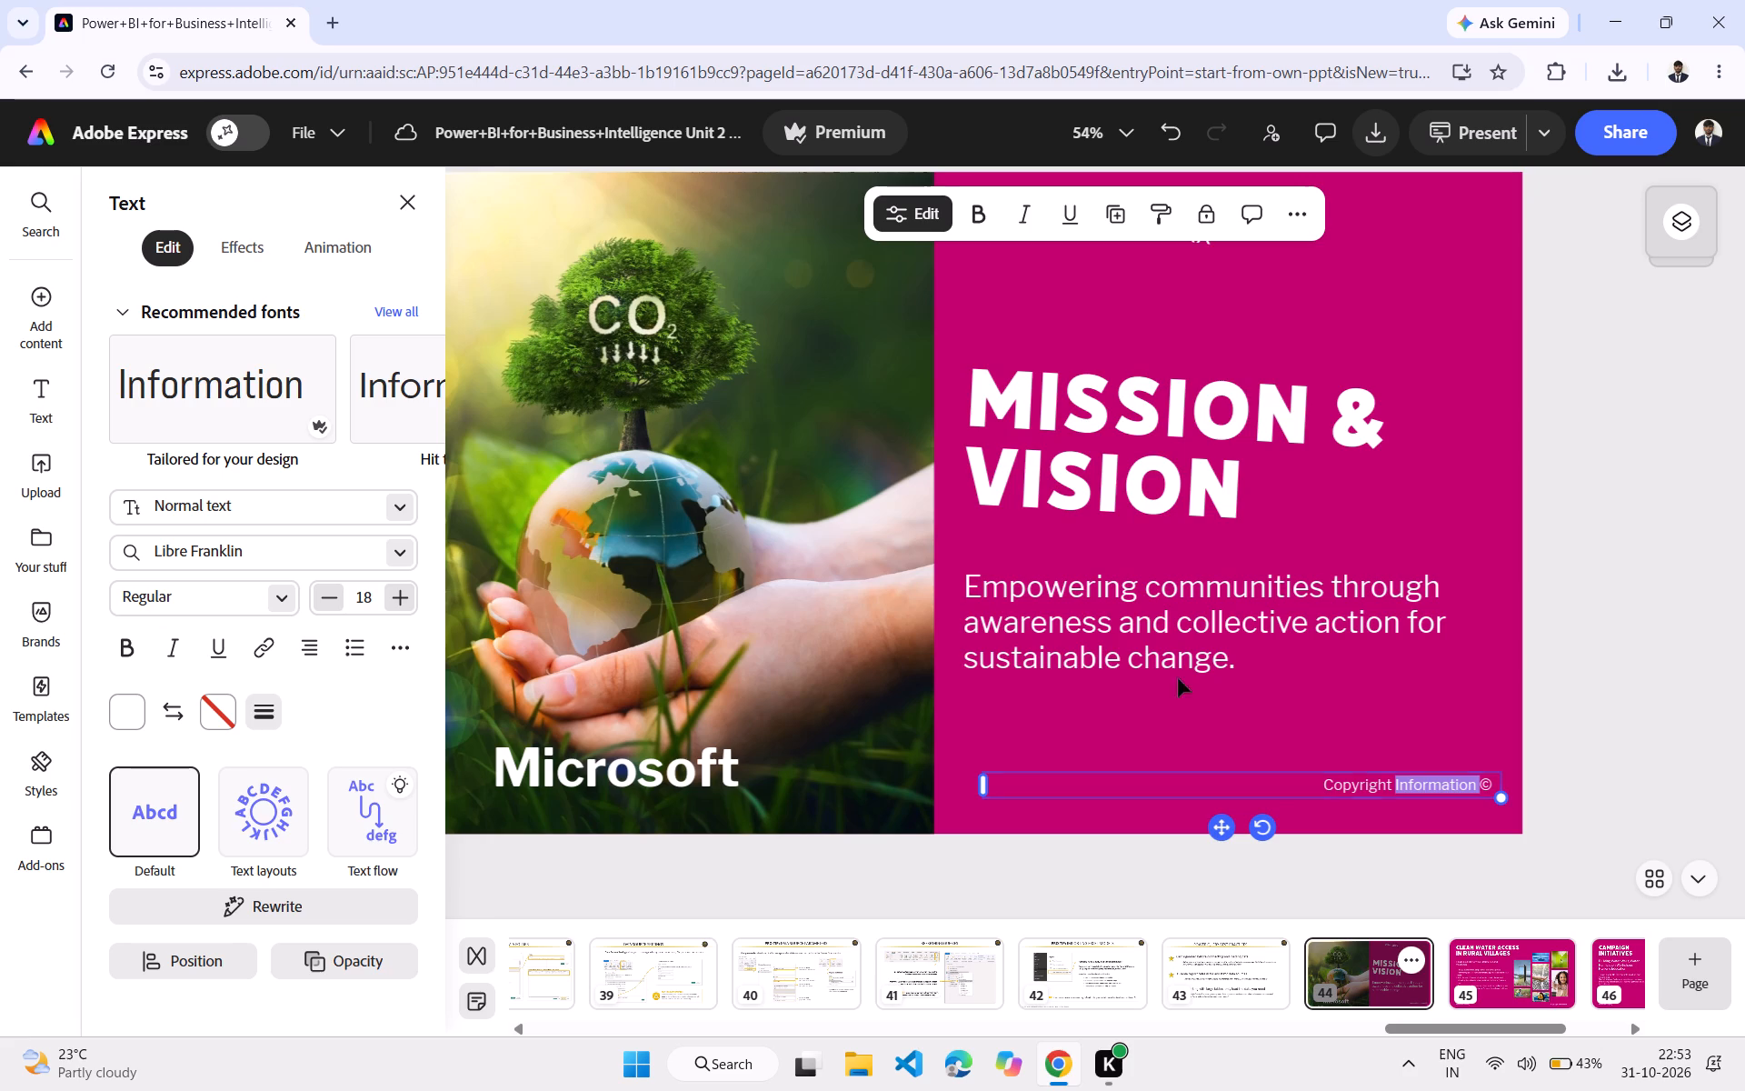
Move the Empowering communities paragraph down and slightly right.
left_click_drag(1102, 647, 1112, 645)
left_click(1112, 645)
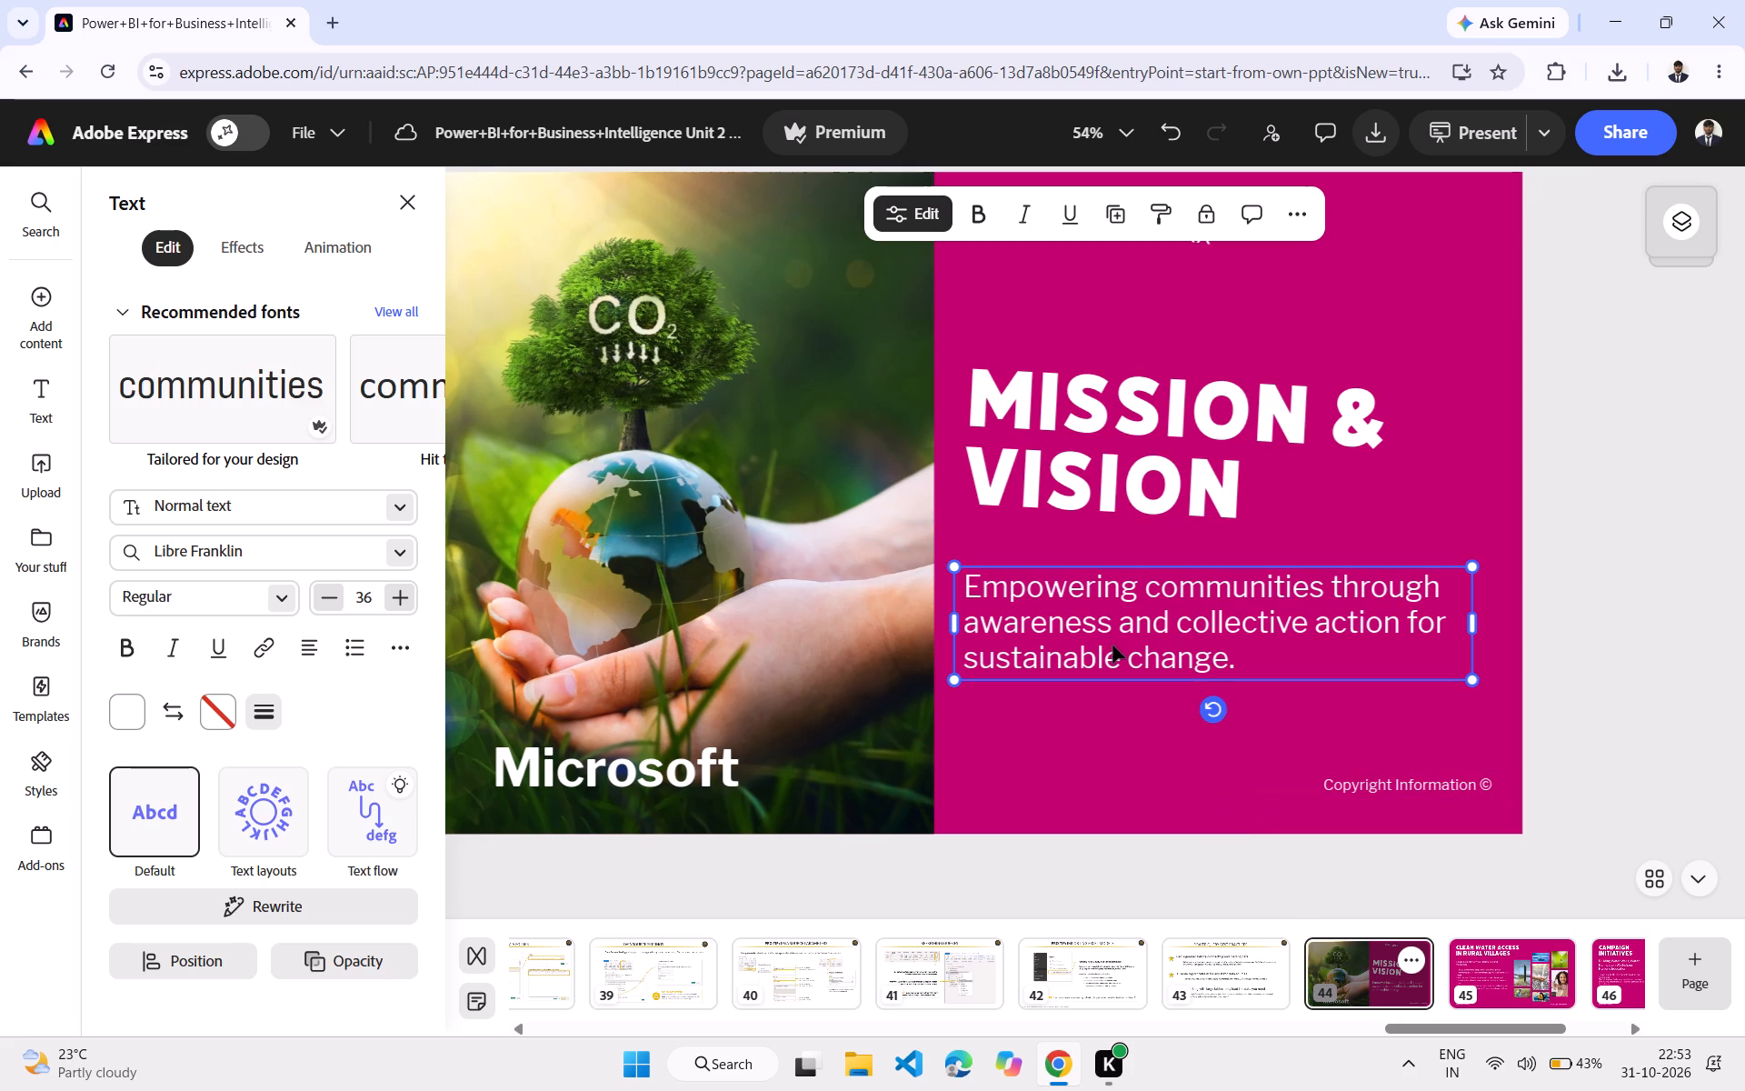
left_click_drag(1112, 645, 1122, 669)
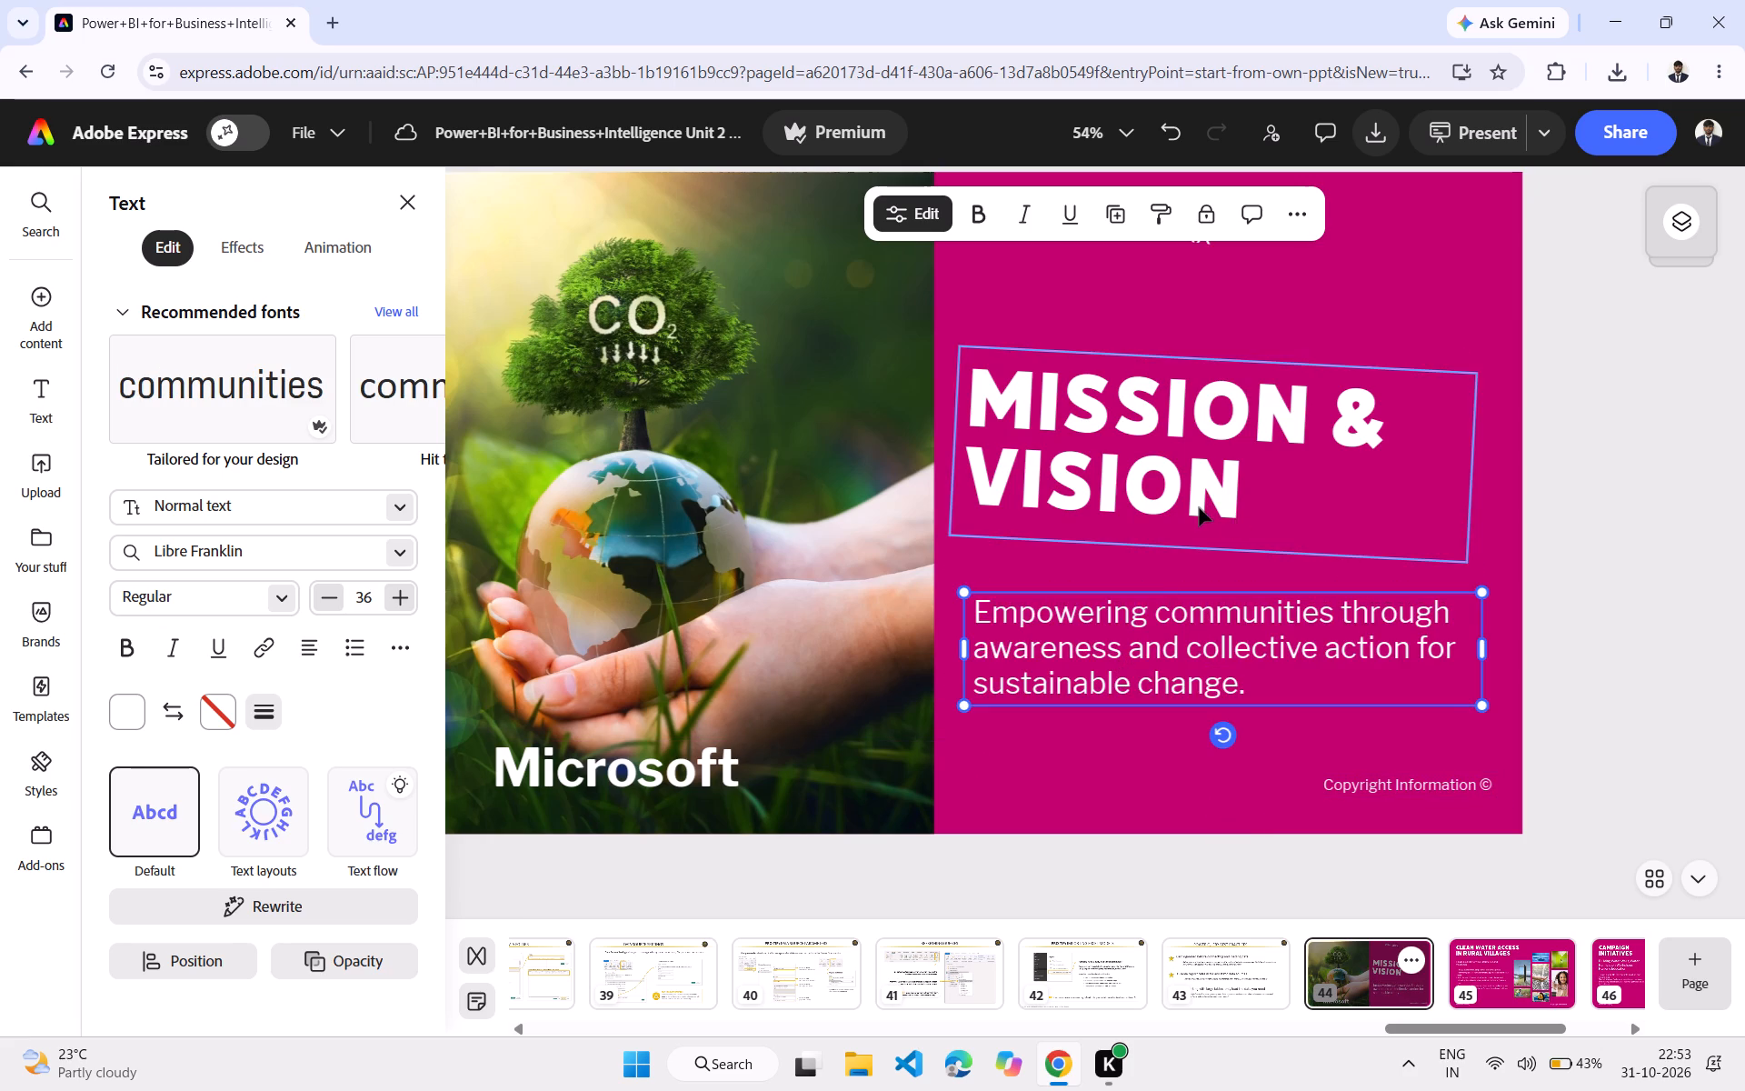
Move the MISSION & VISION heading down and slightly right, and straighten its rotation to 0°.
left_click_drag(1199, 507, 1218, 525)
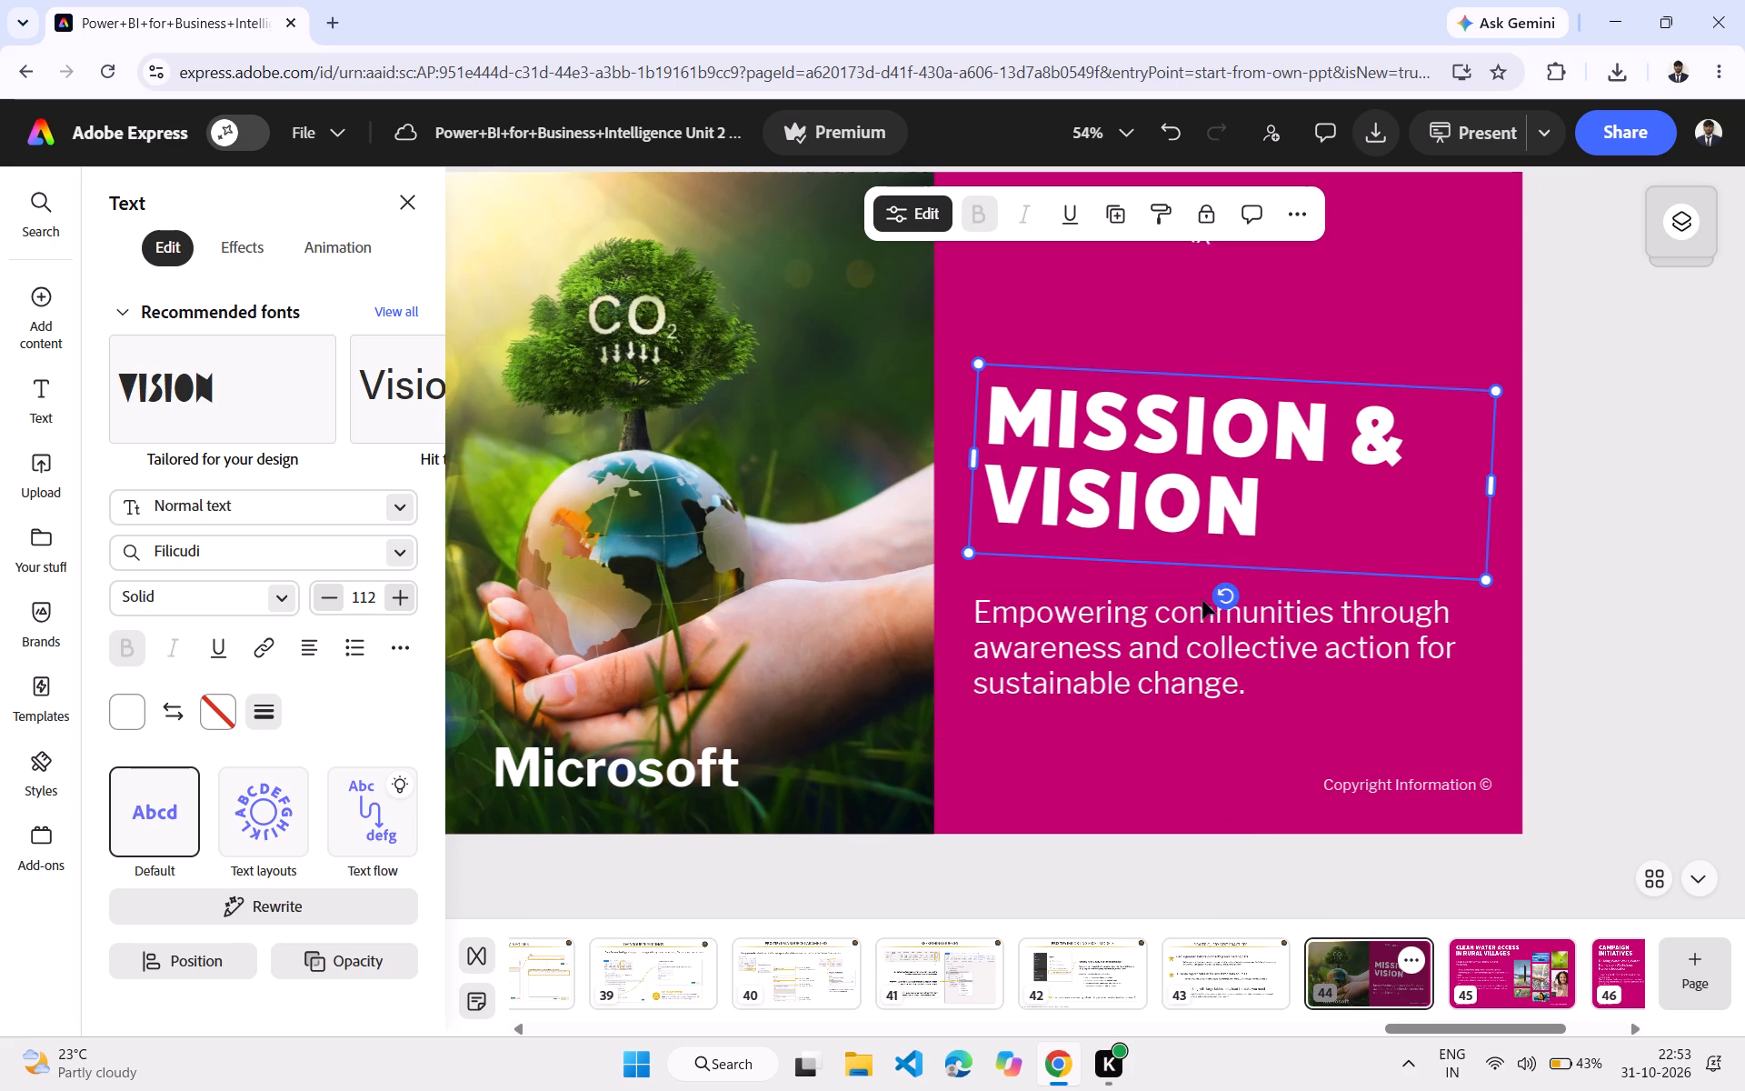
left_click(1220, 600)
left_click(1220, 600)
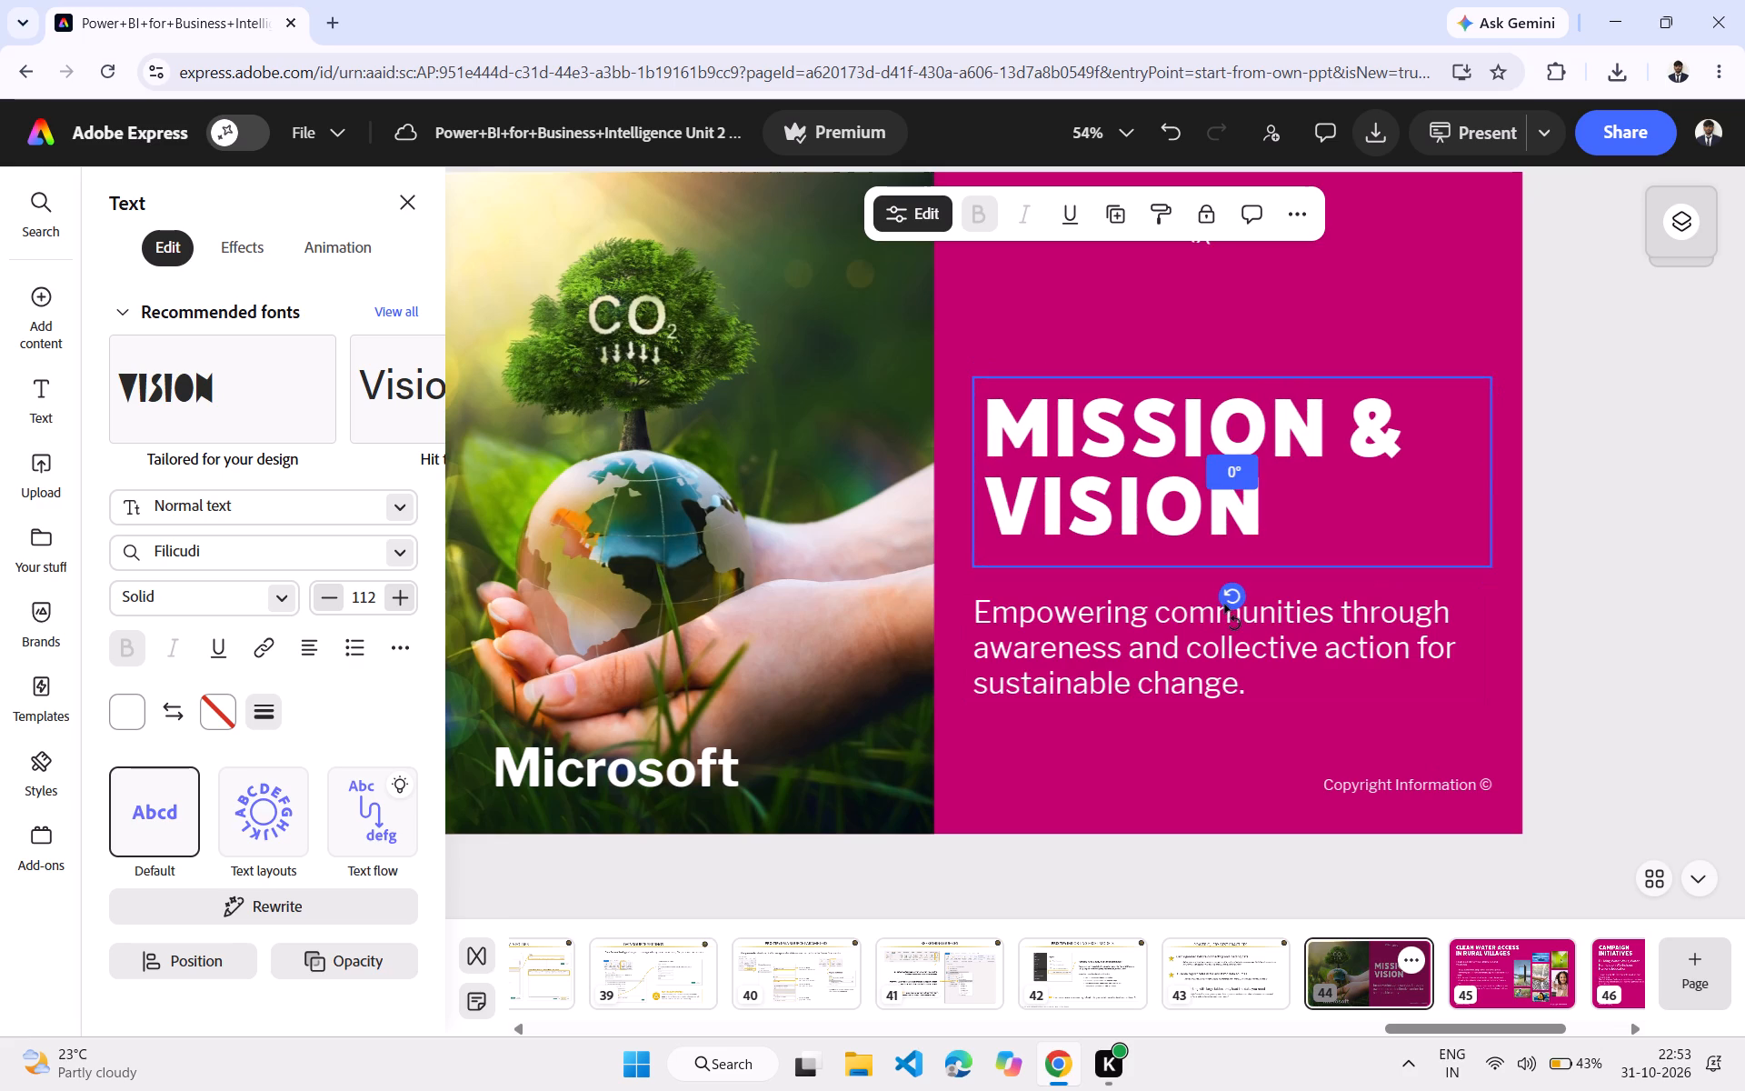
left_click(1042, 322)
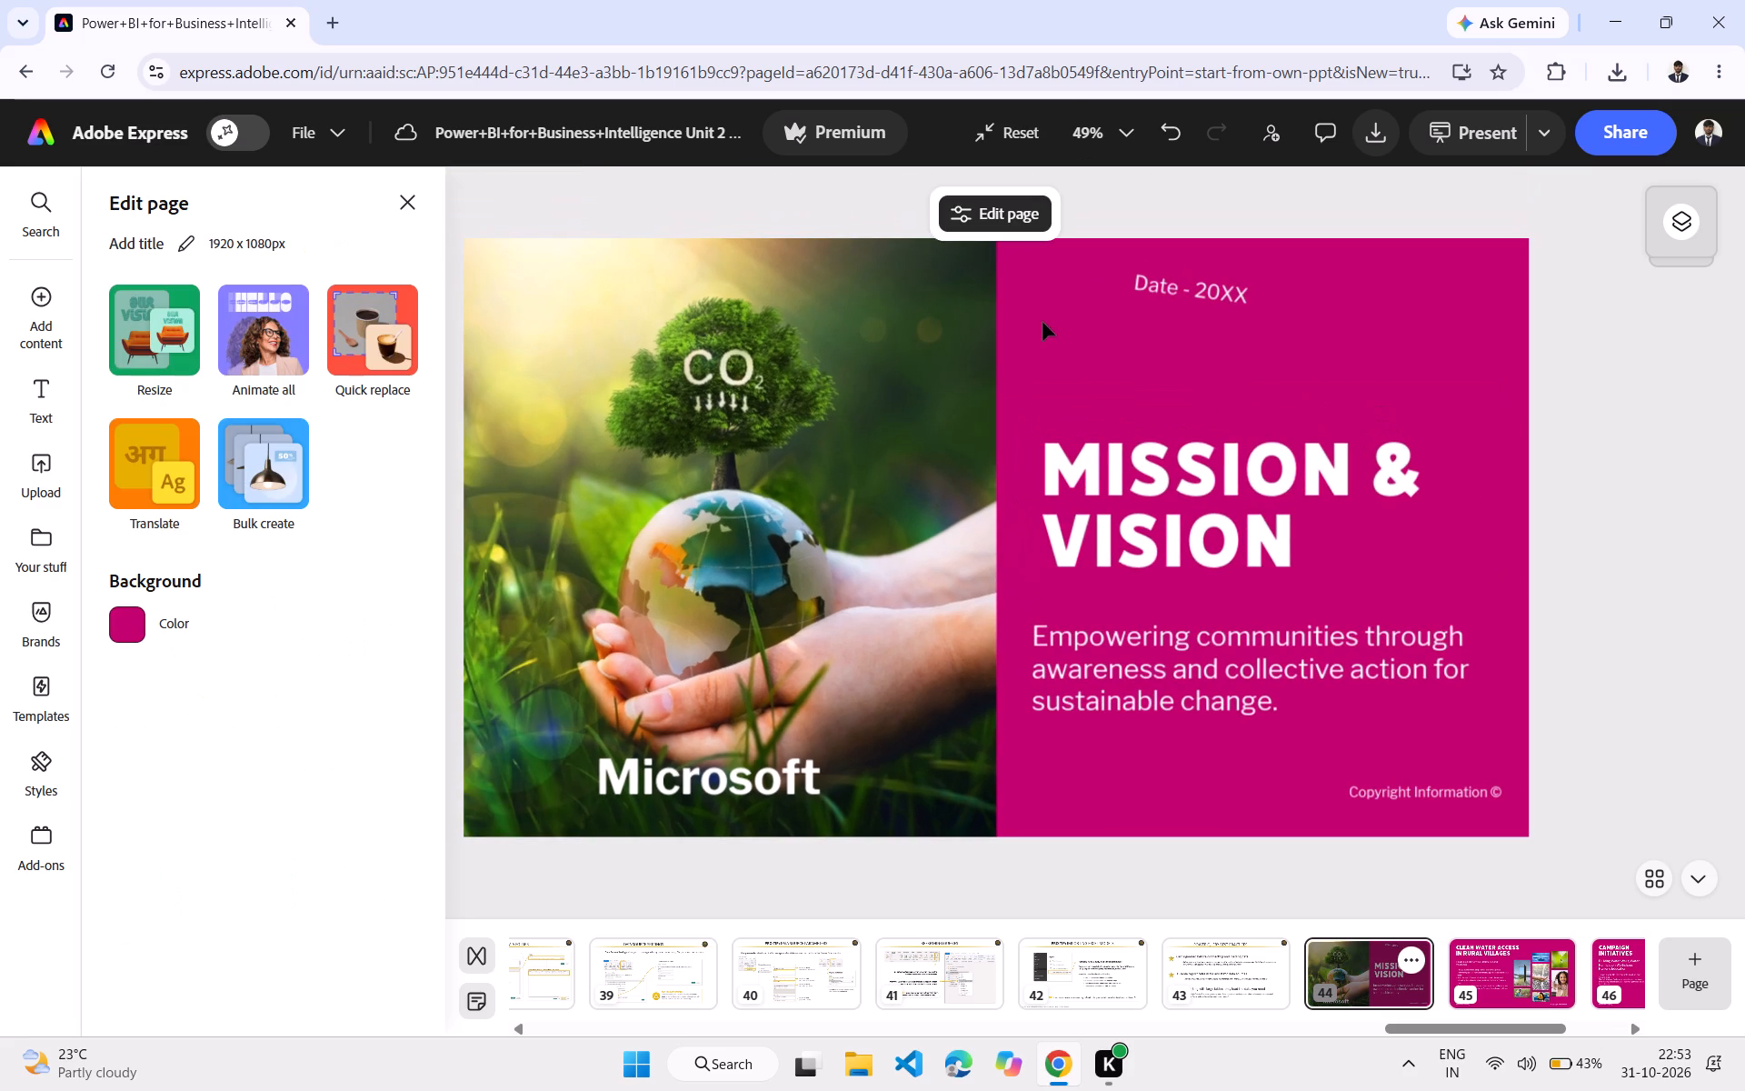
Go to page 45, the Clean Water Access page, and browse the presentation templates for further designs.
left_click(1460, 970)
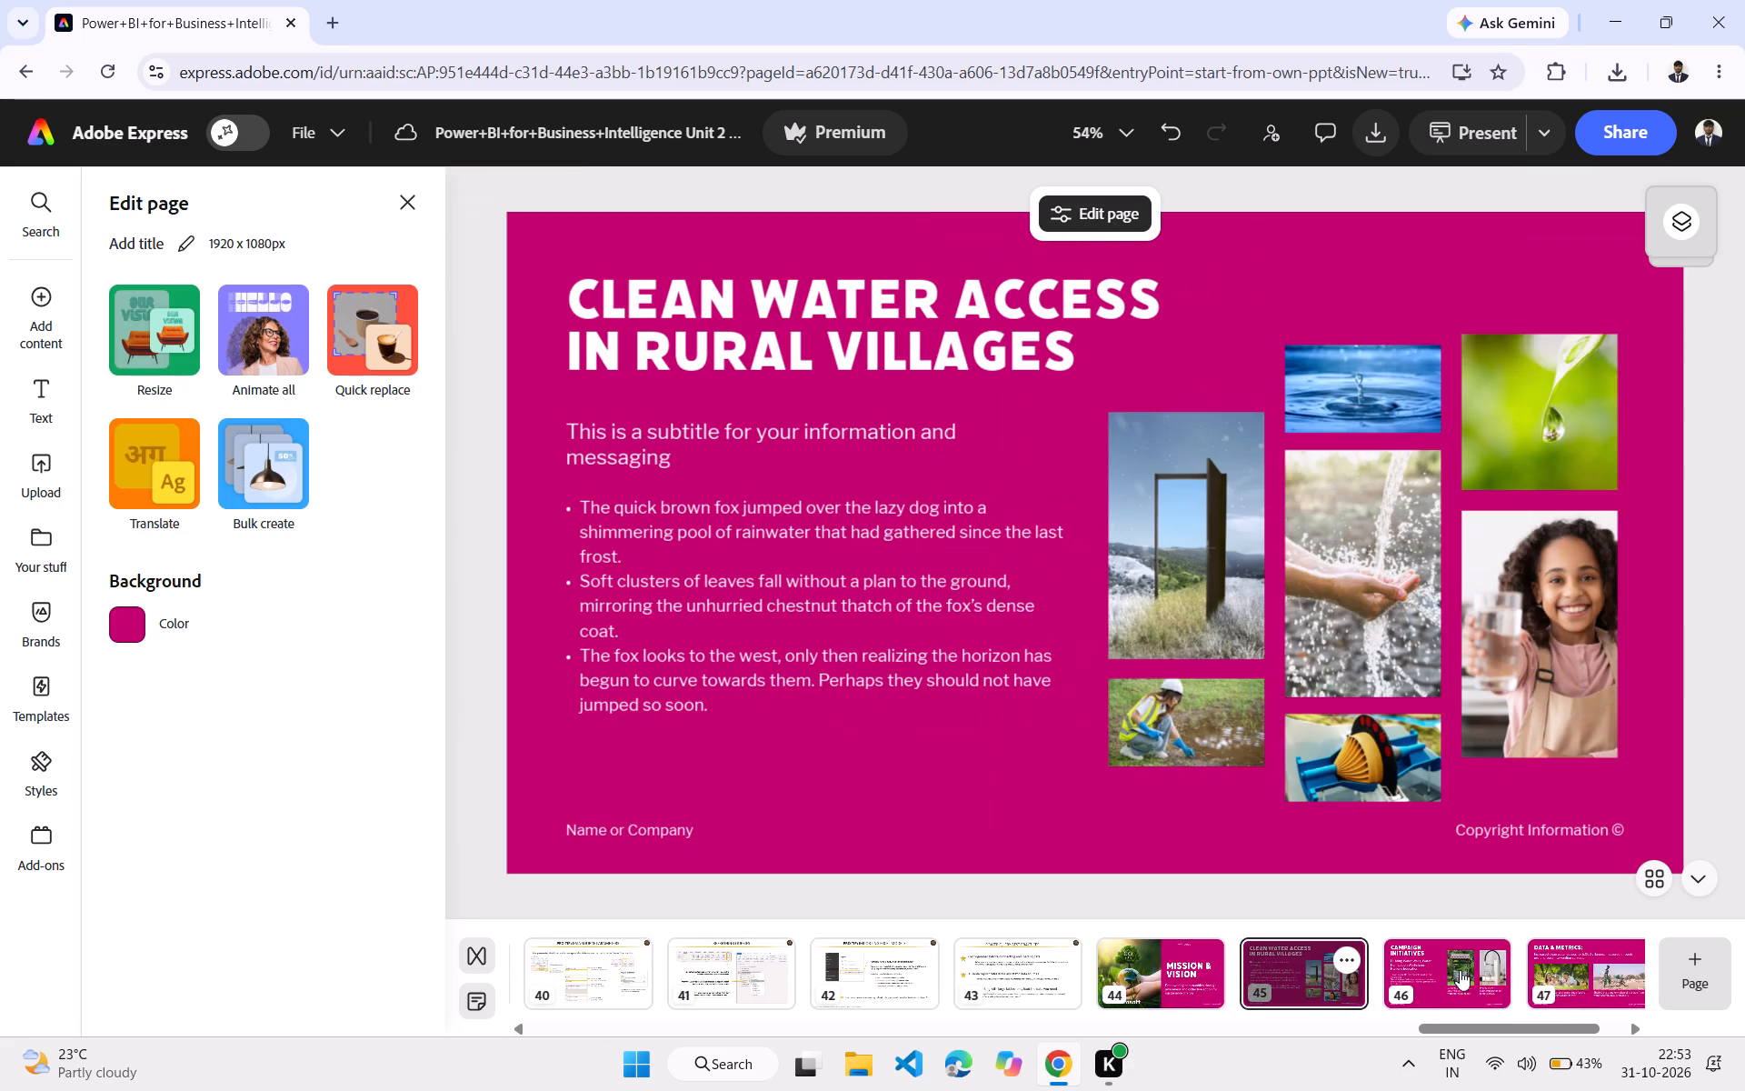
left_click(51, 695)
scroll(285, 730, "down", 10)
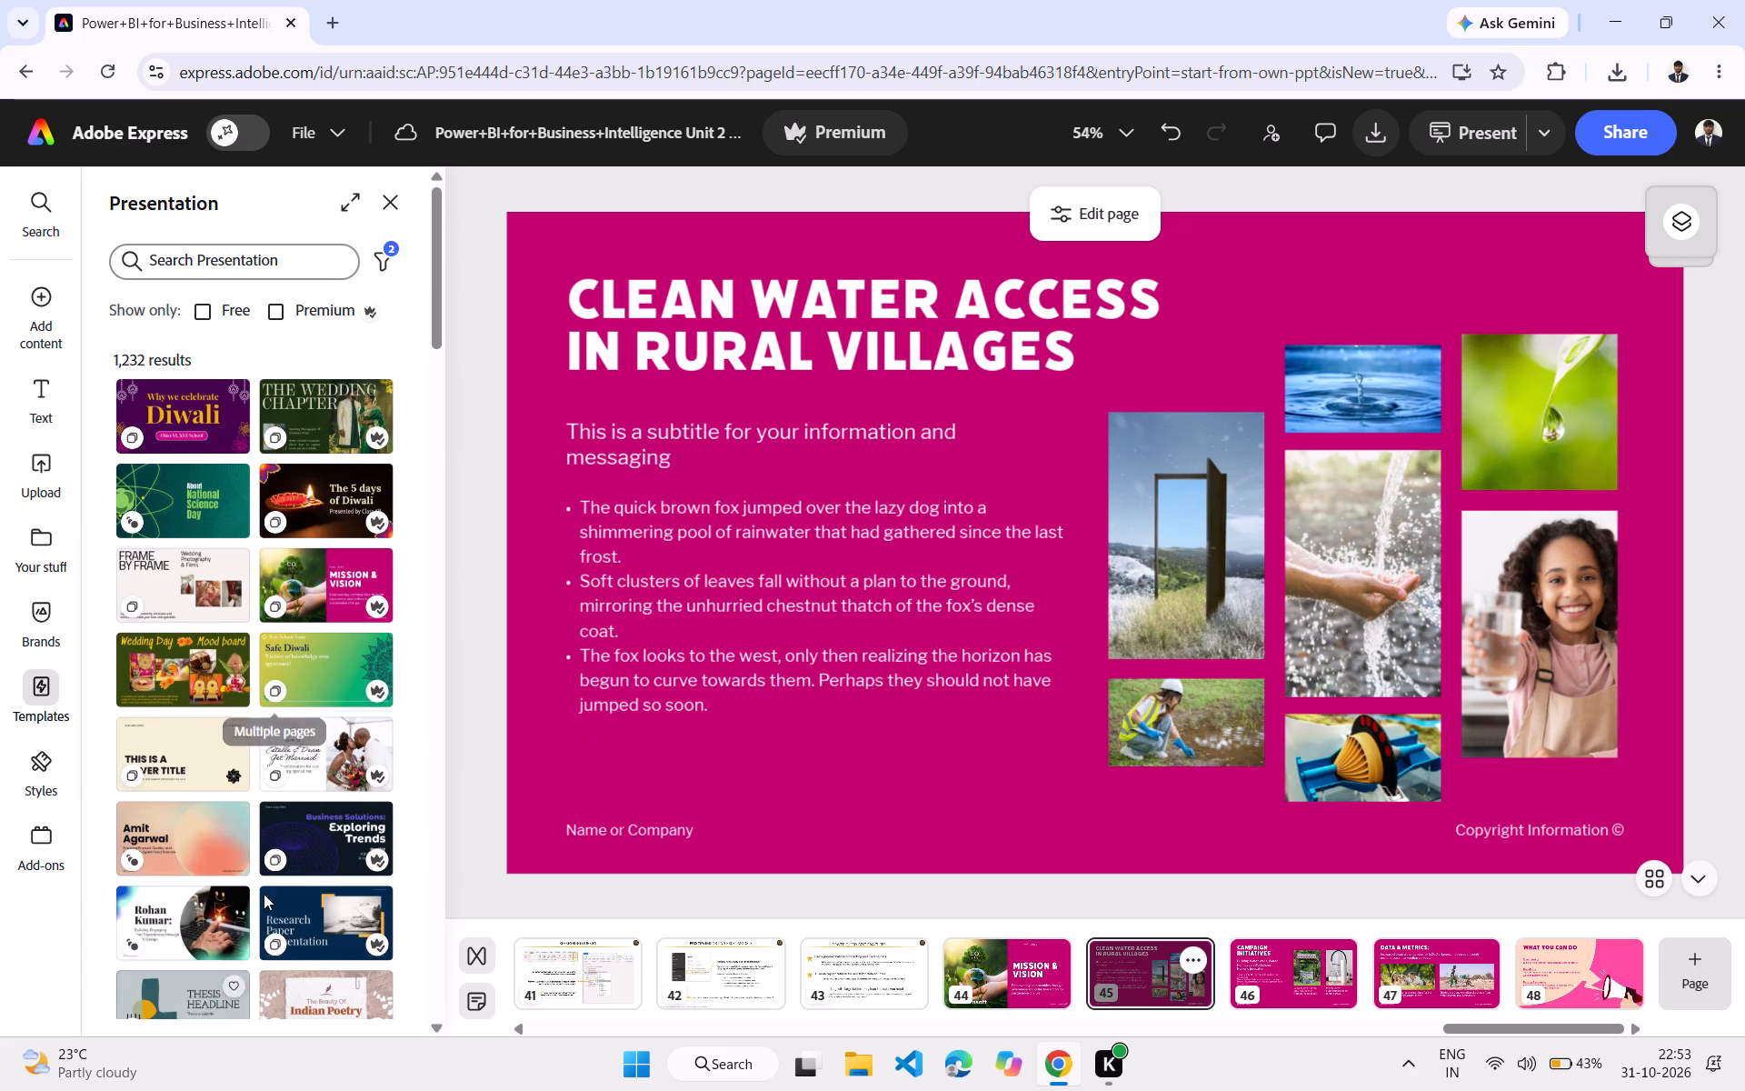
scroll(299, 824, "down", 16)
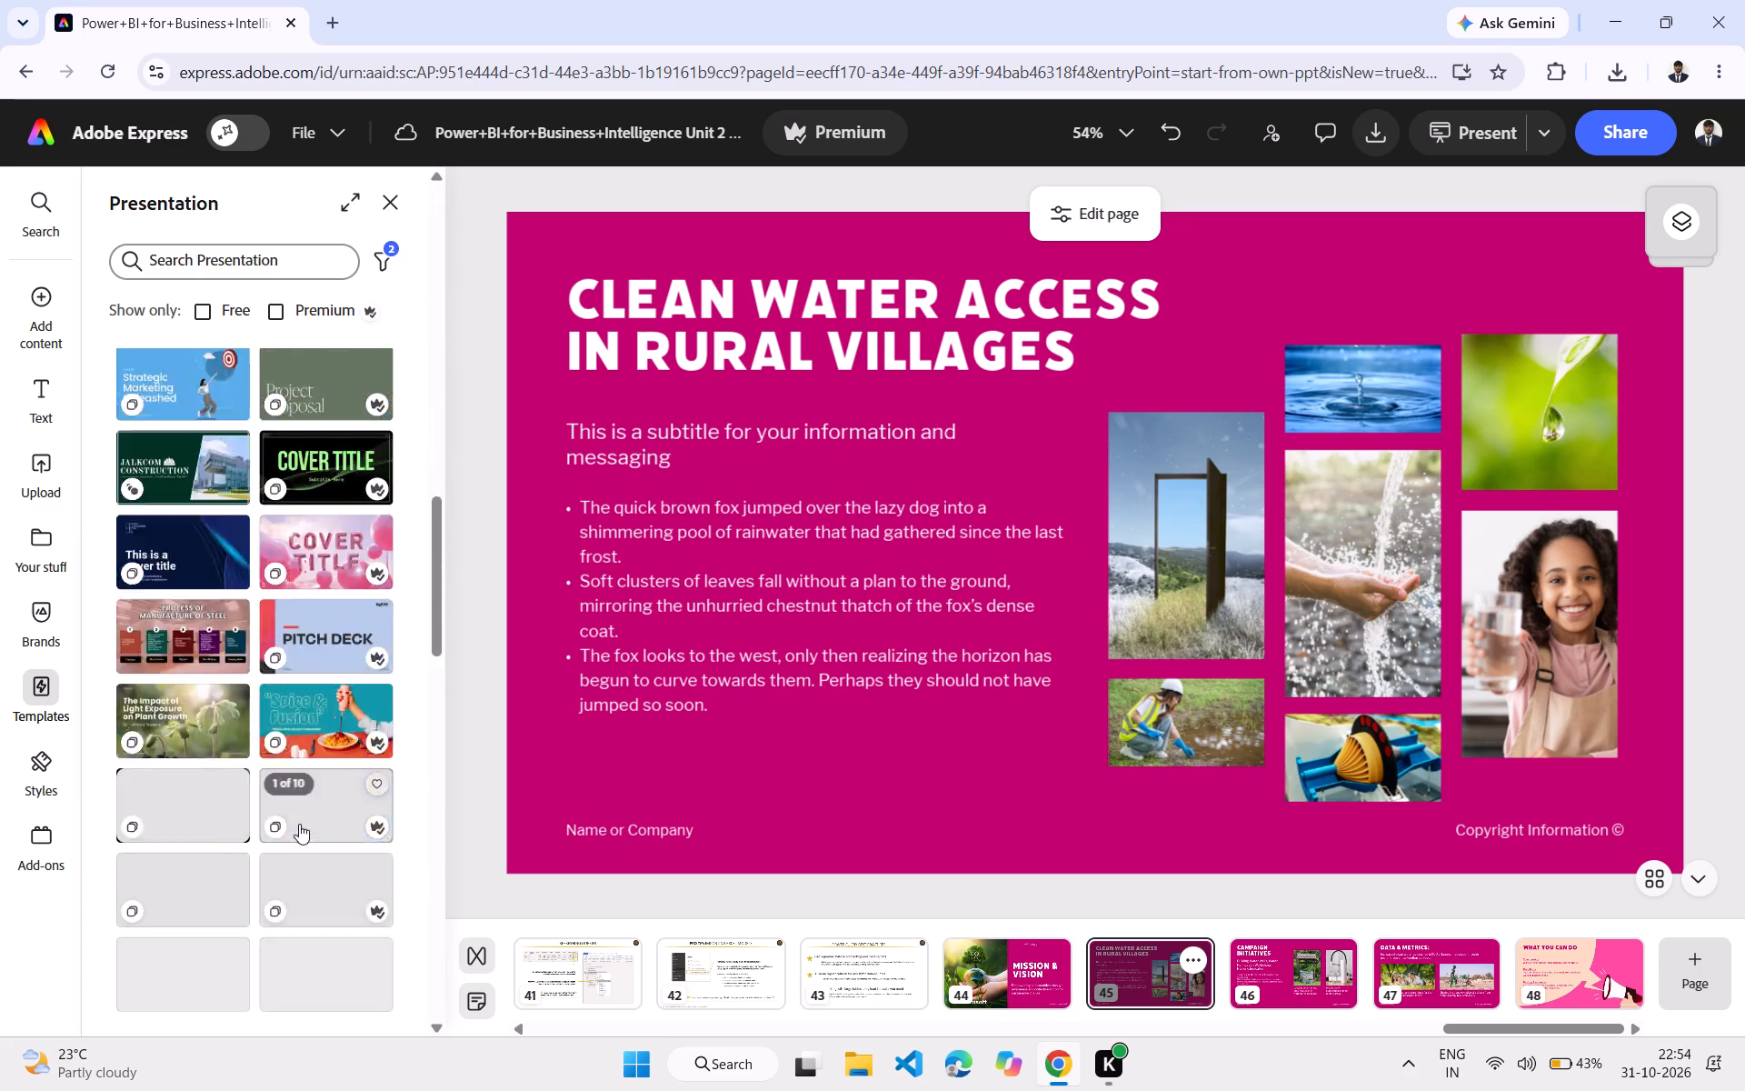
scroll(299, 824, "down", 2)
scroll(299, 824, "up", 1)
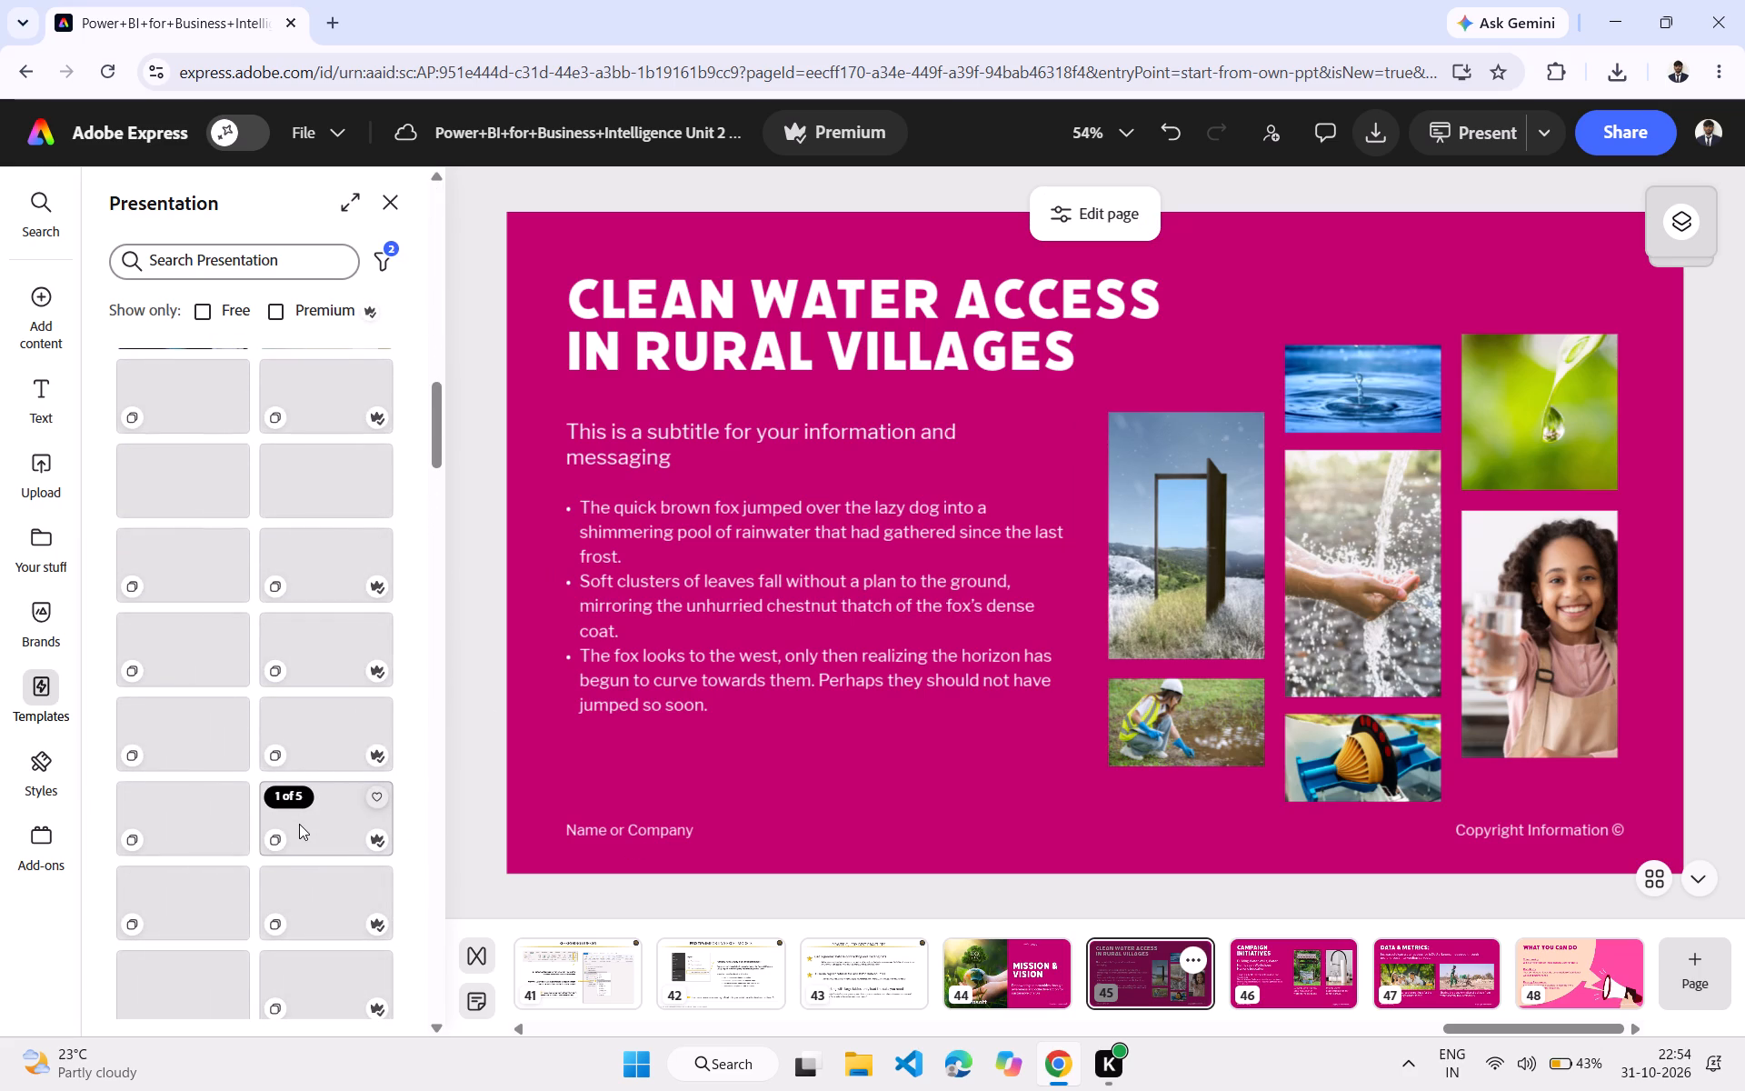
scroll(299, 824, "up", 1)
scroll(299, 824, "down", 3)
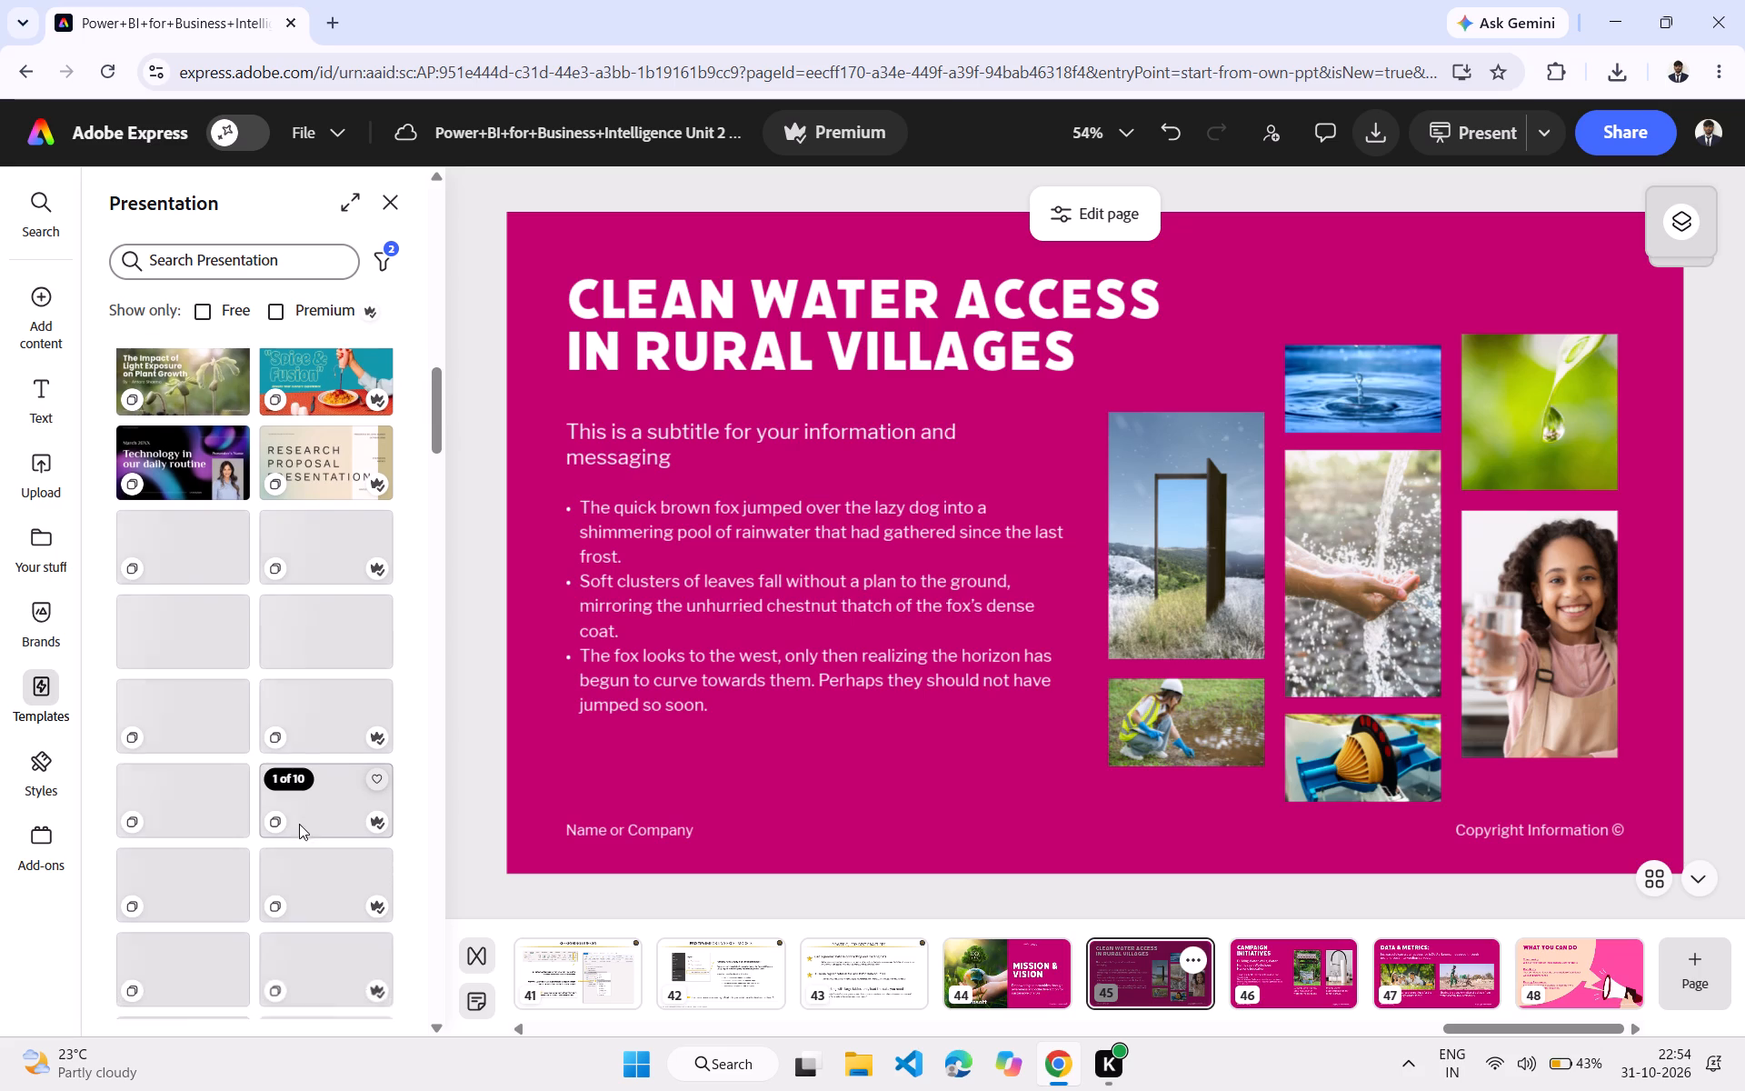
scroll(299, 824, "down", 10)
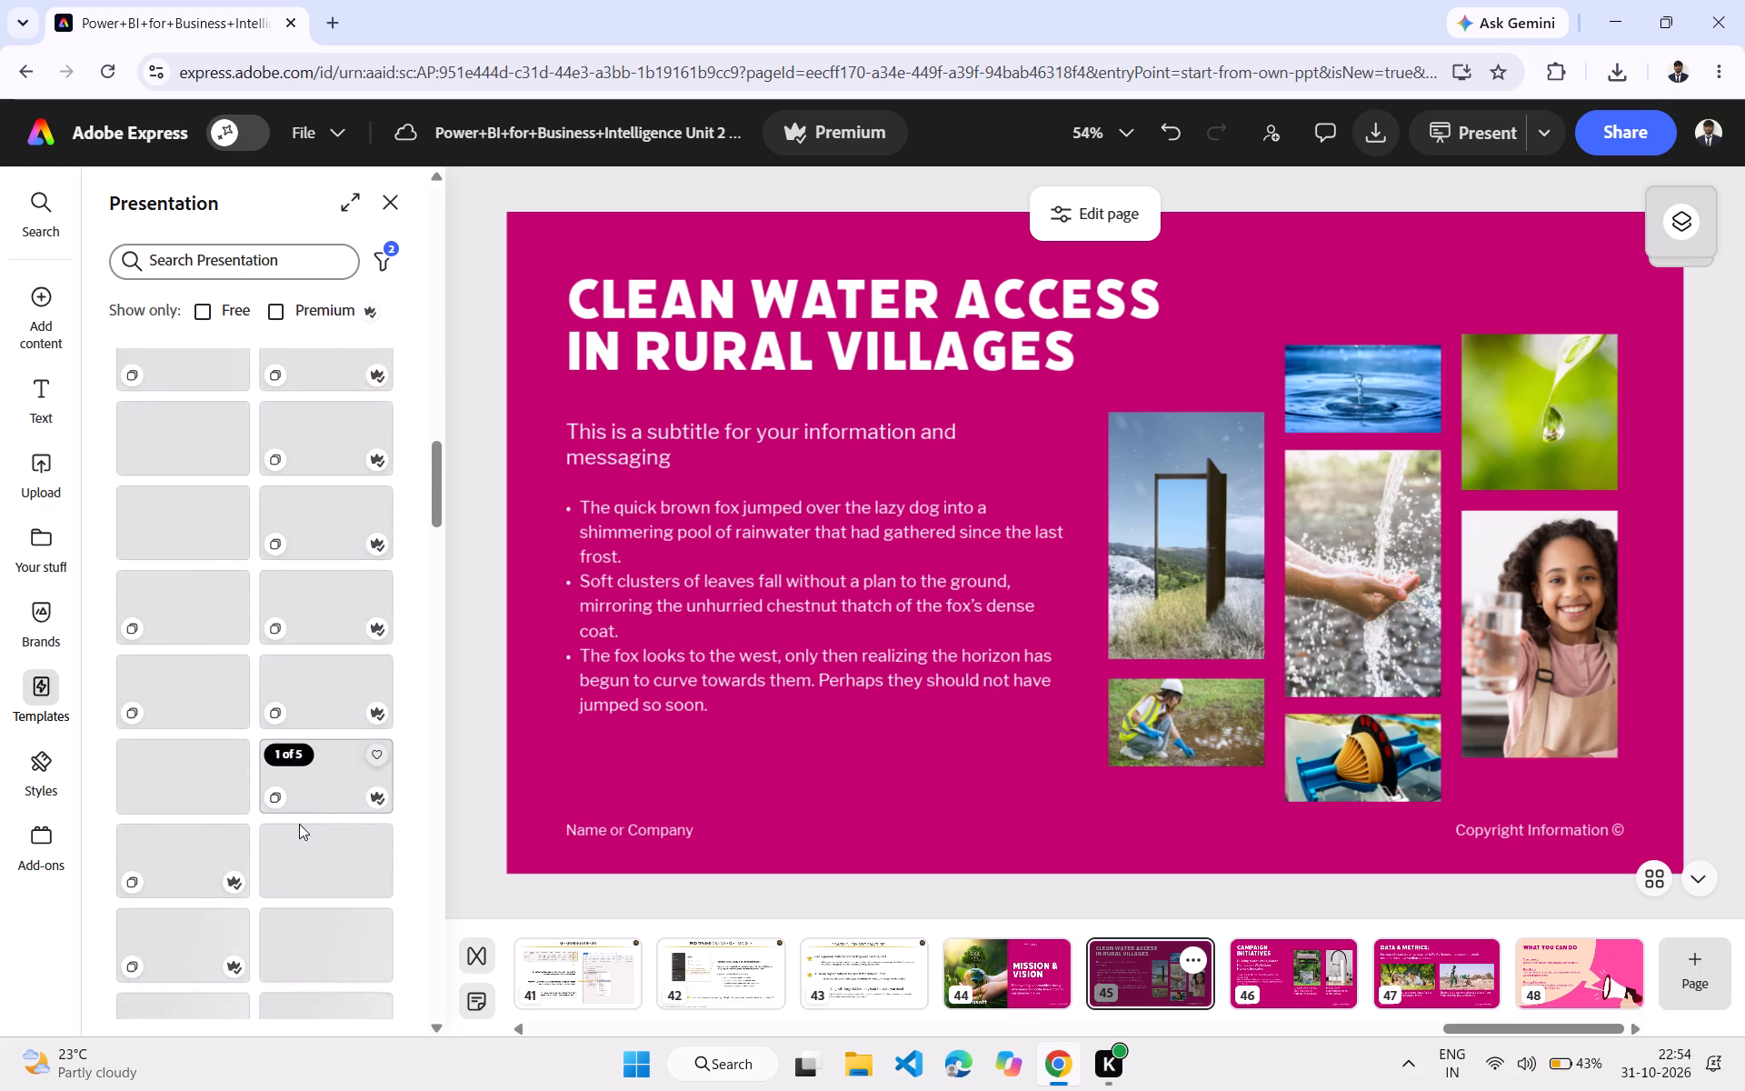
scroll(299, 824, "down", 8)
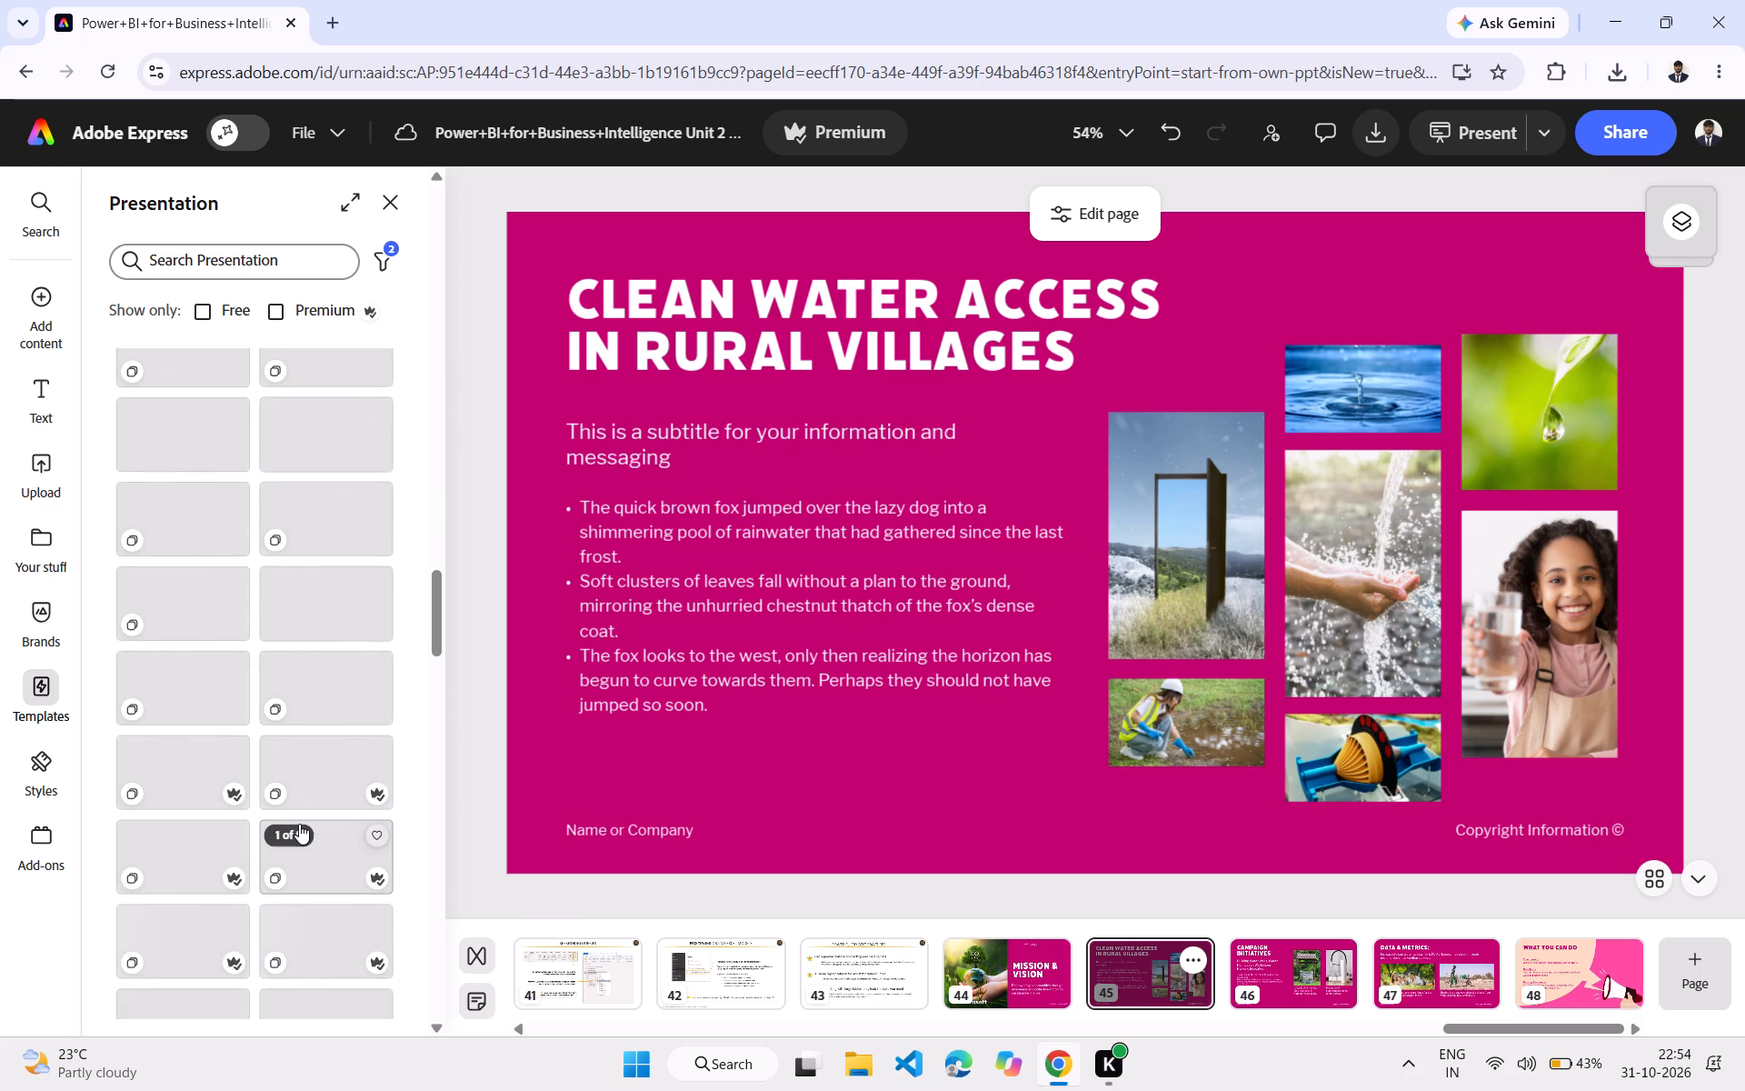
scroll(299, 824, "down", 2)
scroll(547, 718, "right", 2)
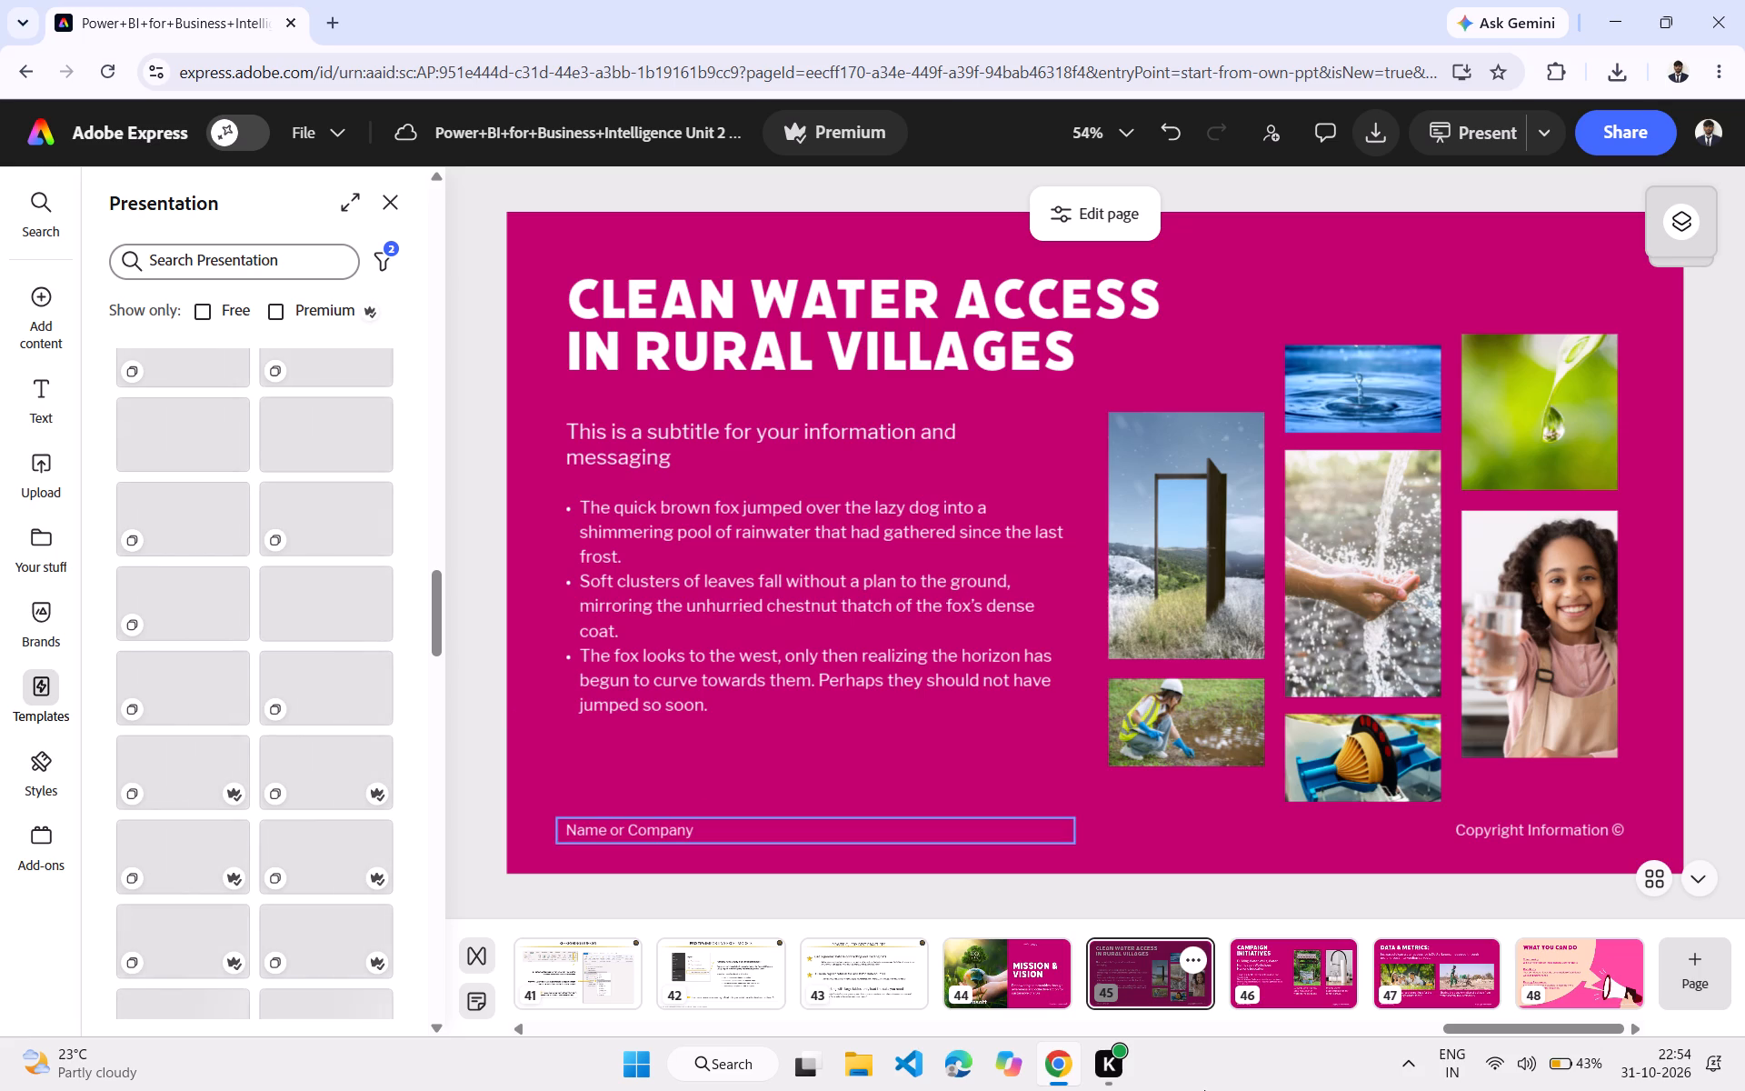
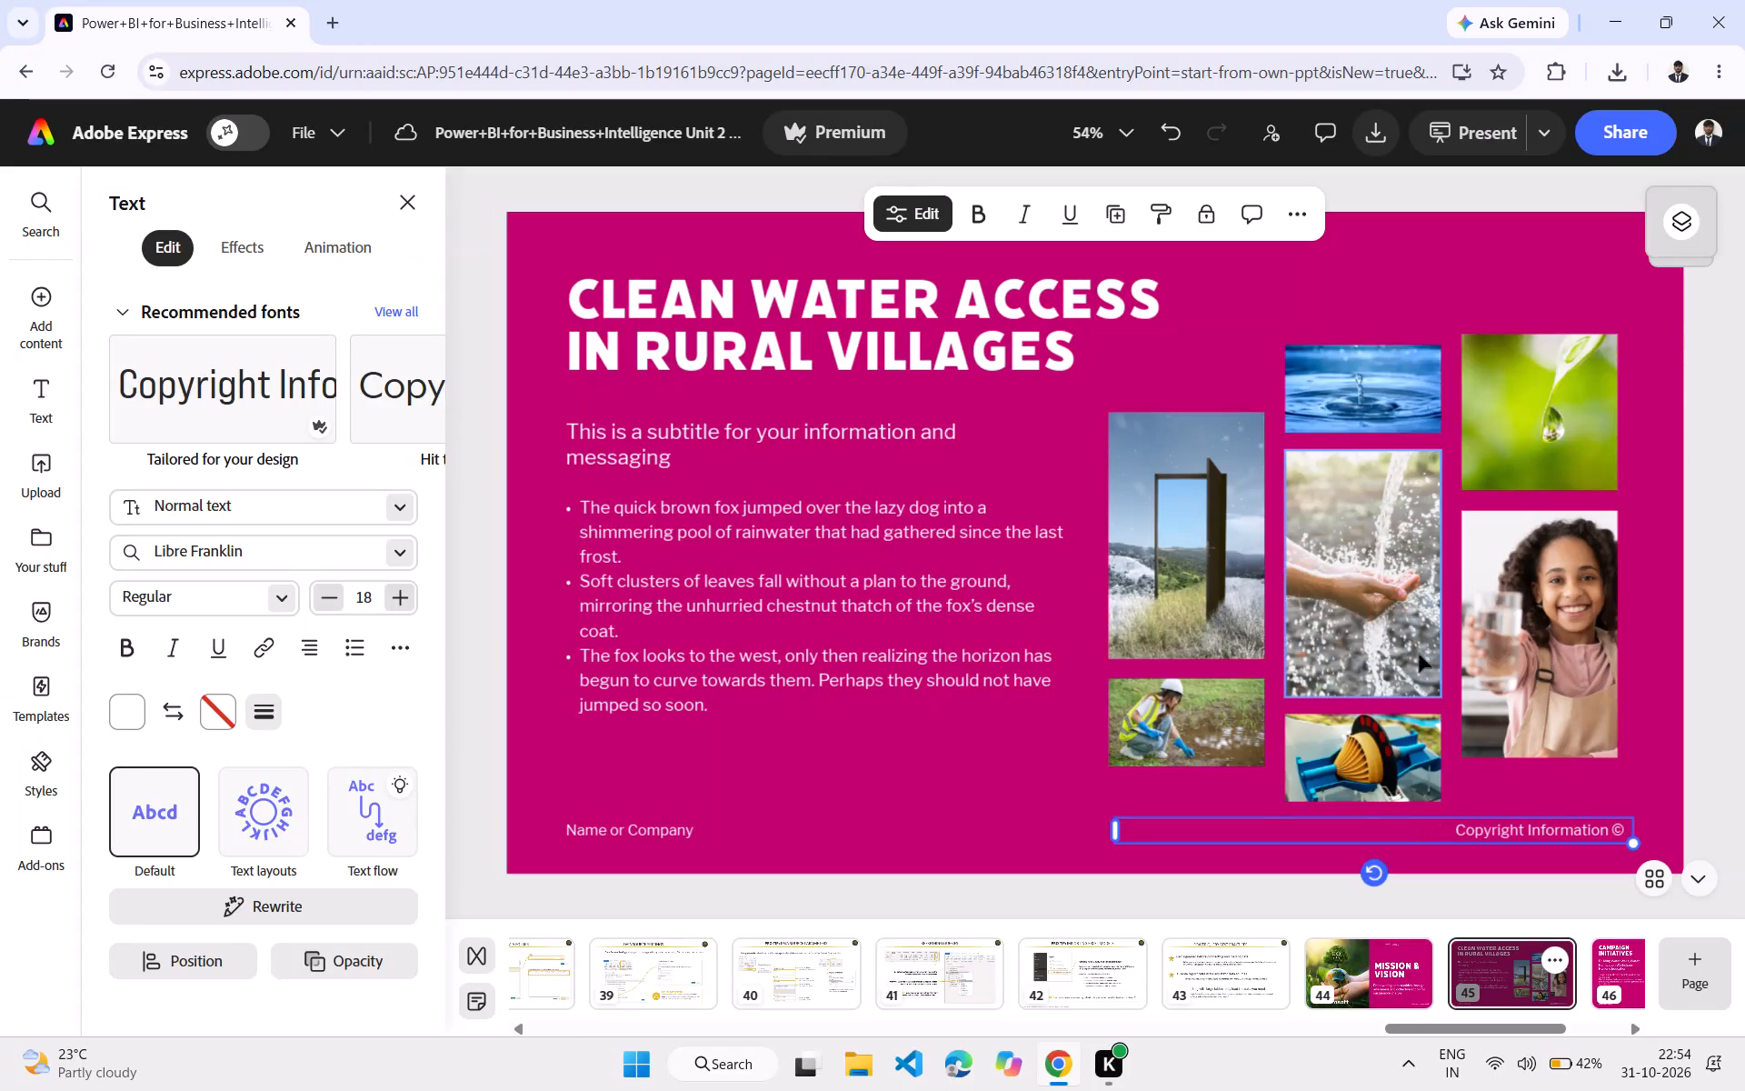
Move the water ripple photo slightly right on the Clean Water Access page.
left_click(1358, 584)
left_click(1340, 385)
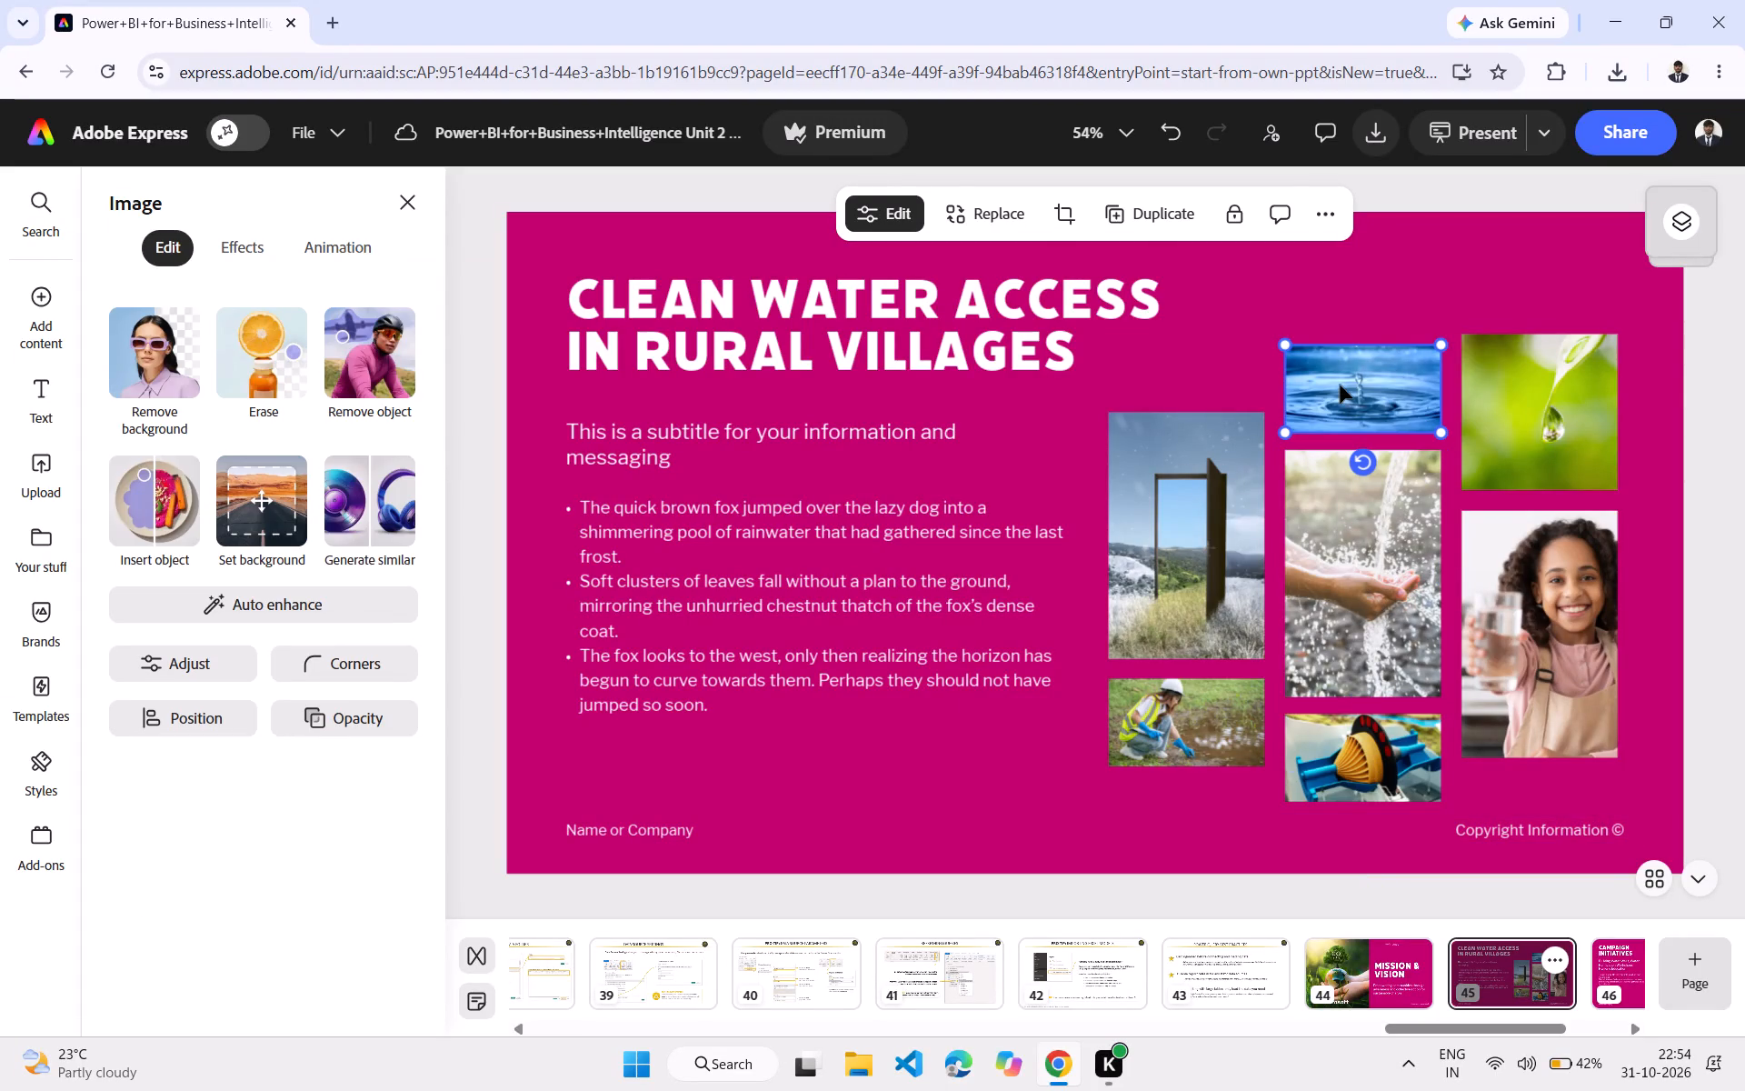
left_click_drag(1340, 385, 1350, 384)
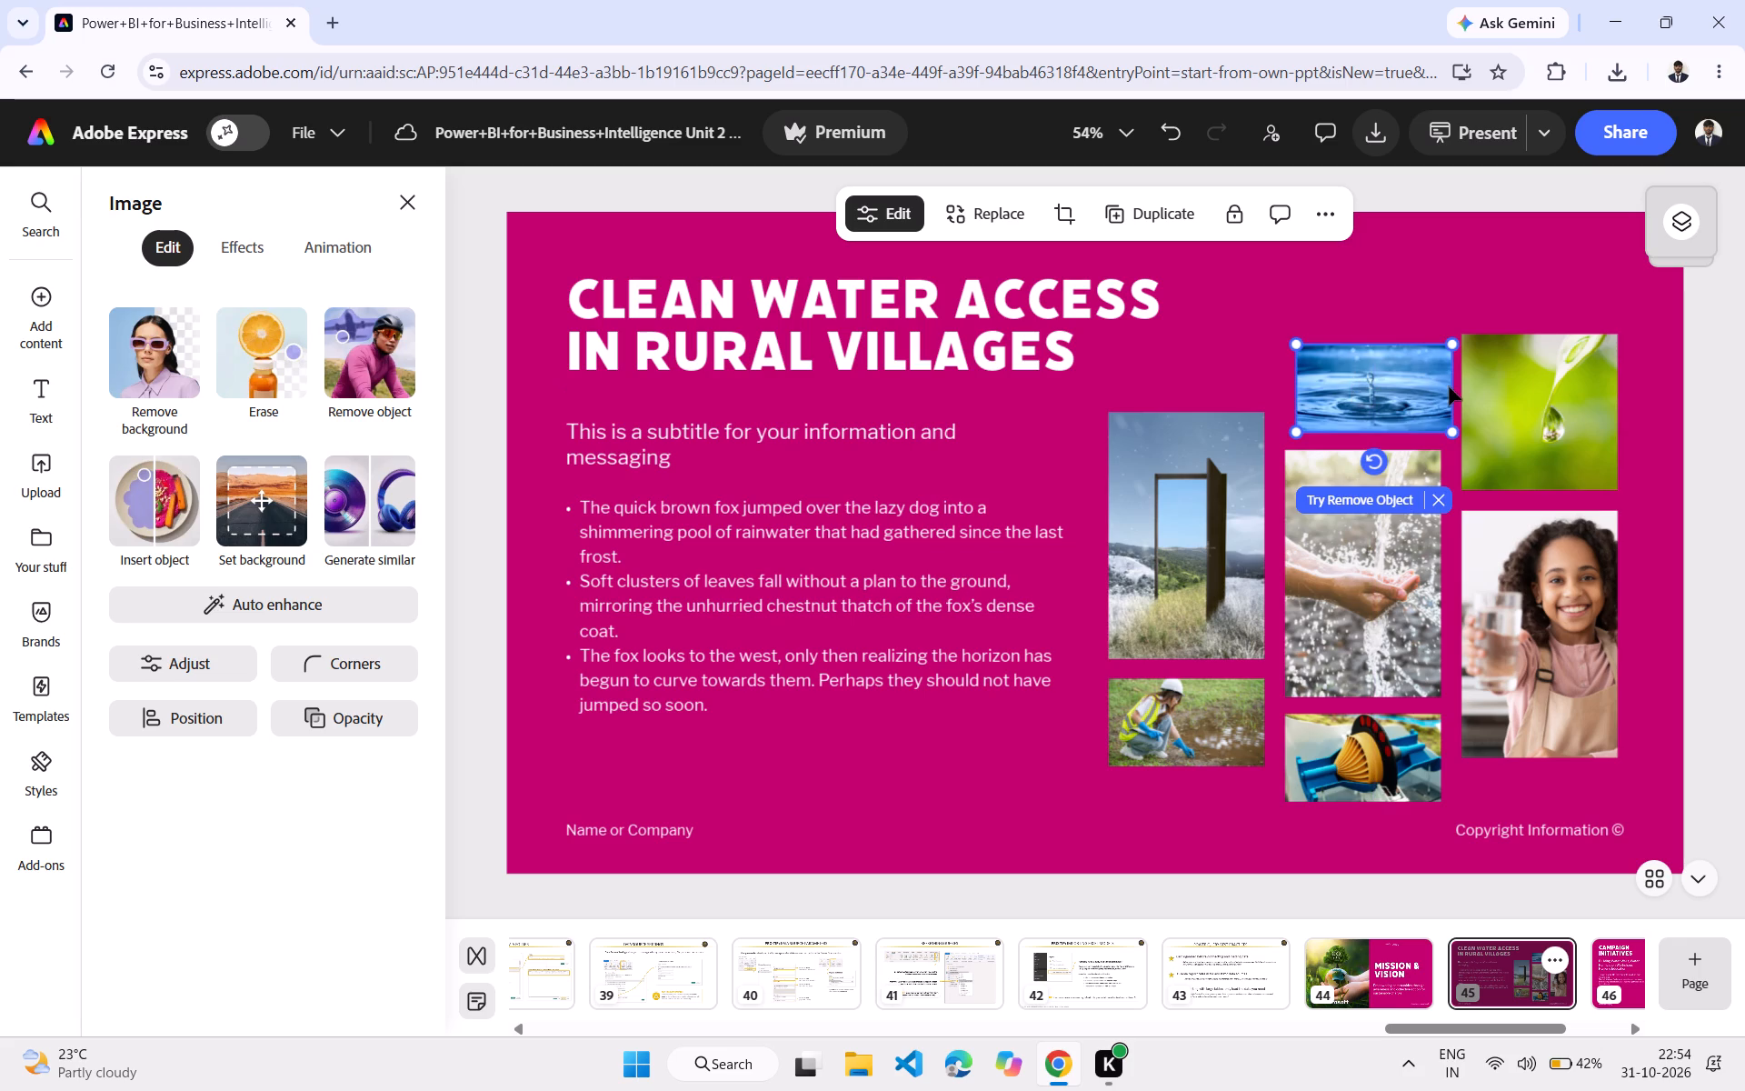
Shift the green water-drop photo right and slightly down, and align the photo of the smiling girl directly beneath it.
left_click_drag(1475, 387, 1505, 395)
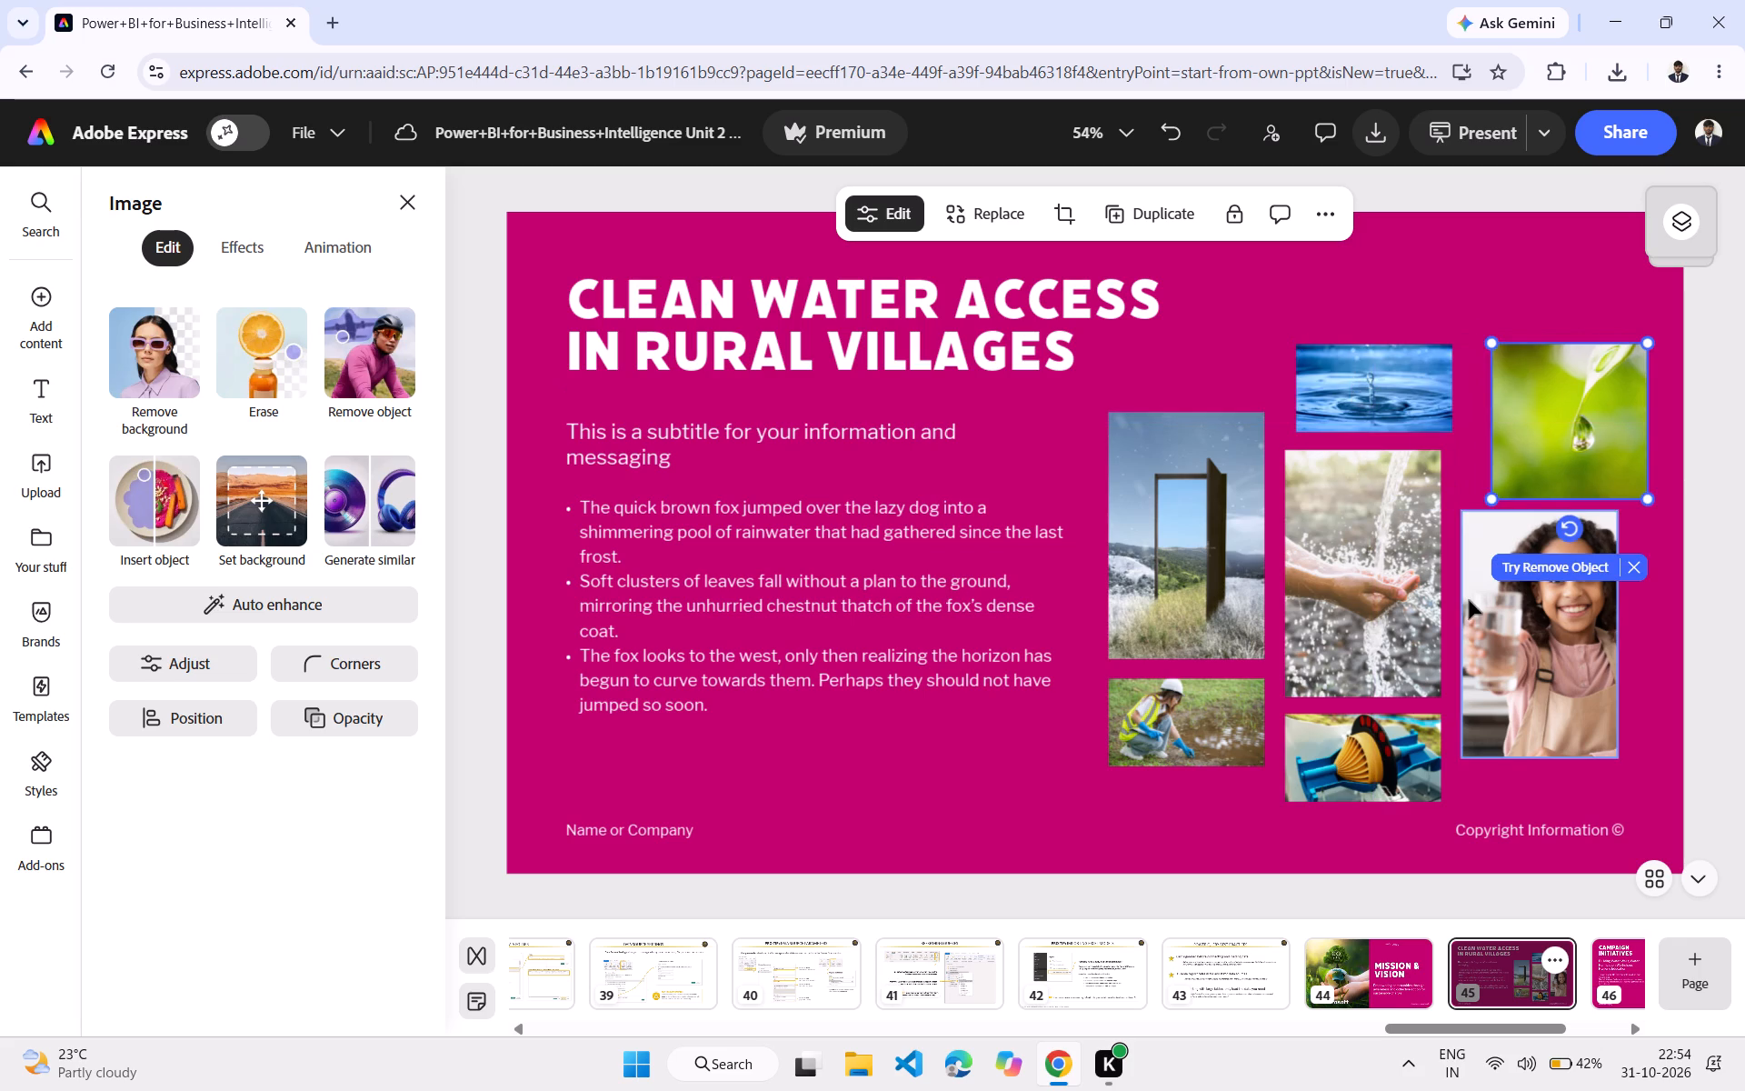
left_click(1467, 600)
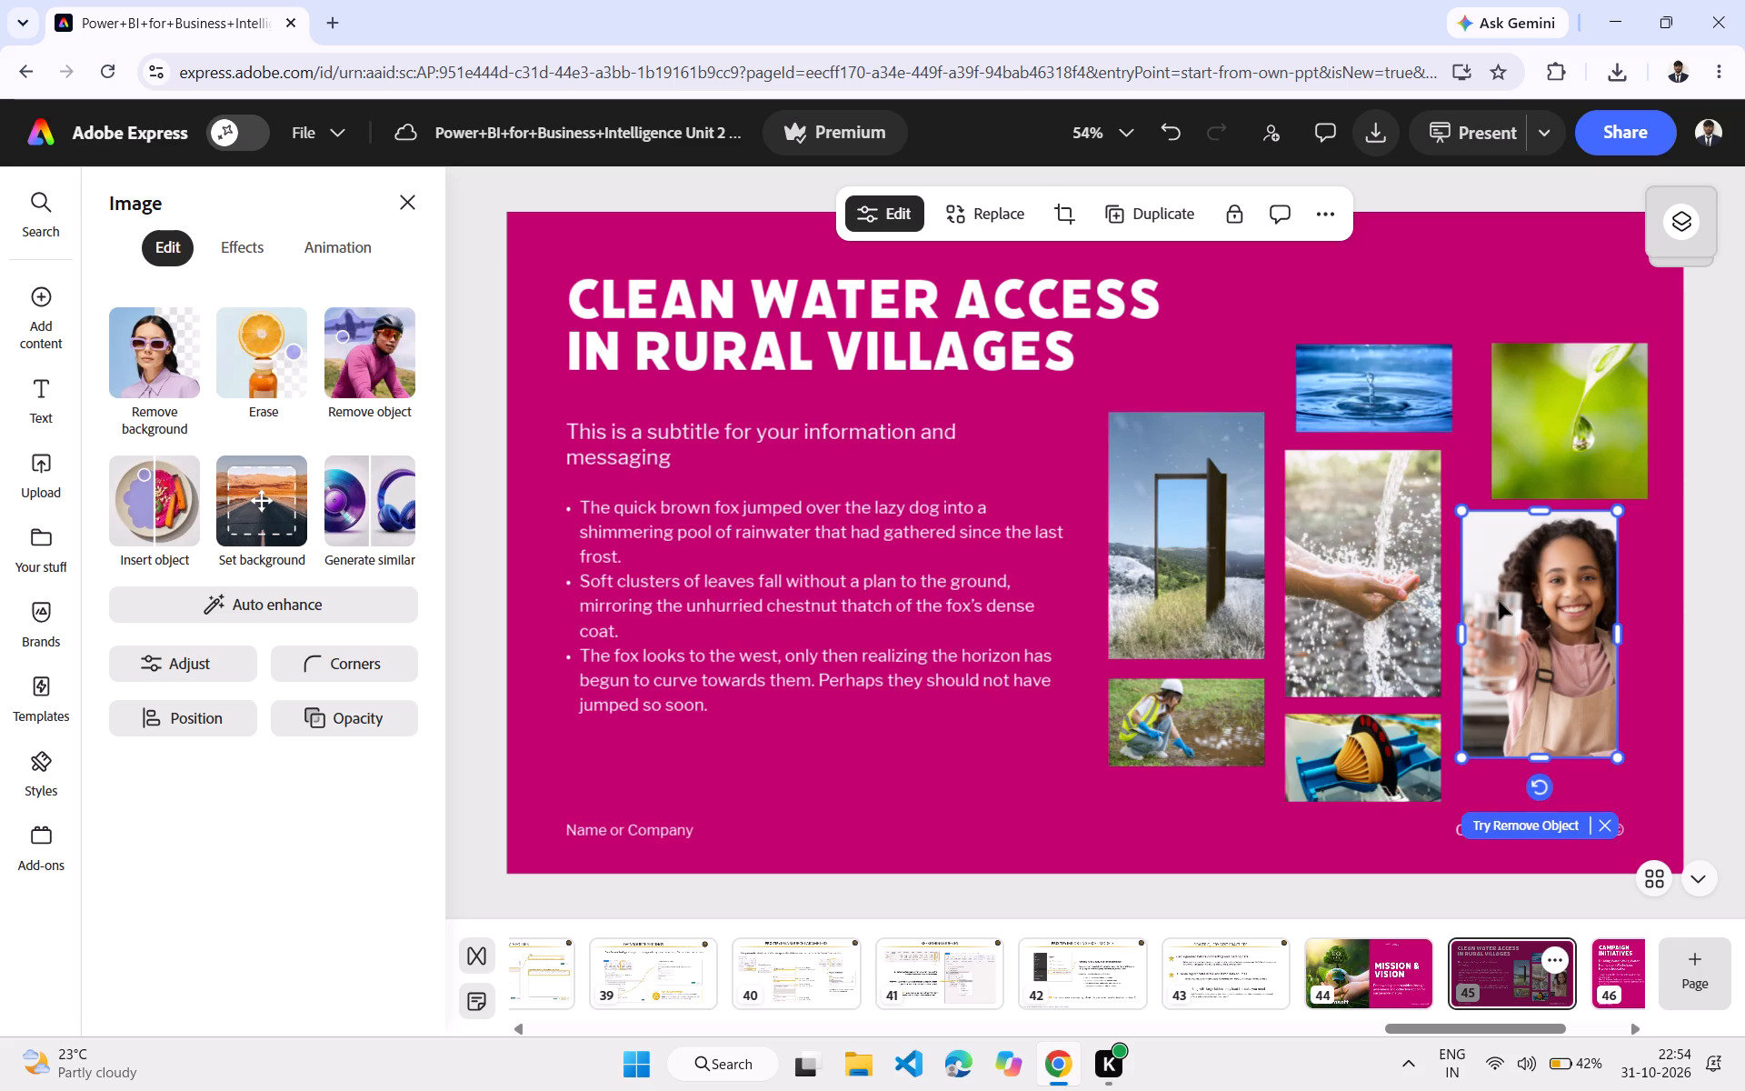
left_click_drag(1499, 601, 1524, 610)
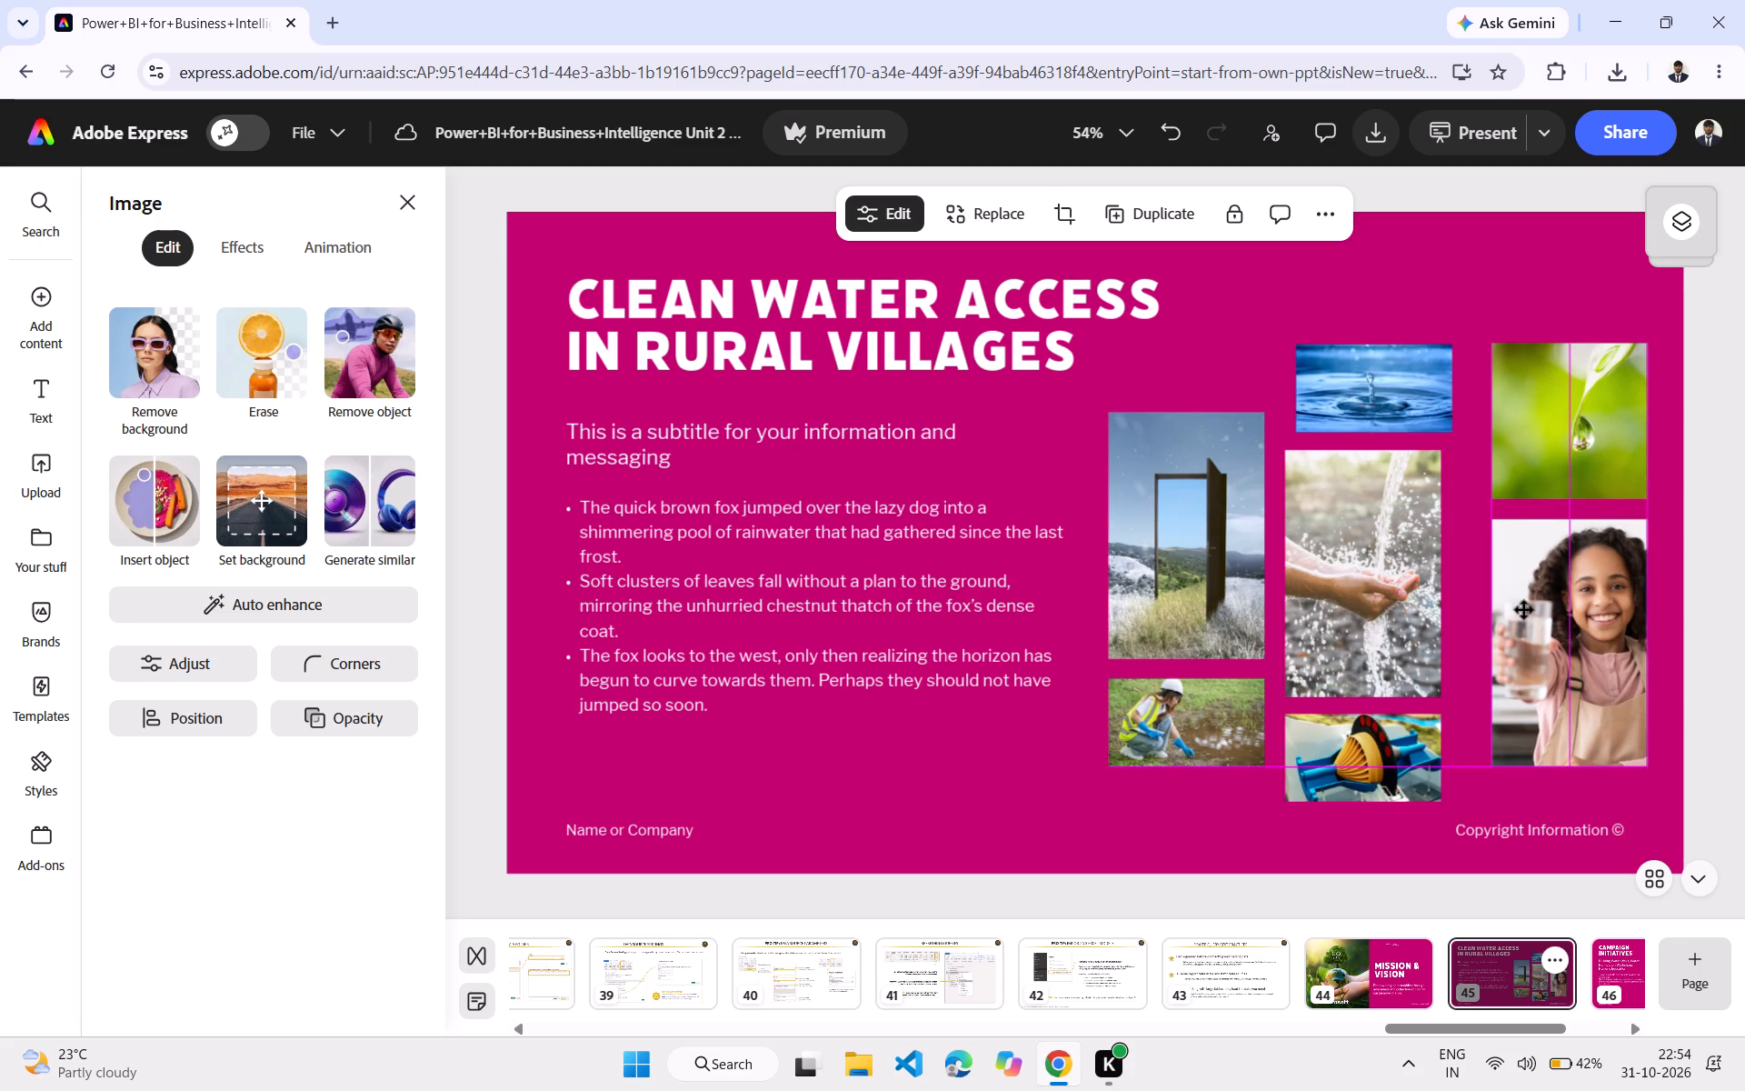
left_click_drag(1524, 610, 1524, 609)
Move the photo of hands under water right and slightly up, and align the ripple photo directly above it.
left_click_drag(1343, 553, 1371, 564)
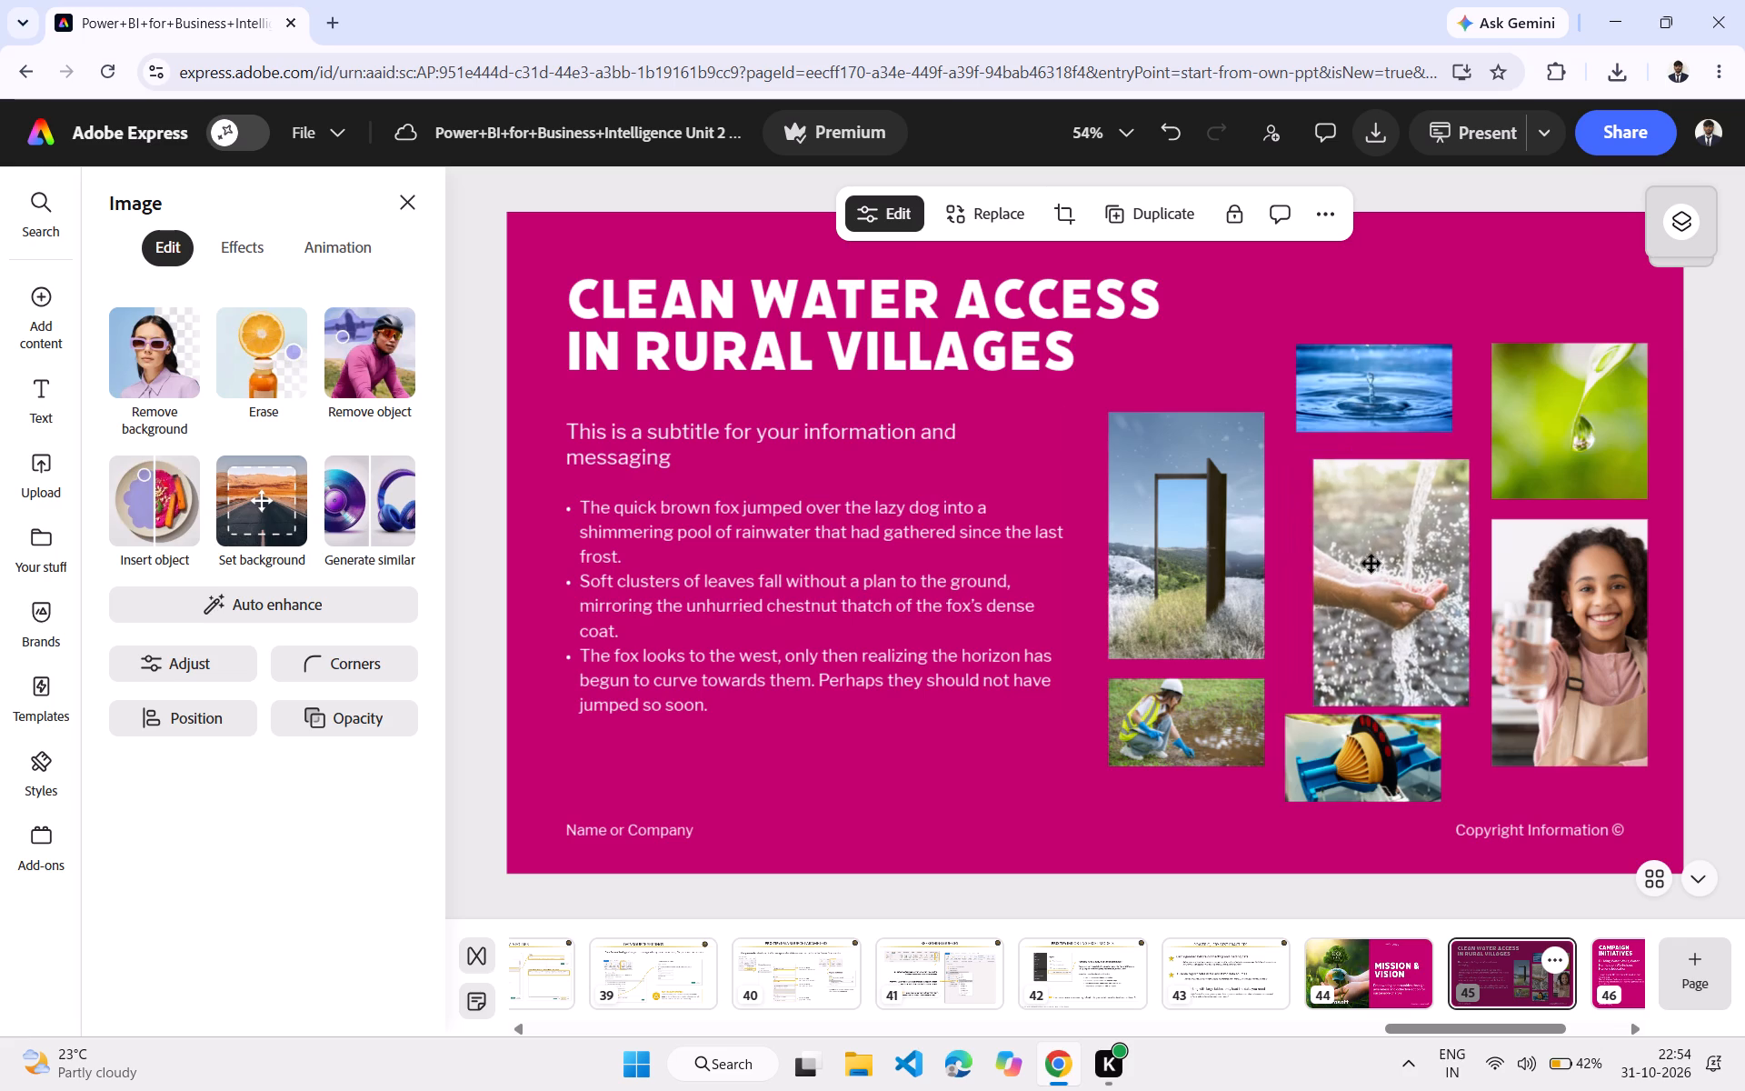
left_click_drag(1371, 564, 1379, 550)
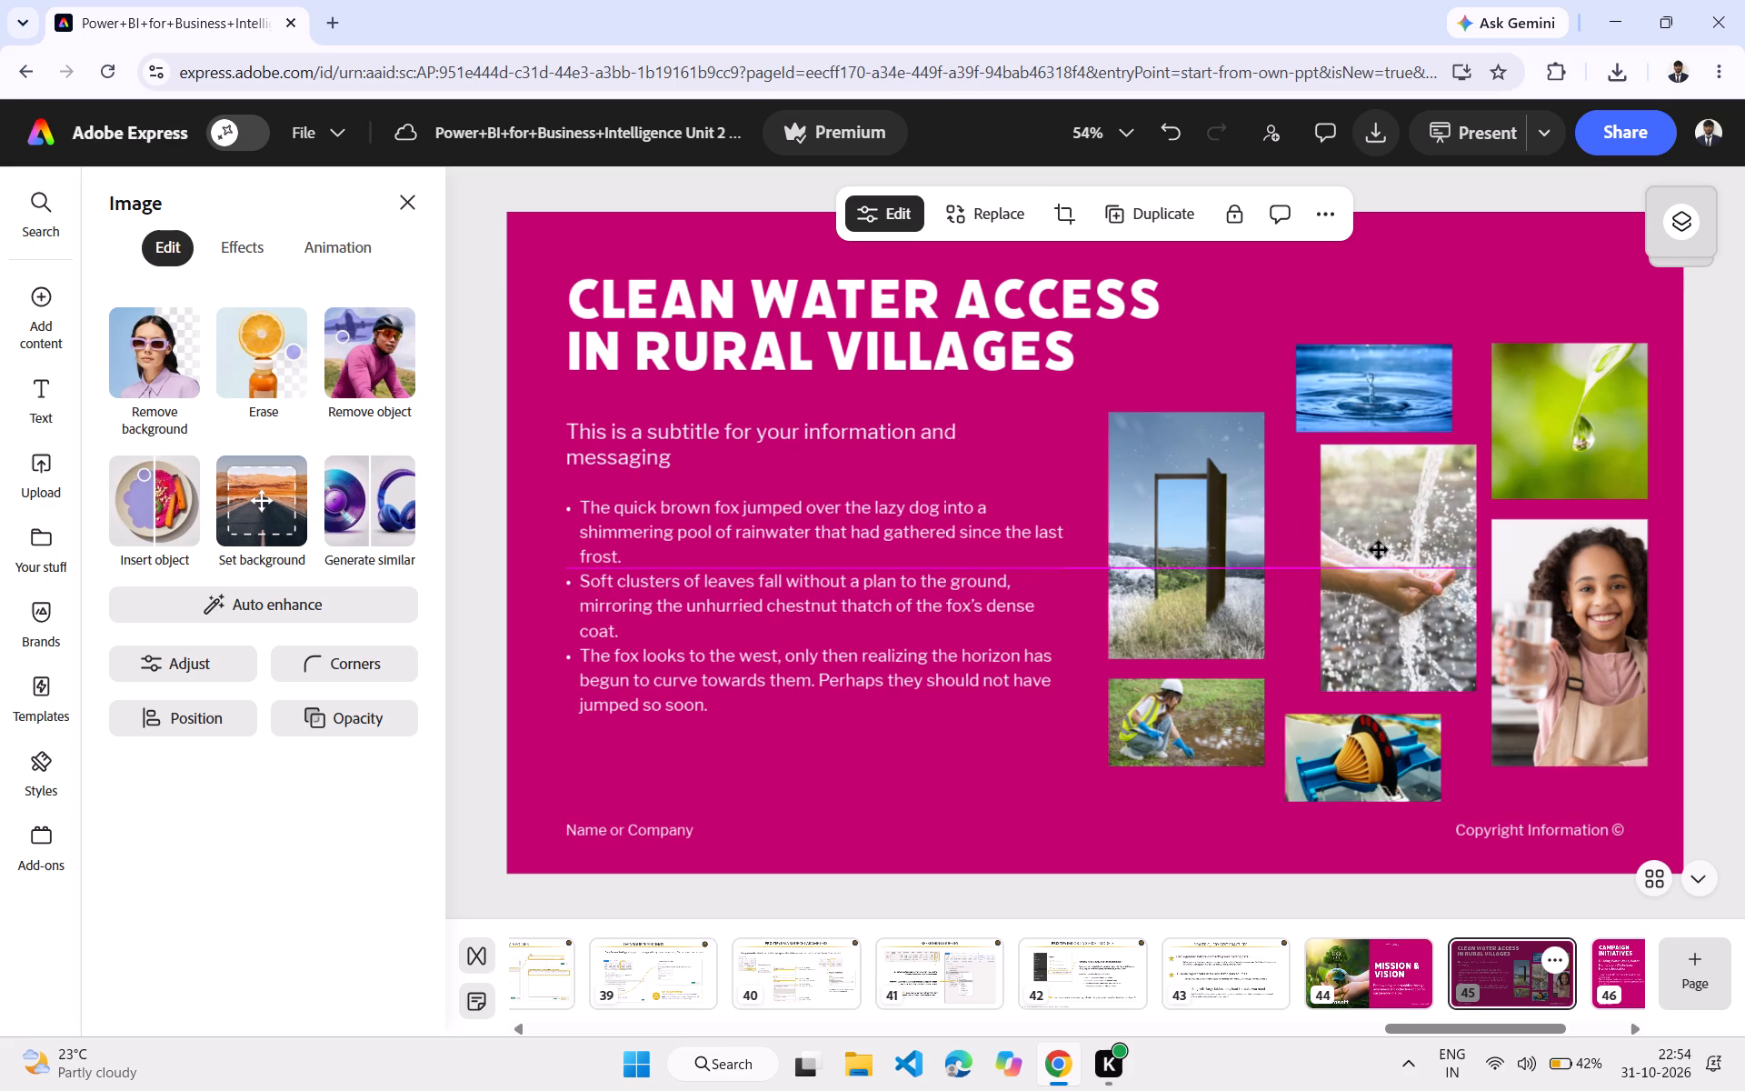
left_click_drag(1379, 550, 1379, 549)
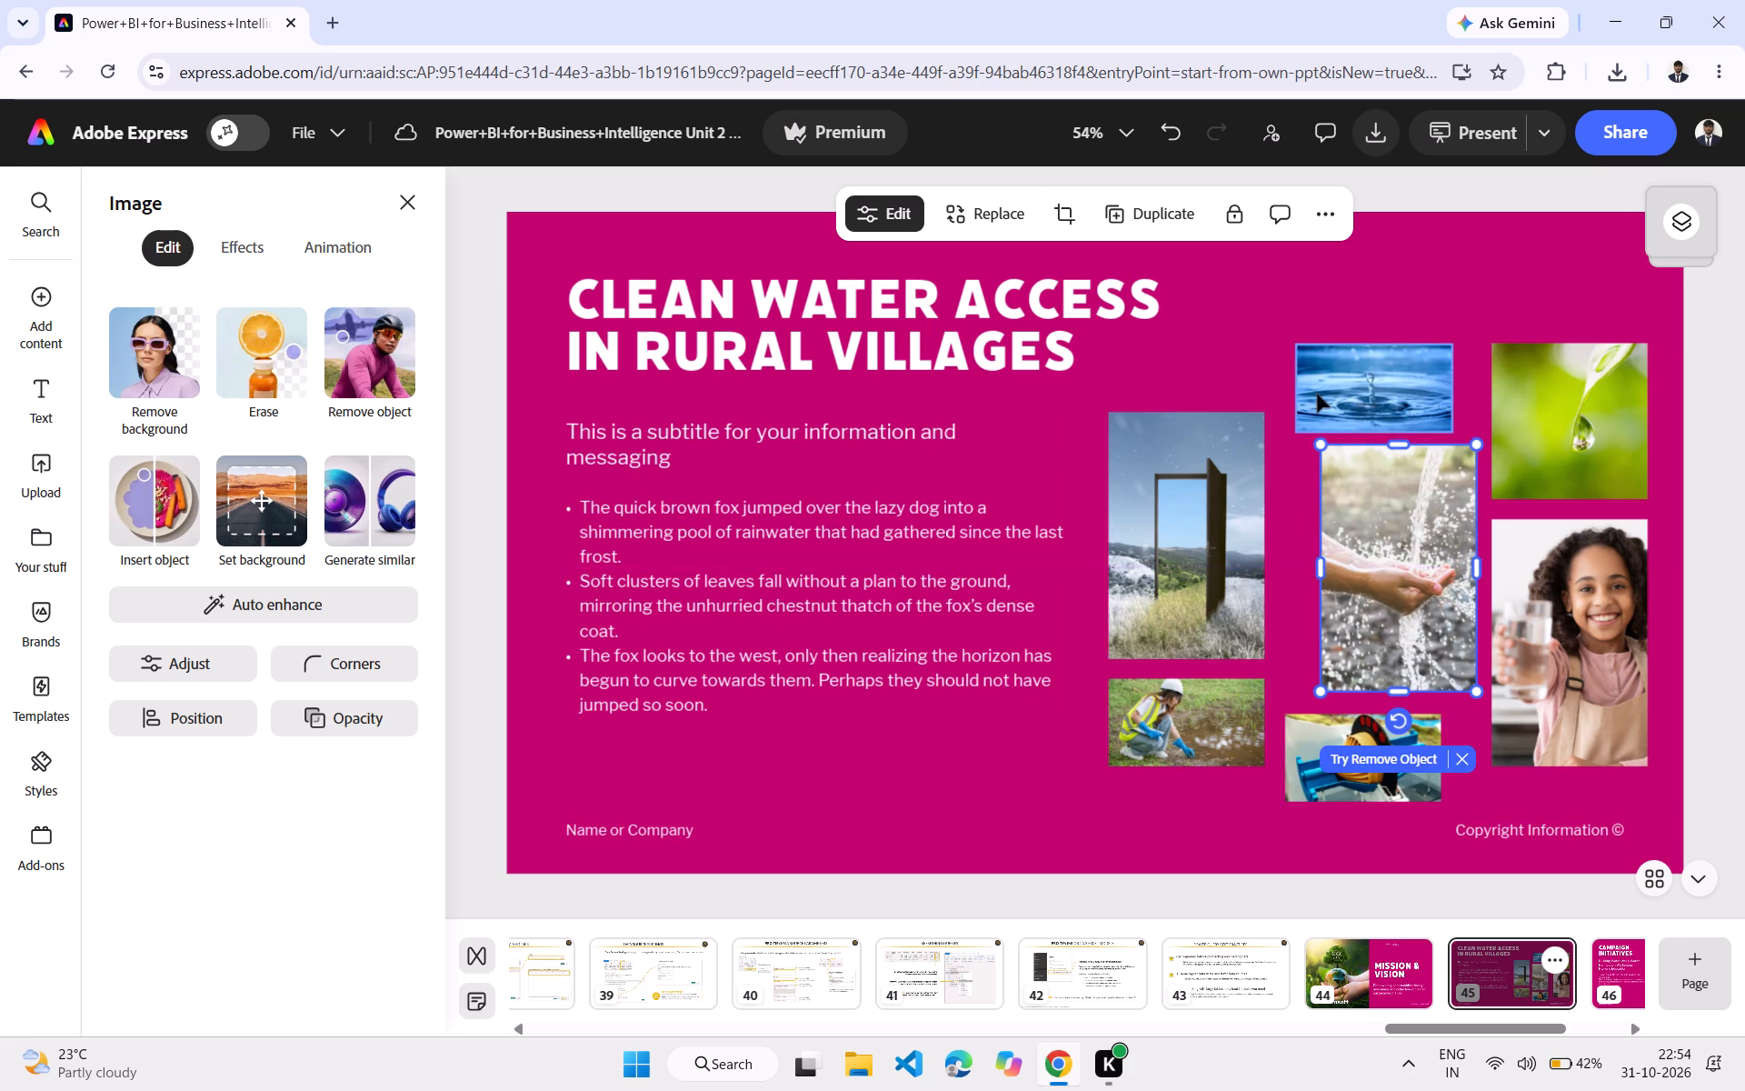
left_click(1299, 387)
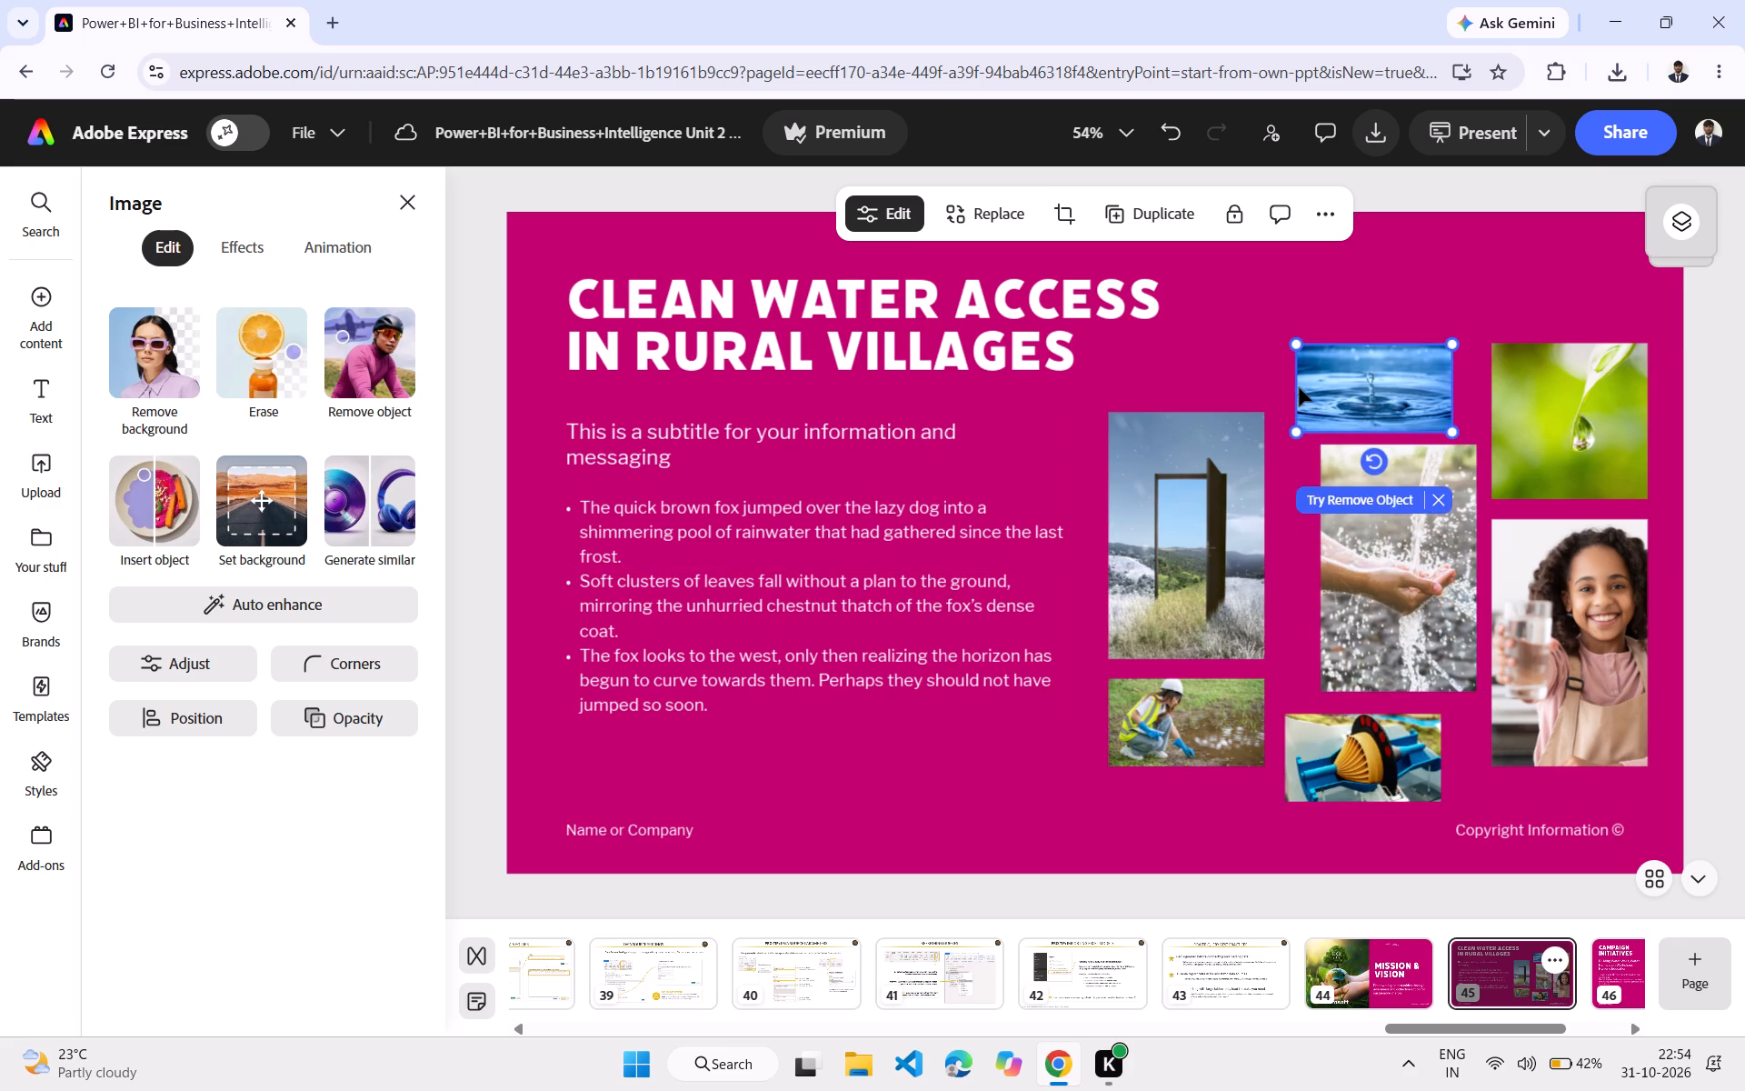
left_click_drag(1299, 387, 1321, 395)
left_click(1321, 395)
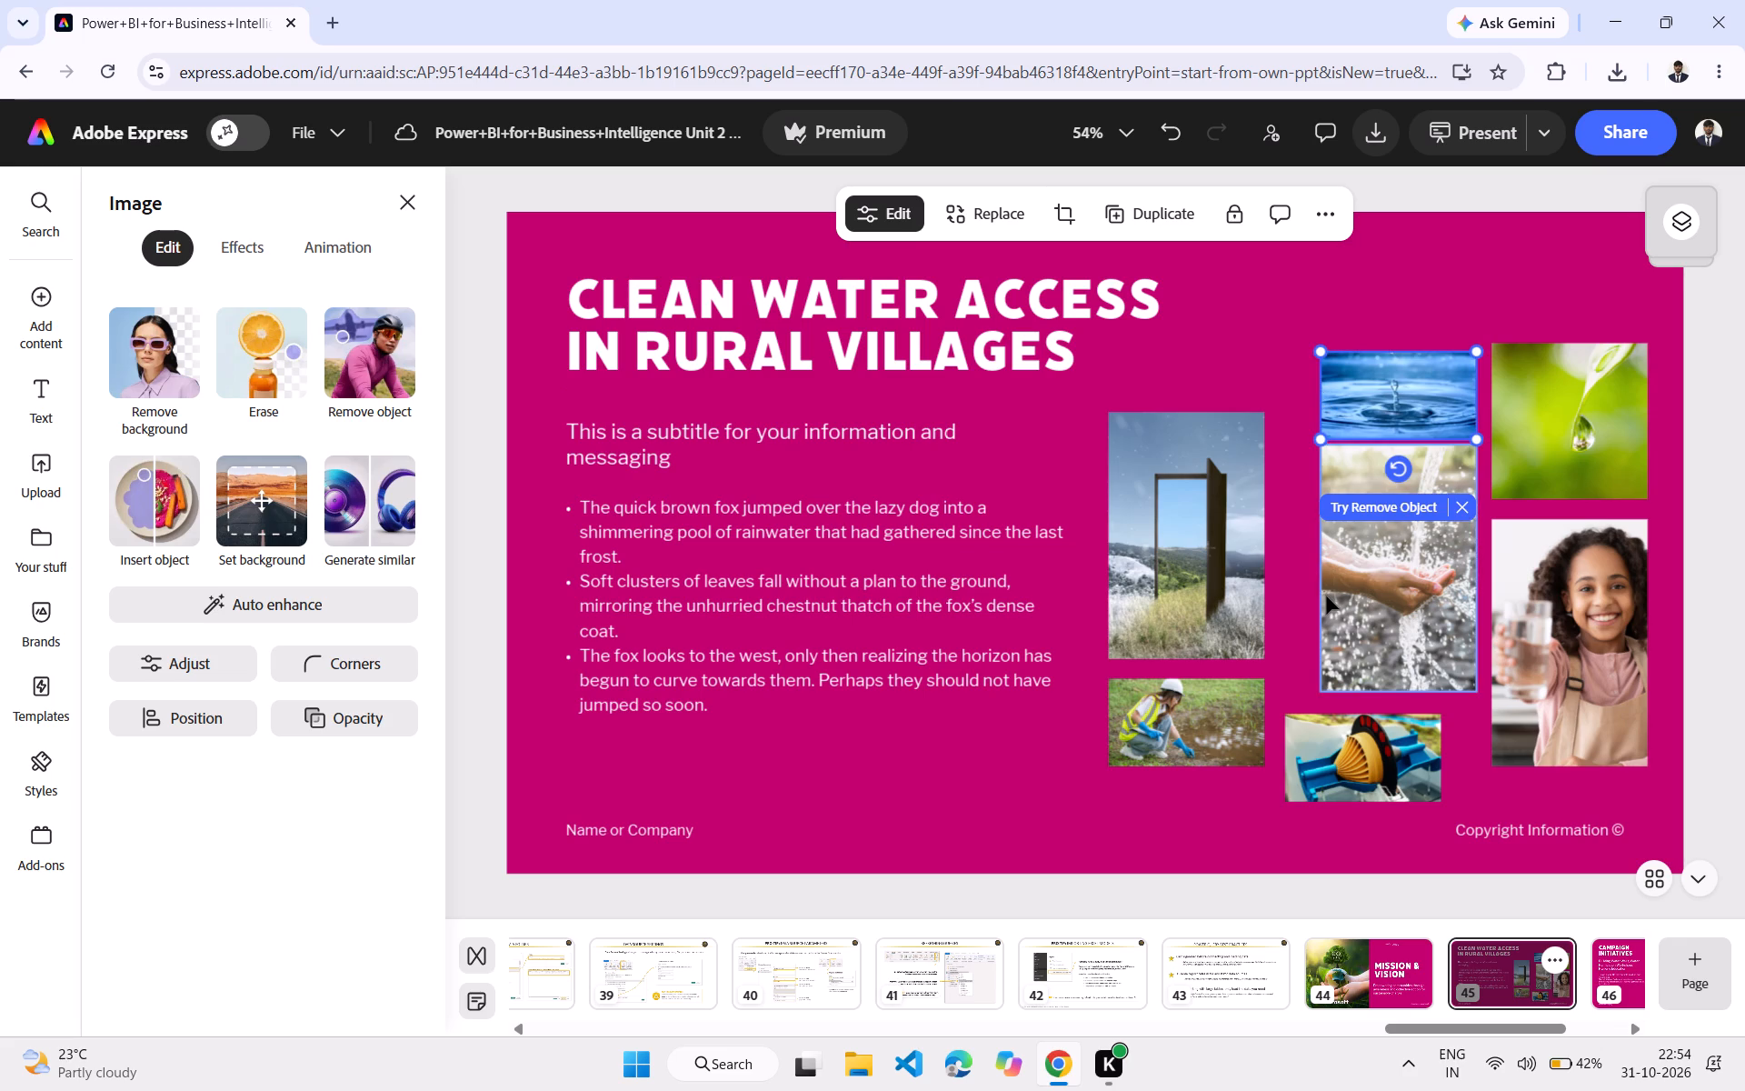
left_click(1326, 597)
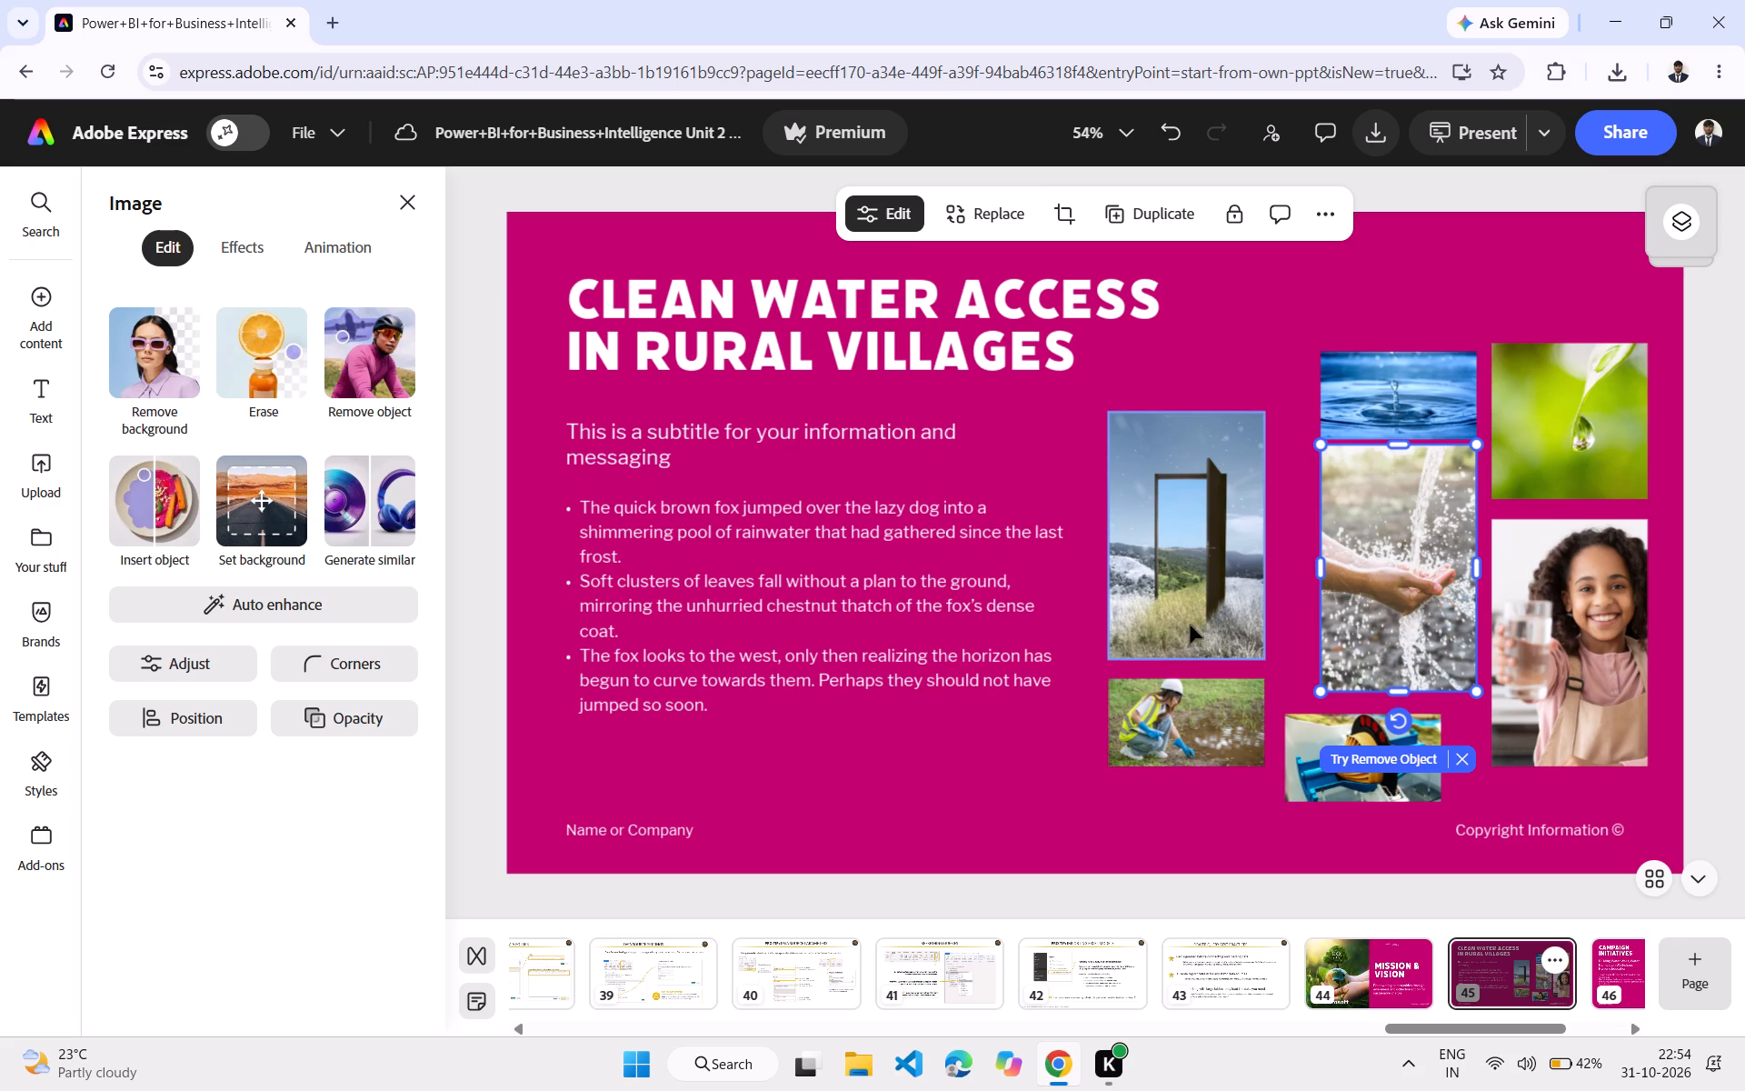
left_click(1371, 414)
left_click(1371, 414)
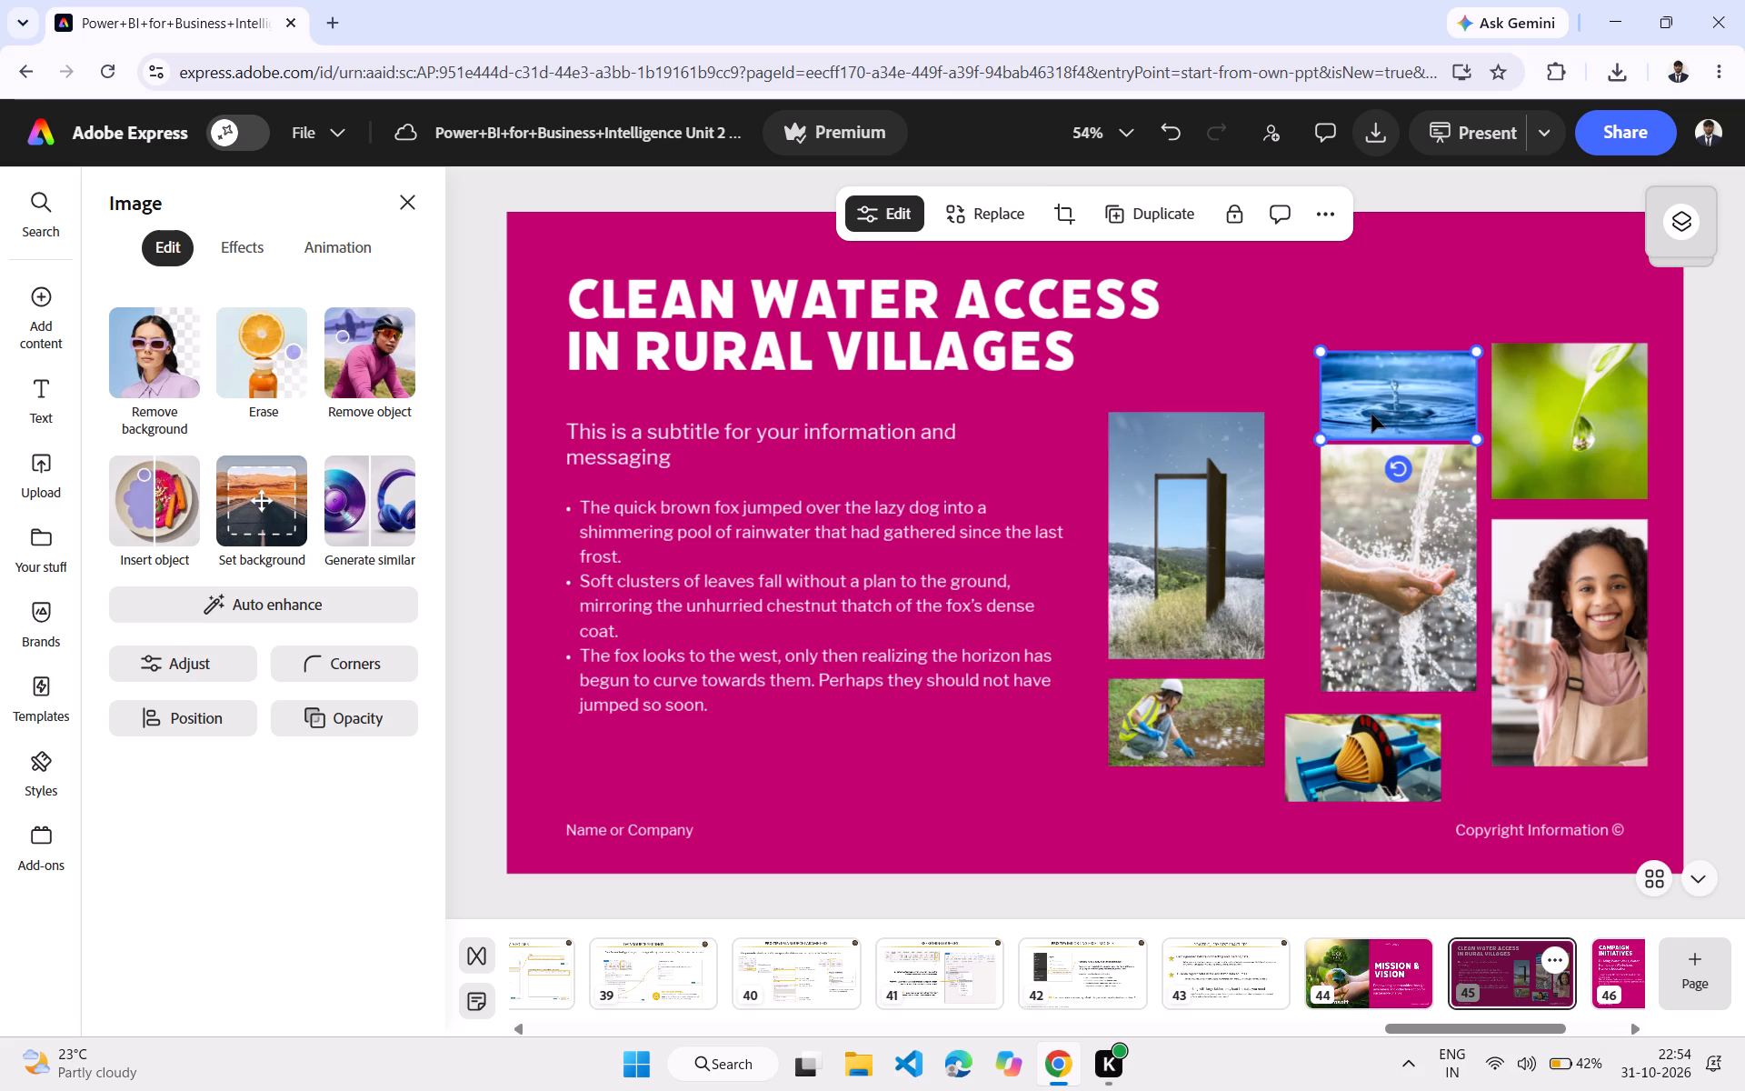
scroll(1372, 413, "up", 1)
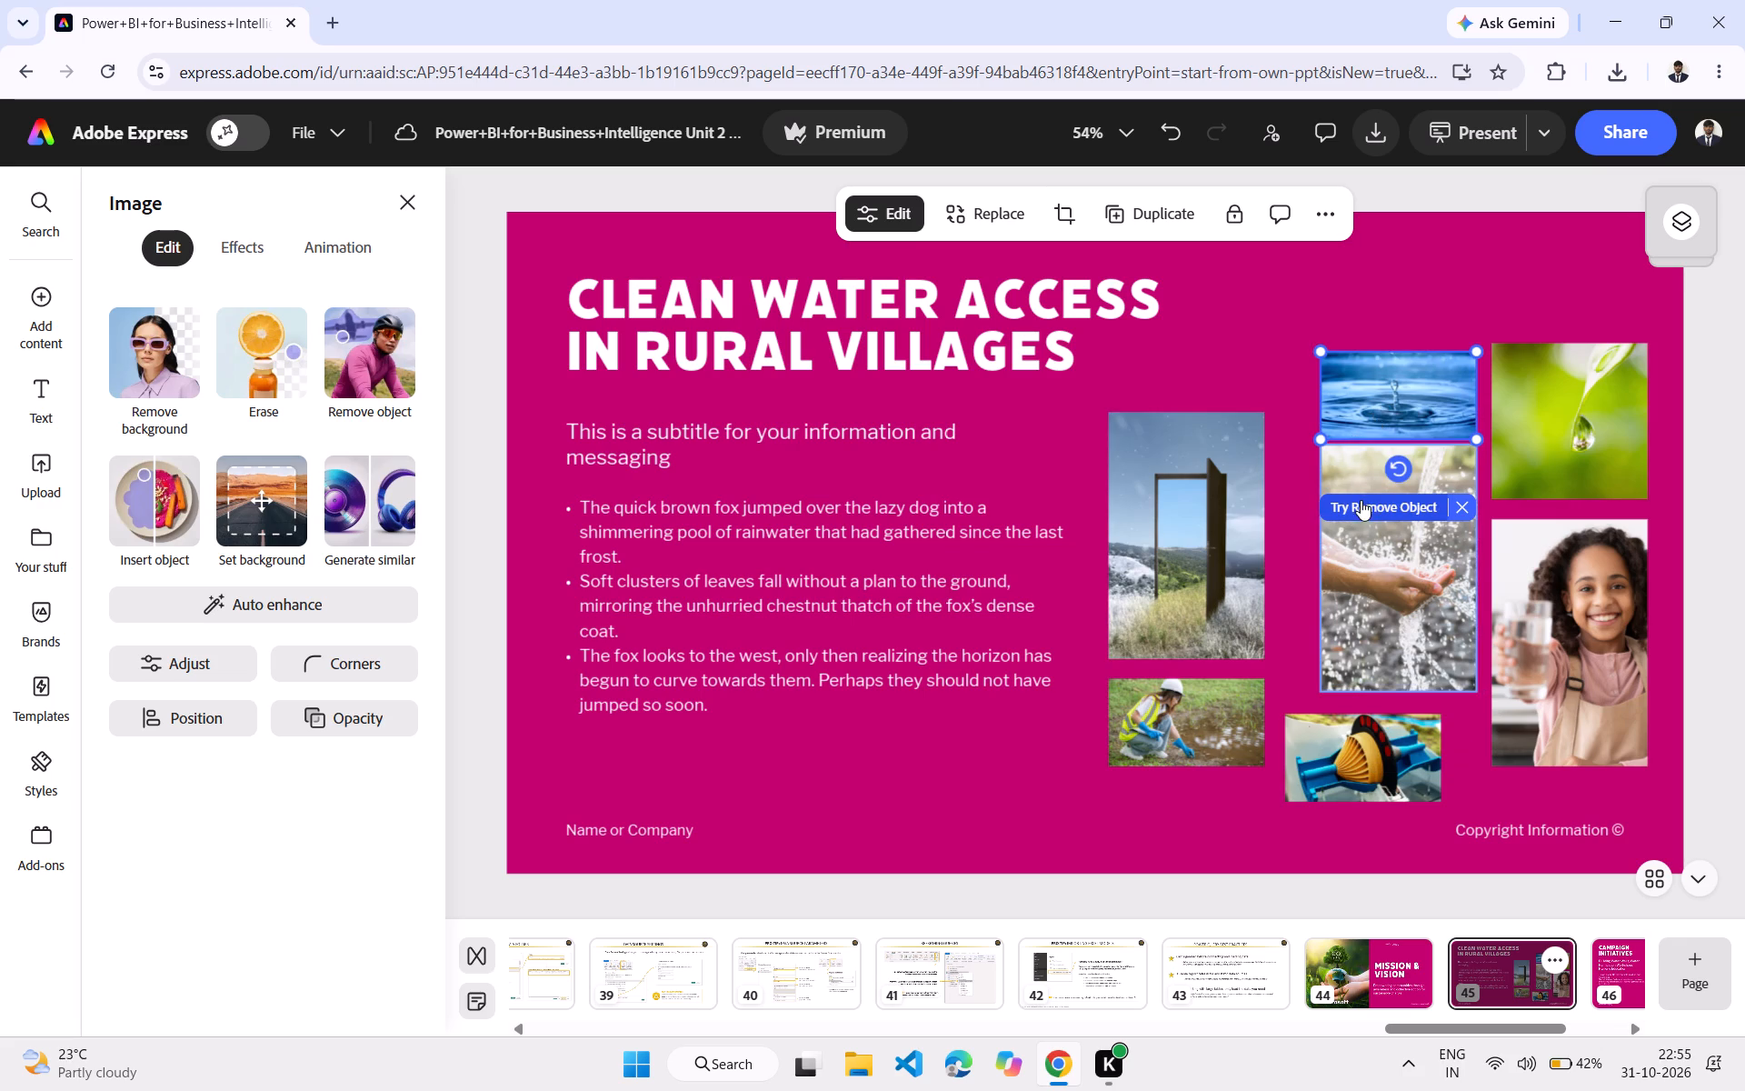
Align the orange turbine photo beneath the hands photo, and move the field worker photo right and down, level with it.
left_click(1361, 750)
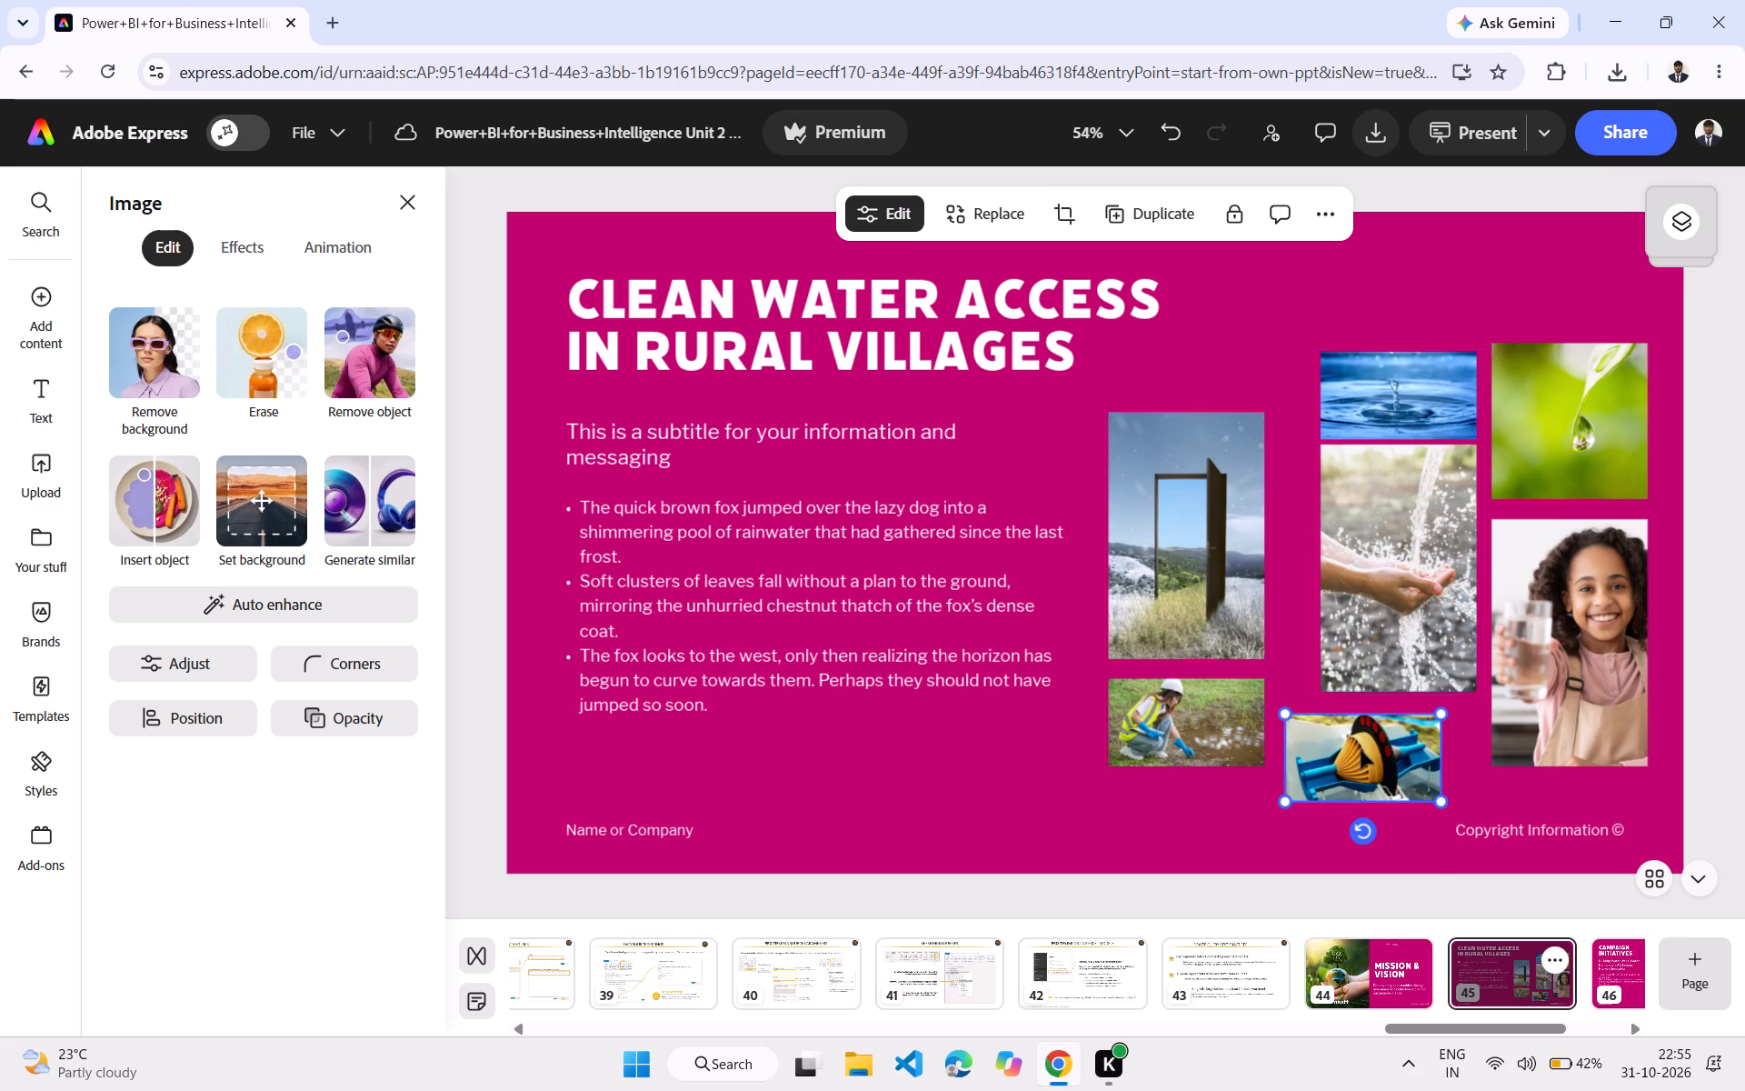
left_click_drag(1361, 750, 1397, 743)
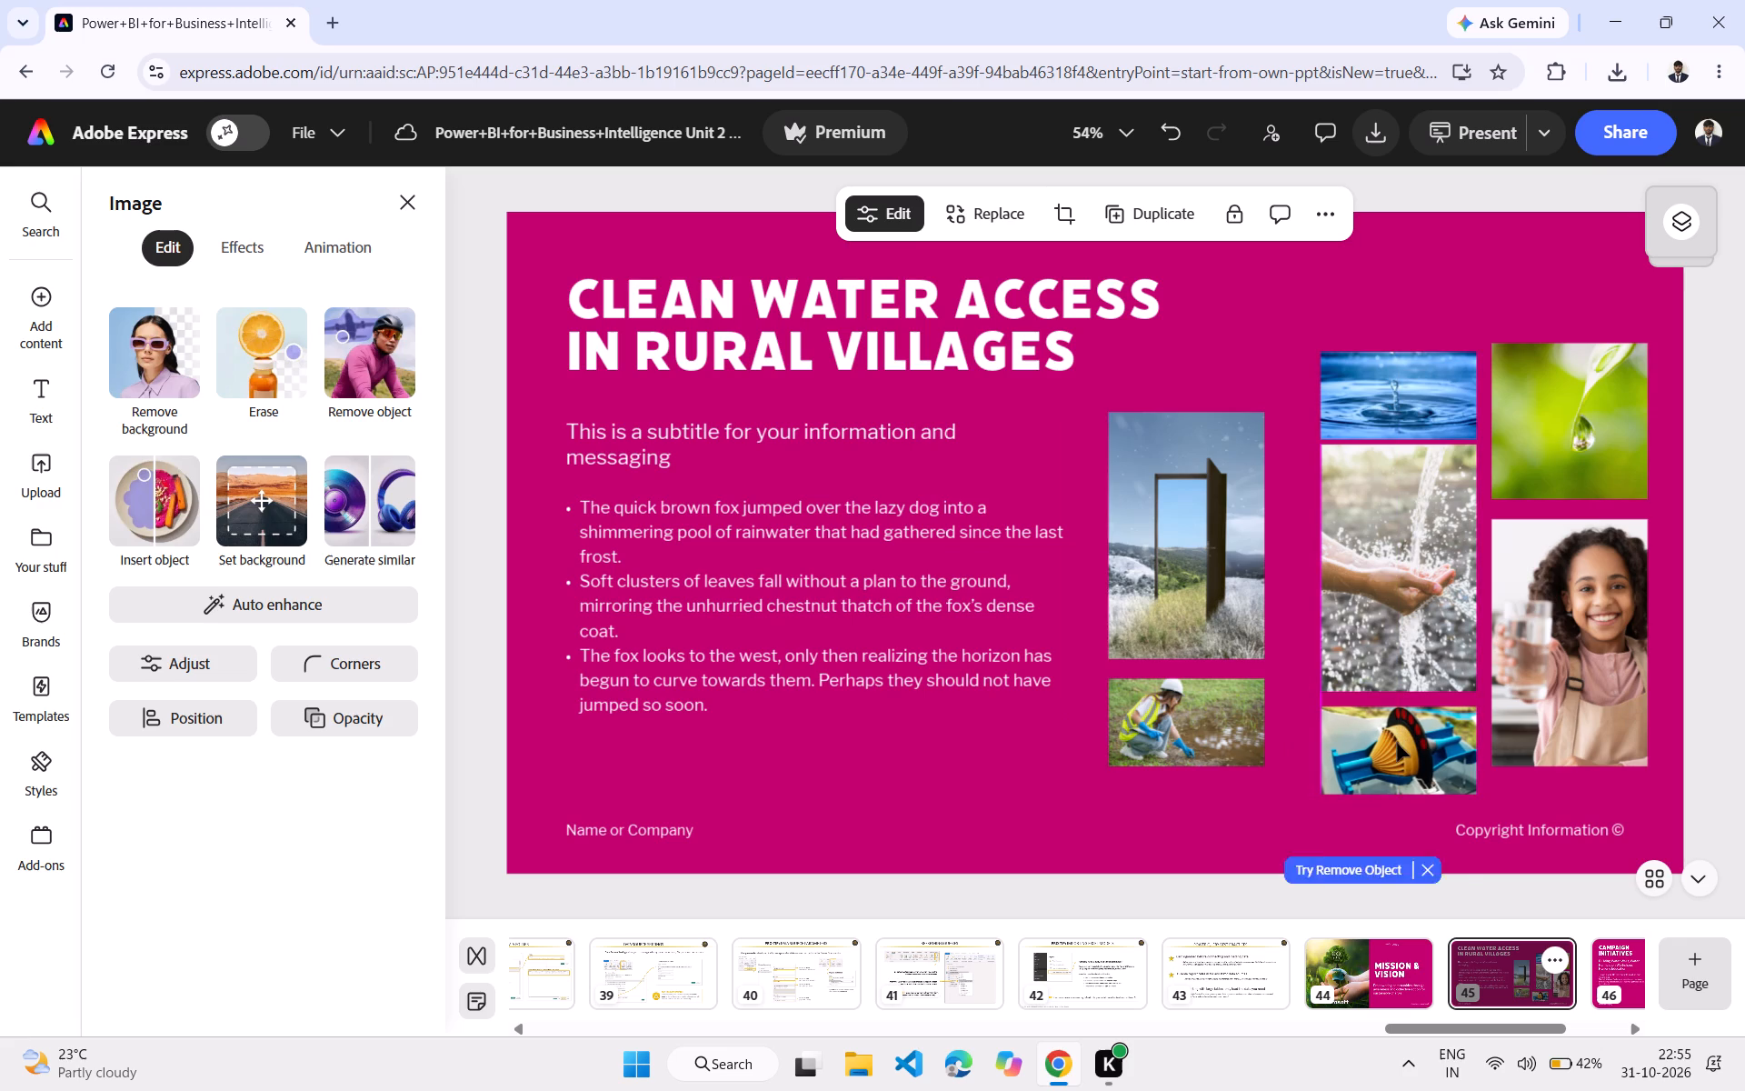
left_click_drag(1206, 706, 1244, 733)
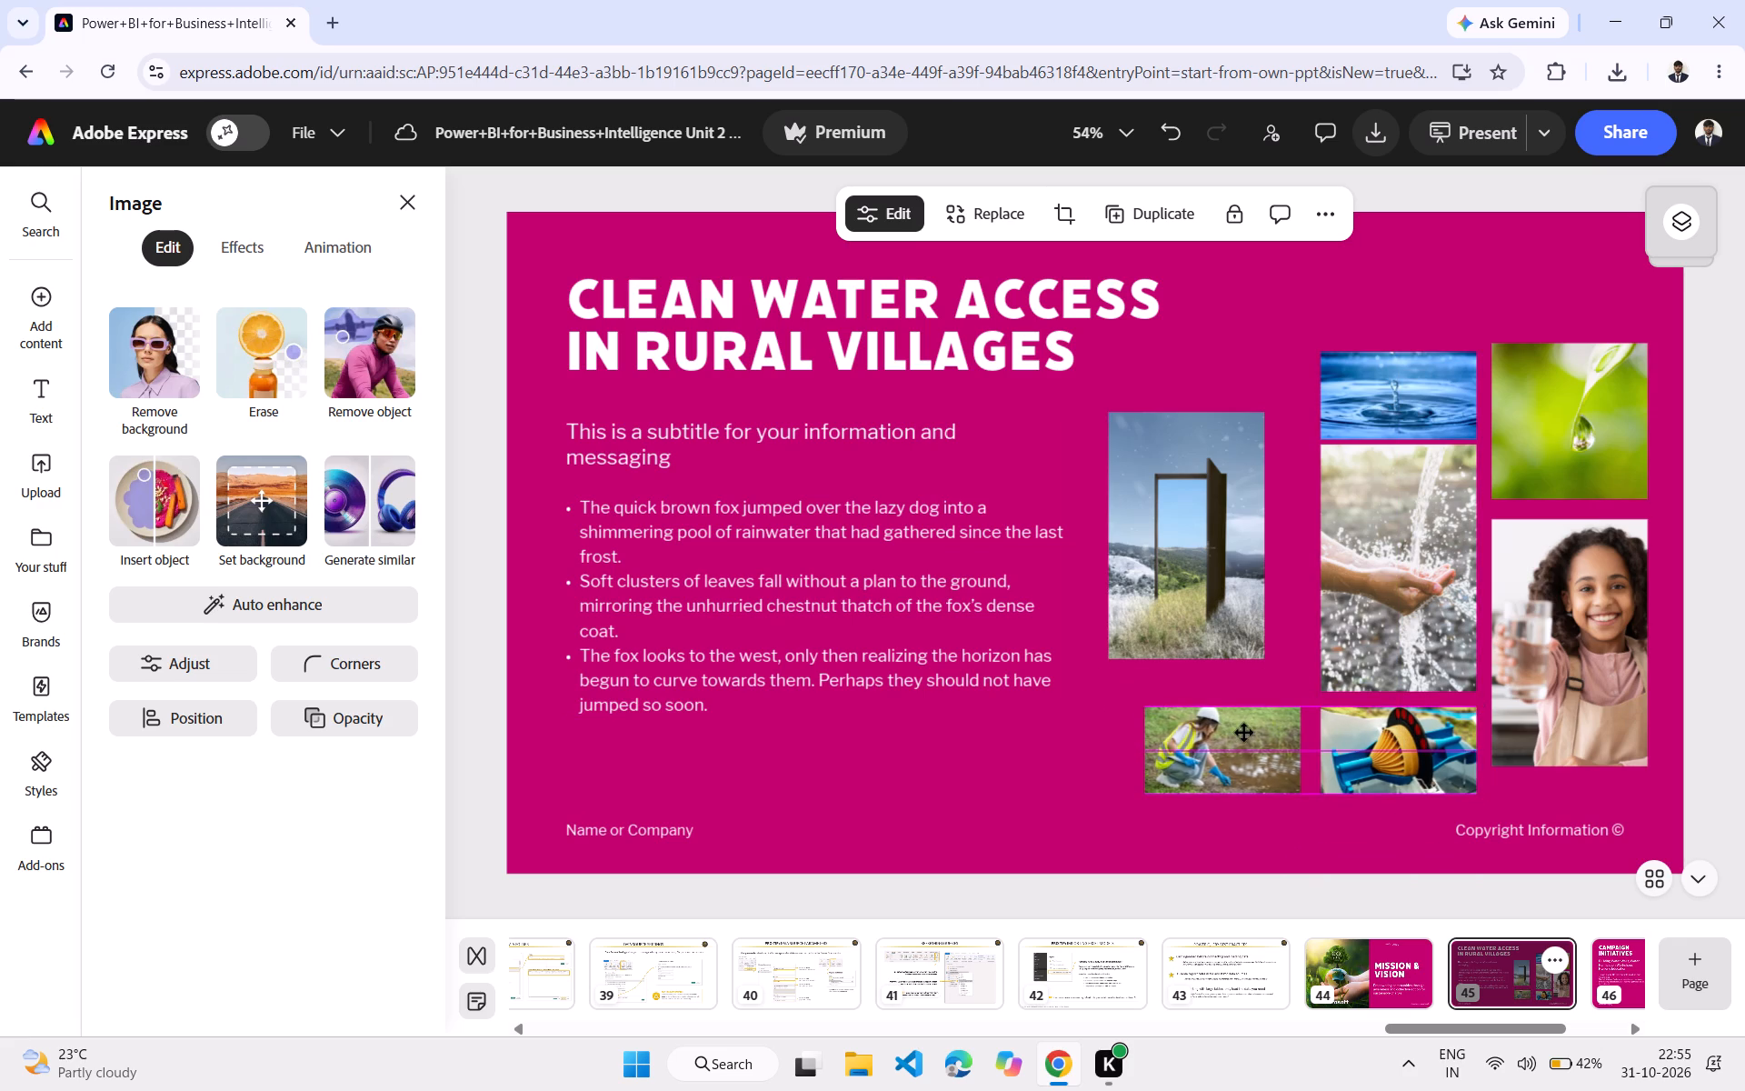
left_click_drag(1244, 733, 1244, 732)
Move the open door photo right and slightly down, leaving it above the field worker photo without overlapping the hands photo.
left_click_drag(1200, 502, 1221, 501)
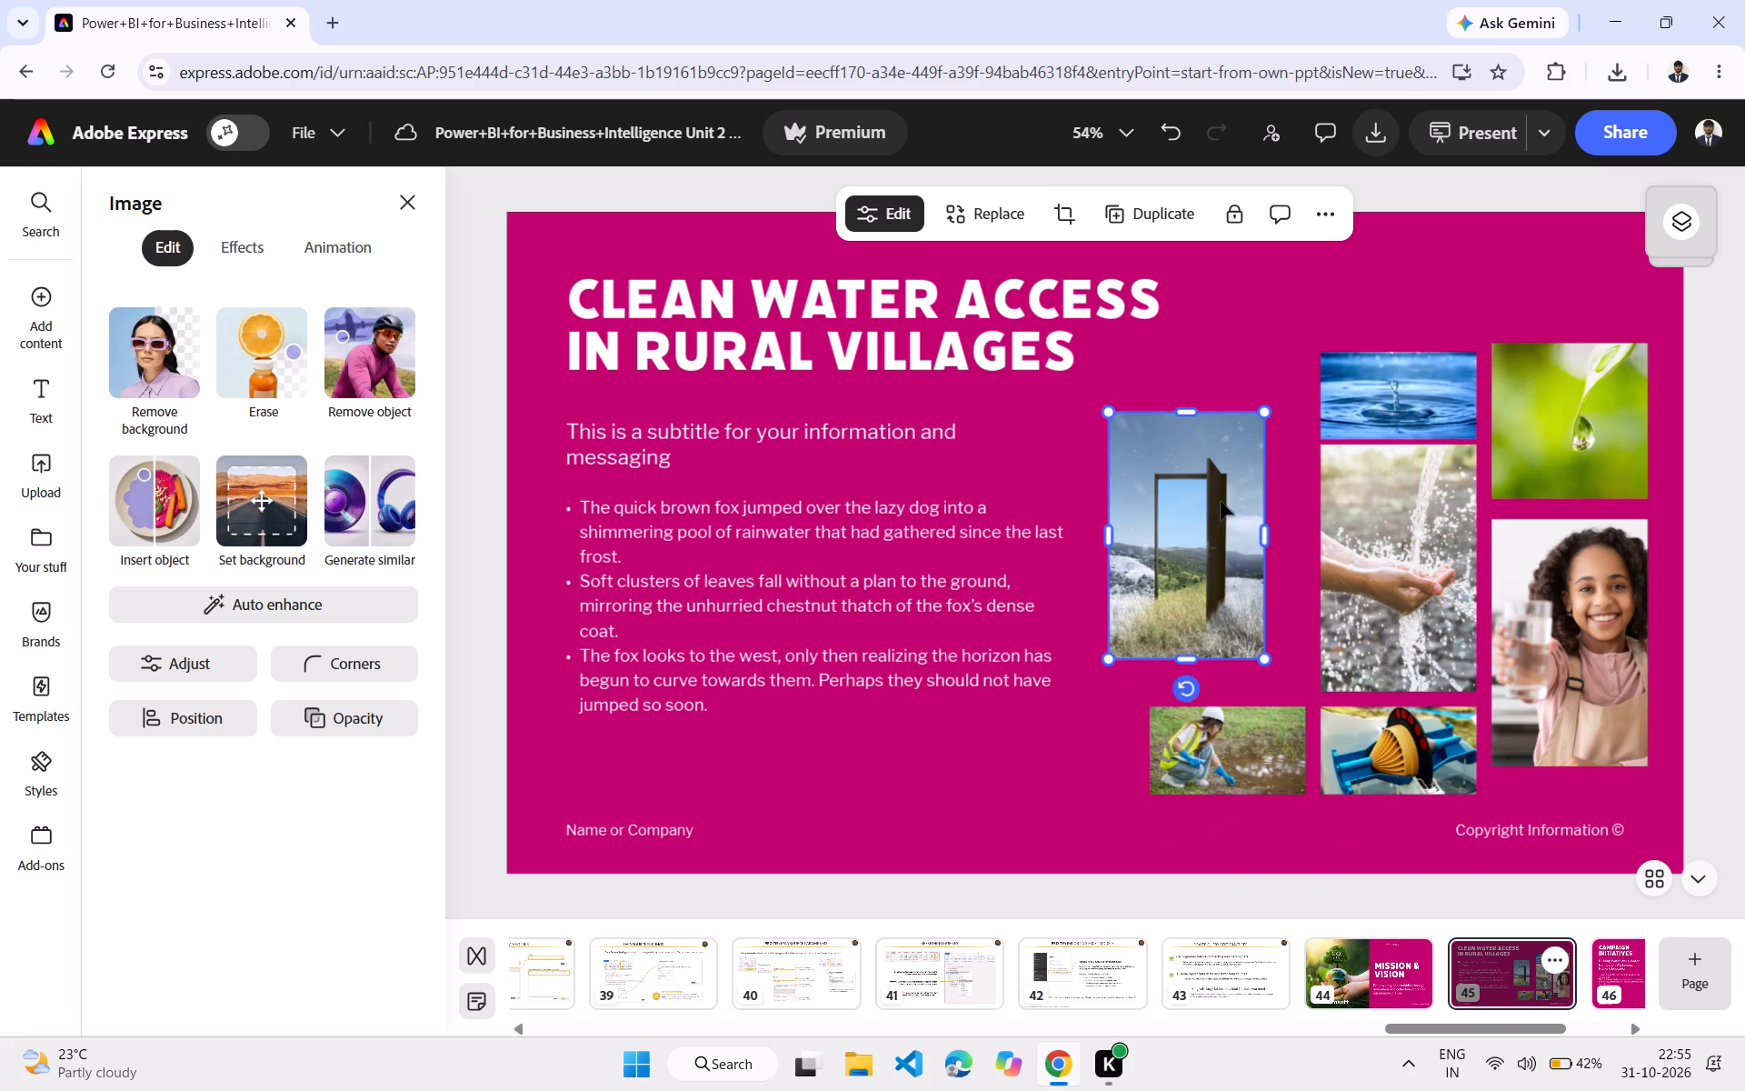
left_click_drag(1221, 501, 1297, 554)
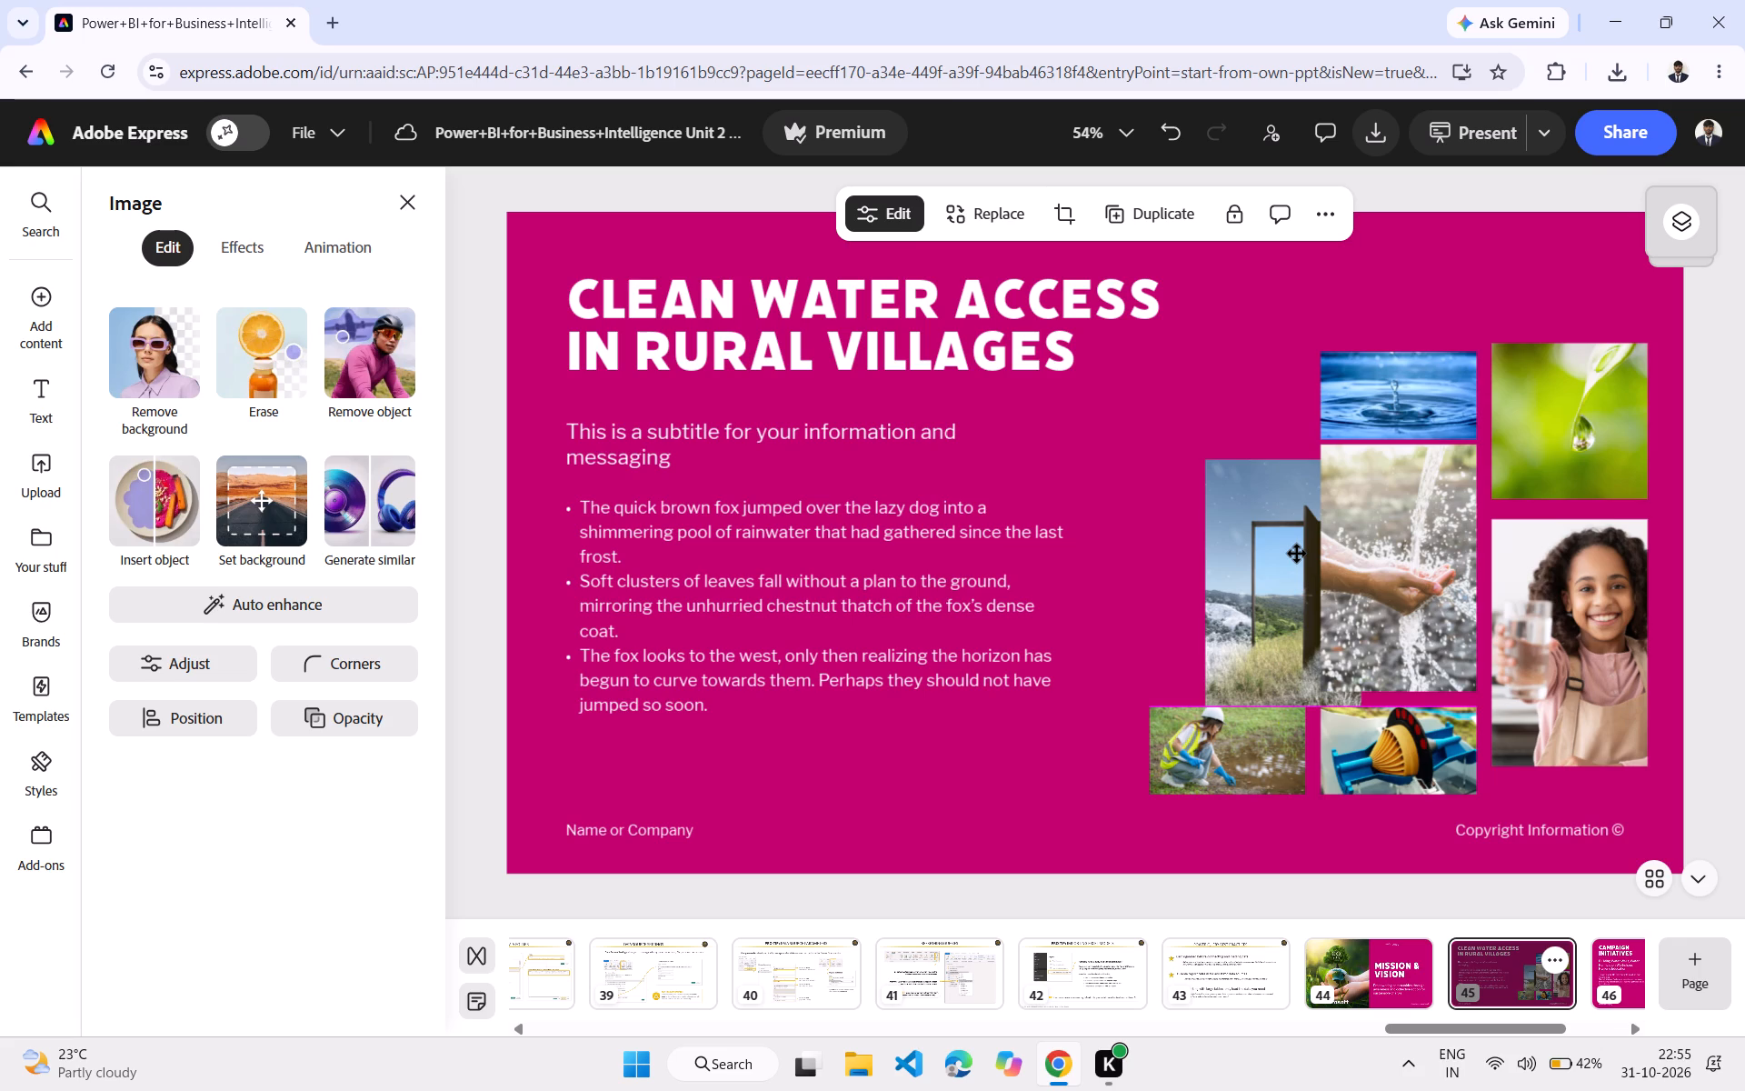
left_click_drag(1297, 554, 1297, 552)
left_click_drag(1297, 552, 1308, 536)
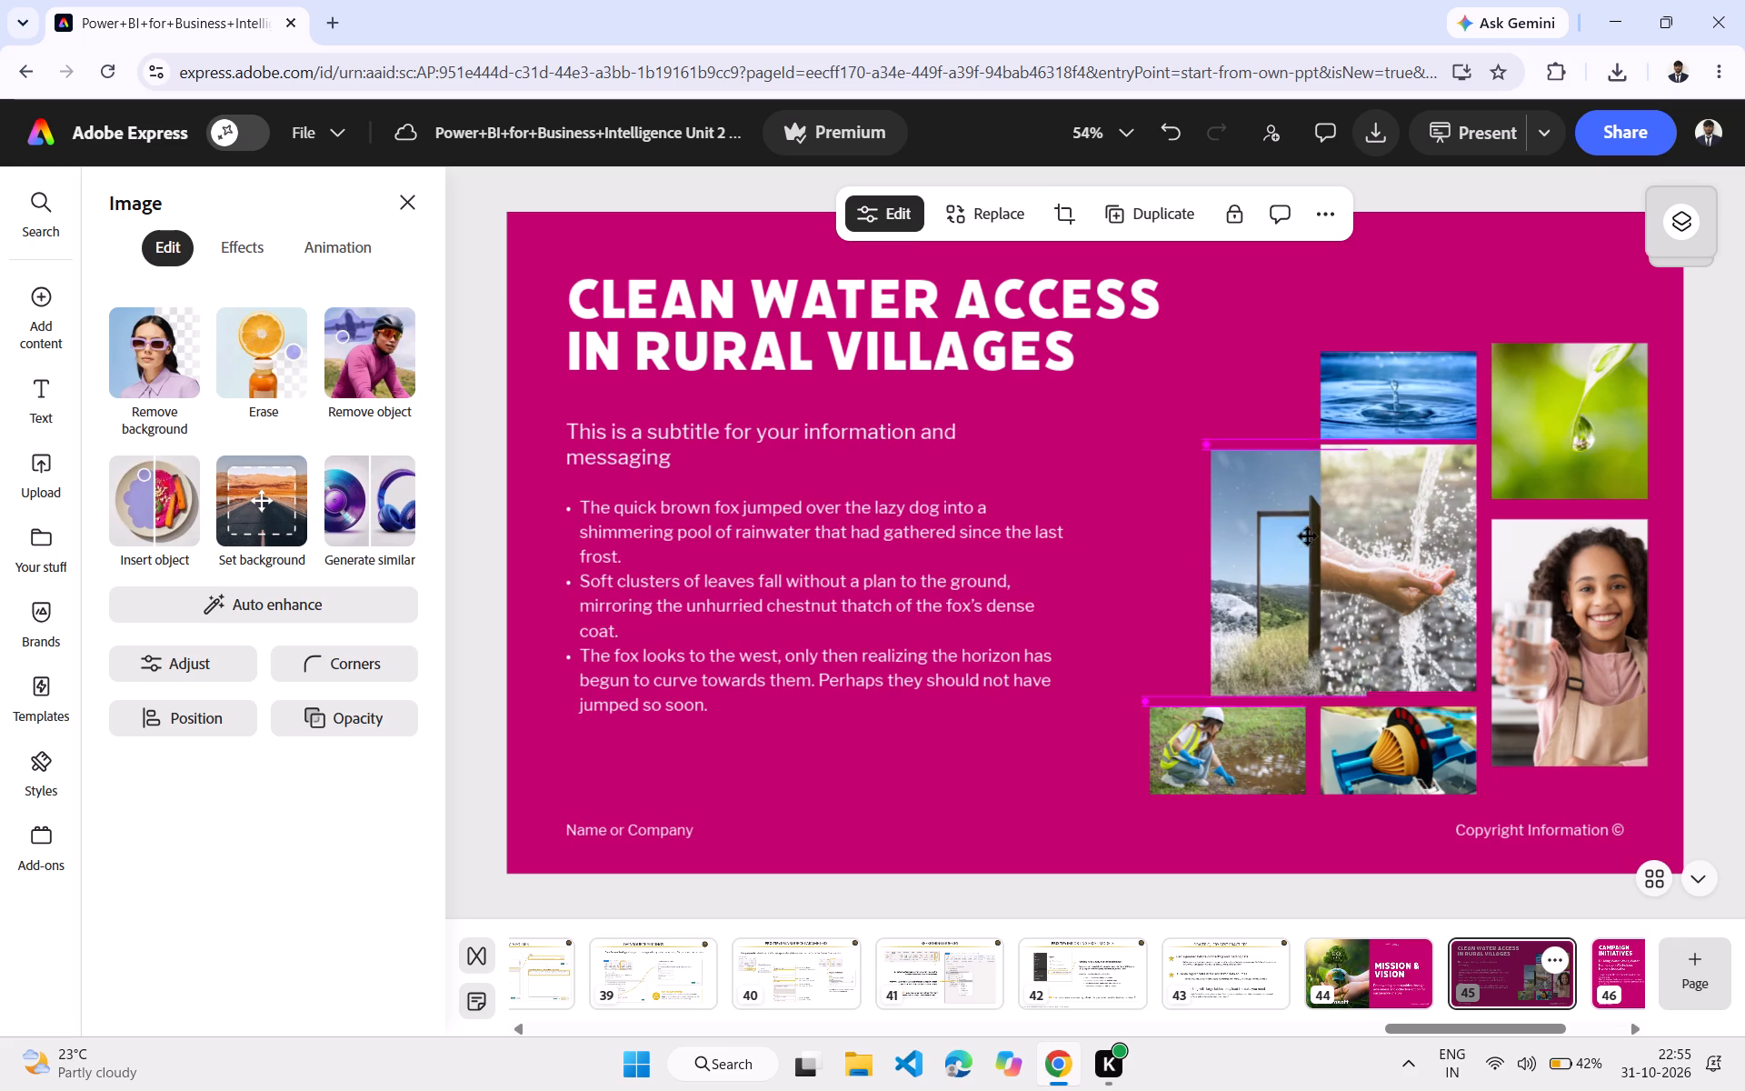
left_click_drag(1308, 536, 1247, 529)
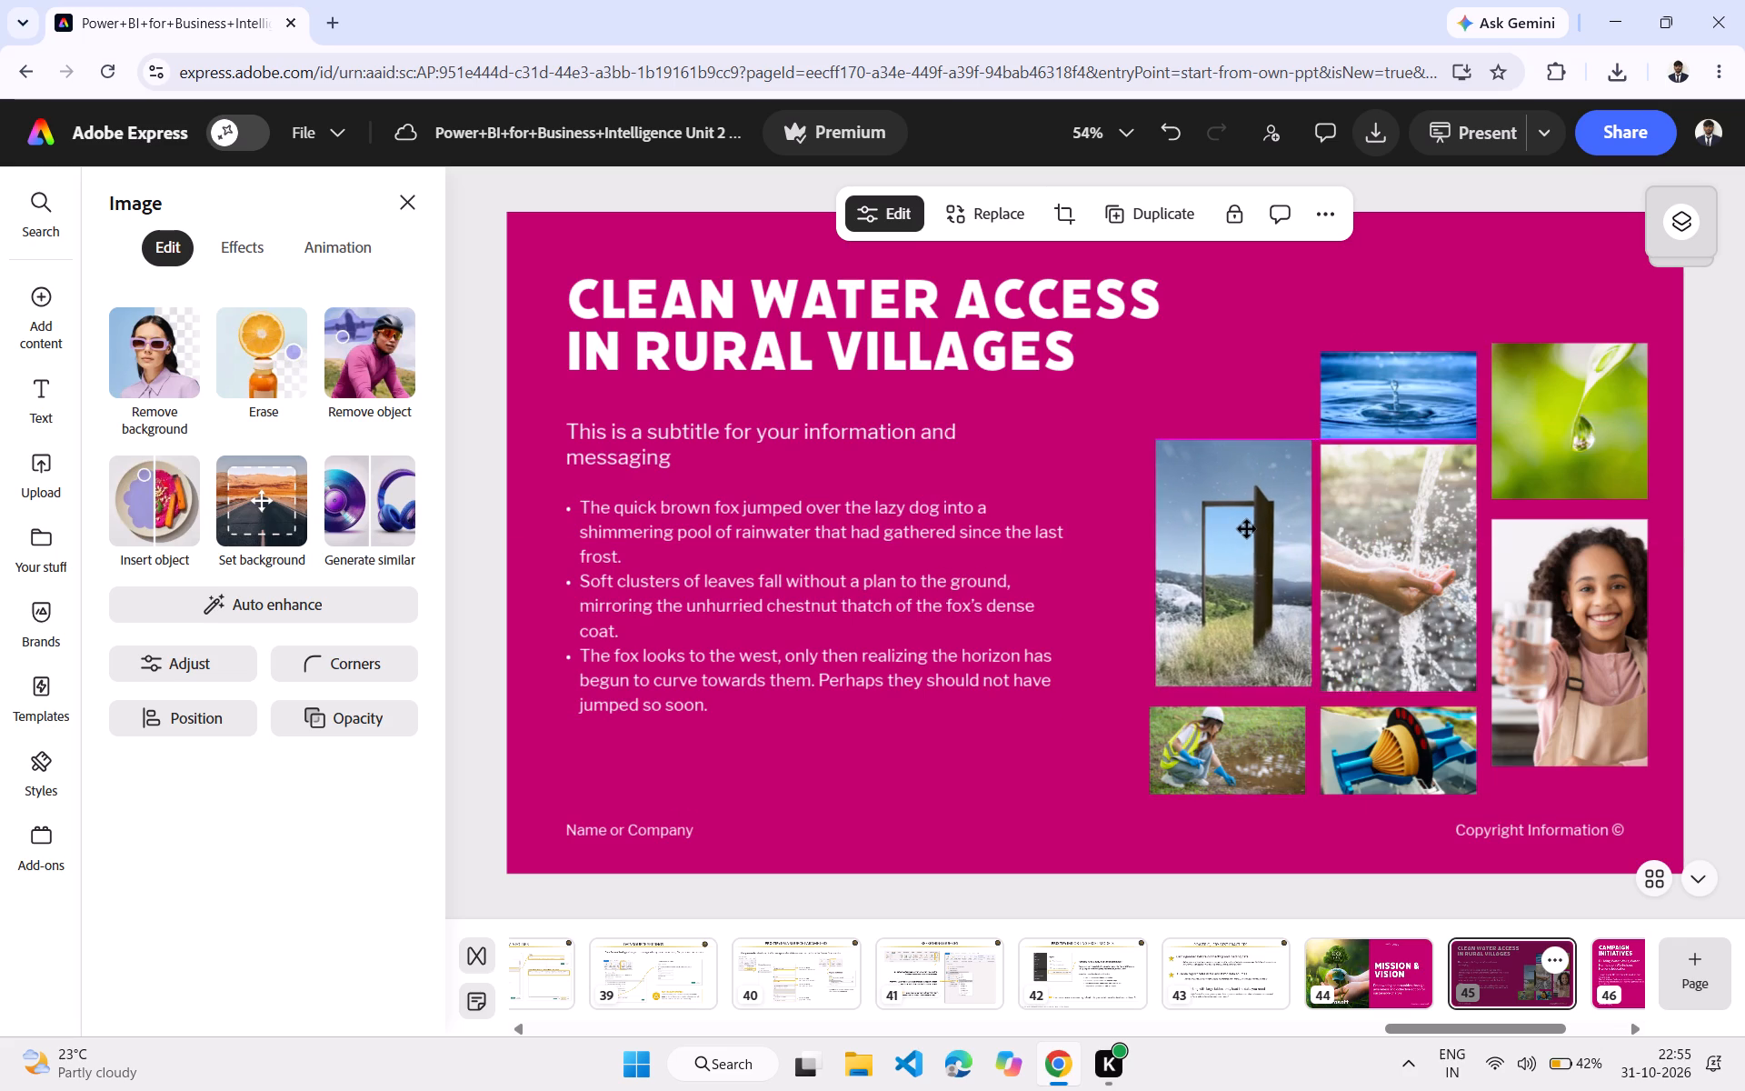
left_click_drag(1247, 529, 1231, 505)
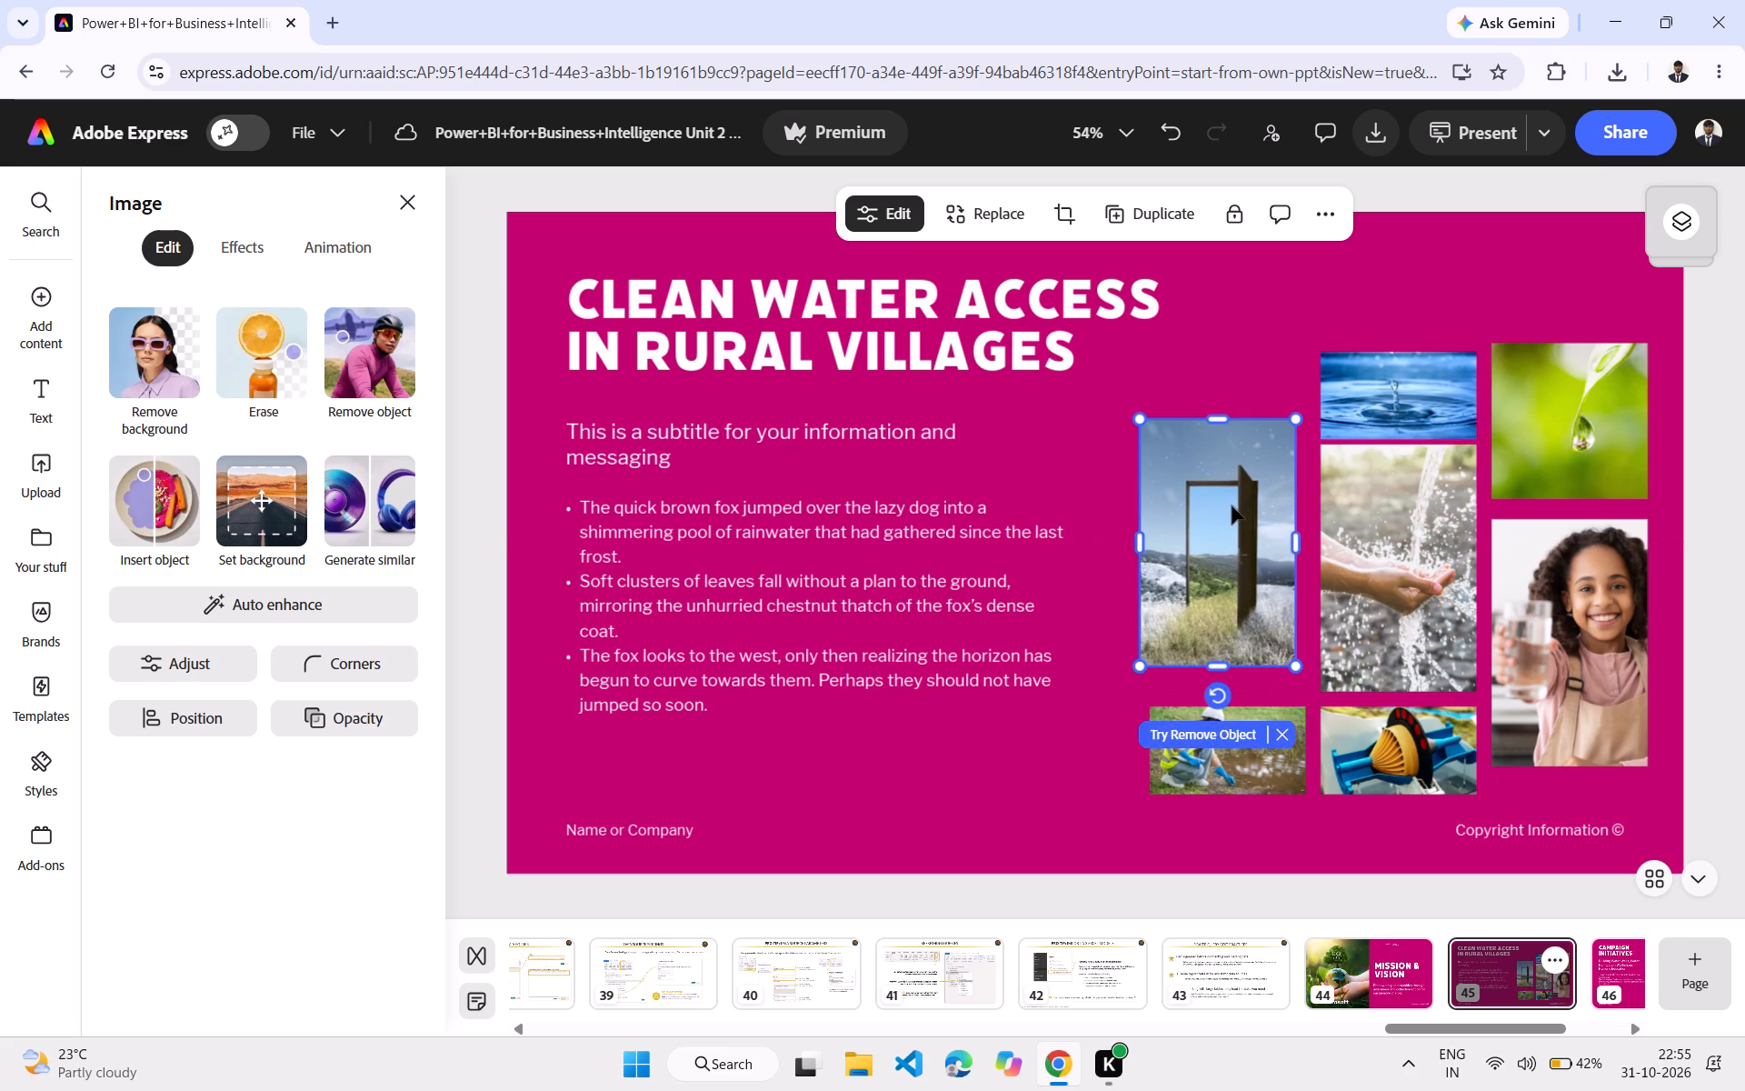
left_click(1231, 505)
Move the subtitle and bullet text block down and slightly right, just above the Name or Company line.
left_click(793, 425)
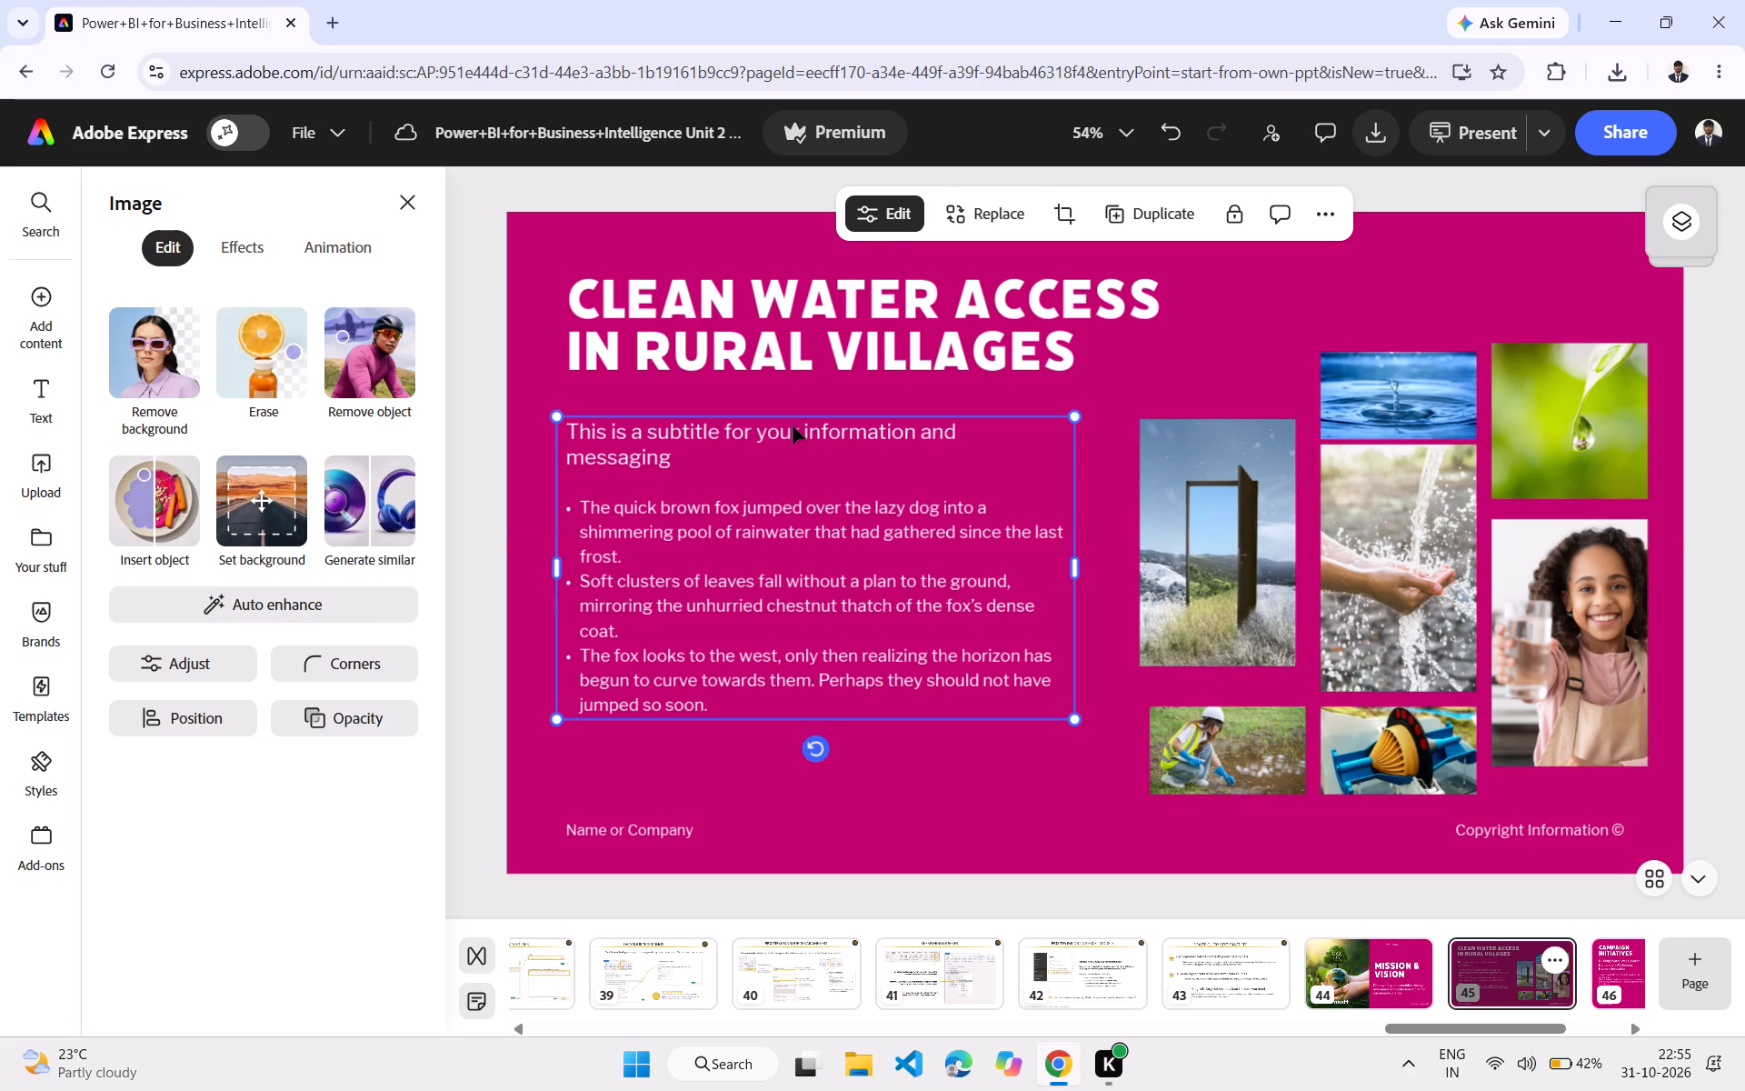
left_click(793, 425)
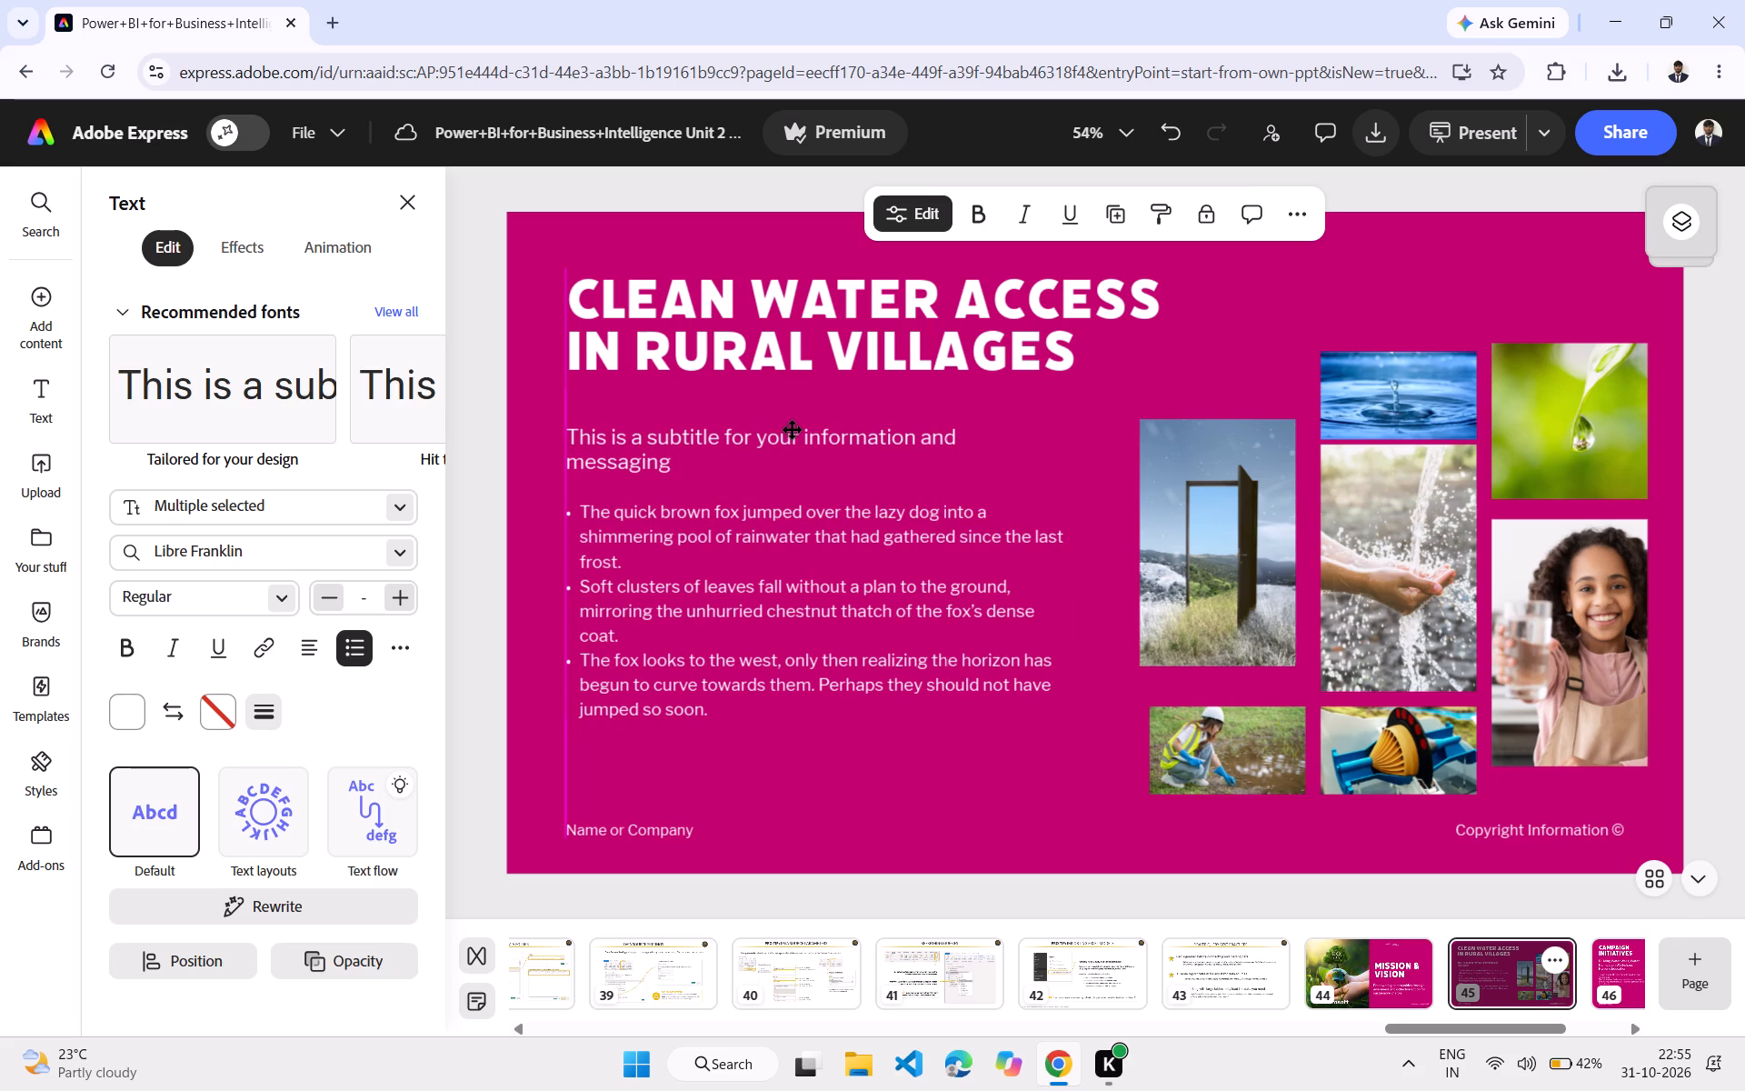
left_click_drag(793, 428, 829, 459)
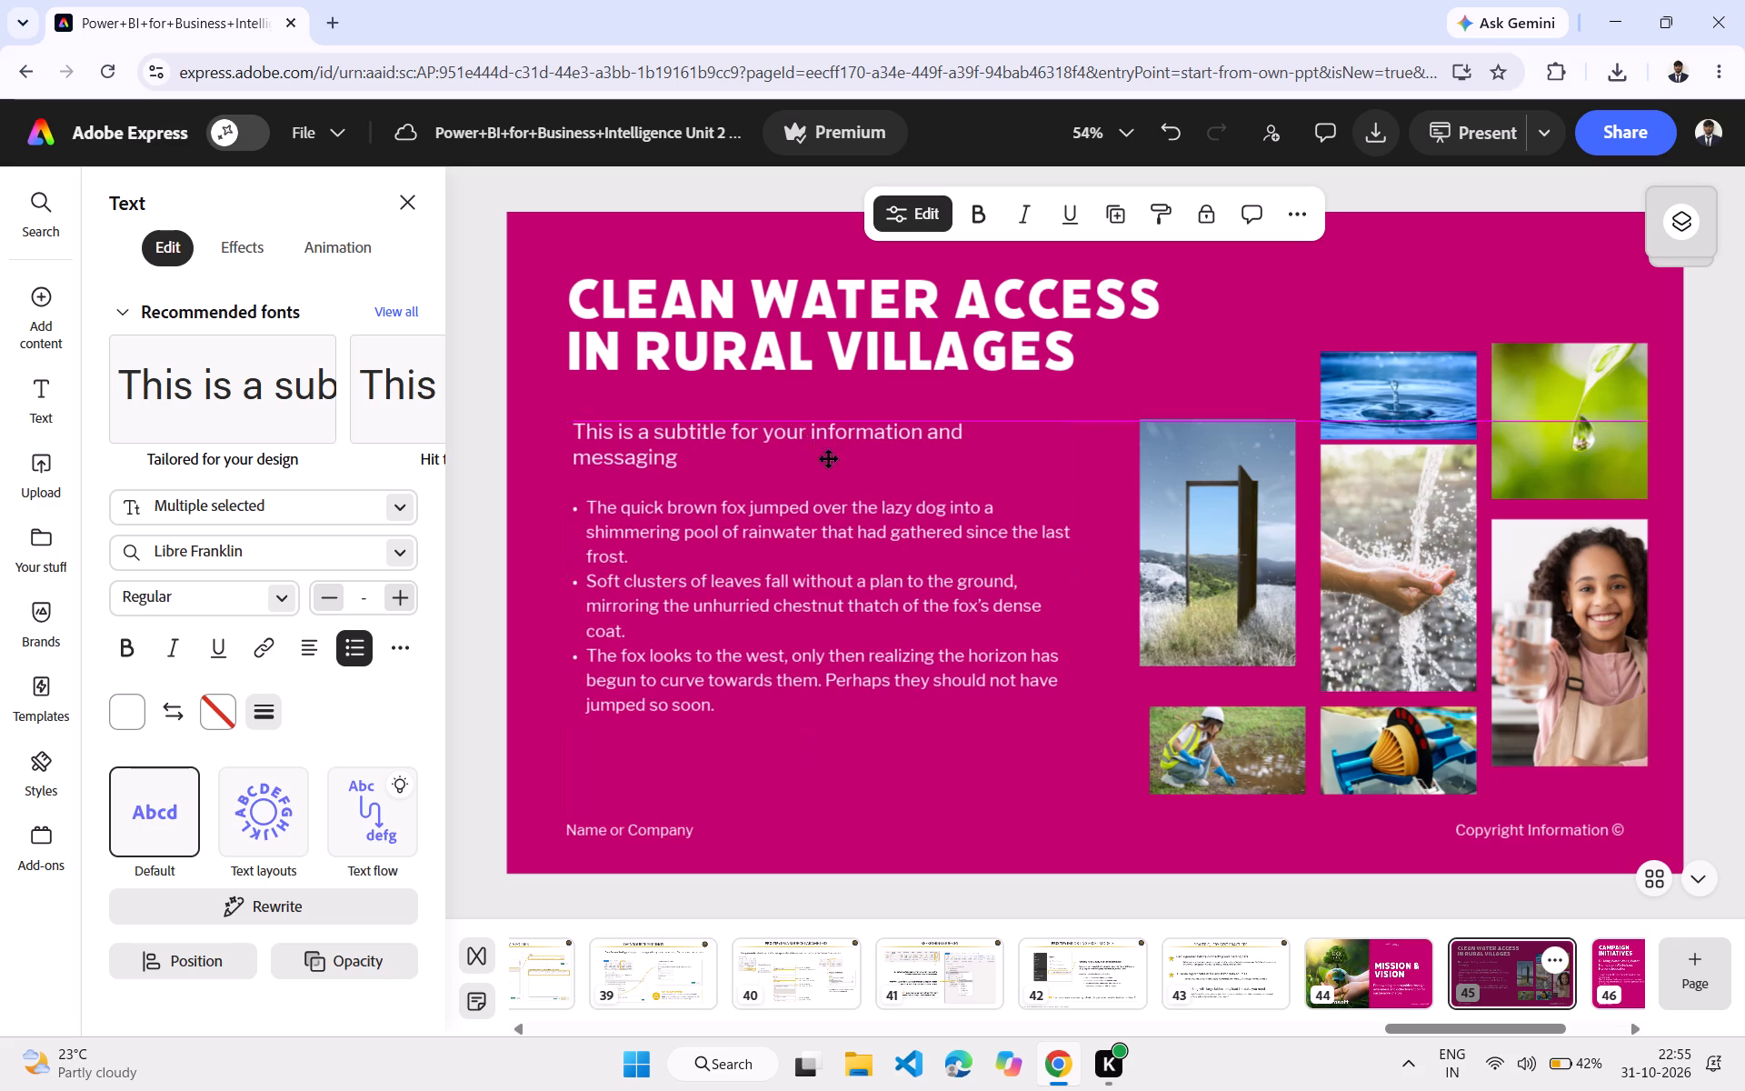
left_click_drag(829, 459, 841, 513)
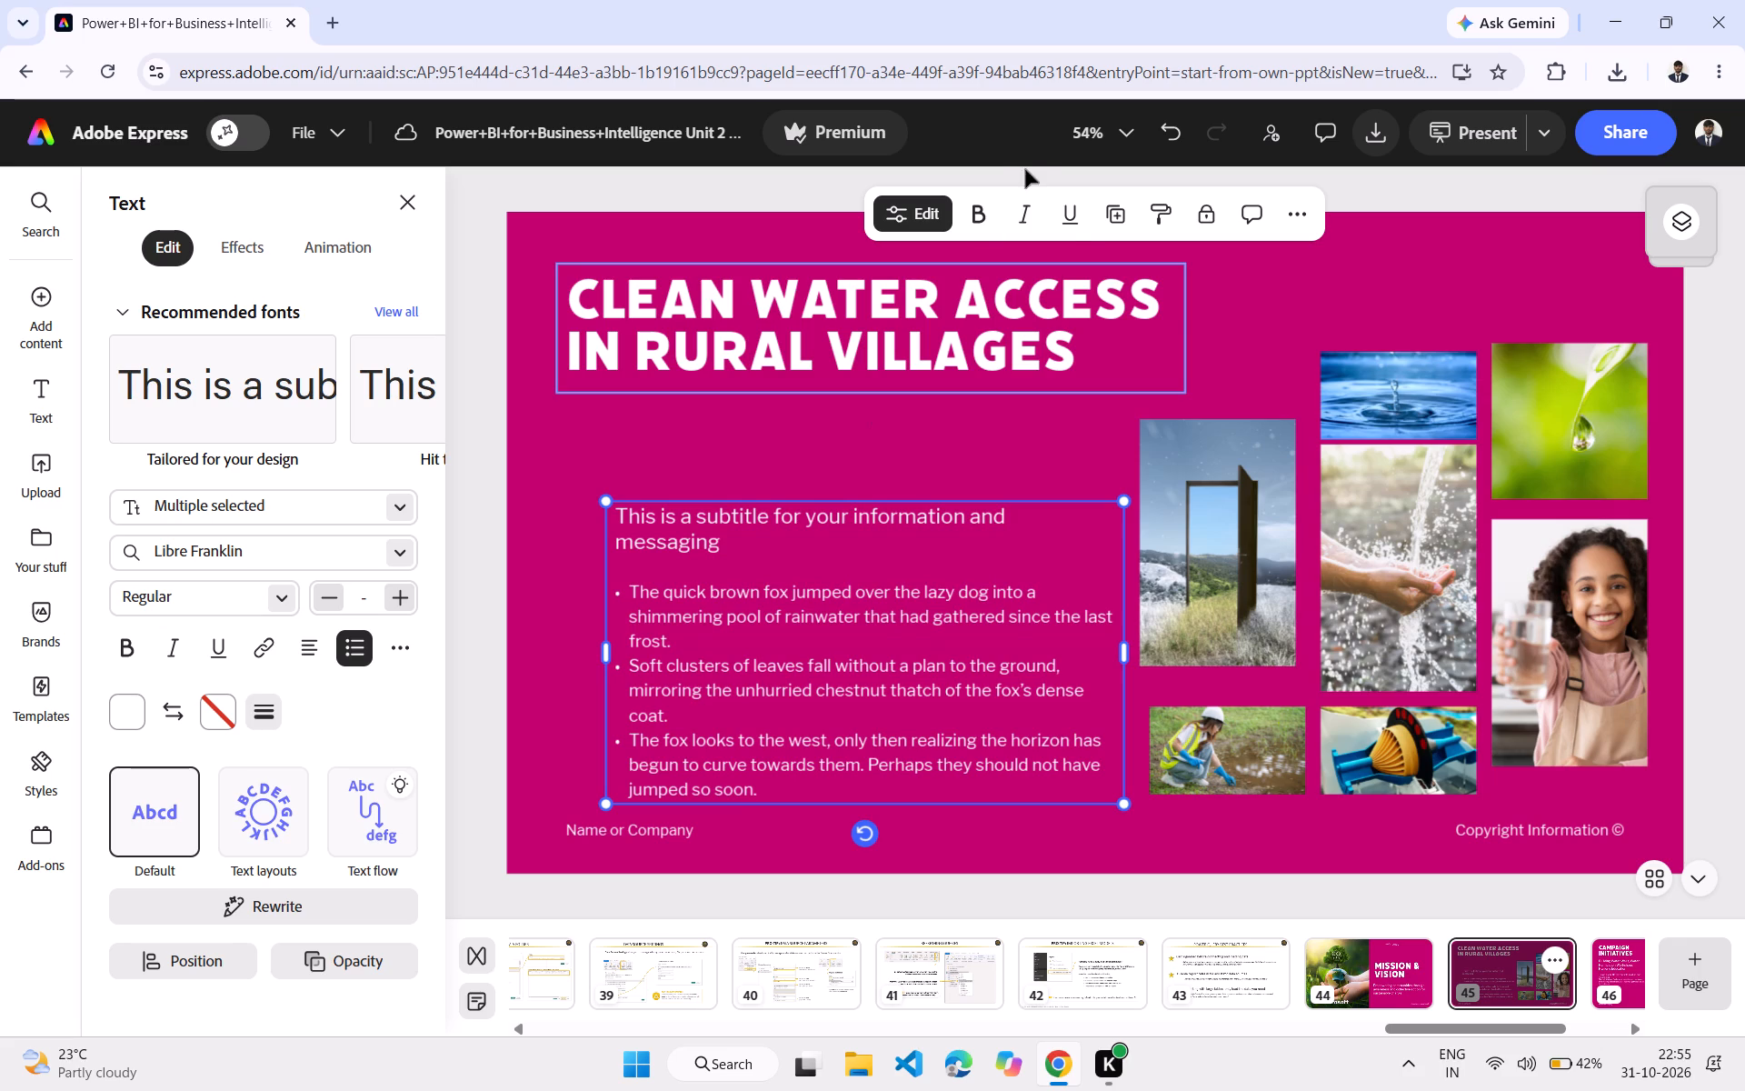
Move the CLEAN WATER ACCESS IN RURAL VILLAGES heading right and slightly down.
left_click_drag(933, 375, 986, 391)
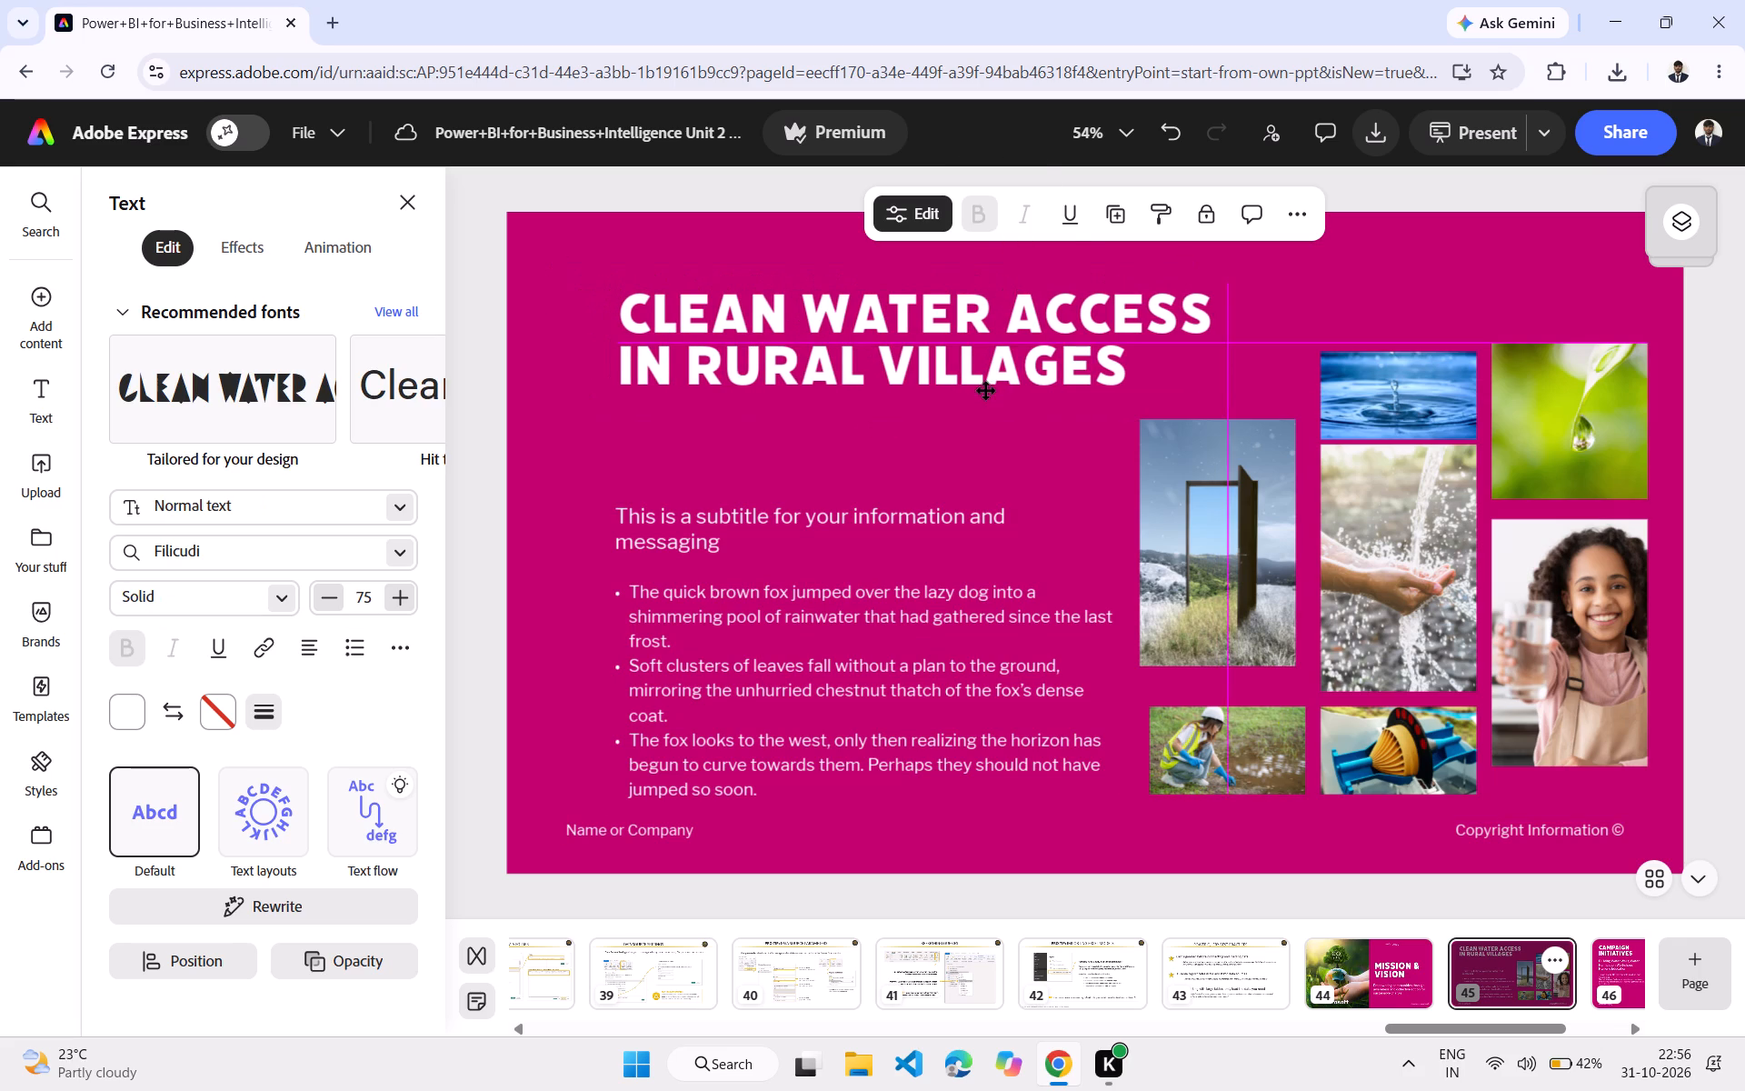
left_click_drag(986, 391, 976, 402)
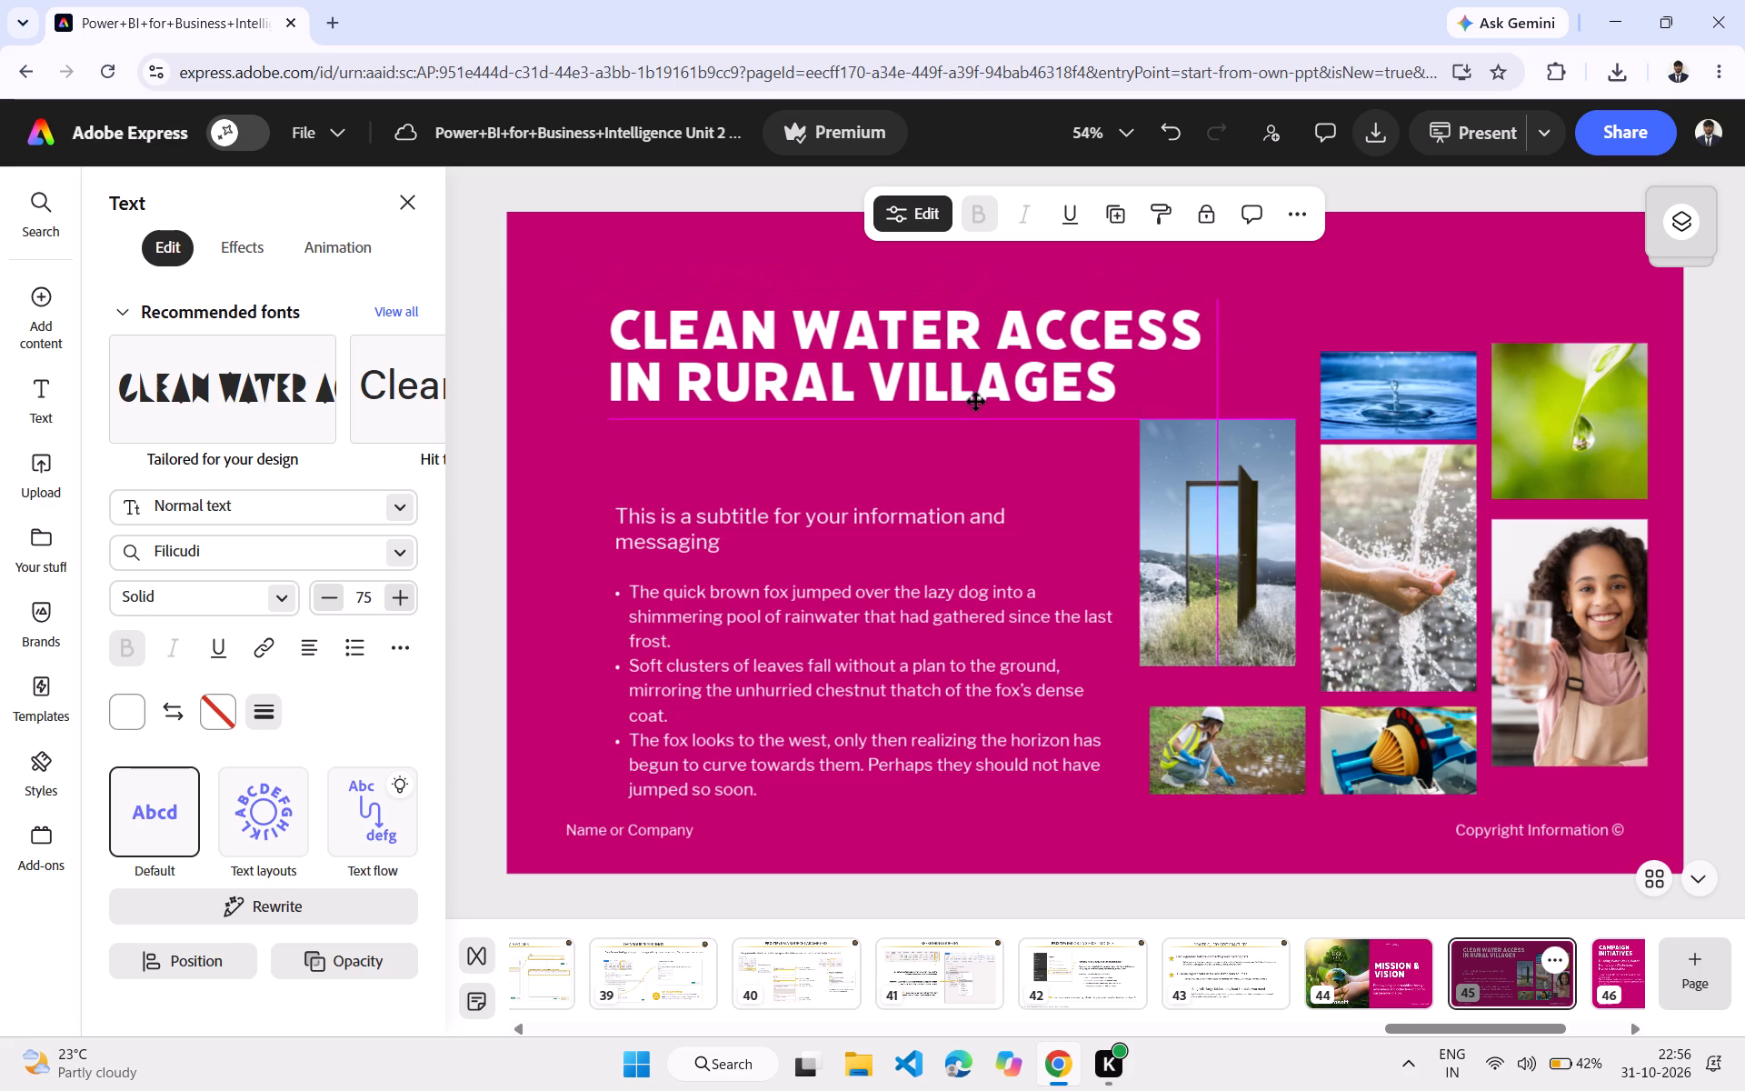
left_click_drag(976, 402, 977, 401)
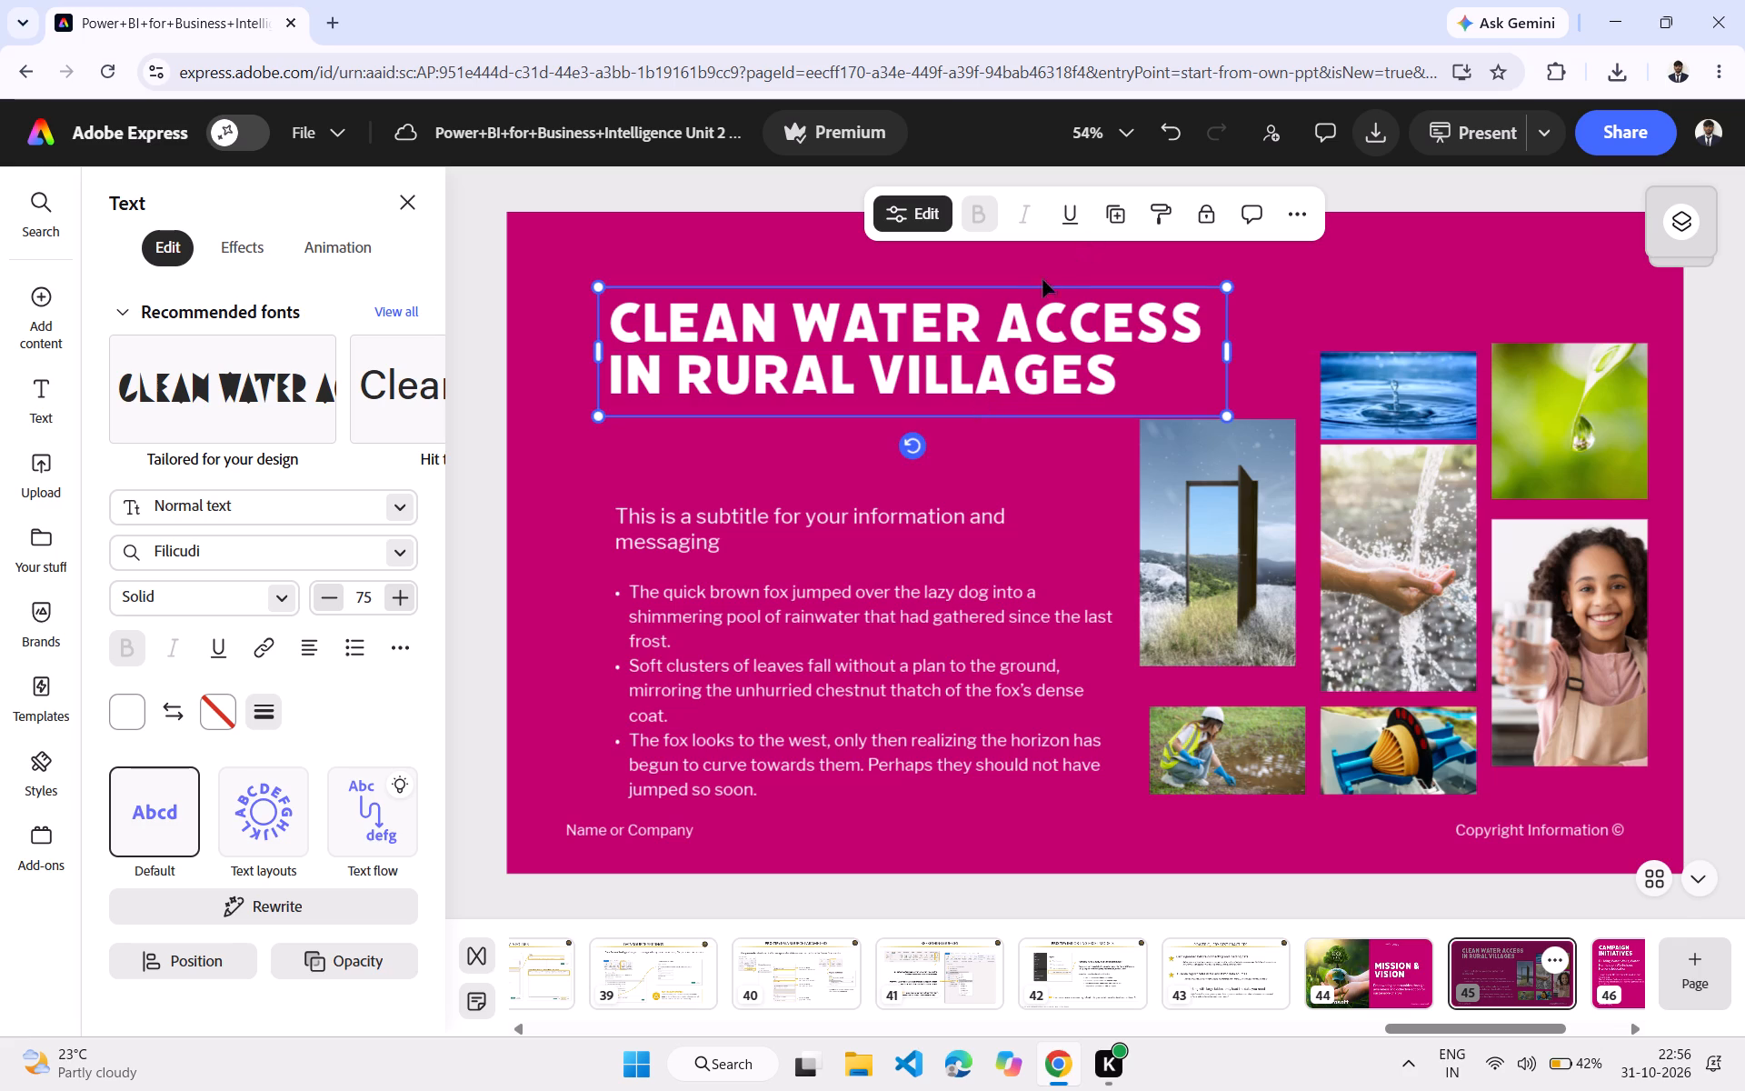
left_click_drag(1034, 285, 1071, 285)
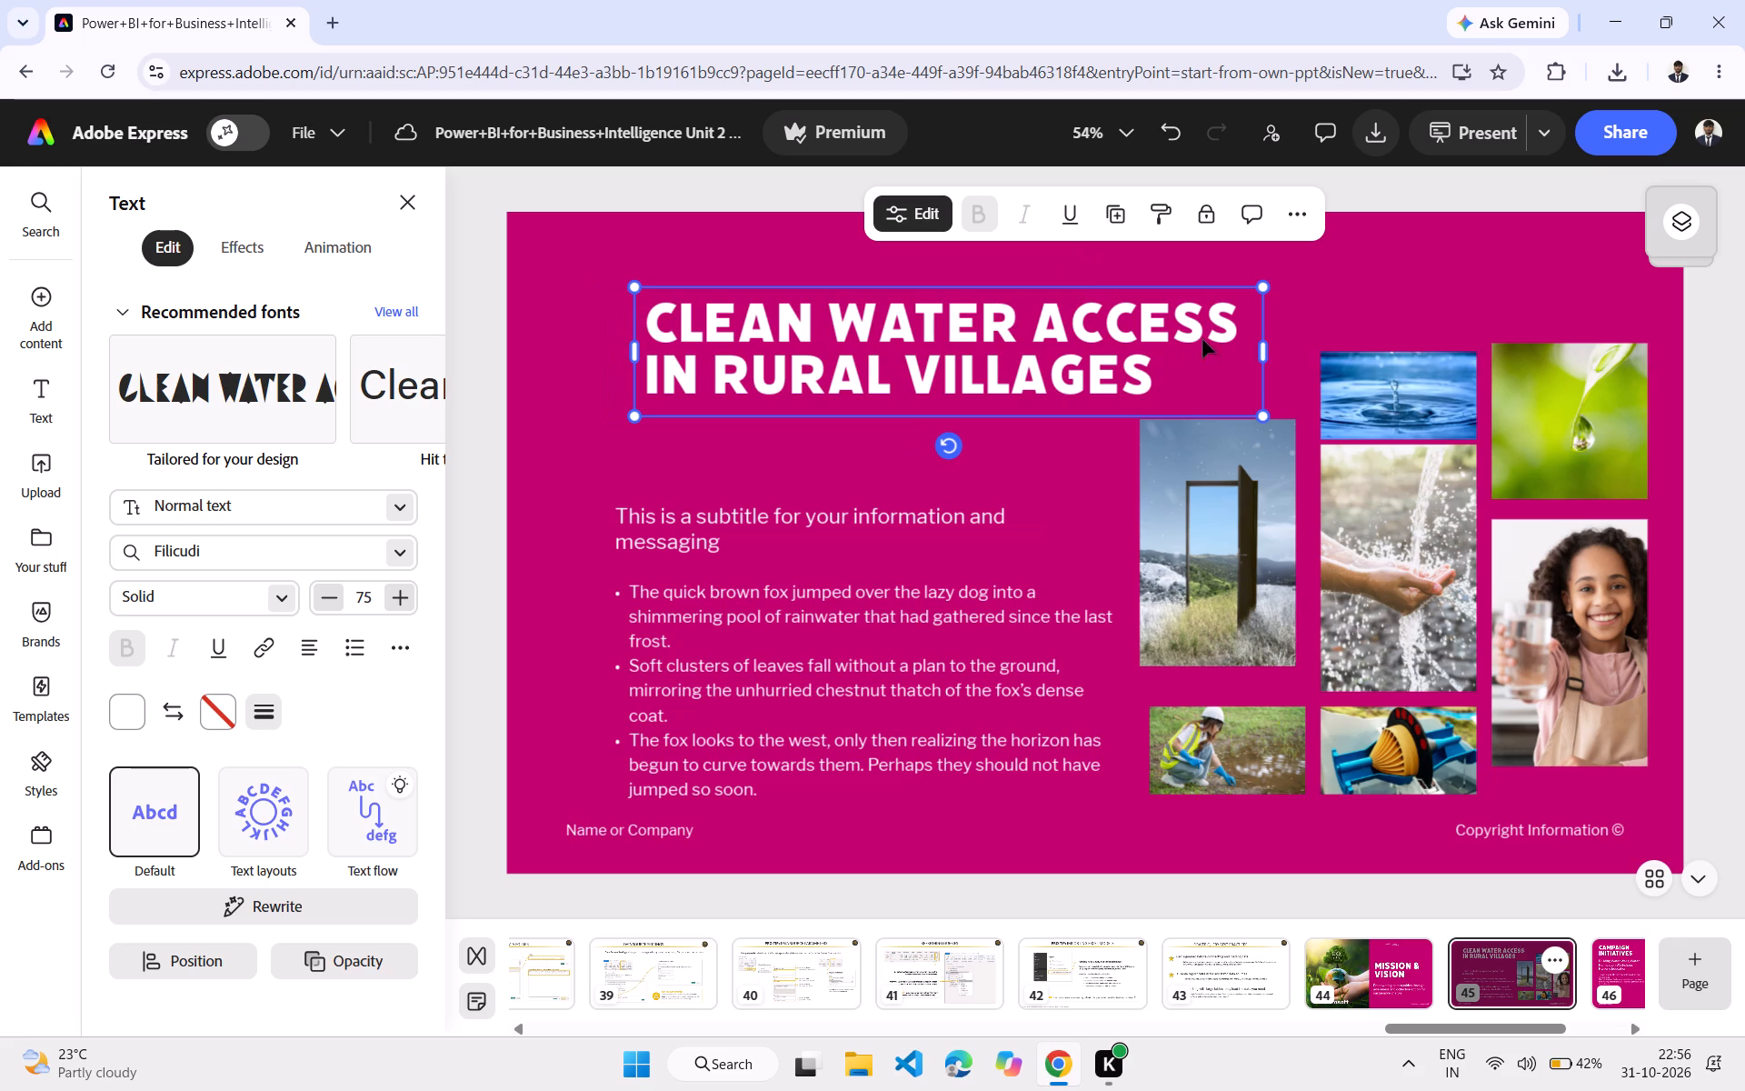
Move the water ripple and green water-drop photos slightly up and right, with their top edges level.
left_click_drag(1391, 421, 1401, 399)
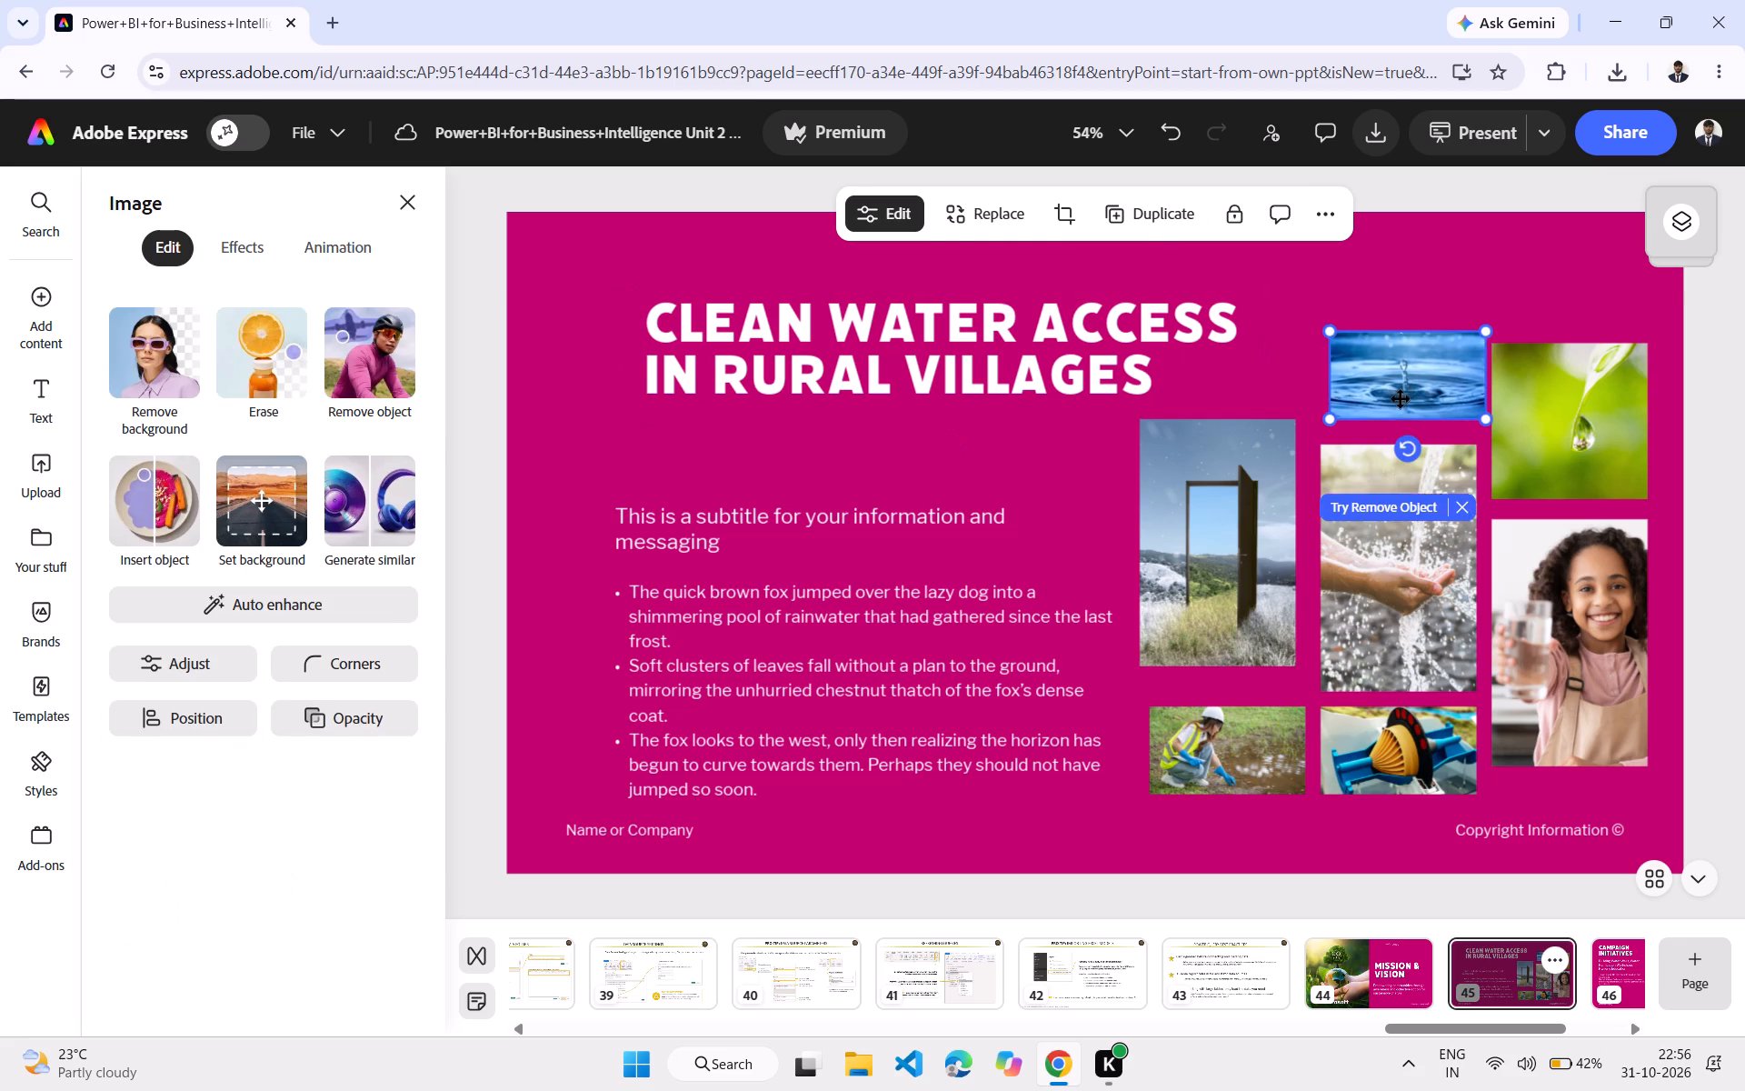
left_click_drag(1528, 399, 1547, 391)
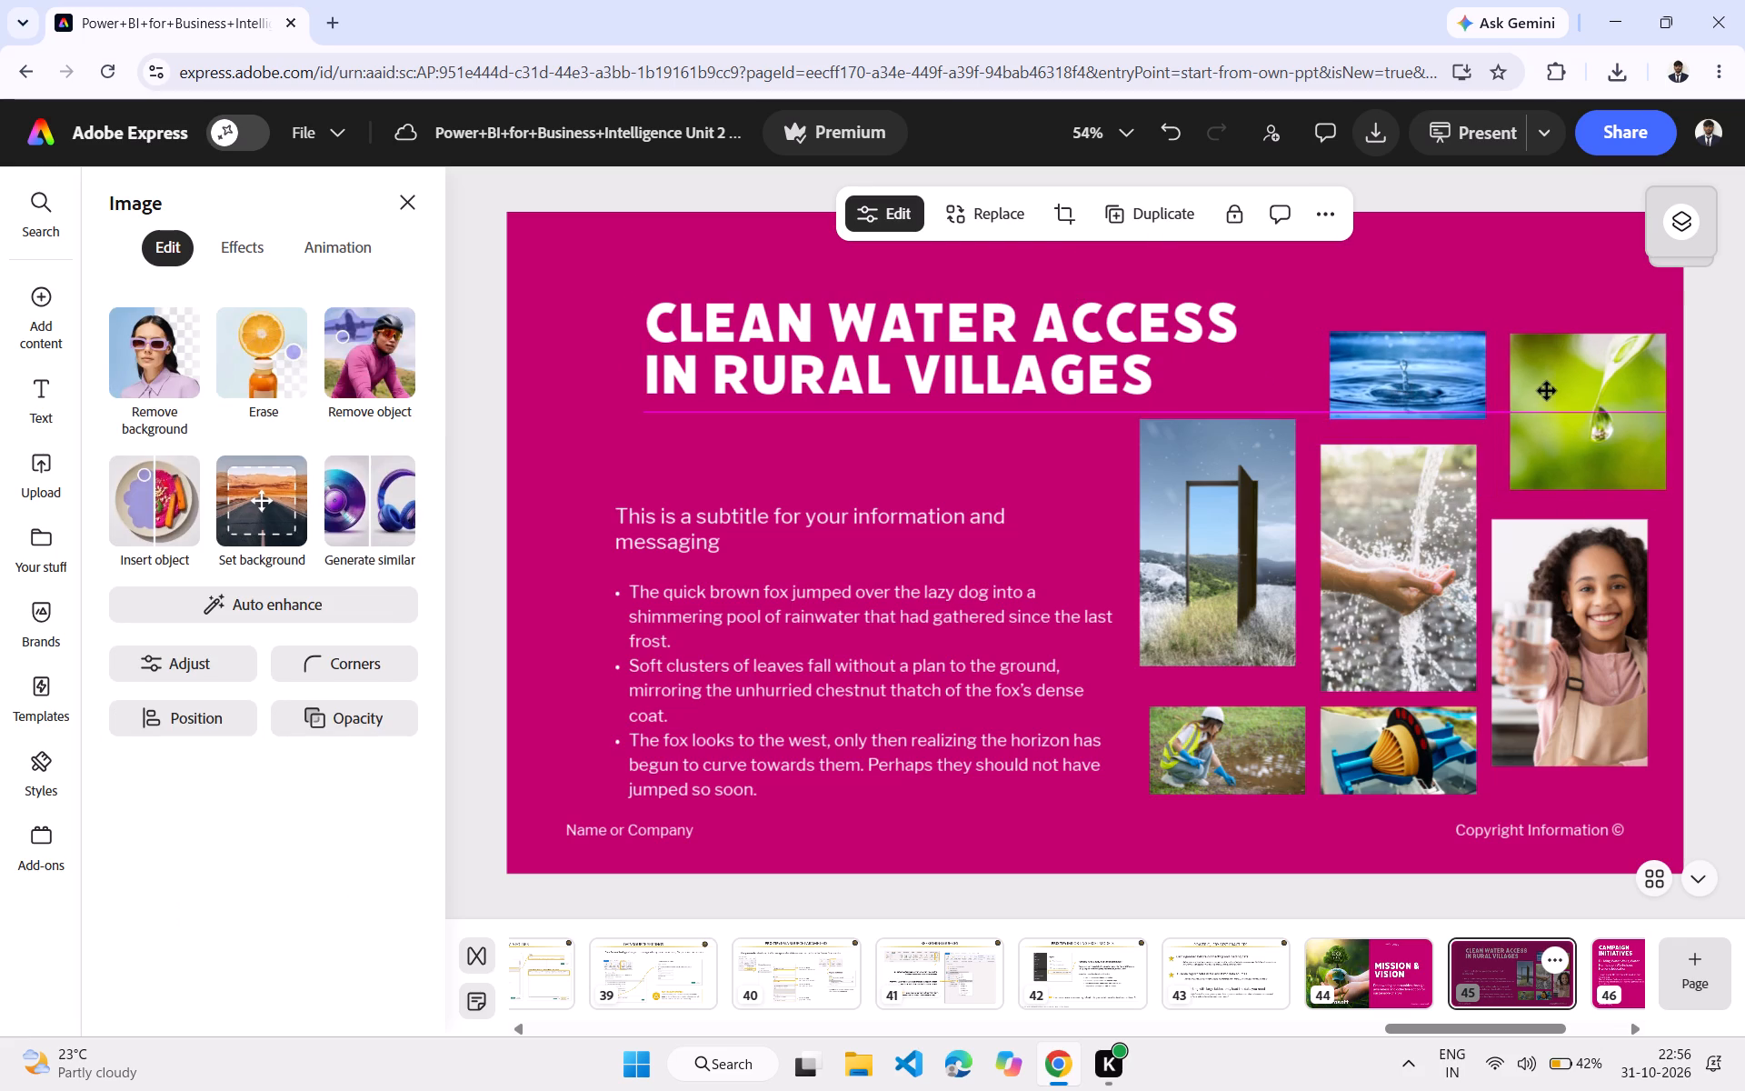
left_click_drag(1547, 391, 1548, 385)
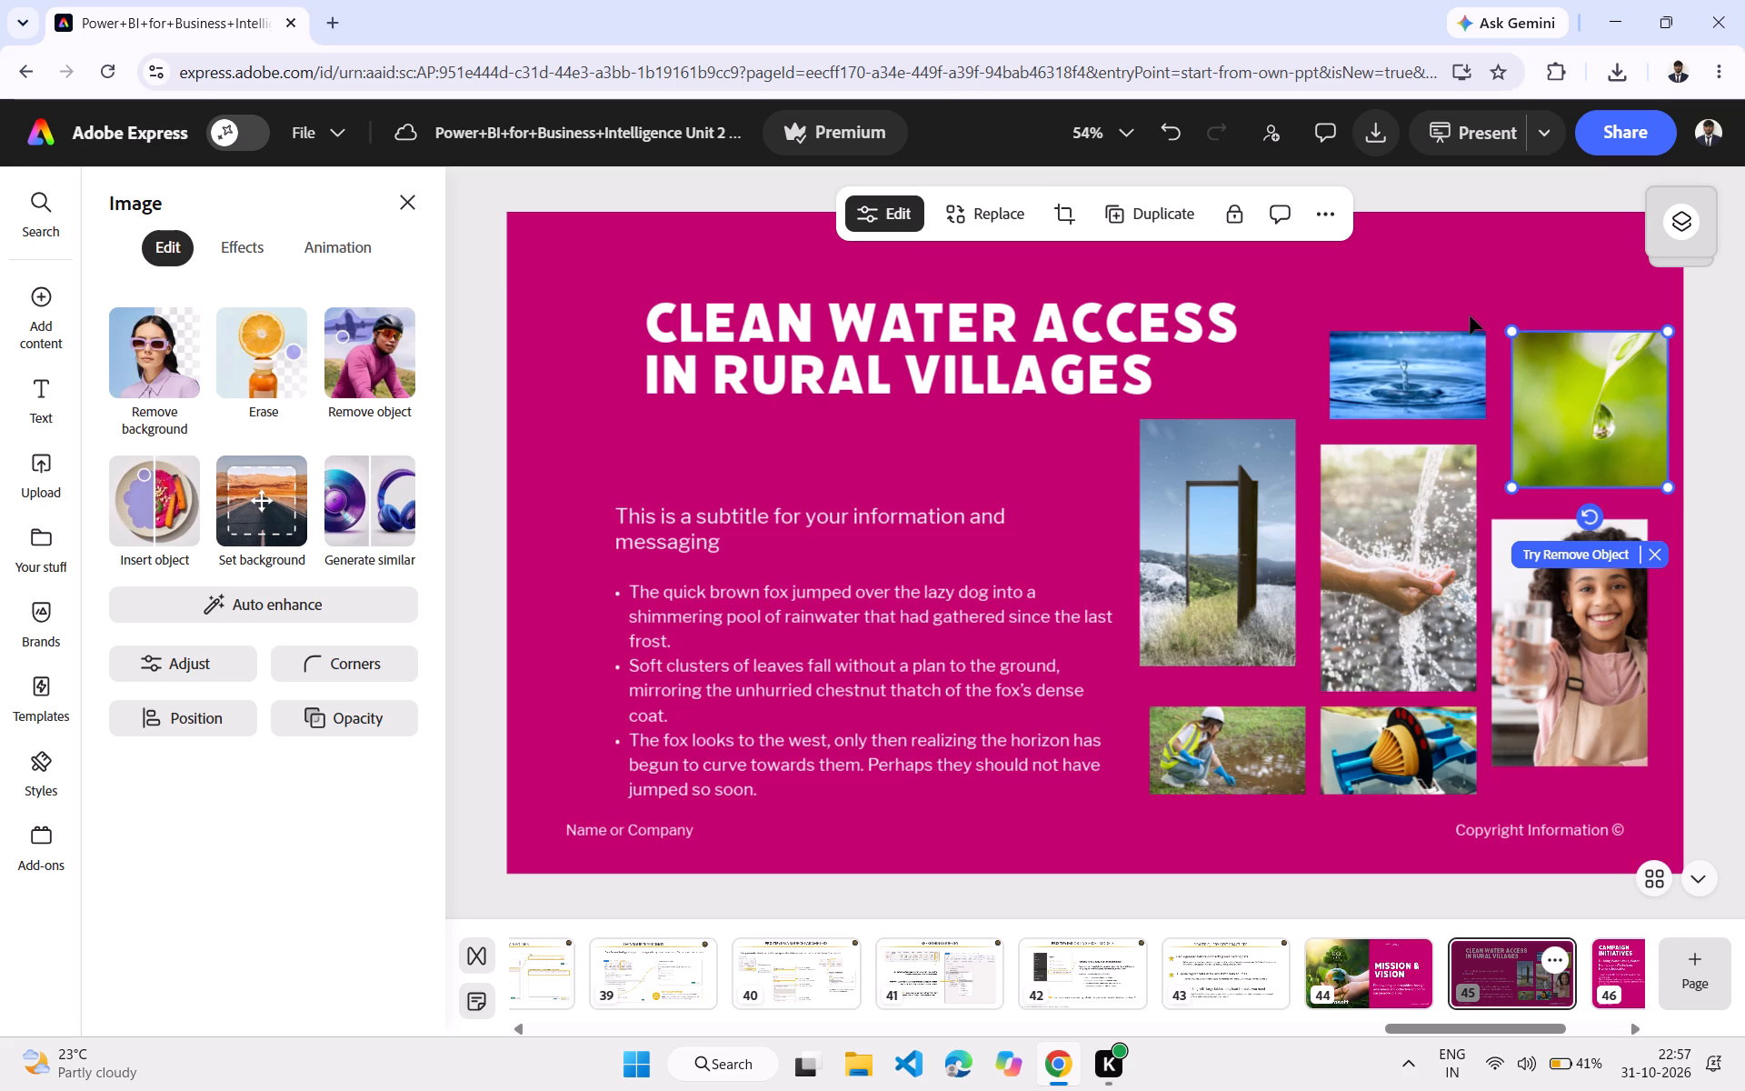
Nudge the subtitle and bullet text block slightly right and up.
left_click(878, 595)
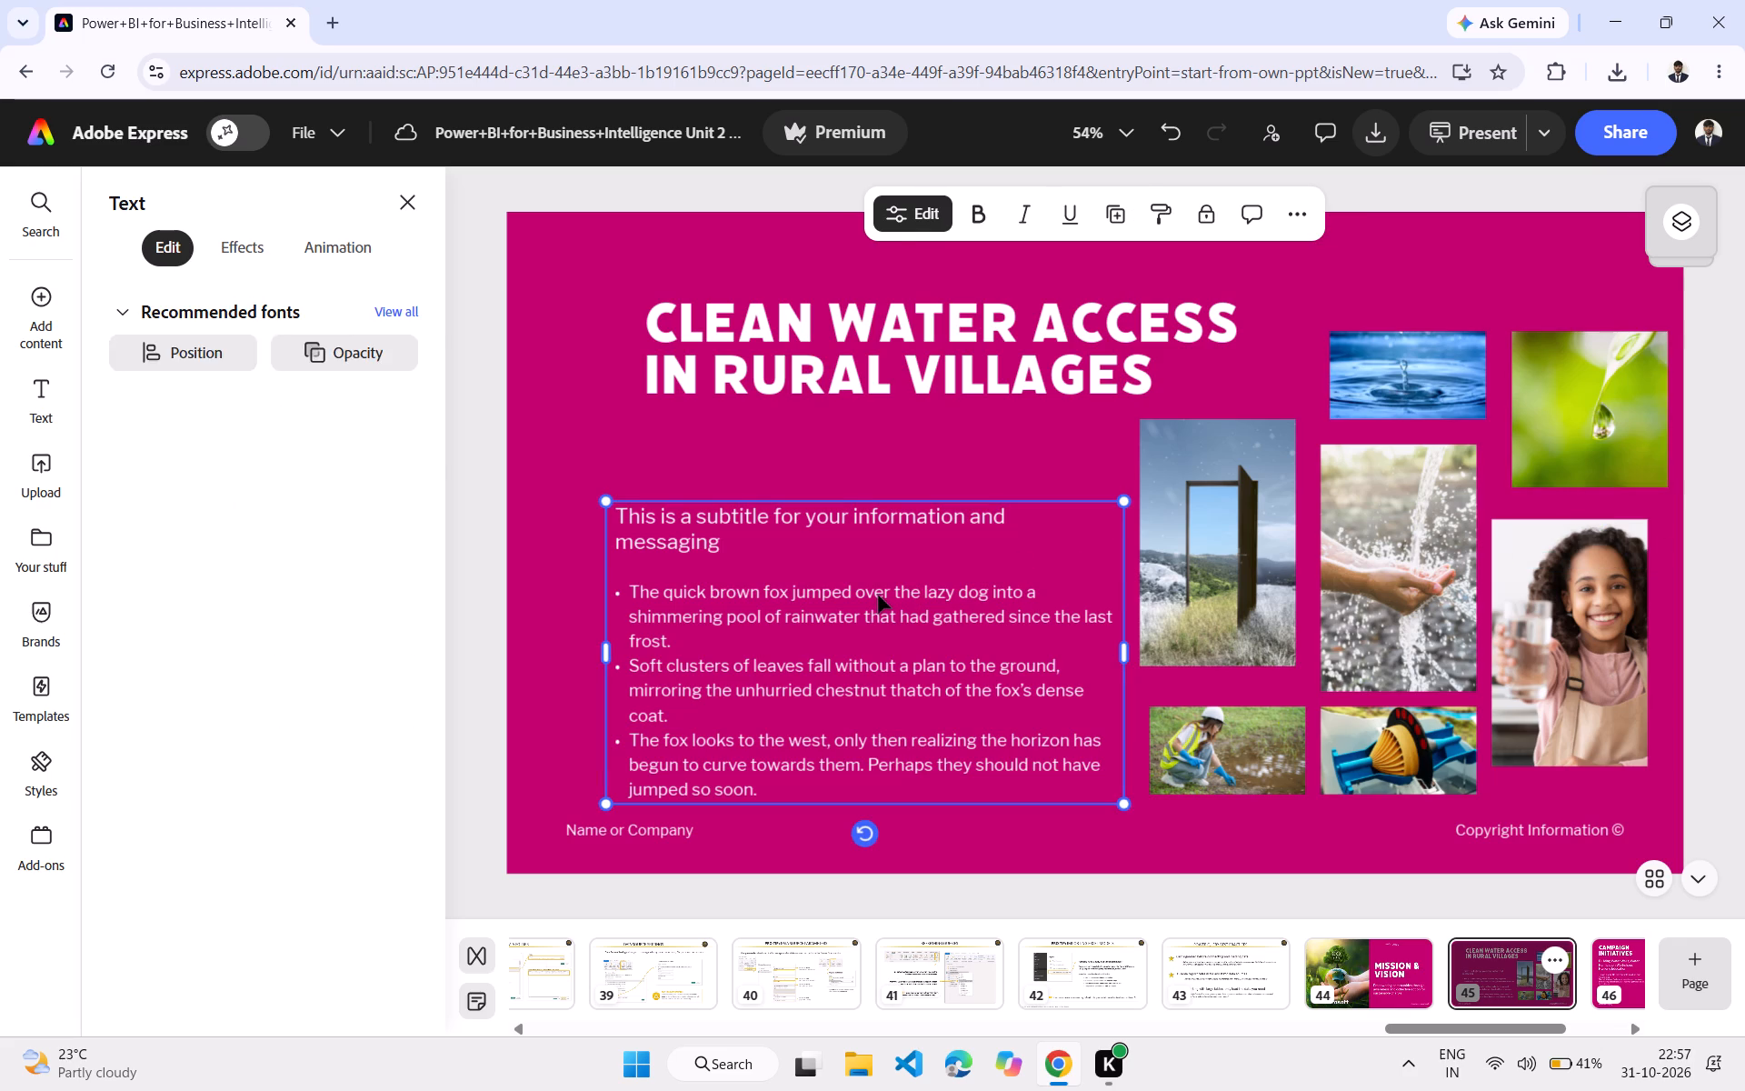
left_click_drag(878, 595, 892, 593)
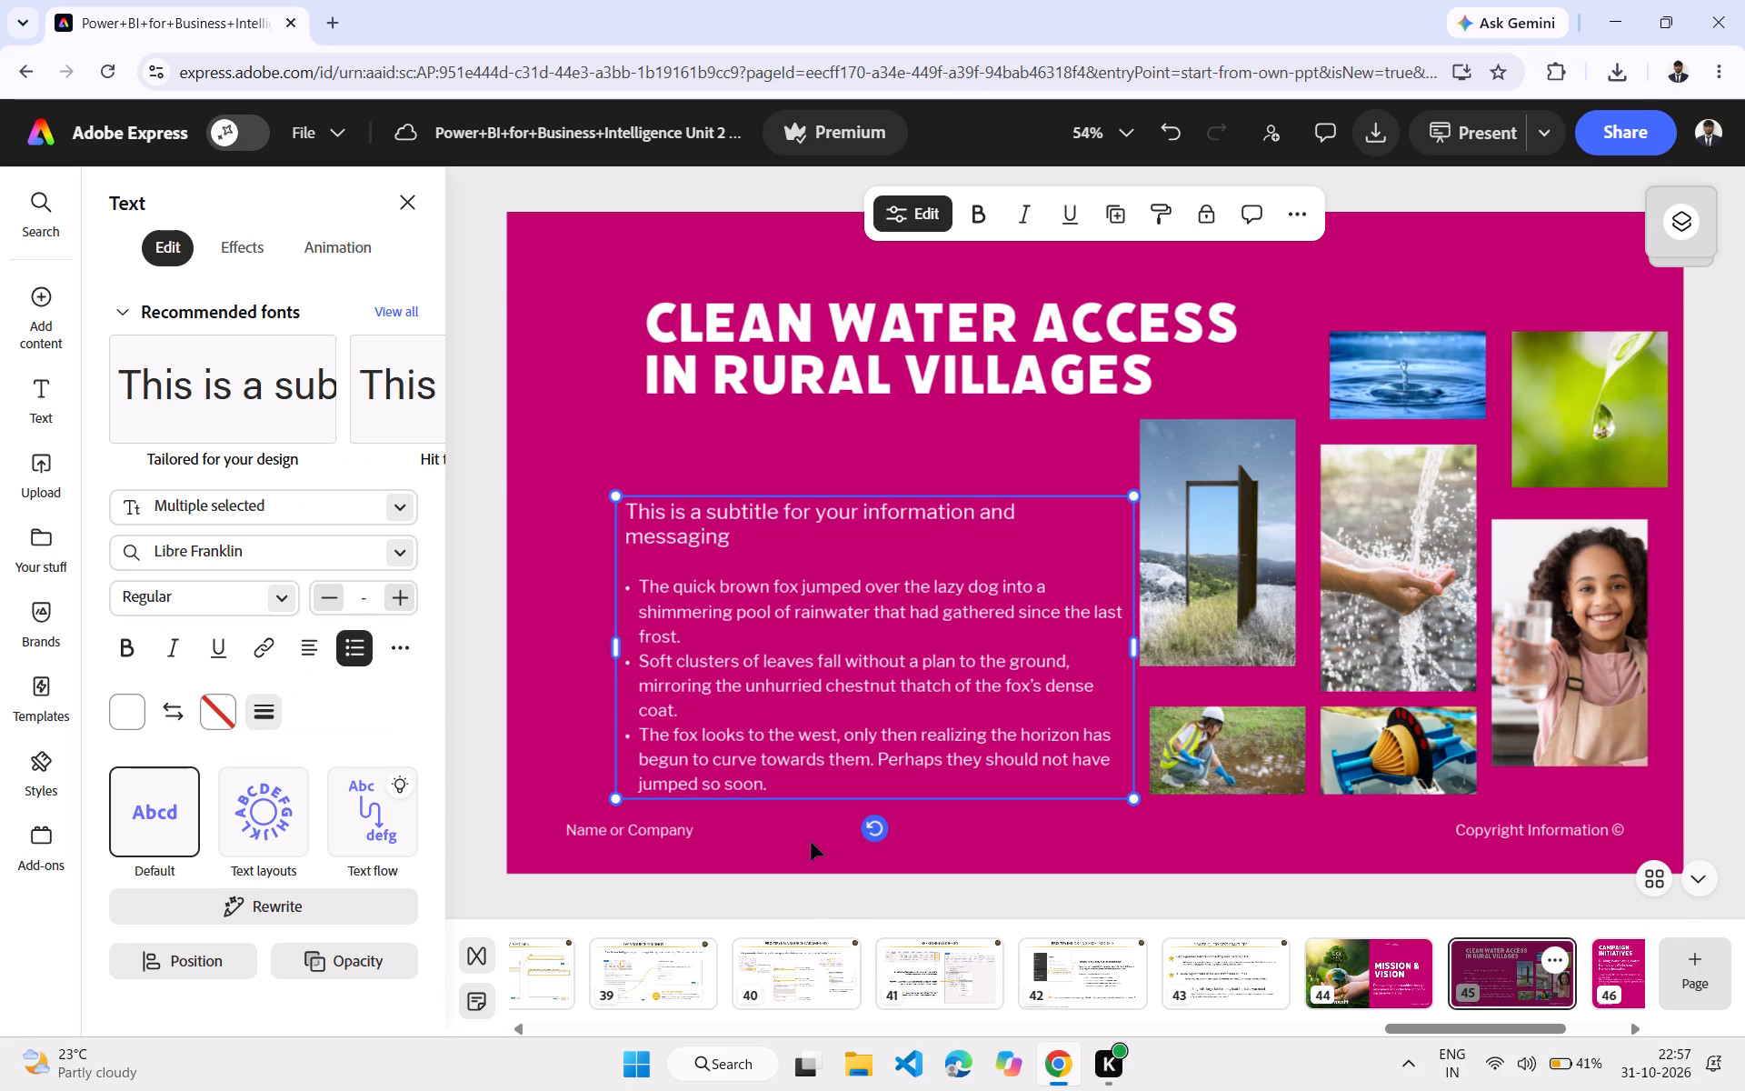
On page 42, shift the Import menu screenshot slightly right and down inside its frame.
left_click(1132, 949)
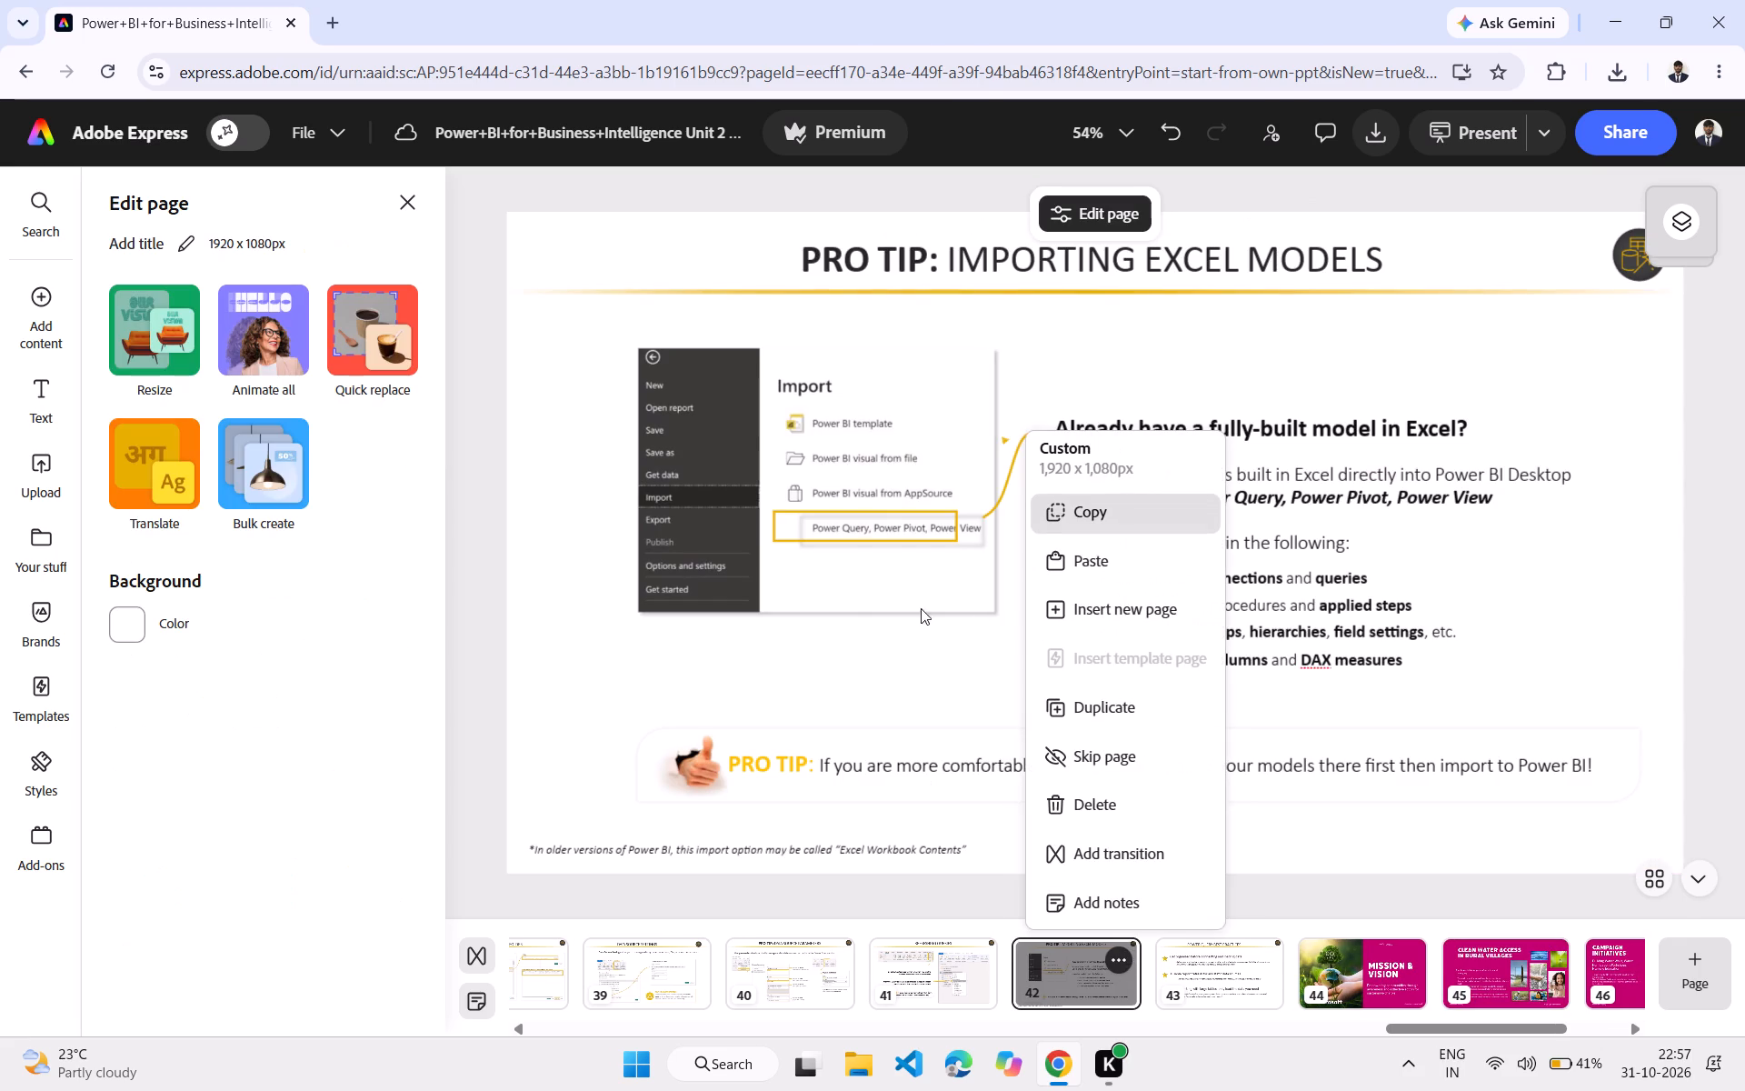
left_click_drag(866, 596, 892, 599)
left_click(892, 599)
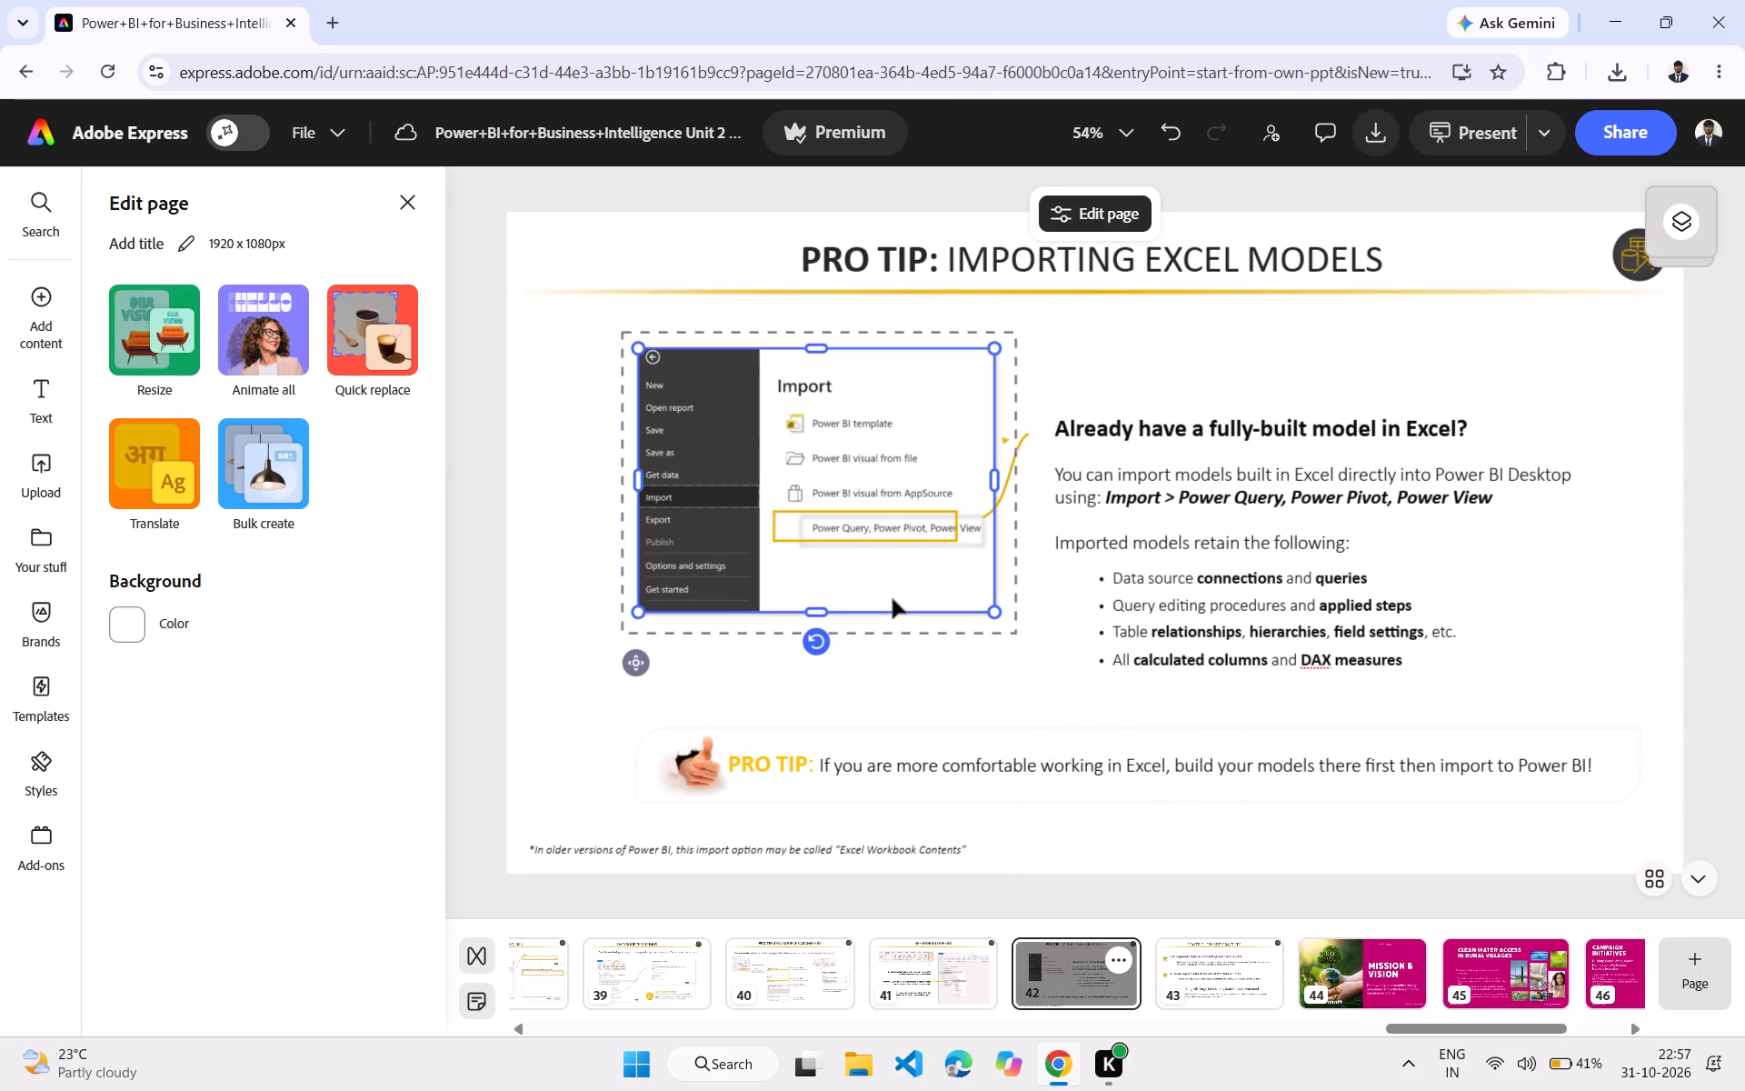
left_click_drag(892, 599, 911, 602)
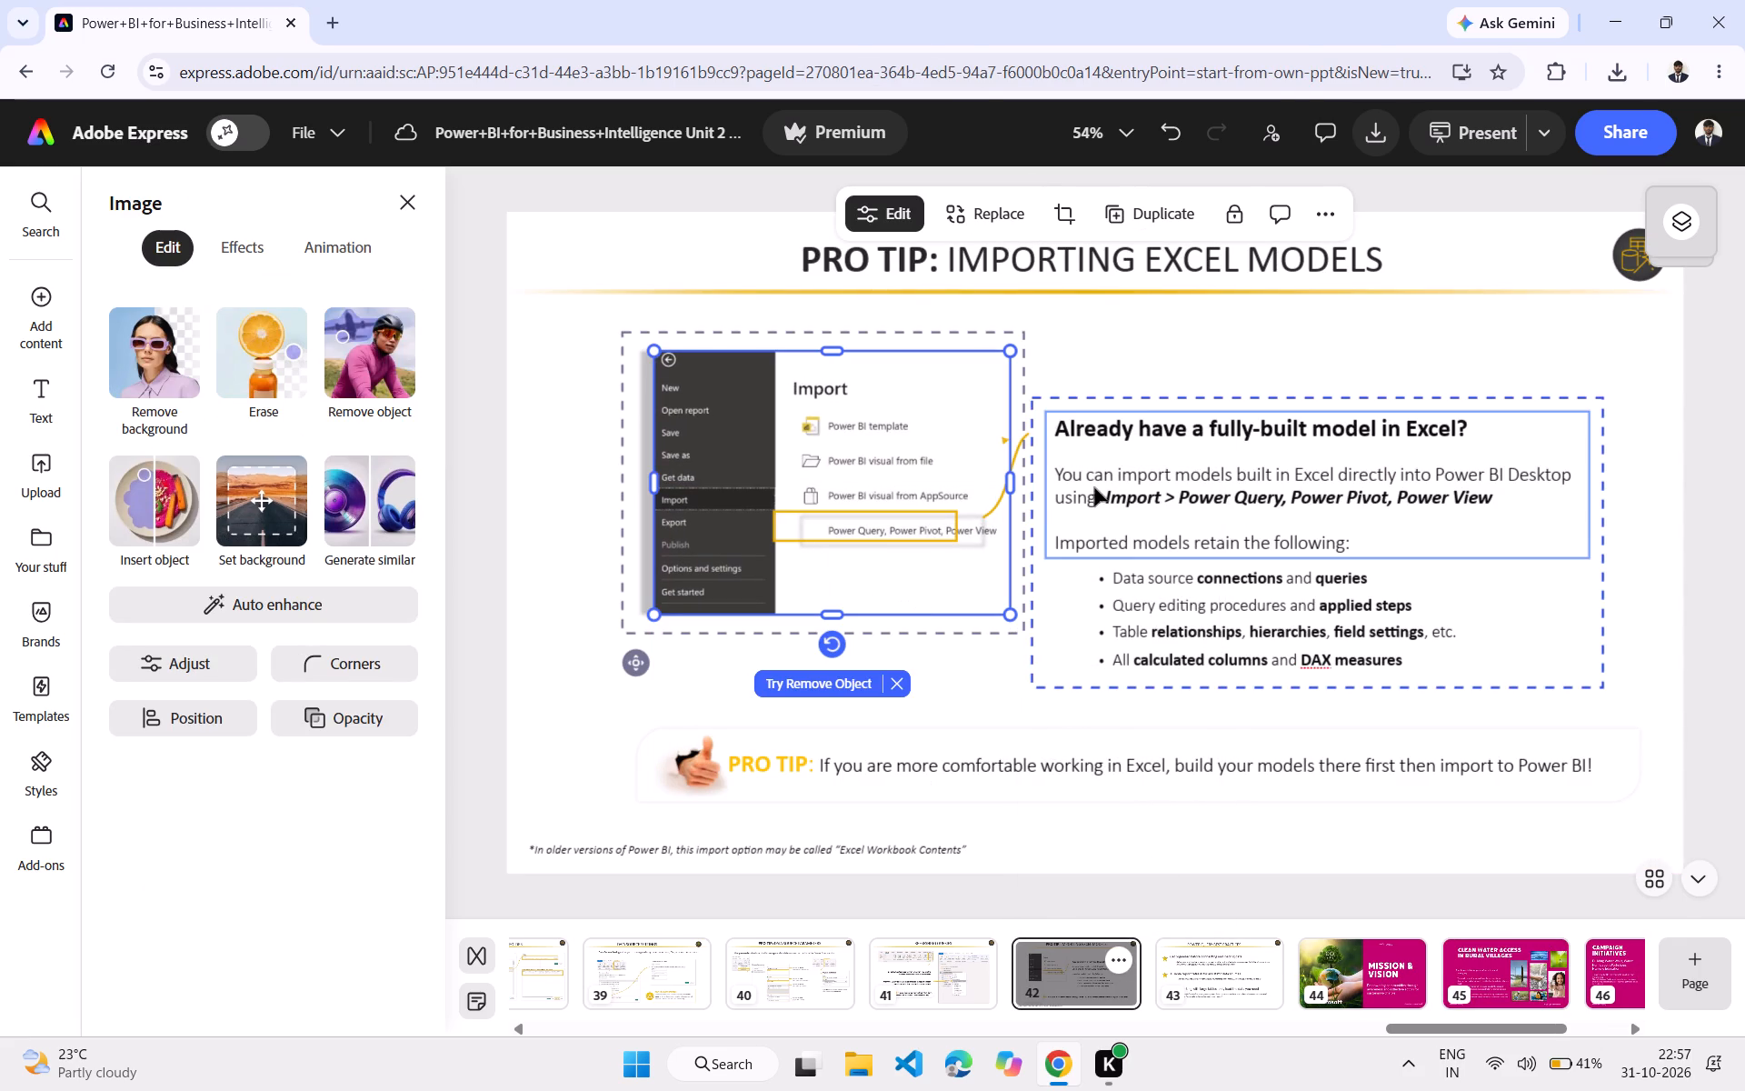
Move the "Already have a fully-built model in Excel?" text block slightly right and up.
left_click_drag(1094, 487, 1133, 474)
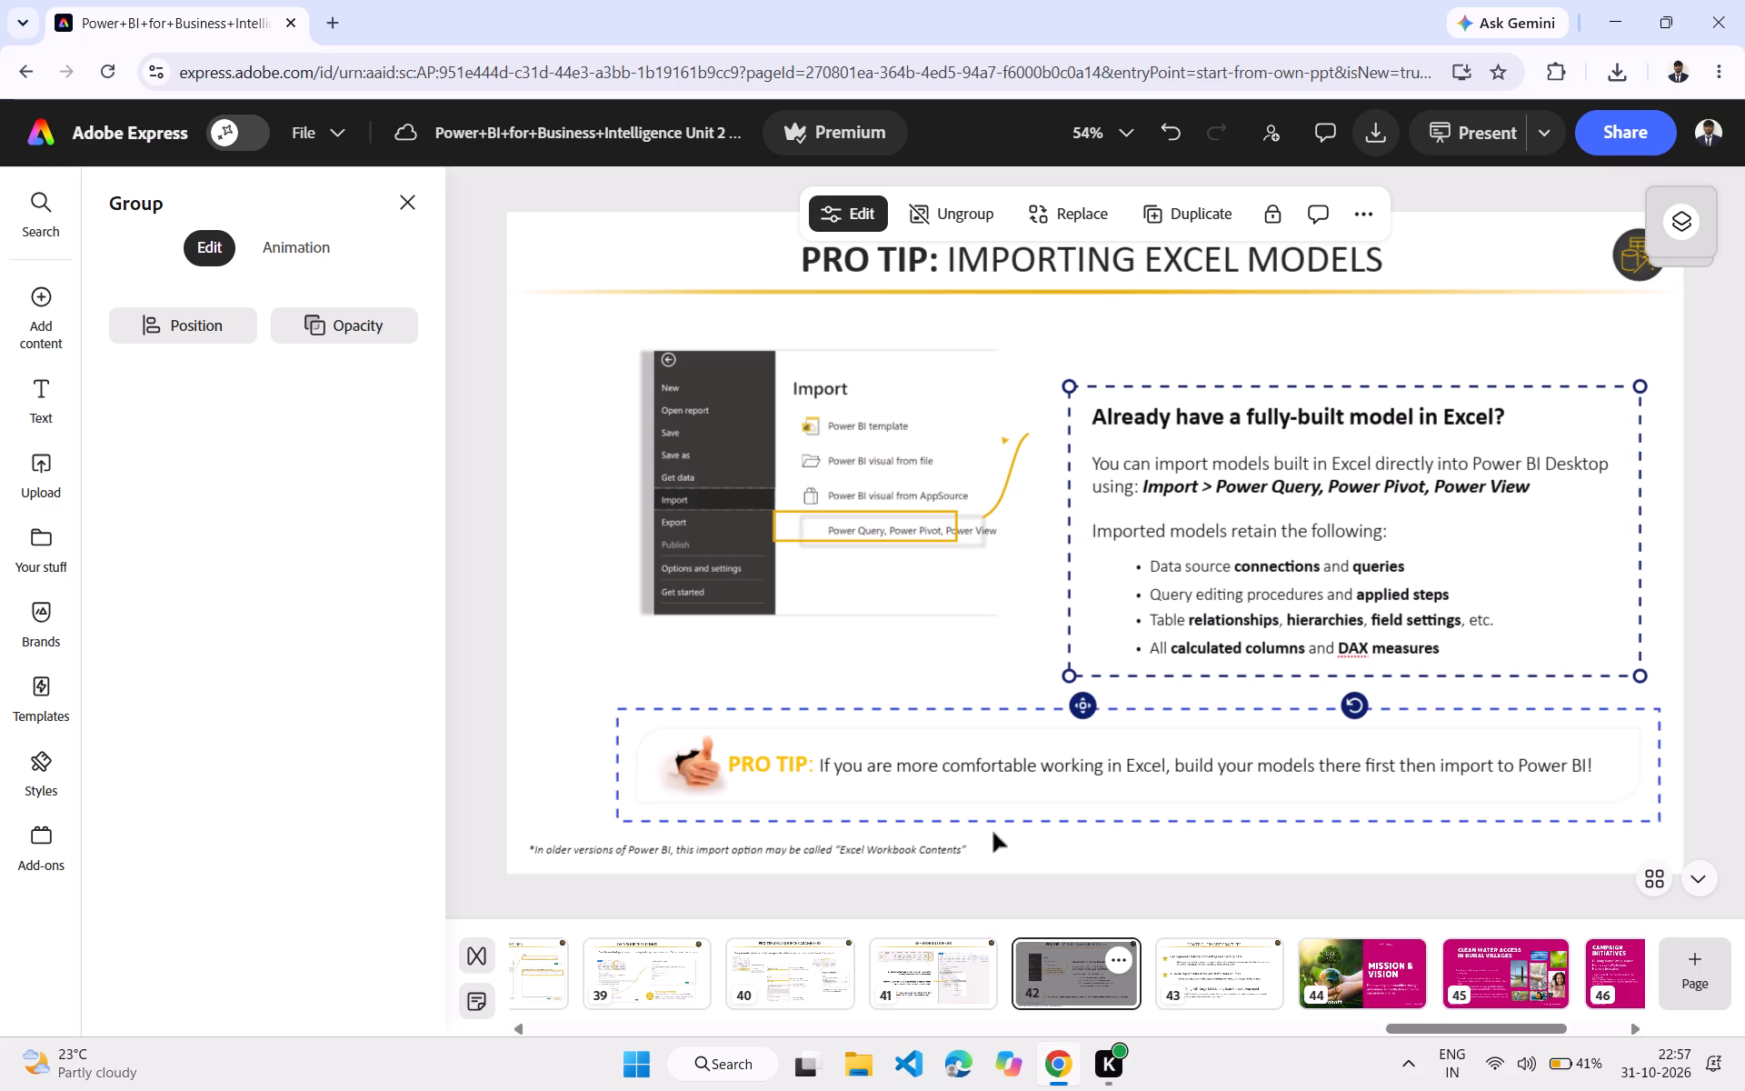
On page 41, REFRESHING QUERIES, move the Query Editor screenshot with its highlight and arrow slightly right.
left_click(962, 939)
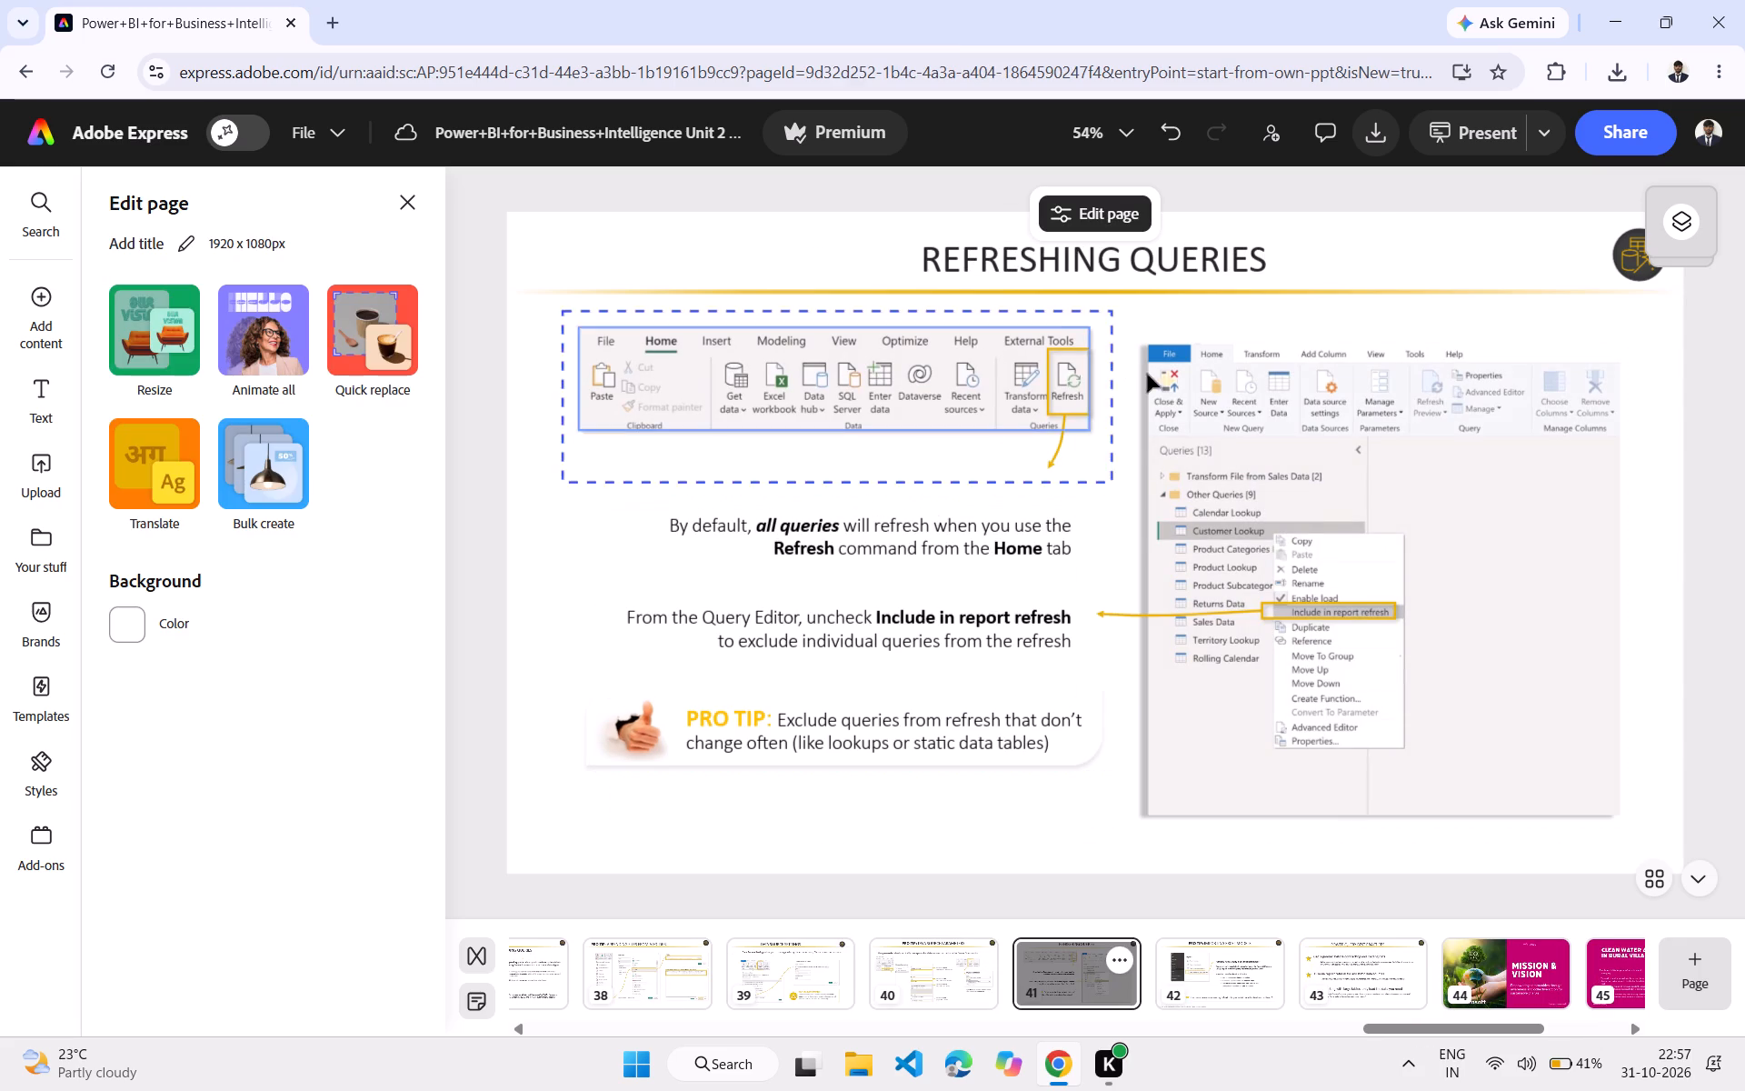
left_click_drag(1215, 395, 1251, 395)
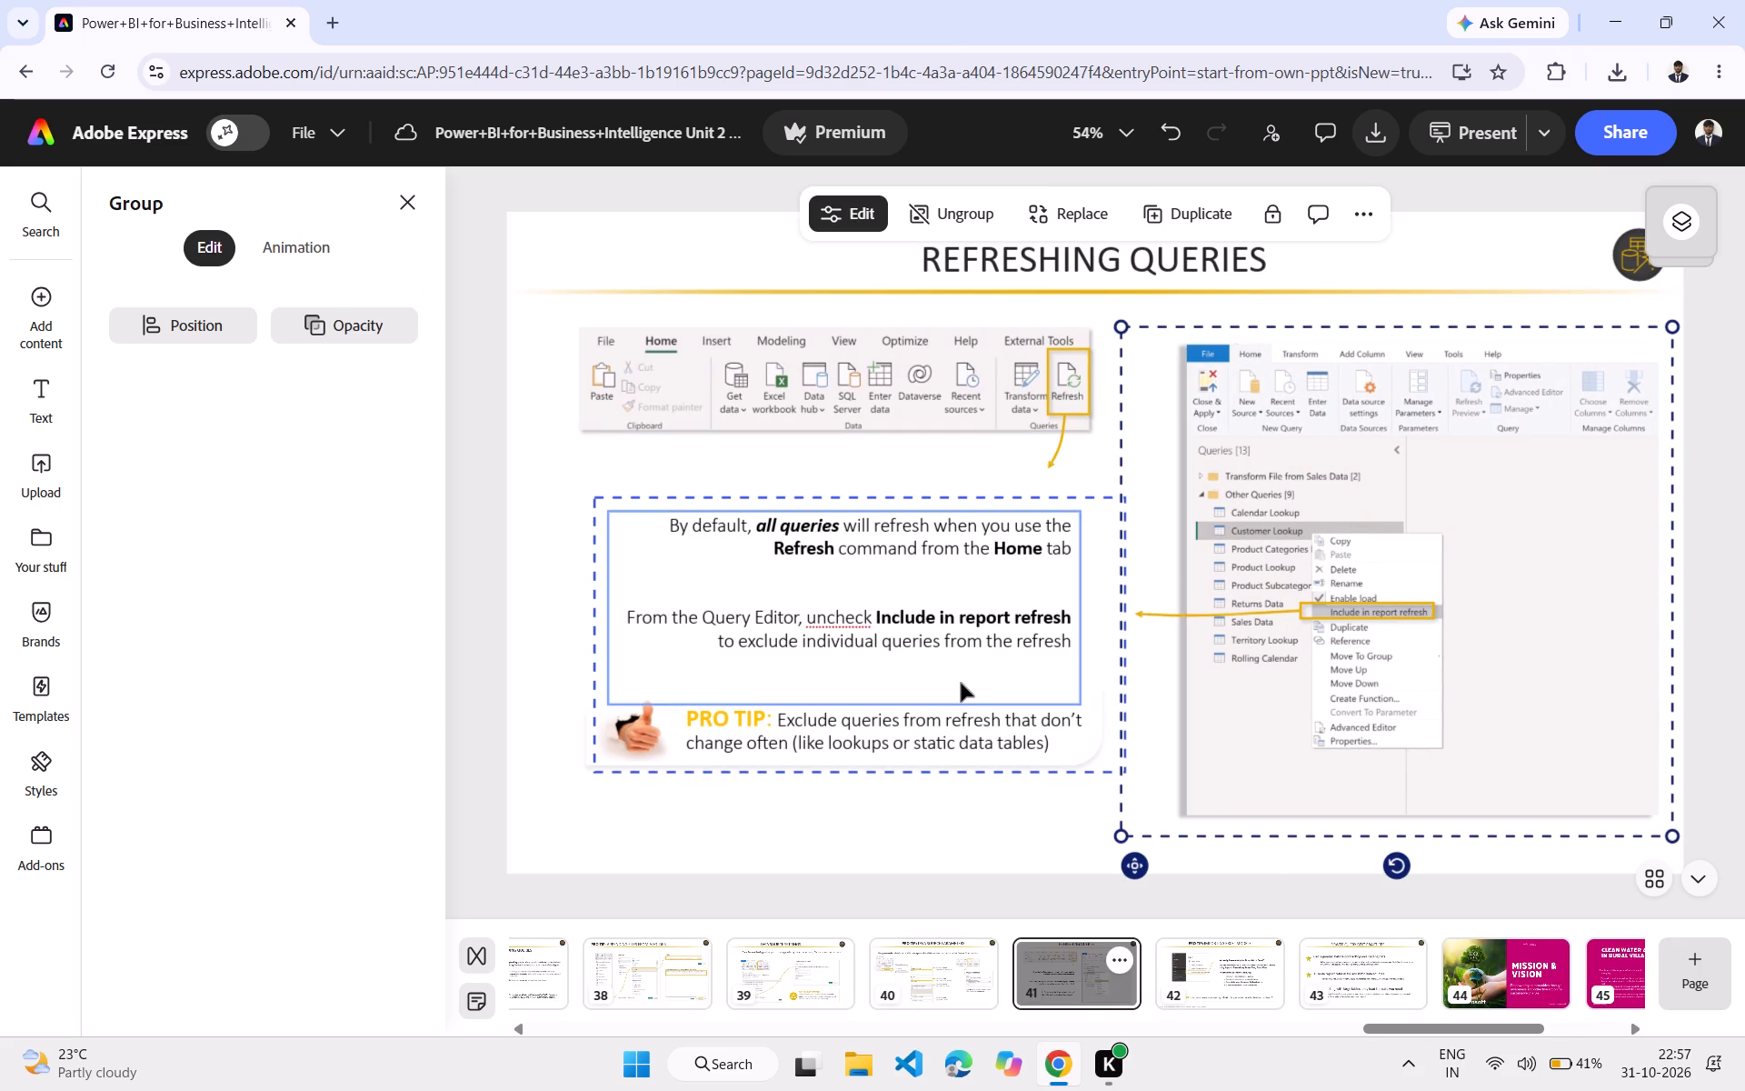
Move the refresh instructions text group and the PRO TIP box with its thumb image slightly right and down together.
left_click_drag(961, 683, 992, 693)
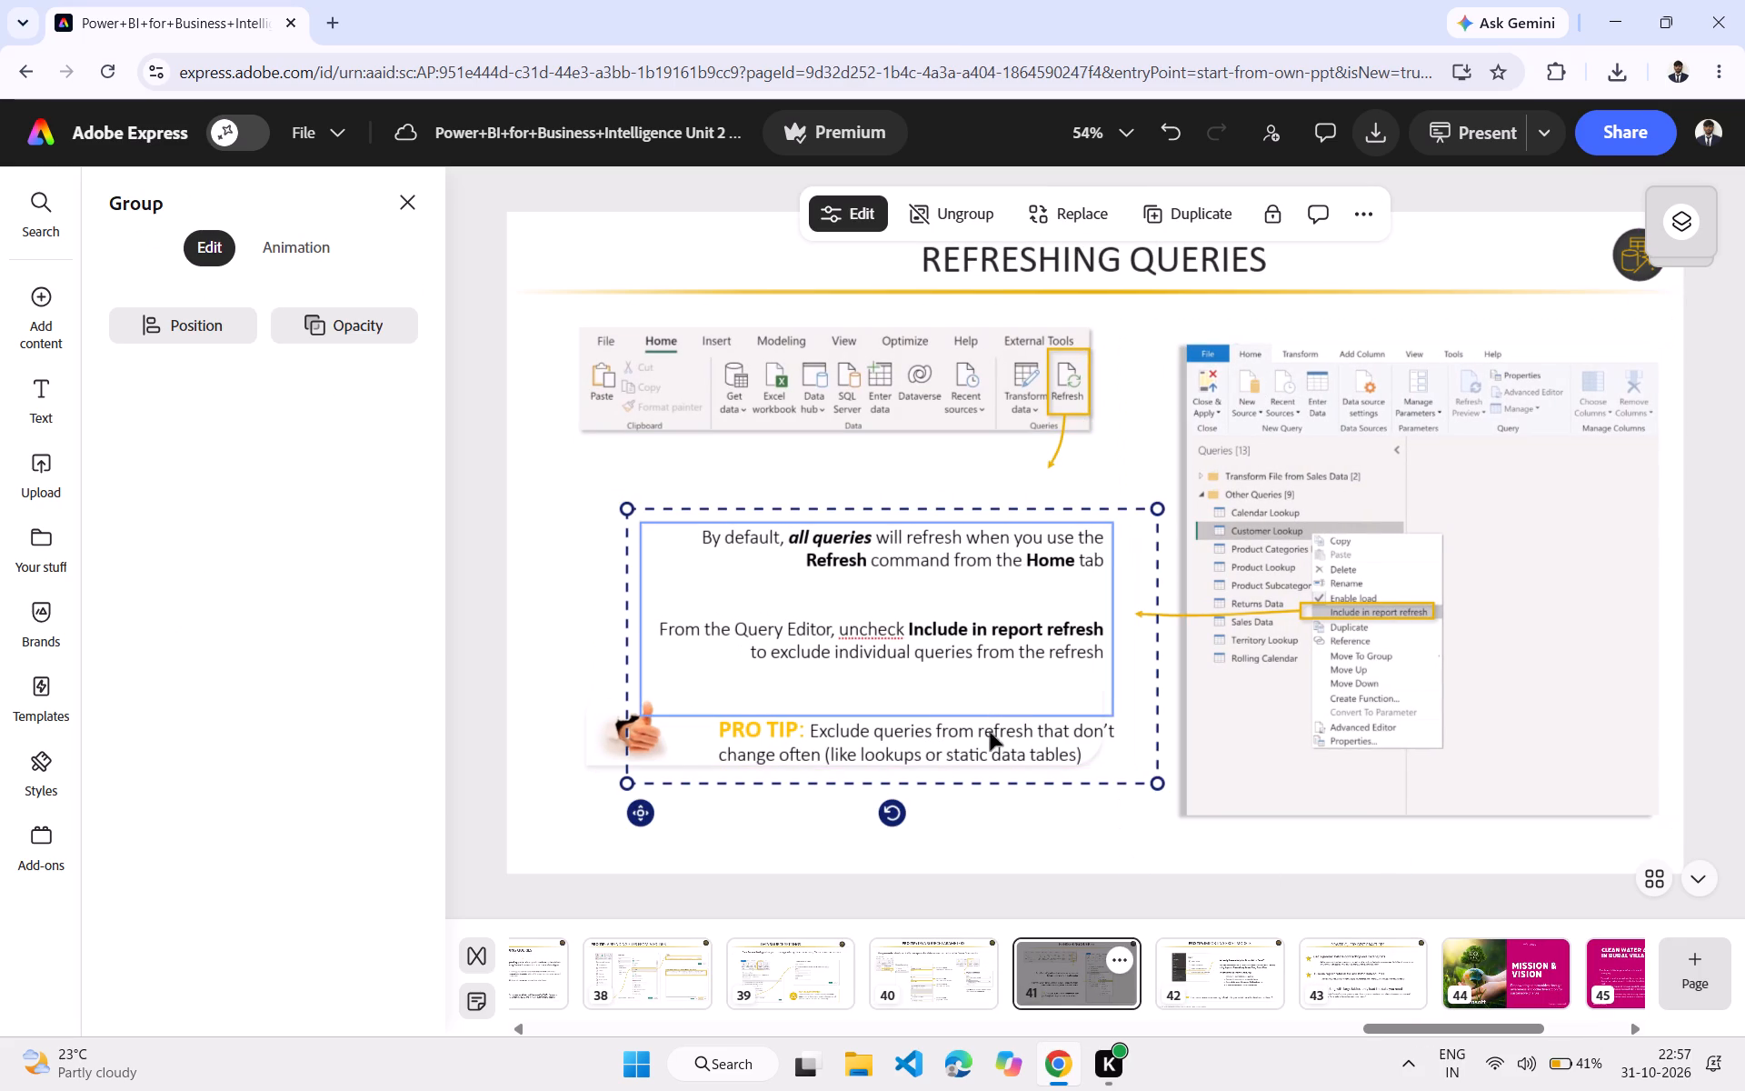
left_click_drag(611, 728, 644, 740)
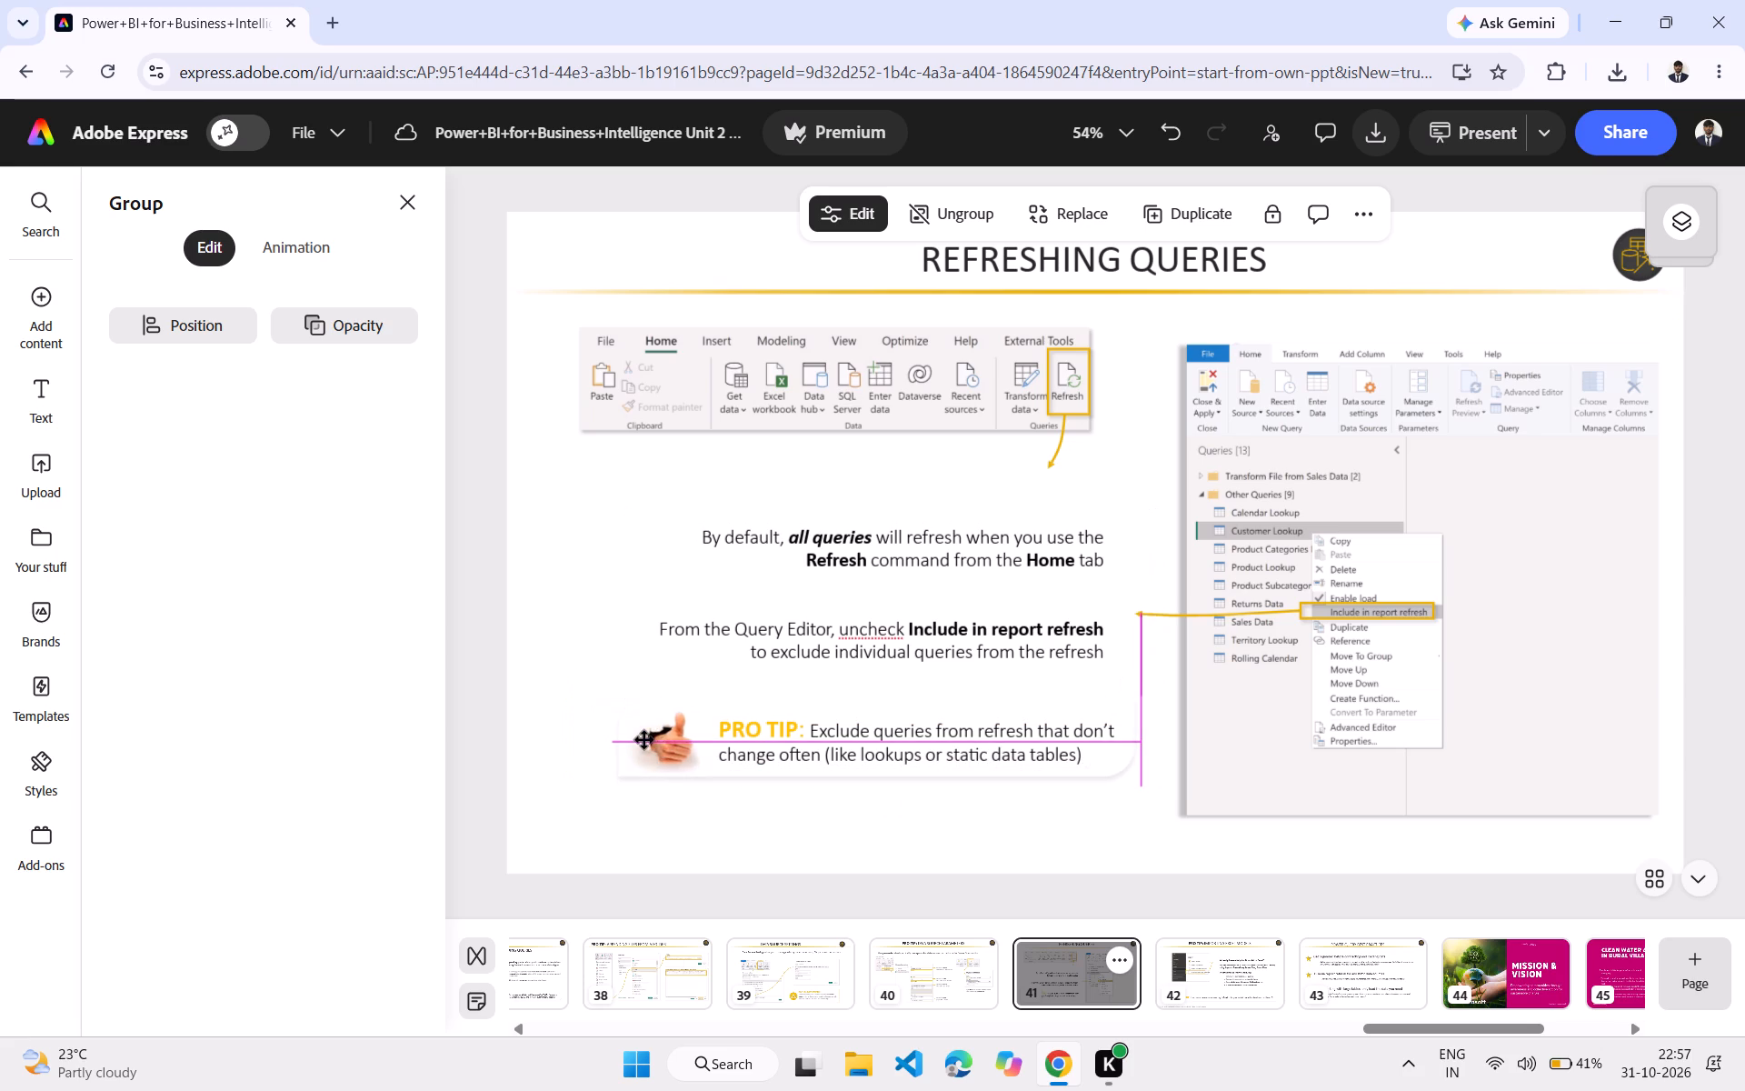
left_click_drag(644, 740, 649, 740)
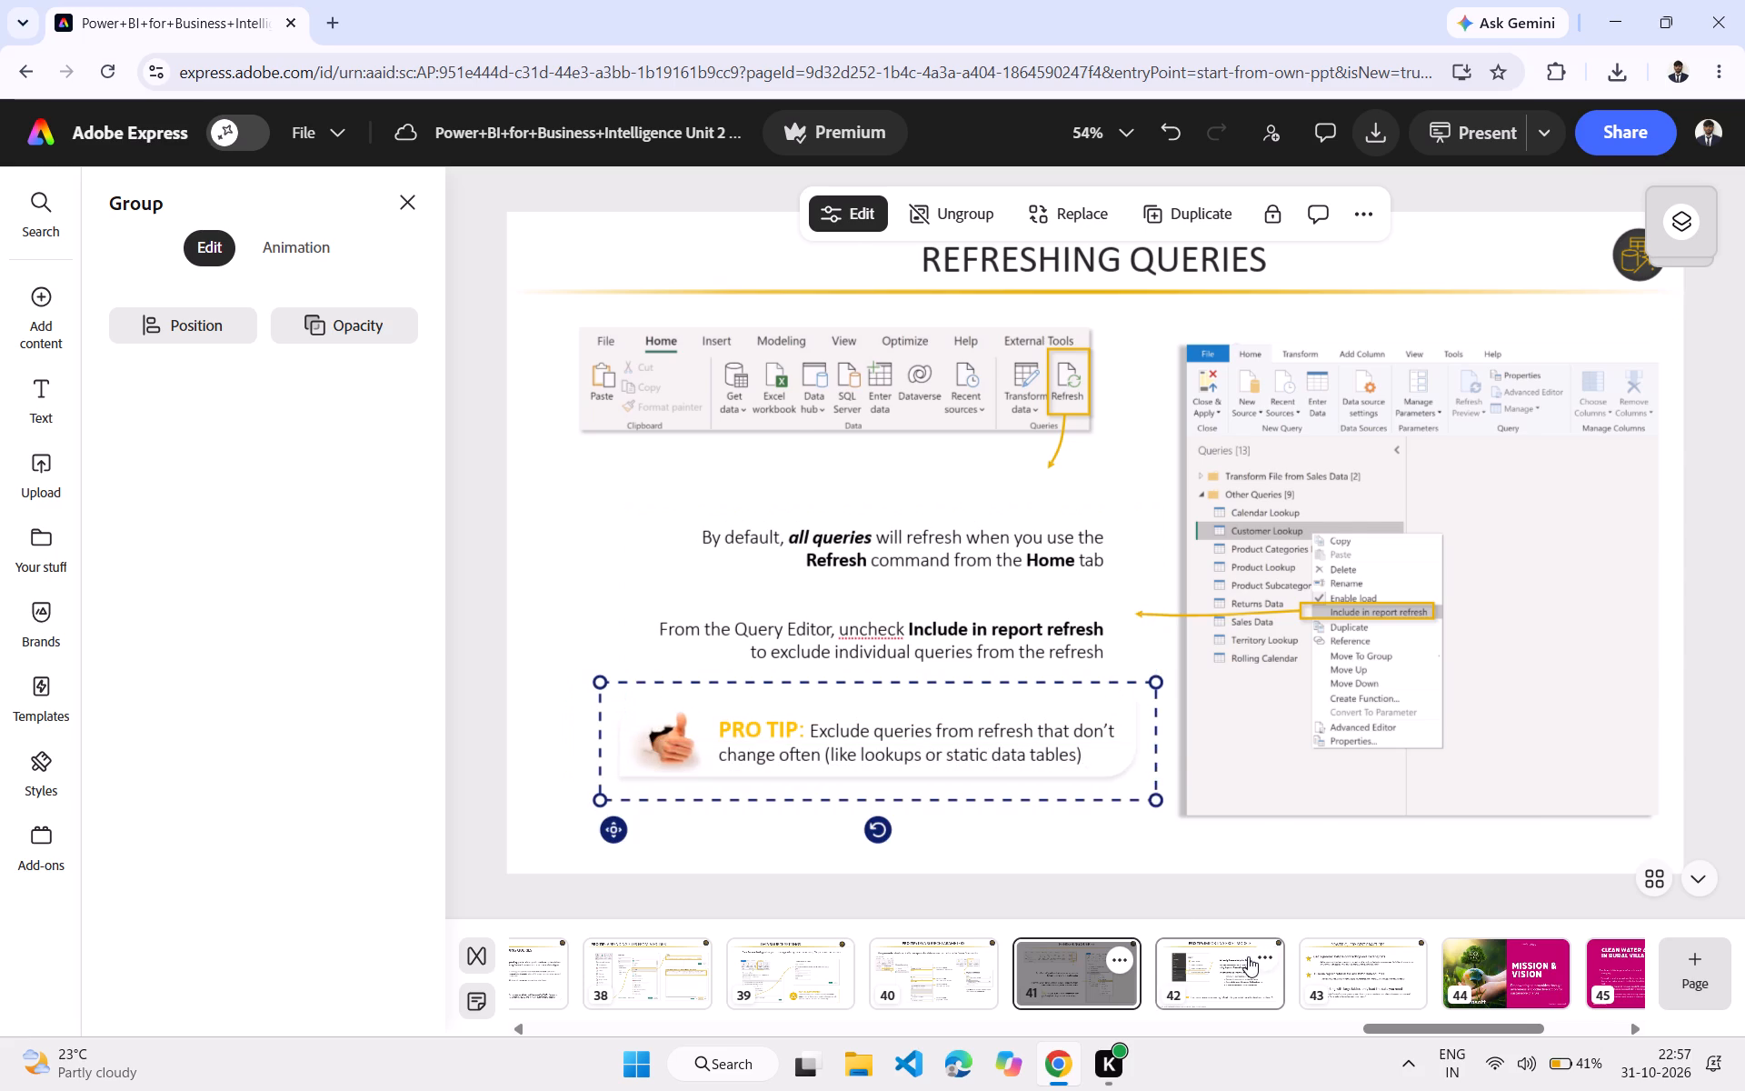
On page 42, move the rounded box behind the PRO TIP line slightly right, keeping it at the same height.
left_click(1248, 956)
left_click_drag(981, 798, 1002, 797)
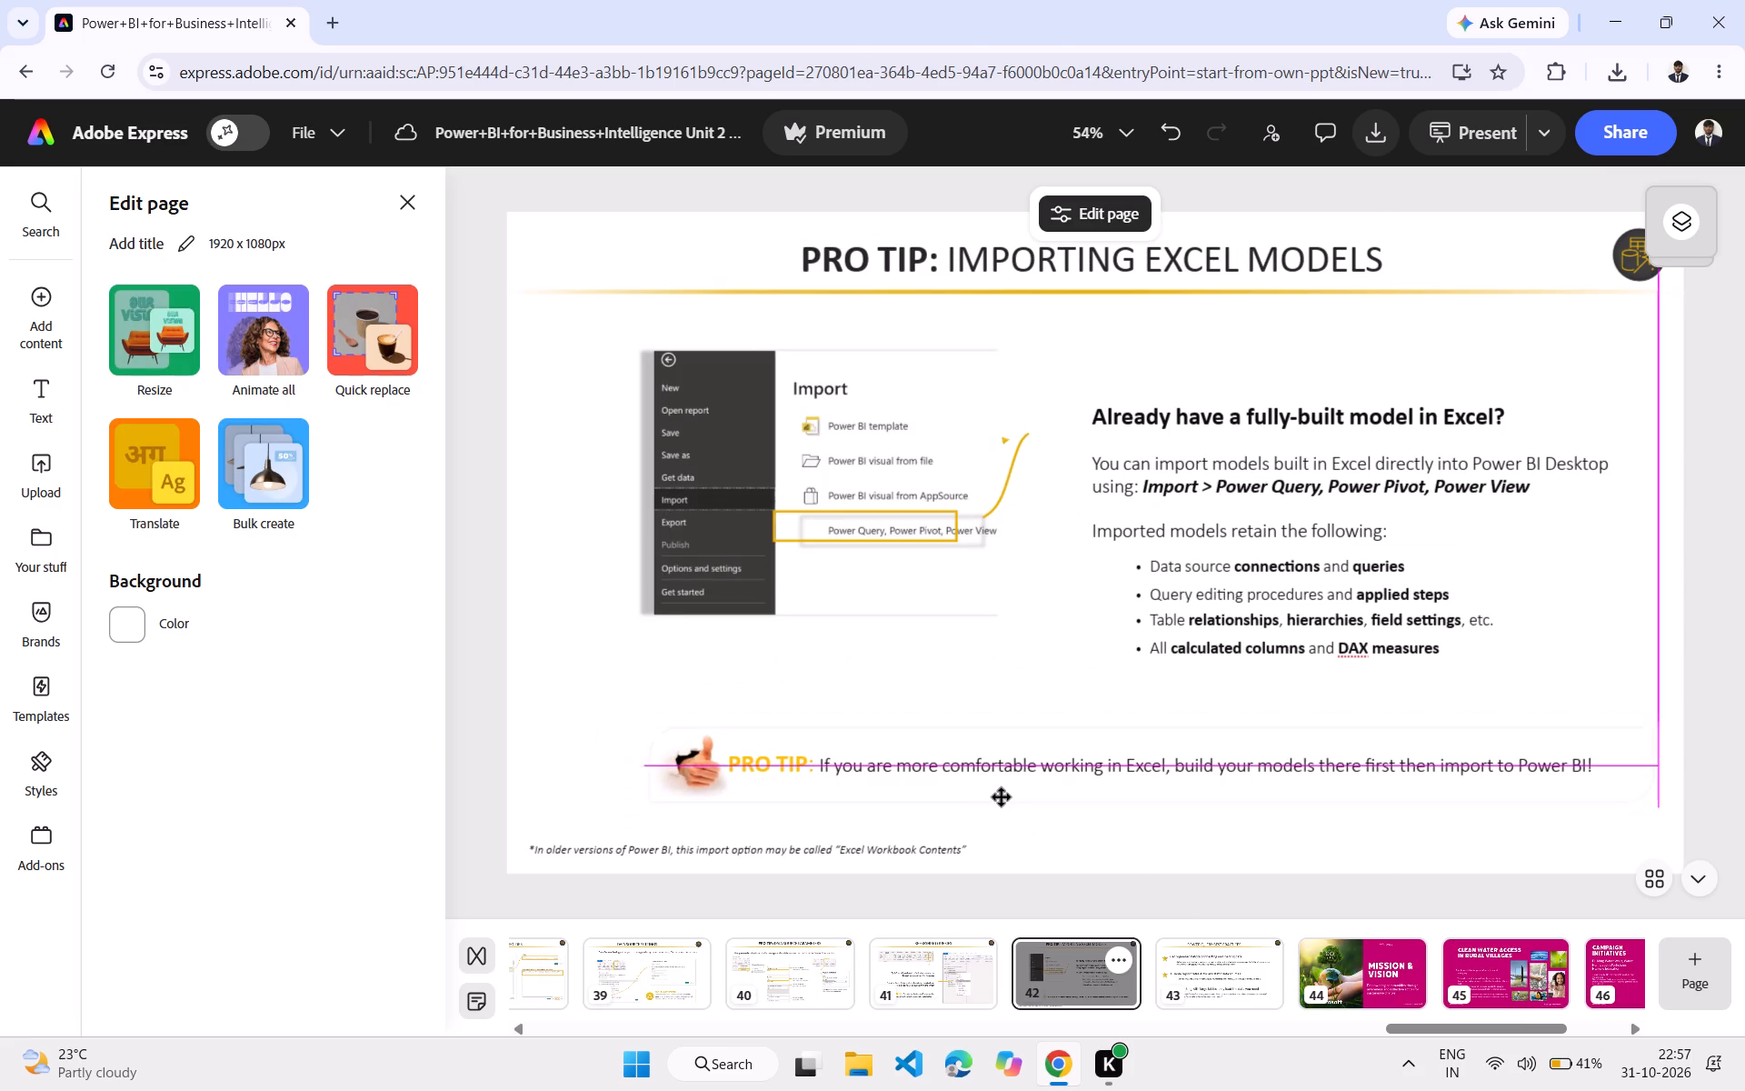
left_click_drag(1002, 797, 1002, 796)
Move the "Already have a fully-built model in Excel?" text block further right.
left_click_drag(1075, 521, 1126, 525)
Move the yellow highlight box and its curved arrow right, beside the Excel model text block.
left_click_drag(919, 519, 960, 549)
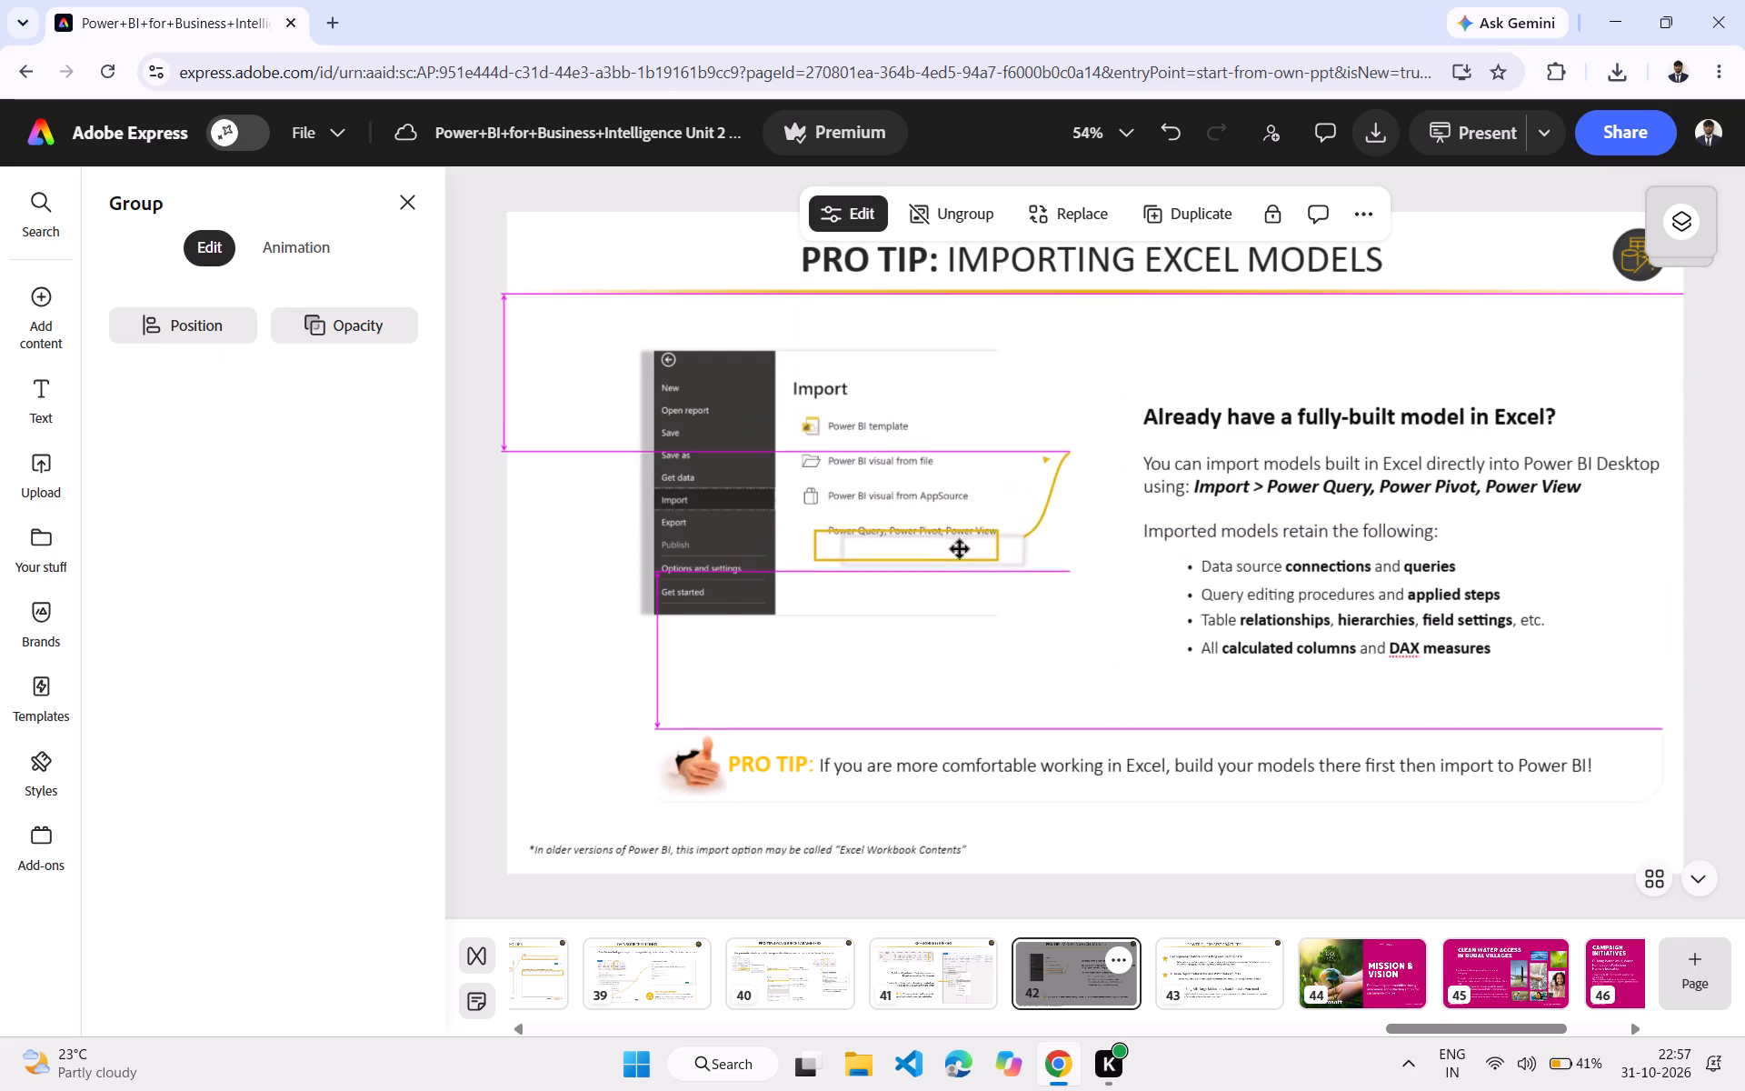
left_click_drag(960, 549, 1011, 528)
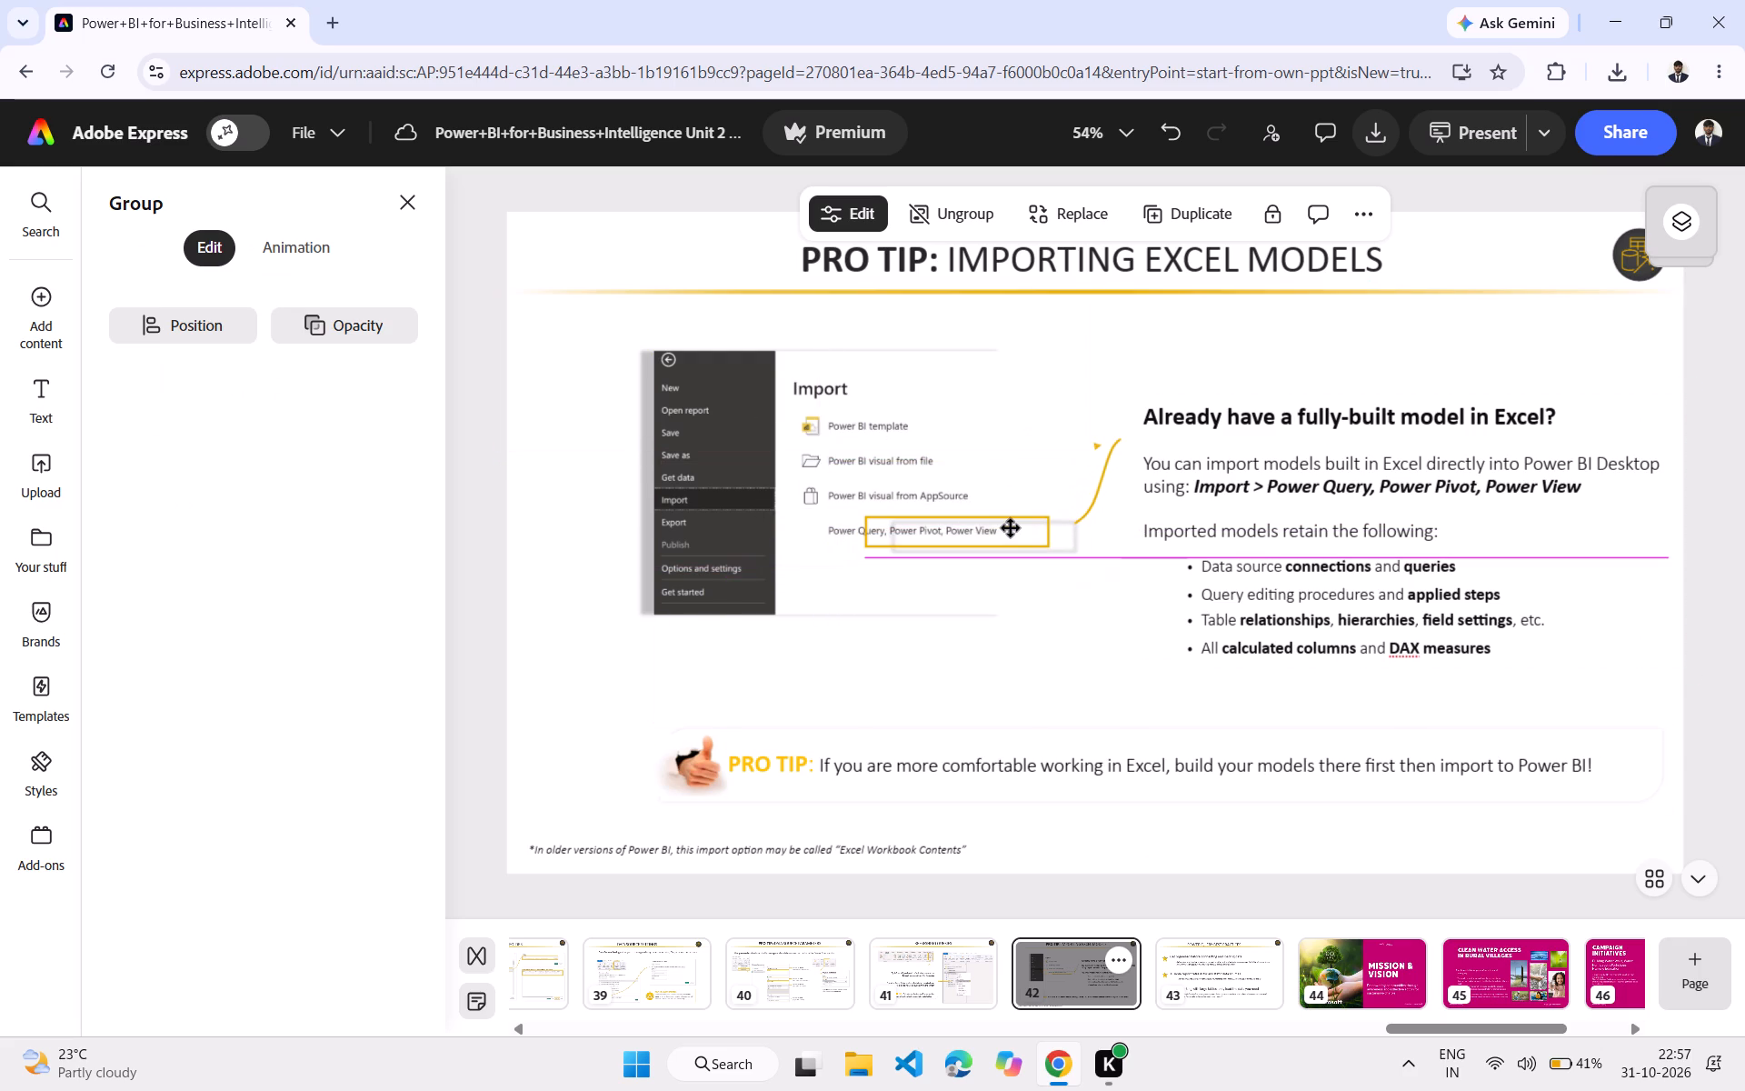
left_click_drag(1011, 528, 1012, 516)
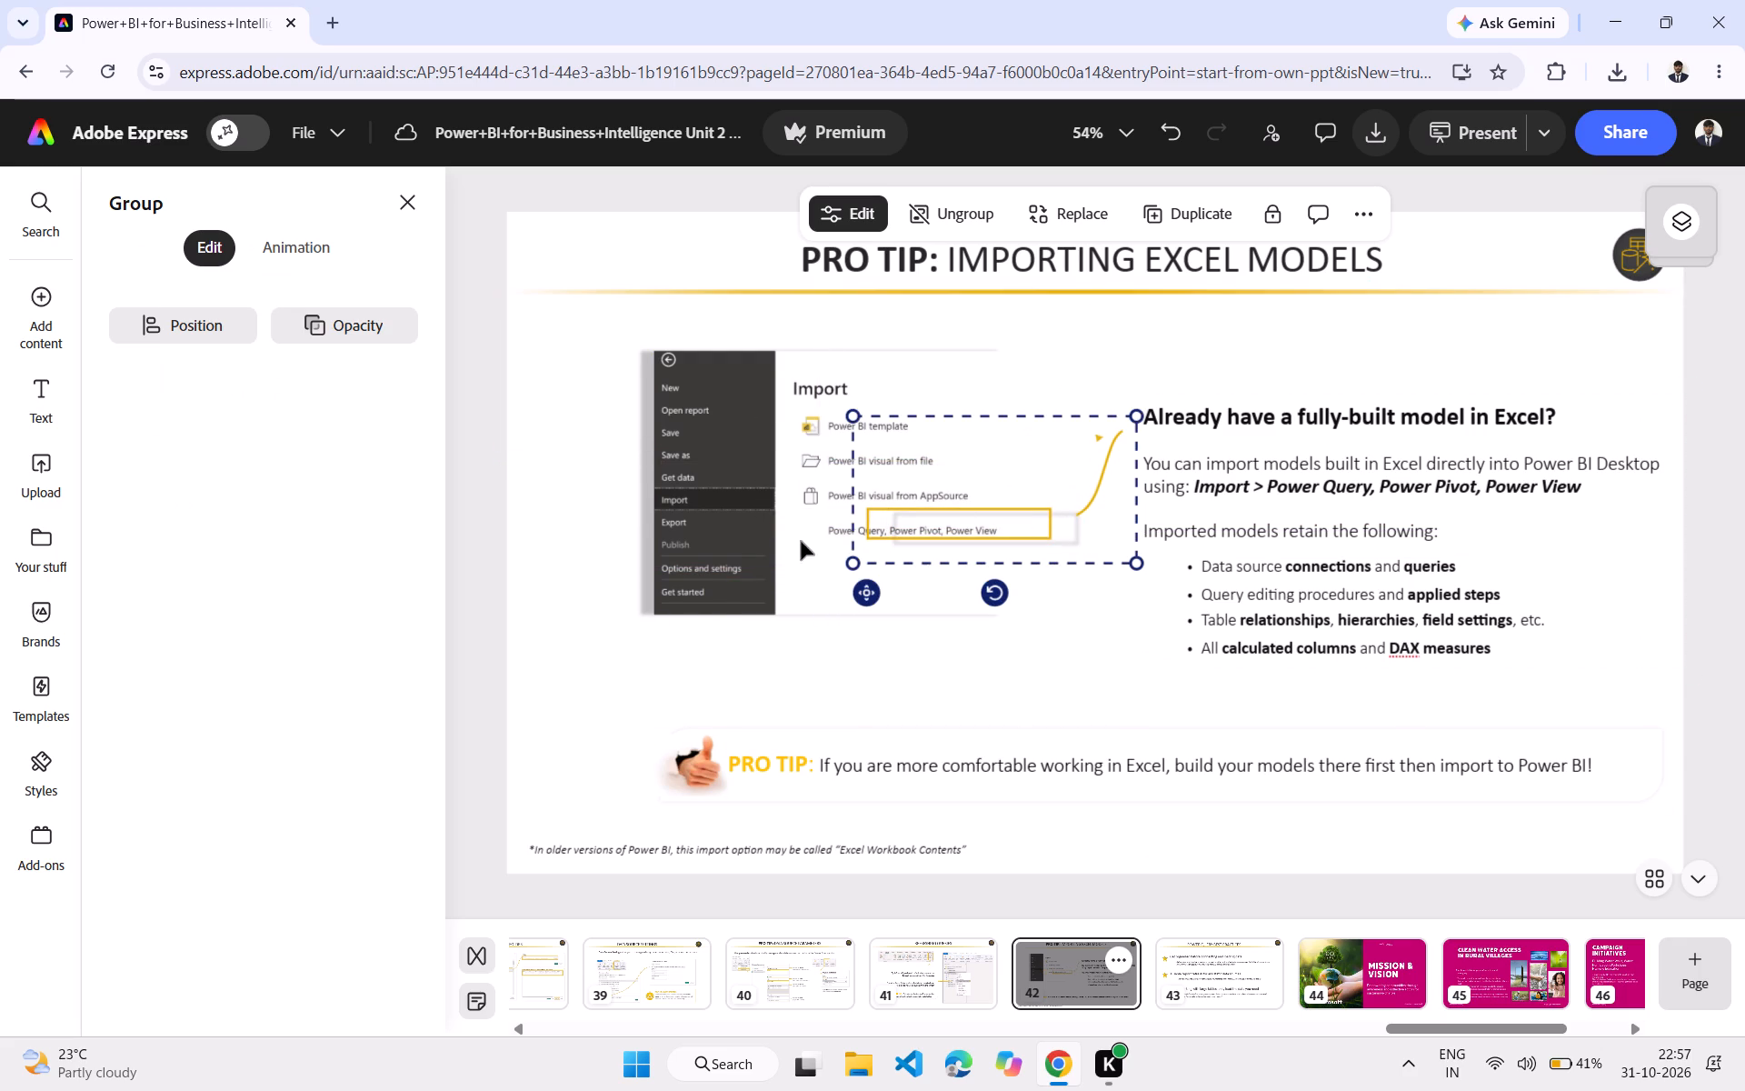
Move the Import menu screenshot right and down so the yellow highlight frames Power BI visual from file.
left_click_drag(790, 552, 861, 604)
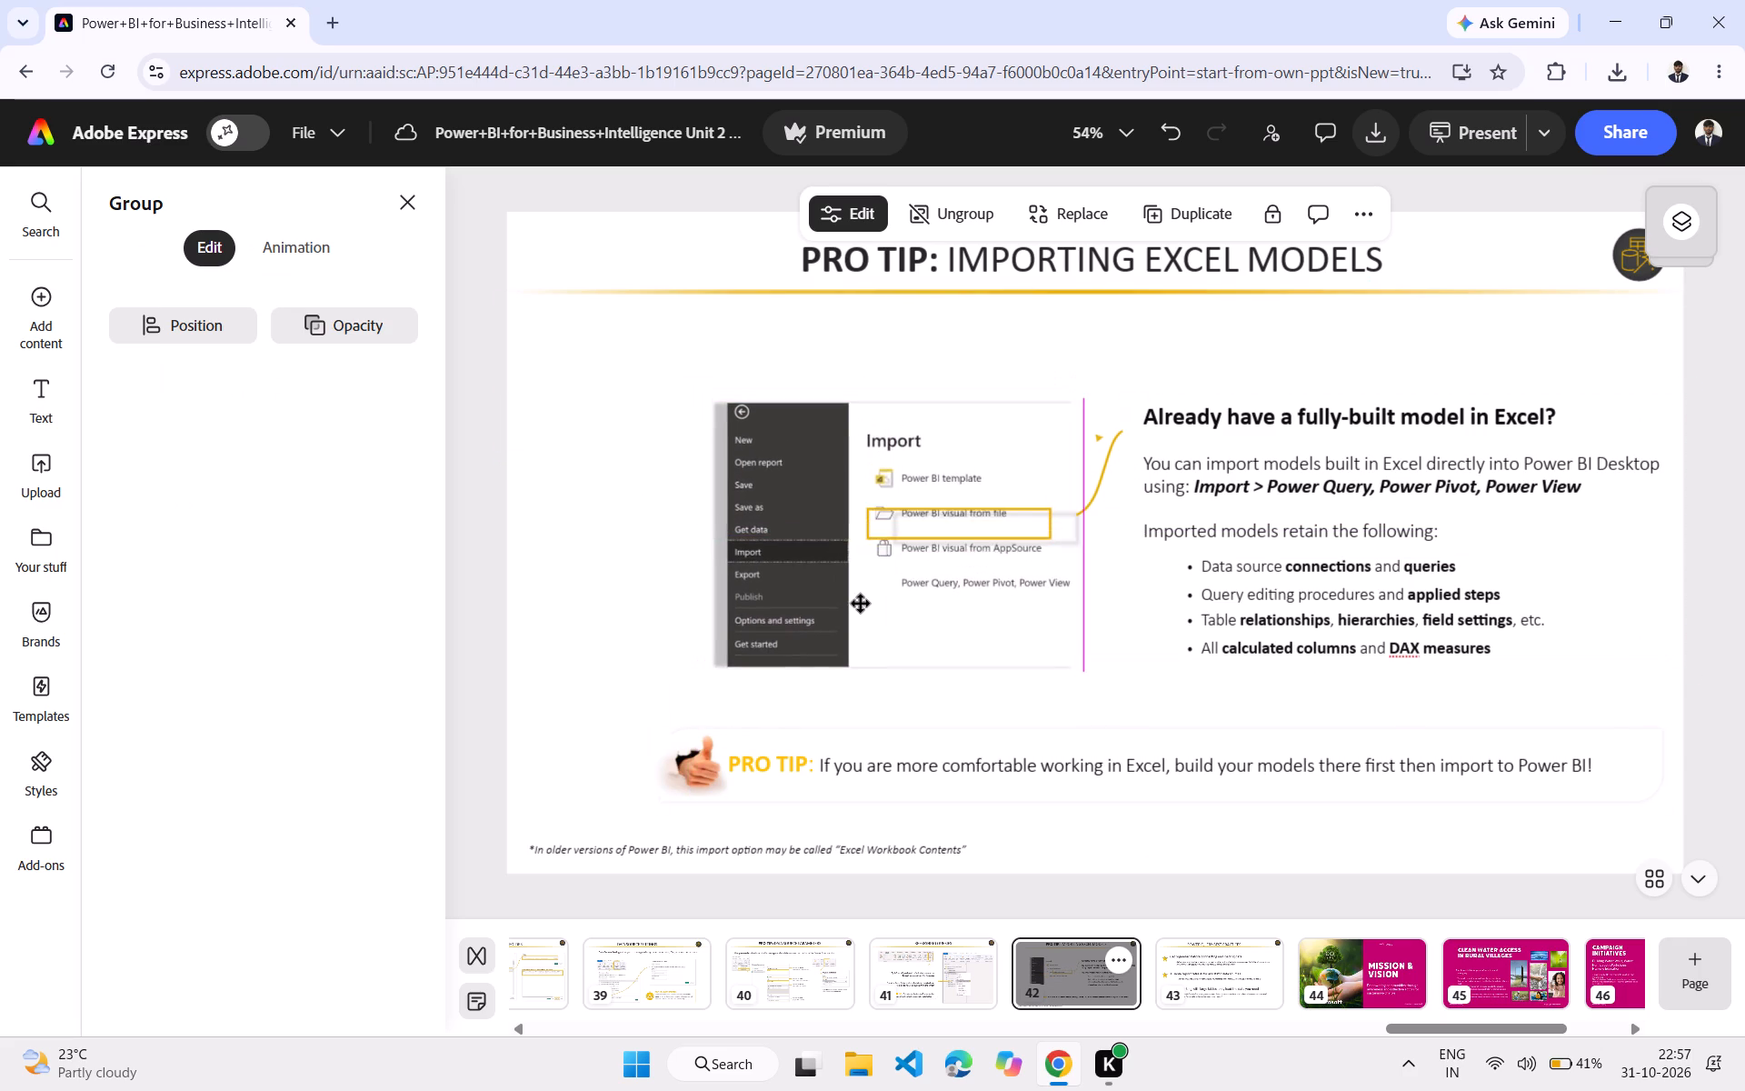
left_click_drag(861, 604, 864, 615)
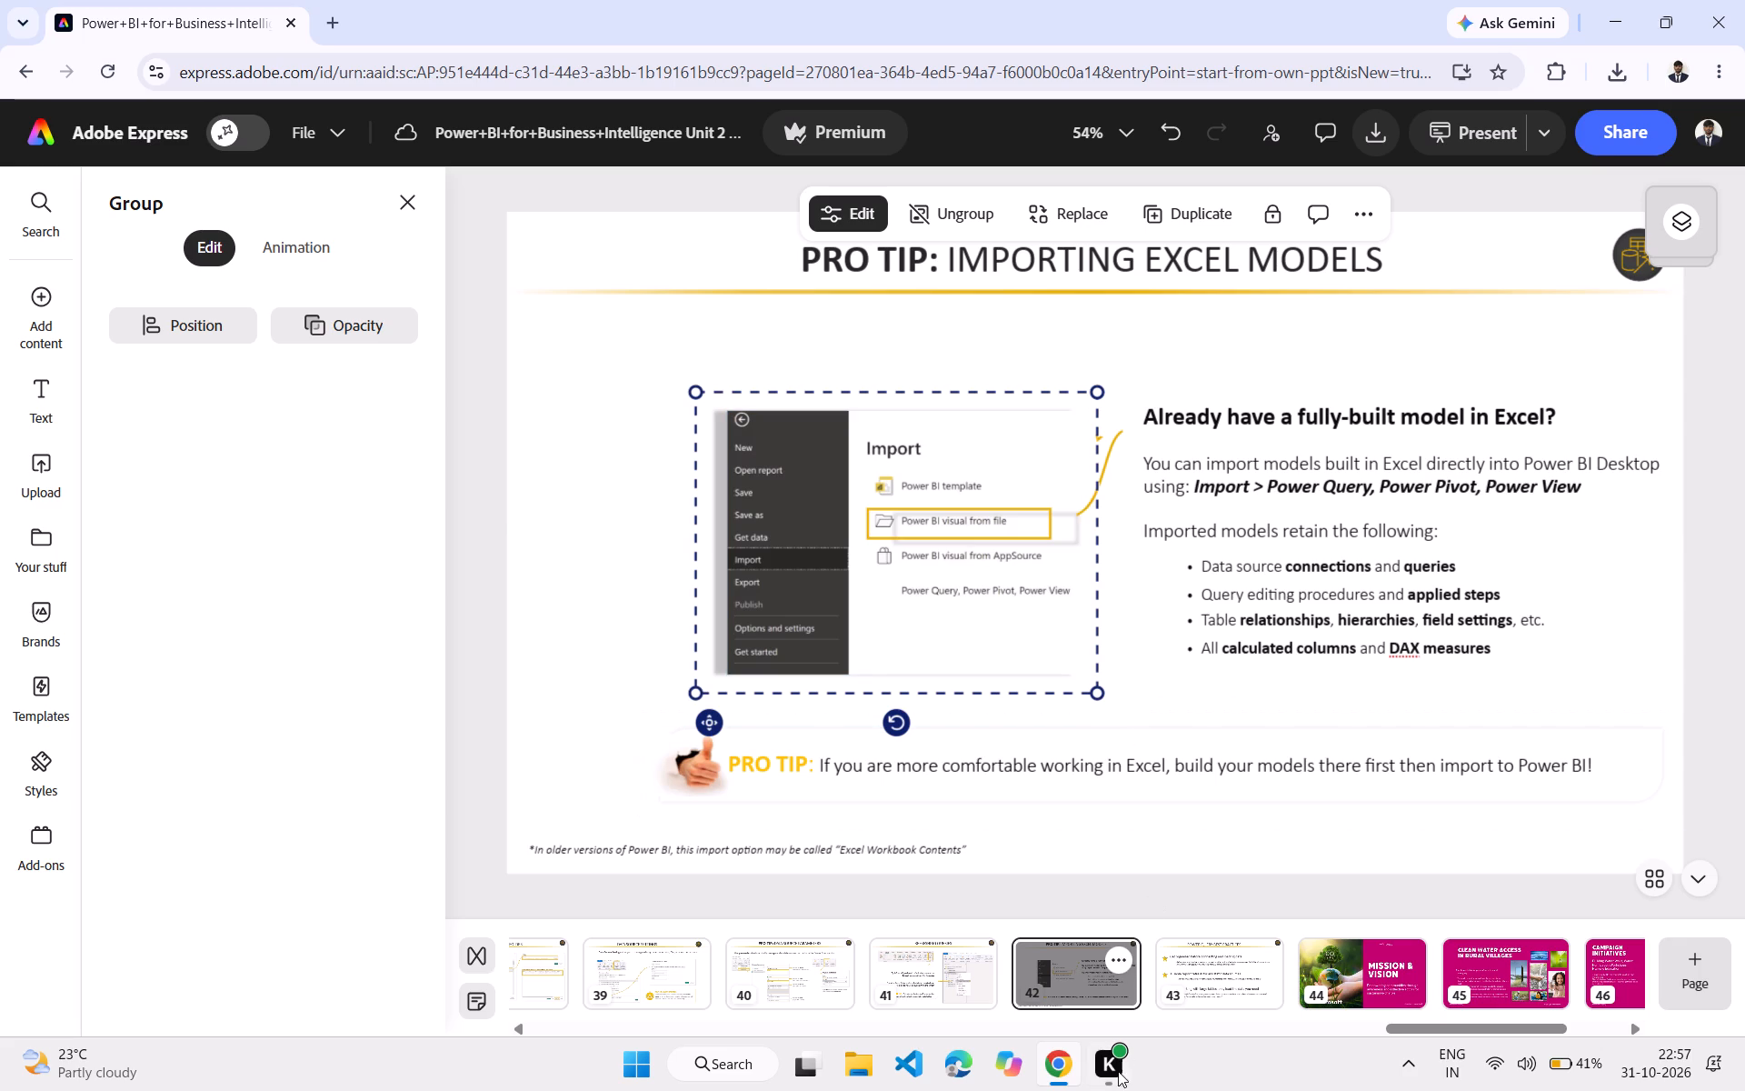